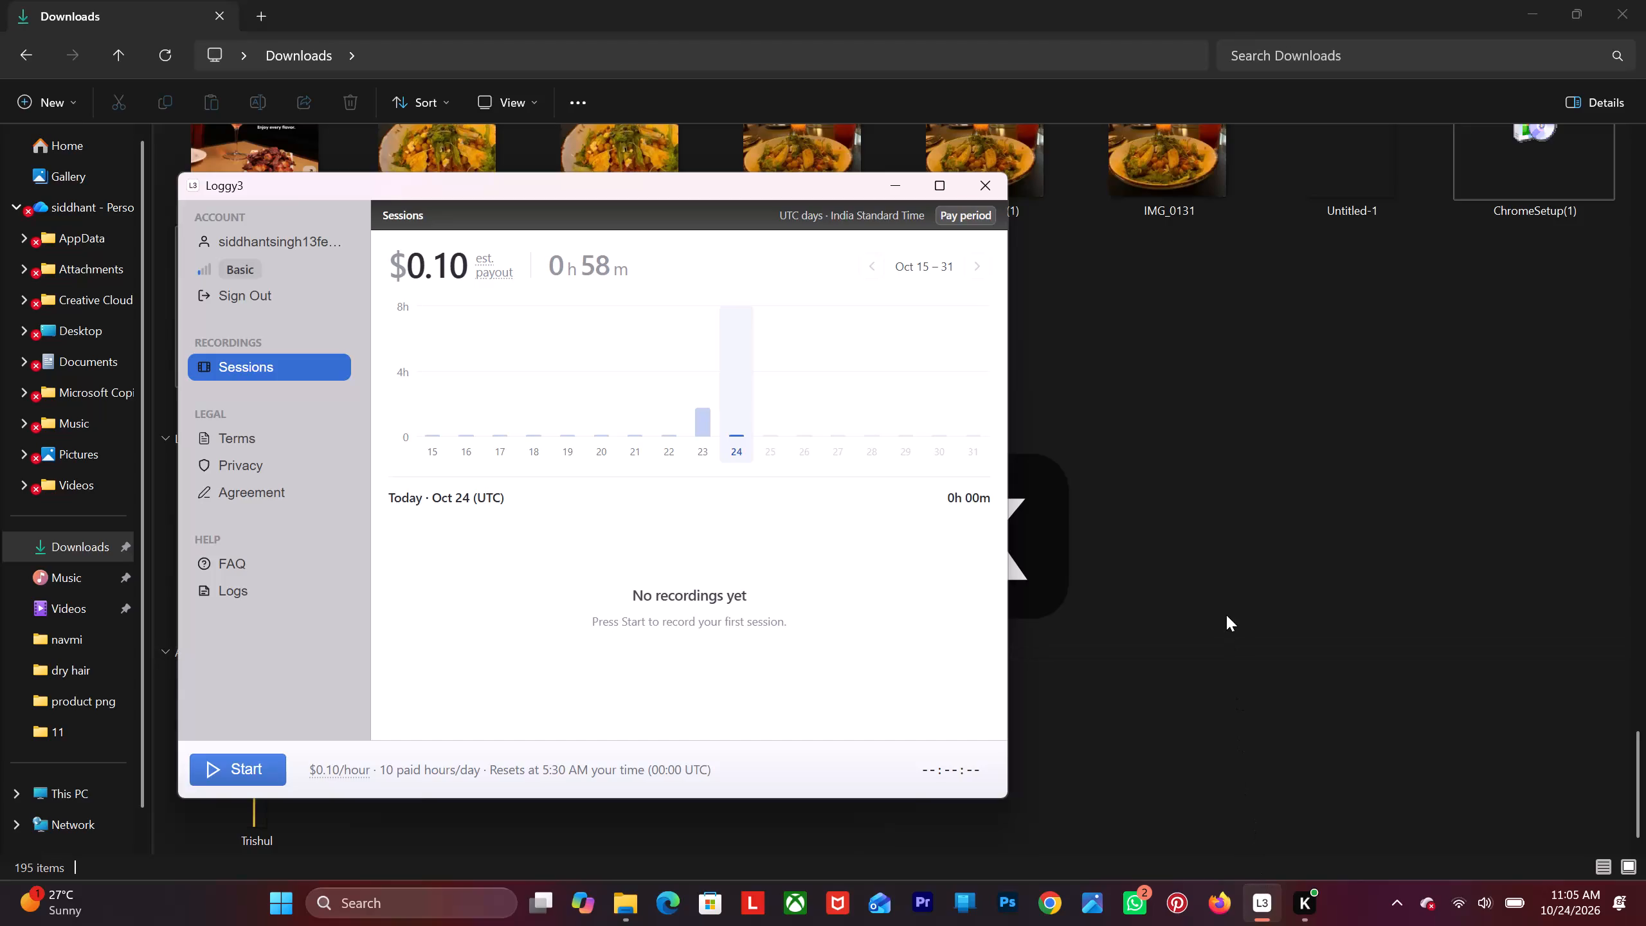
Look through the files in the Downloads folder in File Explorer.
{"action": "left_click", "coordinate": [1236, 593]}
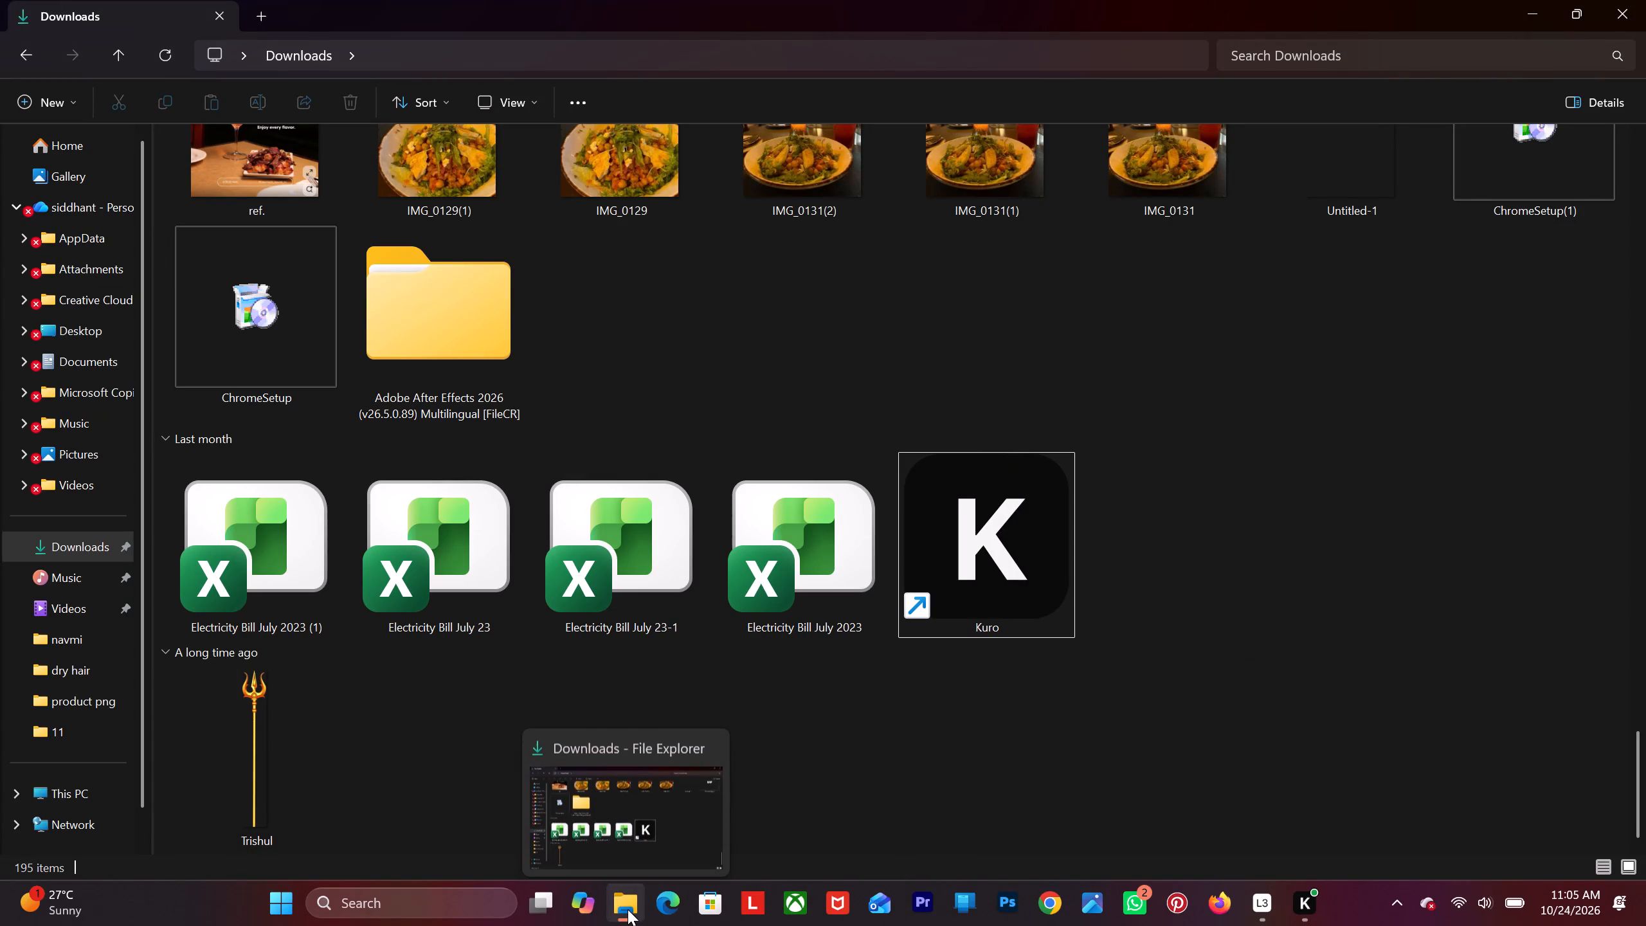
{"action": "left_click", "coordinate": [628, 854]}
{"action": "scroll", "coordinate": [605, 714], "scroll_direction": "up", "scroll_amount": 14}
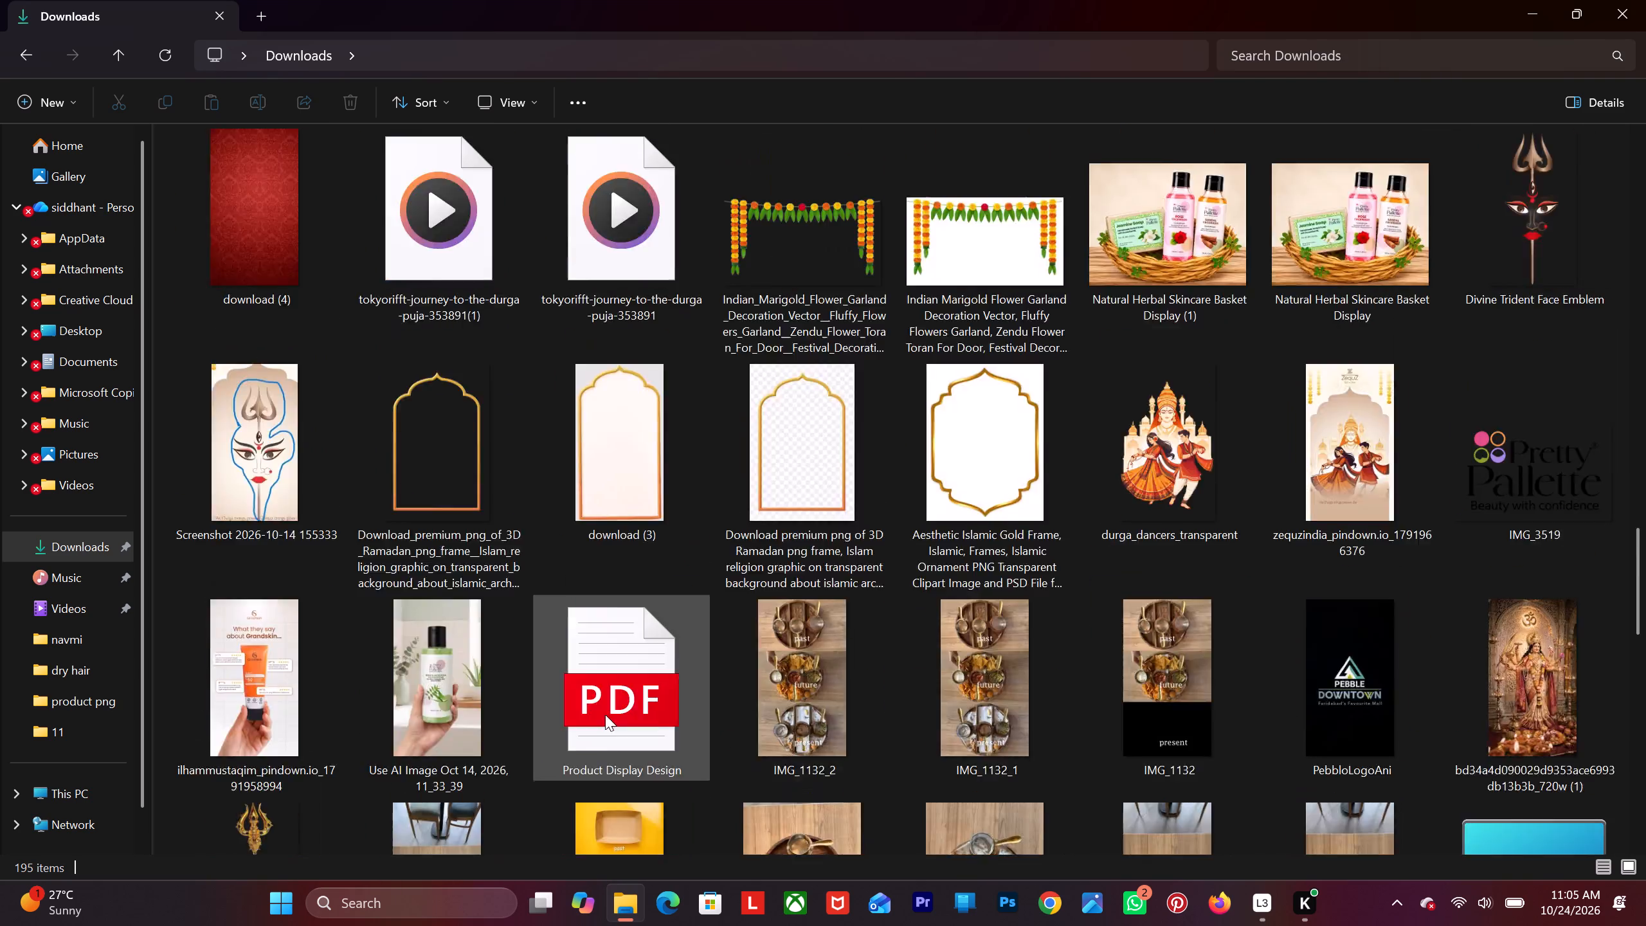
{"action": "scroll", "coordinate": [605, 714], "scroll_direction": "up", "scroll_amount": 15}
{"action": "scroll", "coordinate": [605, 714], "scroll_direction": "up", "scroll_amount": 6}
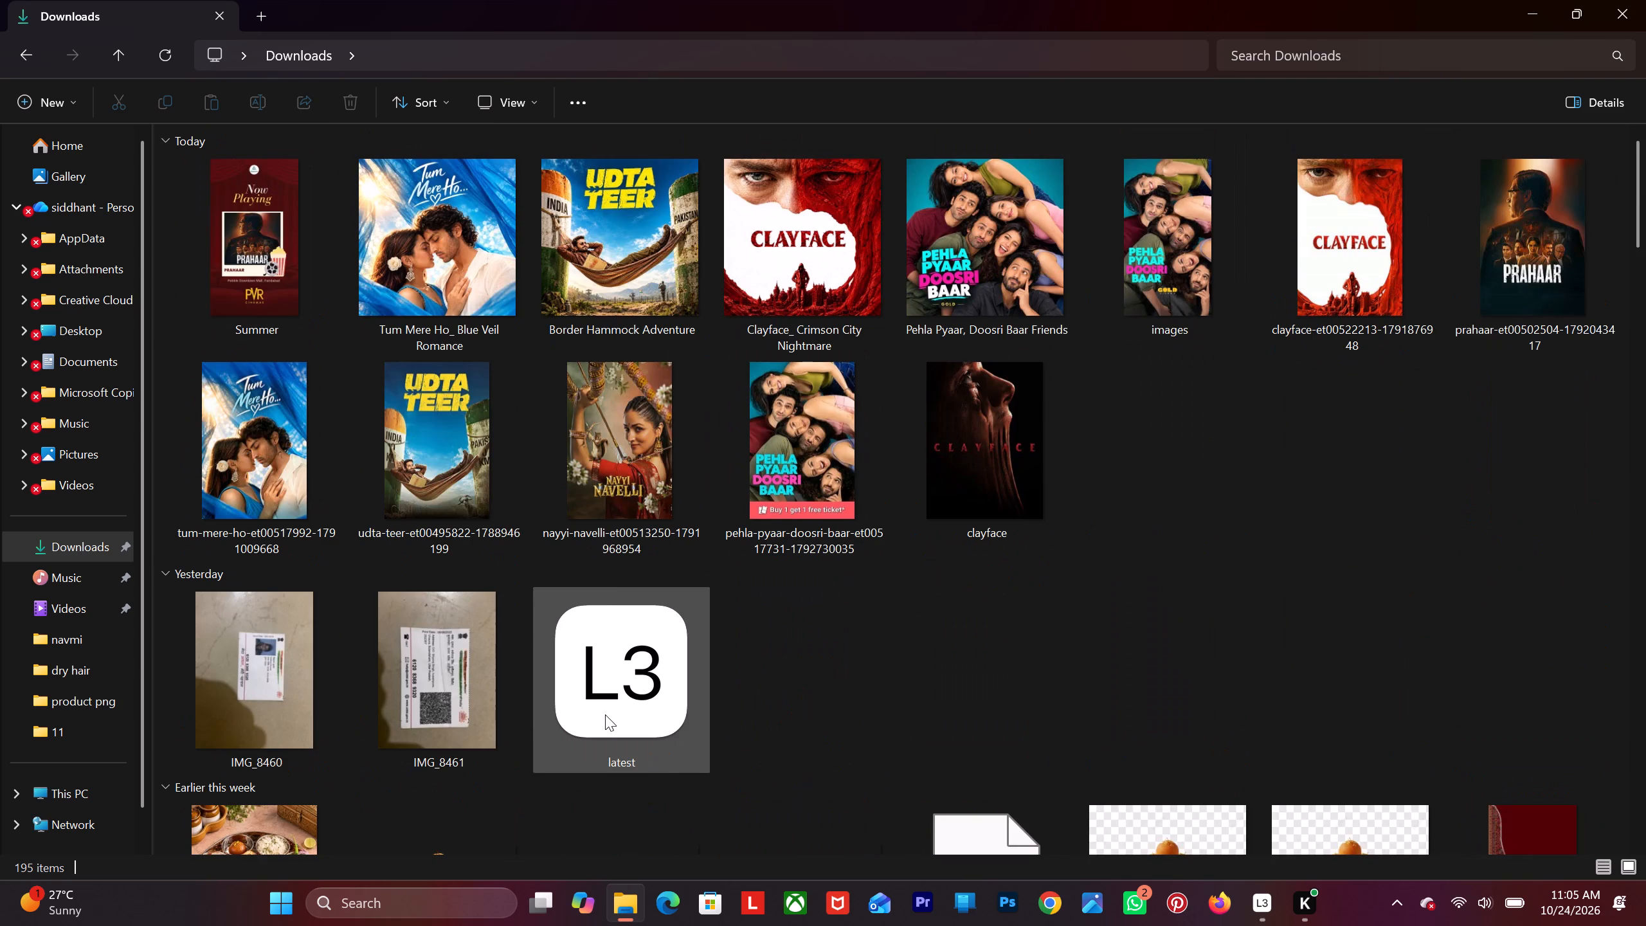
{"action": "scroll", "coordinate": [605, 714], "scroll_direction": "down", "scroll_amount": 2}
{"action": "scroll", "coordinate": [620, 718], "scroll_direction": "up", "scroll_amount": 3}
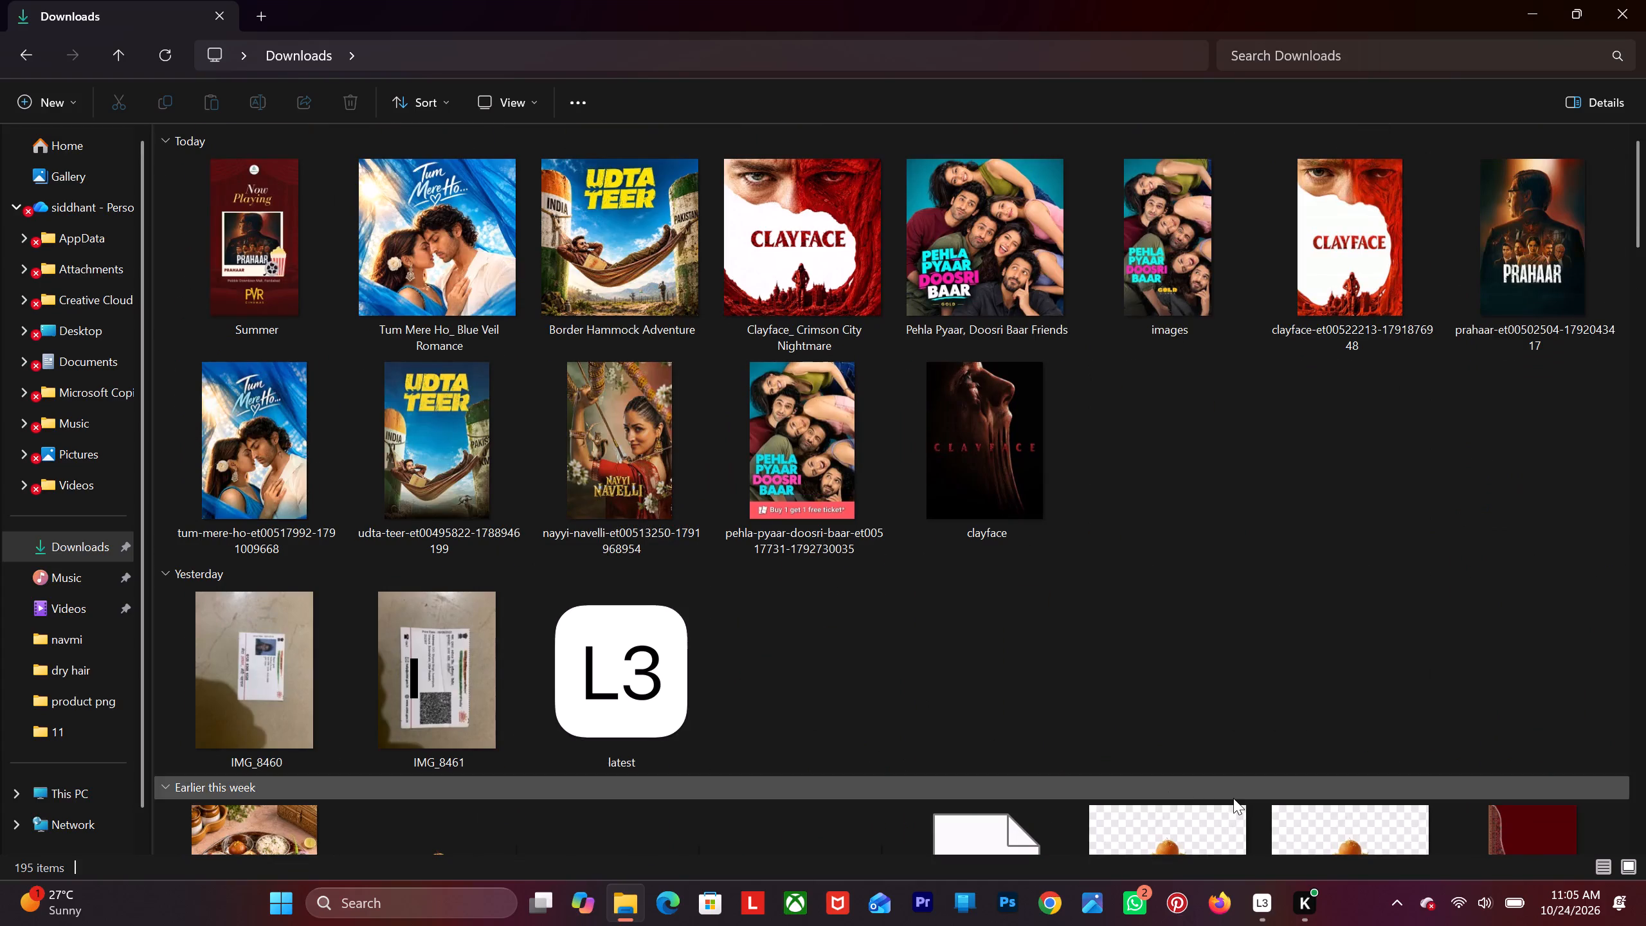
{"action": "scroll", "coordinate": [1223, 628], "scroll_direction": "up", "scroll_amount": 2}
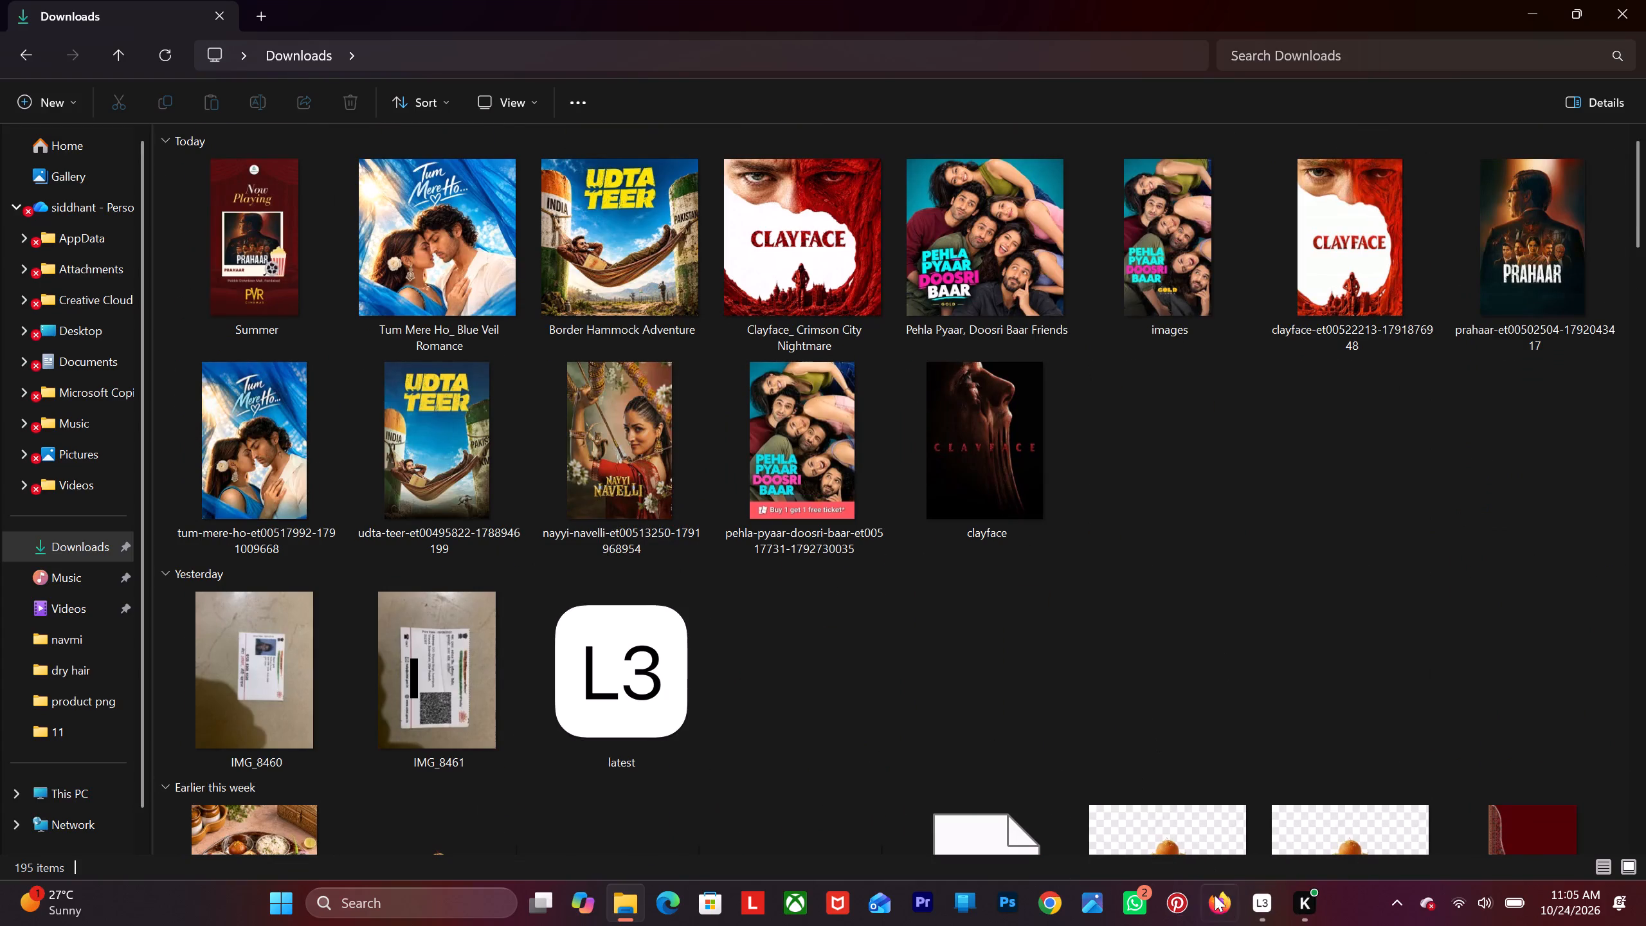
Switch to Loggy3 and start a recording session.
{"action": "left_click", "coordinate": [1256, 909]}
{"action": "left_click", "coordinate": [220, 771]}
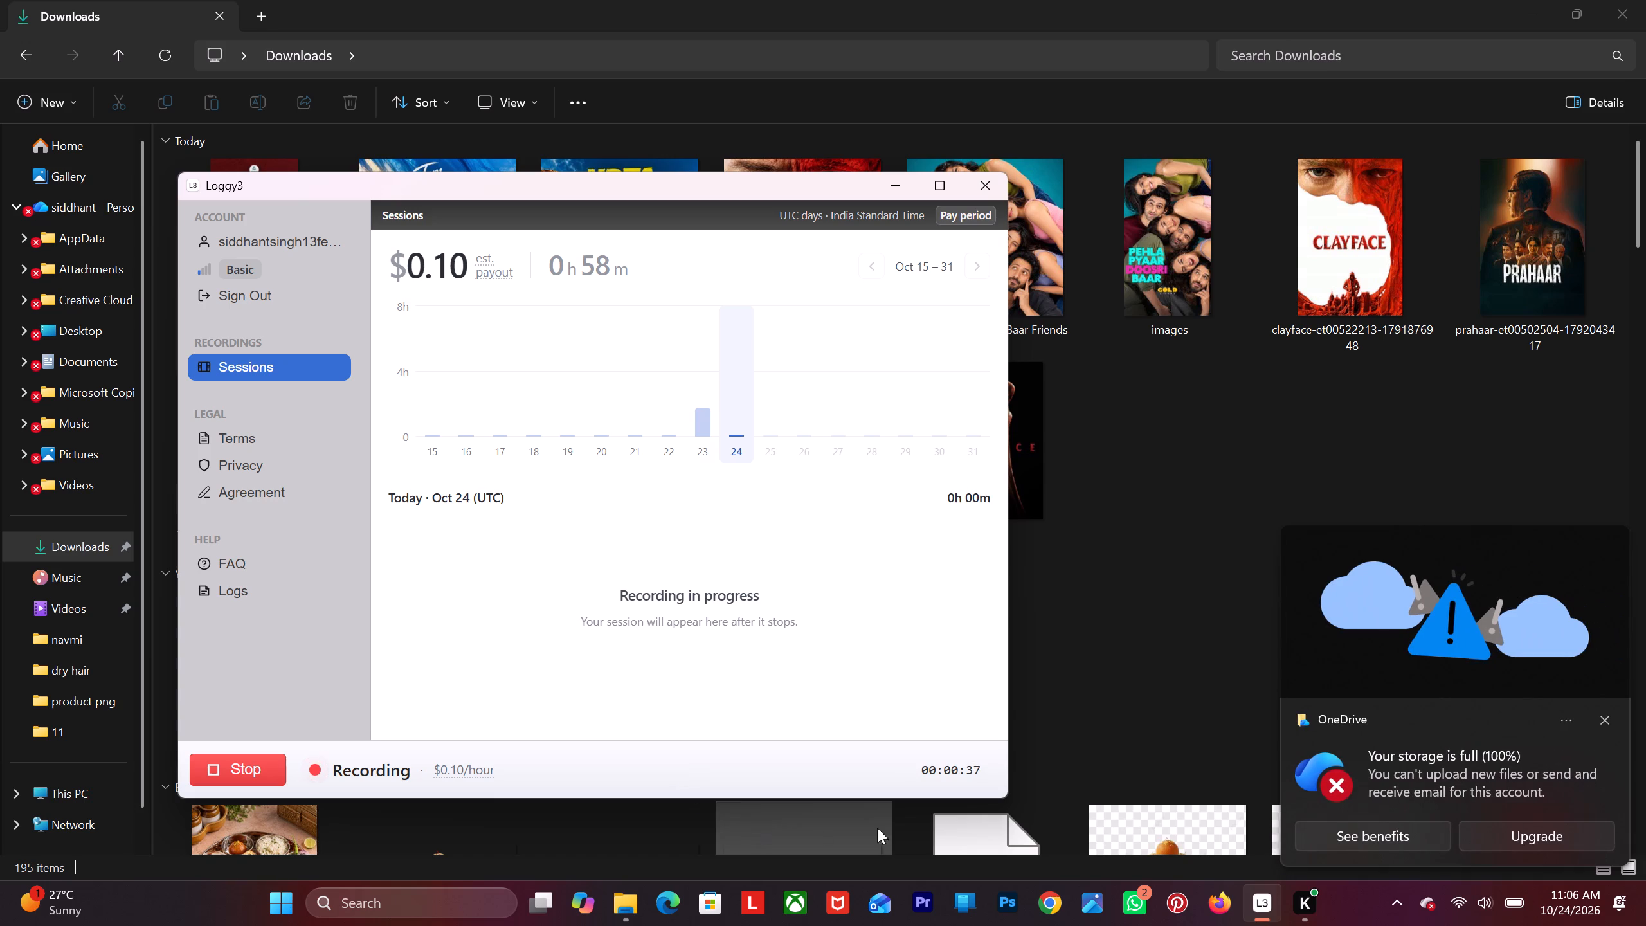
Open the darlingdrinksofficial video from the Downloads folder in File Explorer and dismiss the OneDrive notification.
{"action": "left_click", "coordinate": [624, 905]}
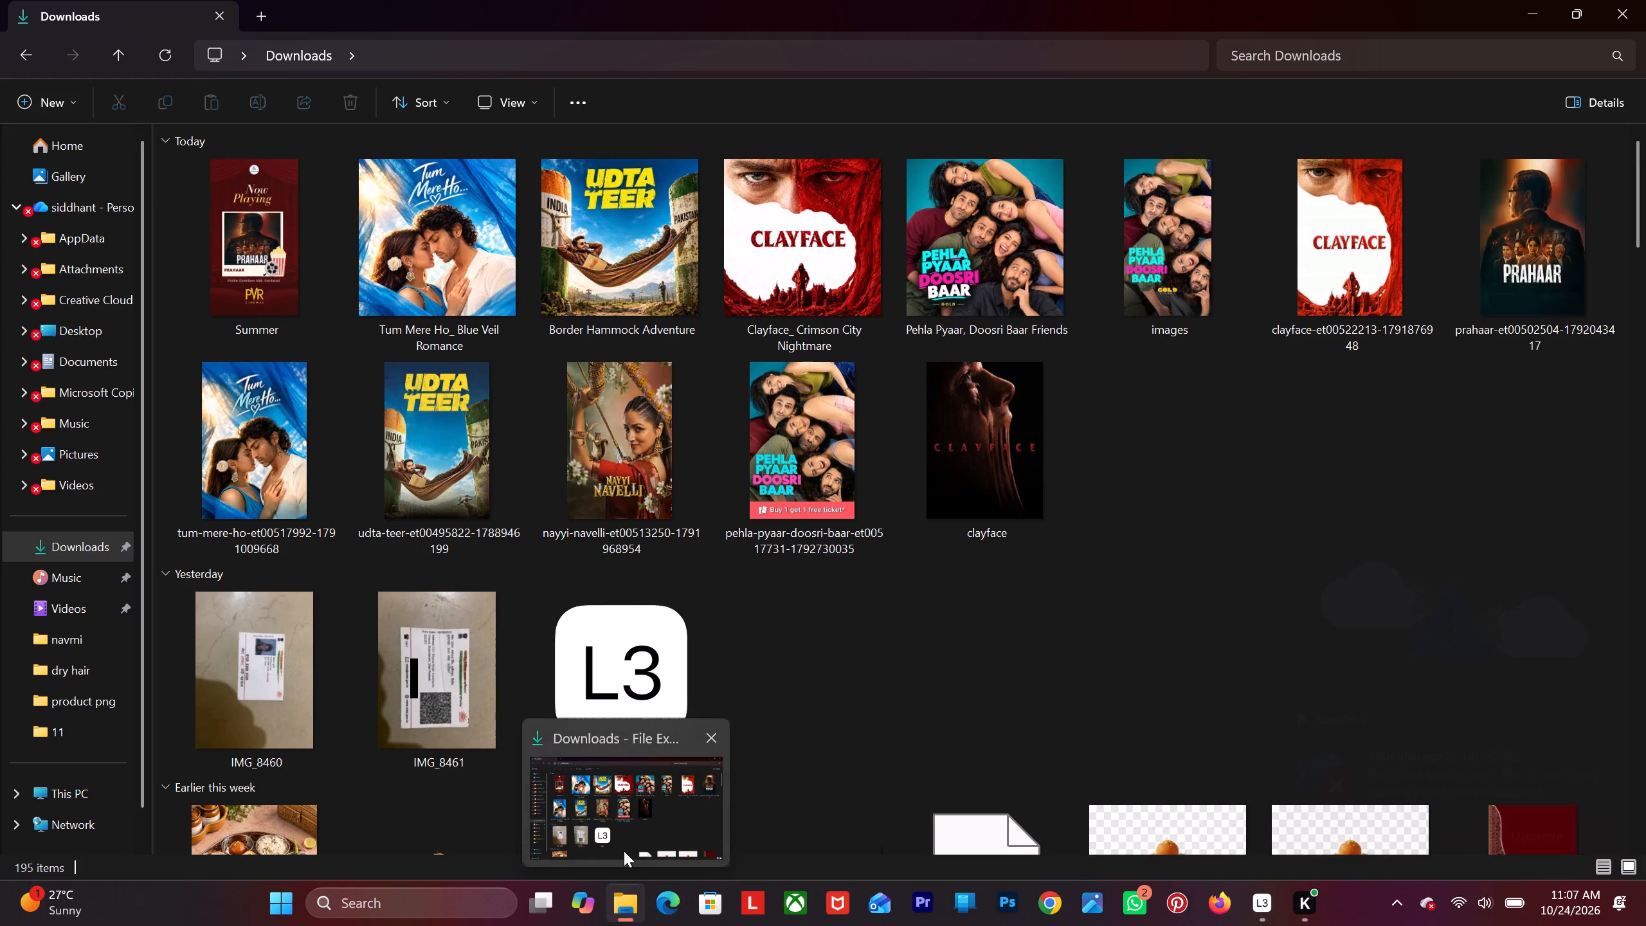
{"action": "left_click", "coordinate": [624, 851]}
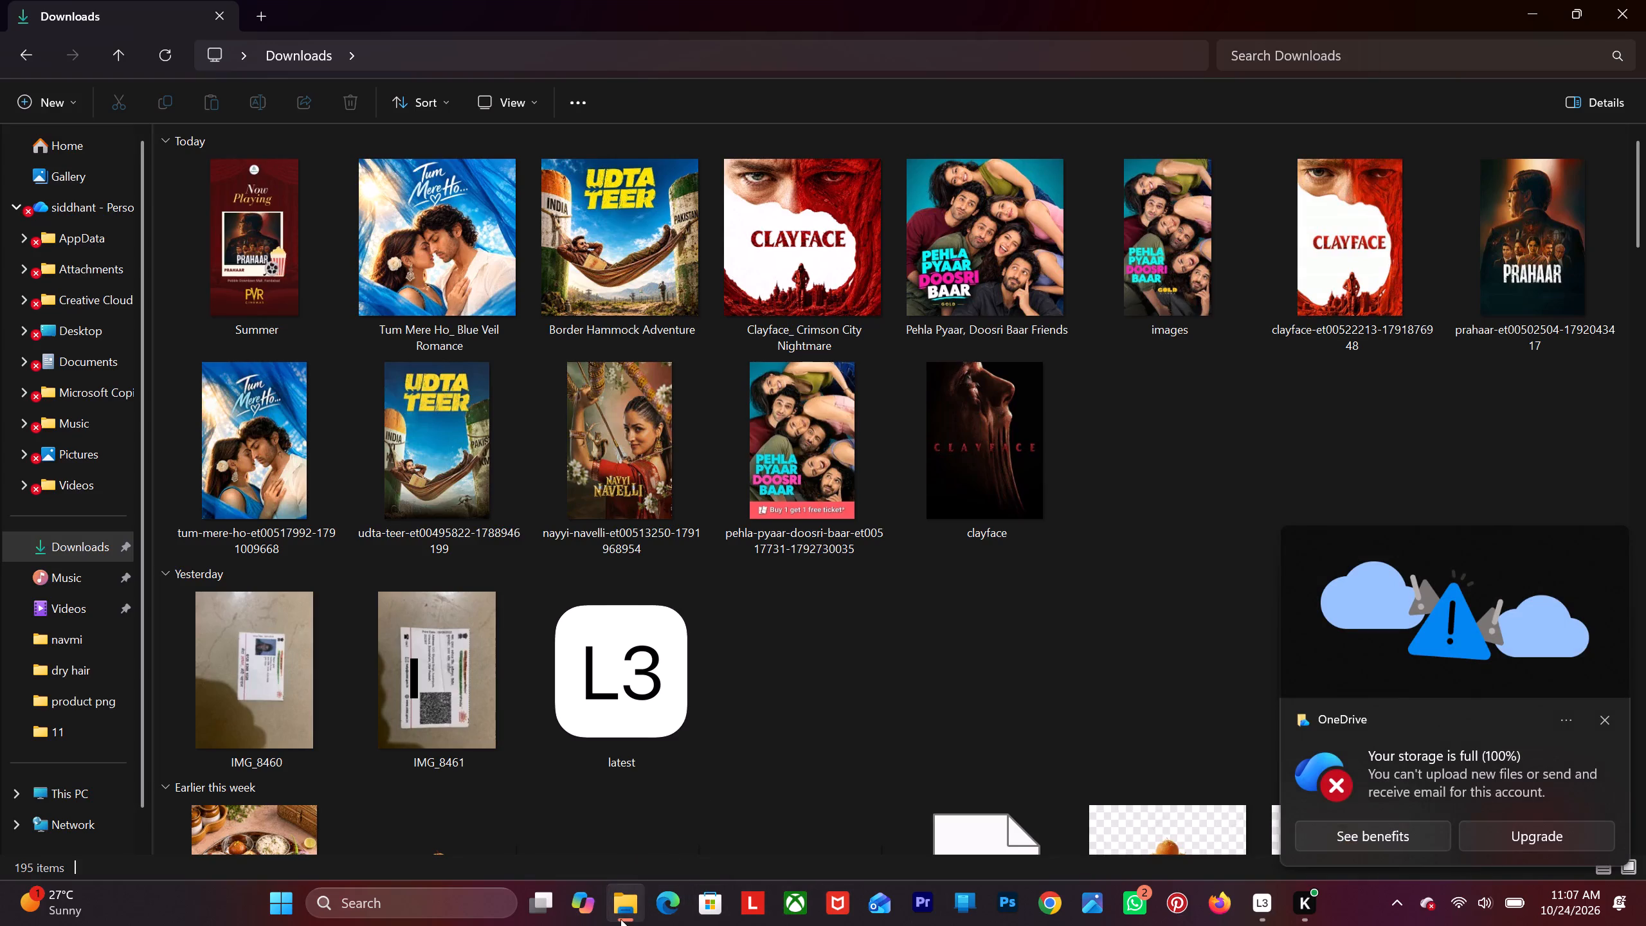
{"action": "scroll", "coordinate": [503, 445], "scroll_direction": "up", "scroll_amount": 5}
{"action": "scroll", "coordinate": [503, 448], "scroll_direction": "down", "scroll_amount": 4}
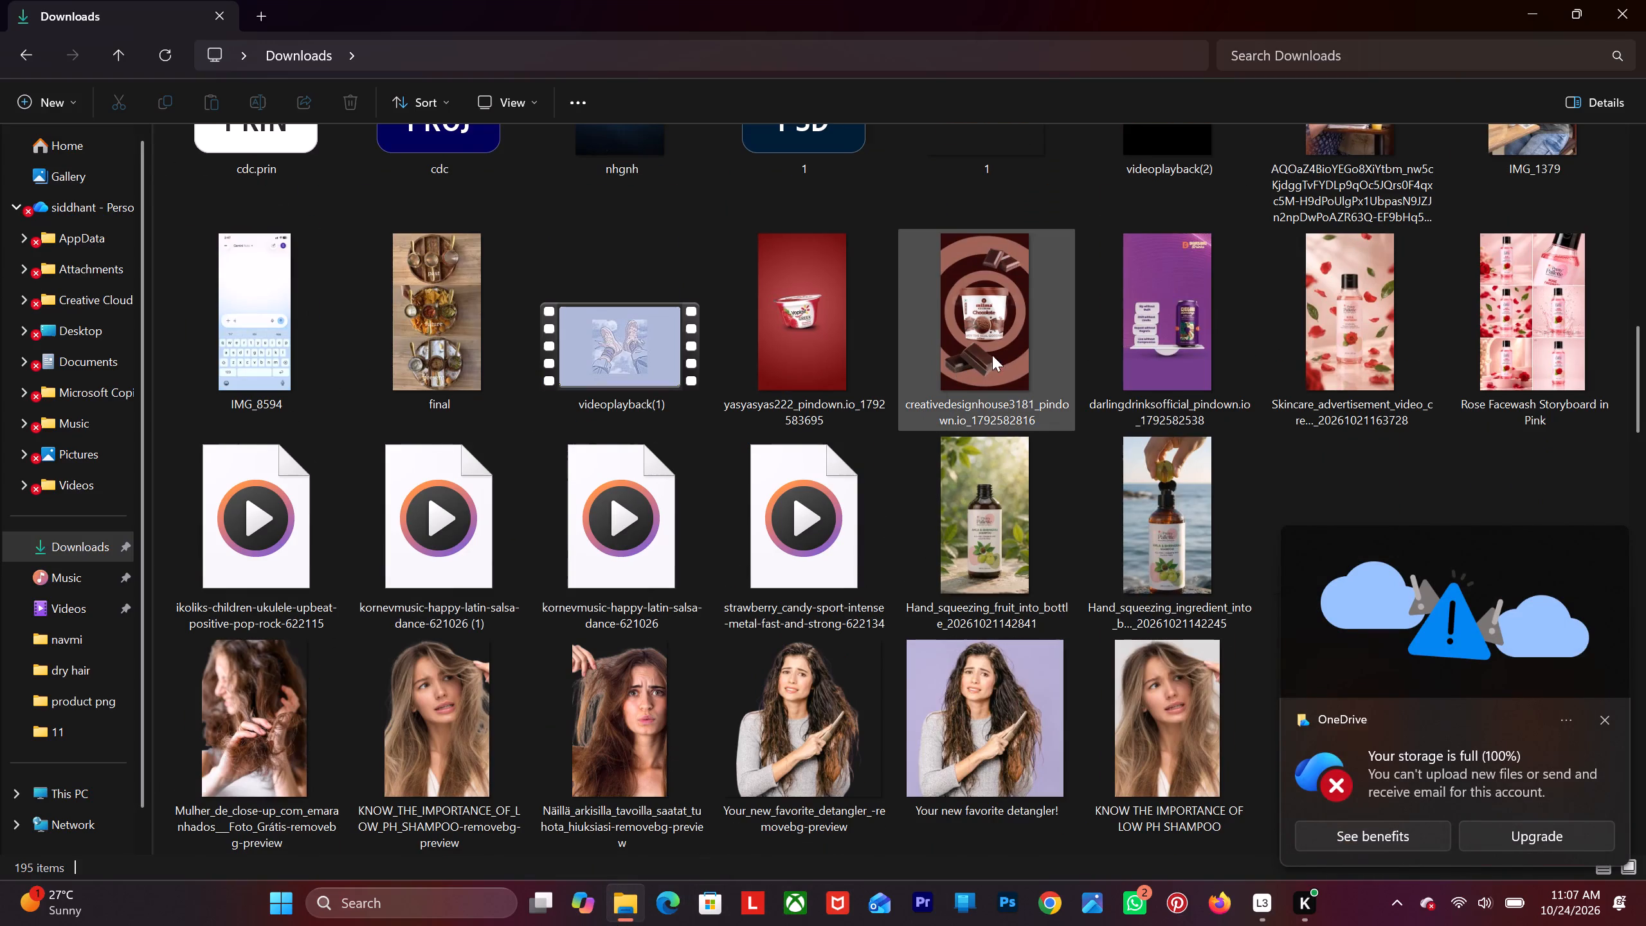
{"action": "left_click", "coordinate": [1145, 353]}
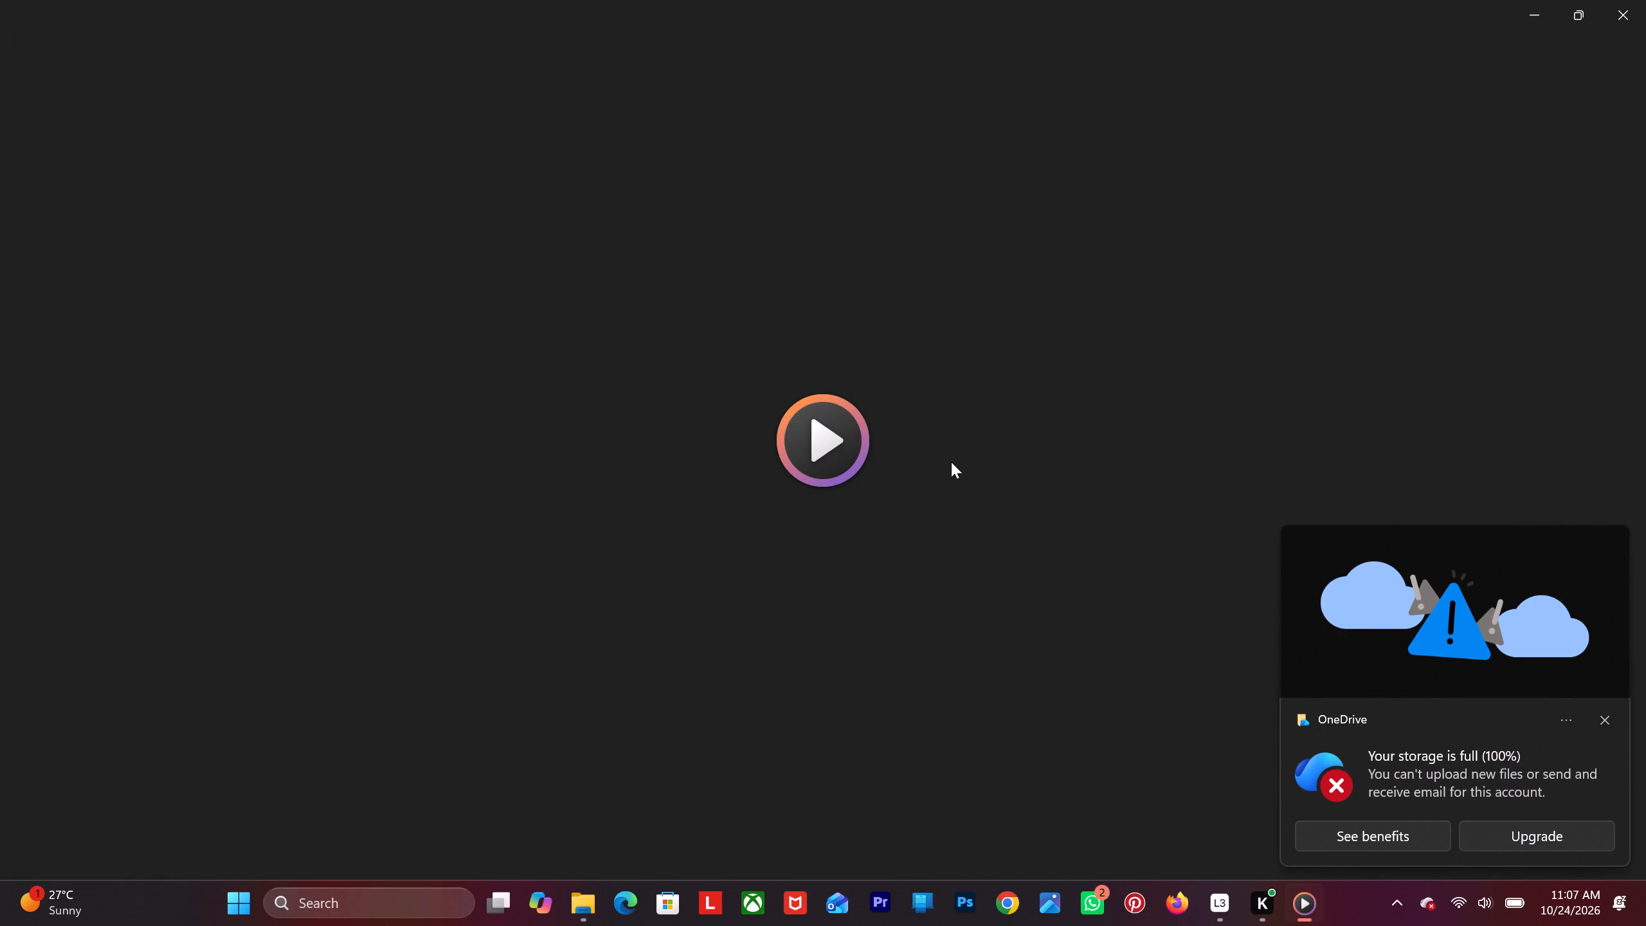
{"action": "left_click", "coordinate": [1606, 718]}
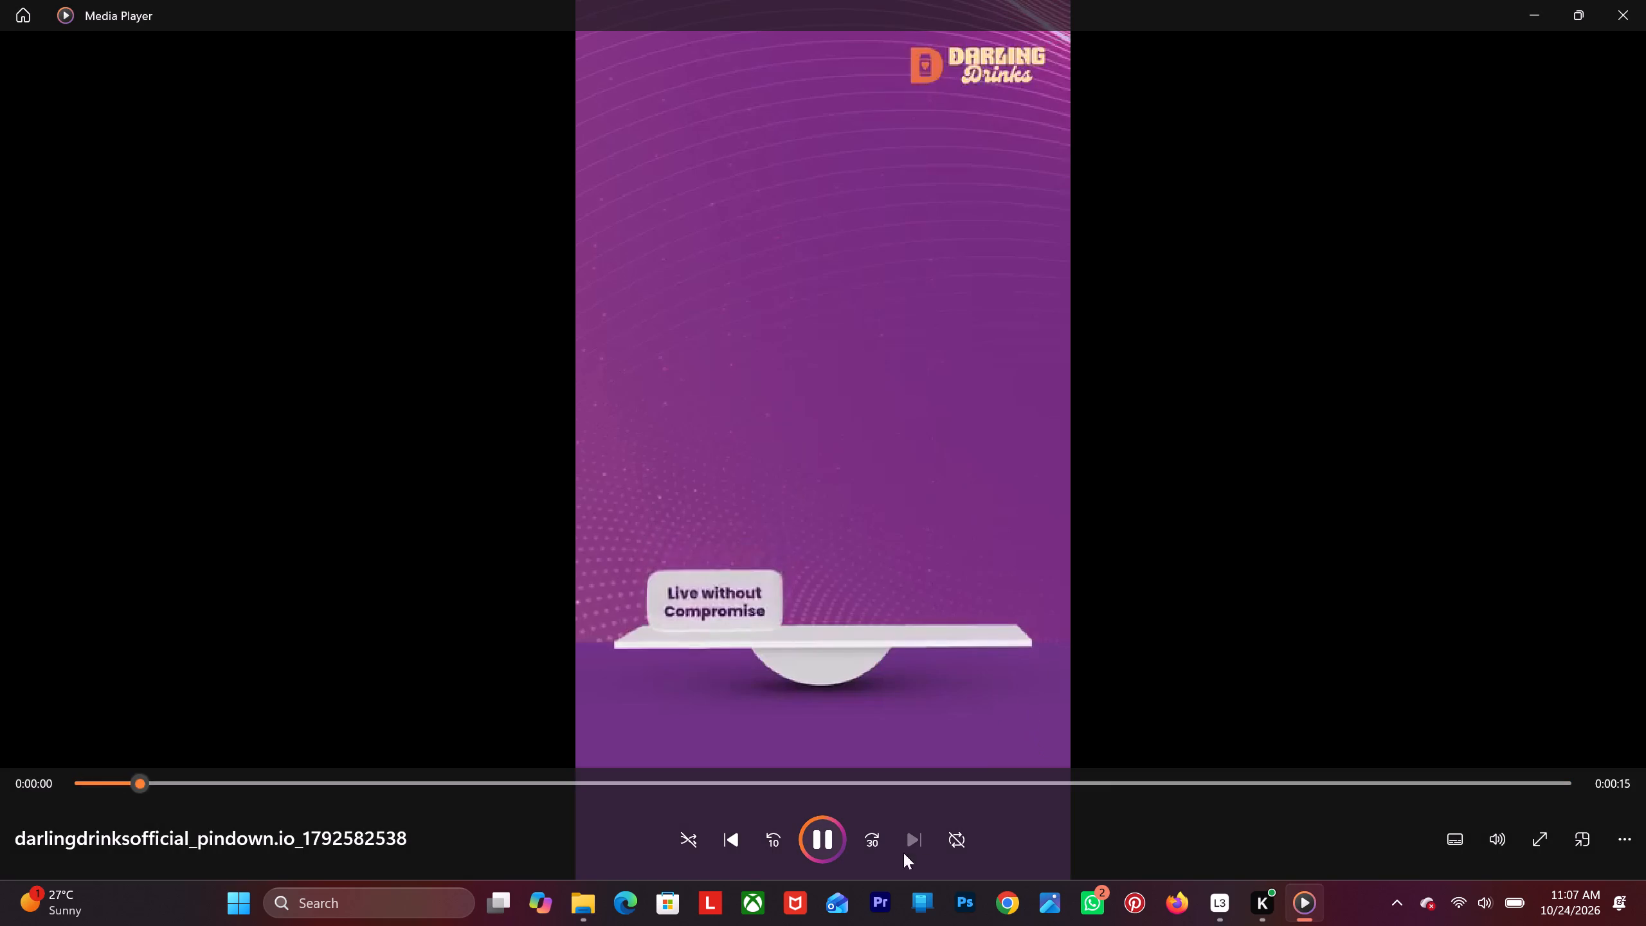
Pause the Darling Drinks video, scrub from its start to about 7 seconds to examine the seesaw animation, and close the player.
{"action": "left_click", "coordinate": [801, 835]}
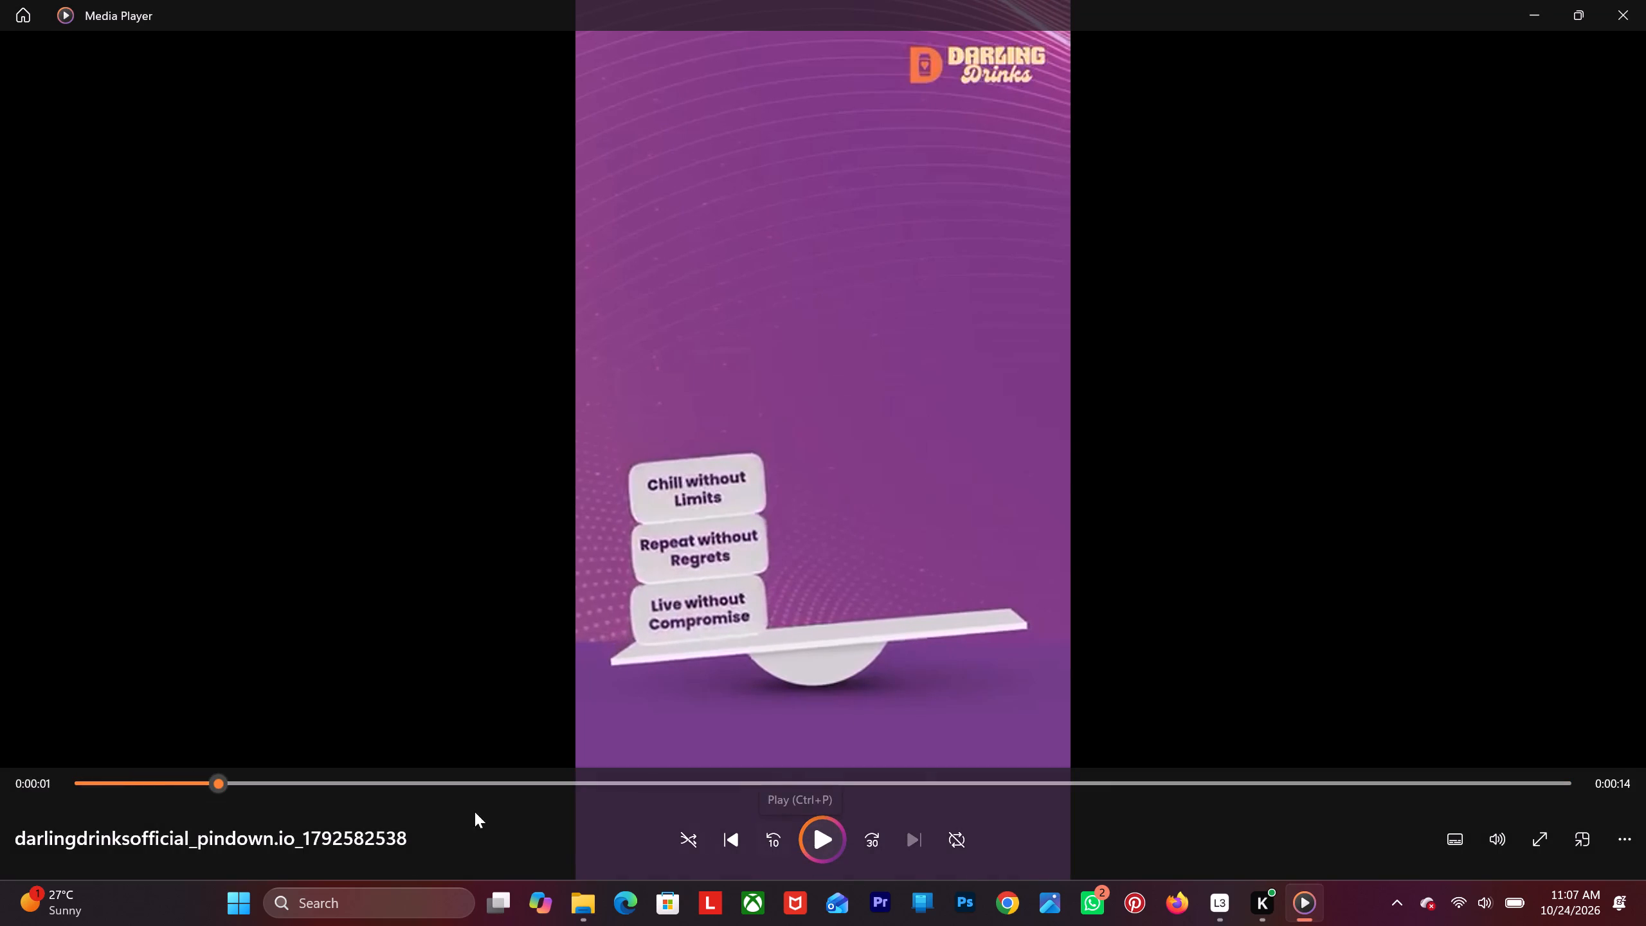
{"action": "left_click_drag", "start_coordinate": [213, 784], "coordinate": [201, 783]}
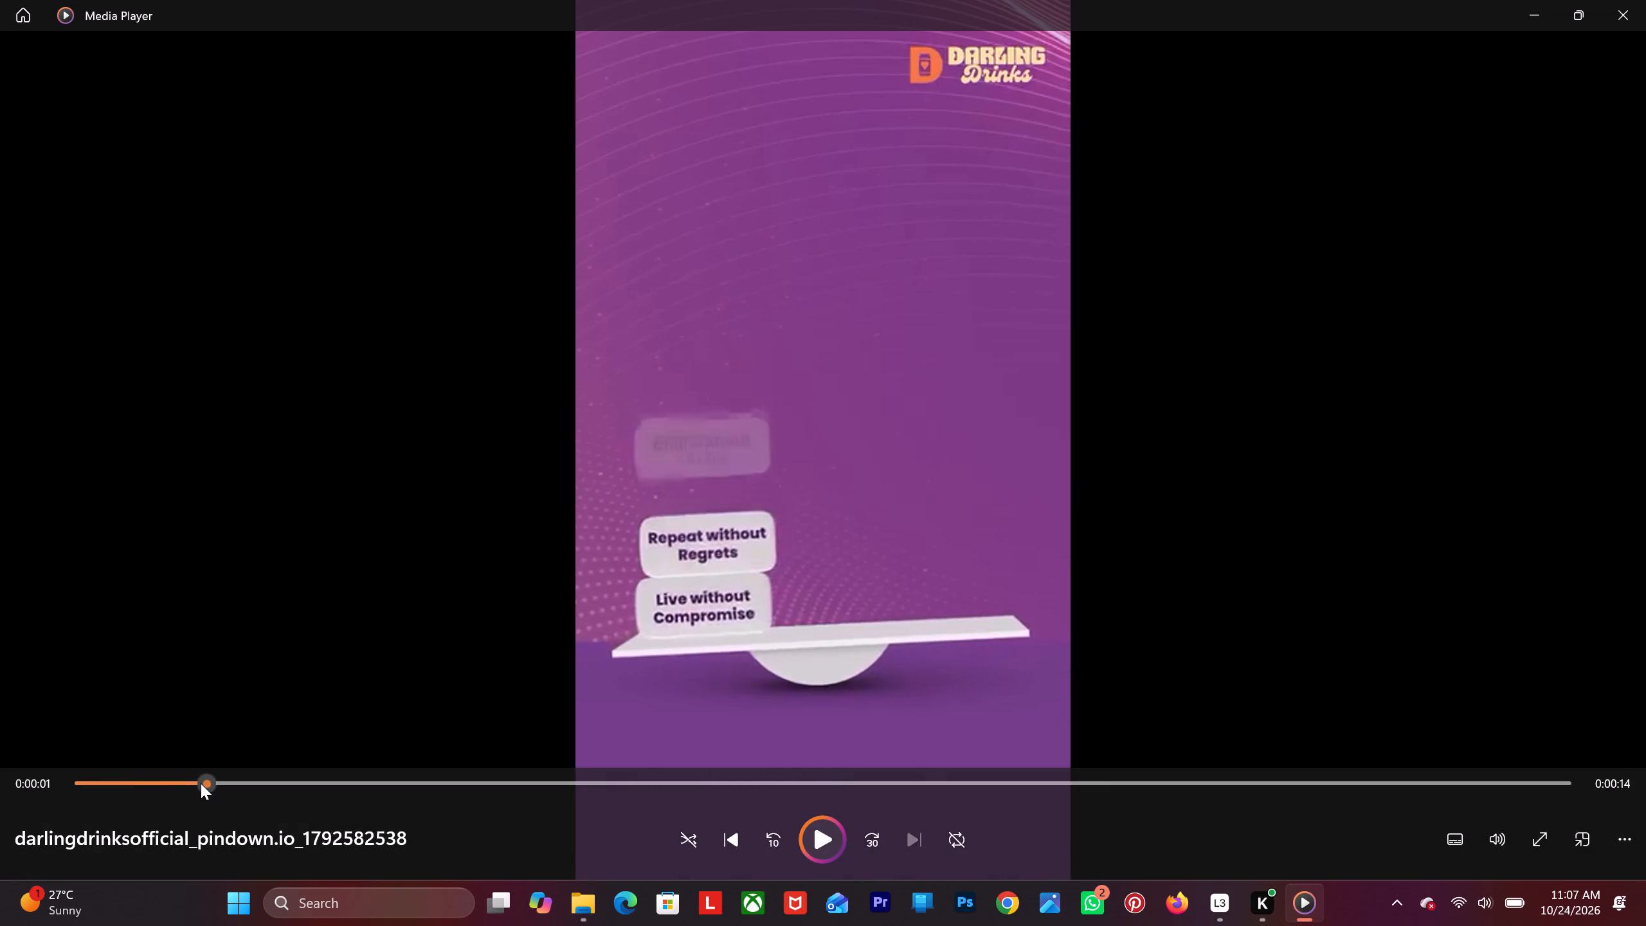
{"action": "left_click_drag", "start_coordinate": [201, 783], "coordinate": [183, 780]}
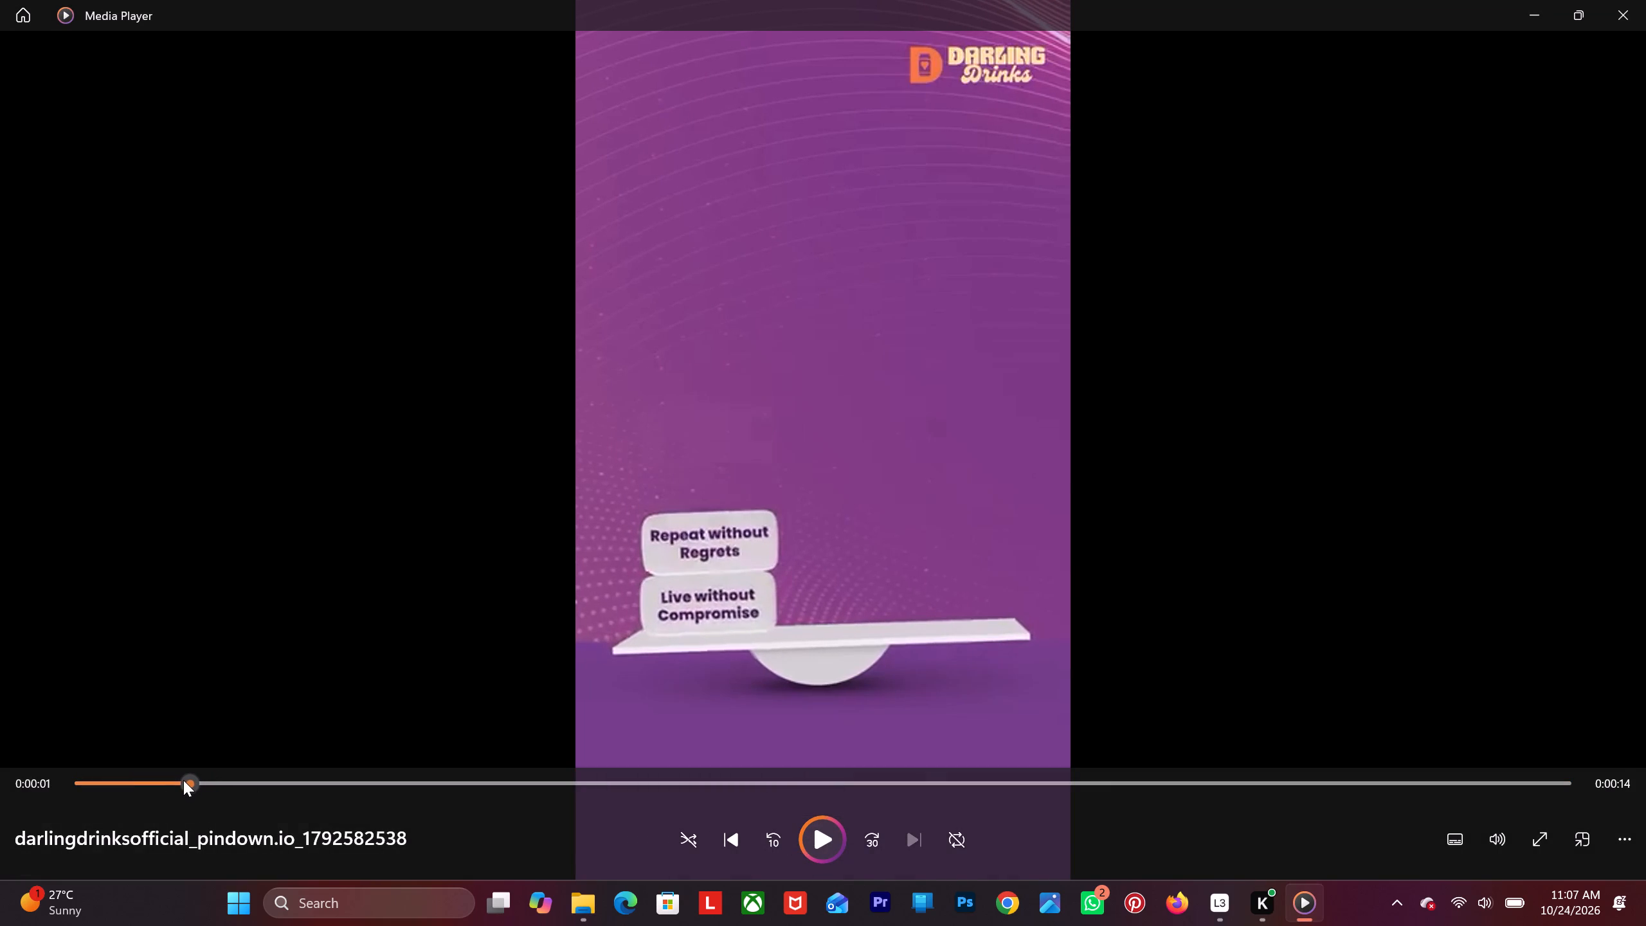
{"action": "left_click_drag", "start_coordinate": [183, 780], "coordinate": [154, 777]}
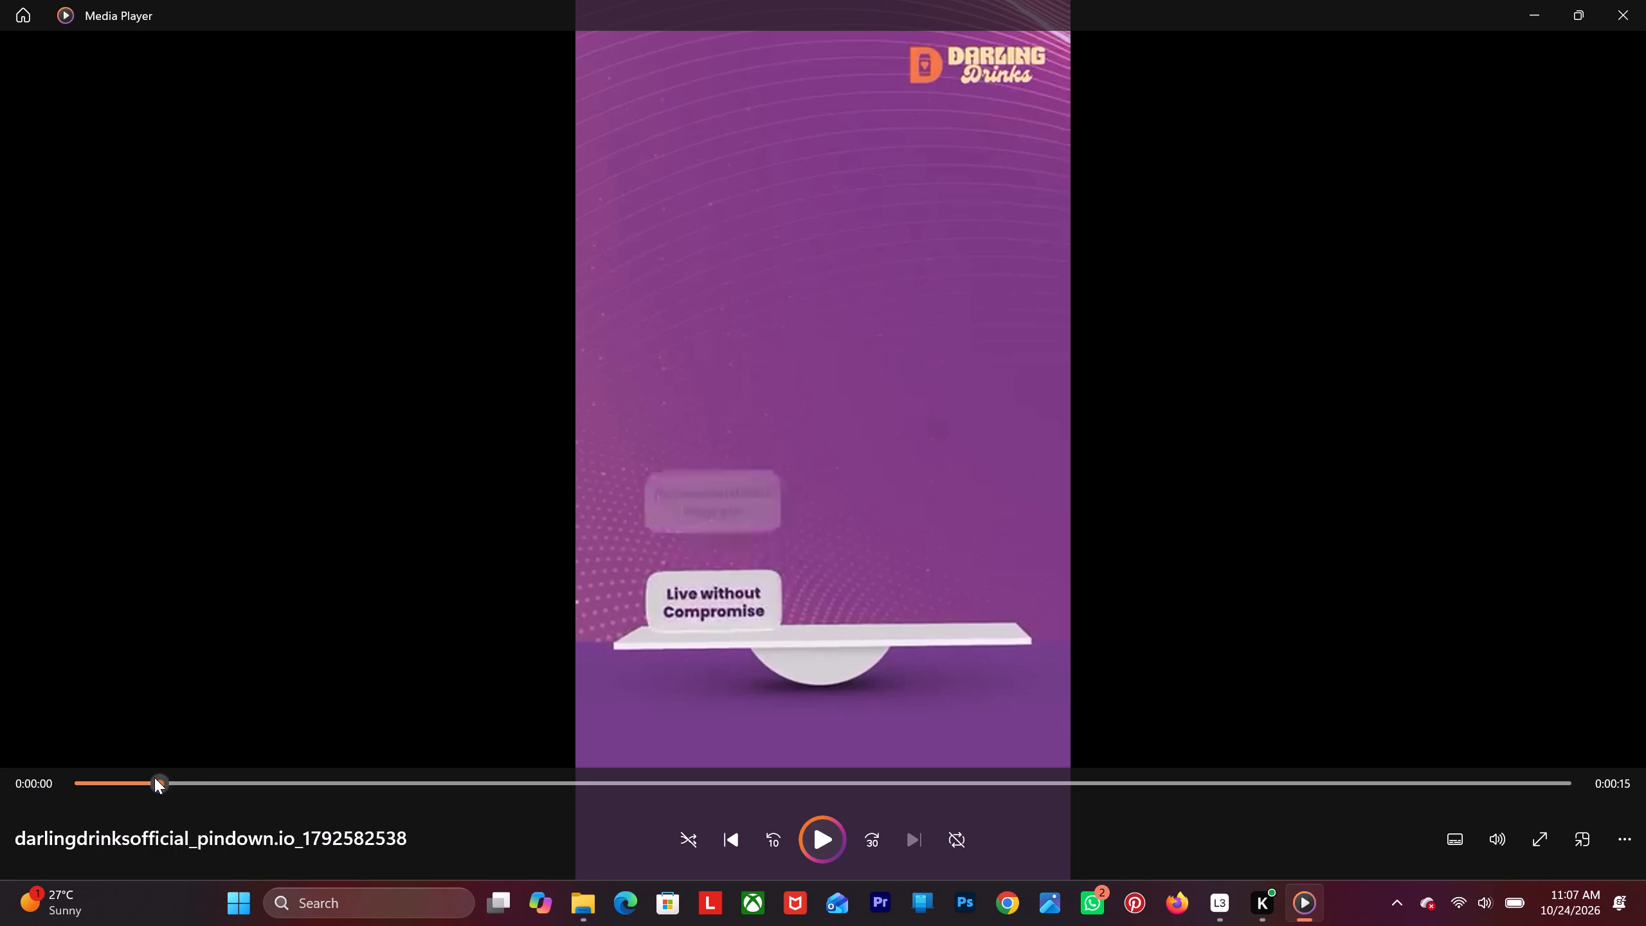
{"action": "left_click_drag", "start_coordinate": [154, 777], "coordinate": [28, 772]}
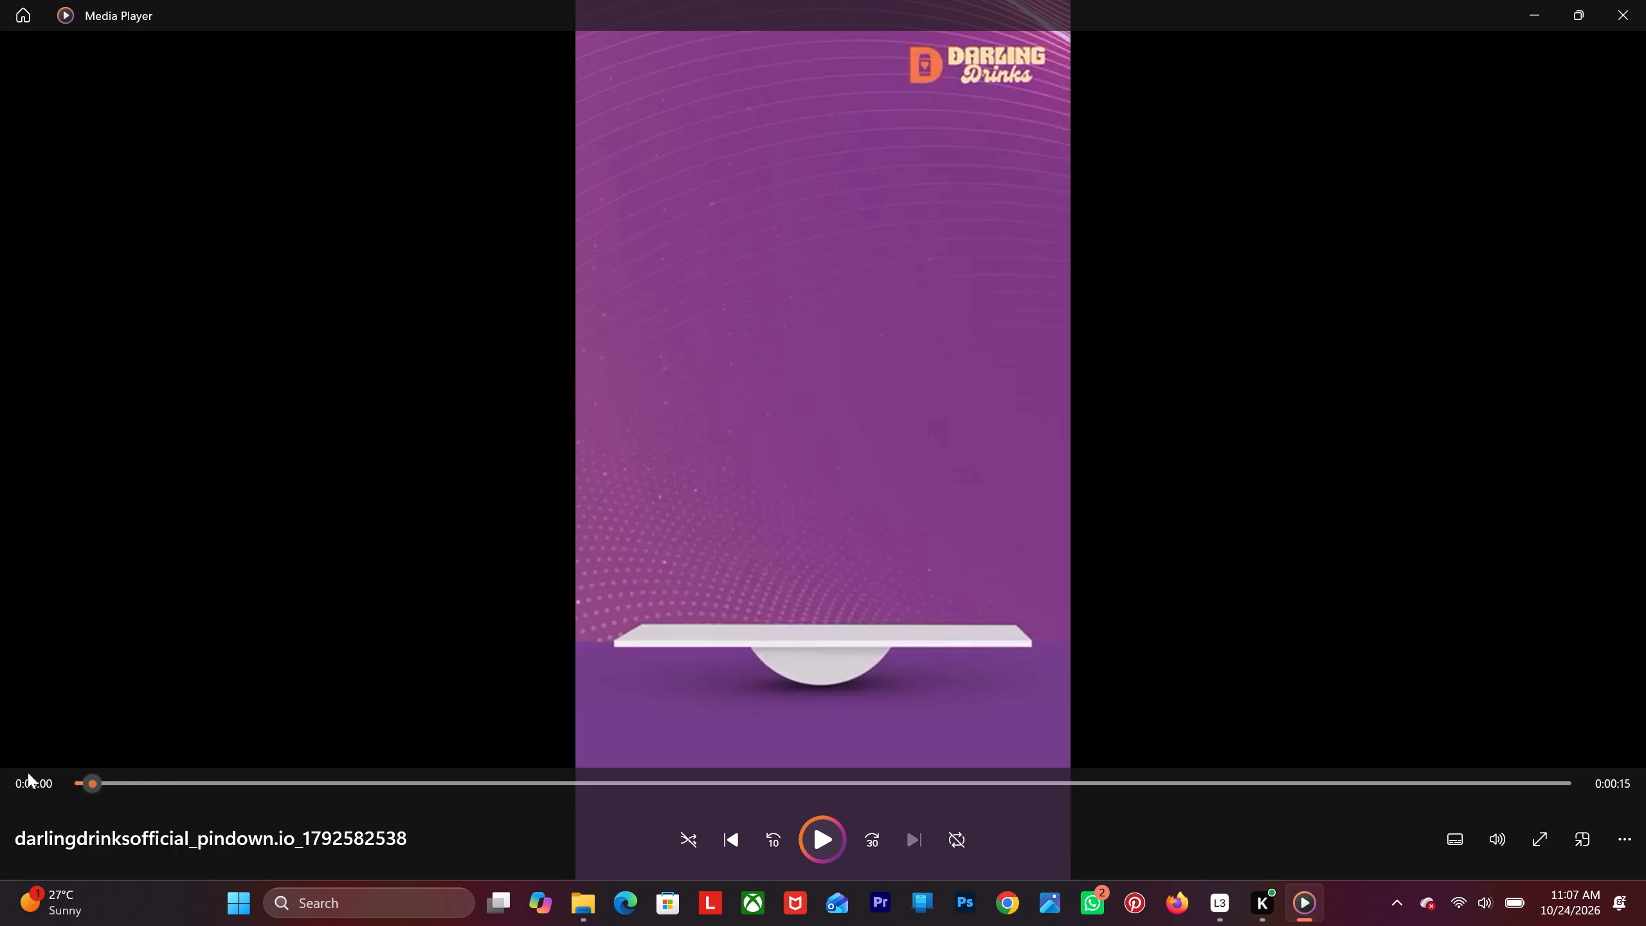
{"action": "left_click_drag", "start_coordinate": [28, 772], "coordinate": [0, 754]}
{"action": "left_click_drag", "start_coordinate": [0, 754], "coordinate": [131, 759]}
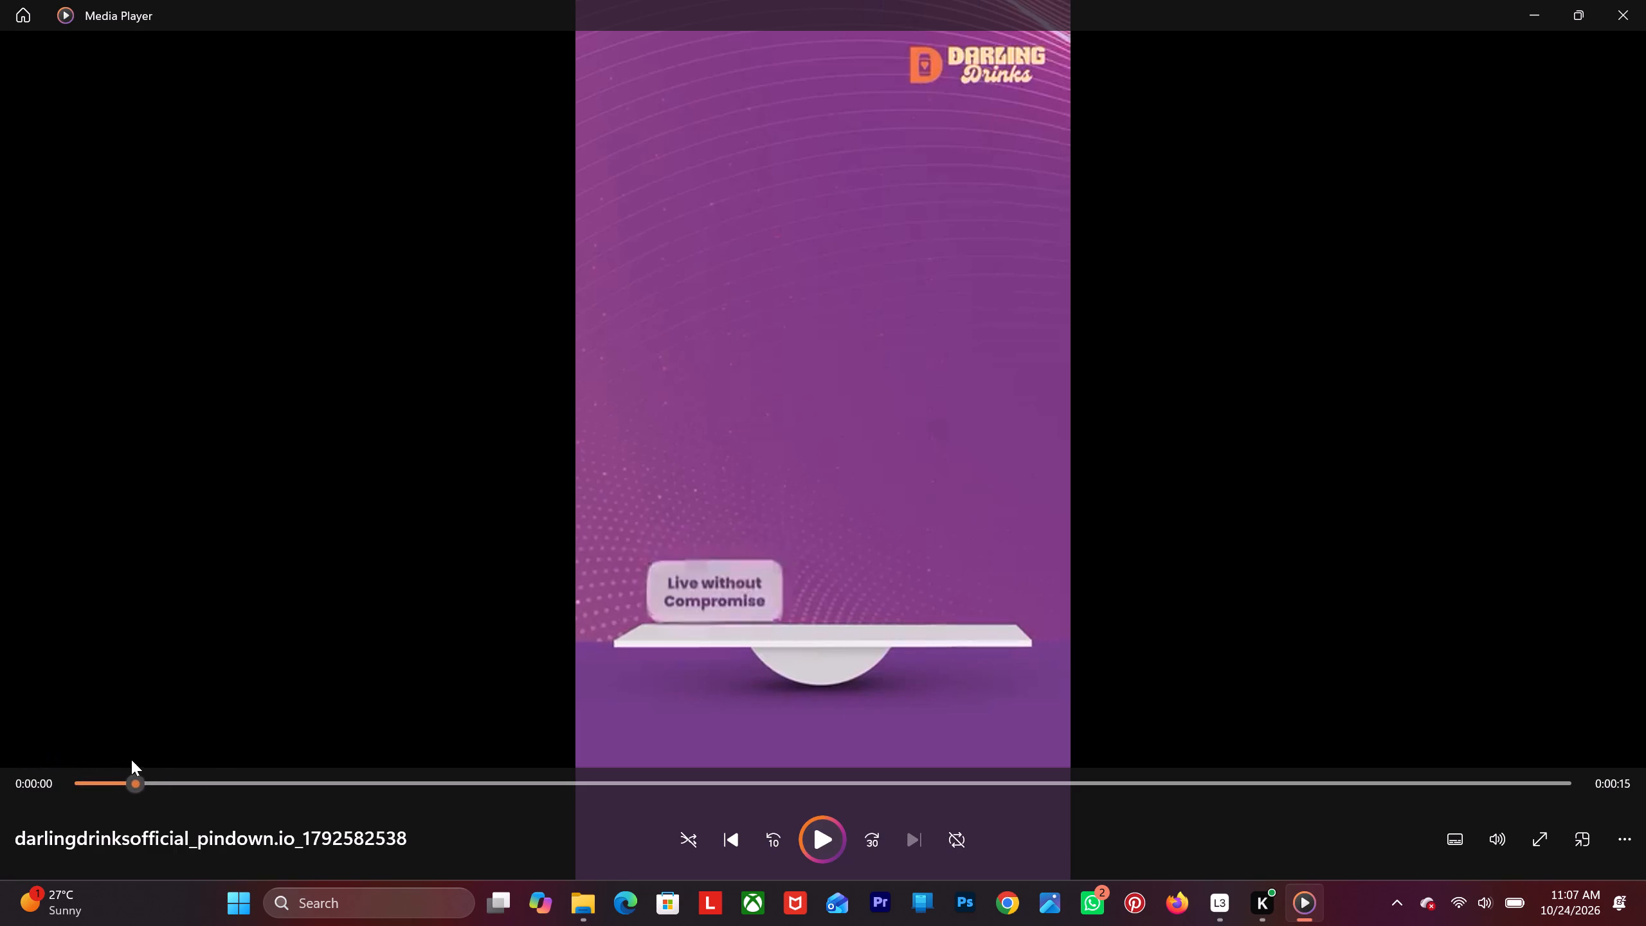
{"action": "left_click_drag", "start_coordinate": [131, 759], "coordinate": [411, 791]}
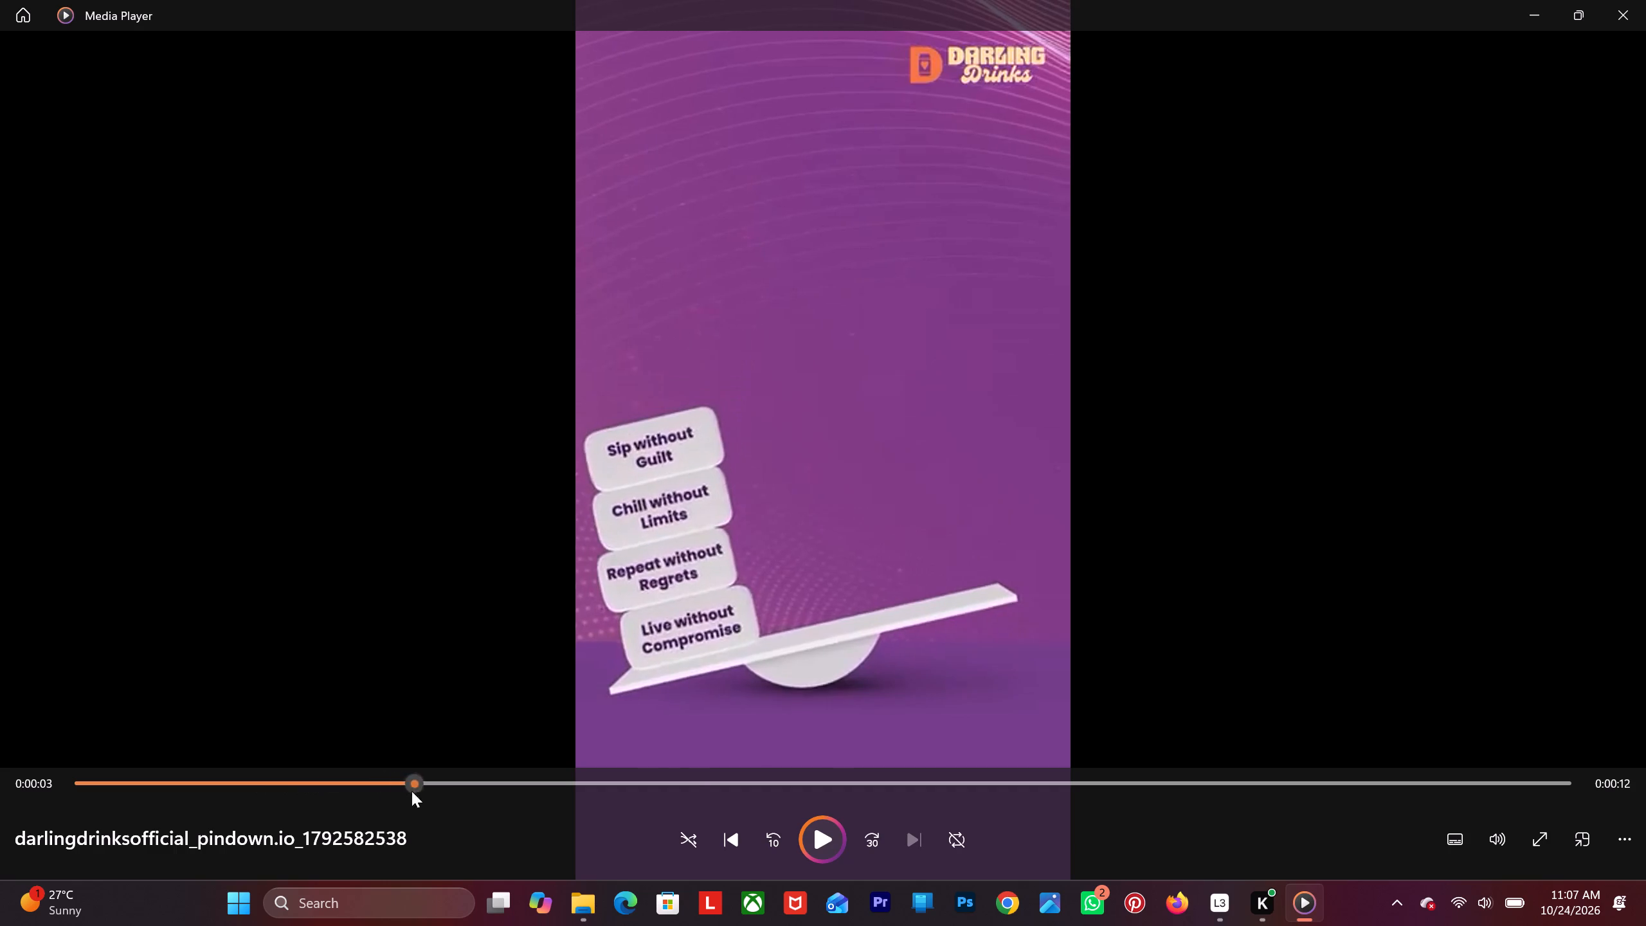
{"action": "left_click_drag", "start_coordinate": [411, 791], "coordinate": [785, 823]}
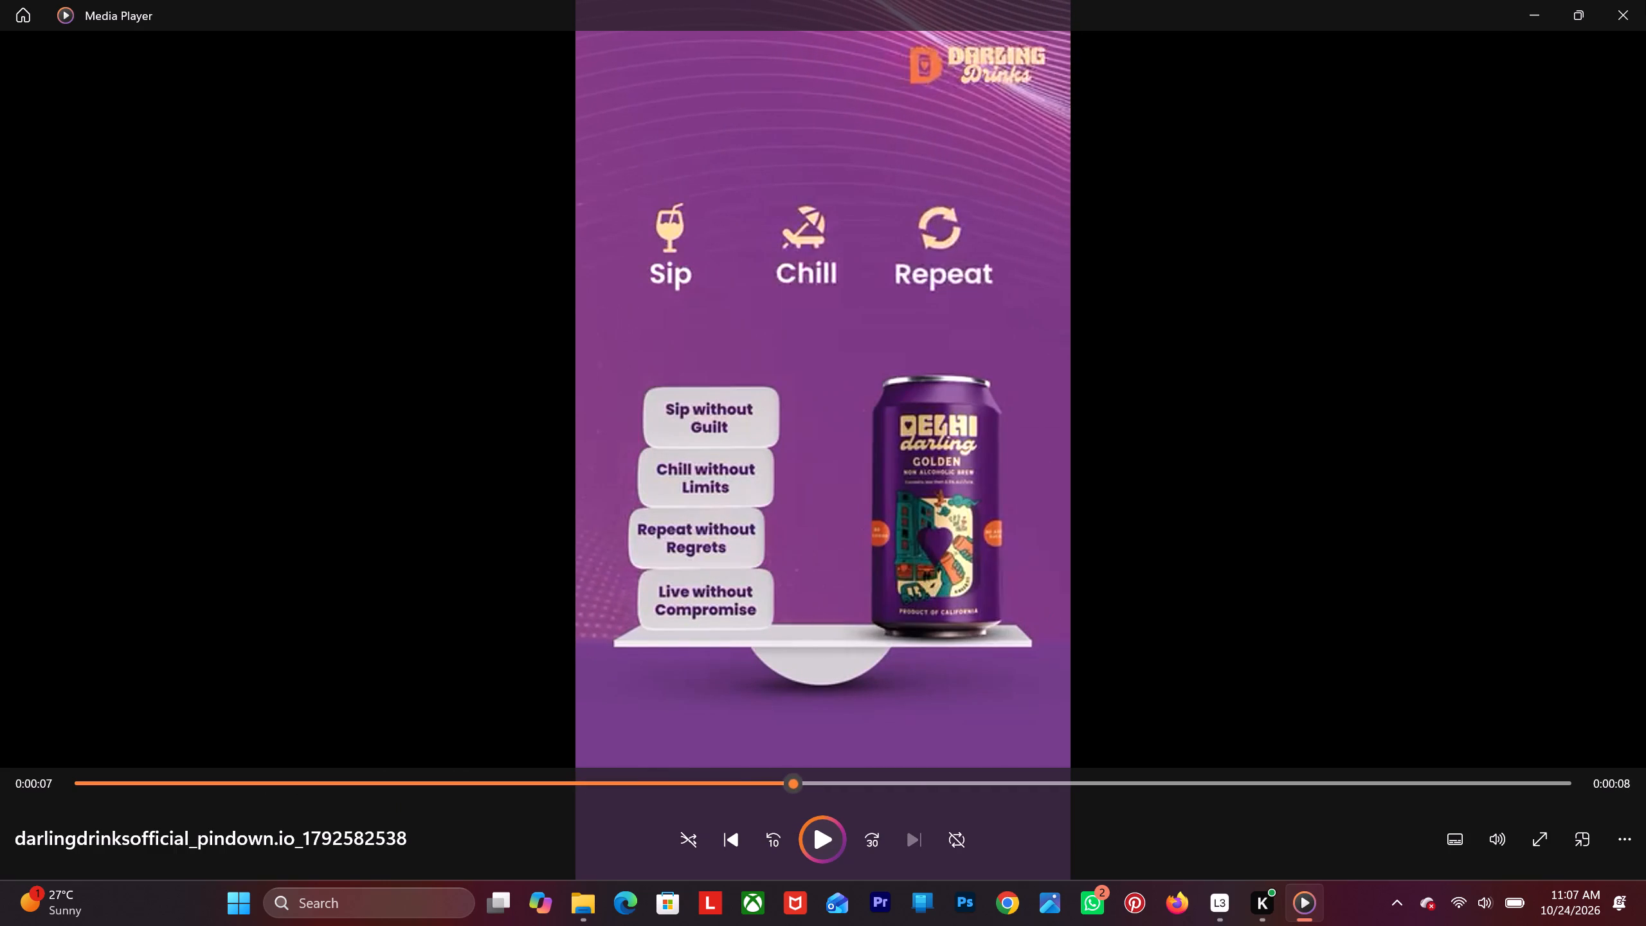
{"action": "left_click", "coordinate": [1645, 0]}
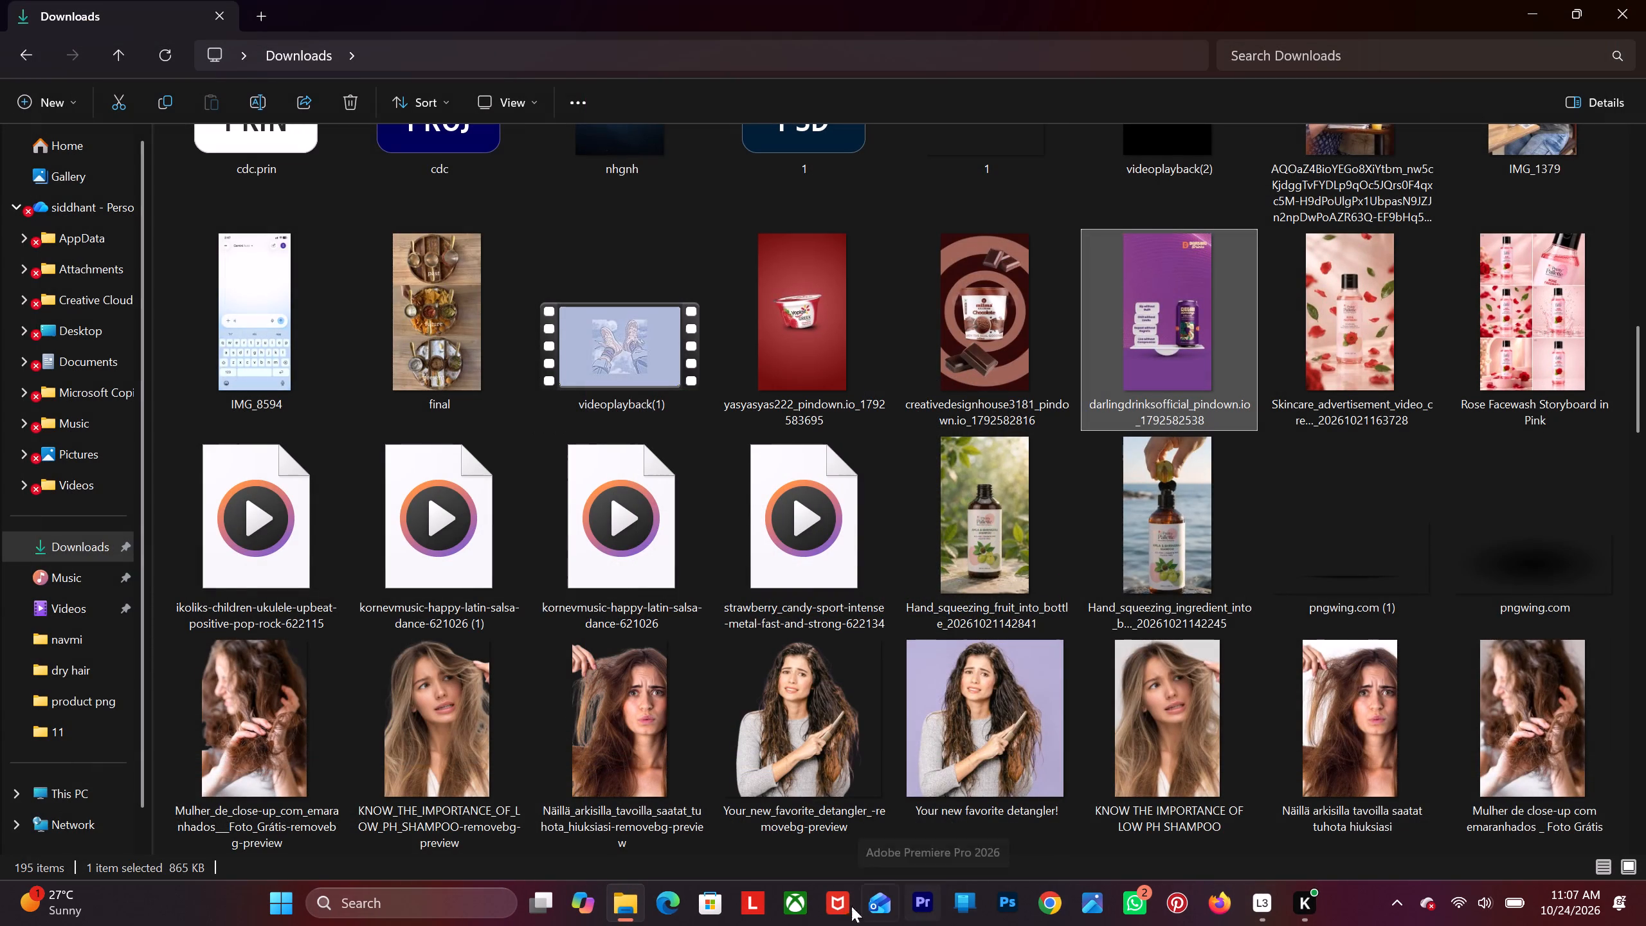
Switch to Pinterest and search for "pinterest video".
{"action": "left_click", "coordinate": [1188, 903]}
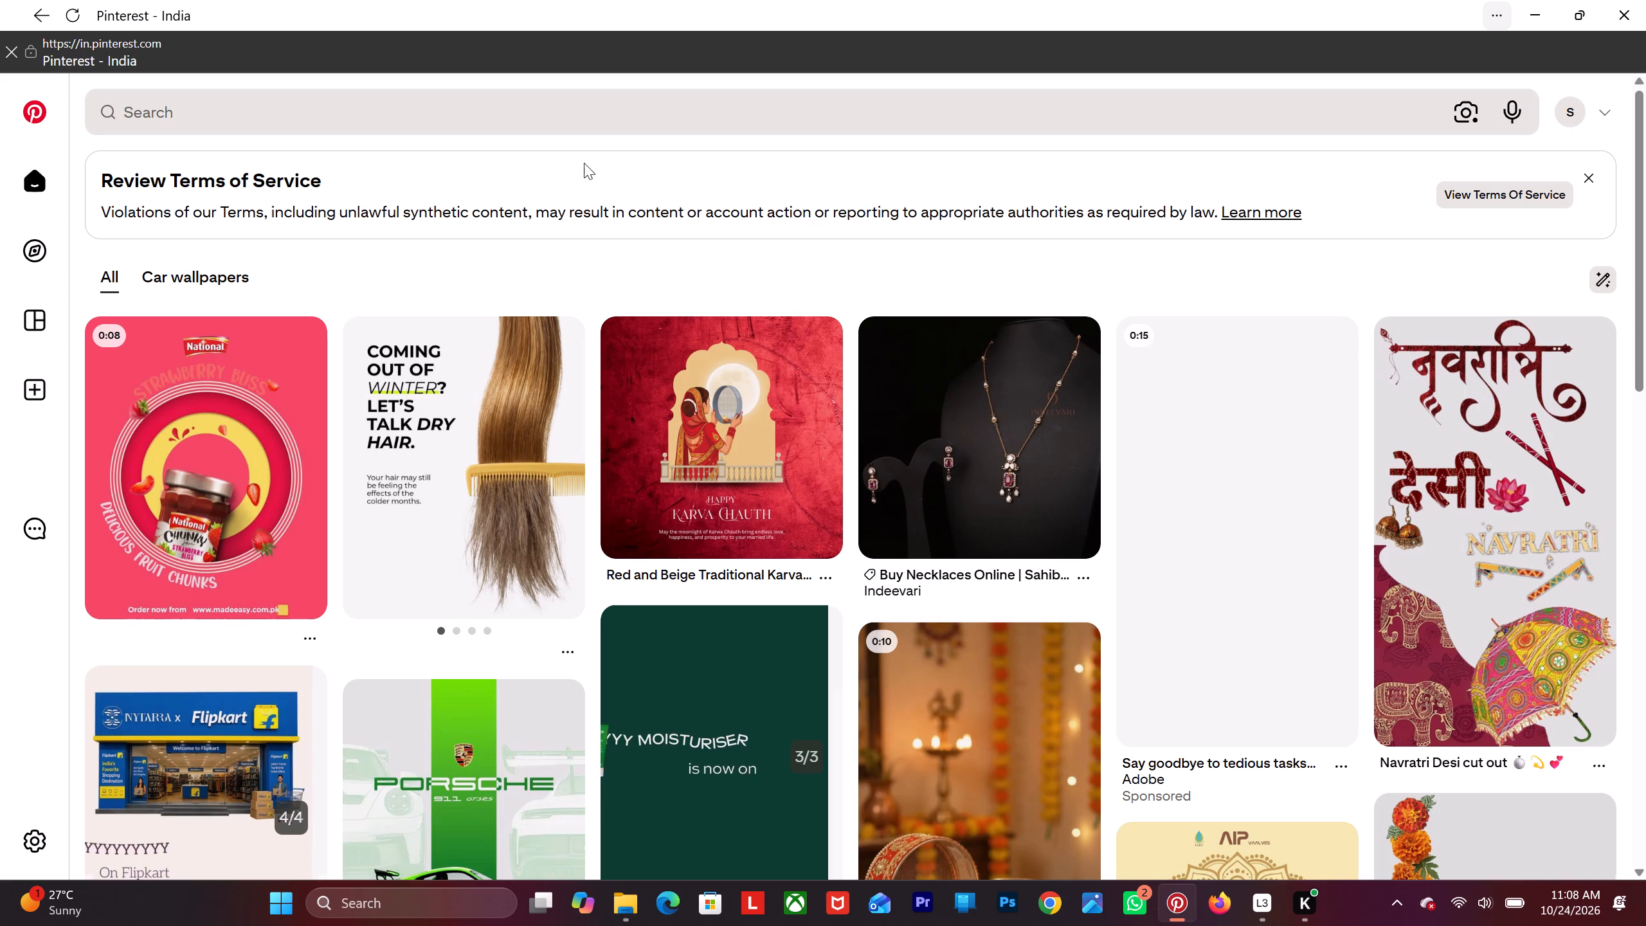
{"action": "left_click", "coordinate": [600, 108]}
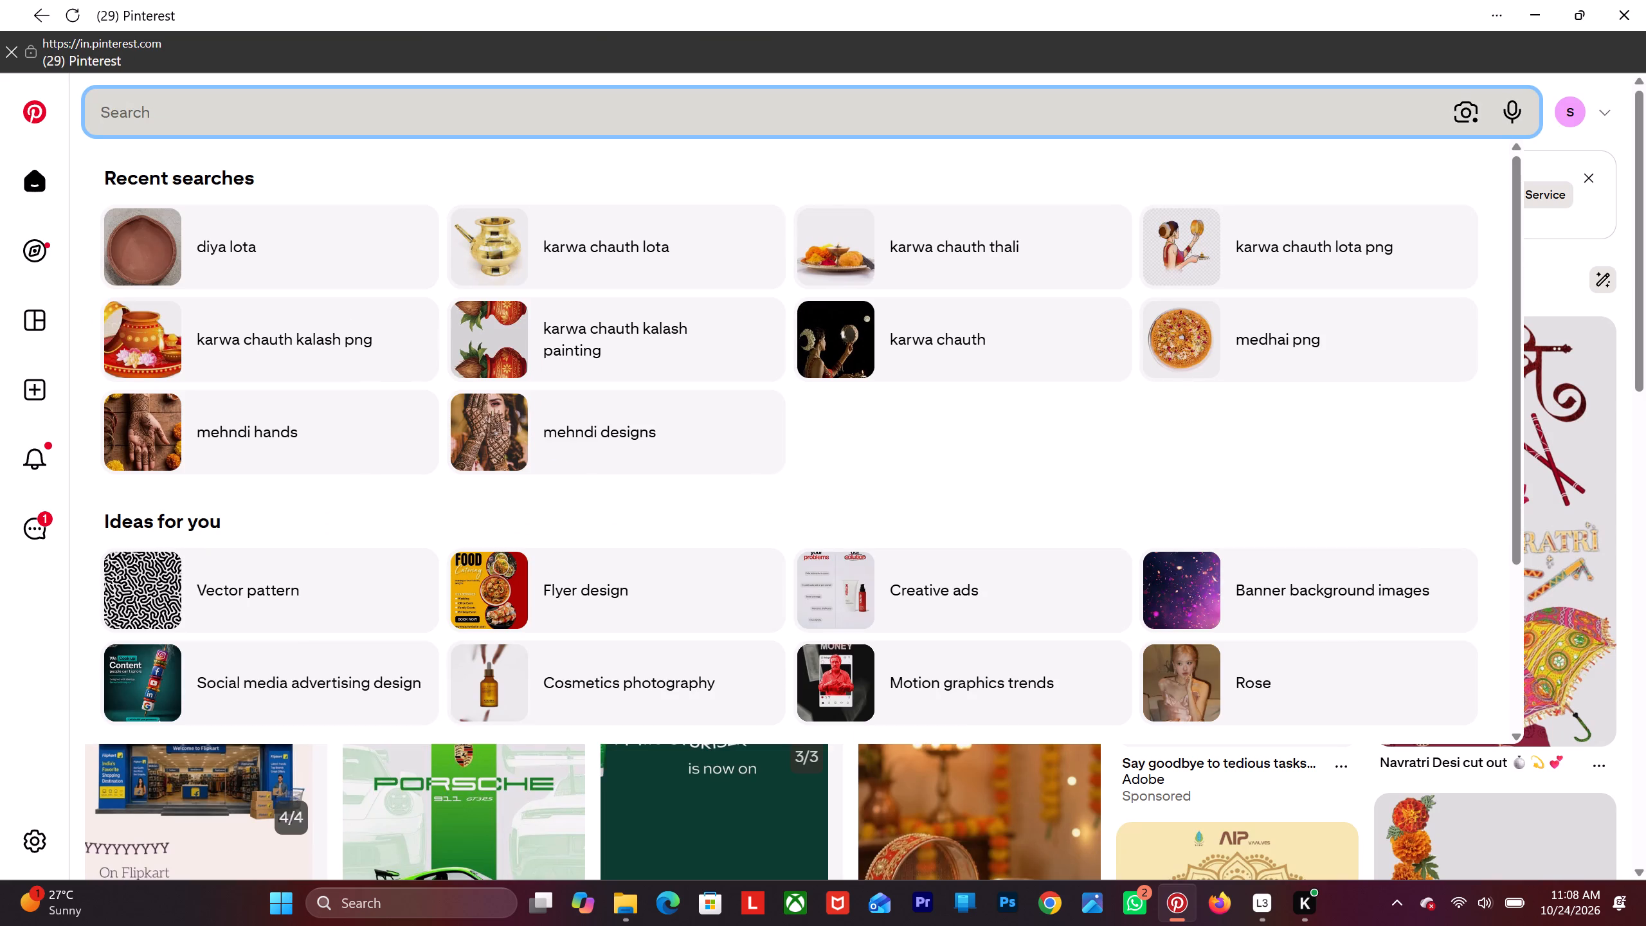
{"action": "type", "text": "pintrest vi"}
{"action": "left_click", "coordinate": [487, 193]}
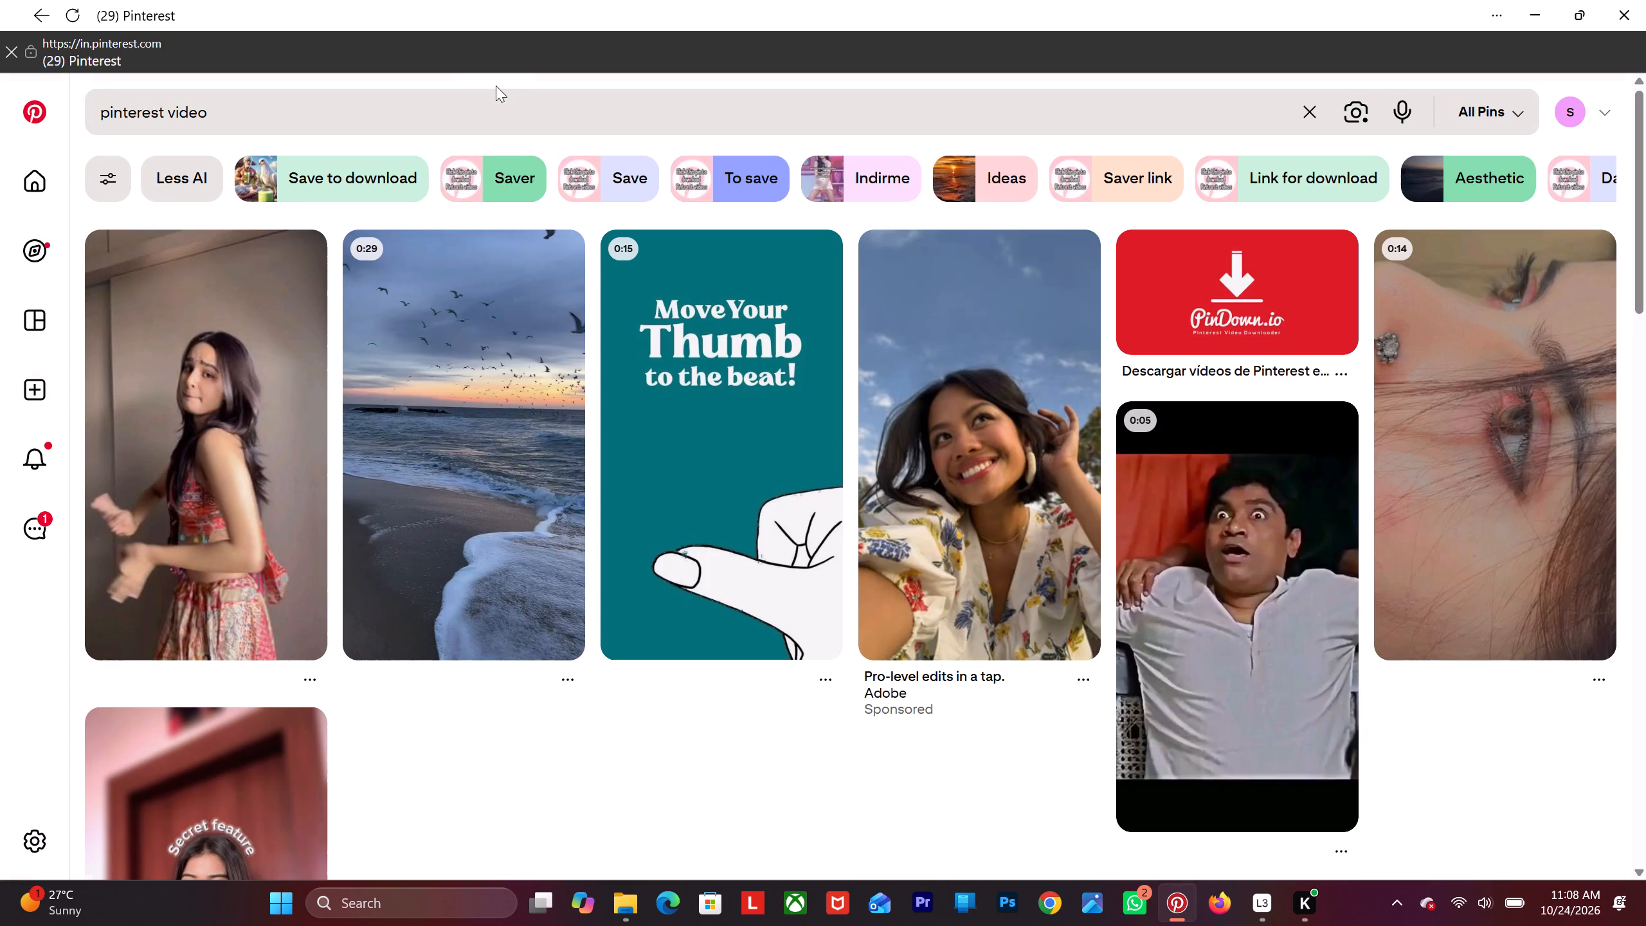
Replace the Pinterest search with the suggested query "product ads".
{"action": "left_click", "coordinate": [270, 116]}
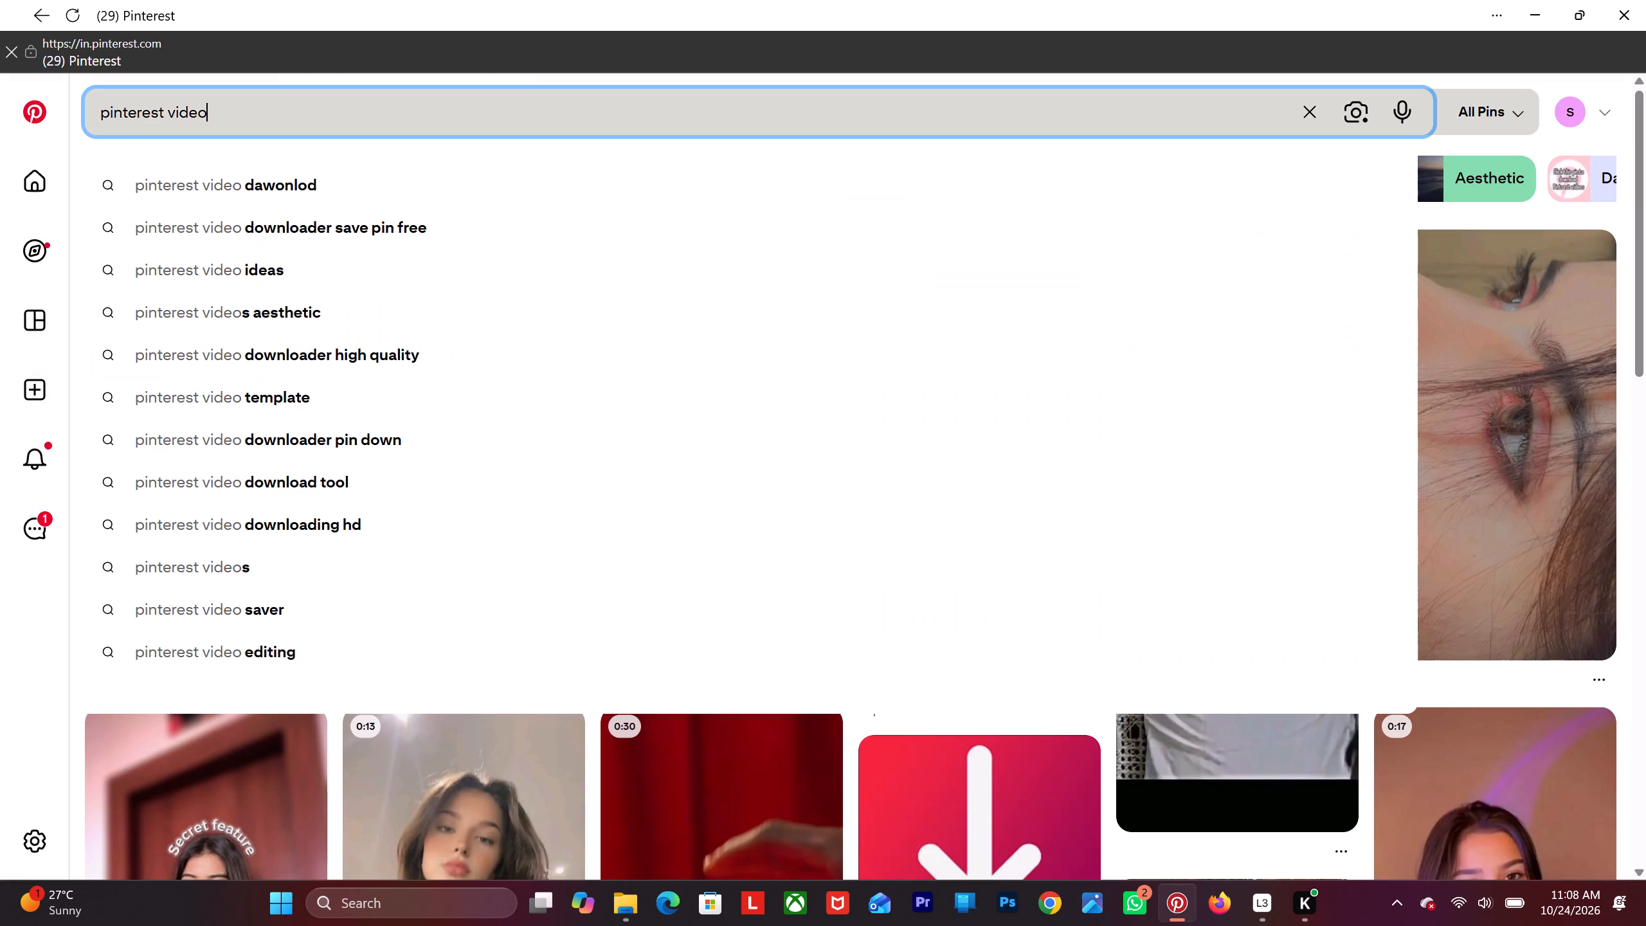
{"action": "key", "text": "BackSpace"}
{"action": "key", "text": "BackSpace"}
{"action": "key", "text": "BackSpace"}
{"action": "key", "text": "BackSpace"}
{"action": "key", "text": "BackSpace"}
{"action": "key", "text": "BackSpace"}
{"action": "key", "text": "BackSpace"}
{"action": "key", "text": "BackSpace"}
{"action": "key", "text": "BackSpace"}
{"action": "key", "text": "BackSpace"}
{"action": "key", "text": "BackSpace"}
{"action": "key", "text": "BackSpace"}
{"action": "key", "text": "BackSpace"}
{"action": "key", "text": "BackSpace"}
{"action": "key", "text": "BackSpace"}
{"action": "key", "text": "BackSpace"}
{"action": "key", "text": "BackSpace"}
{"action": "key", "text": "BackSpace"}
{"action": "key", "text": "BackSpace"}
{"action": "key", "text": "BackSpace"}
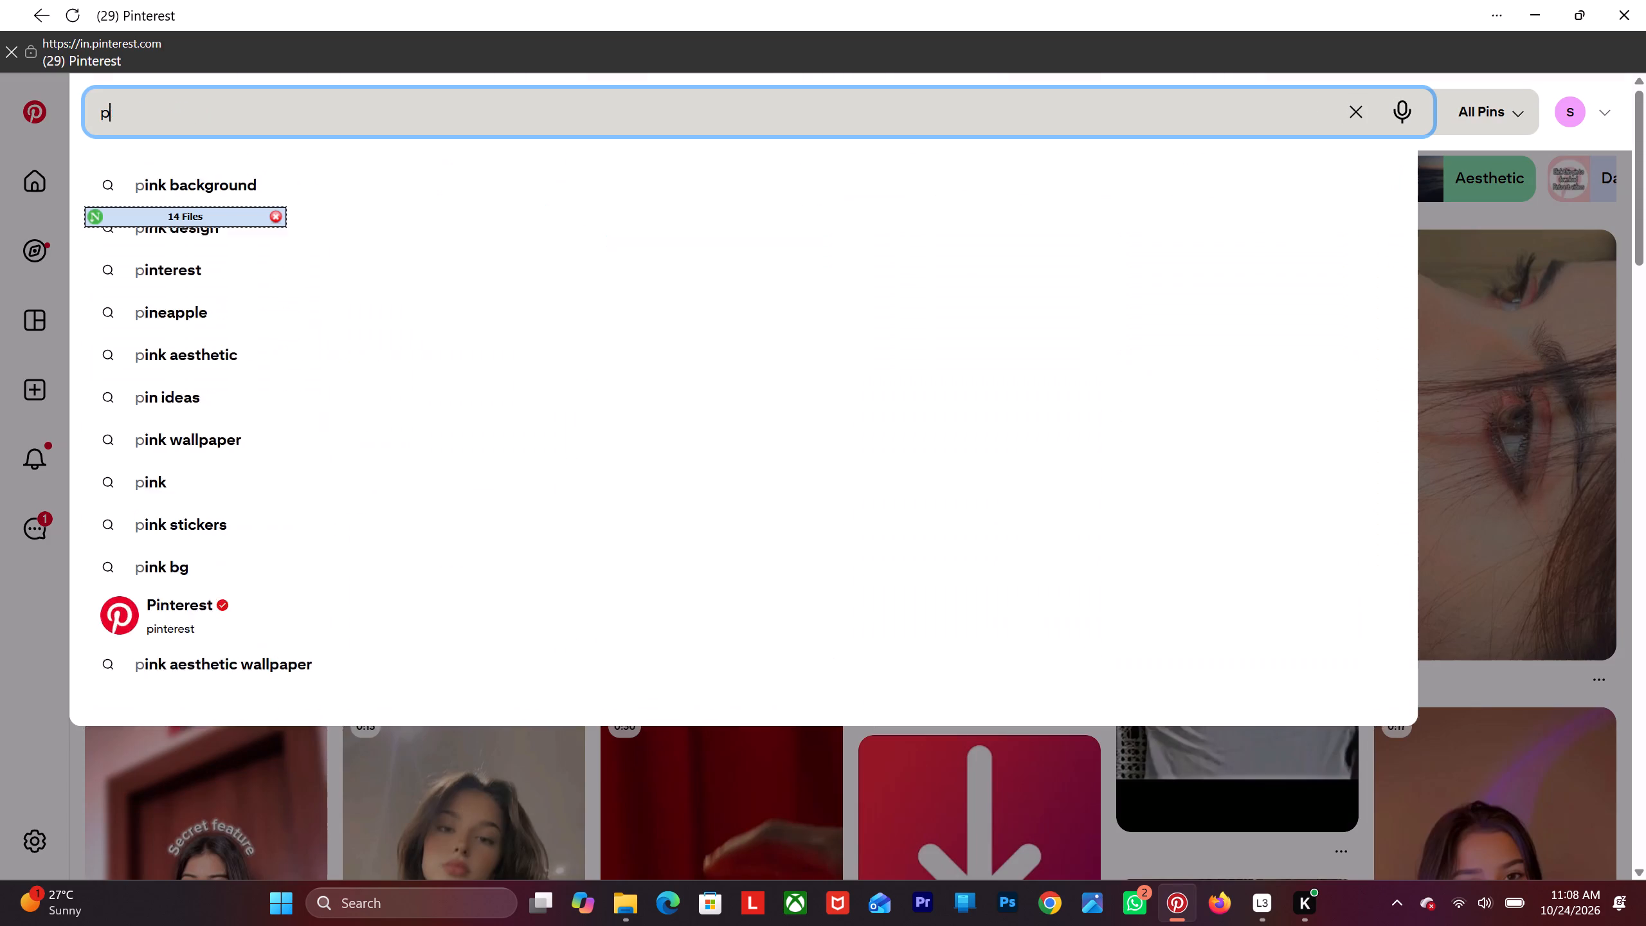
{"action": "type", "text": "pRodu"}
{"action": "key", "text": "BackSpace"}
{"action": "key", "text": "BackSpace"}
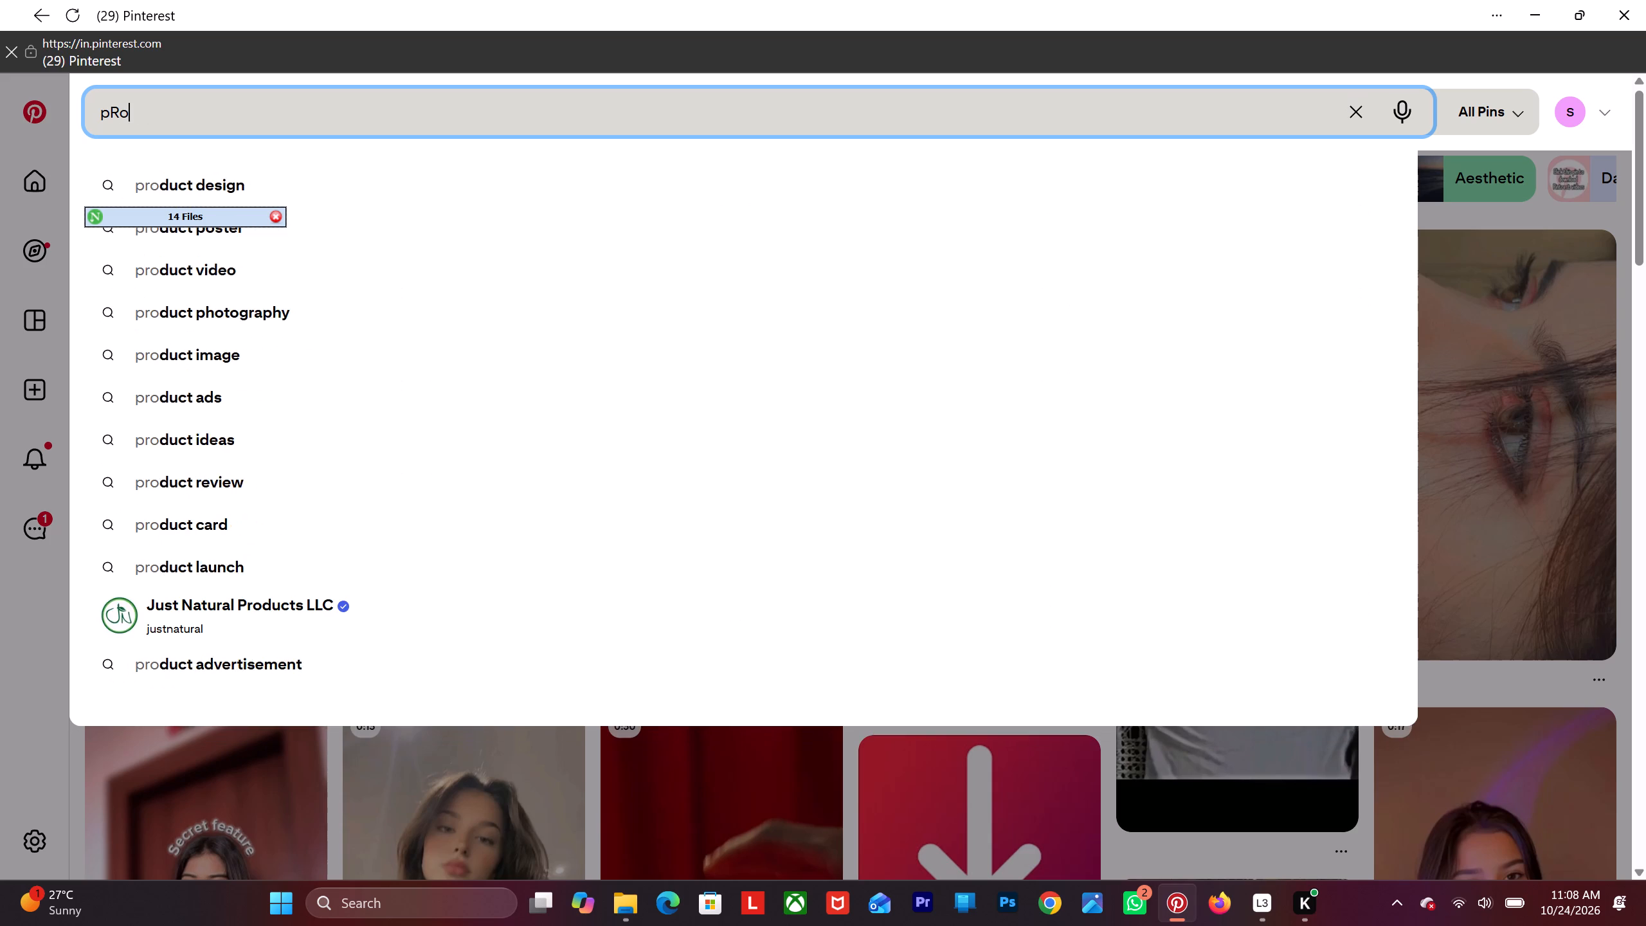
{"action": "key", "text": "BackSpace"}
{"action": "key", "text": "BackSpace"}
{"action": "type", "text": "roduct"}
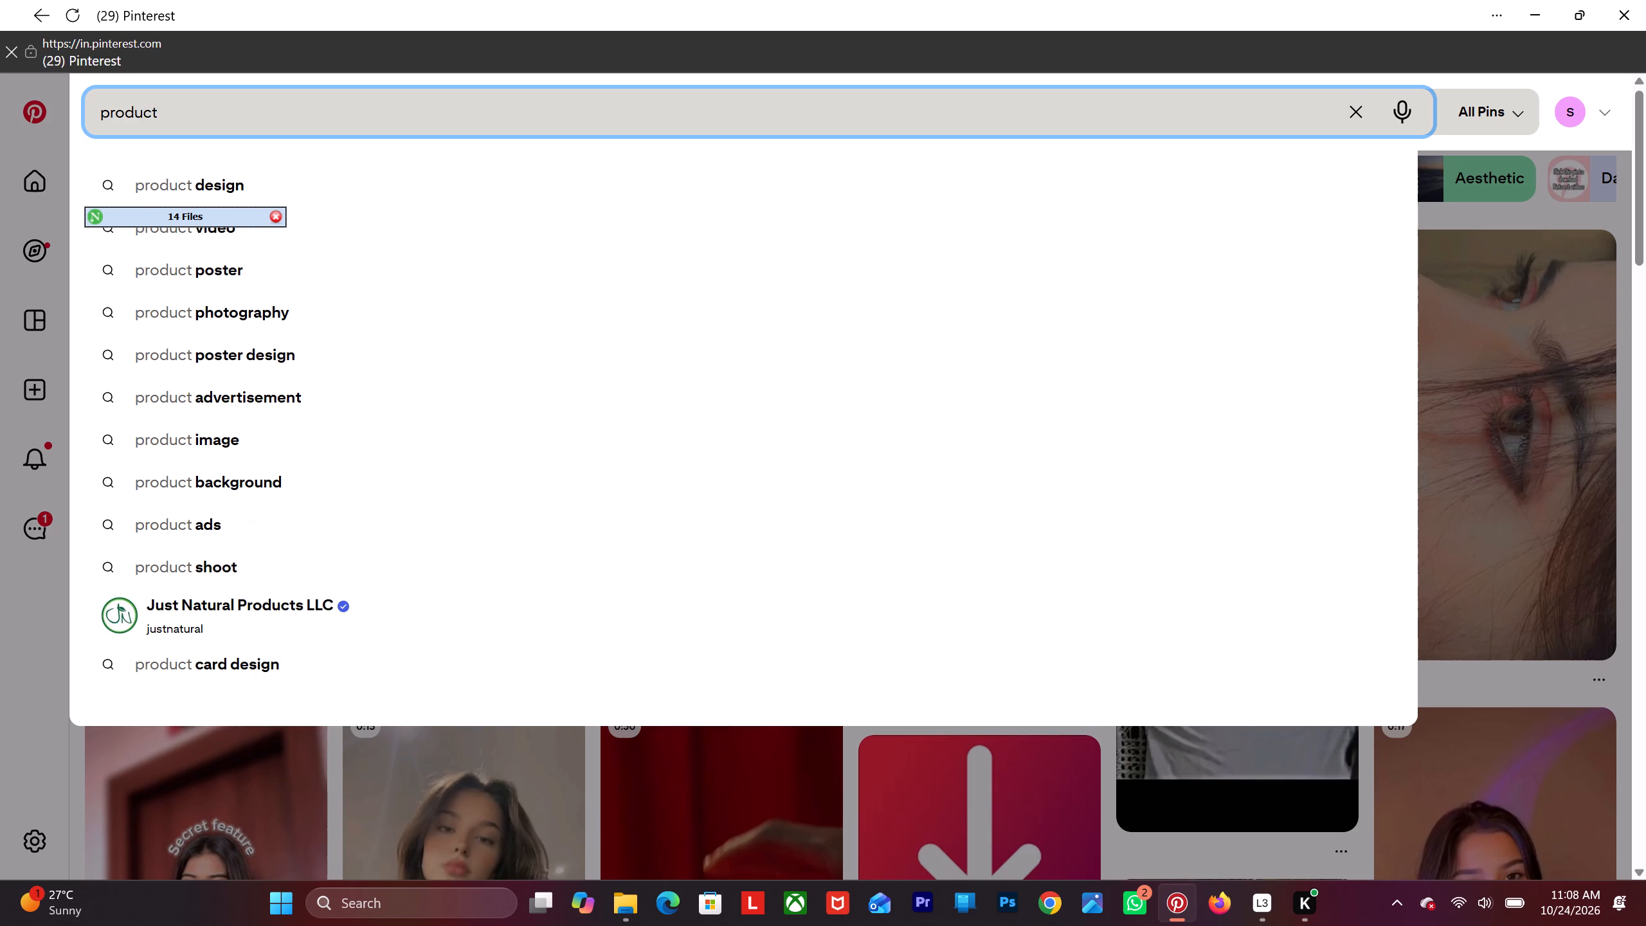
{"action": "key", "text": "space"}
{"action": "type", "text": "a"}
{"action": "key", "text": "d"}
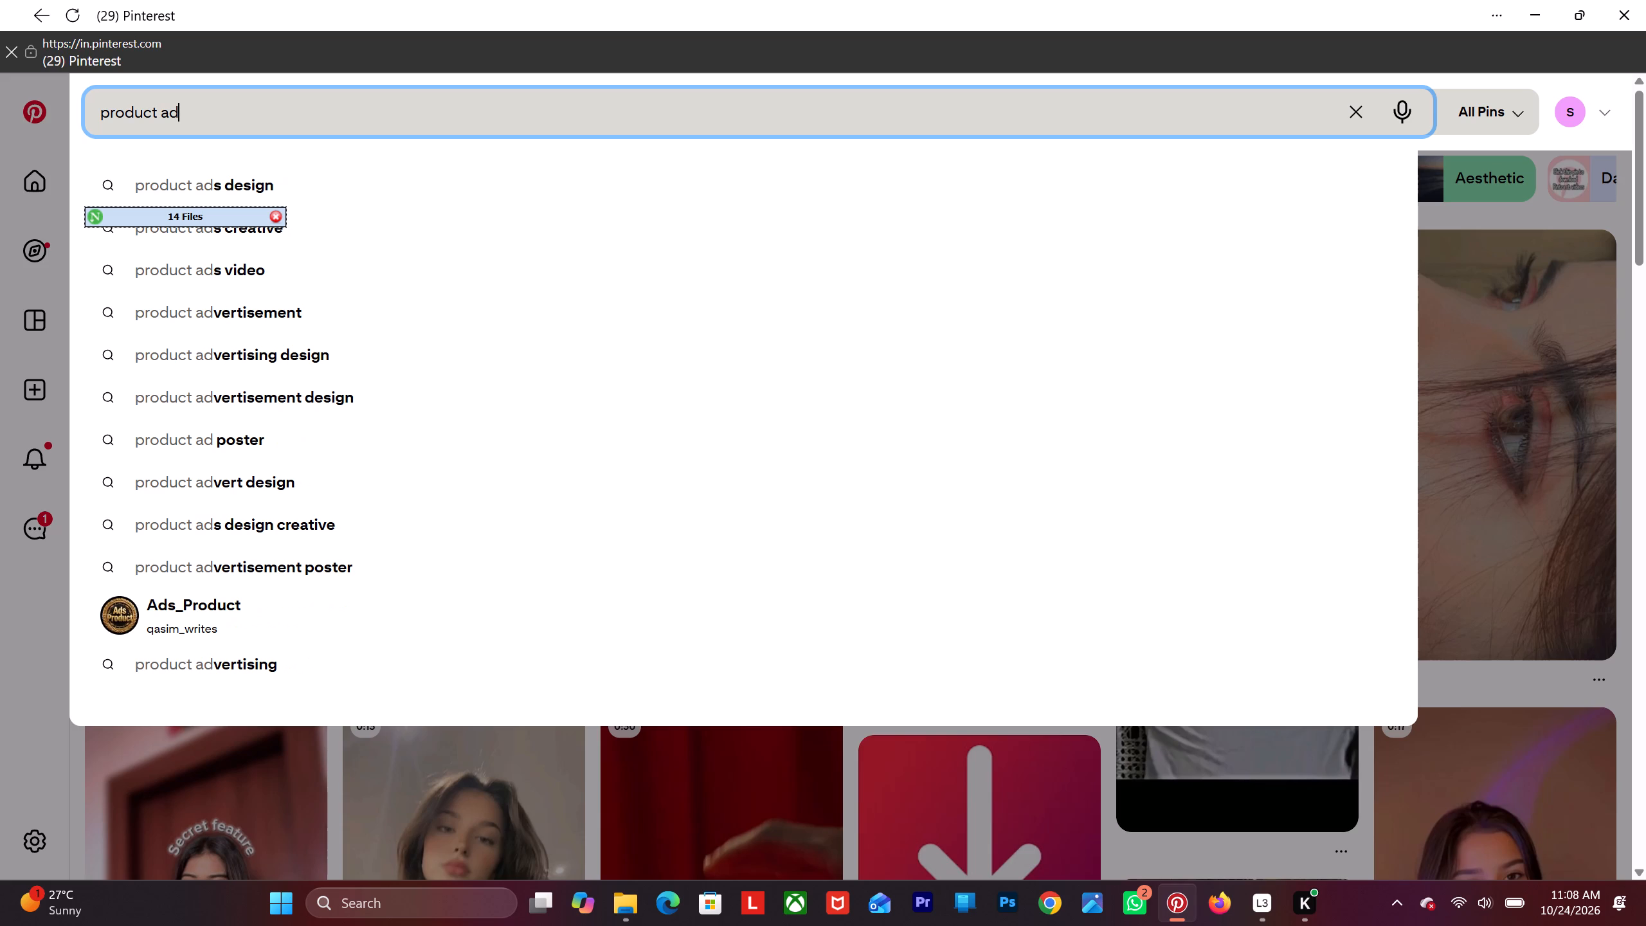
{"action": "type", "text": "s"}
{"action": "key", "text": "space"}
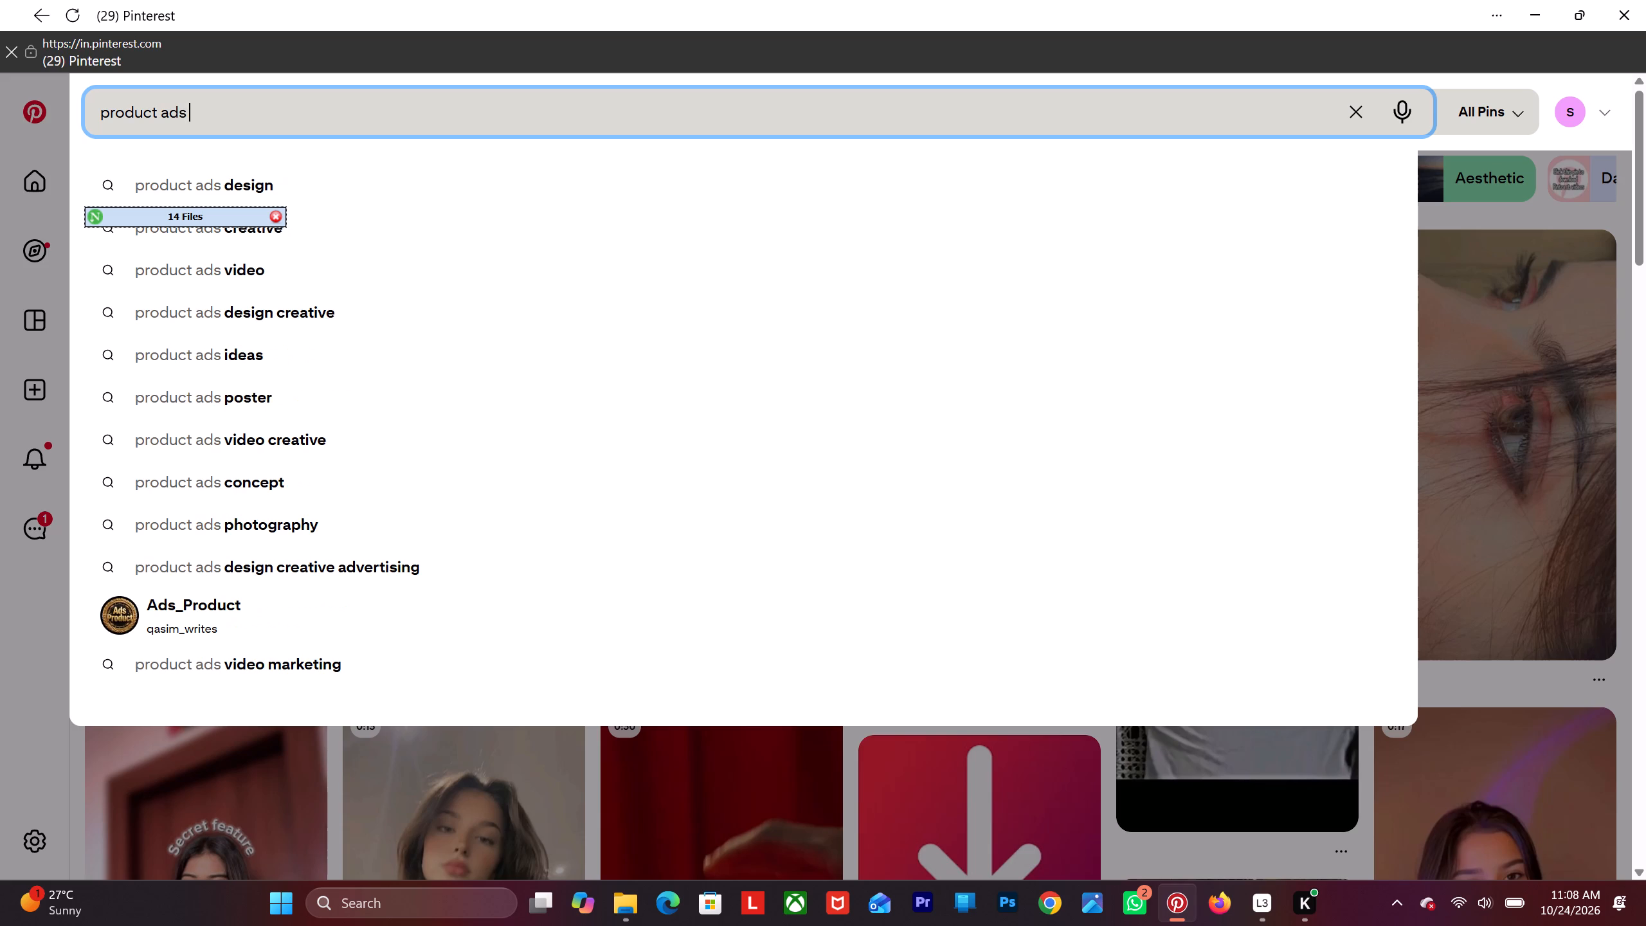
{"action": "key", "text": "p"}
{"action": "type", "text": "ro"}
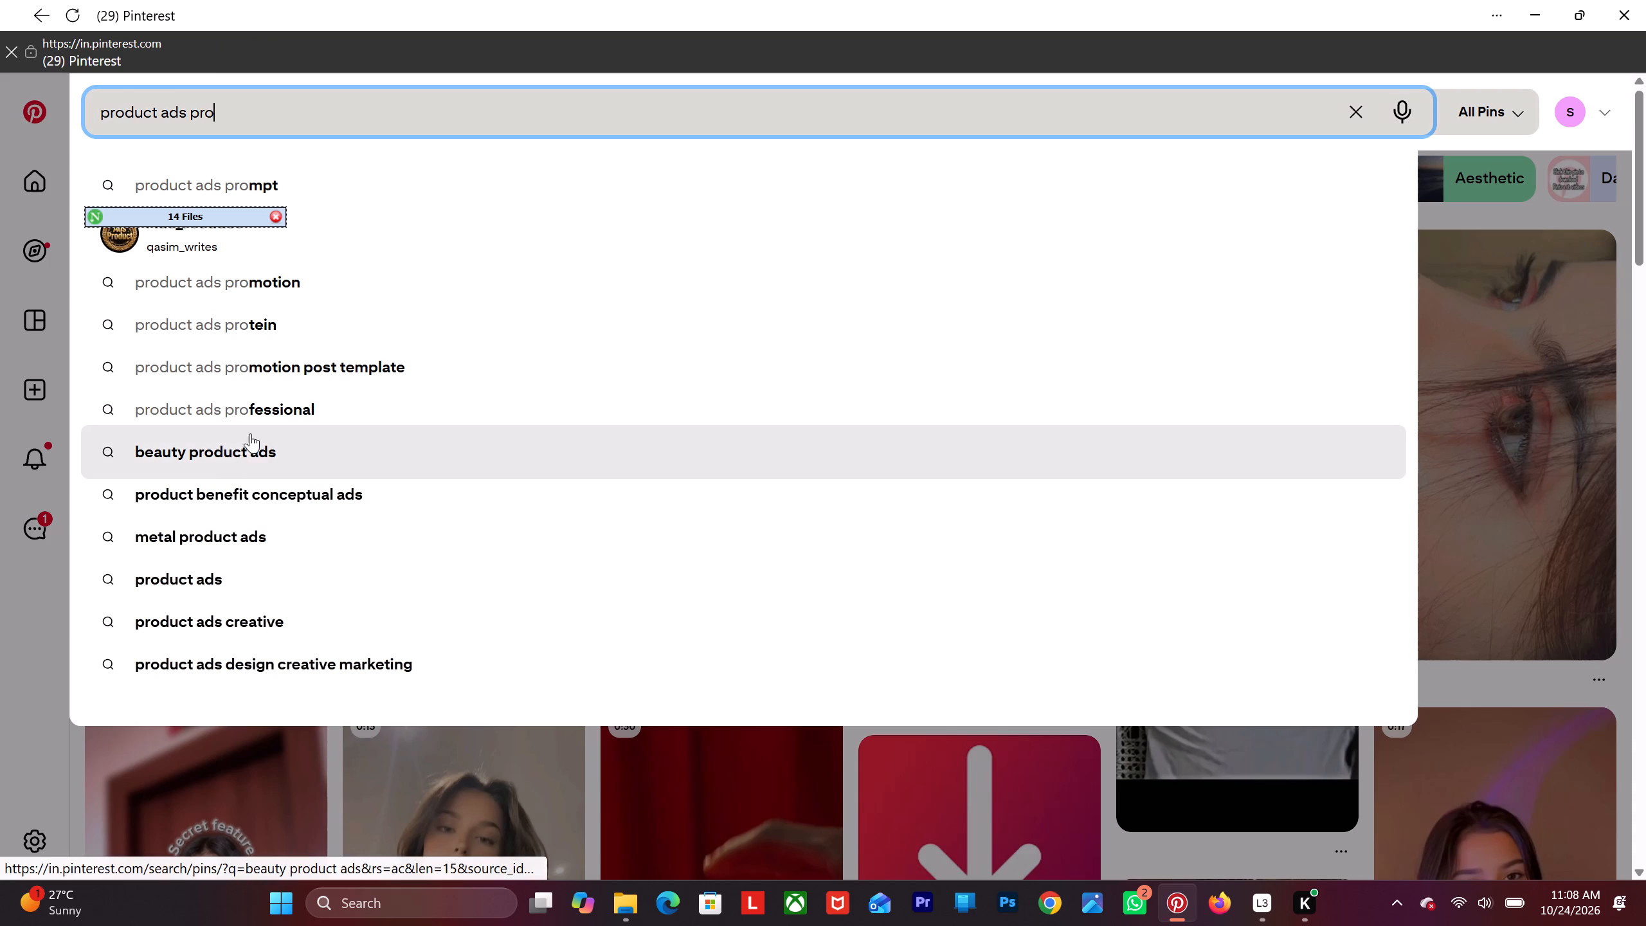
{"action": "left_click", "coordinate": [213, 590]}
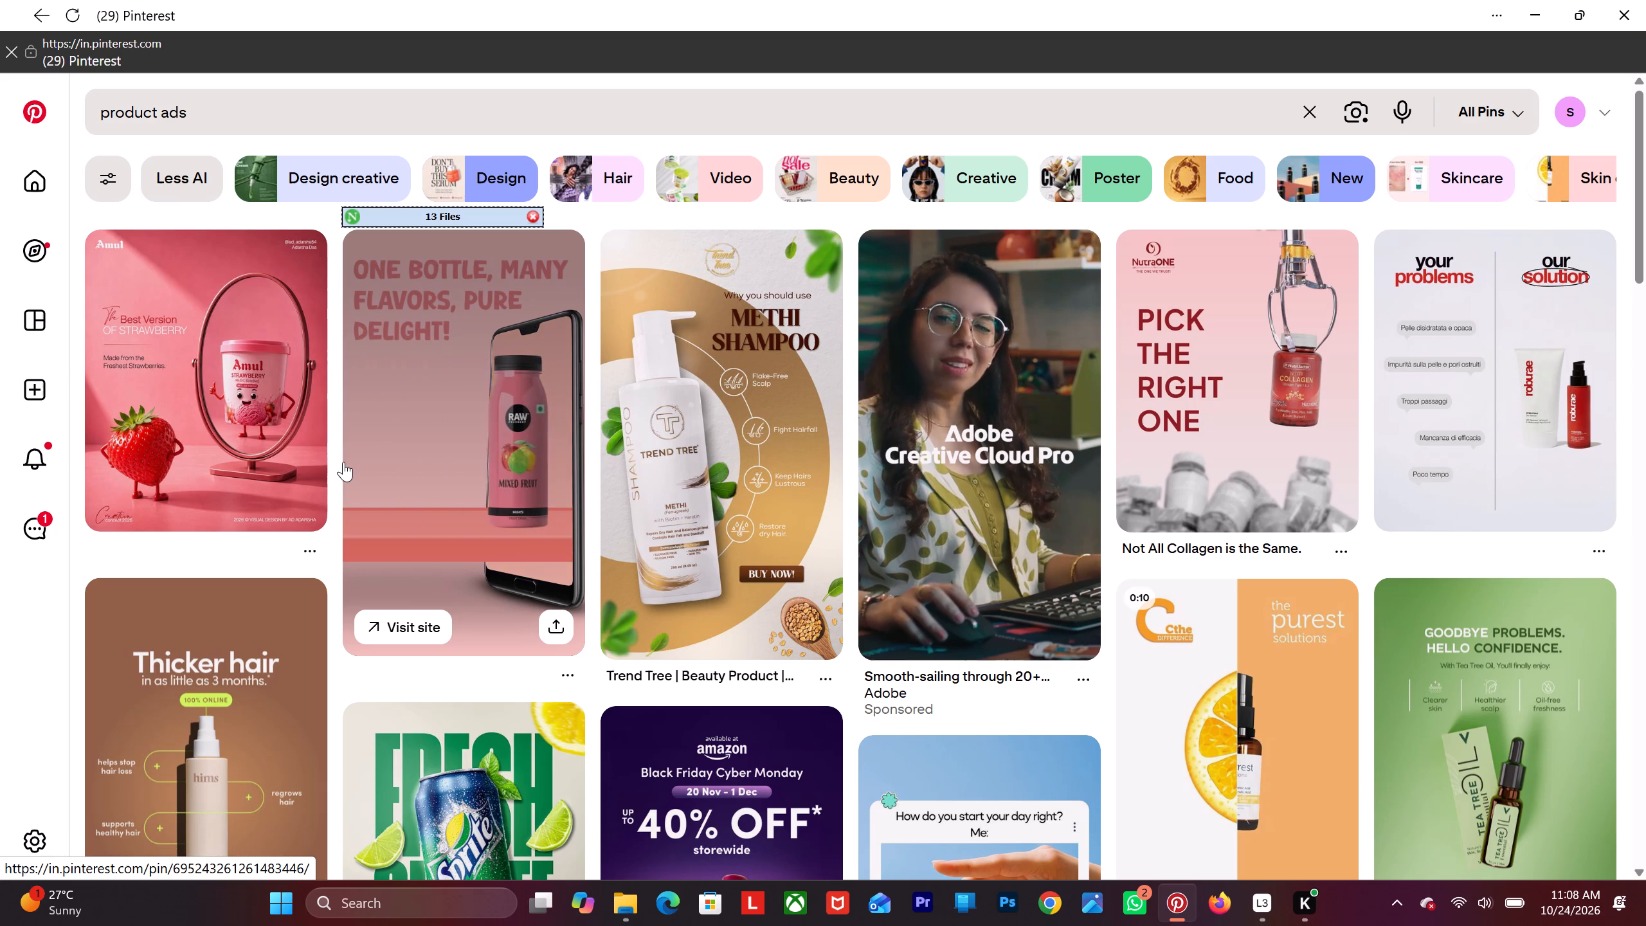
Browse the "product ads" results on Pinterest, examining the product posters and video ads for a suitable reference.
{"action": "scroll", "coordinate": [343, 462], "scroll_direction": "down", "scroll_amount": 1}
{"action": "scroll", "coordinate": [192, 593], "scroll_direction": "down", "scroll_amount": 2}
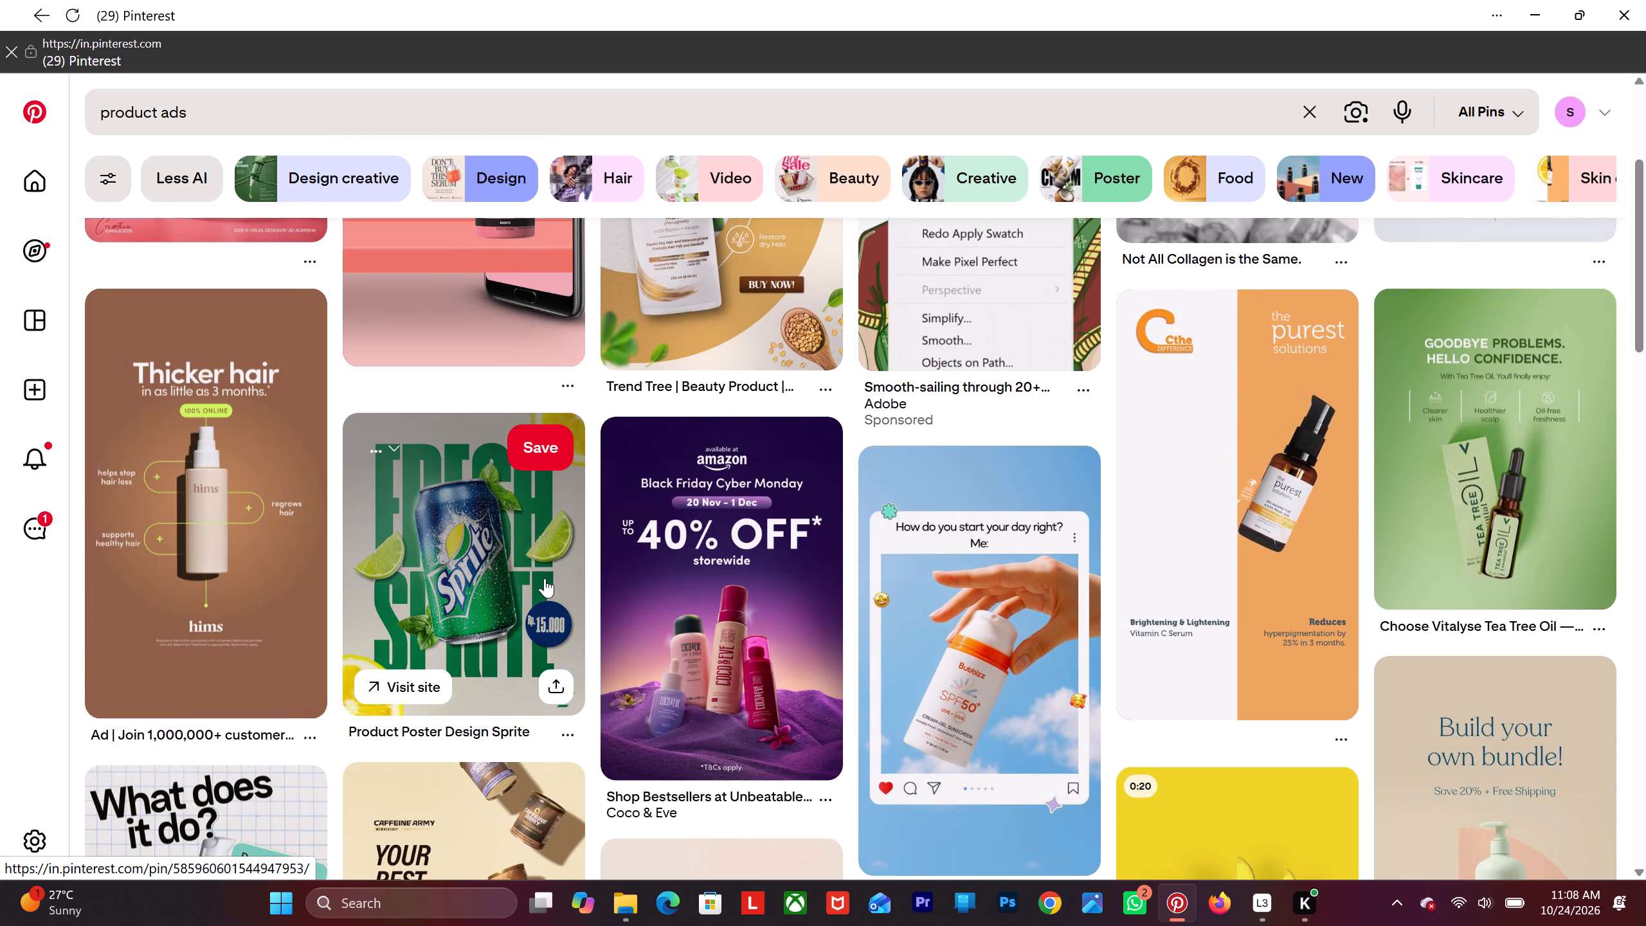
{"action": "scroll", "coordinate": [545, 578], "scroll_direction": "down", "scroll_amount": 1}
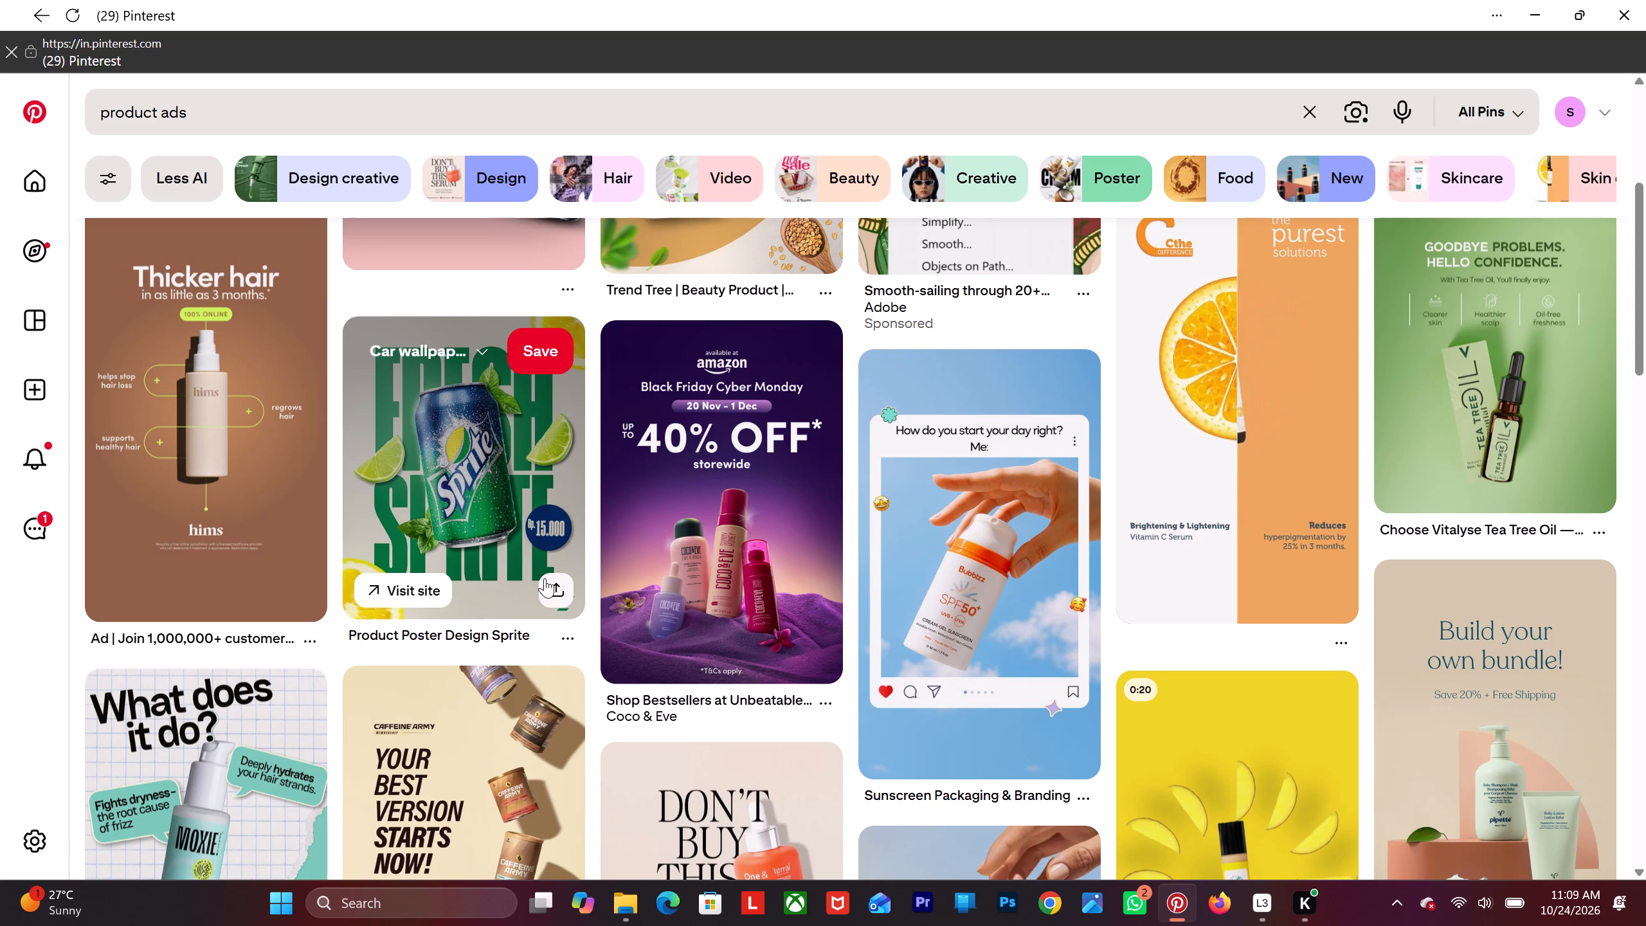
{"action": "scroll", "coordinate": [542, 578], "scroll_direction": "down", "scroll_amount": 1}
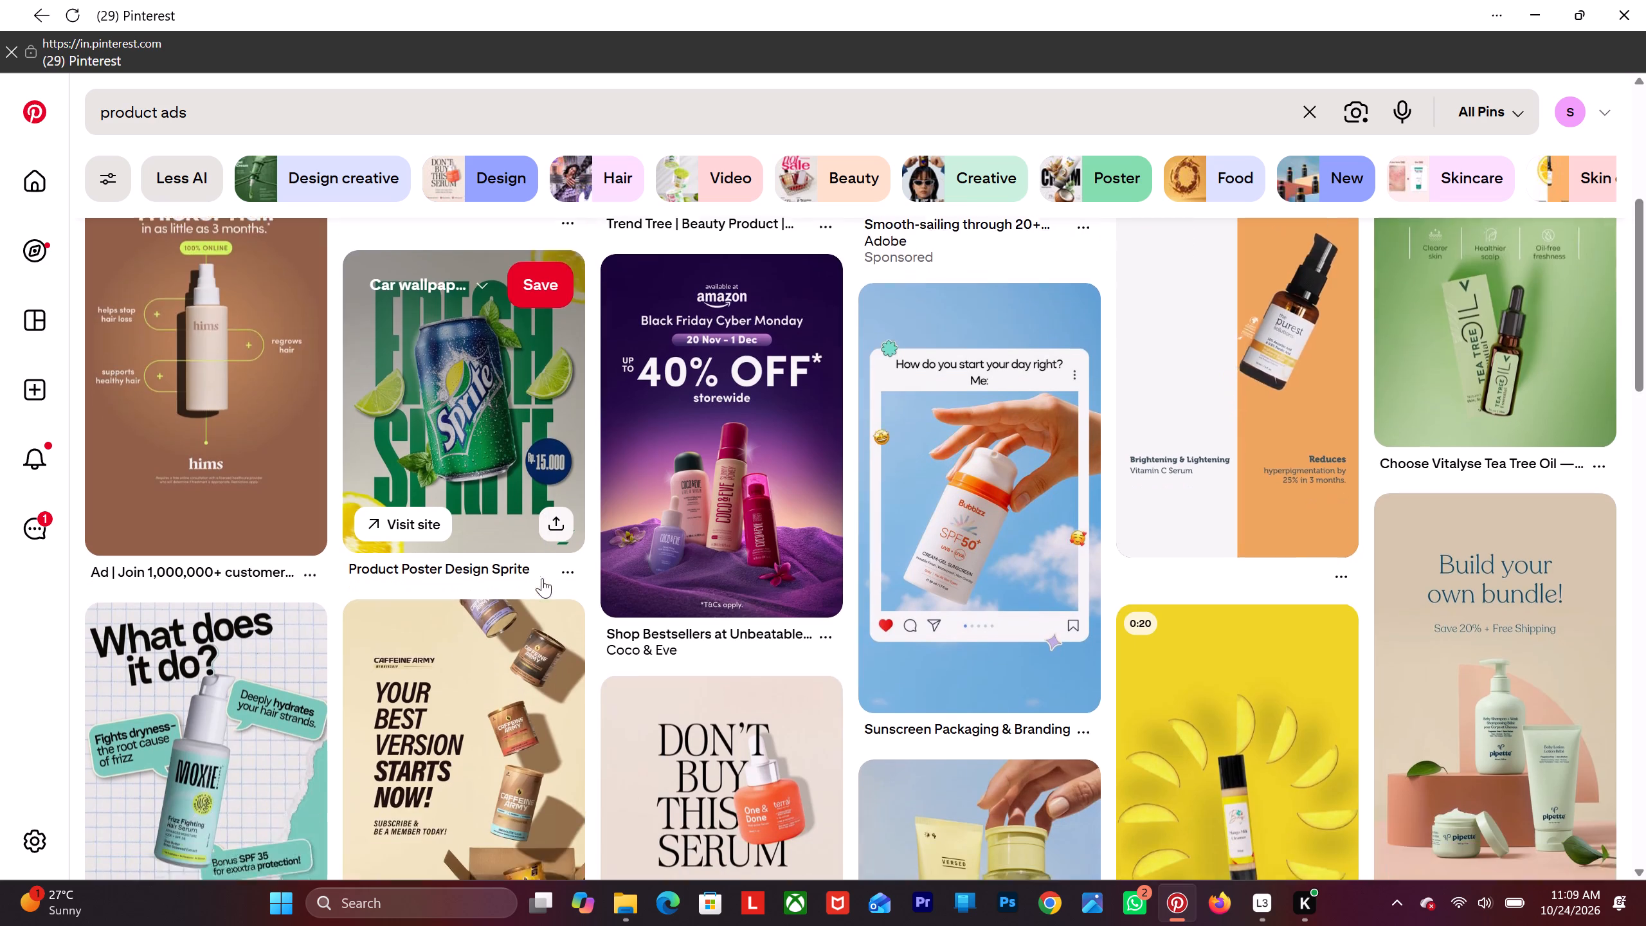
{"action": "scroll", "coordinate": [542, 578], "scroll_direction": "down", "scroll_amount": 1}
{"action": "scroll", "coordinate": [716, 651], "scroll_direction": "down", "scroll_amount": 1}
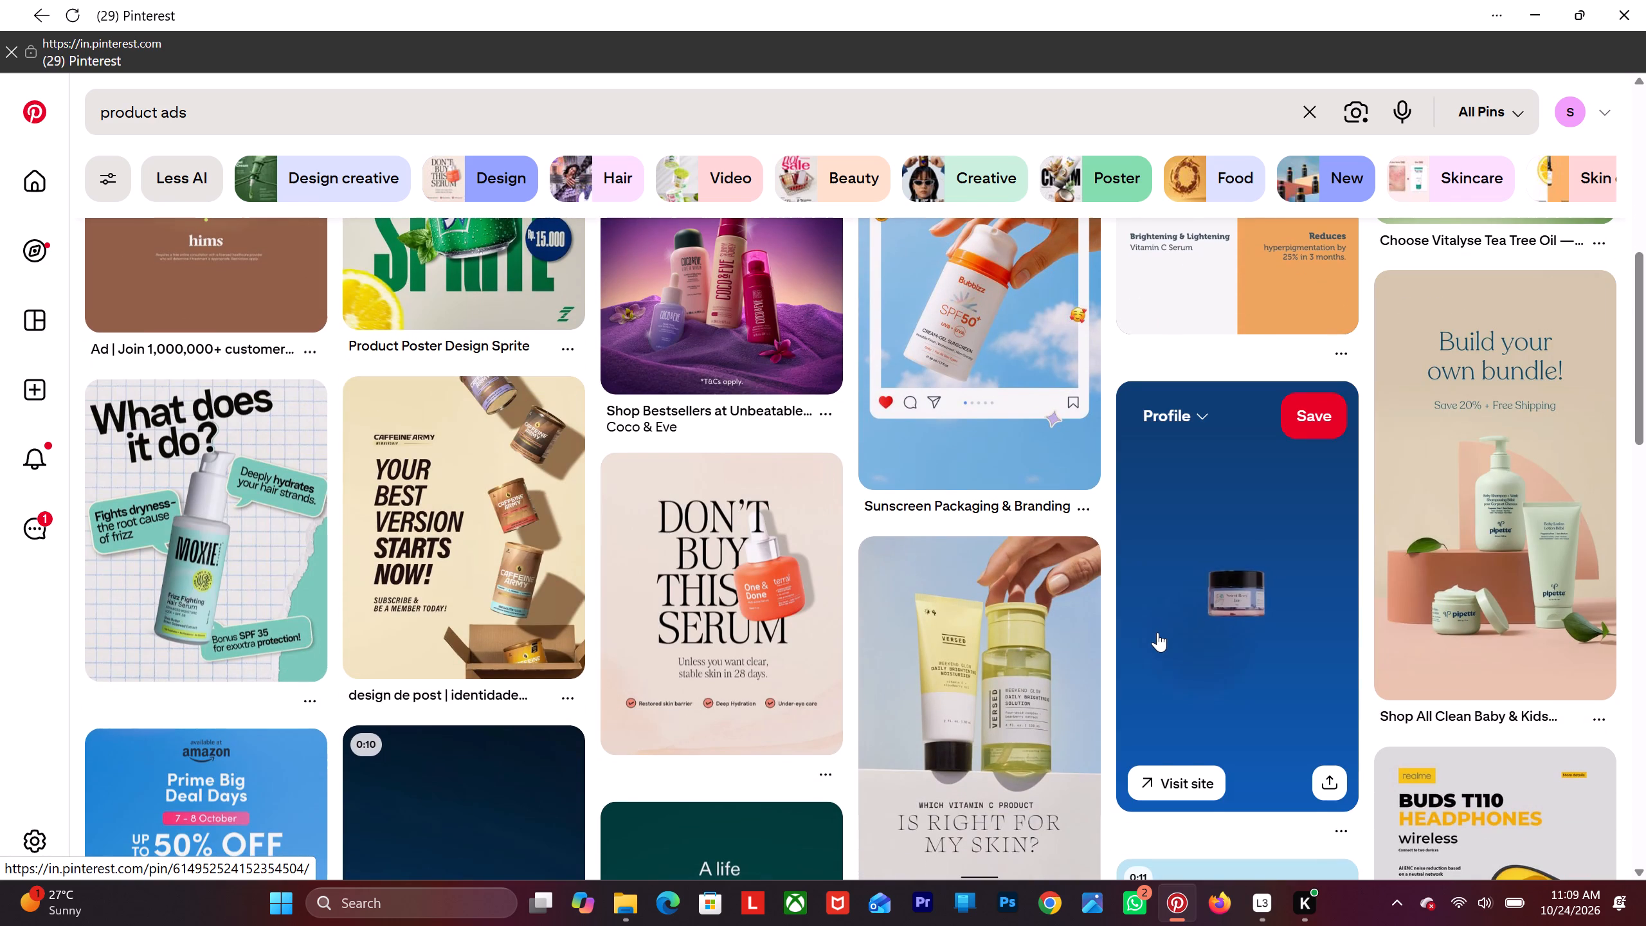
{"action": "scroll", "coordinate": [678, 576], "scroll_direction": "down", "scroll_amount": 5}
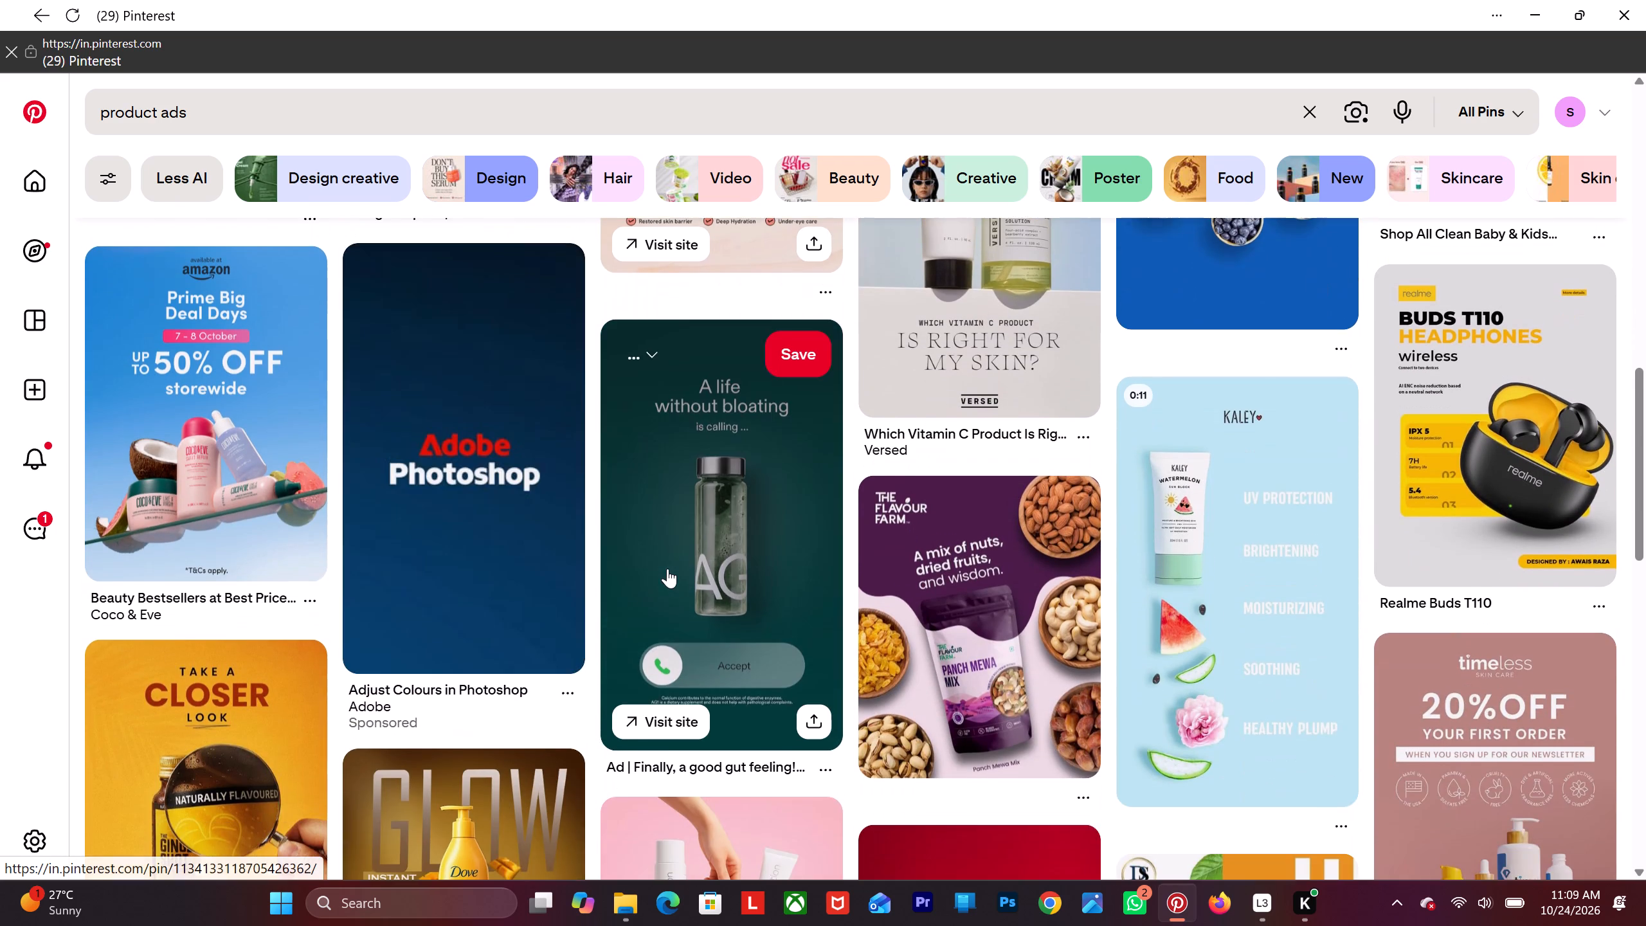
{"action": "scroll", "coordinate": [667, 568], "scroll_direction": "down", "scroll_amount": 3}
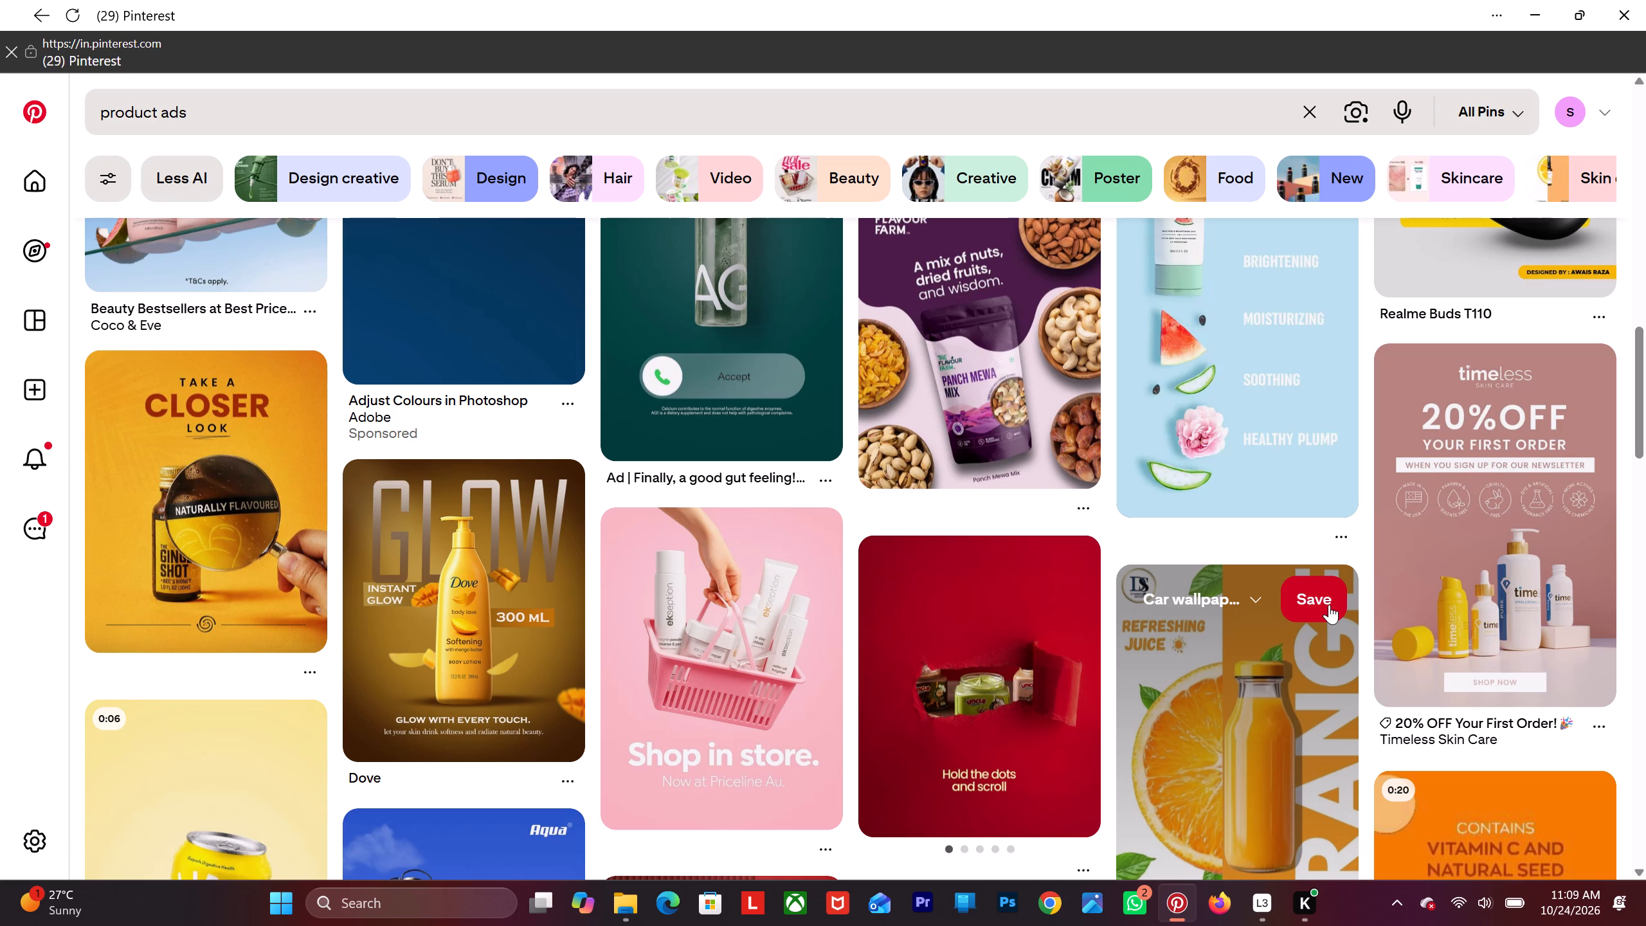
{"action": "scroll", "coordinate": [1260, 596], "scroll_direction": "down", "scroll_amount": 2}
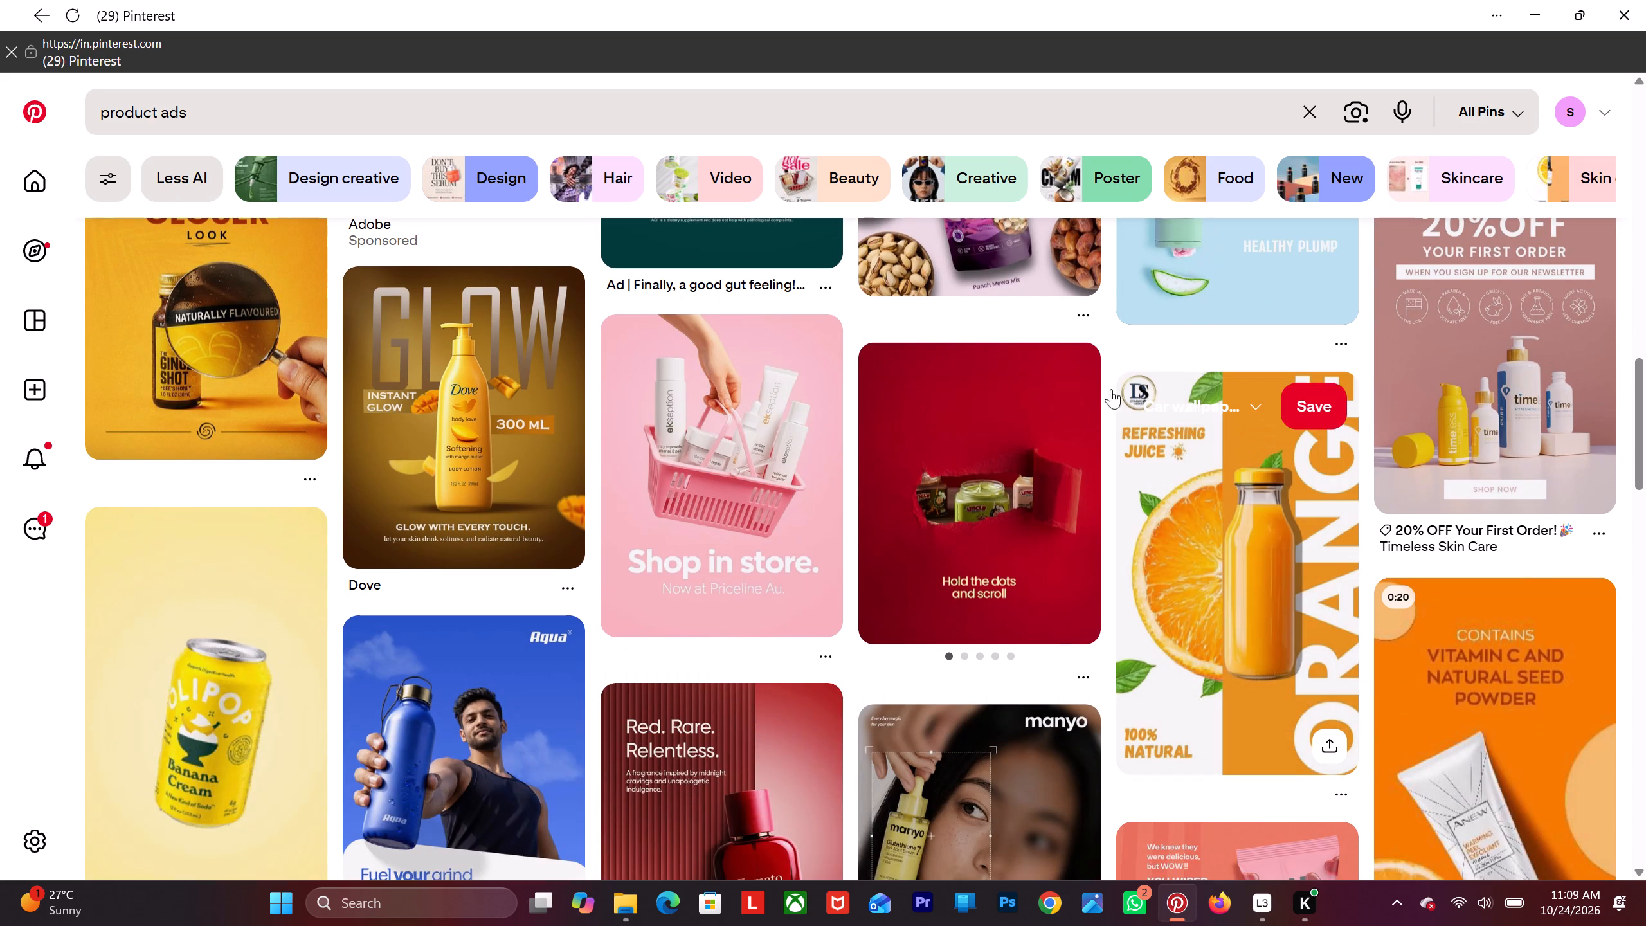
{"action": "scroll", "coordinate": [831, 499], "scroll_direction": "down", "scroll_amount": 2}
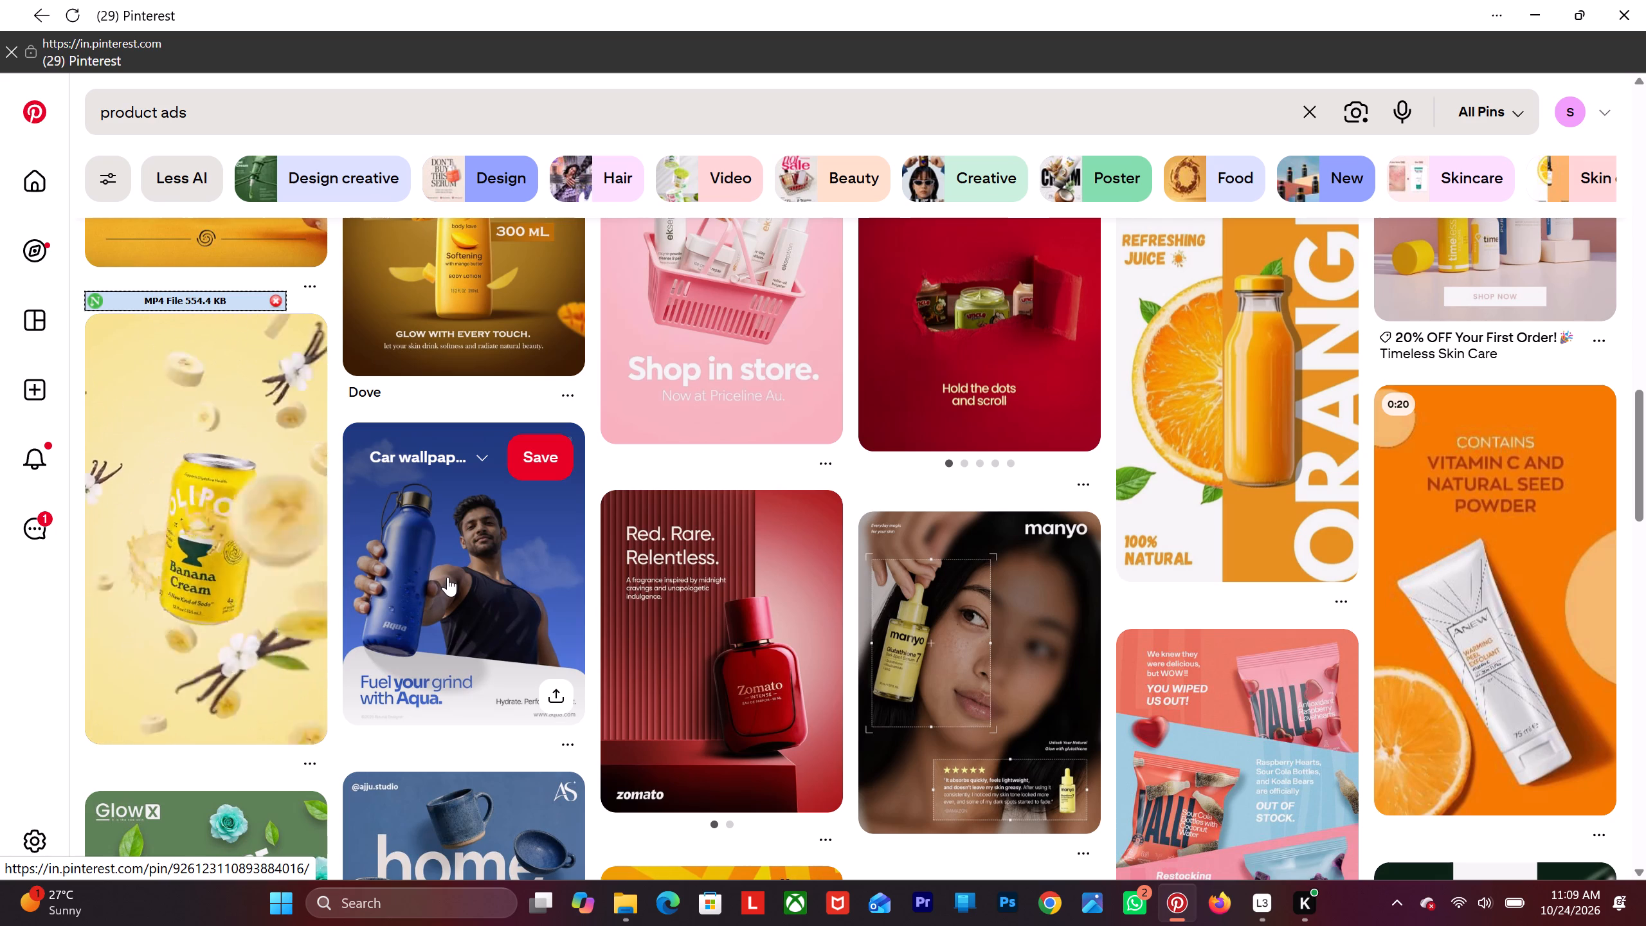
{"action": "scroll", "coordinate": [448, 577], "scroll_direction": "down", "scroll_amount": 2}
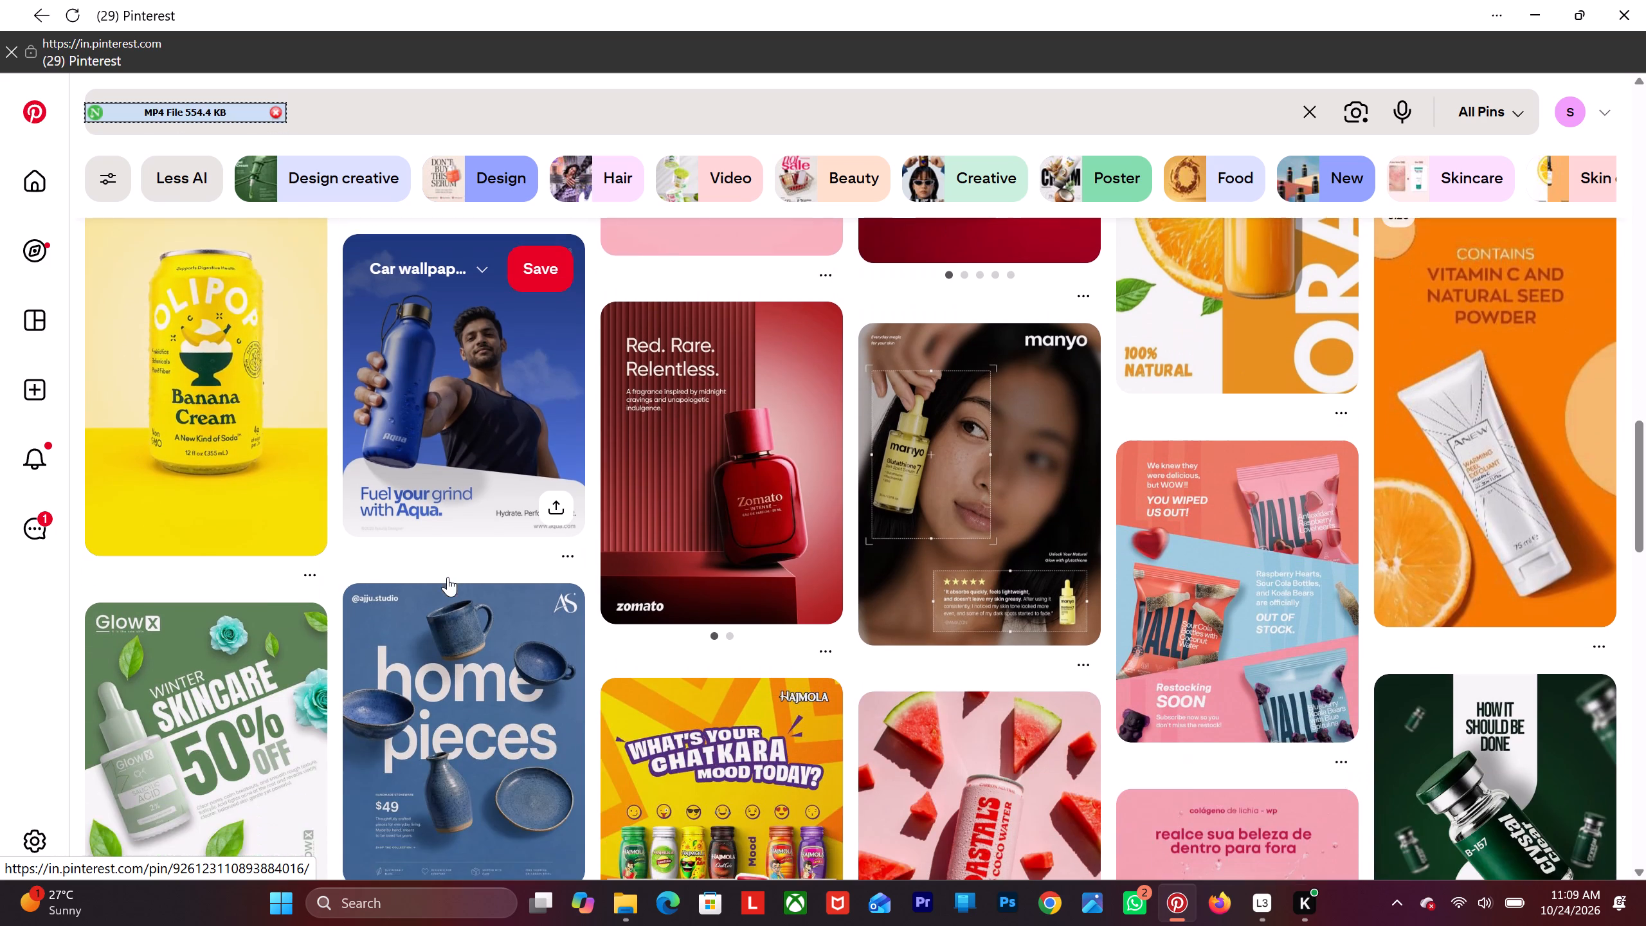
{"action": "scroll", "coordinate": [447, 575], "scroll_direction": "down", "scroll_amount": 3}
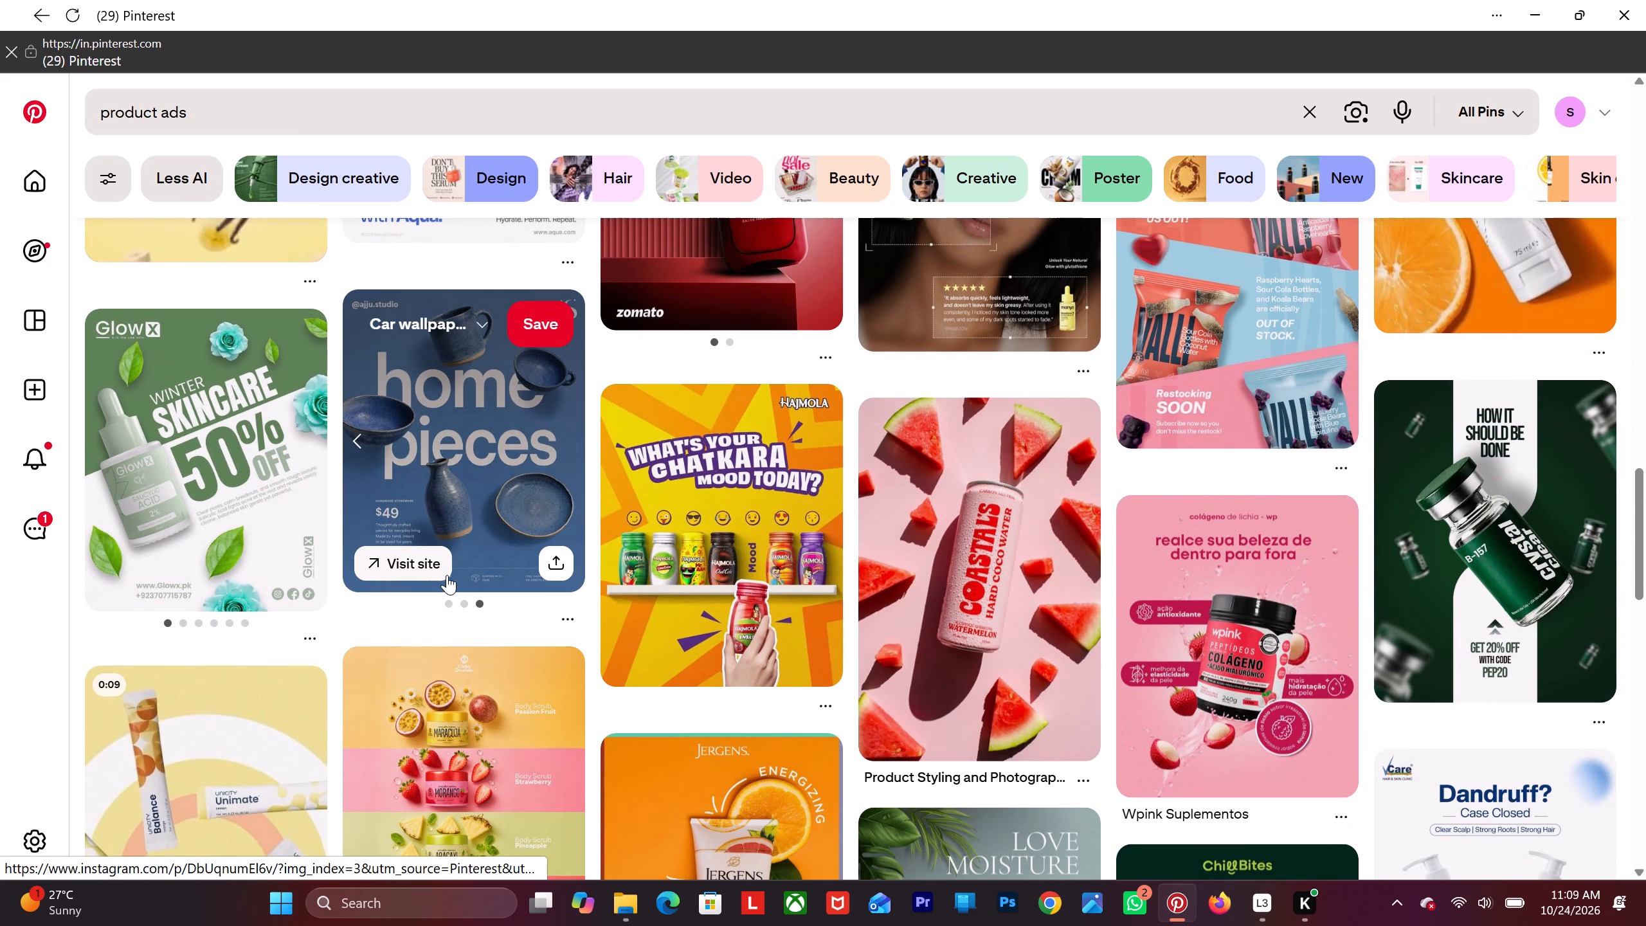
{"action": "scroll", "coordinate": [447, 575], "scroll_direction": "down", "scroll_amount": 3}
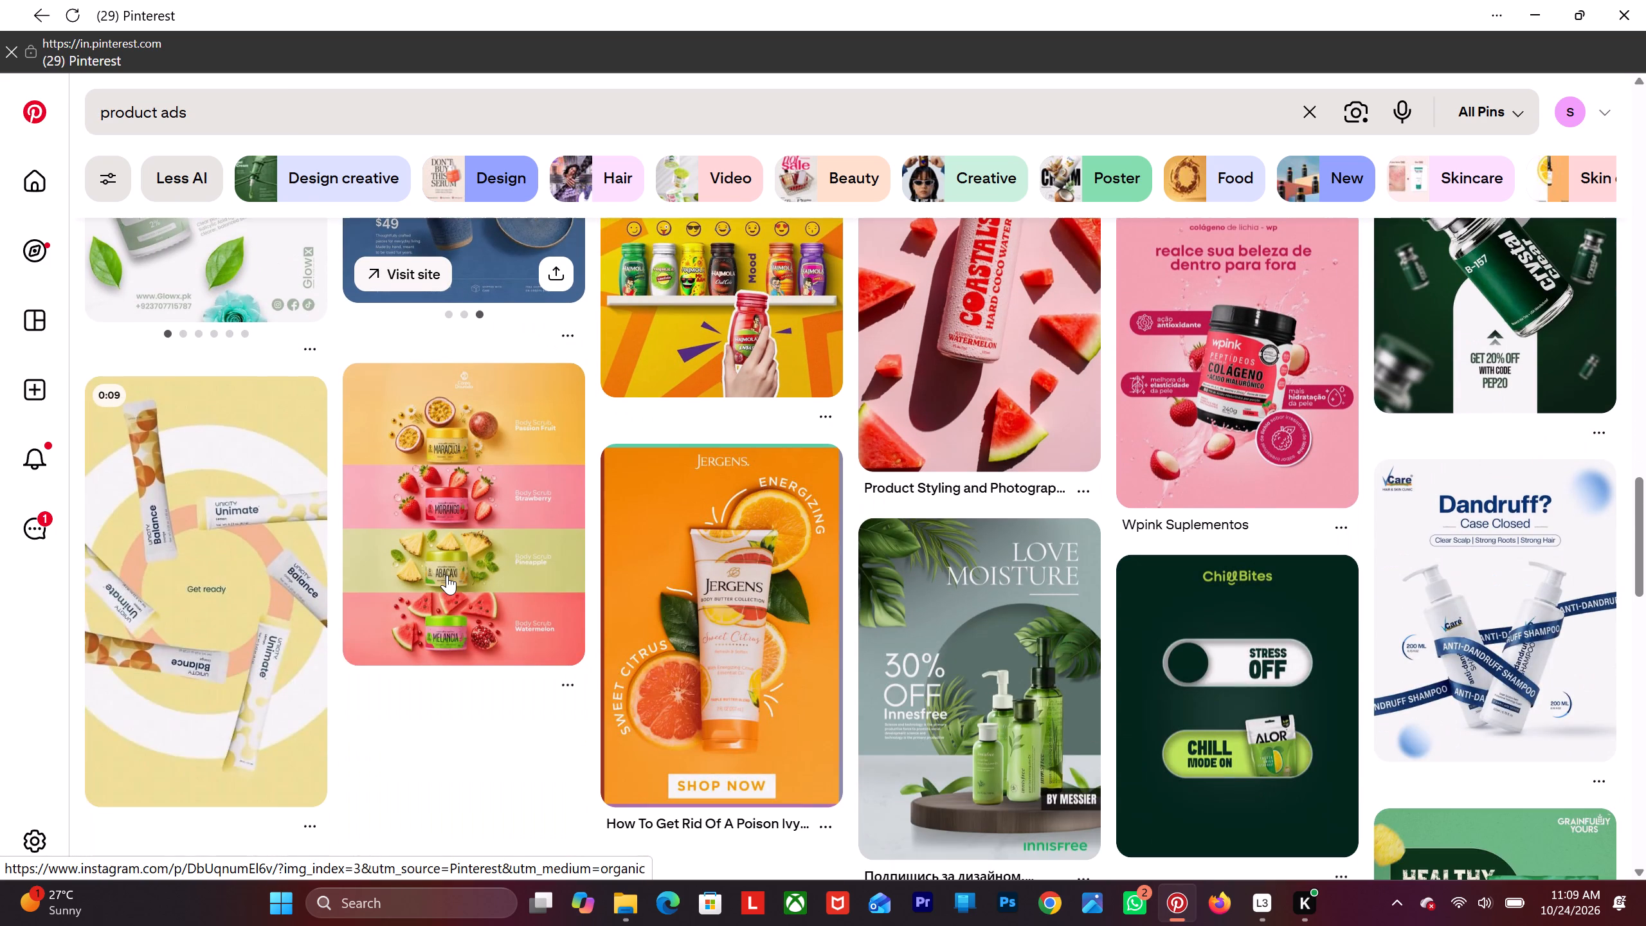
{"action": "scroll", "coordinate": [446, 571], "scroll_direction": "down", "scroll_amount": 2}
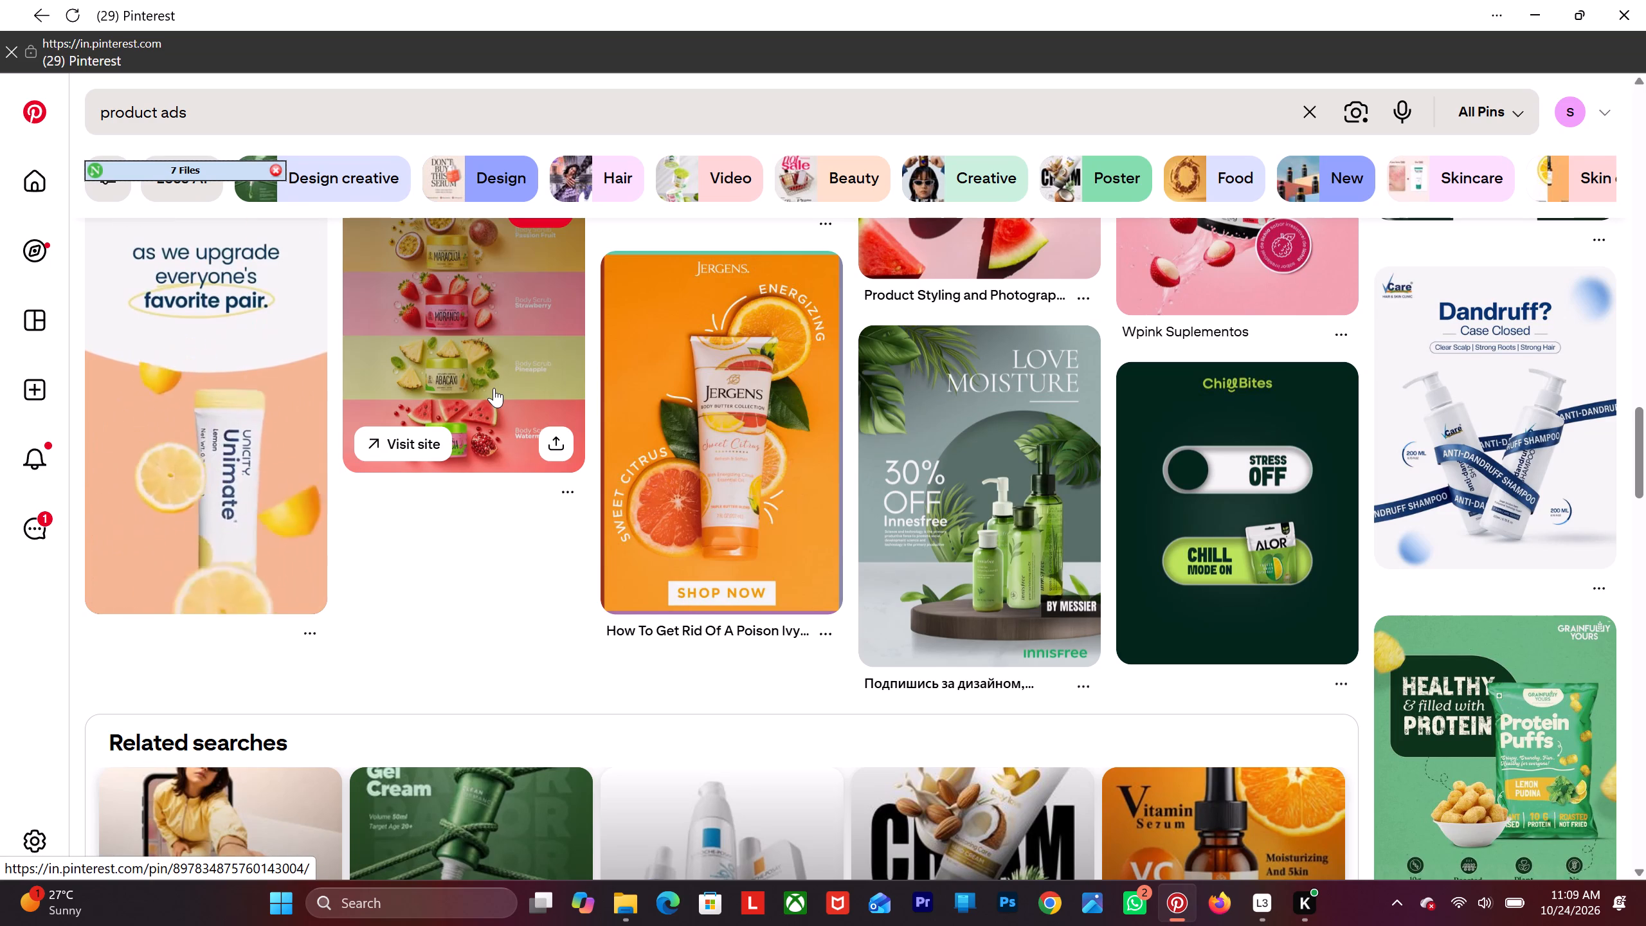
{"action": "scroll", "coordinate": [494, 388], "scroll_direction": "down", "scroll_amount": 3}
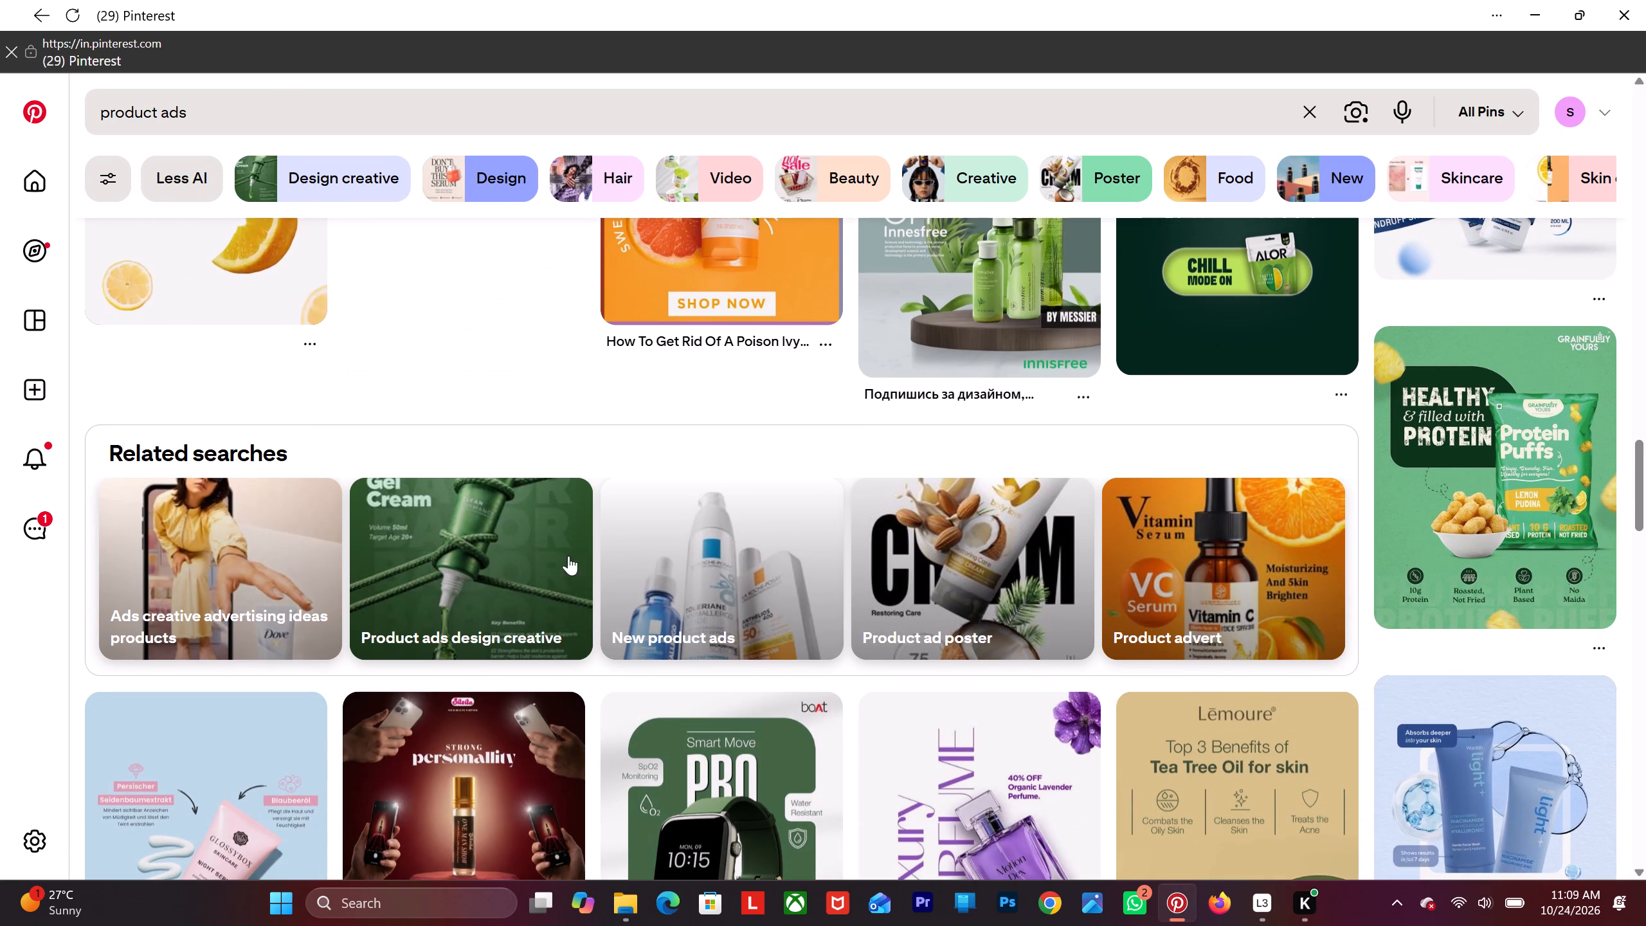
{"action": "scroll", "coordinate": [327, 278], "scroll_direction": "down", "scroll_amount": 2}
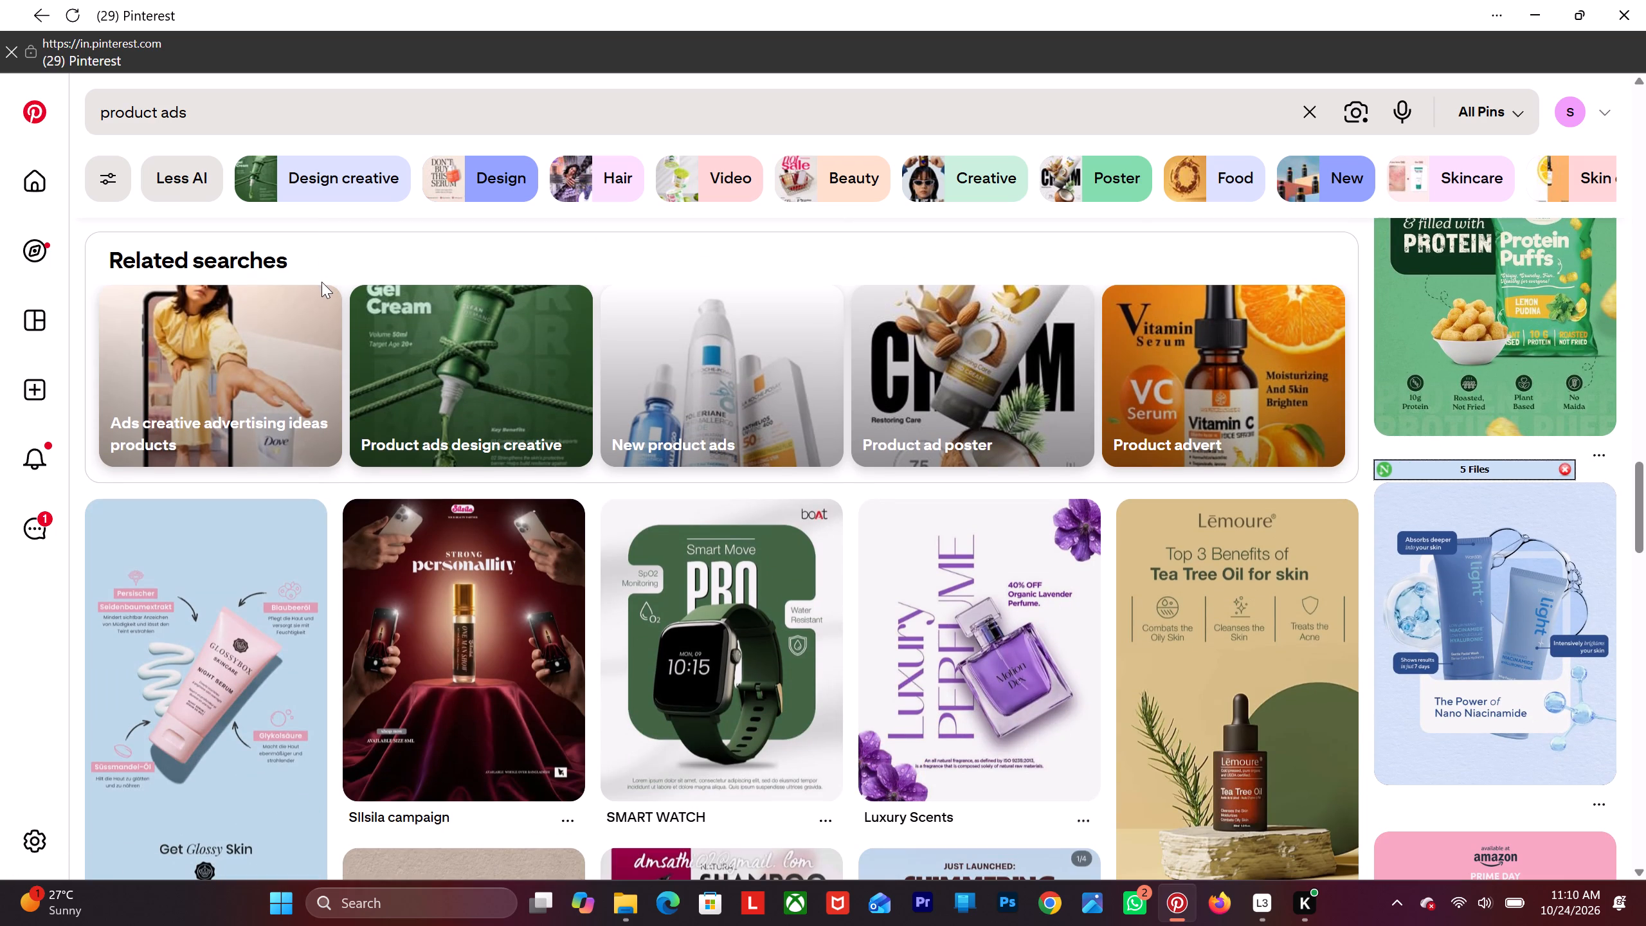
{"action": "scroll", "coordinate": [321, 285], "scroll_direction": "down", "scroll_amount": 5}
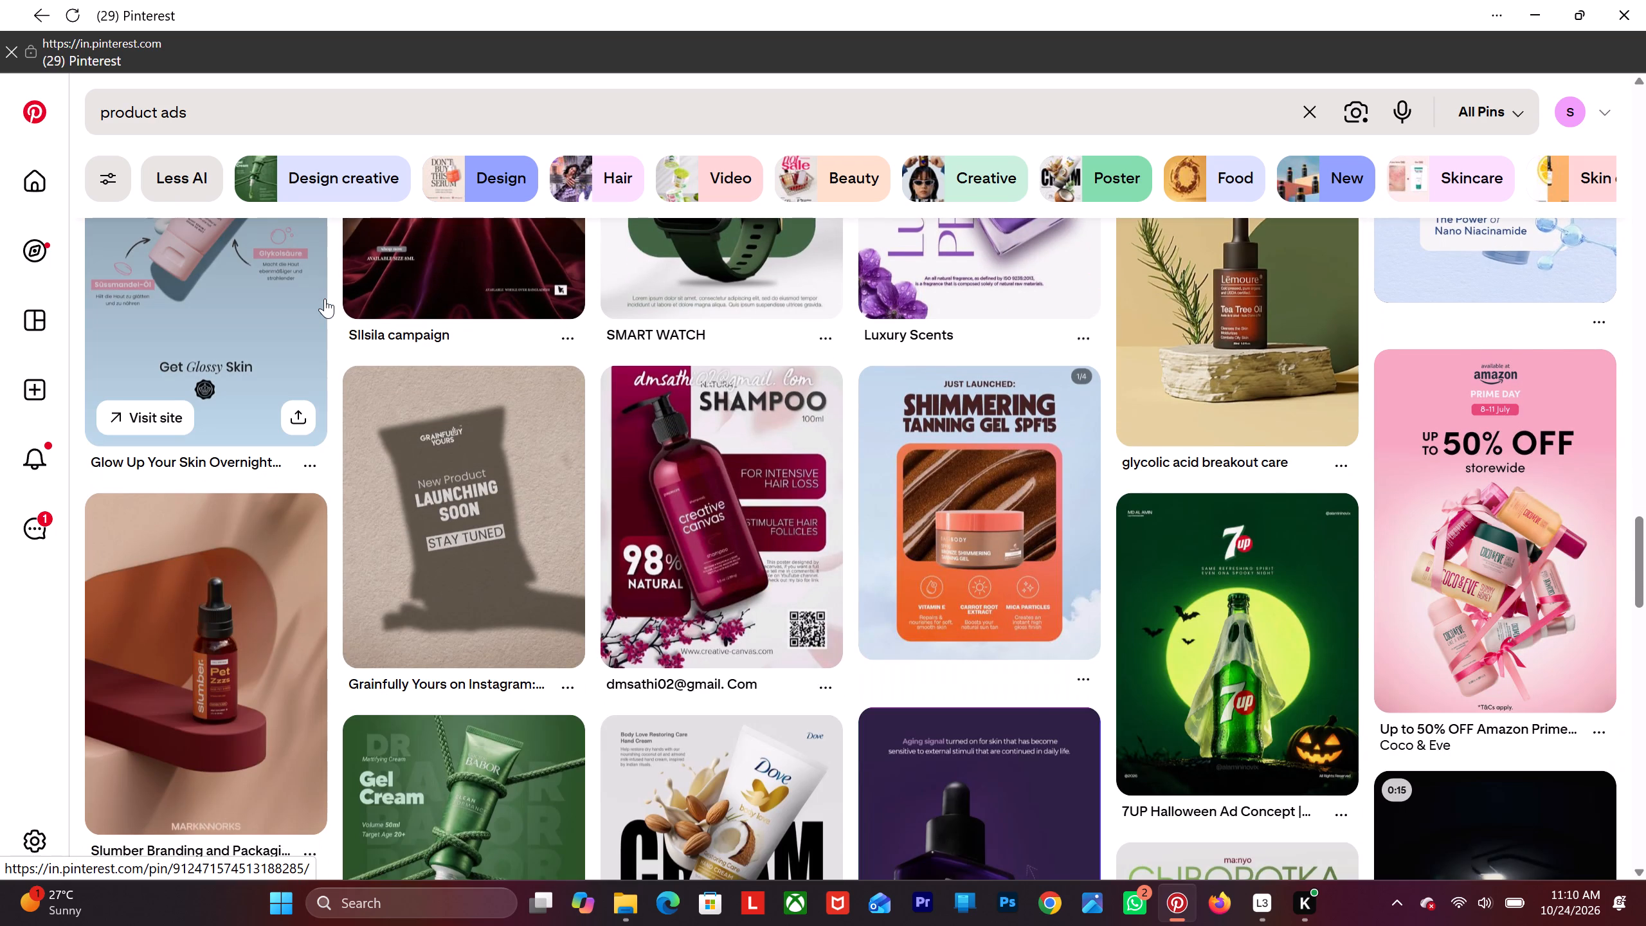
{"action": "scroll", "coordinate": [314, 248], "scroll_direction": "down", "scroll_amount": 3}
{"action": "scroll", "coordinate": [314, 248], "scroll_direction": "up", "scroll_amount": 1}
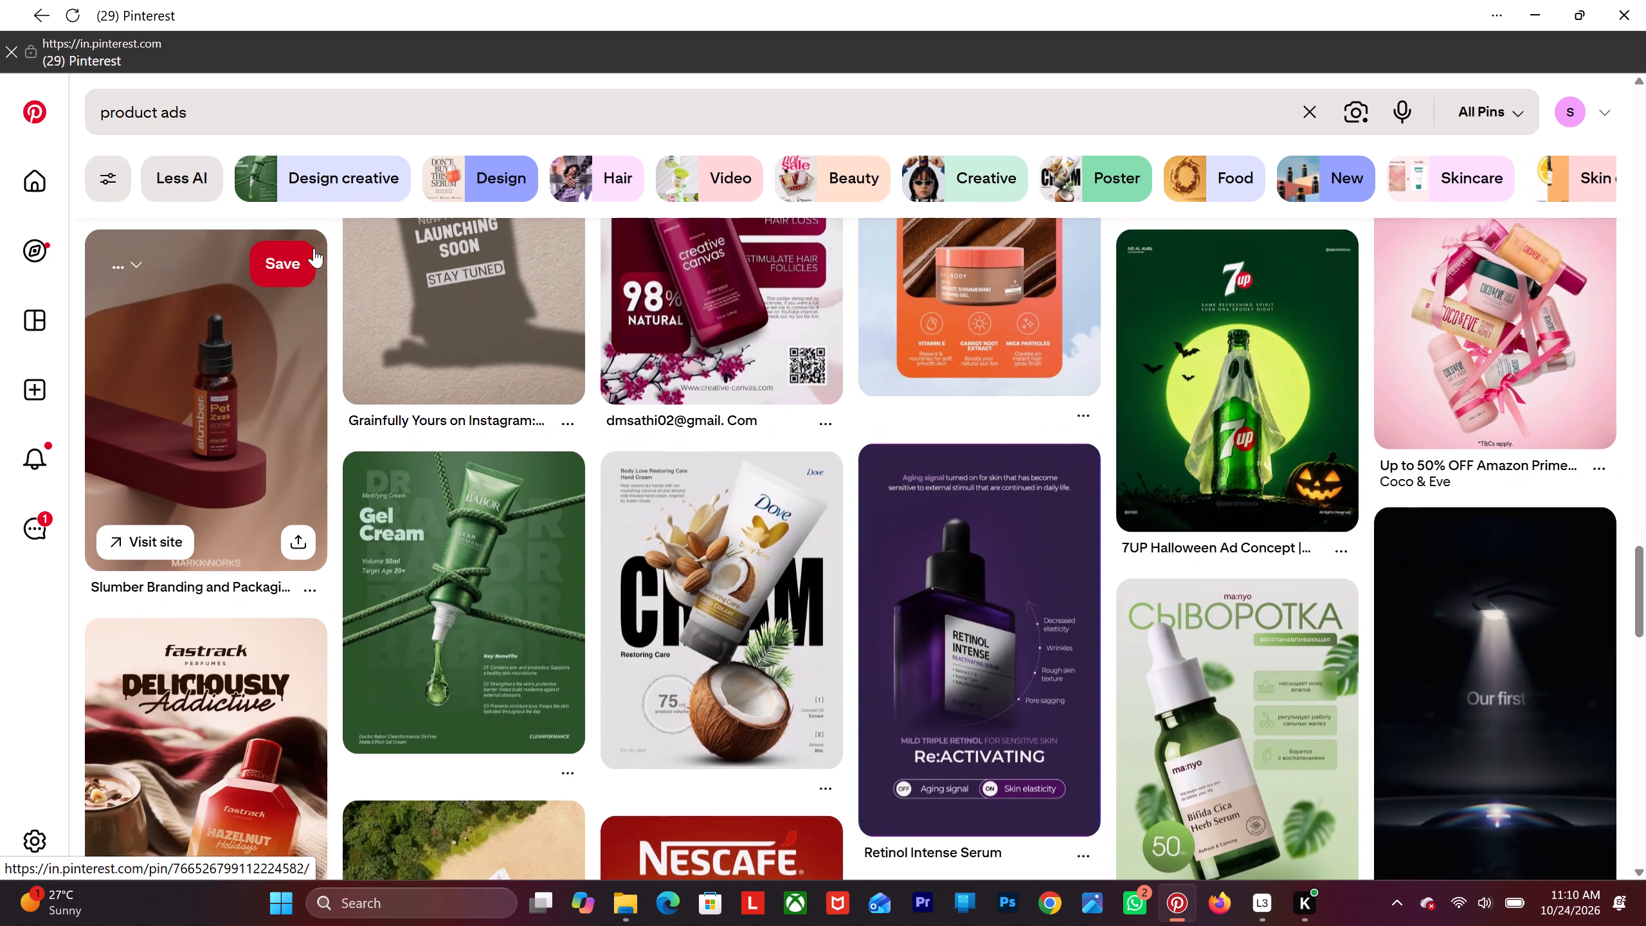
{"action": "scroll", "coordinate": [311, 253], "scroll_direction": "down", "scroll_amount": 3}
{"action": "scroll", "coordinate": [394, 404], "scroll_direction": "down", "scroll_amount": 4}
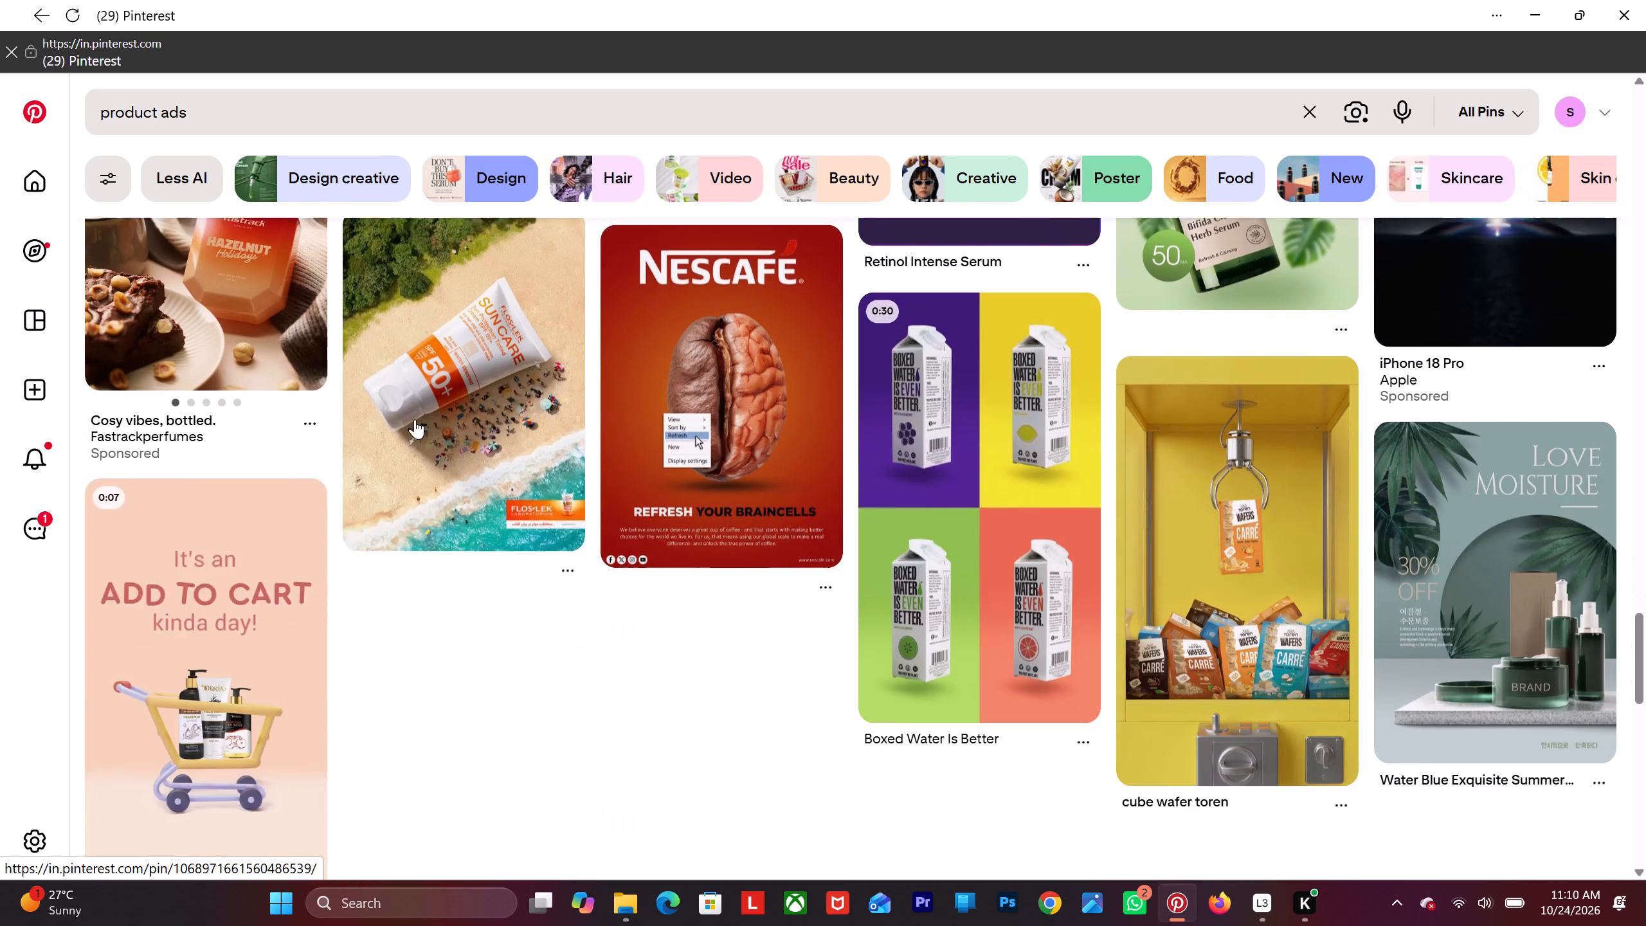
{"action": "scroll", "coordinate": [415, 419], "scroll_direction": "down", "scroll_amount": 4}
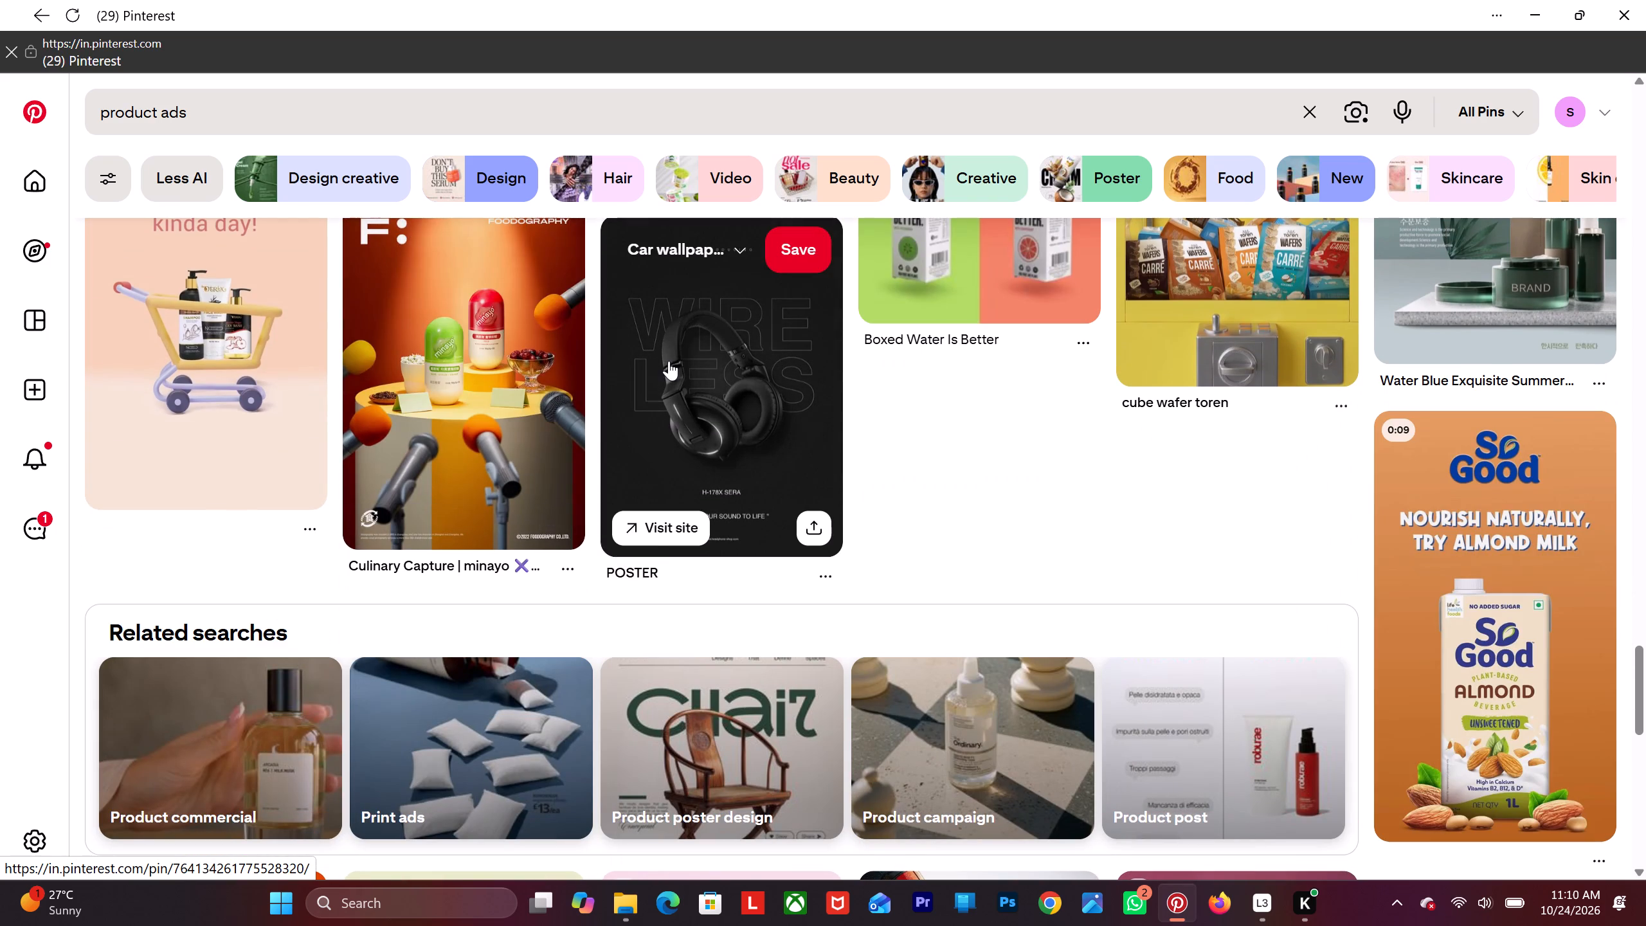
{"action": "scroll", "coordinate": [158, 376], "scroll_direction": "down", "scroll_amount": 1}
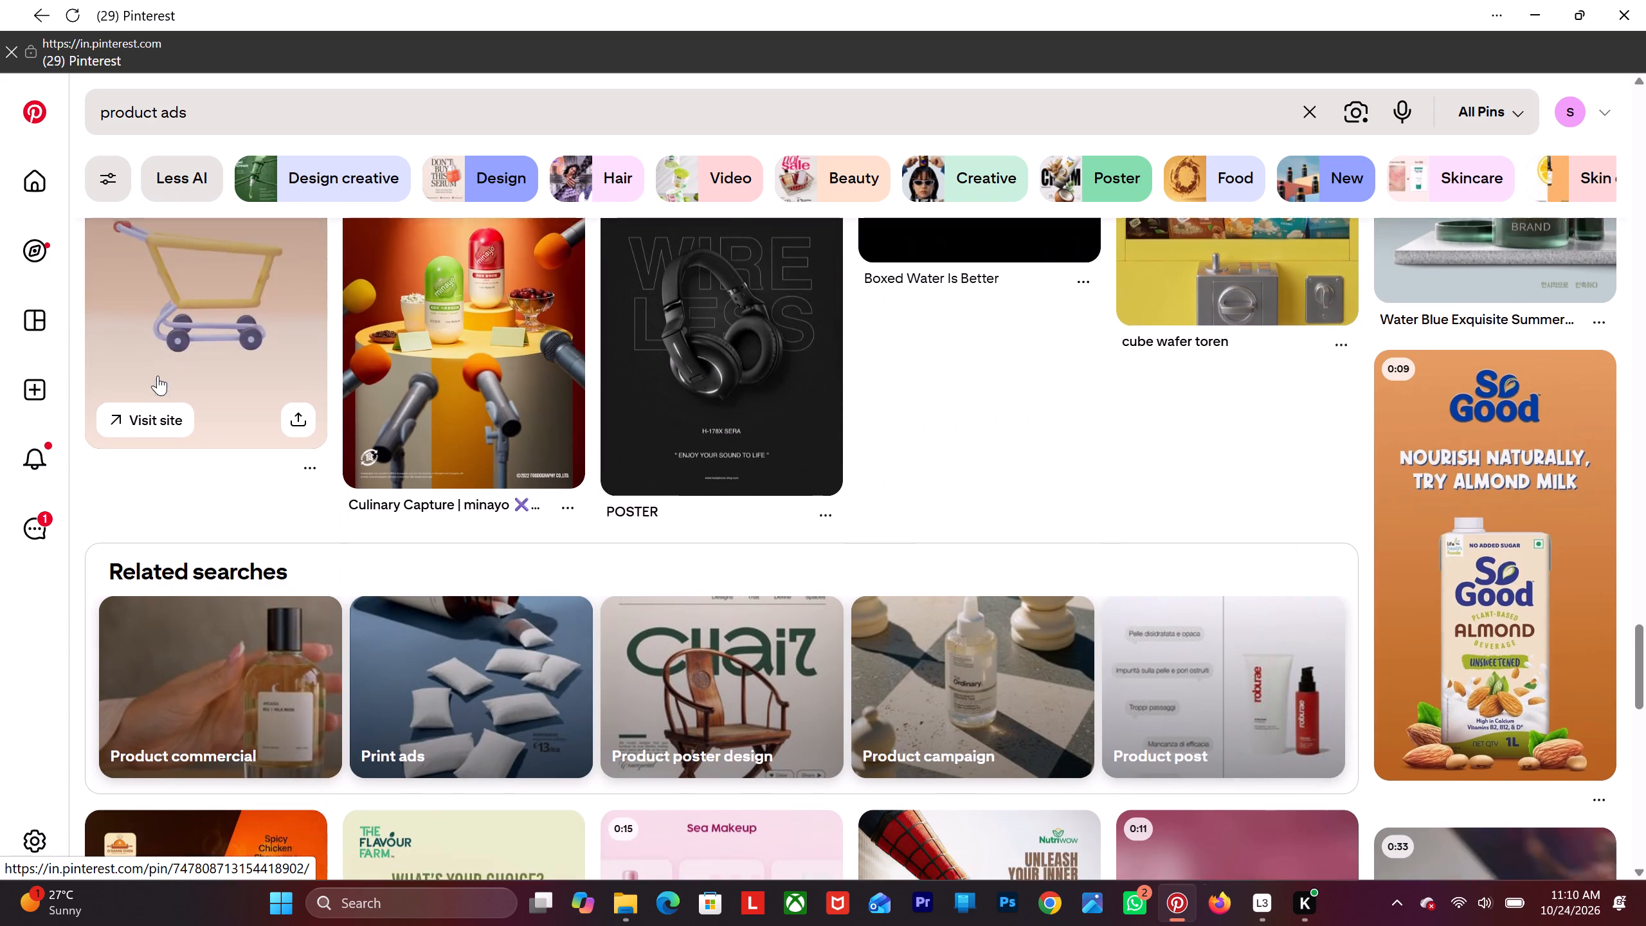
{"action": "scroll", "coordinate": [158, 376], "scroll_direction": "down", "scroll_amount": 3}
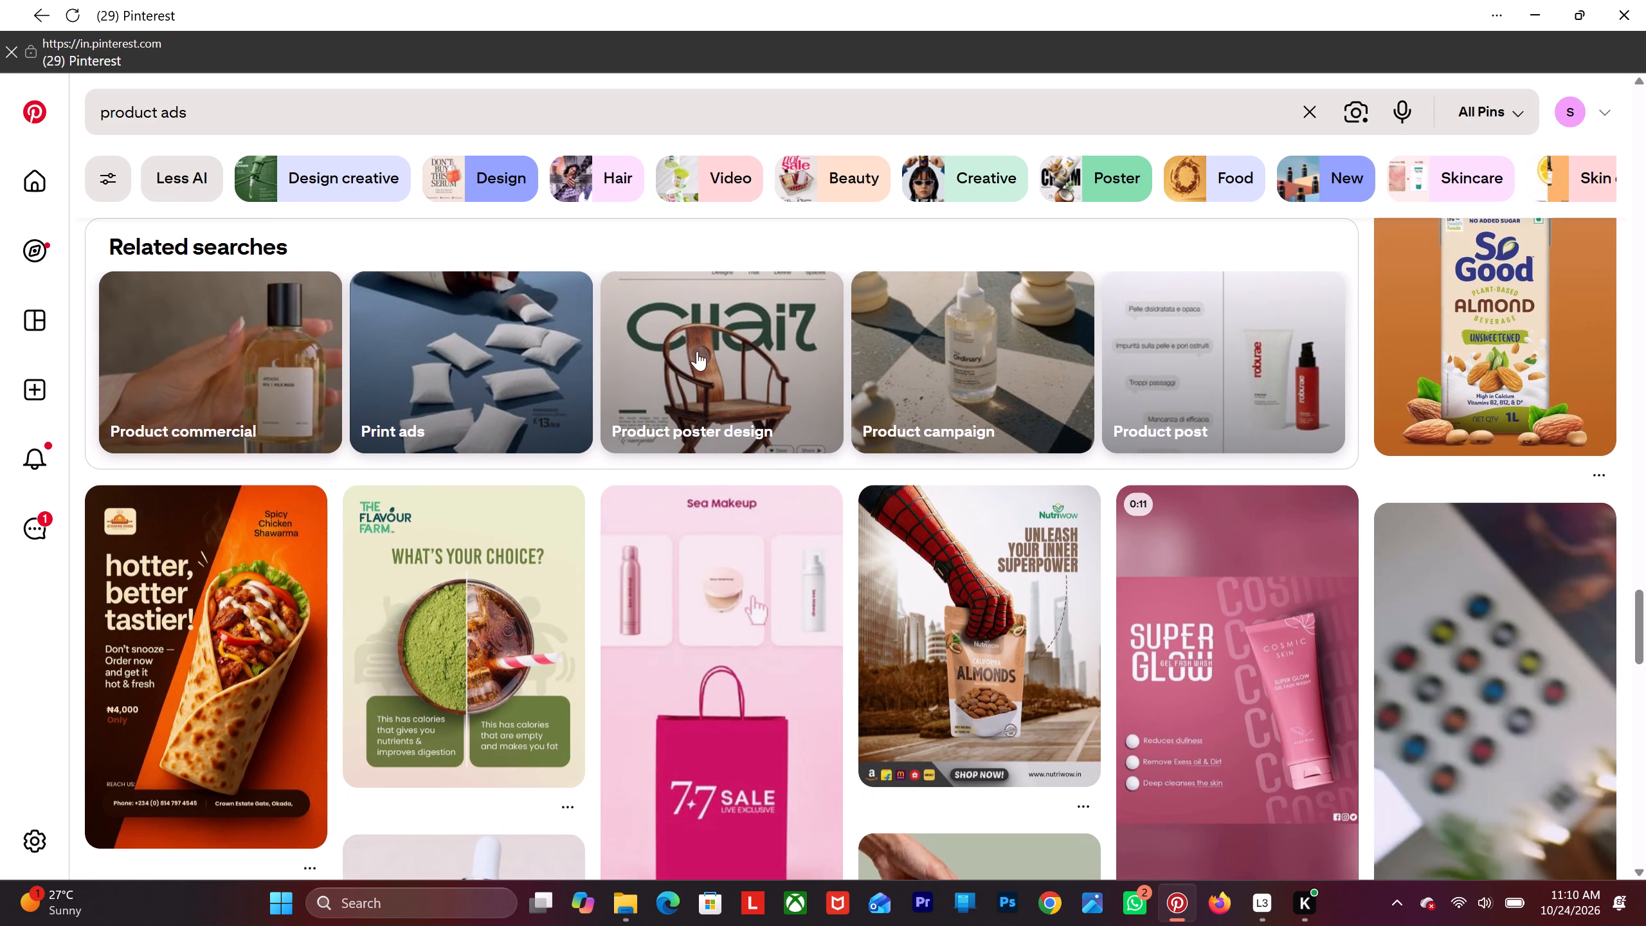
{"action": "scroll", "coordinate": [737, 402], "scroll_direction": "down", "scroll_amount": 4}
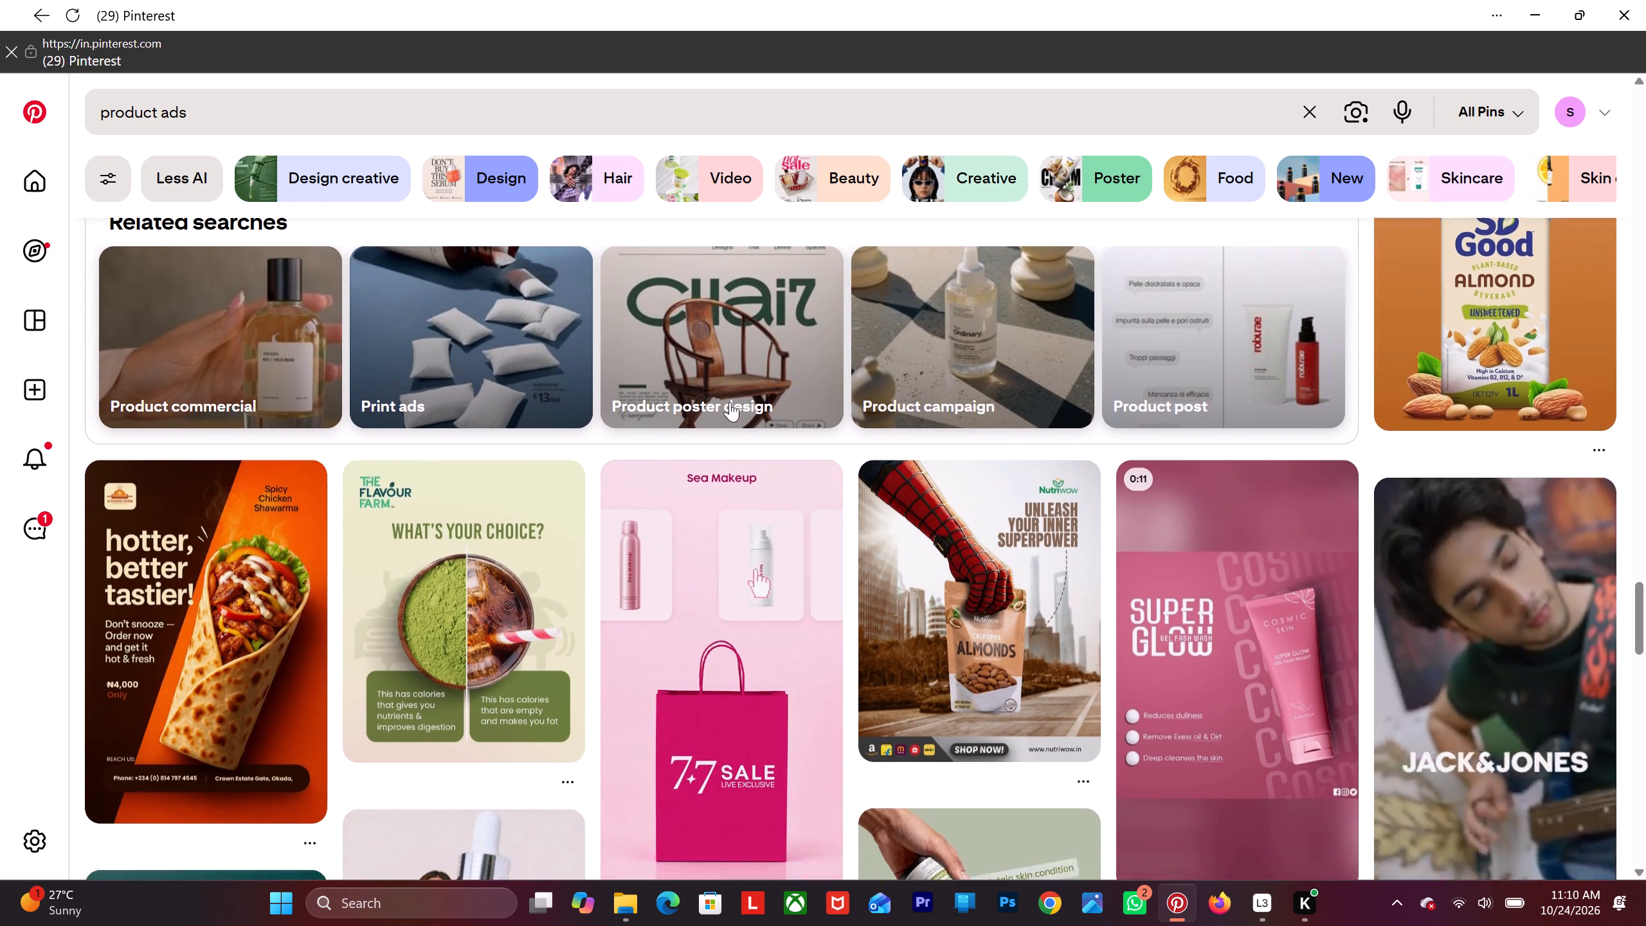
{"action": "scroll", "coordinate": [730, 402], "scroll_direction": "down", "scroll_amount": 2}
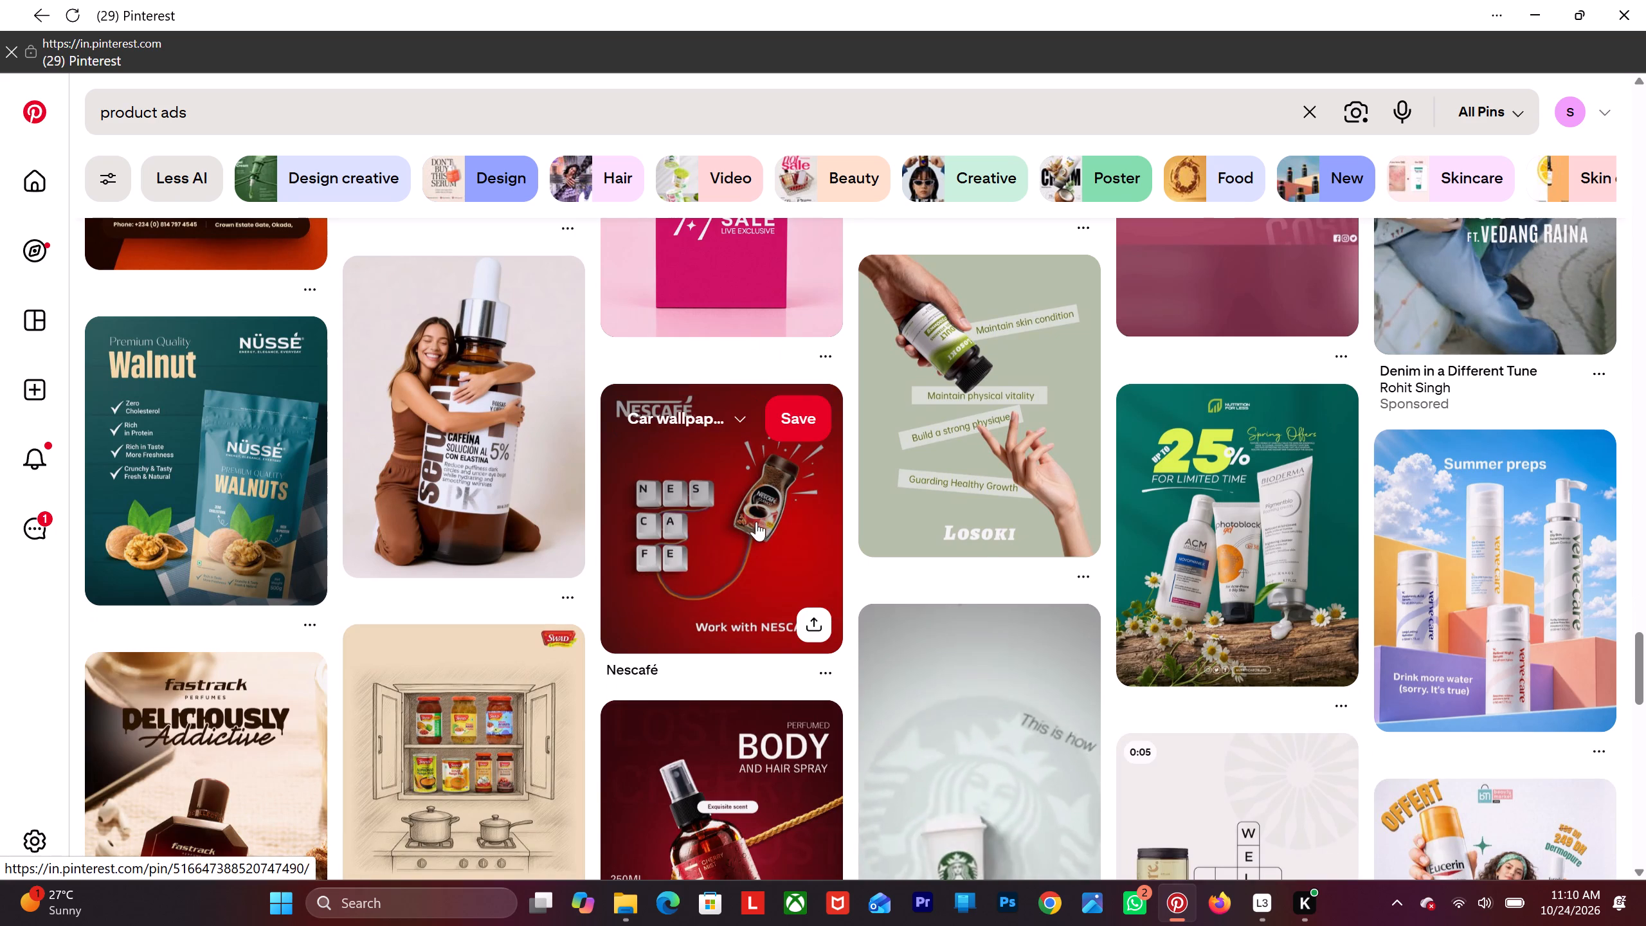
{"action": "scroll", "coordinate": [999, 554], "scroll_direction": "down", "scroll_amount": 3}
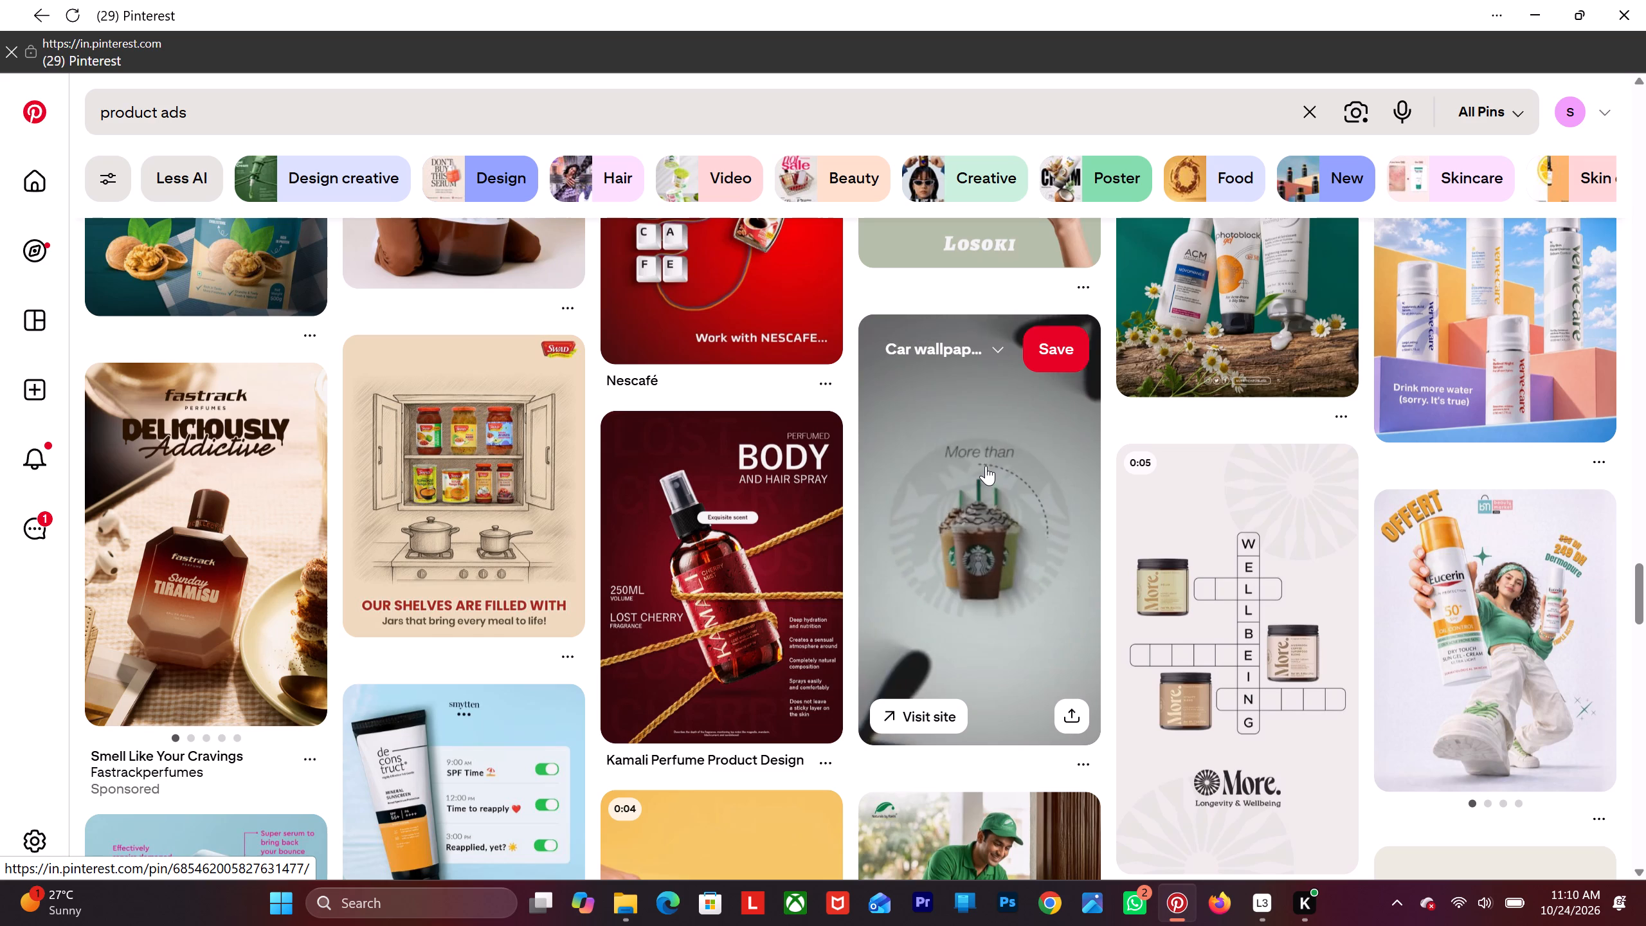
{"action": "scroll", "coordinate": [986, 466], "scroll_direction": "down", "scroll_amount": 1}
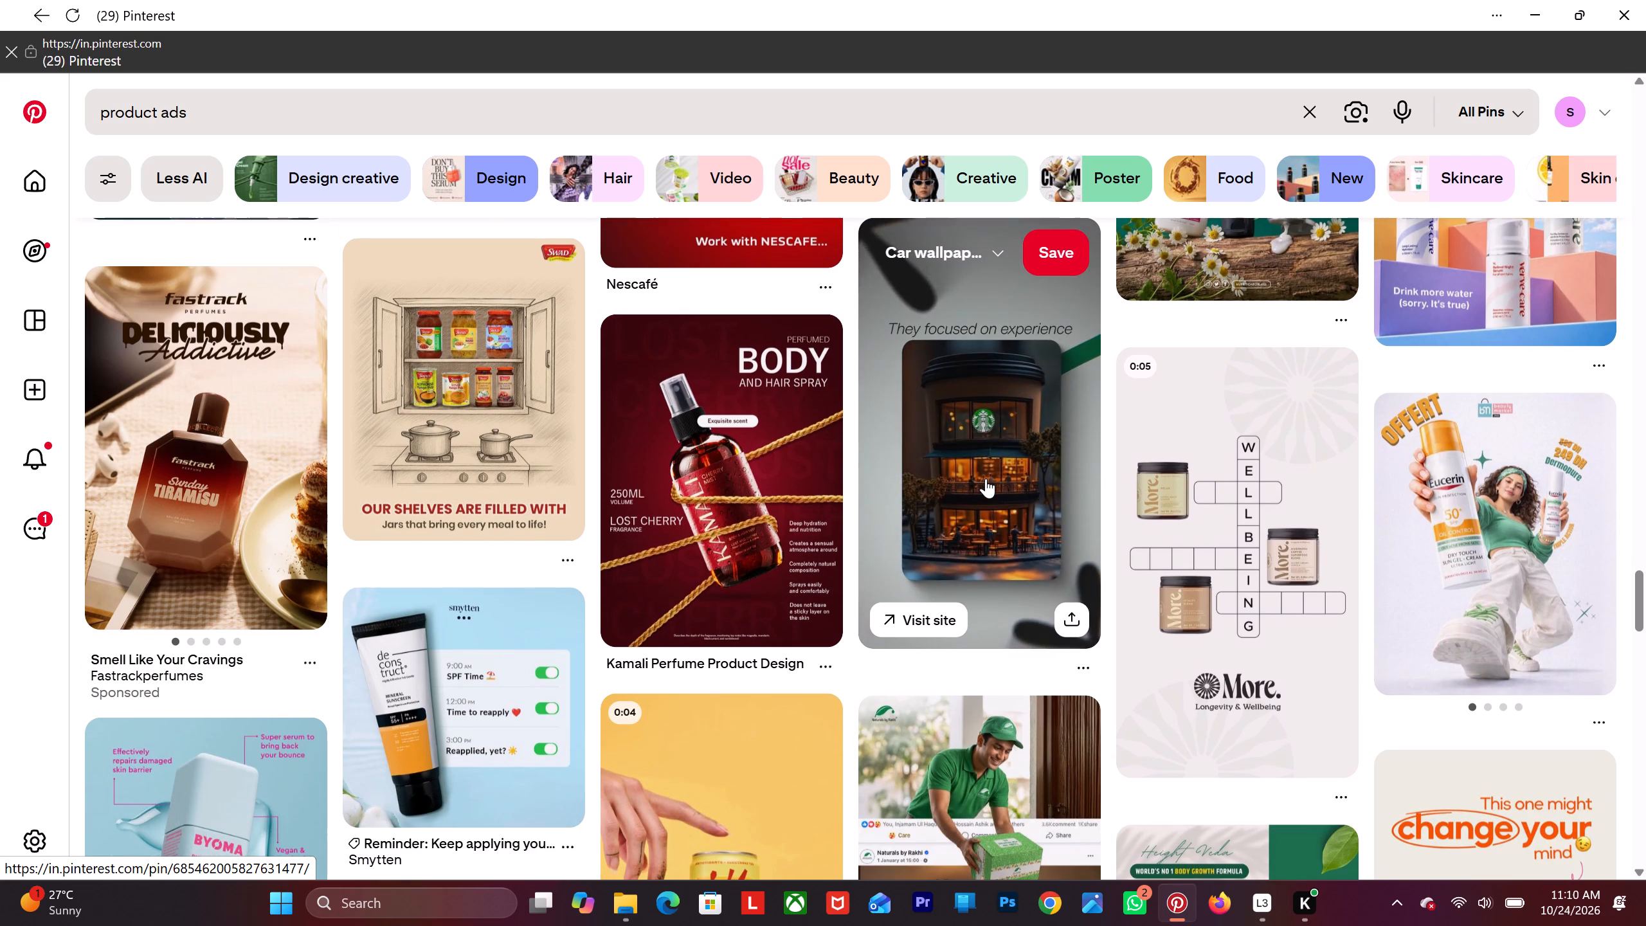
{"action": "scroll", "coordinate": [986, 478], "scroll_direction": "down", "scroll_amount": 2}
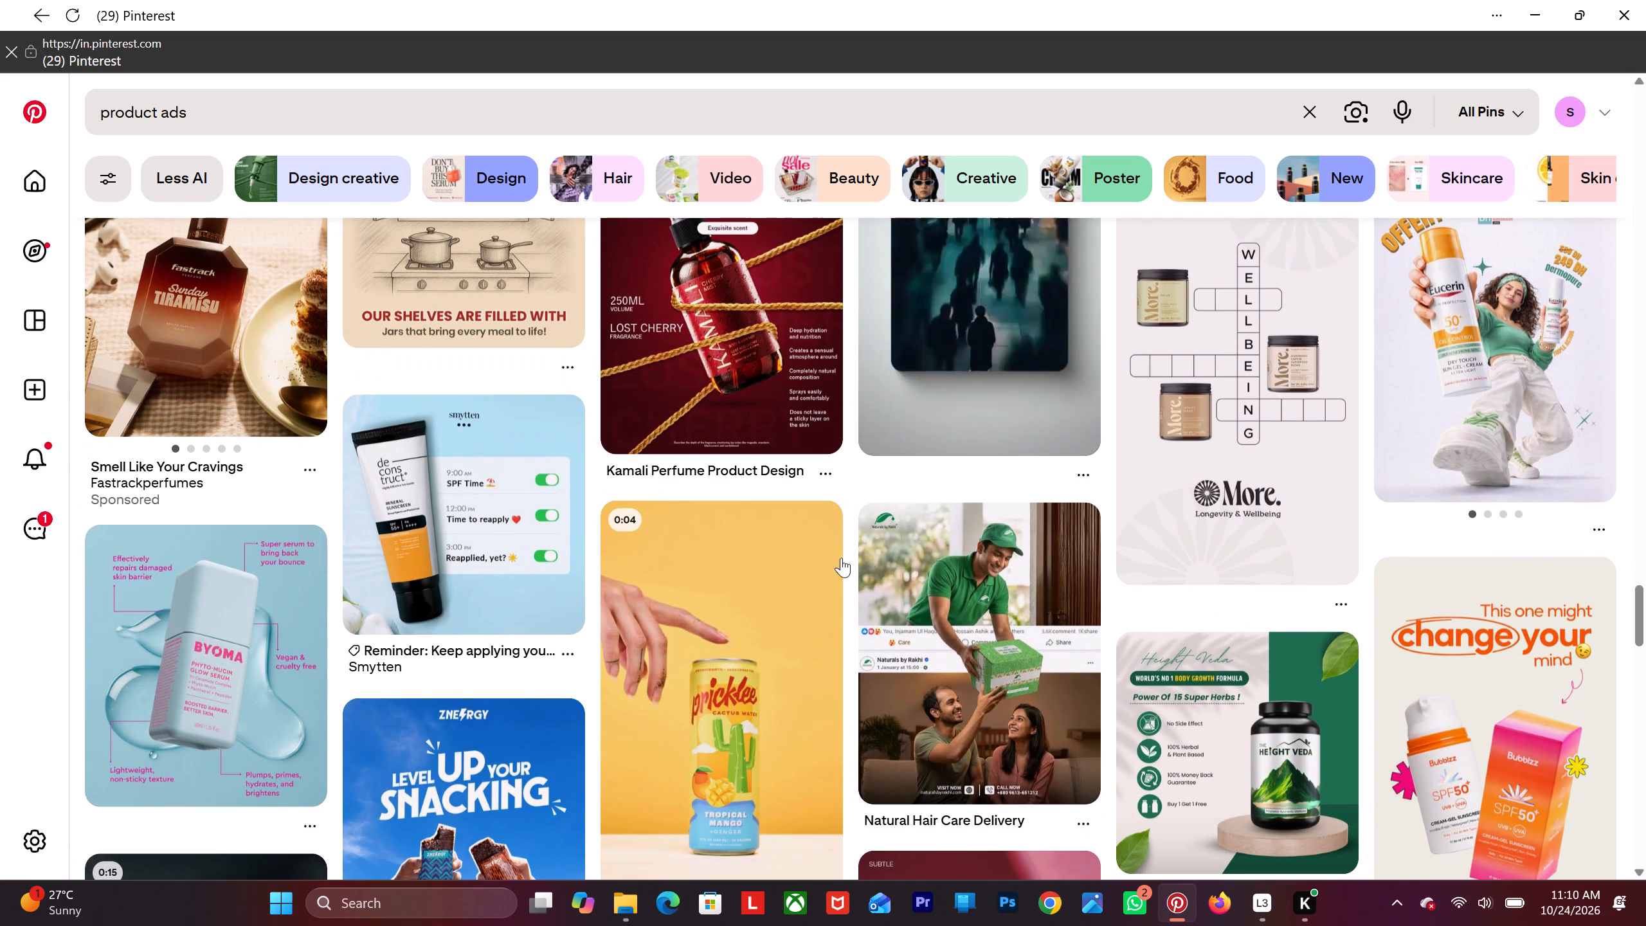
{"action": "scroll", "coordinate": [818, 563], "scroll_direction": "down", "scroll_amount": 1}
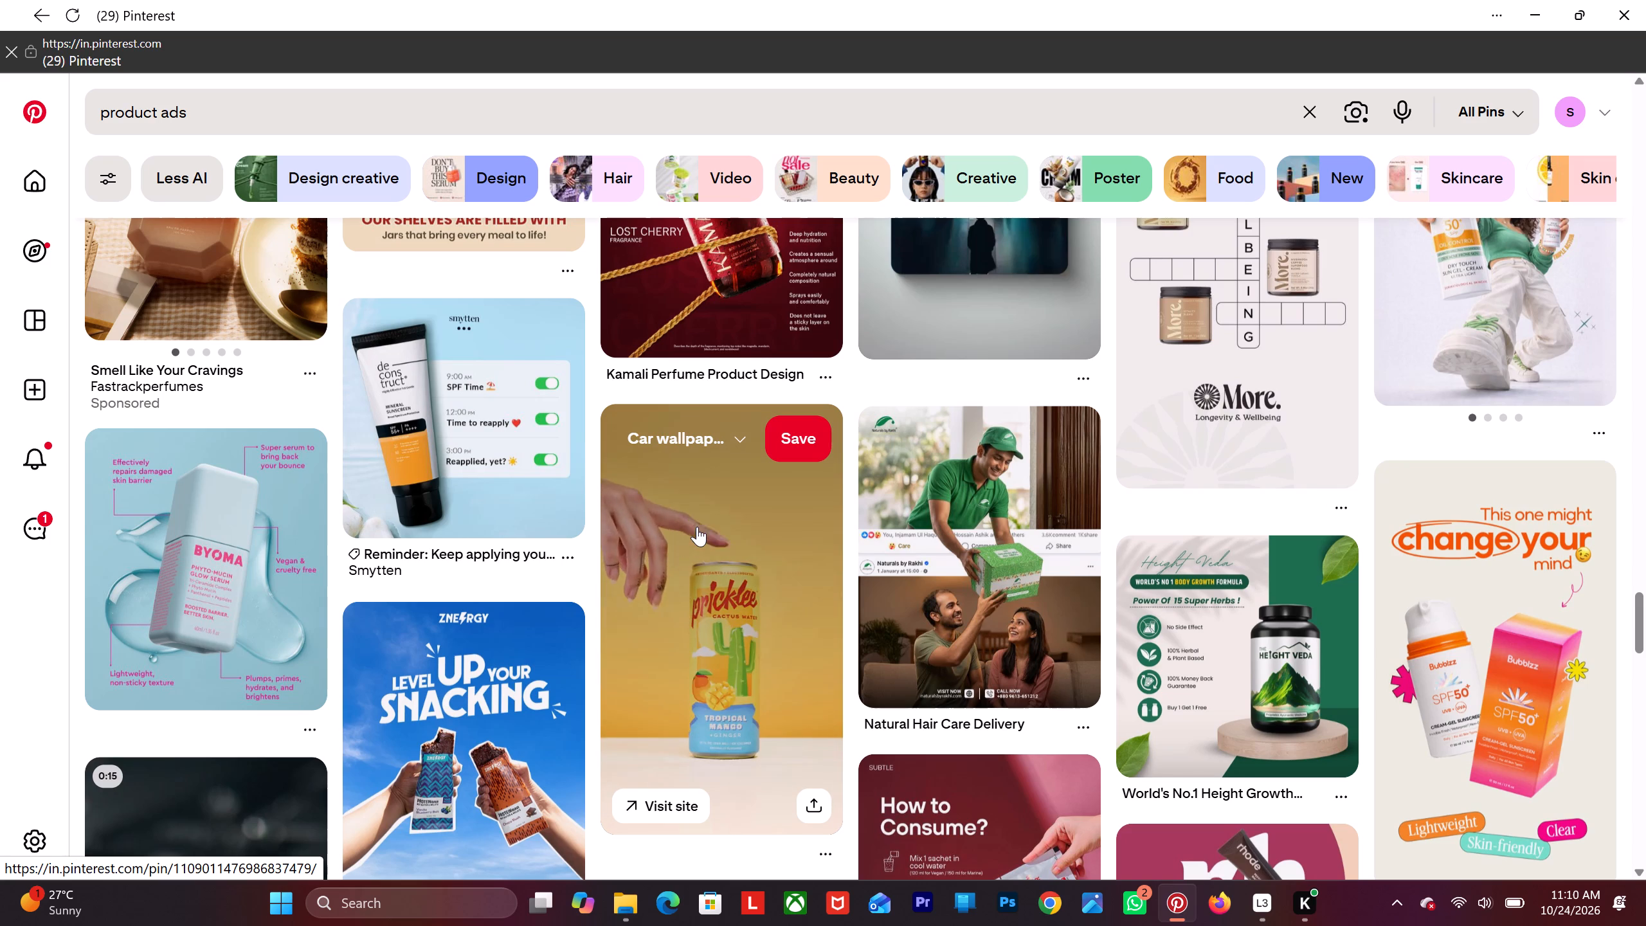
Open the Pricklee cactus water stop-motion video pin and look over the related video ads beneath it.
{"action": "scroll", "coordinate": [697, 527], "scroll_direction": "down", "scroll_amount": 1}
{"action": "left_click", "coordinate": [700, 516]}
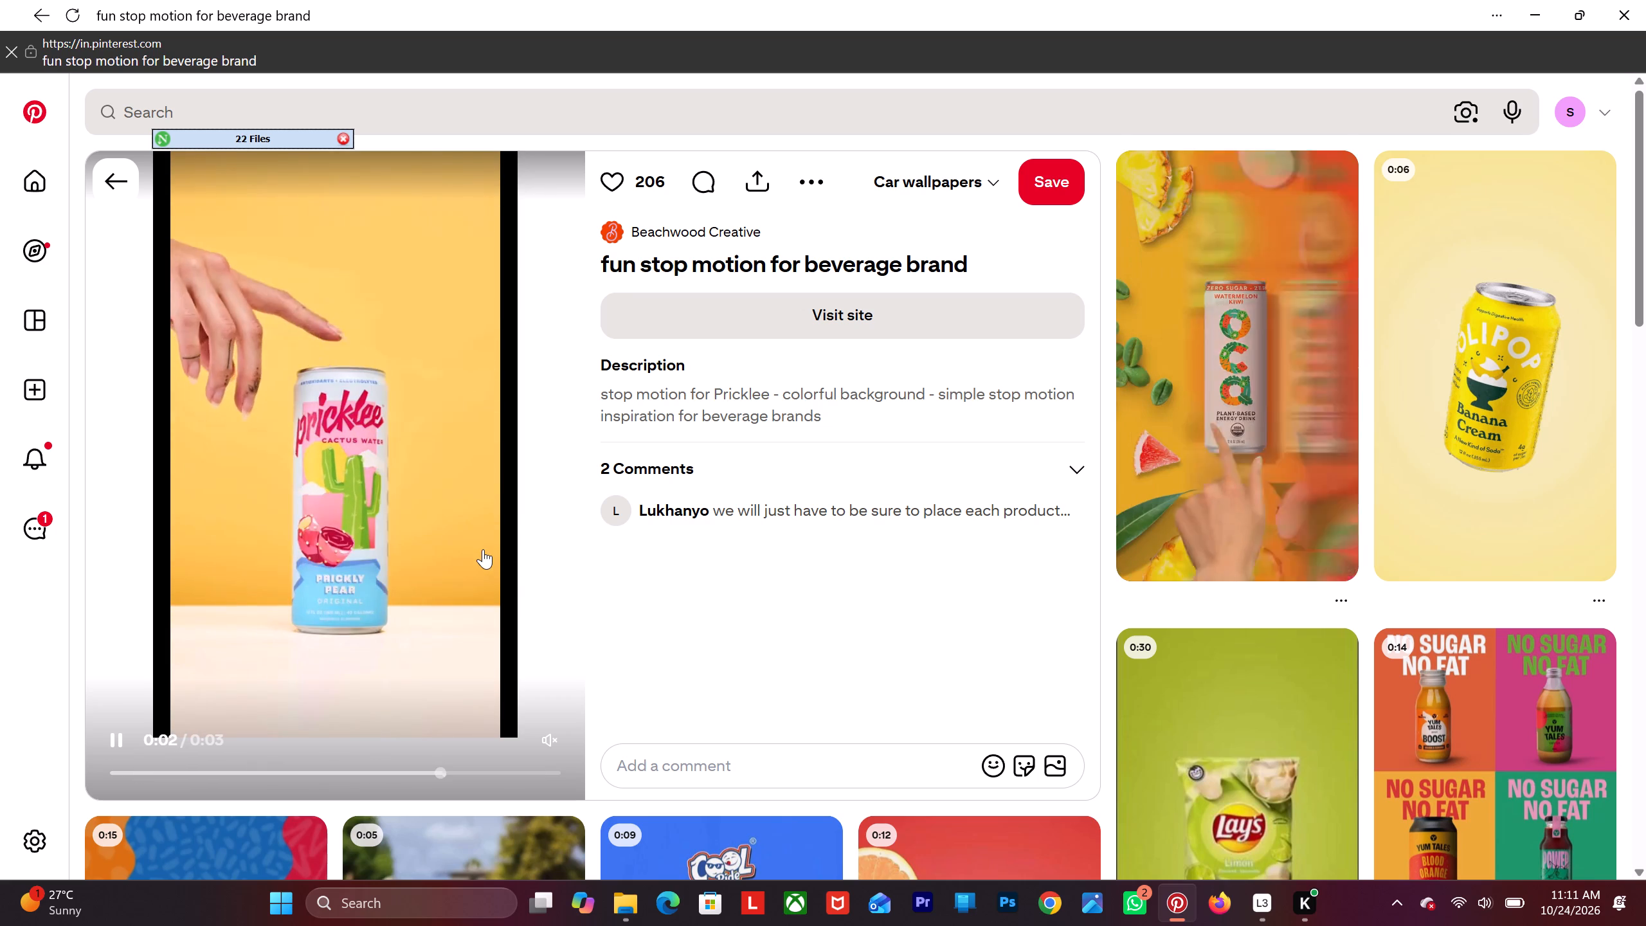
{"action": "scroll", "coordinate": [470, 543], "scroll_direction": "down", "scroll_amount": 4}
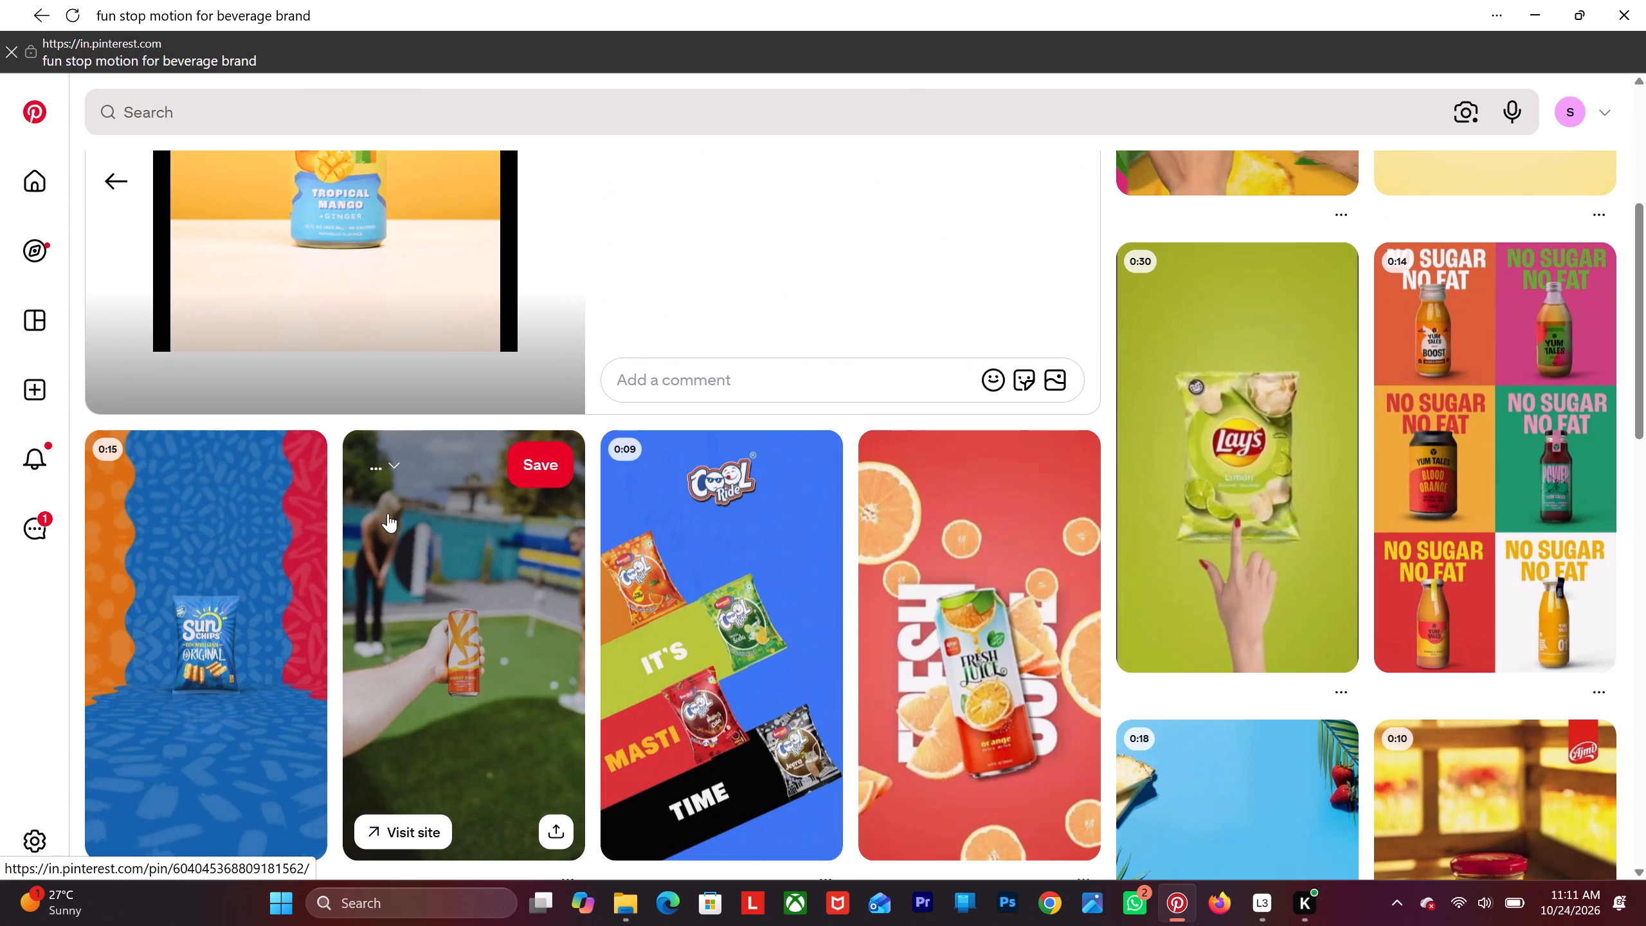
{"action": "scroll", "coordinate": [388, 513], "scroll_direction": "up", "scroll_amount": 2}
{"action": "scroll", "coordinate": [388, 513], "scroll_direction": "down", "scroll_amount": 3}
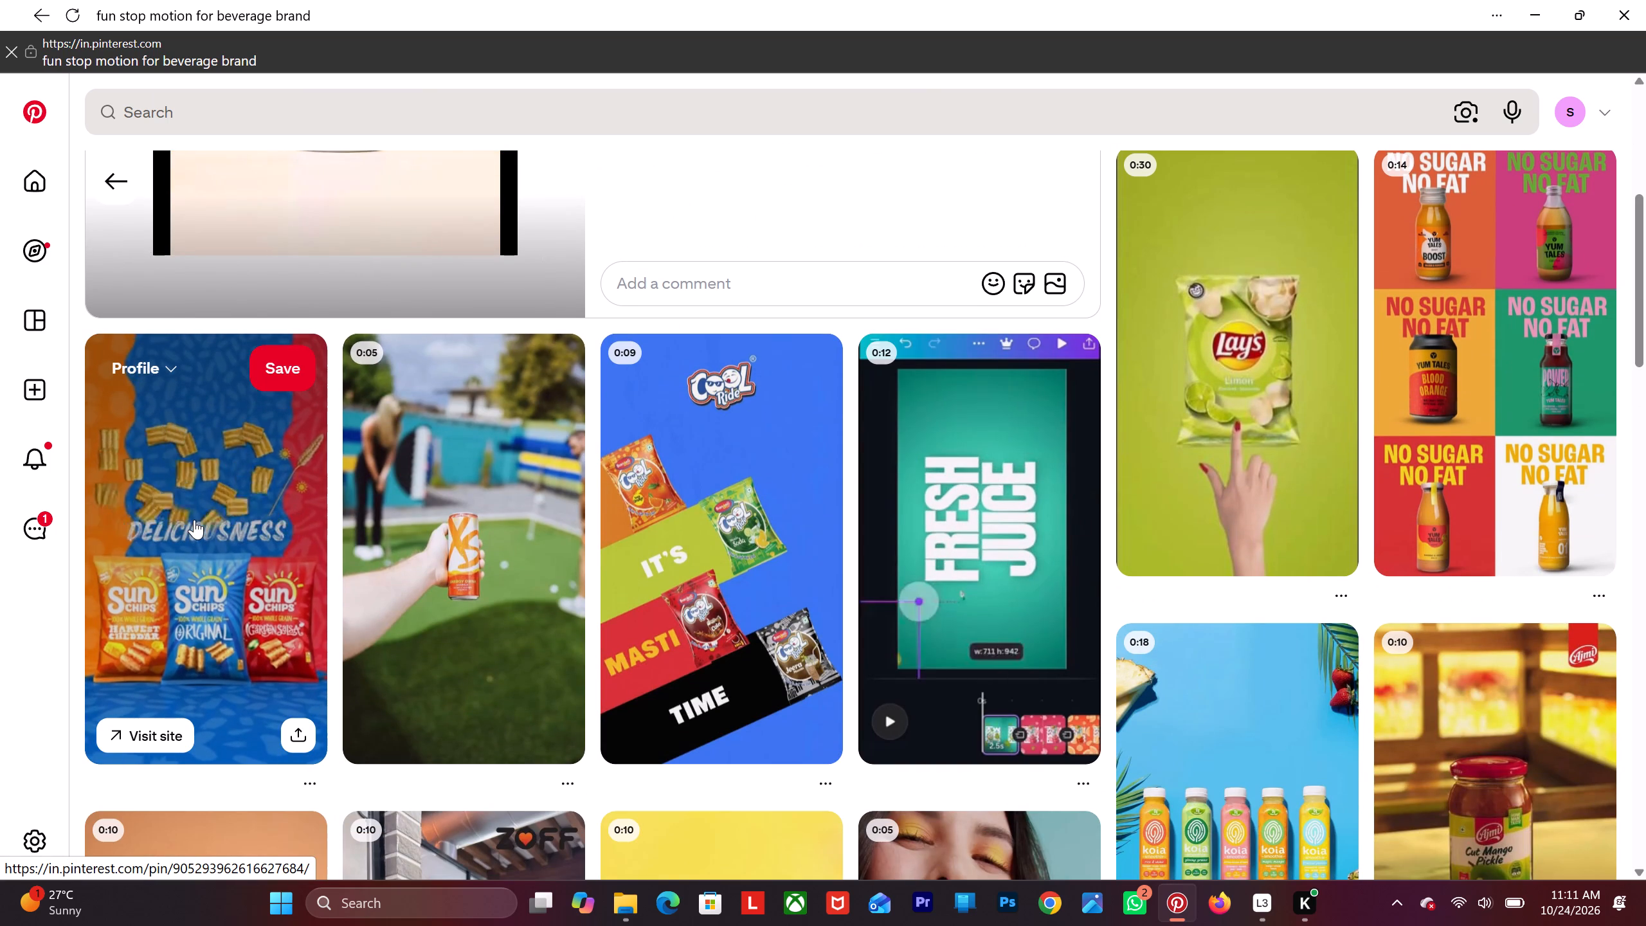
{"action": "scroll", "coordinate": [194, 520], "scroll_direction": "up", "scroll_amount": 3}
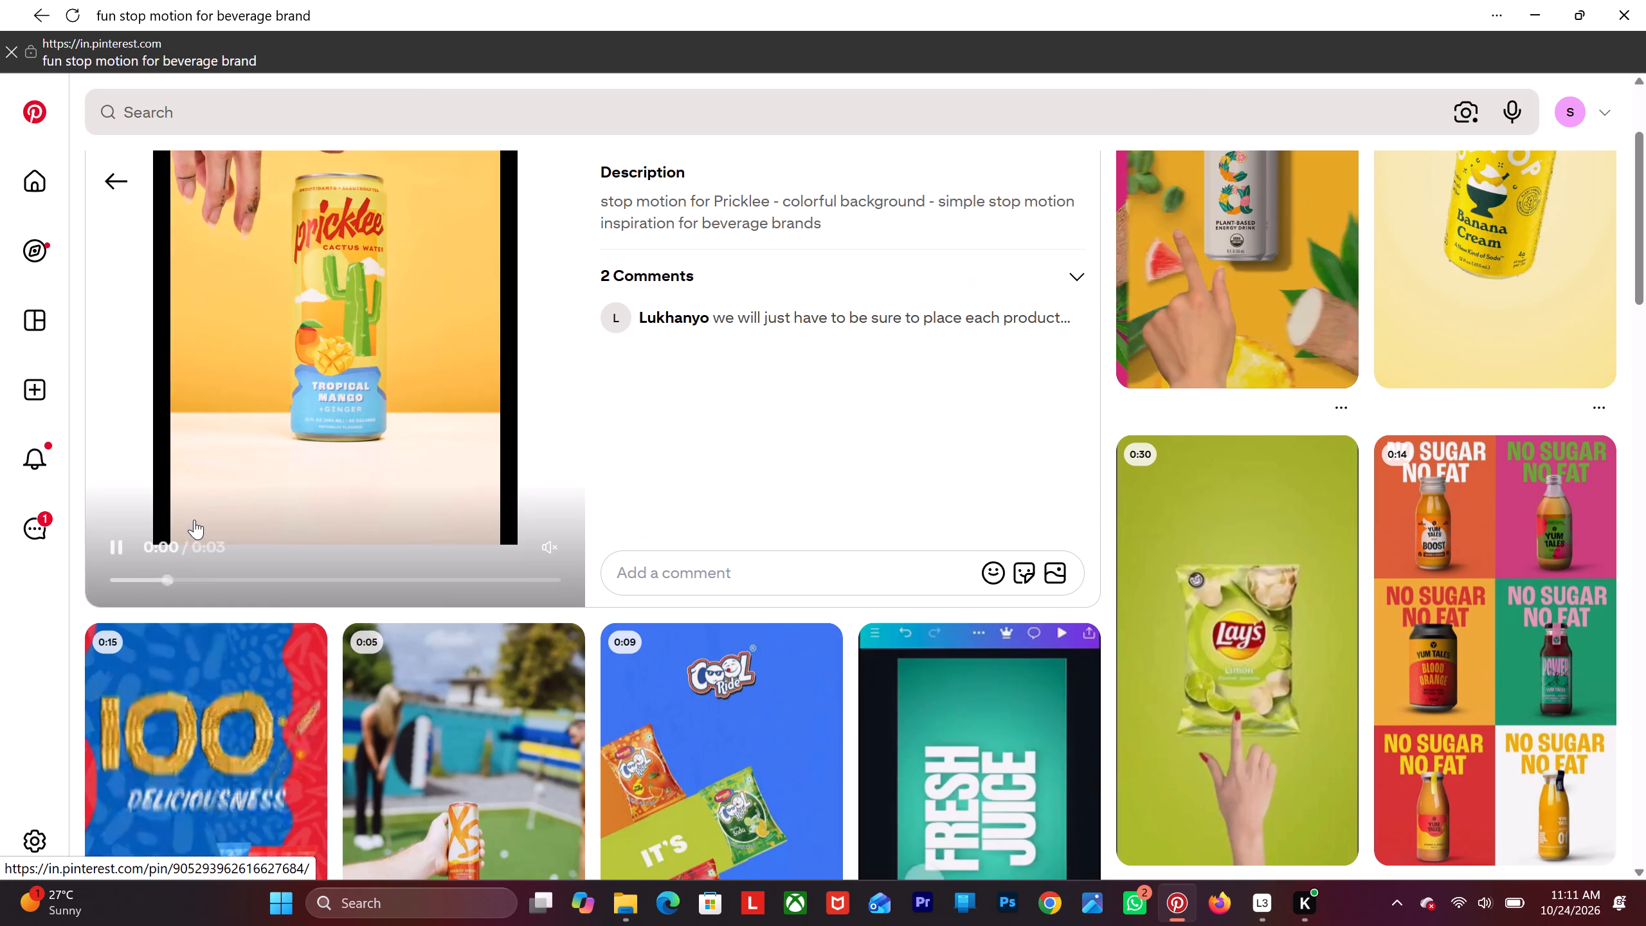
Examine the Pricklee stop-motion video with its sound turned on, pausing it at 0:03 with the full frame in view.
{"action": "left_click", "coordinate": [305, 292]}
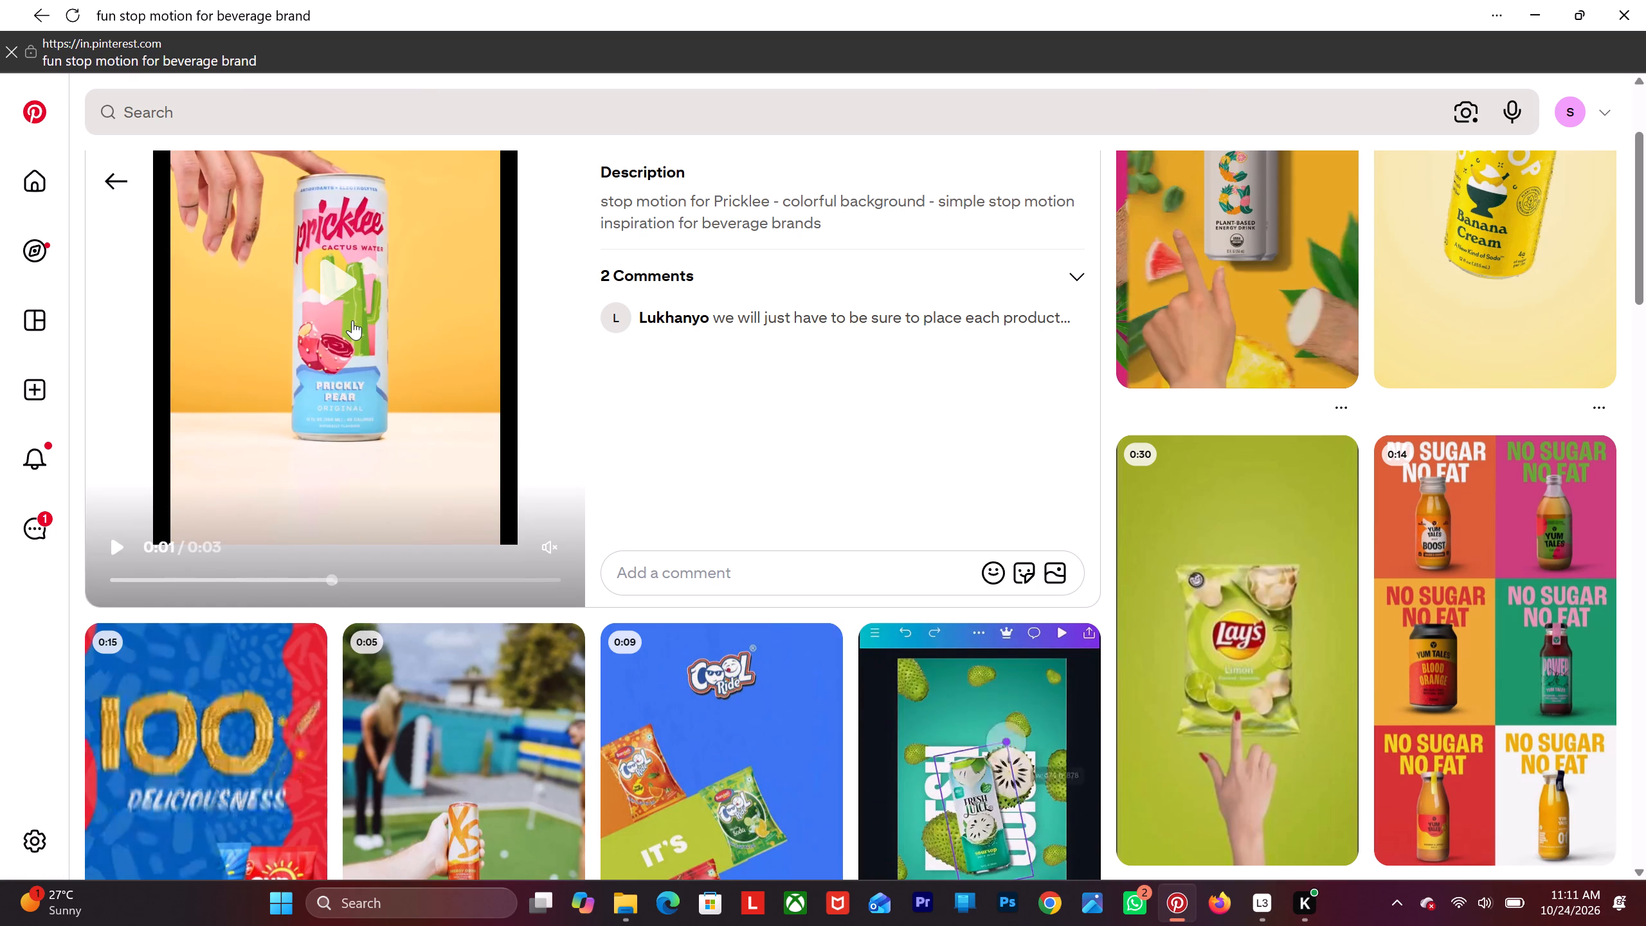
{"action": "left_click", "coordinate": [352, 320]}
{"action": "left_click", "coordinate": [543, 548]}
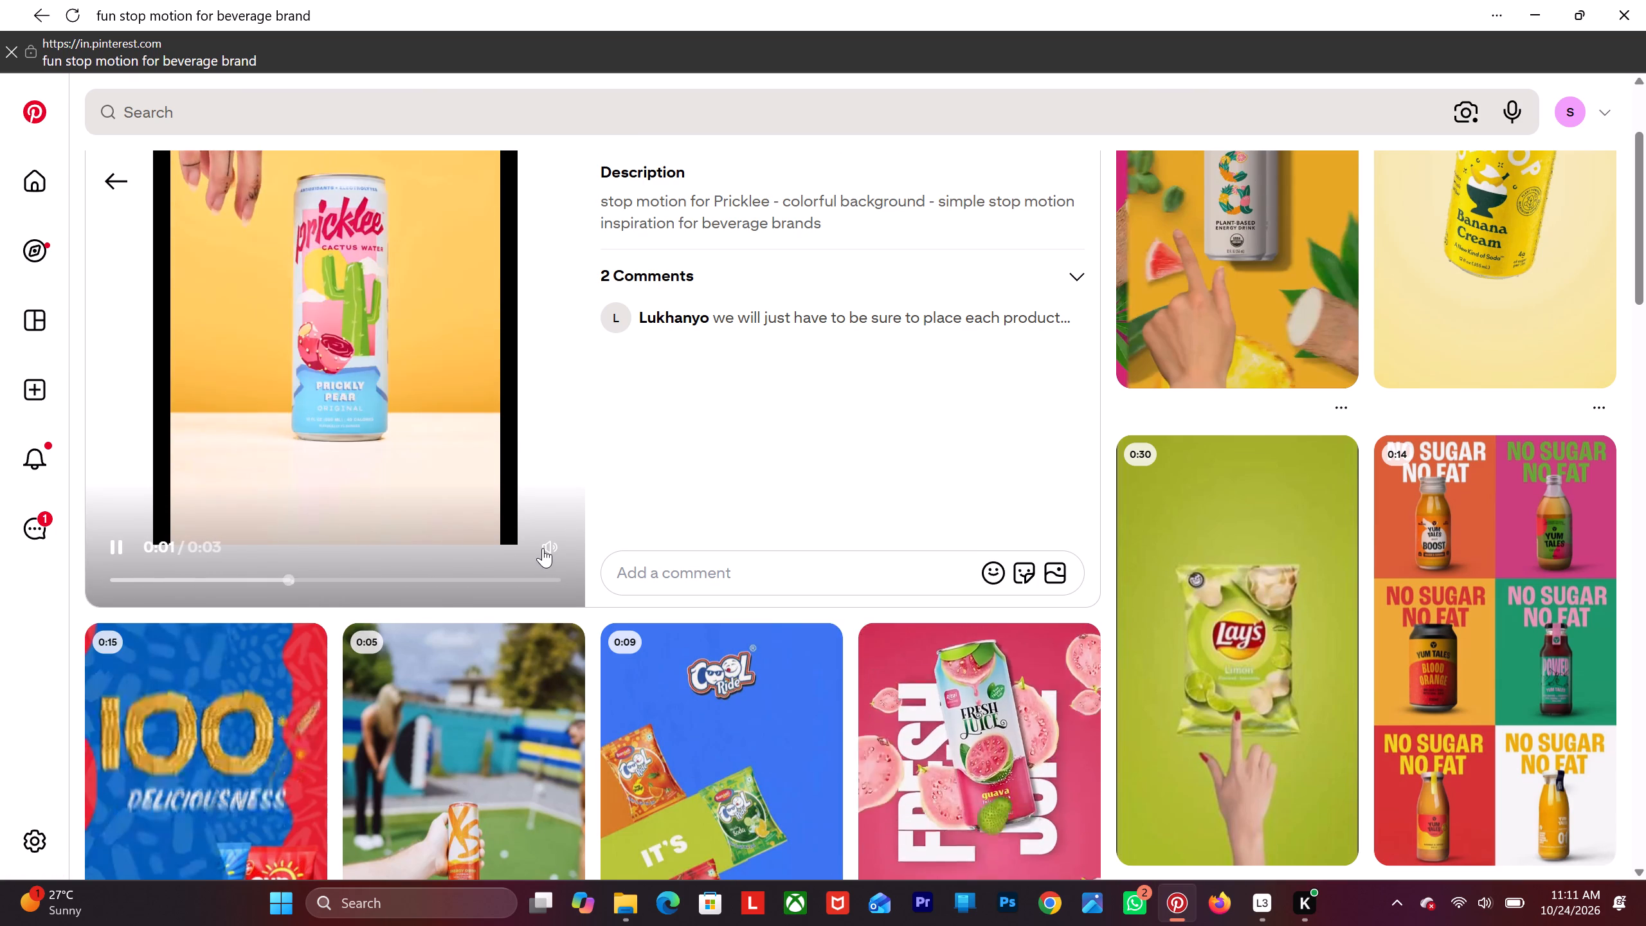
{"action": "left_click", "coordinate": [328, 384]}
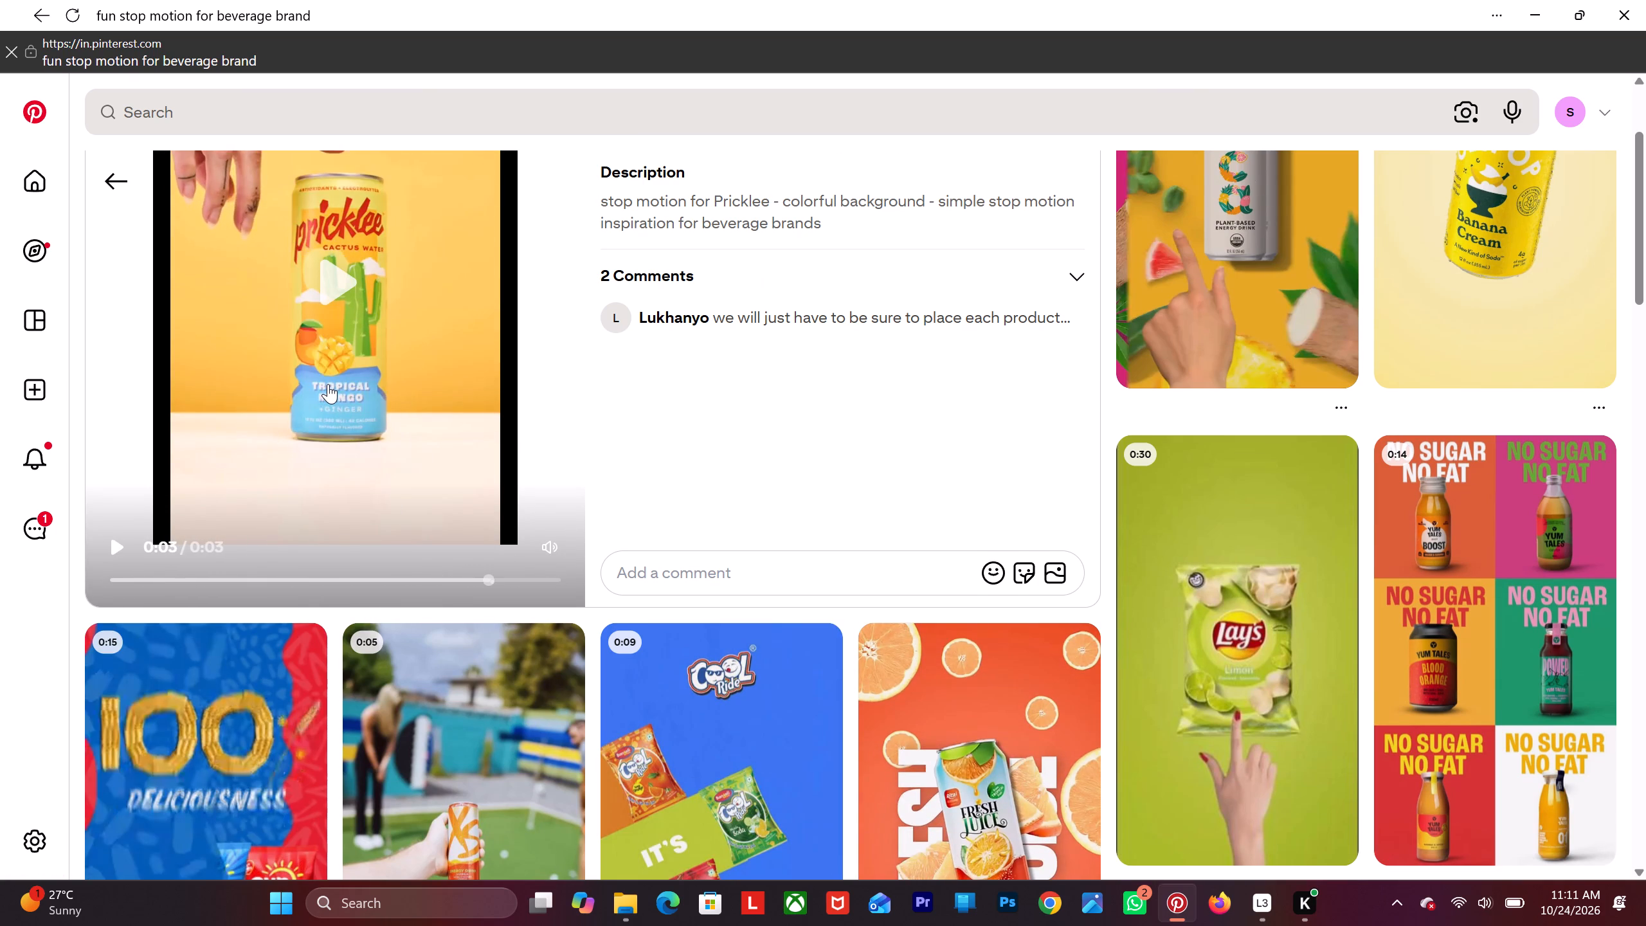
{"action": "scroll", "coordinate": [328, 384], "scroll_direction": "up", "scroll_amount": 1}
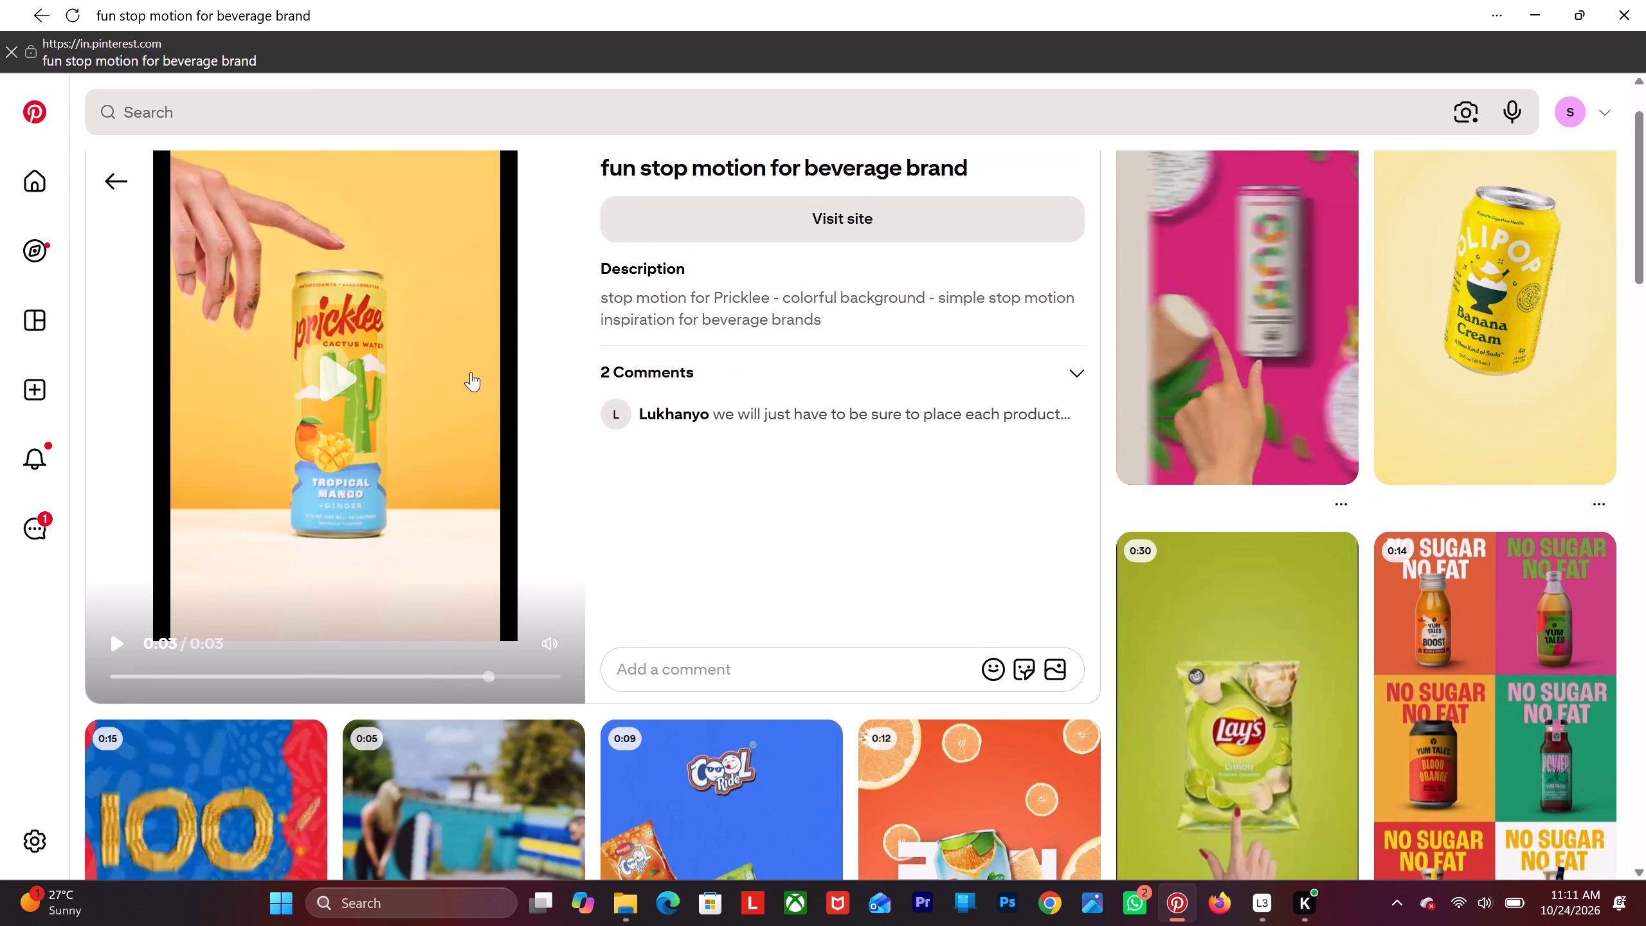
{"action": "scroll", "coordinate": [259, 433], "scroll_direction": "up", "scroll_amount": 3}
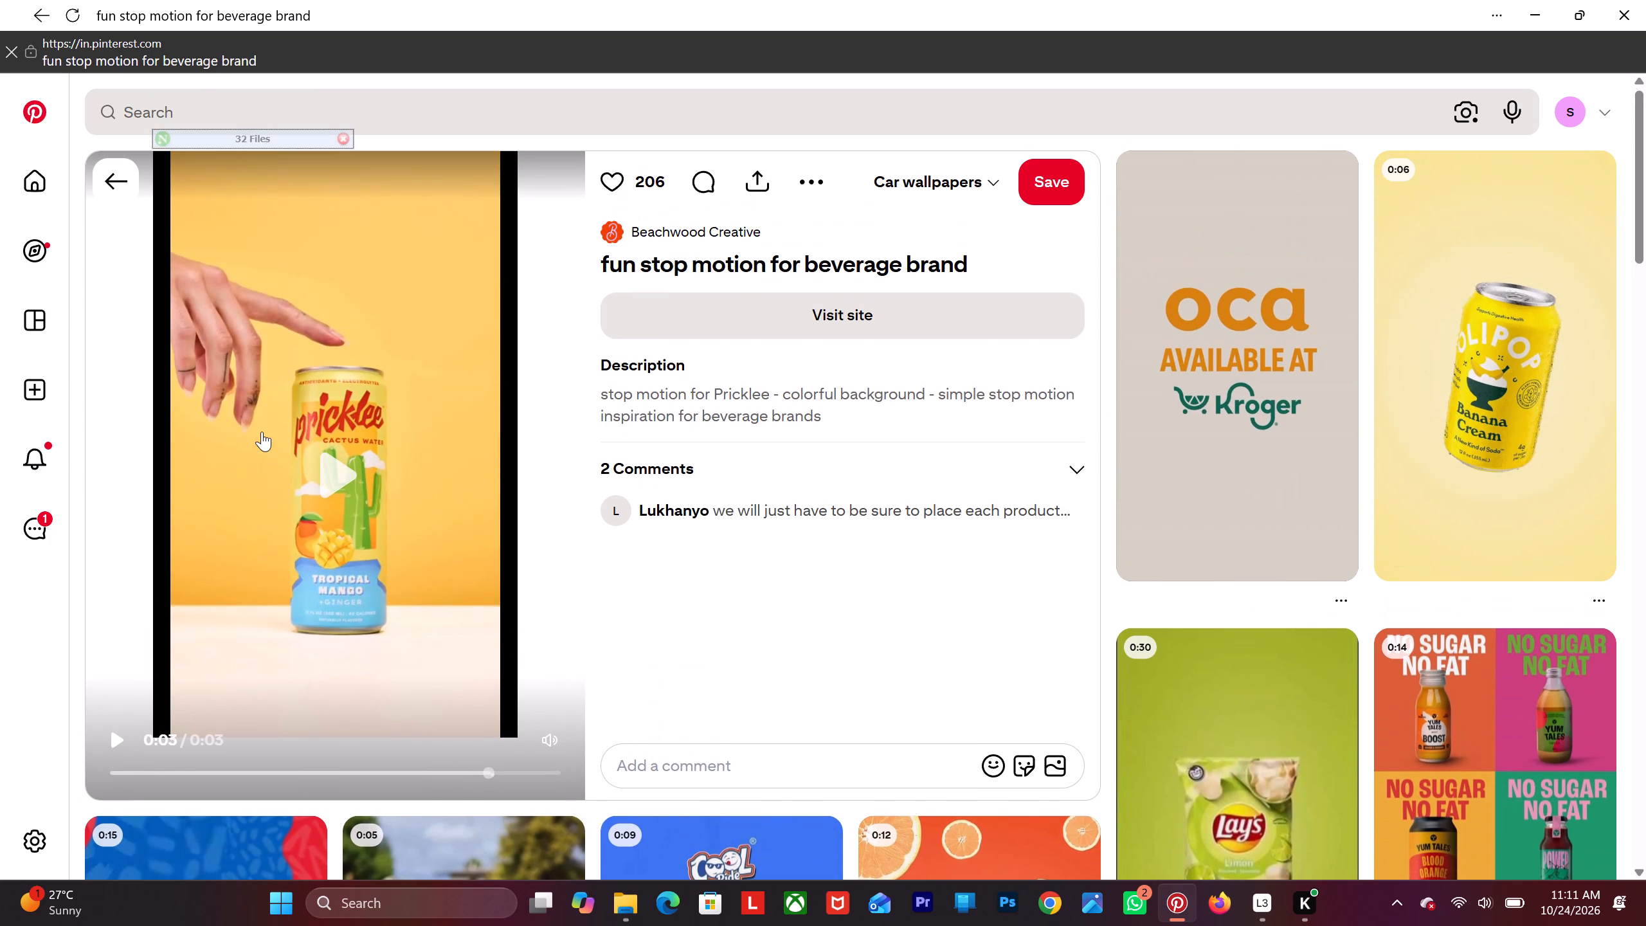
Copy the share link of the Pricklee stop-motion video pin.
{"action": "scroll", "coordinate": [275, 419], "scroll_direction": "up", "scroll_amount": 3}
{"action": "left_click", "coordinate": [766, 186]}
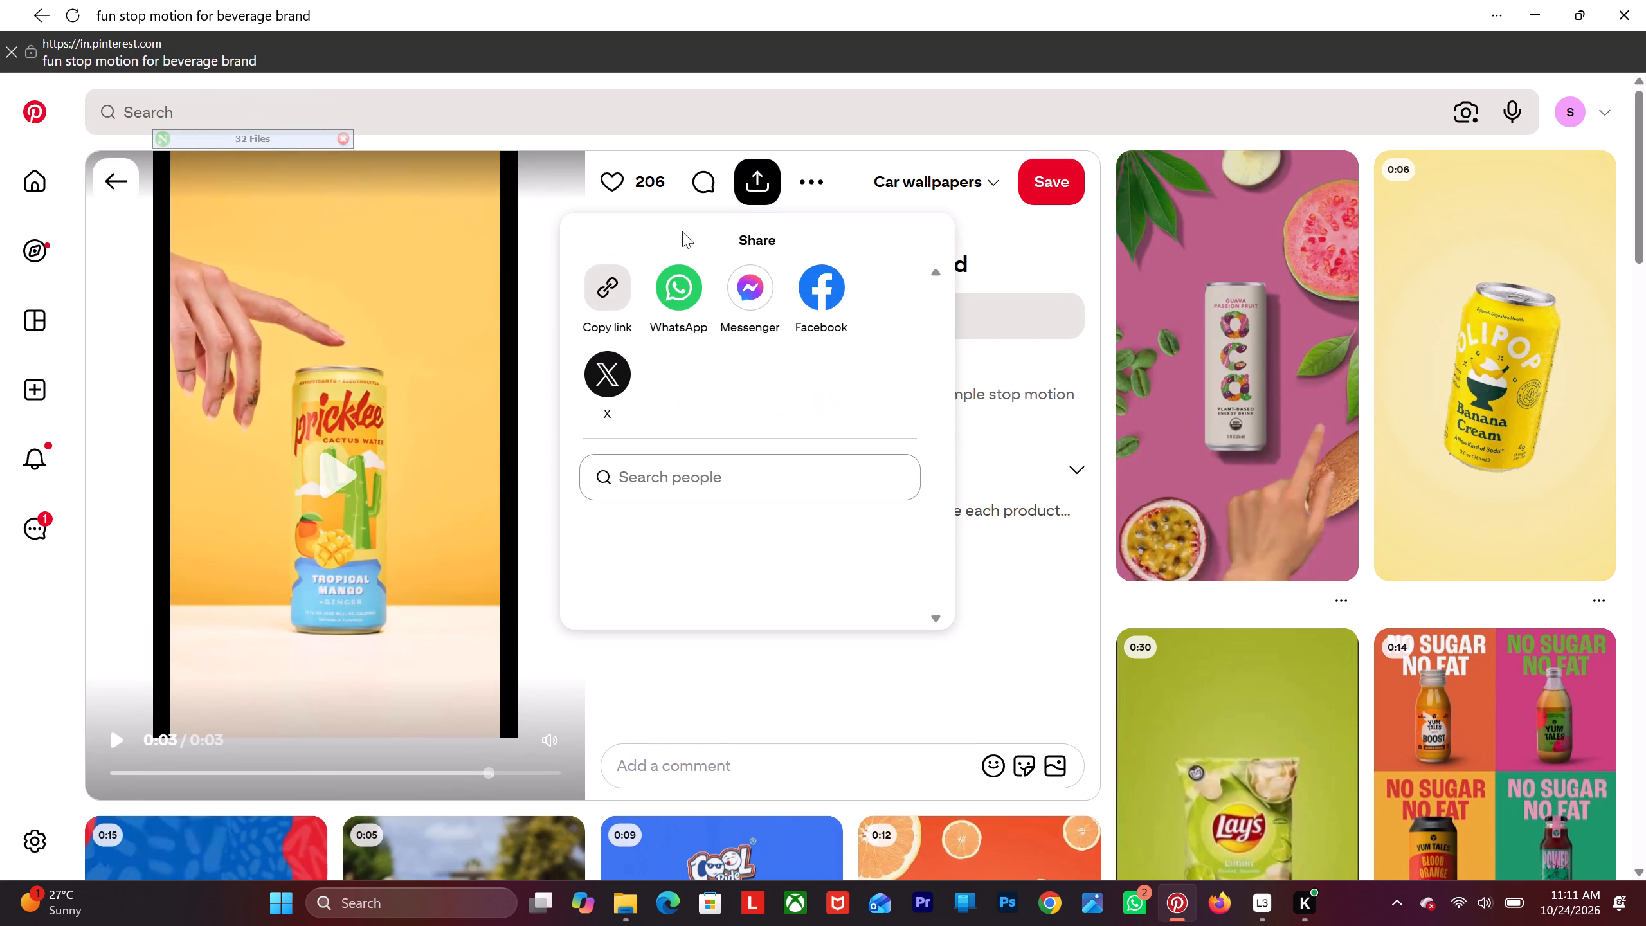
{"action": "left_click", "coordinate": [600, 304]}
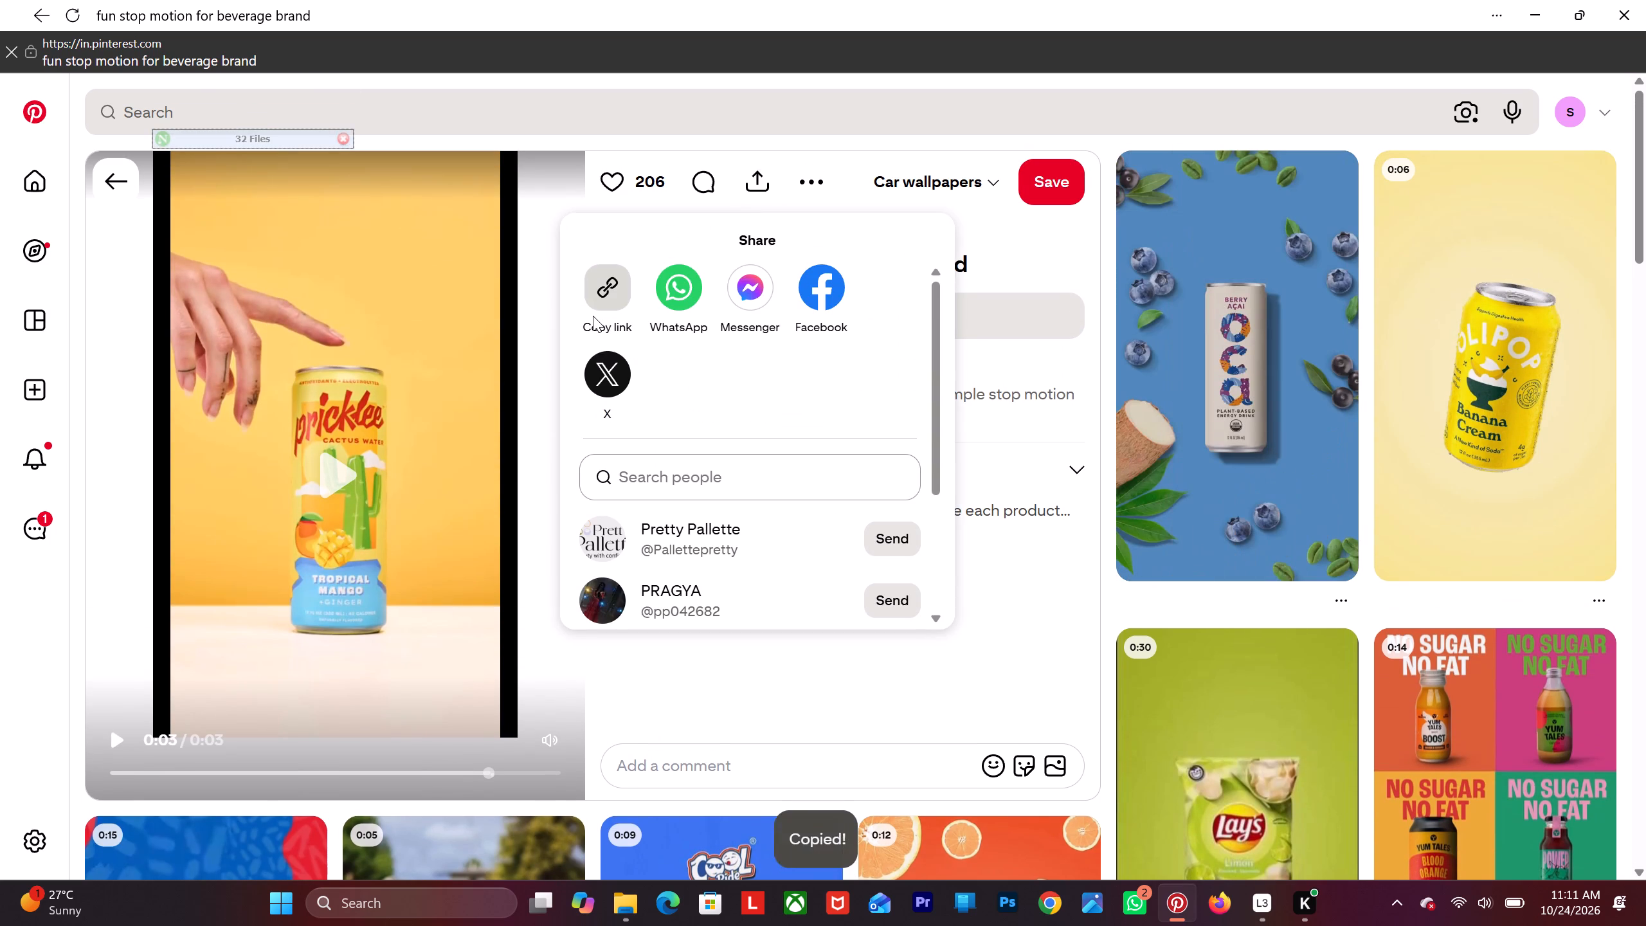
Switch to Microsoft Edge and search the web for "pintrest video dowloder".
{"action": "left_click", "coordinate": [635, 920]}
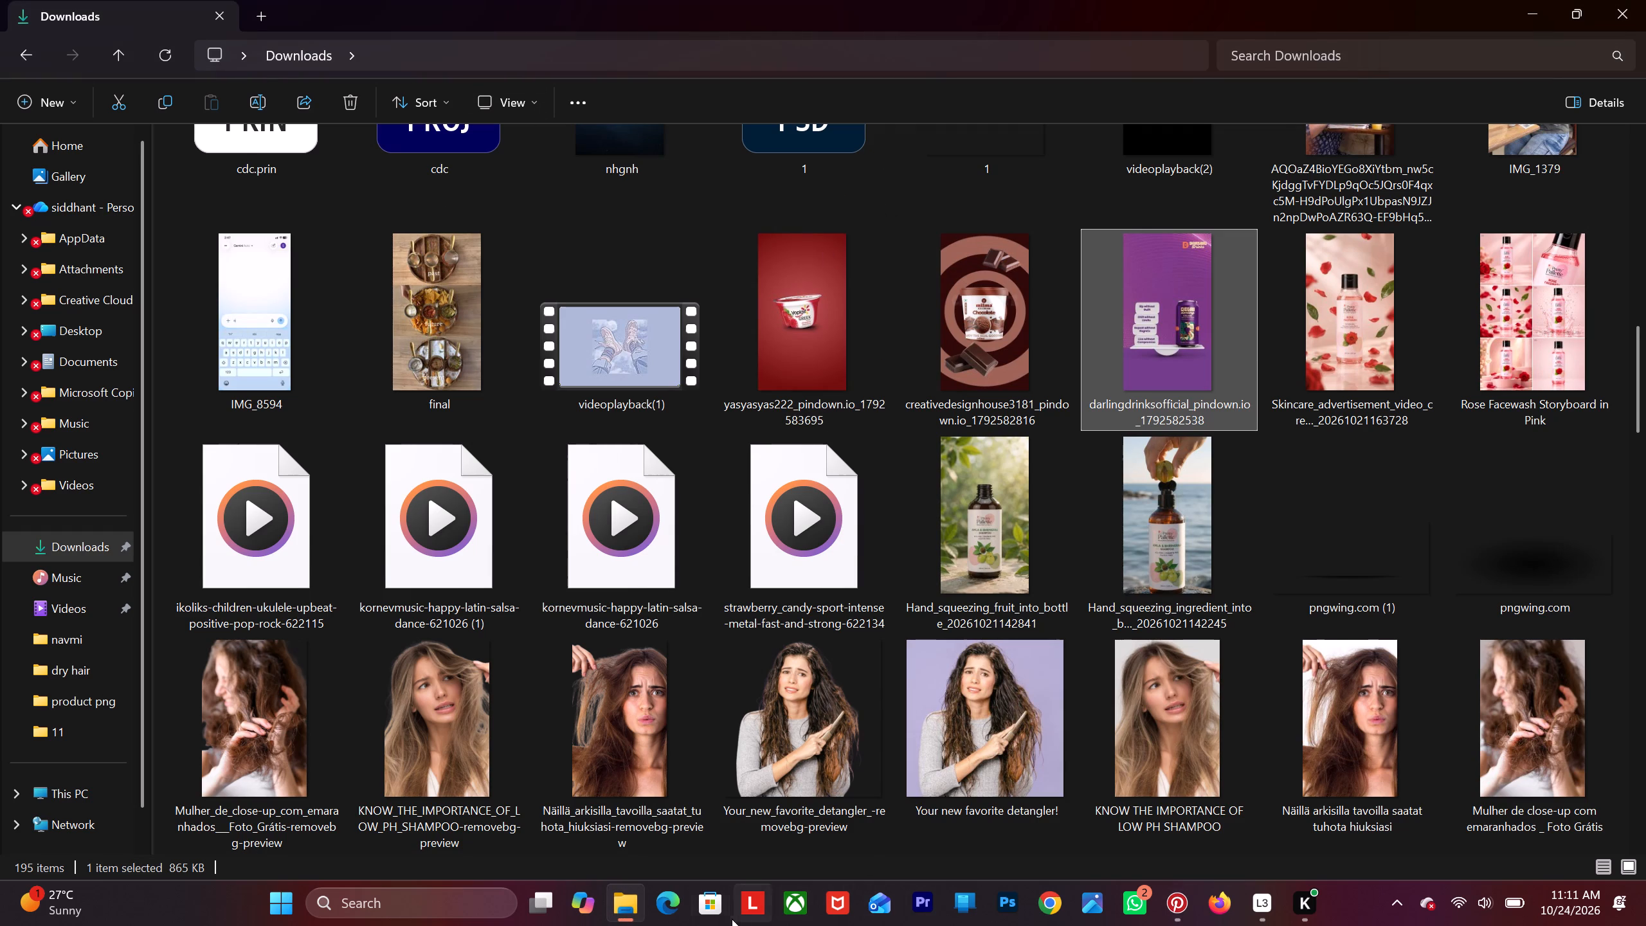
{"action": "left_click", "coordinate": [675, 898]}
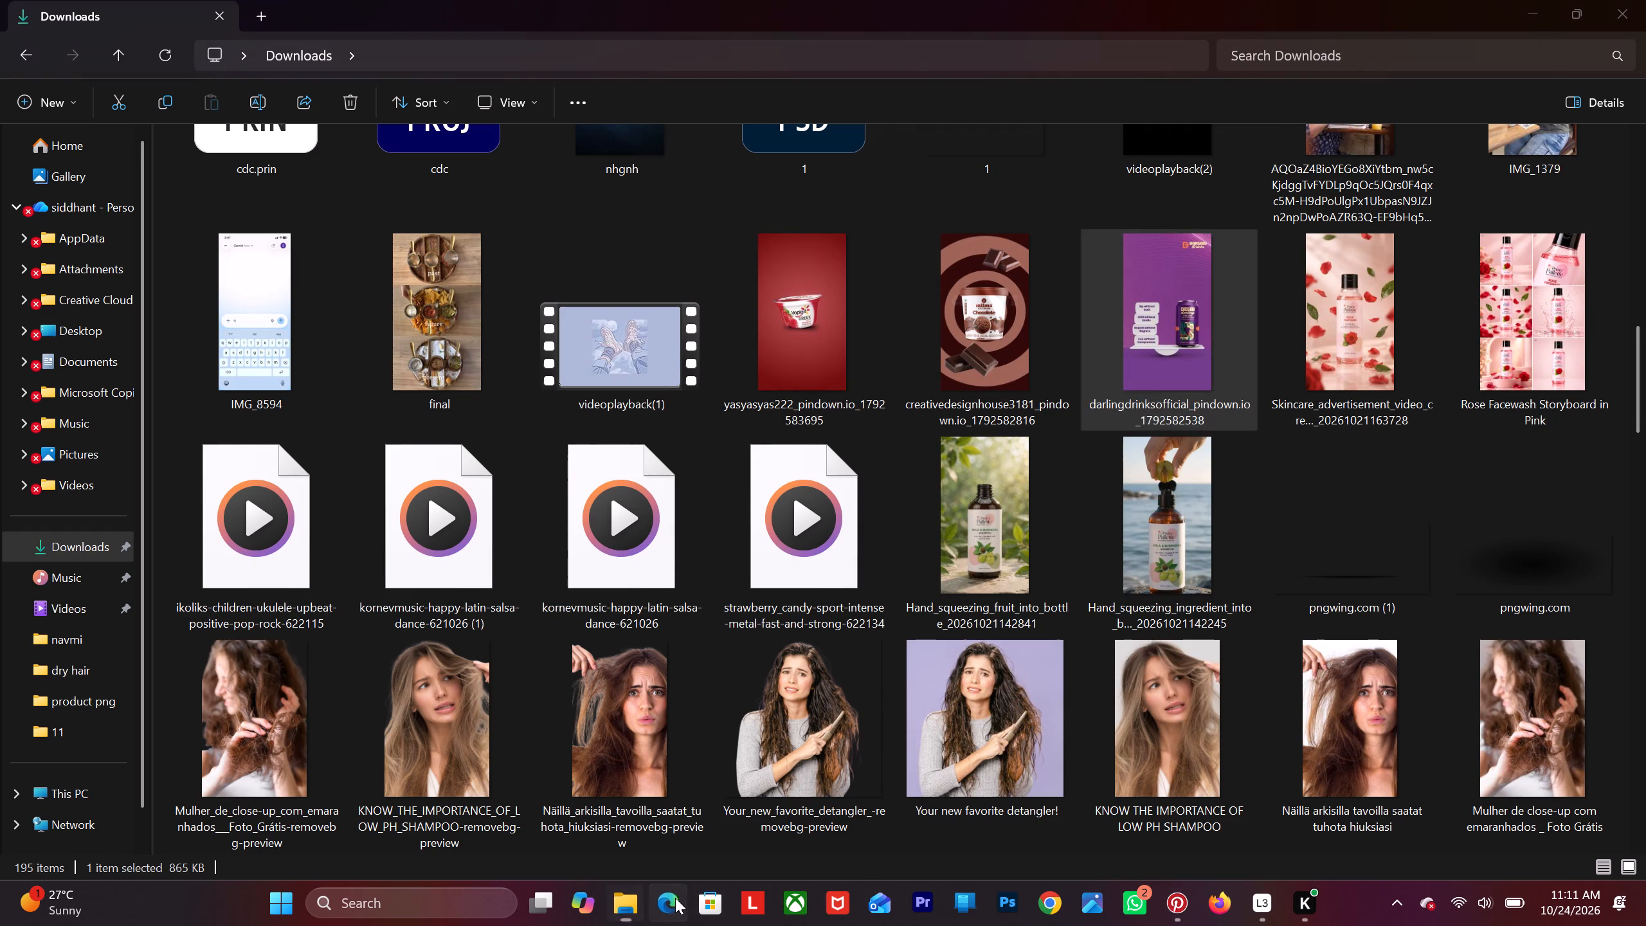
{"action": "left_click", "coordinate": [656, 203]}
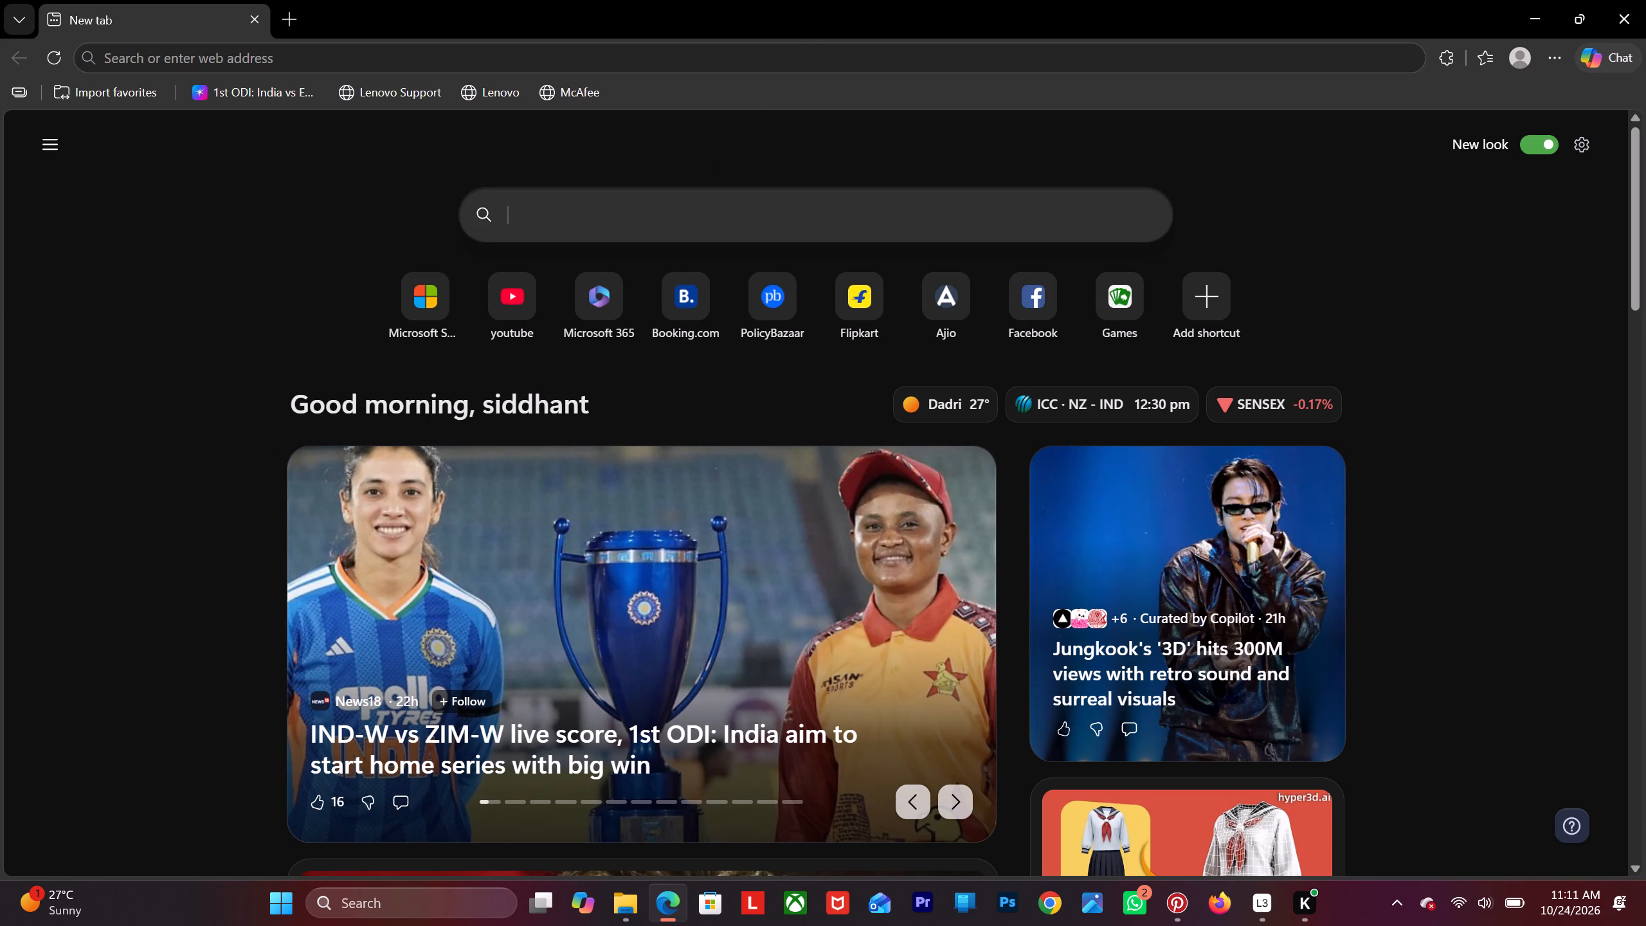
{"action": "type", "text": "pintrest v"}
{"action": "type", "text": "ideo dowloder"}
{"action": "key", "text": "space"}
{"action": "key", "text": "Return"}
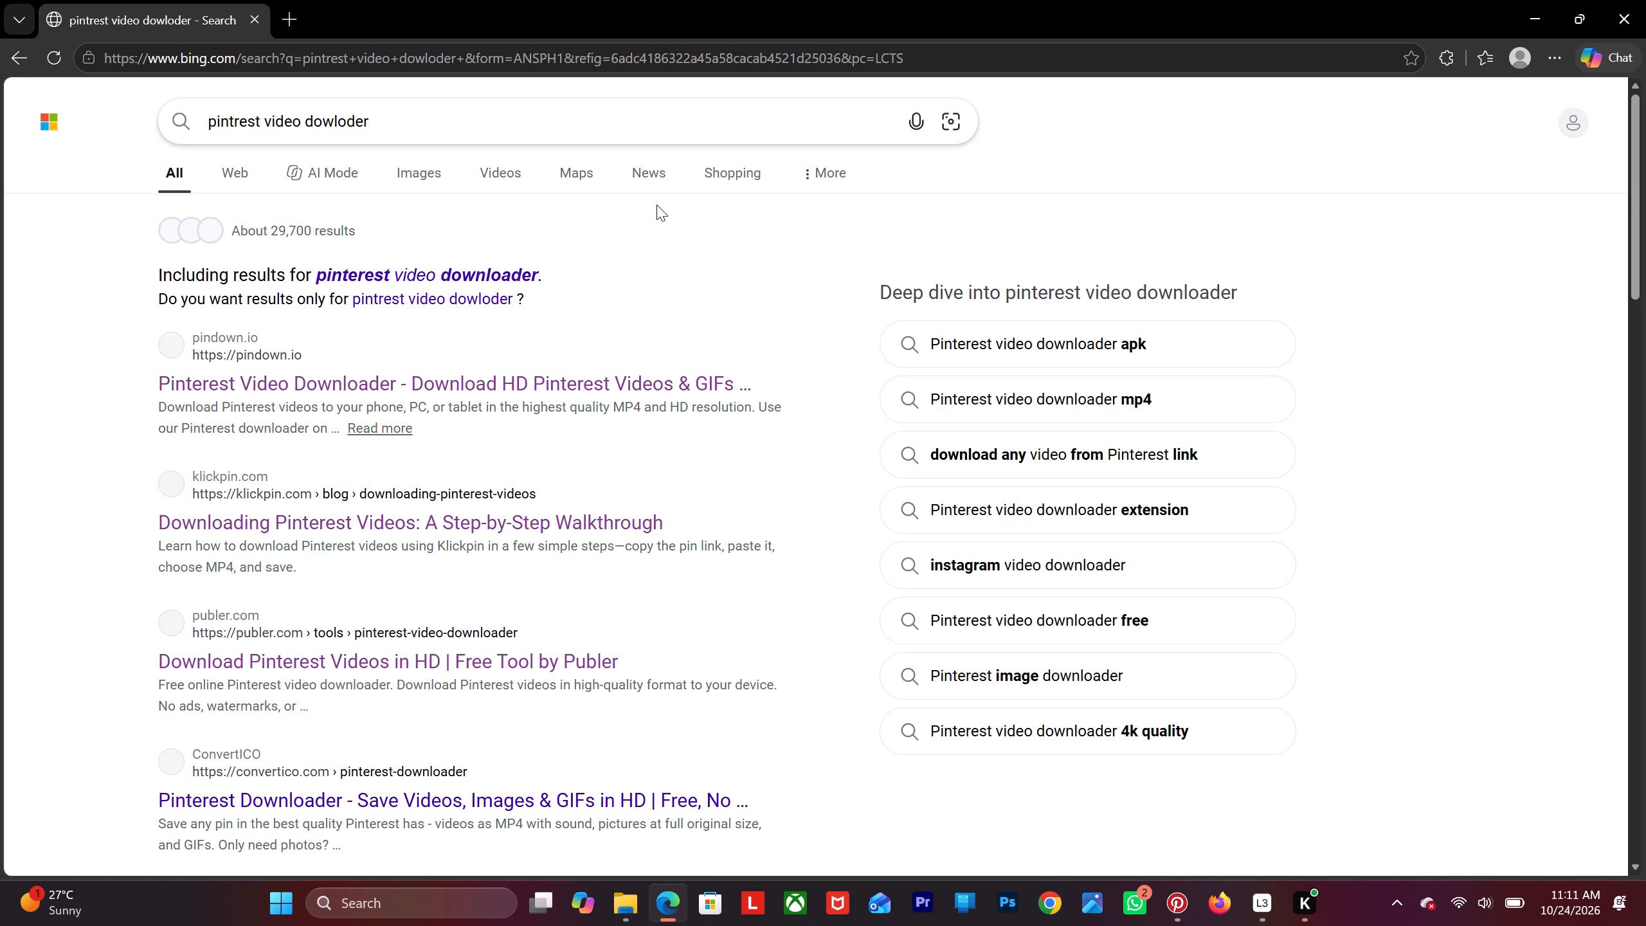
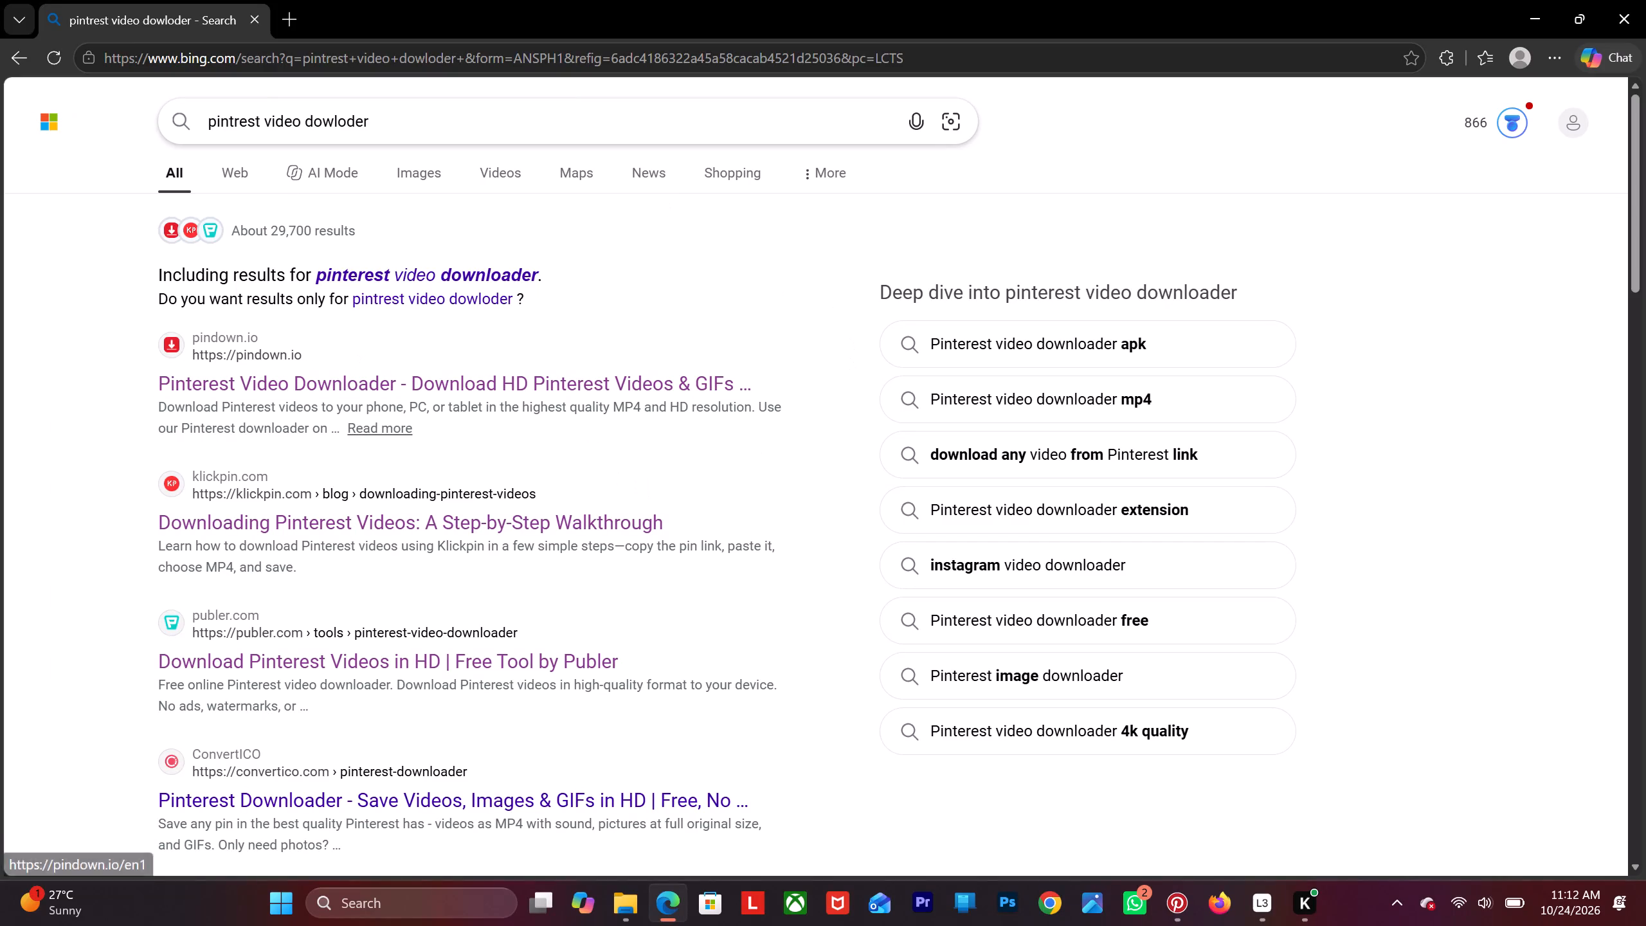
Open the pindown.io Pinterest Video Downloader from the search results and submit the copied Pricklee pin link.
{"action": "left_click", "coordinate": [294, 384]}
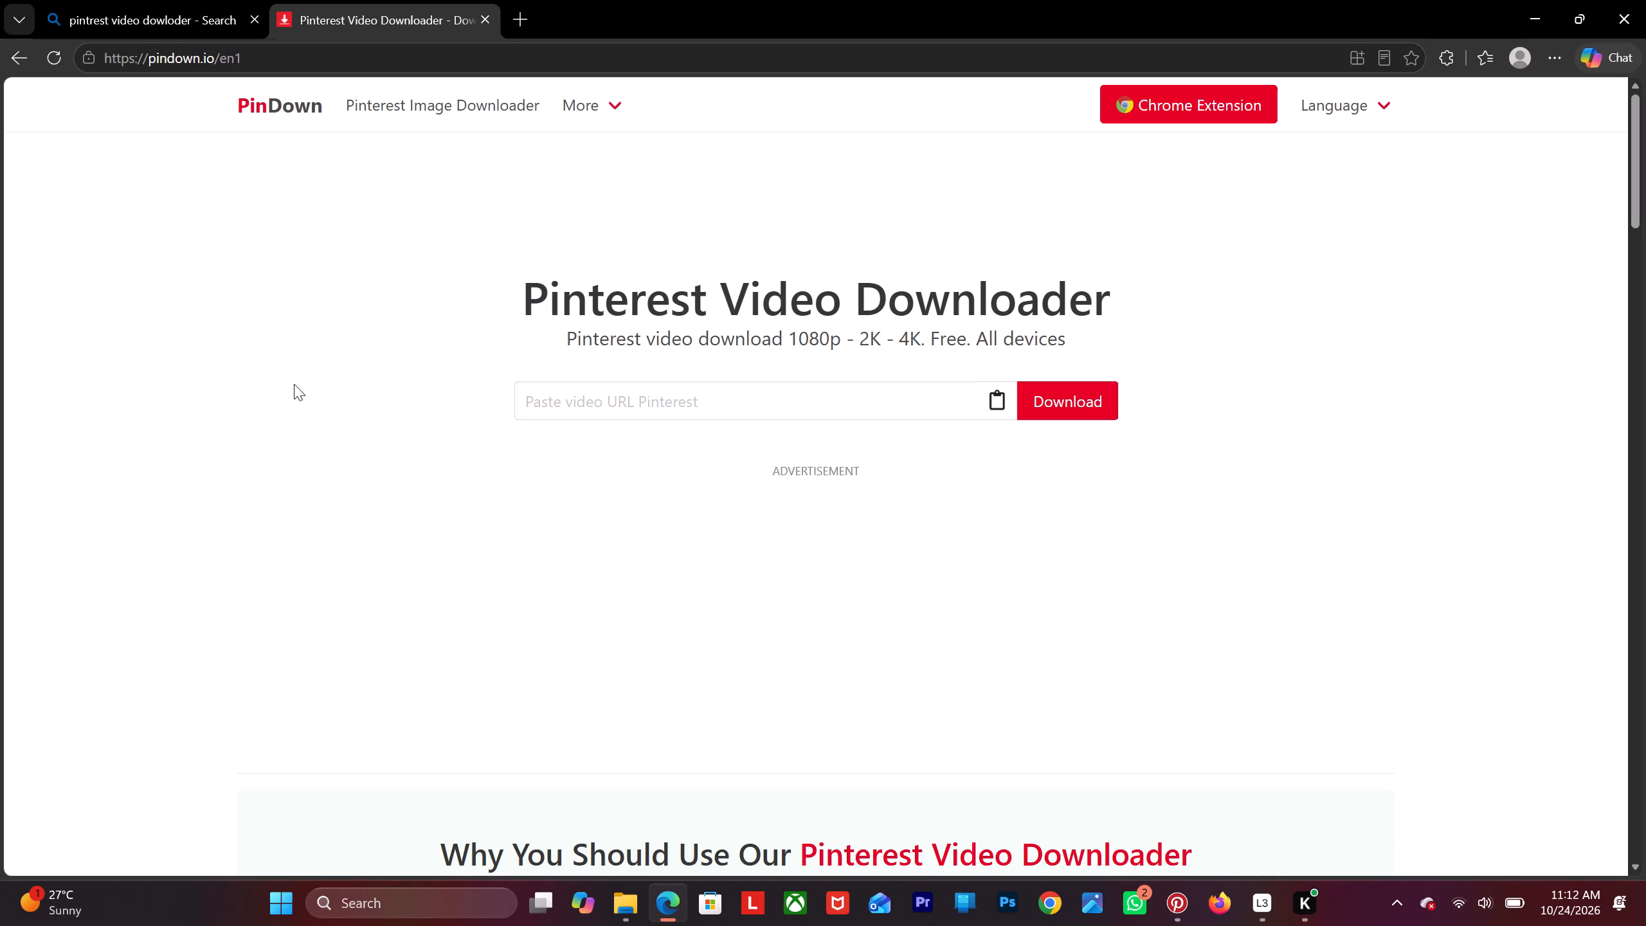
{"action": "left_click", "coordinate": [636, 392]}
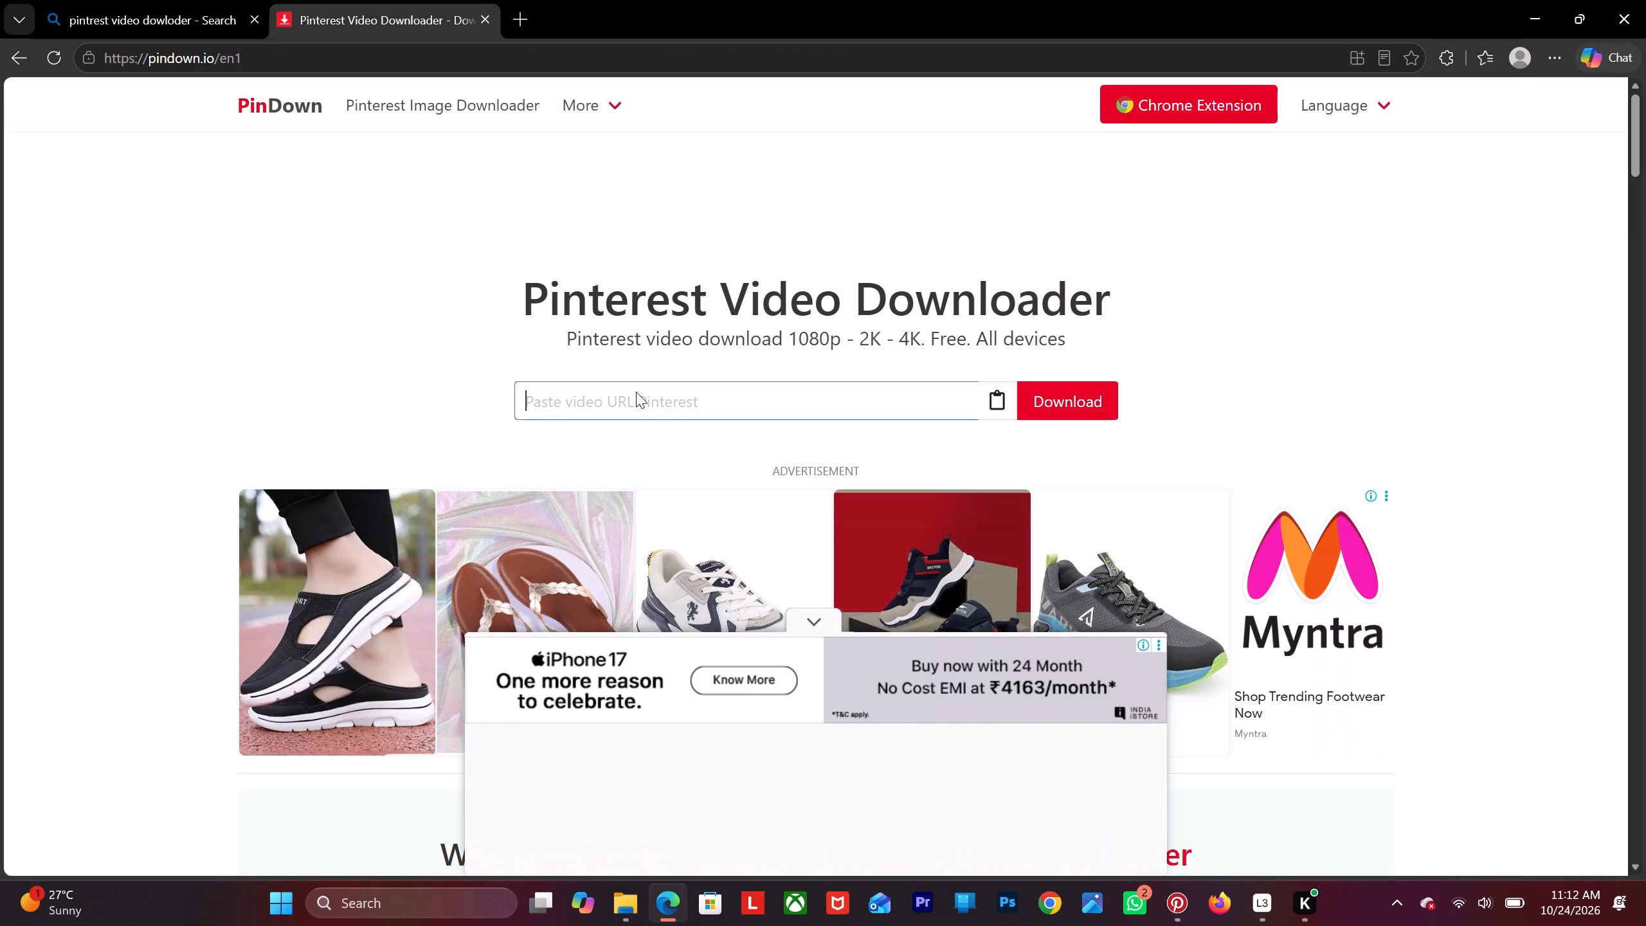
{"action": "key", "text": "ctrl+v"}
{"action": "left_click", "coordinate": [1065, 402]}
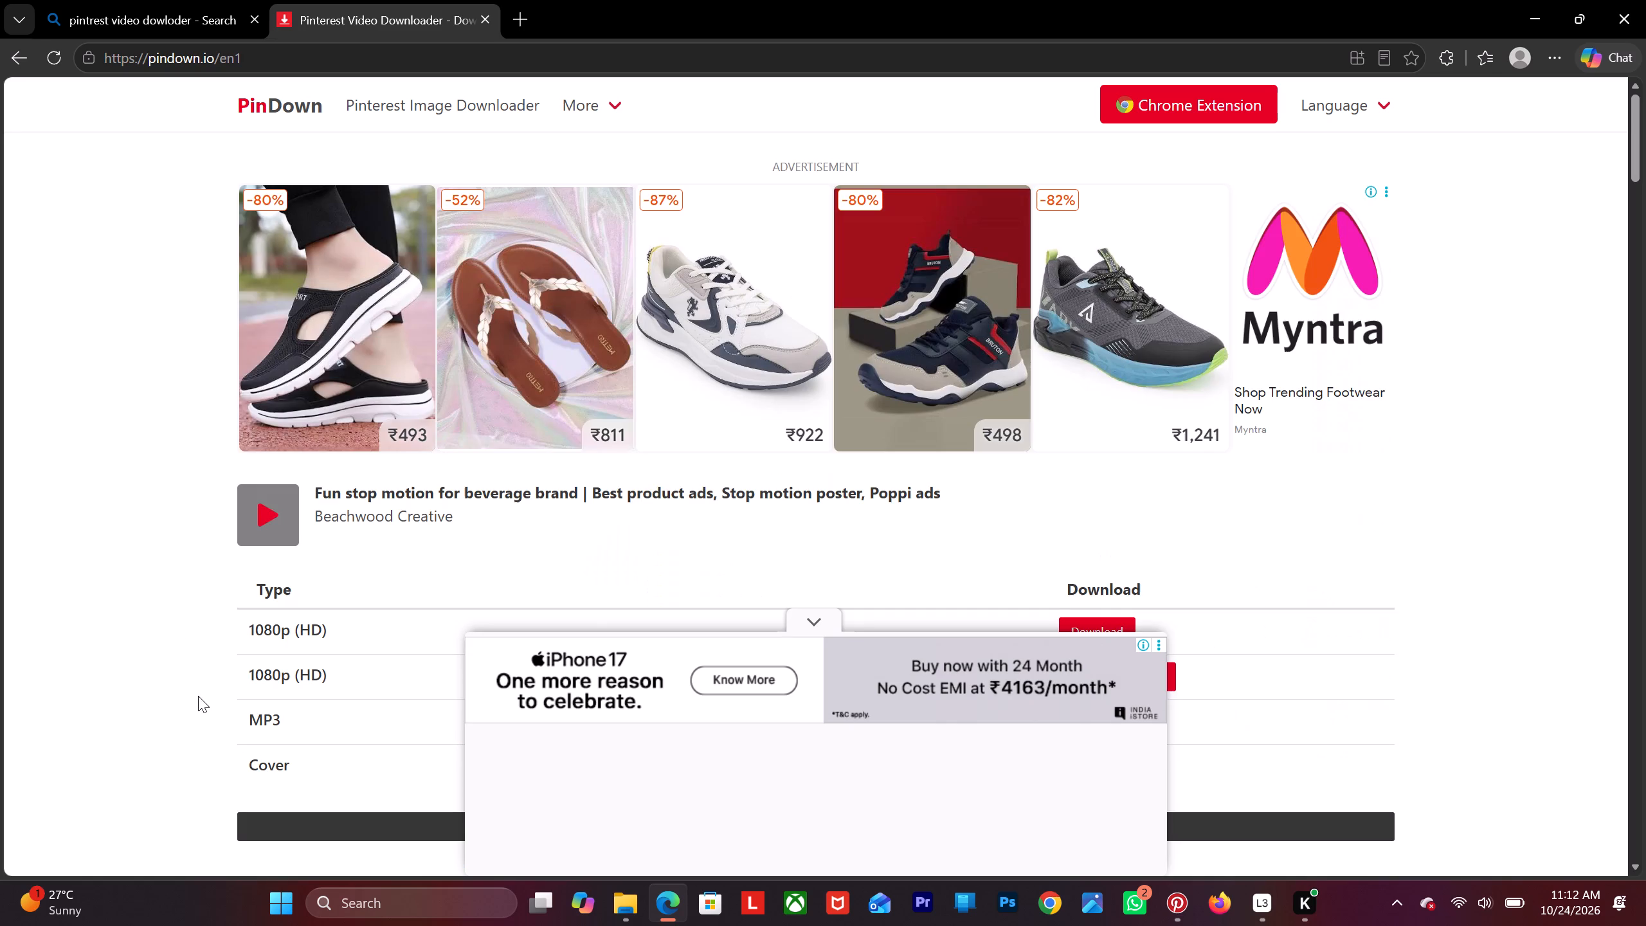
Download the first 1080p (HD) version of the beverage stop-motion video and dismiss the full-page ad.
{"action": "scroll", "coordinate": [84, 657], "scroll_direction": "down", "scroll_amount": 3}
{"action": "left_click", "coordinate": [1083, 341]}
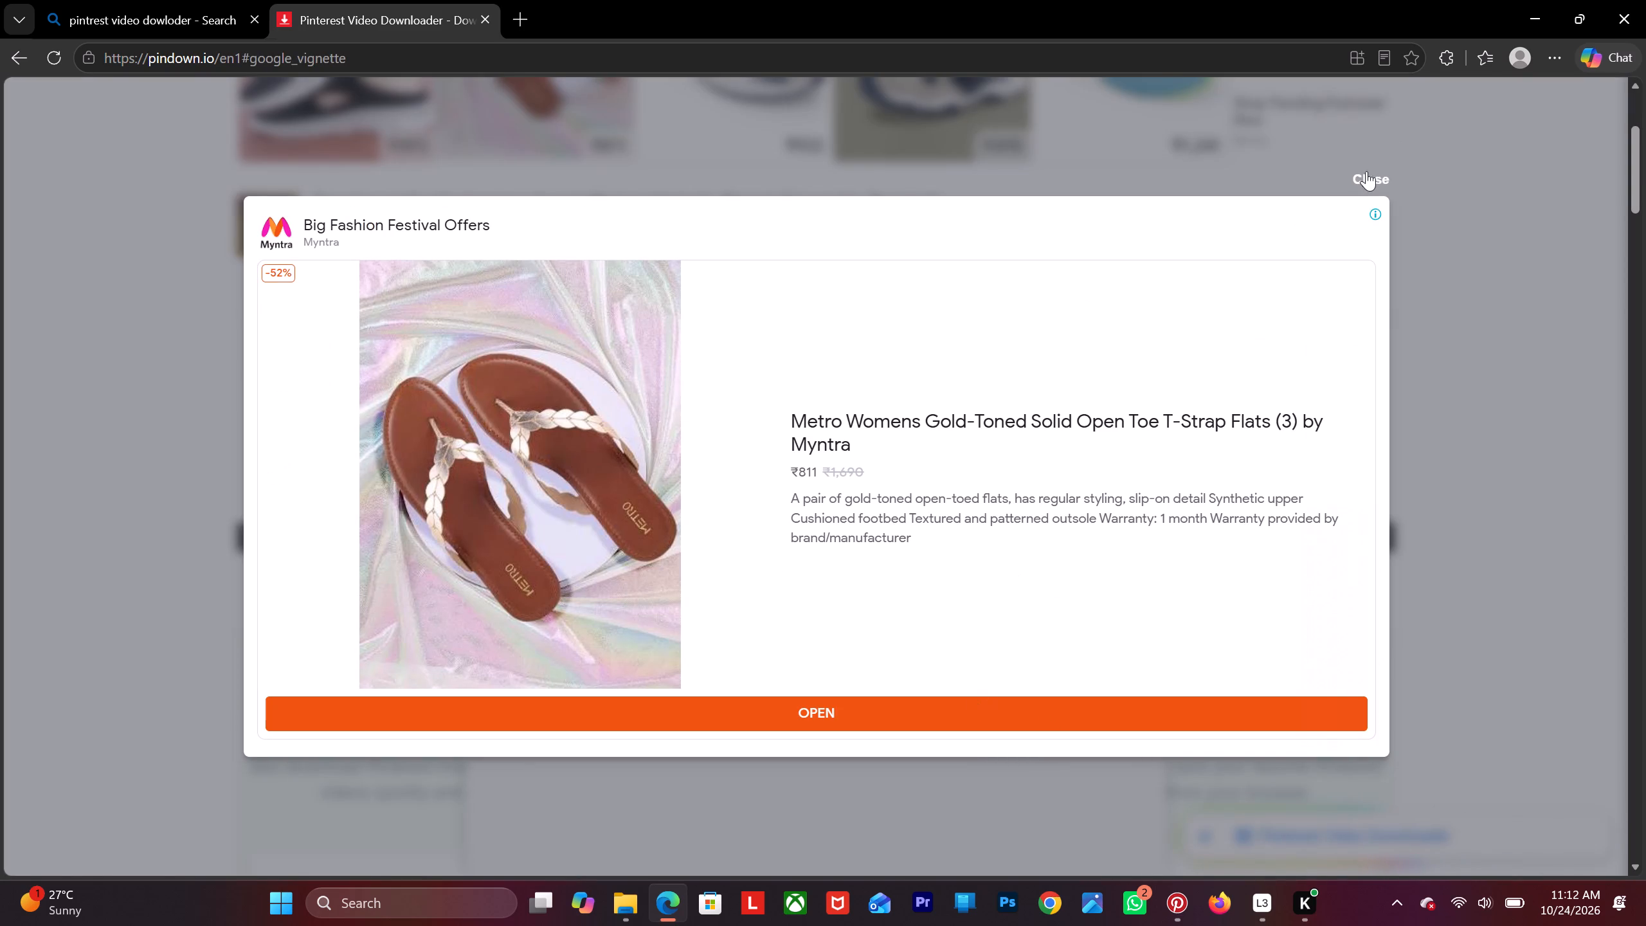
{"action": "left_click", "coordinate": [1363, 176]}
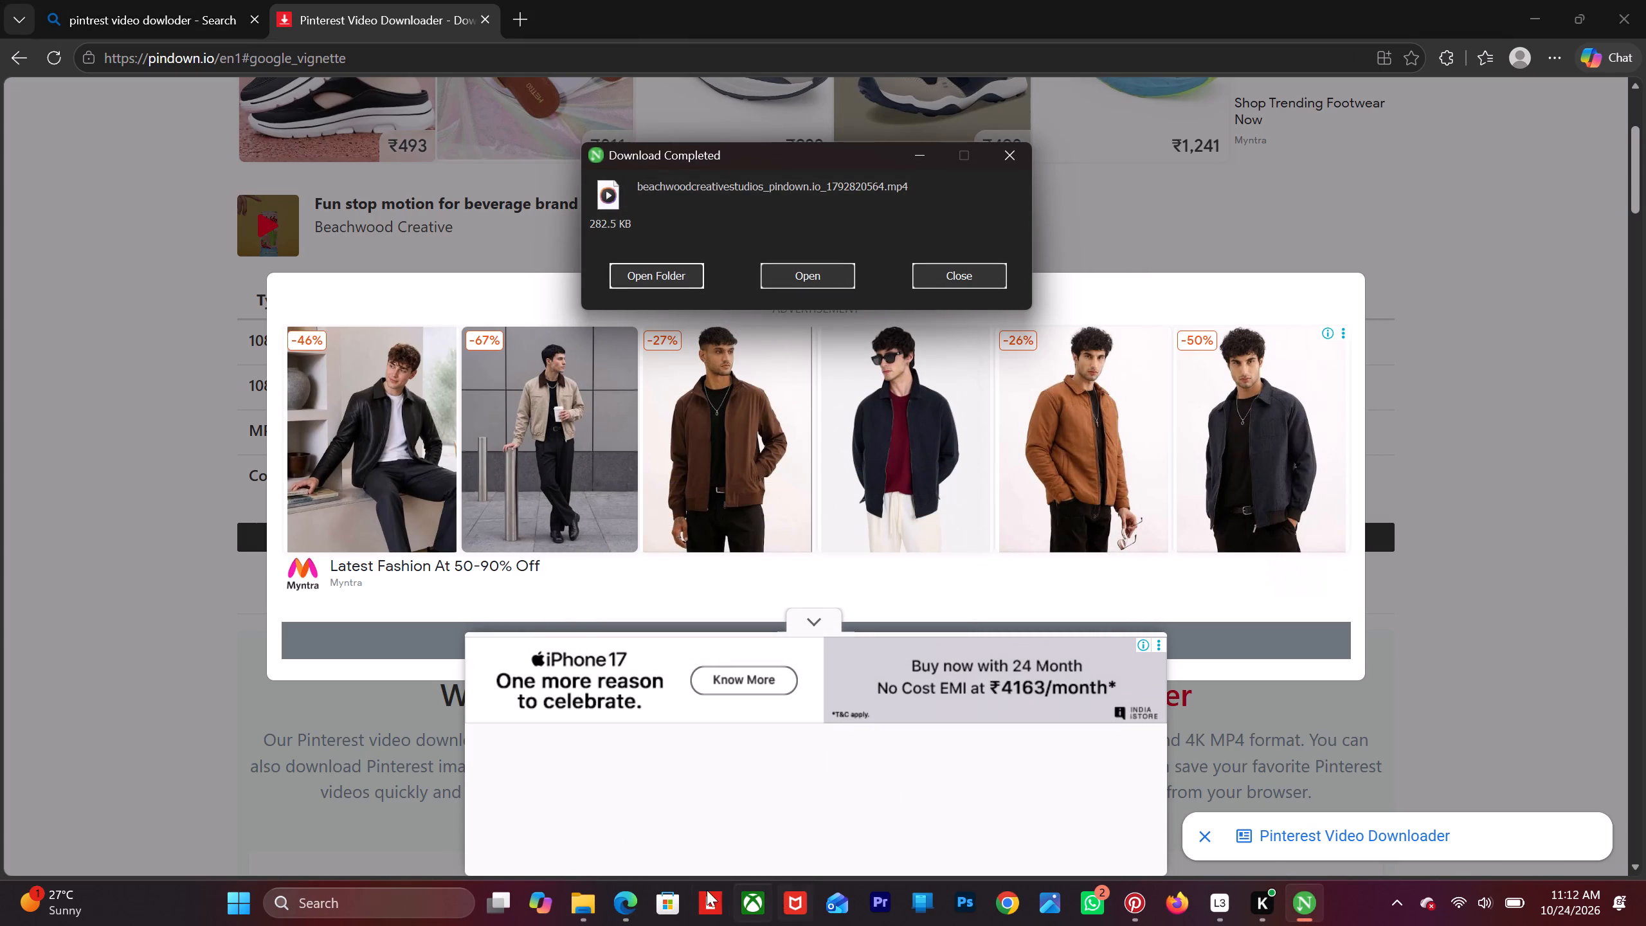
Switch to File Explorer and create a folder named "click" inside office > oct on New Volume (D:).
{"action": "left_click", "coordinate": [574, 901]}
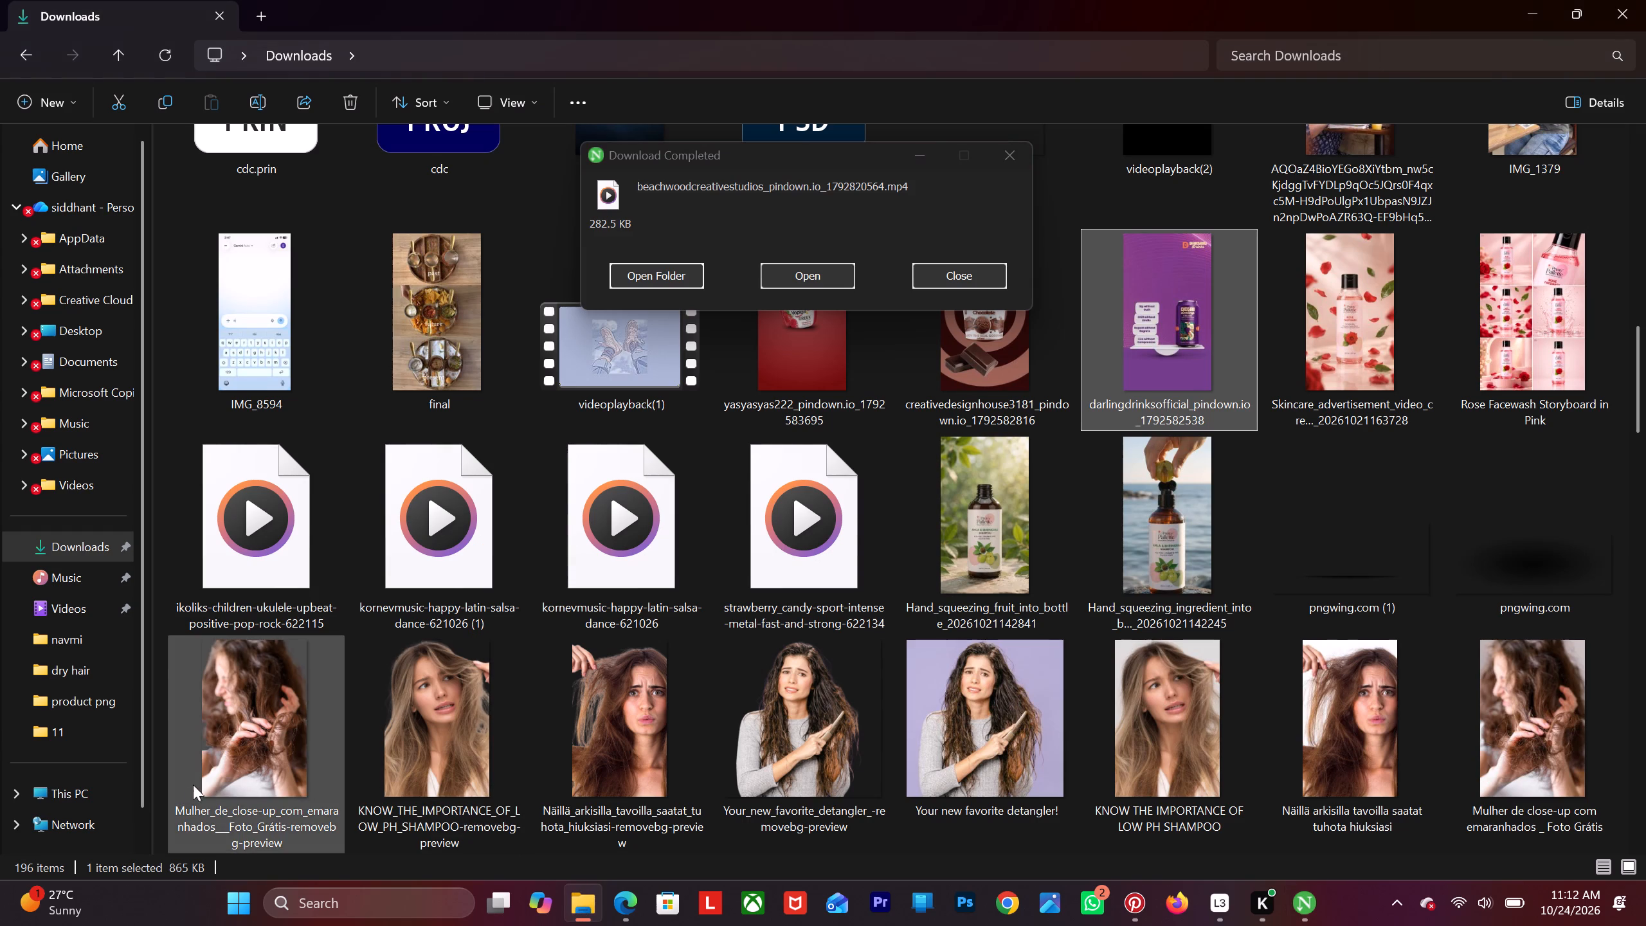
{"action": "left_click", "coordinate": [60, 547]}
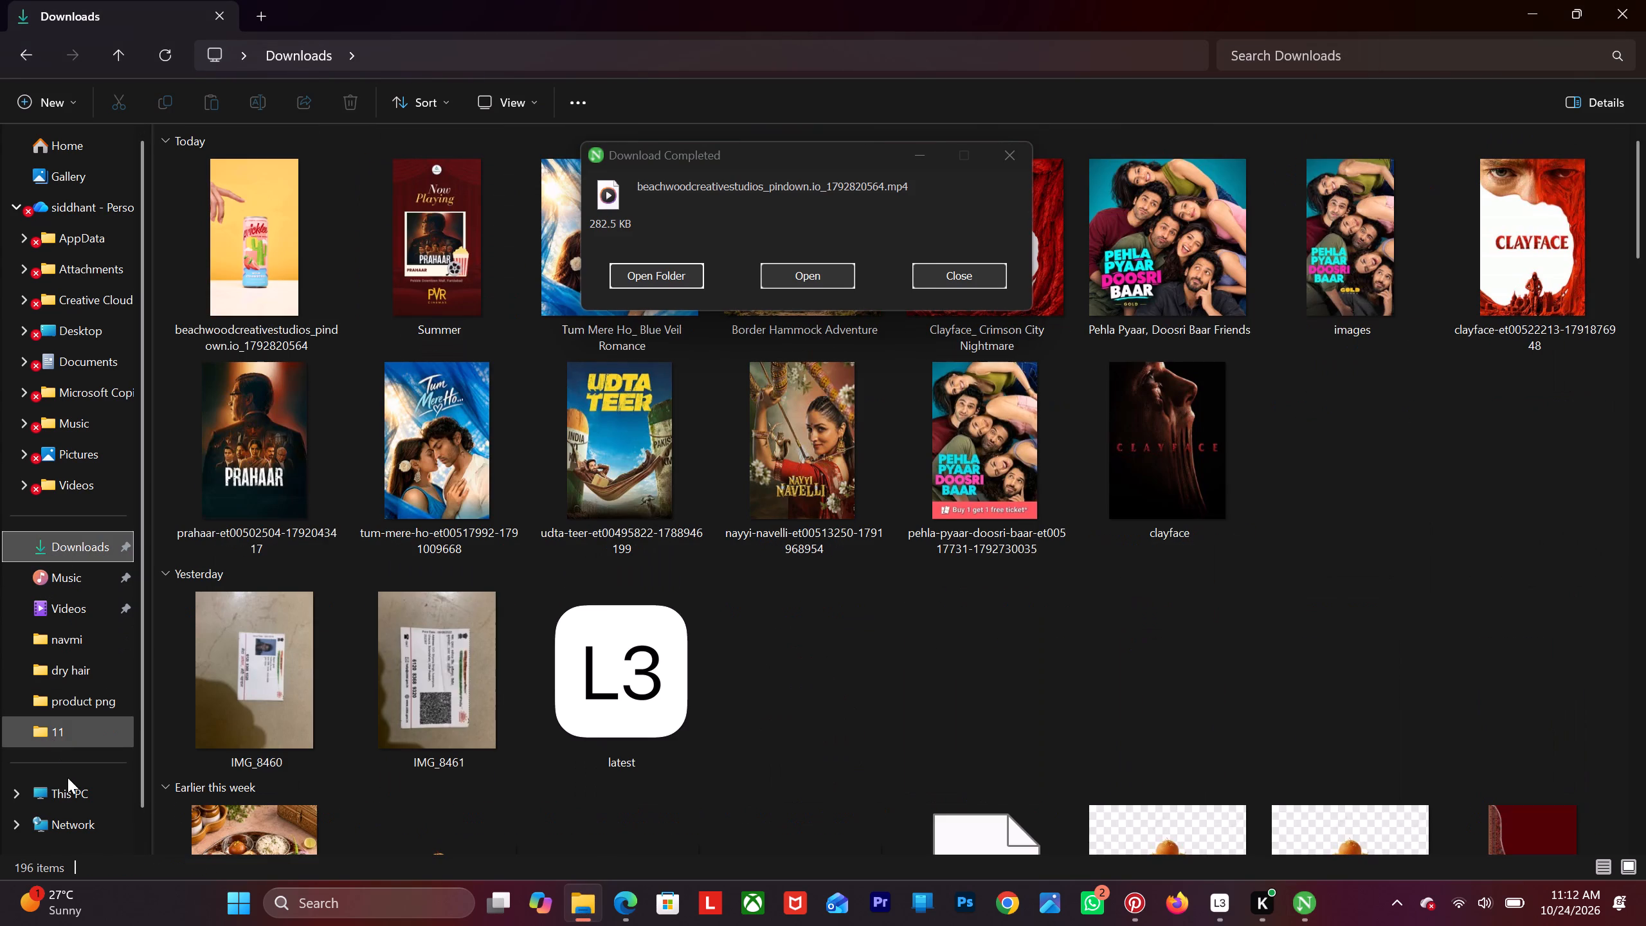
{"action": "left_click", "coordinate": [62, 781]}
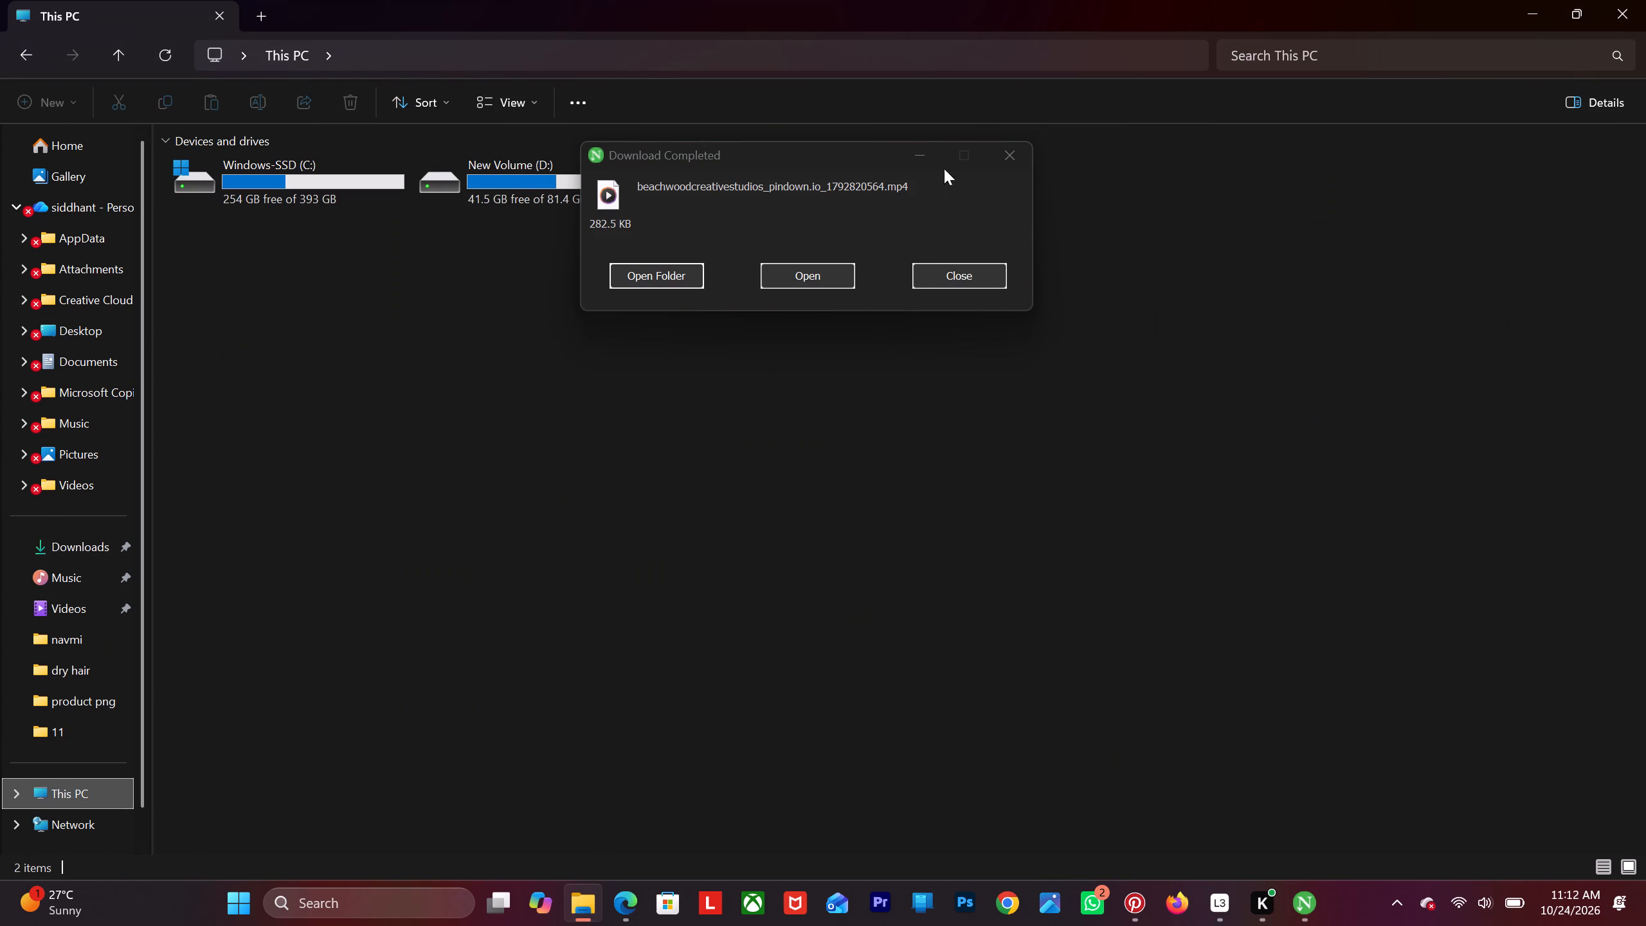
{"action": "left_click", "coordinate": [1024, 158]}
{"action": "double_click", "coordinate": [581, 190]}
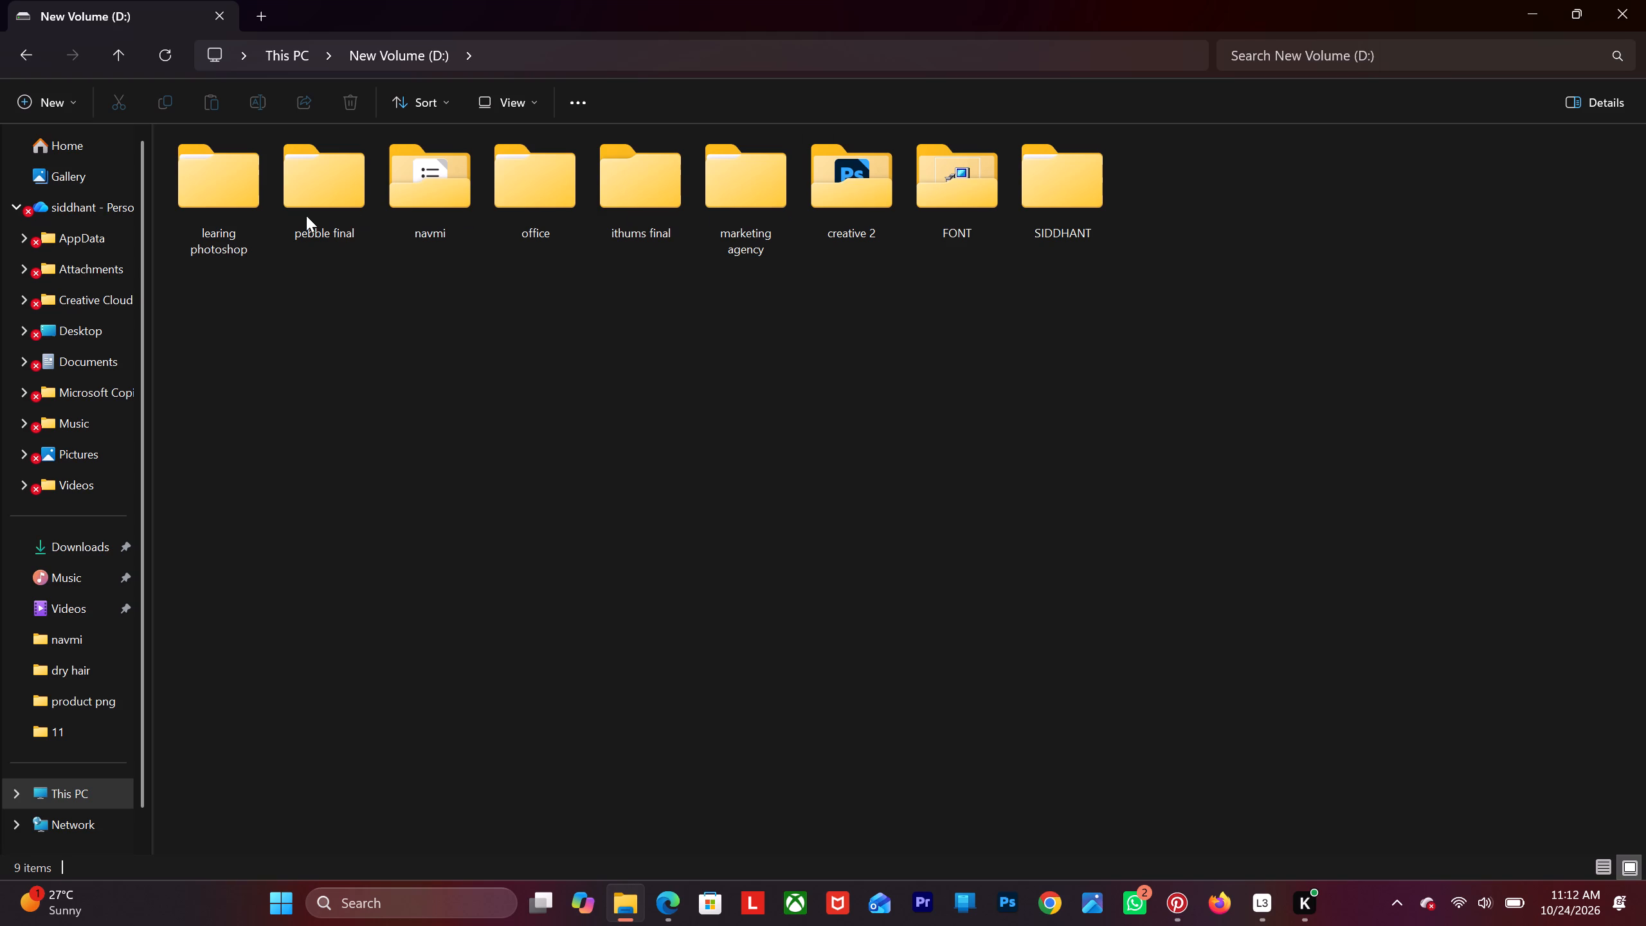
{"action": "double_click", "coordinate": [548, 207]}
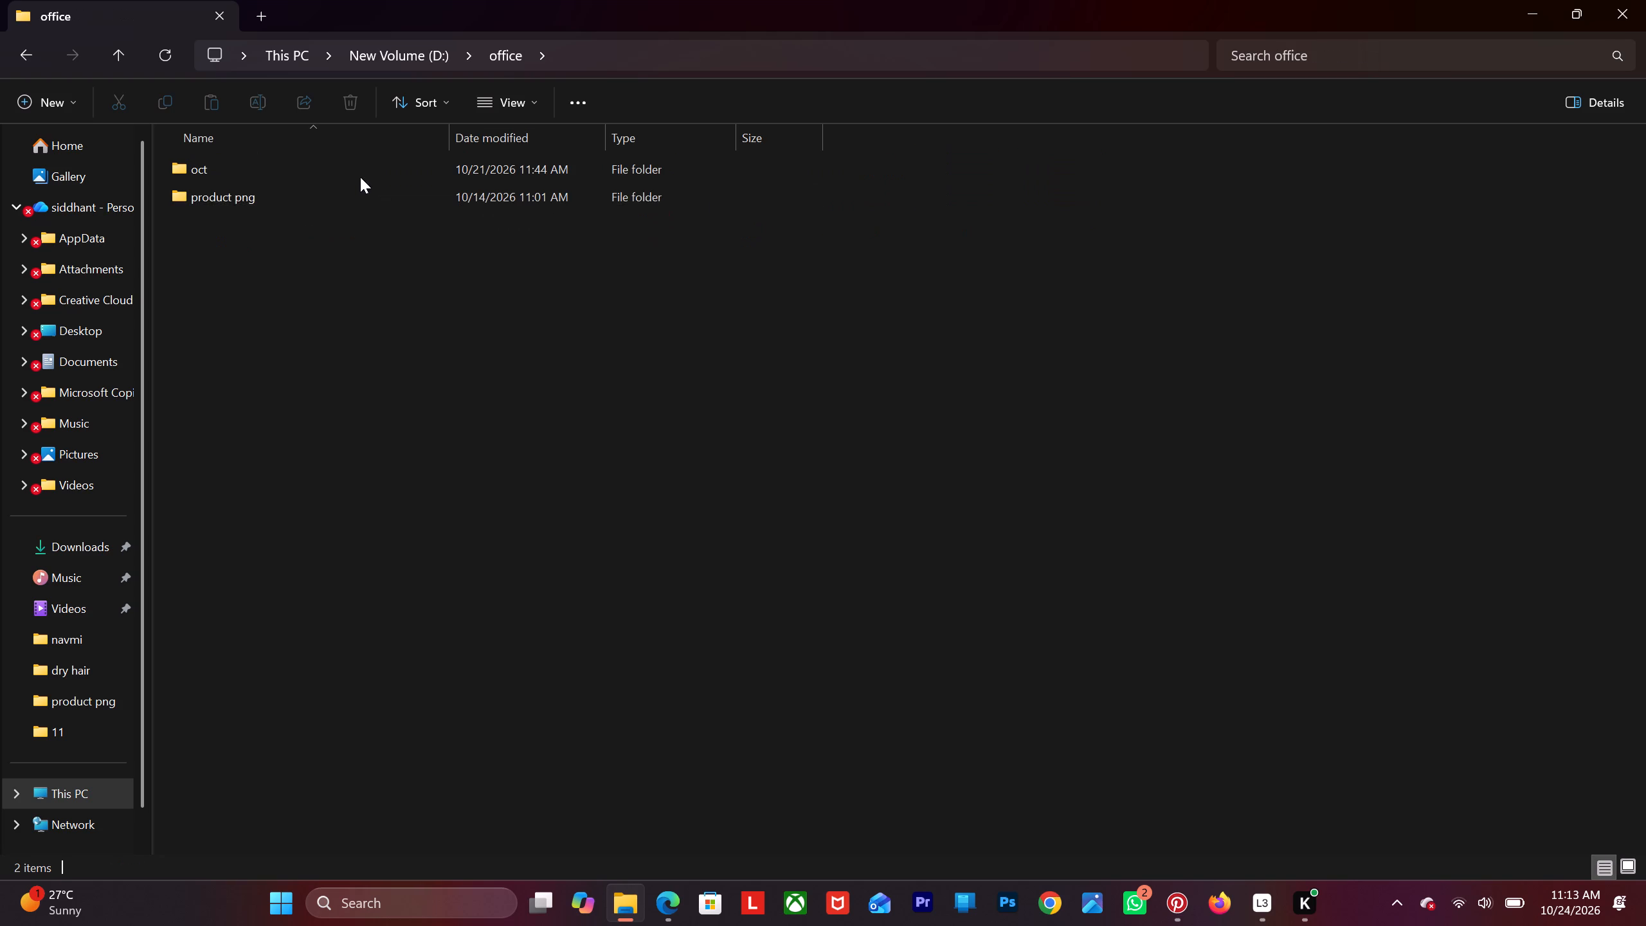
{"action": "double_click", "coordinate": [359, 170]}
{"action": "right_click", "coordinate": [372, 448]}
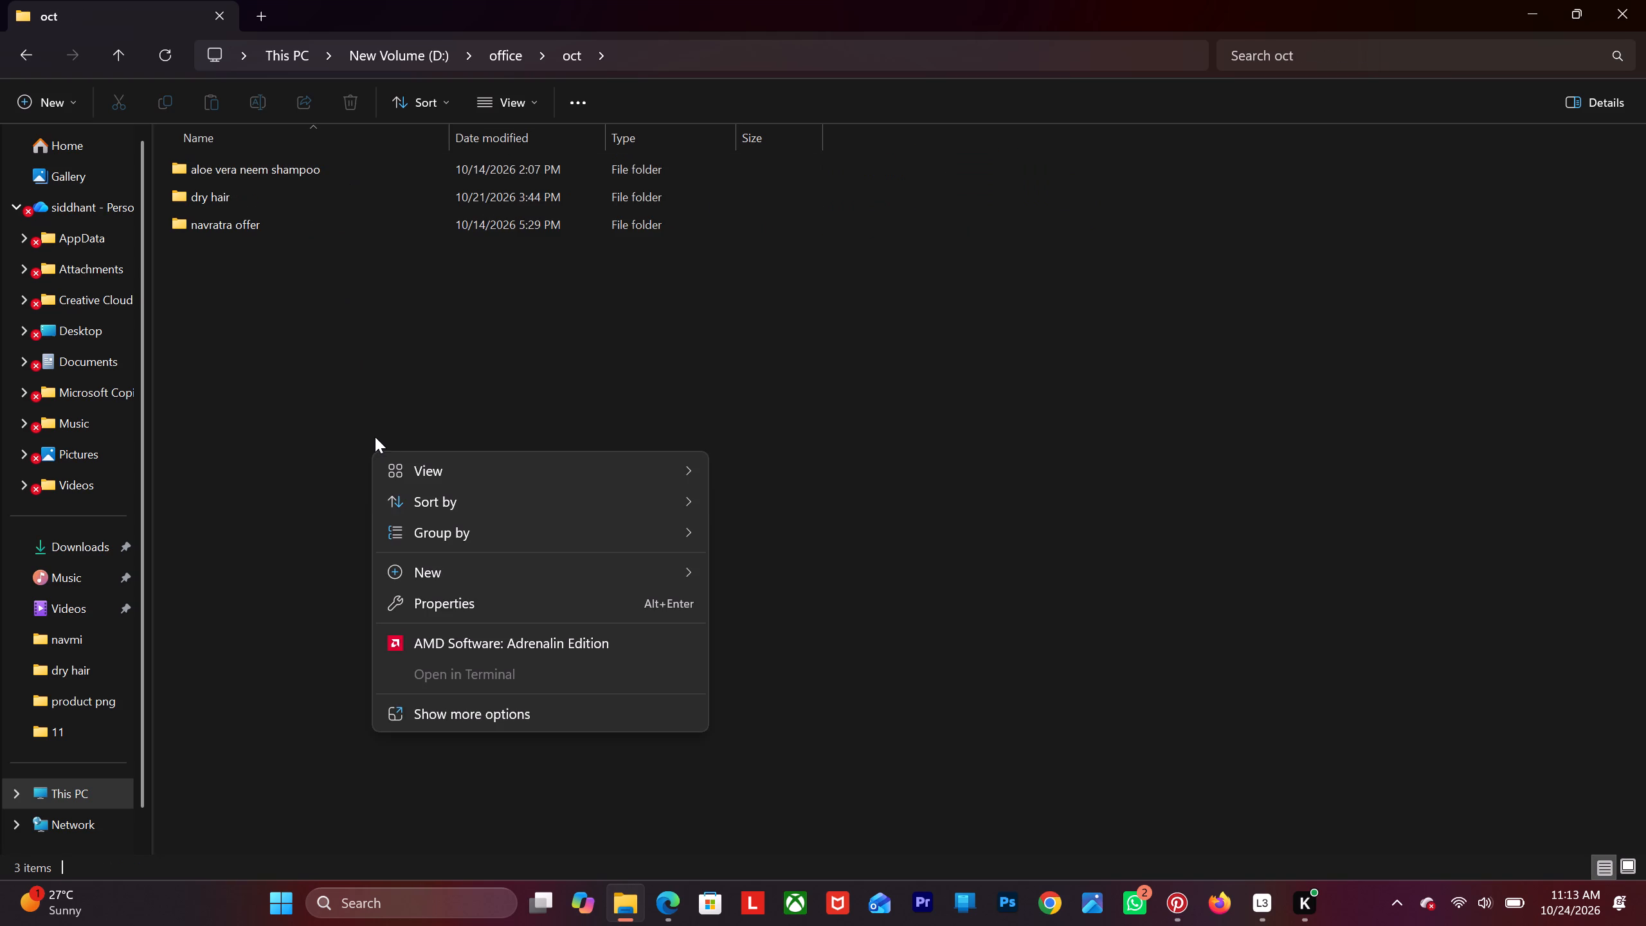
{"action": "scroll", "coordinate": [430, 576], "scroll_direction": "down", "scroll_amount": 1}
{"action": "left_click", "coordinate": [430, 576]}
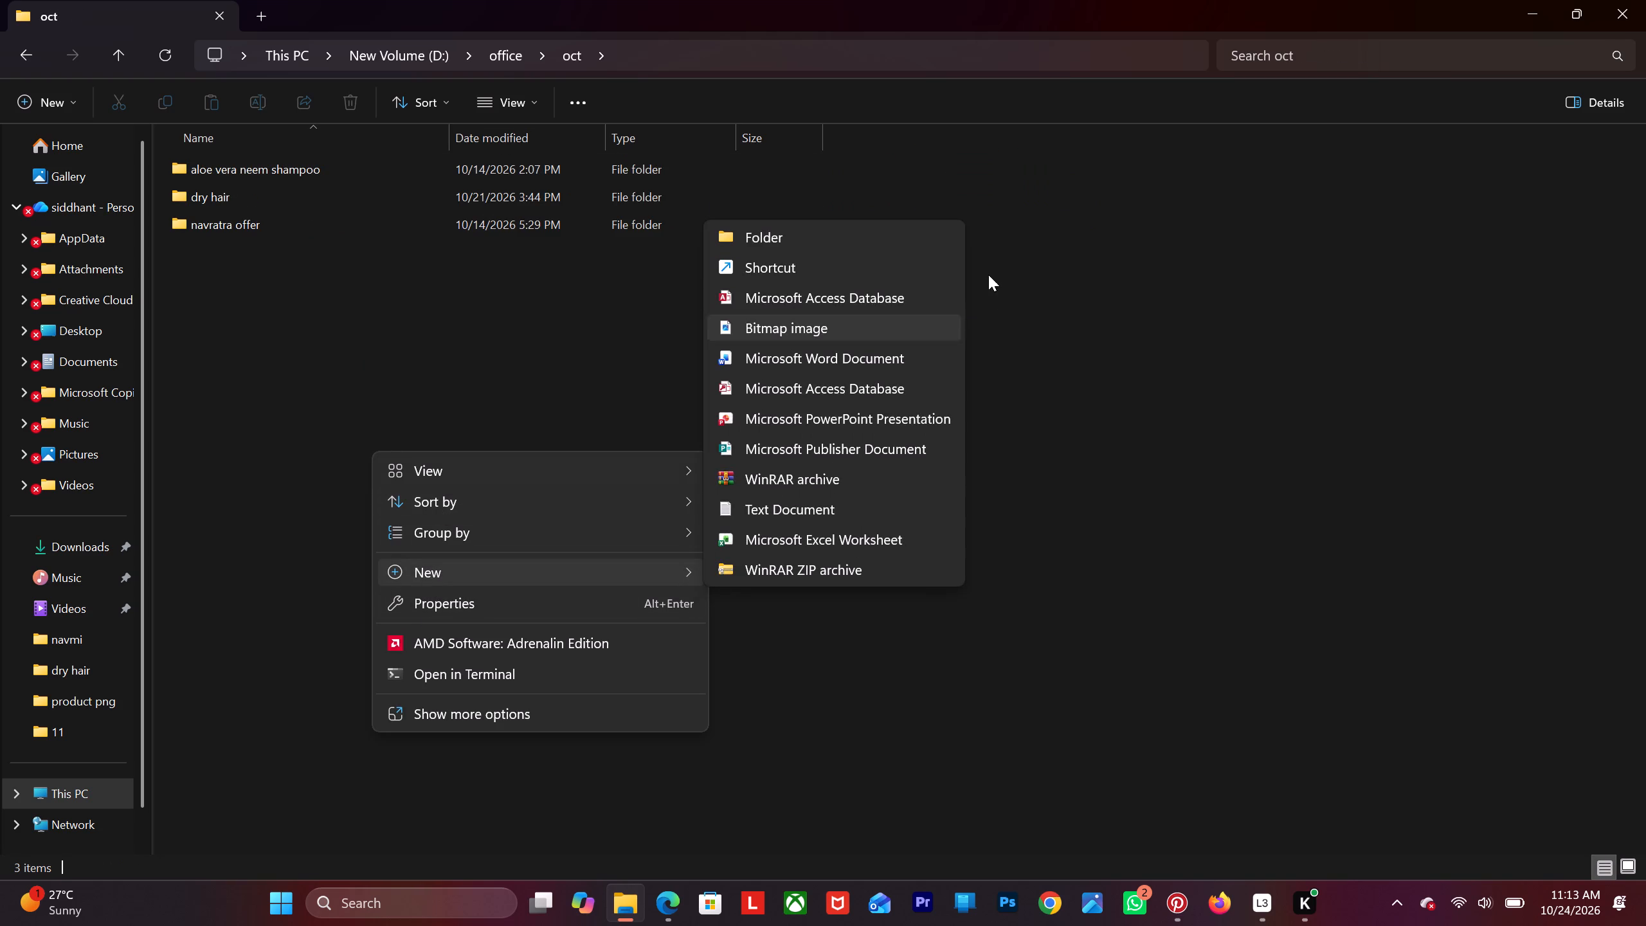
{"action": "left_click", "coordinate": [925, 228]}
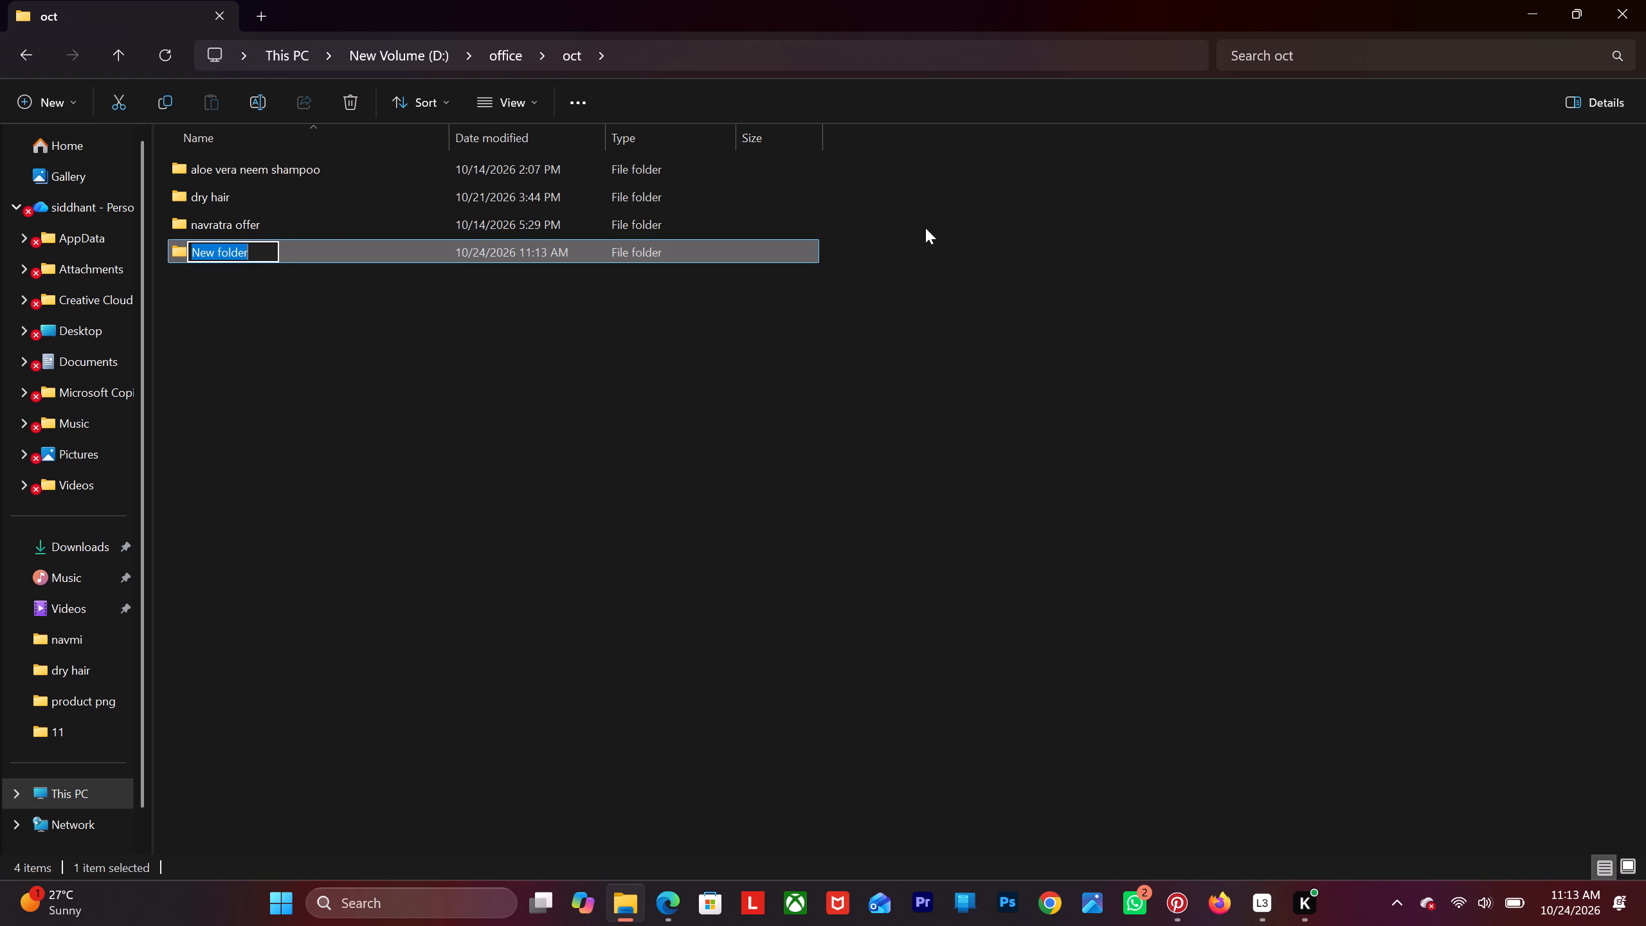
{"action": "type", "text": "click"}
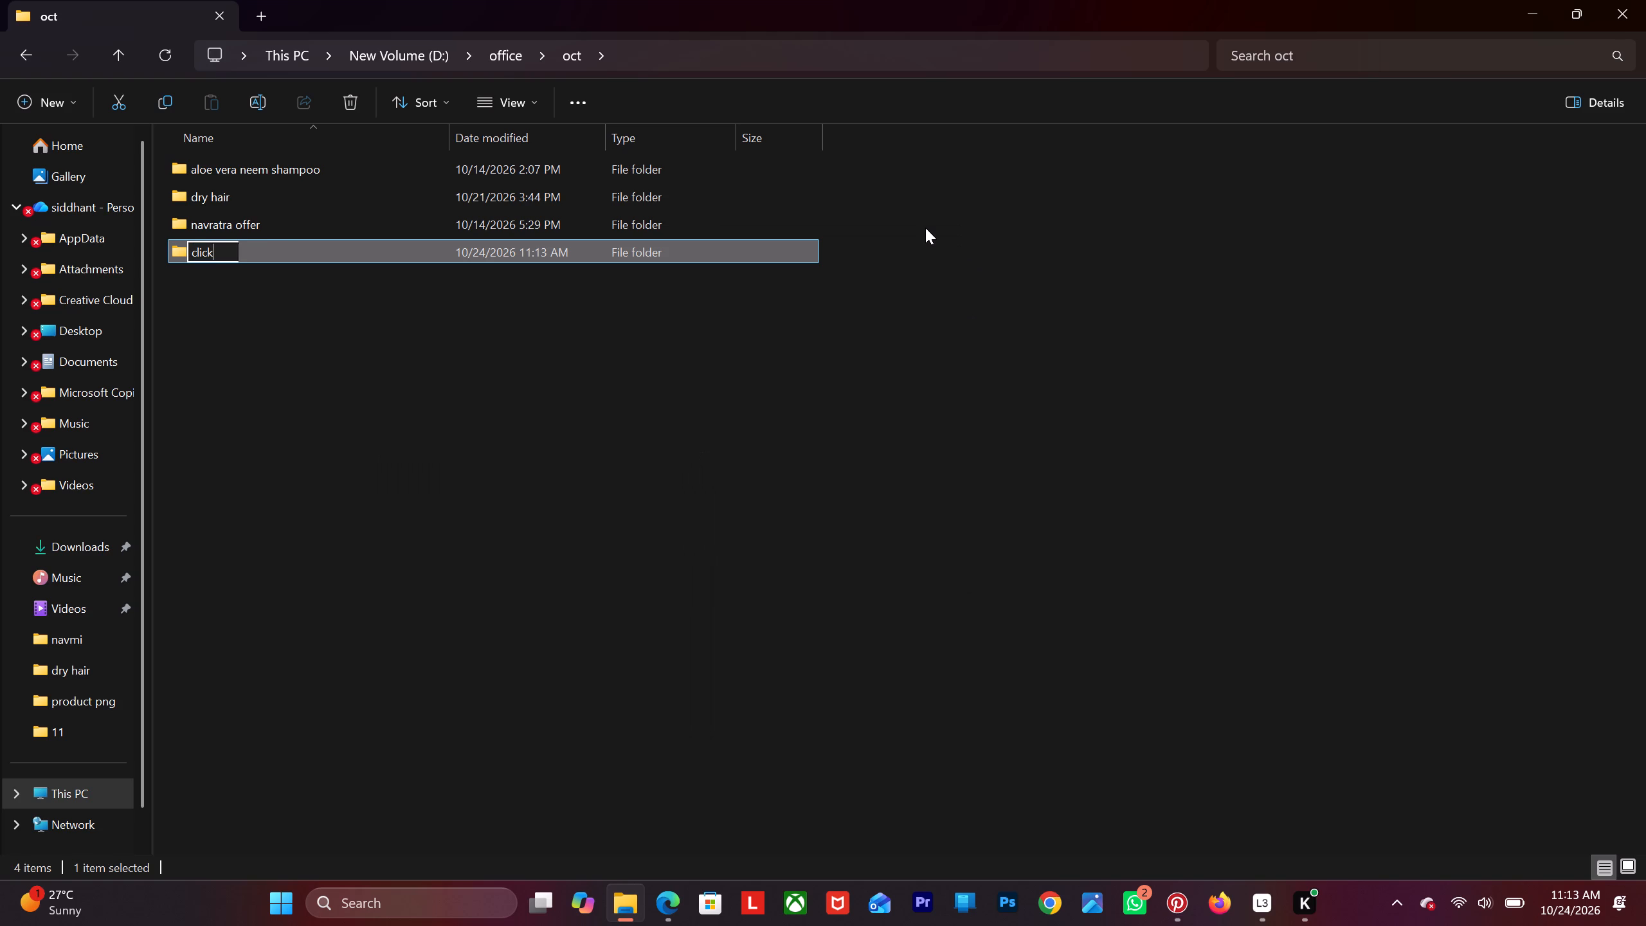
{"action": "left_click", "coordinate": [574, 655]}
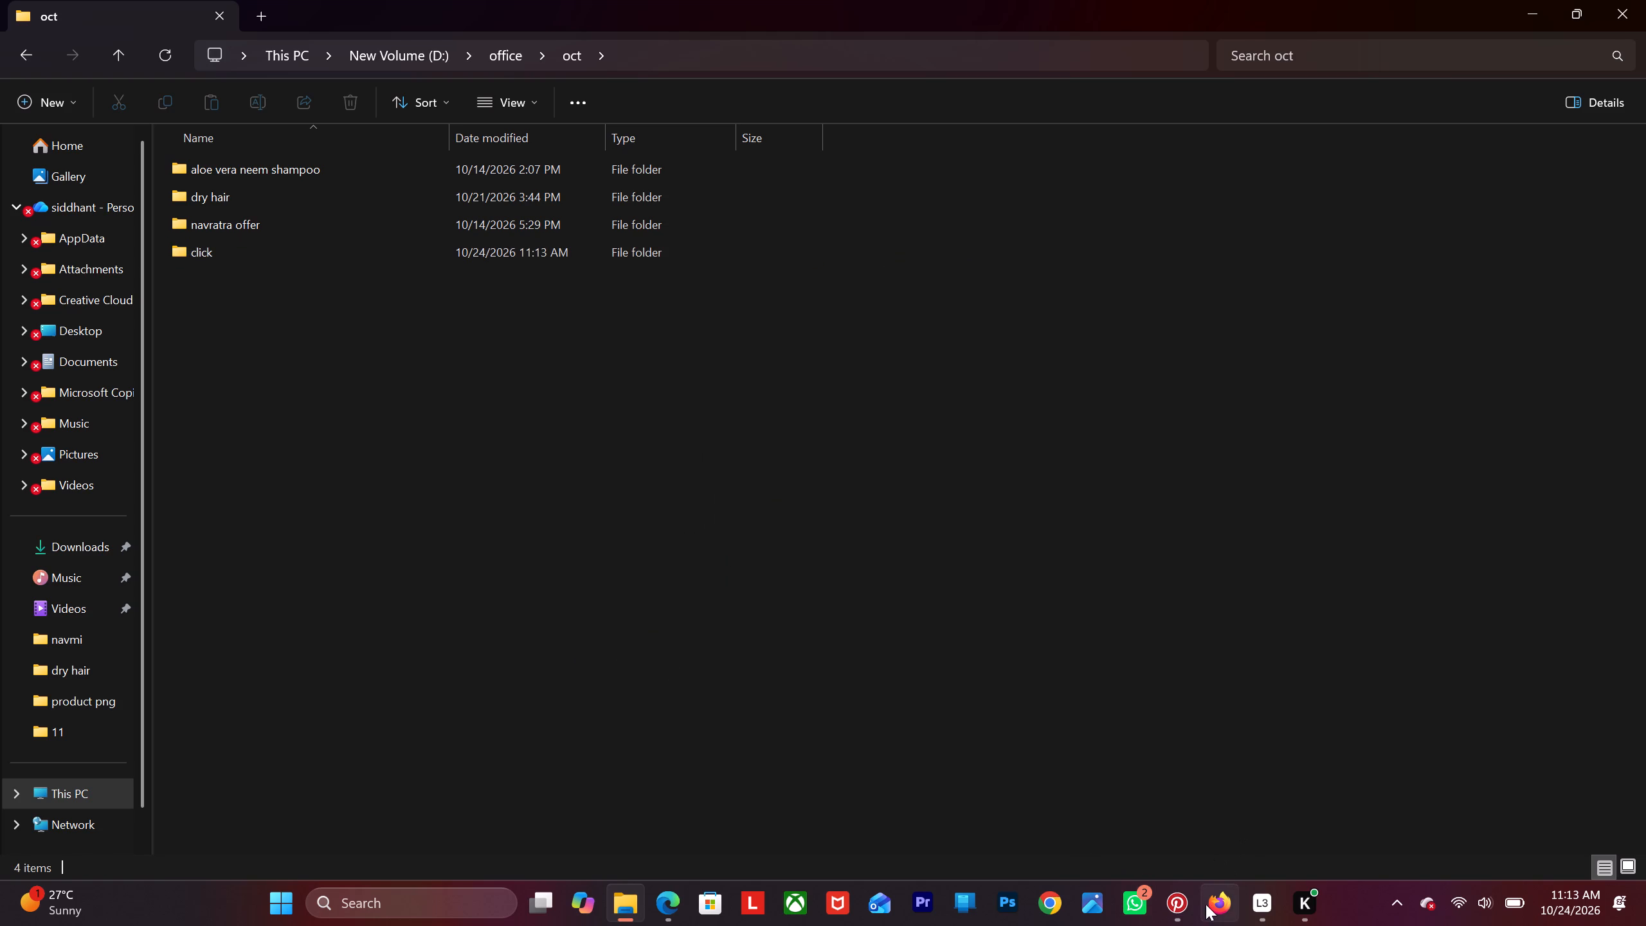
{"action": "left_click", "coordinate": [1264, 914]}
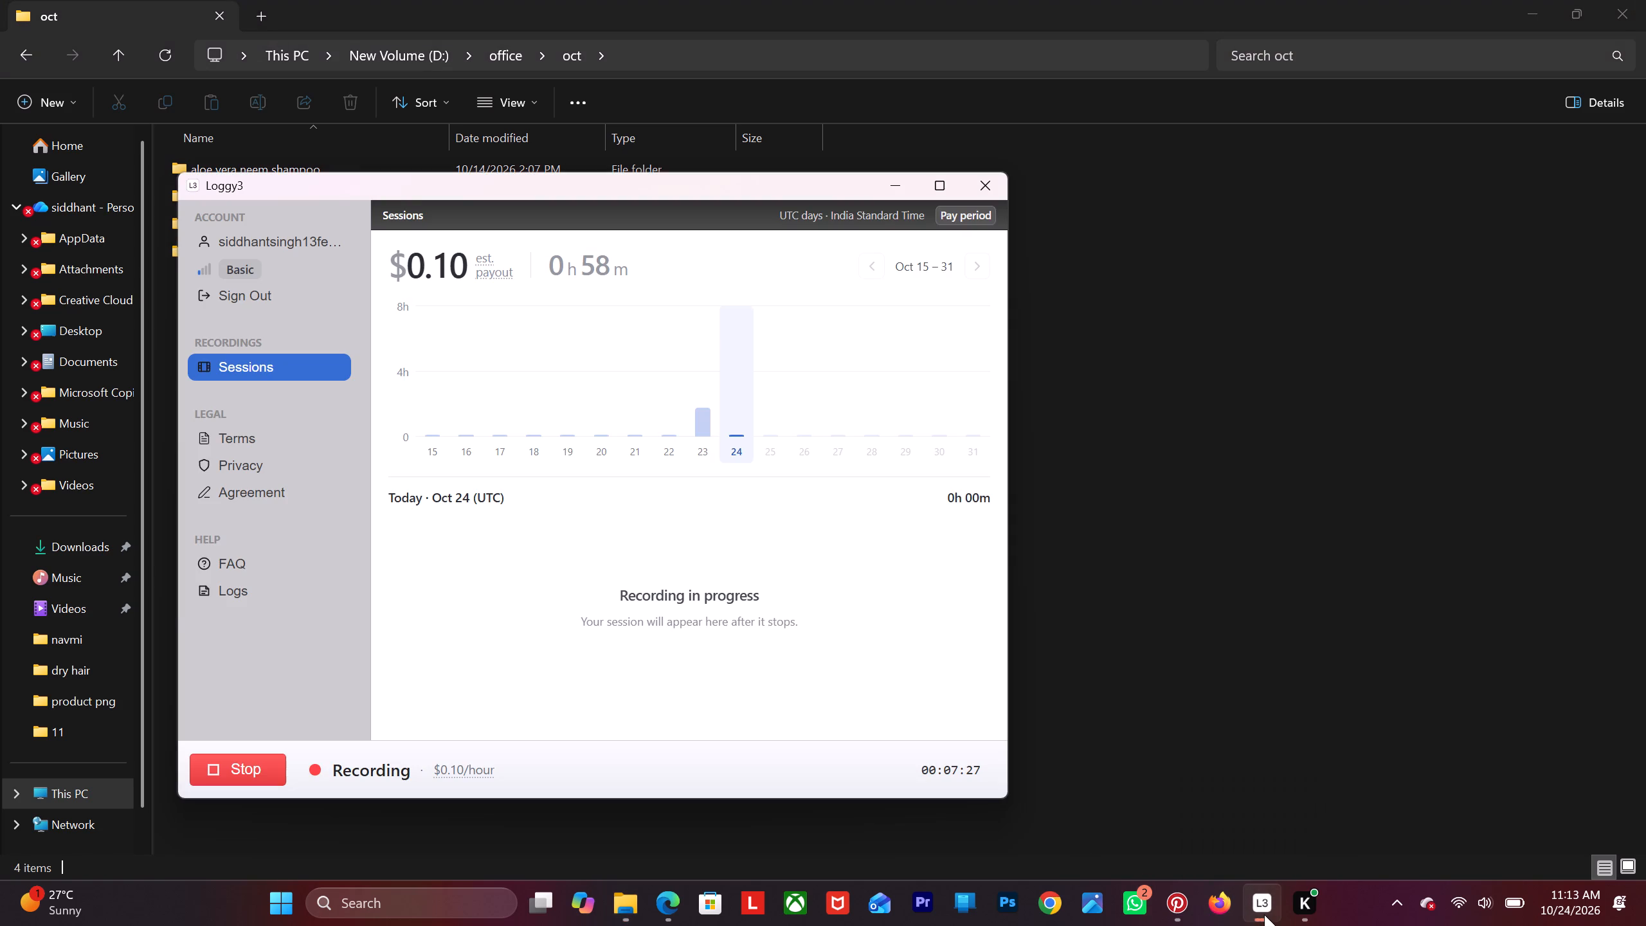
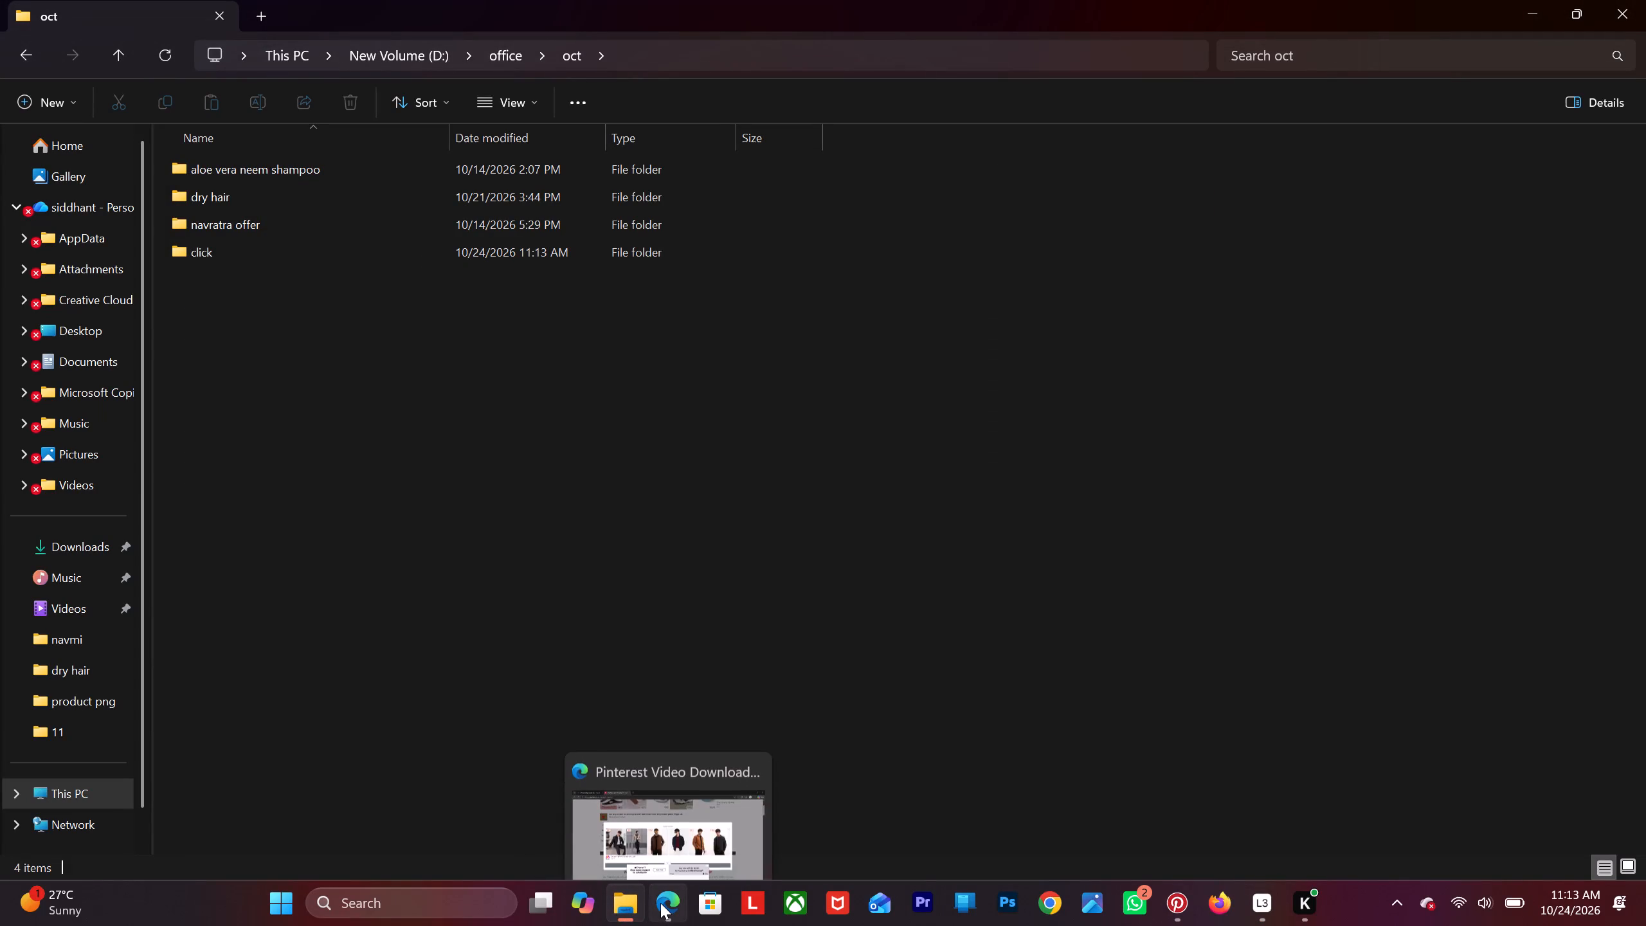
Open the new "click" folder inside office > oct.
{"action": "double_click", "coordinate": [267, 252]}
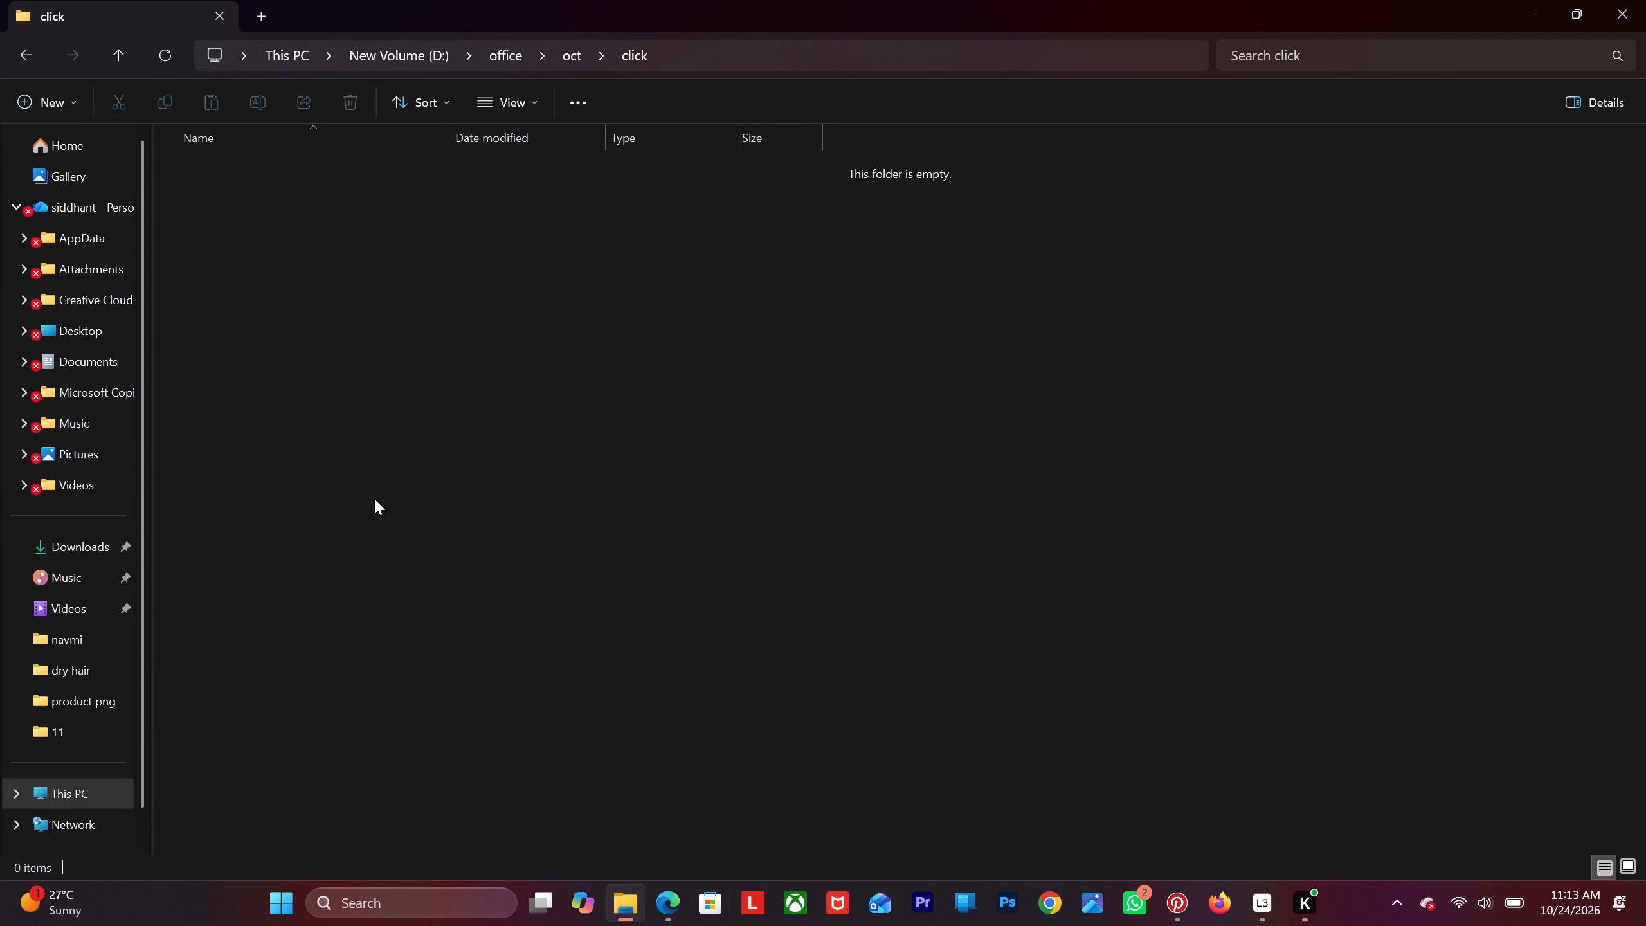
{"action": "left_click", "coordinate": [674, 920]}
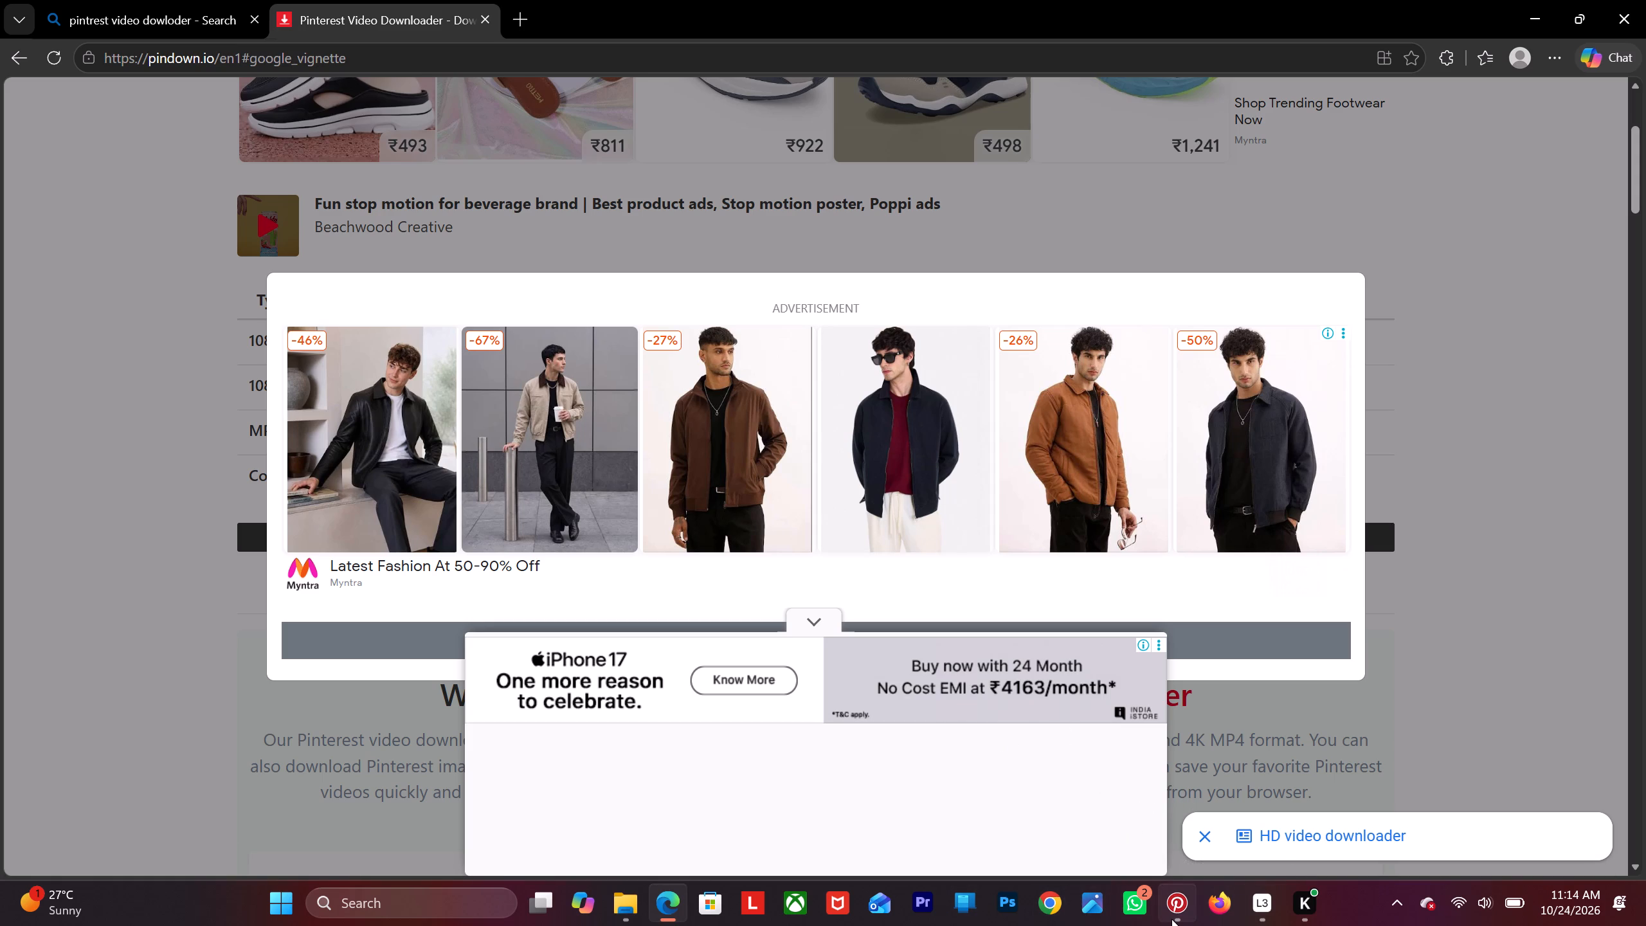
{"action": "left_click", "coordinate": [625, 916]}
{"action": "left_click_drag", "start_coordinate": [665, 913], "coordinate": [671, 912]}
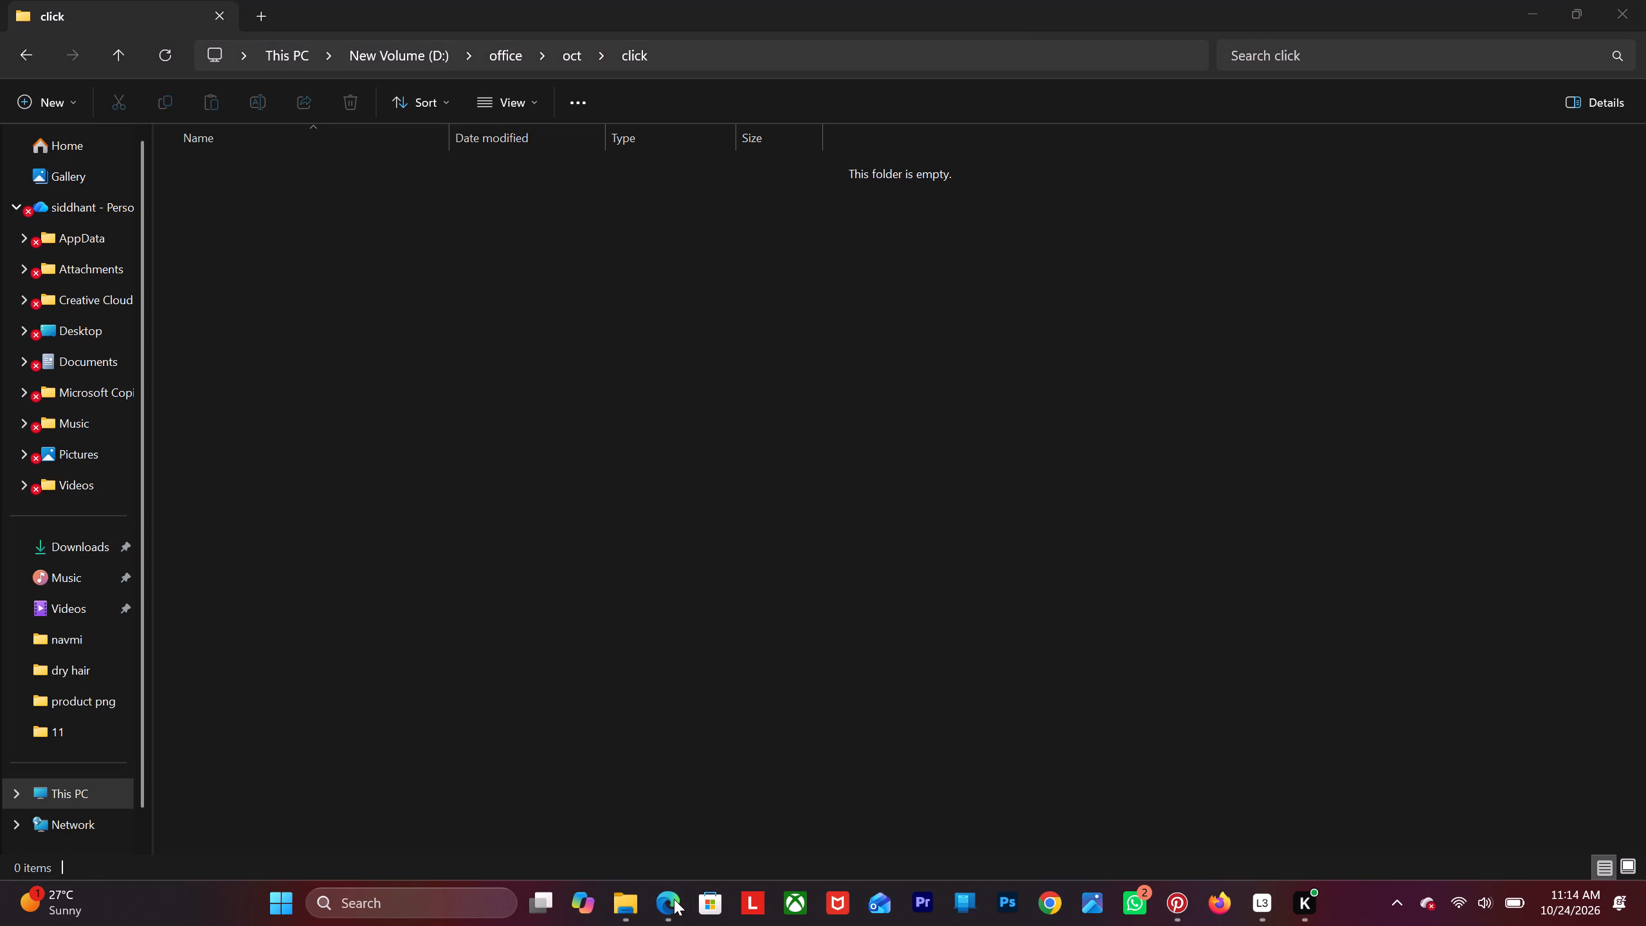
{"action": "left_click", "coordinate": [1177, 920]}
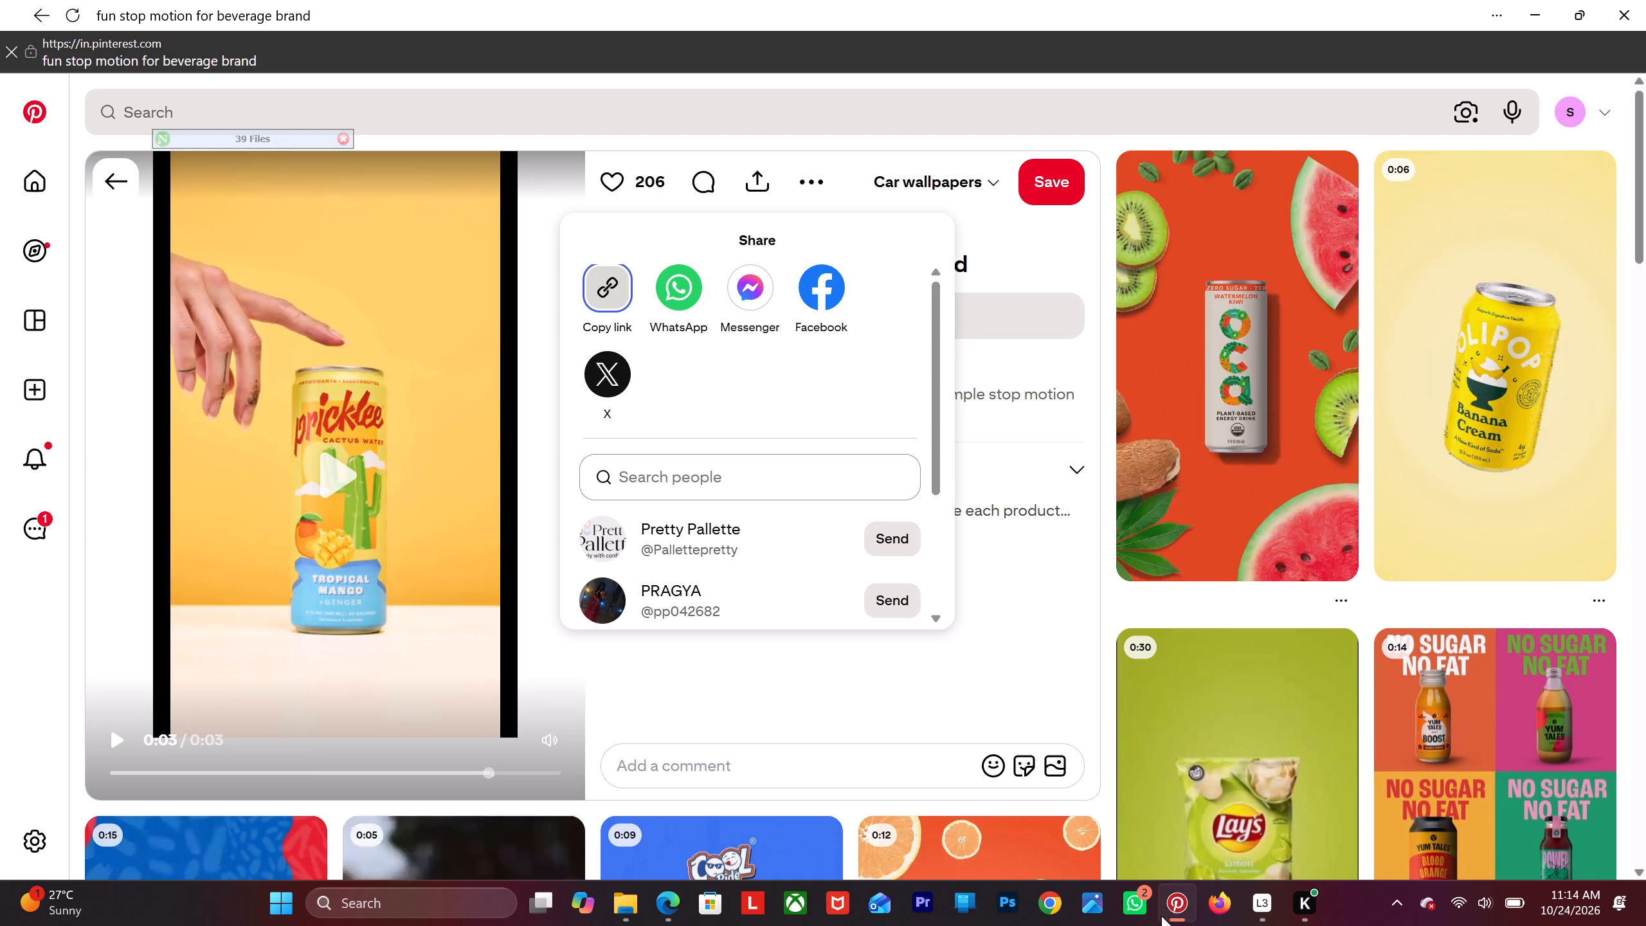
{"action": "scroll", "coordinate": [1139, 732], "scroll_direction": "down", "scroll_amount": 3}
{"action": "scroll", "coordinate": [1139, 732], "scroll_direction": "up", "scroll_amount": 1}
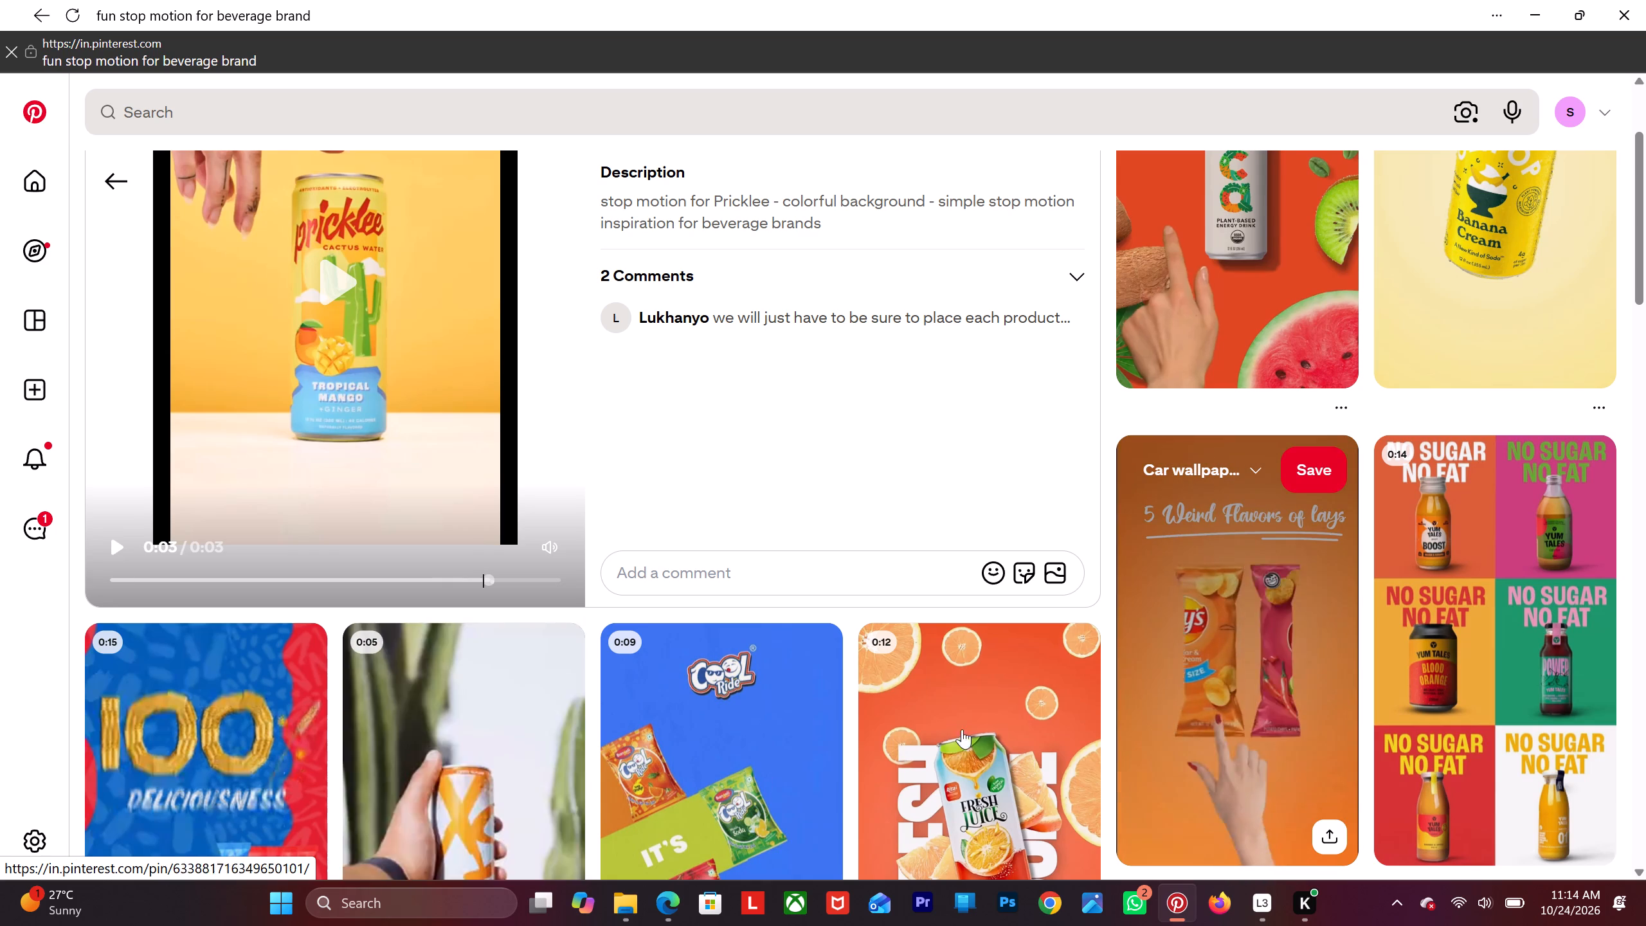
Switch back to File Explorer and open the Downloads folder containing the downloaded beverage stop-motion video.
{"action": "left_click", "coordinate": [623, 913]}
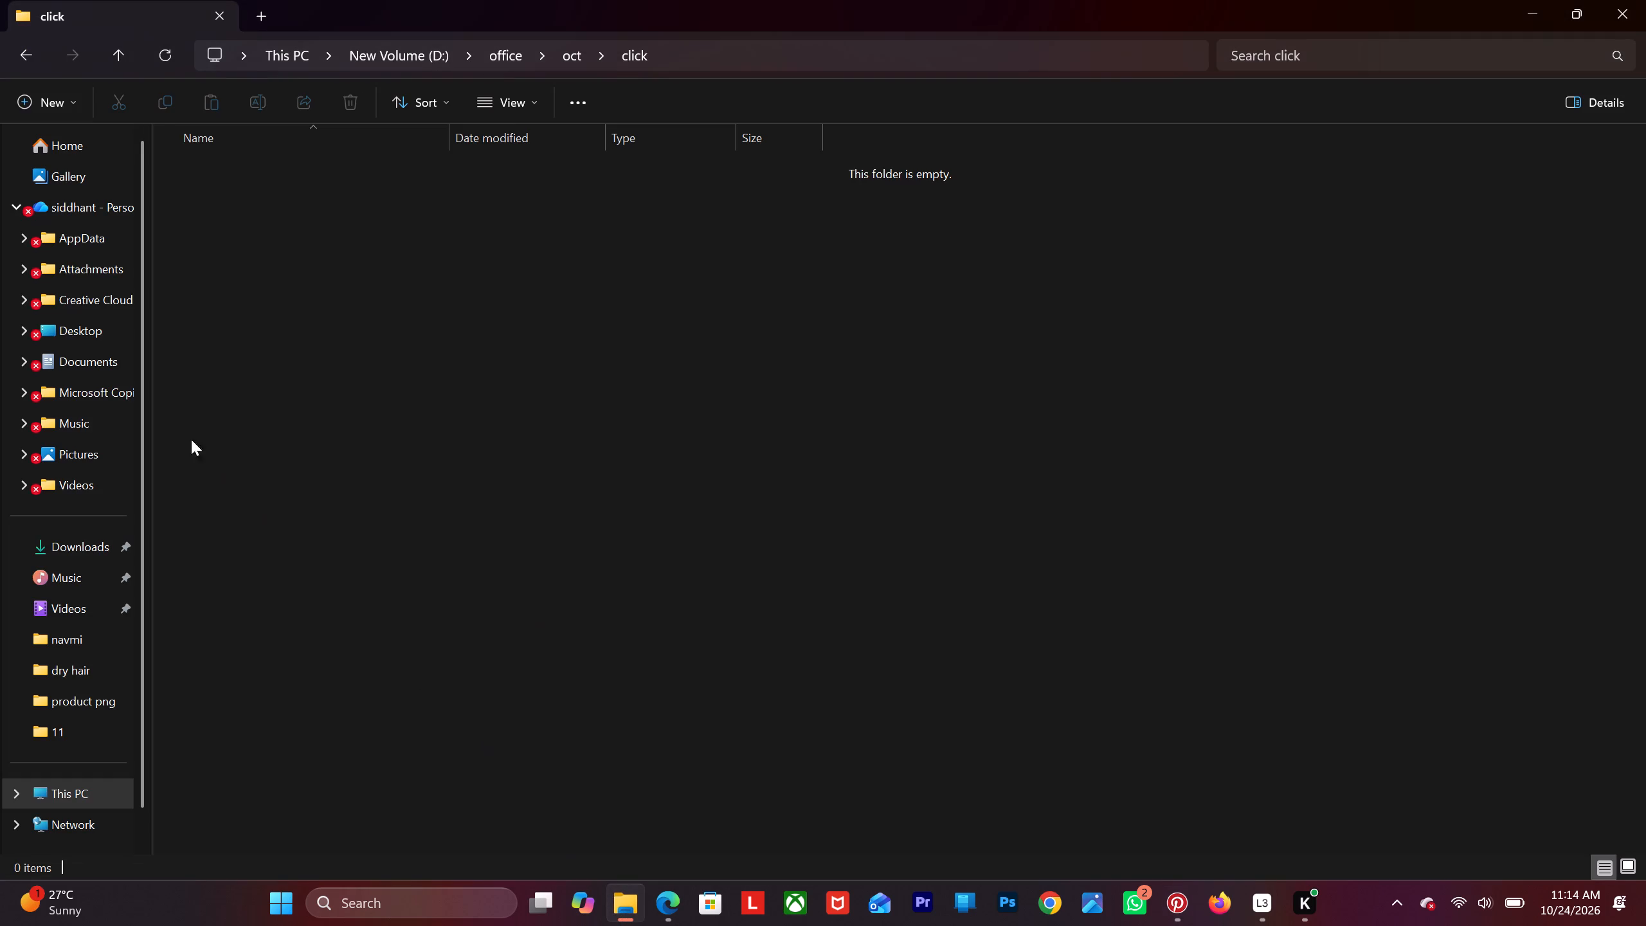
{"action": "left_click", "coordinate": [75, 541]}
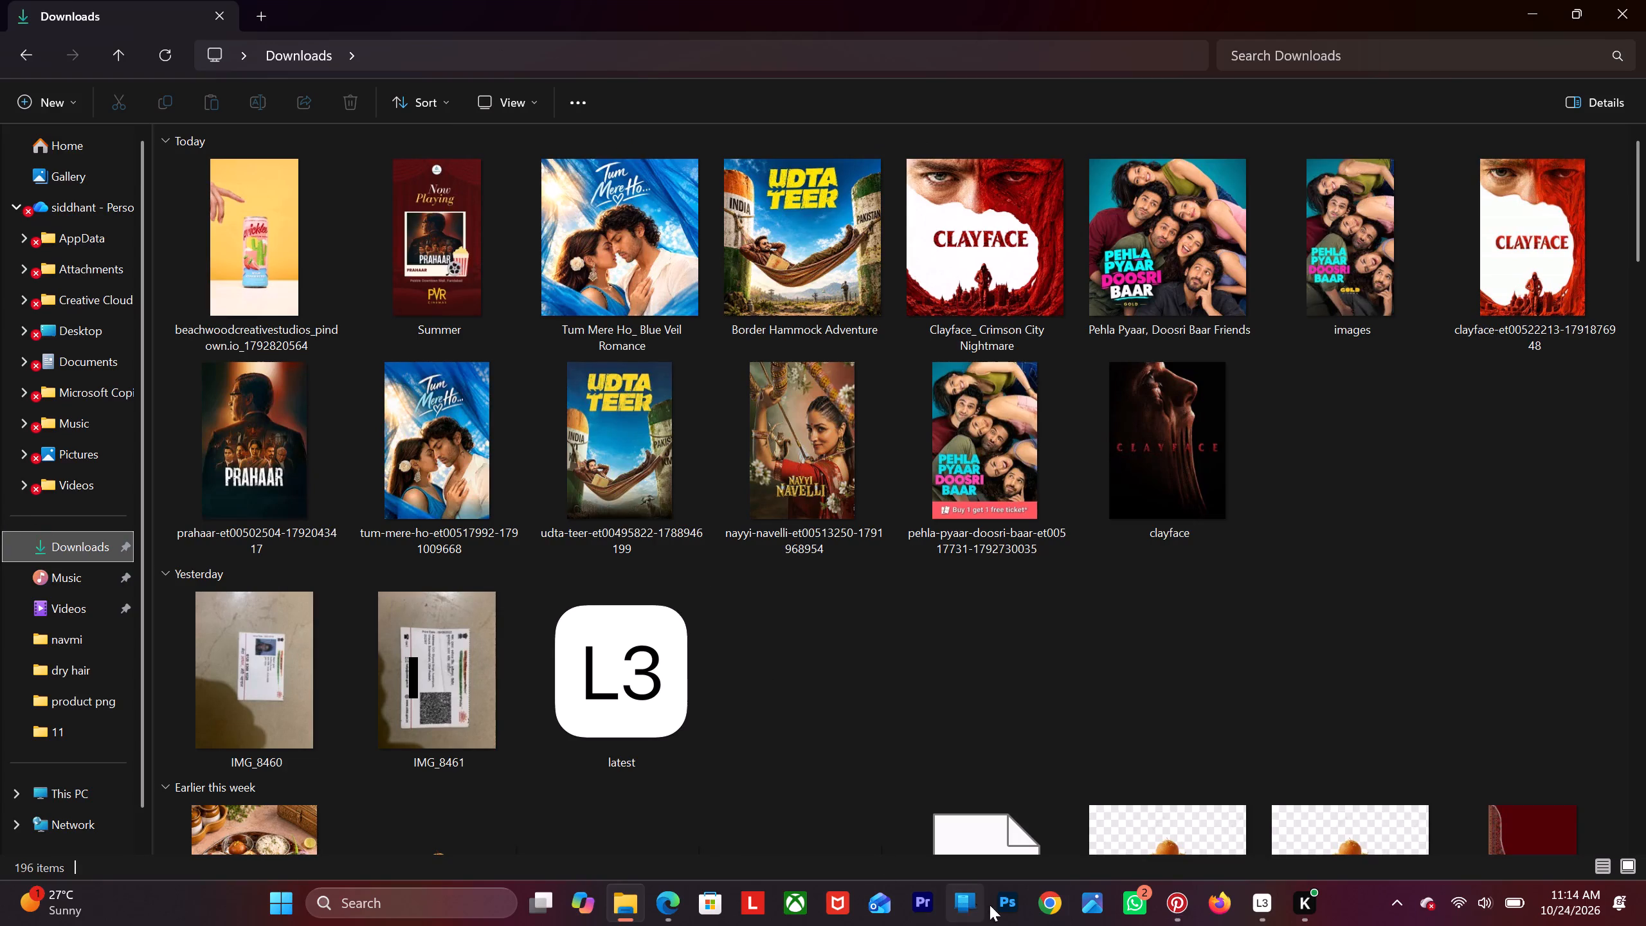
Launch Adobe Premiere Pro 2026.
{"action": "left_click", "coordinate": [917, 898]}
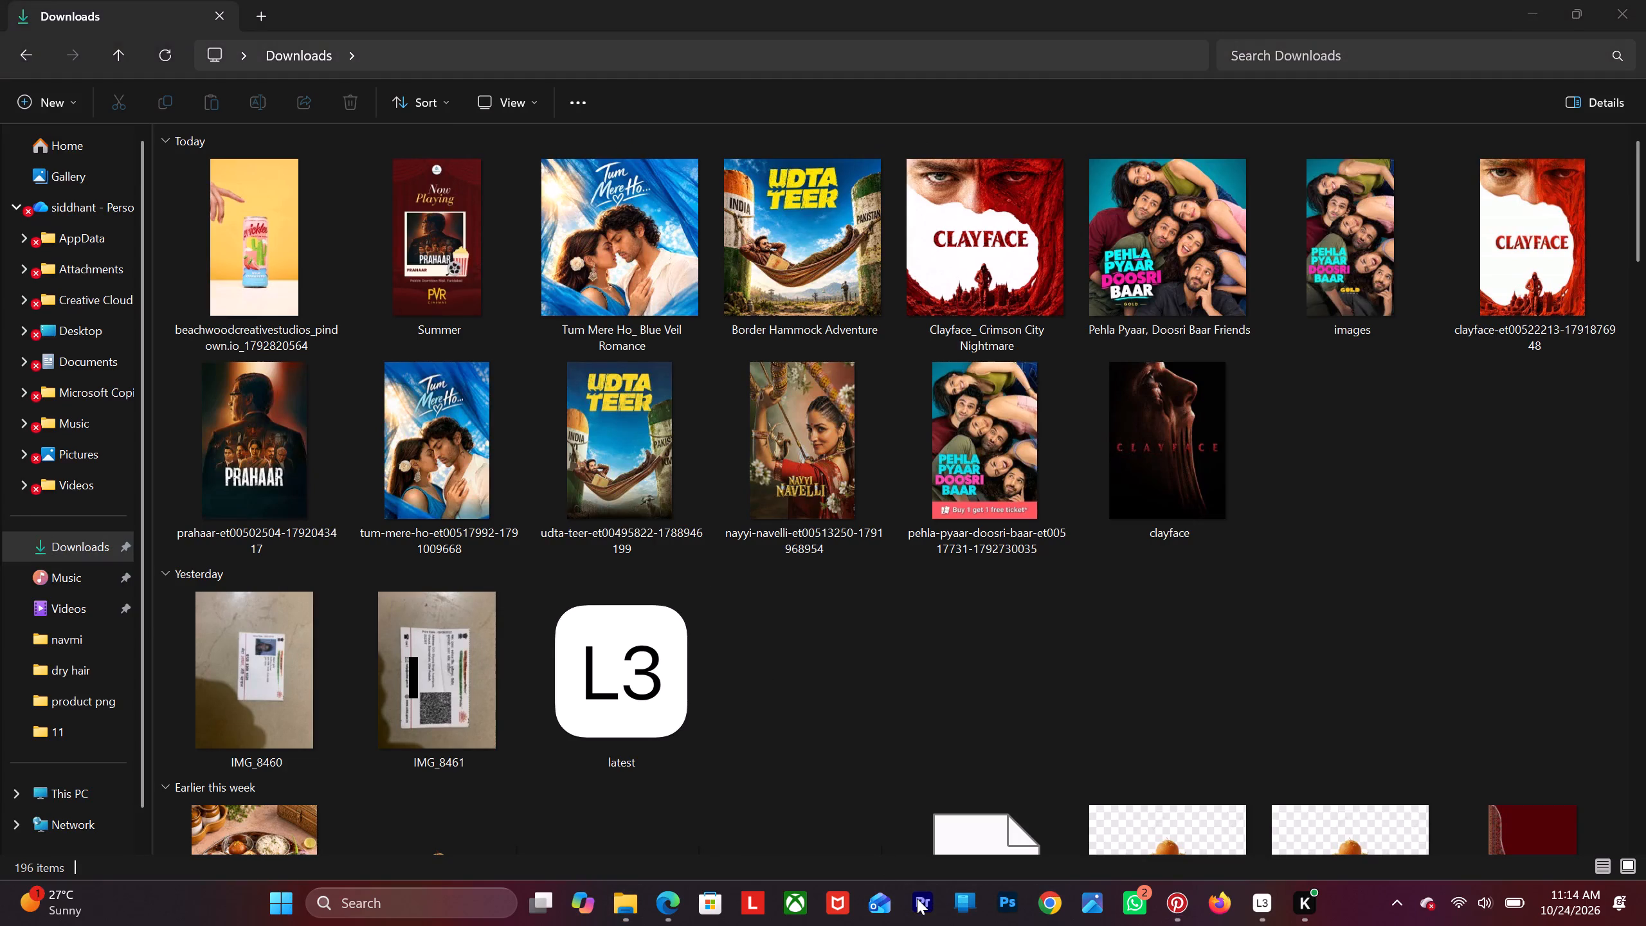
{"action": "left_click", "coordinate": [921, 902]}
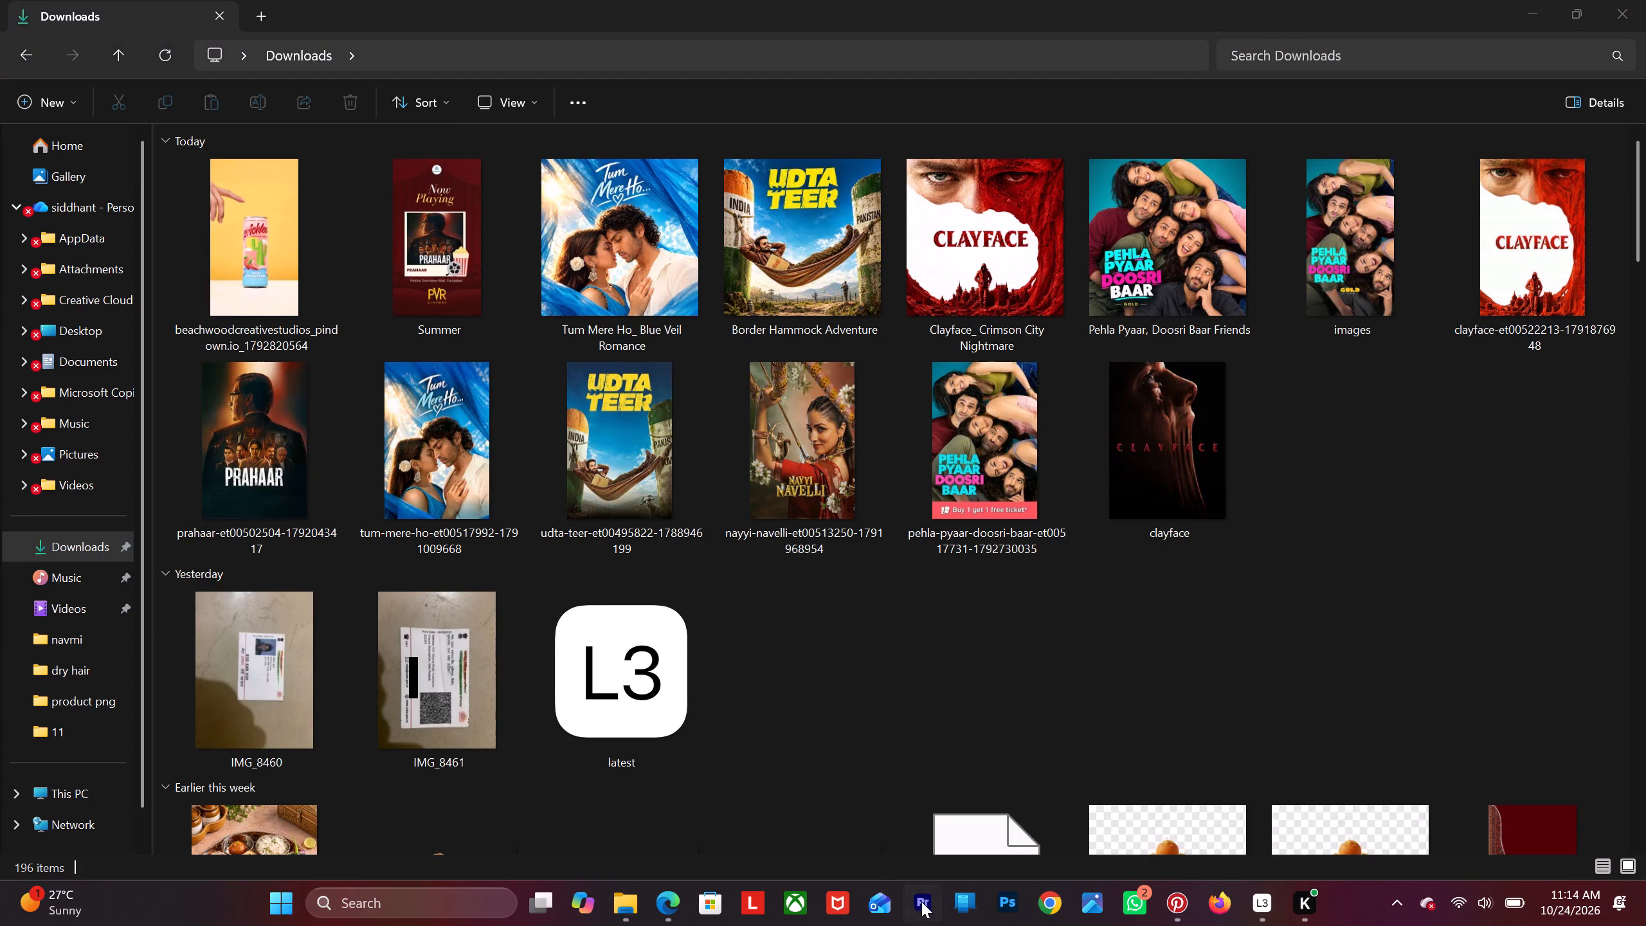
{"action": "double_click", "coordinate": [921, 902]}
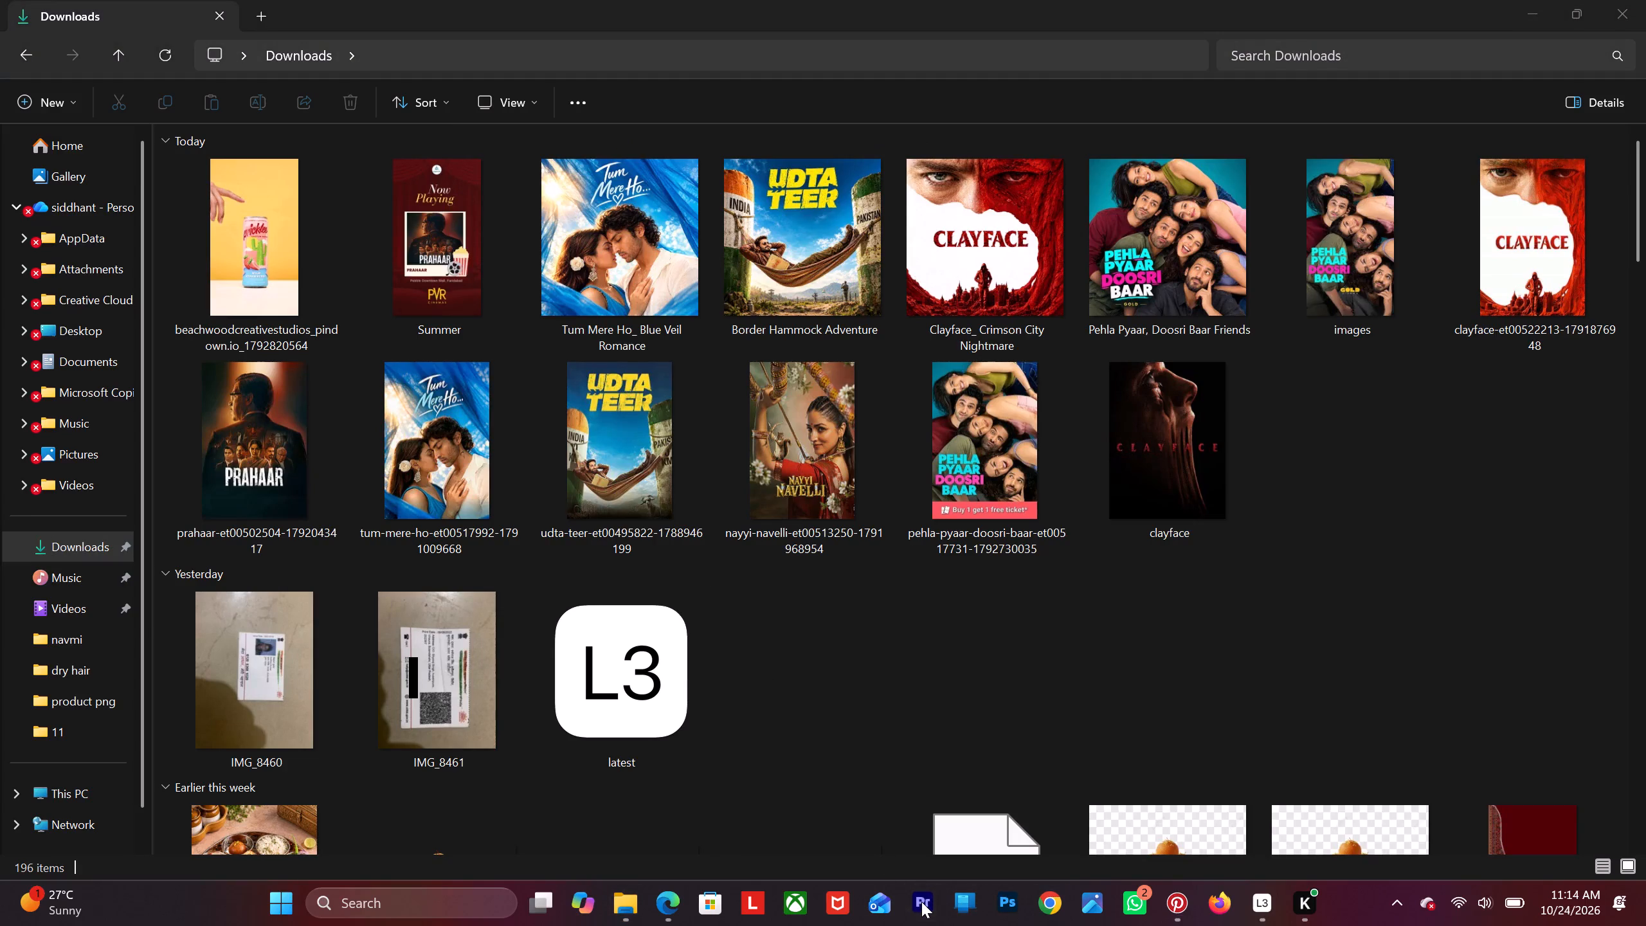
{"action": "double_click", "coordinate": [921, 902]}
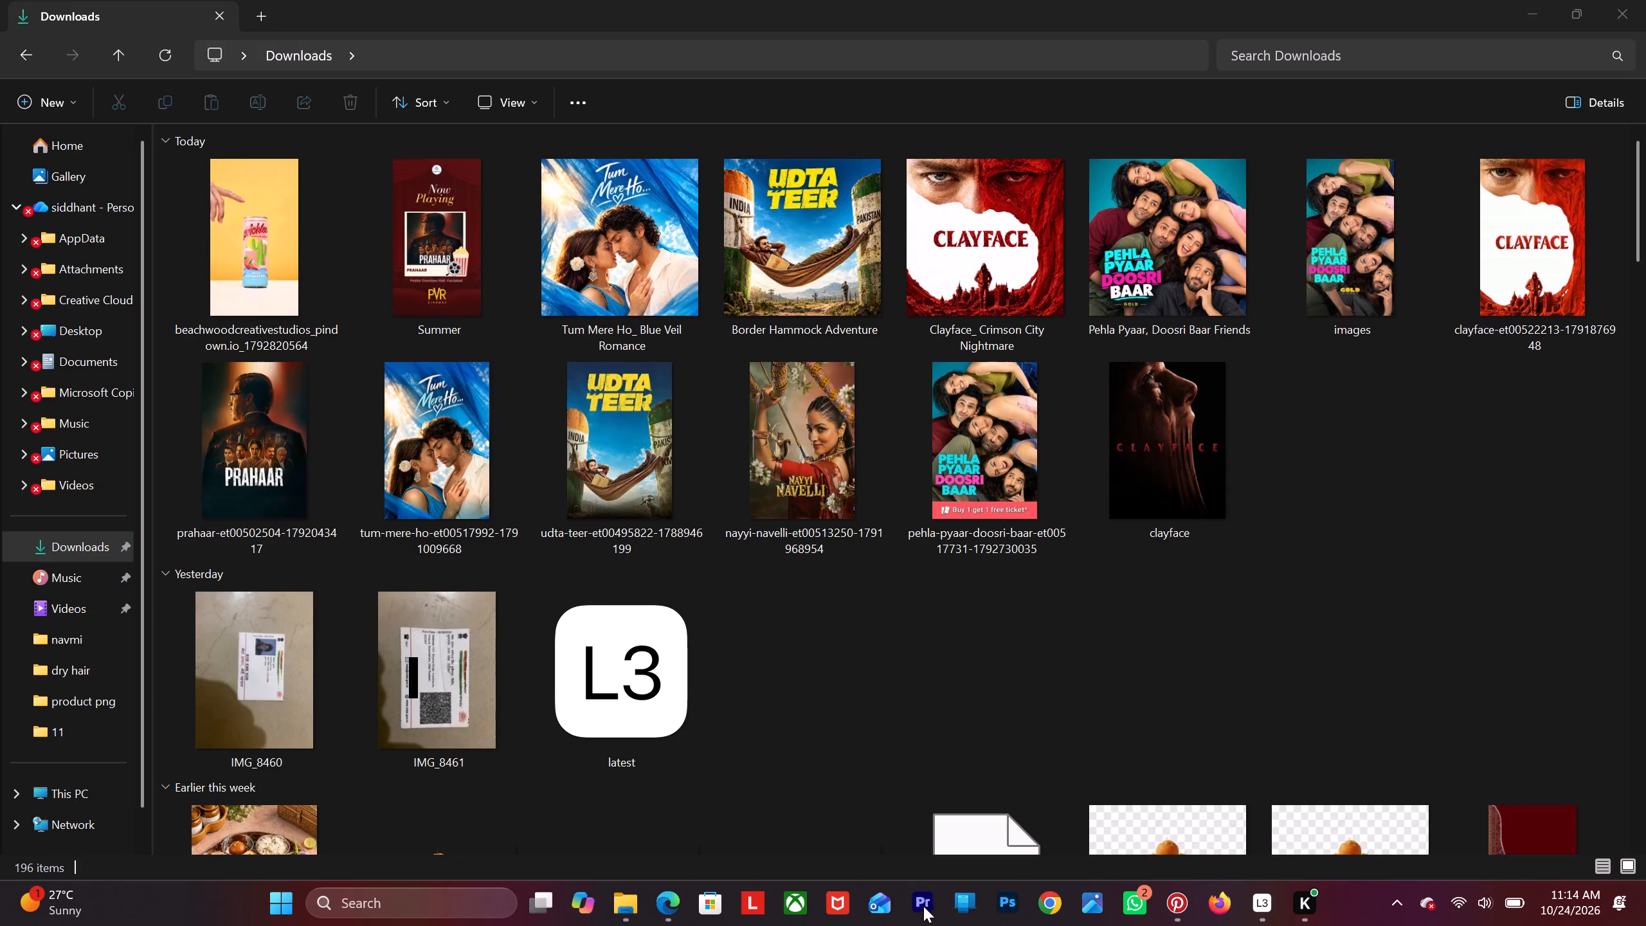
{"action": "triple_click", "coordinate": [921, 903]}
{"action": "left_click", "coordinate": [921, 903]}
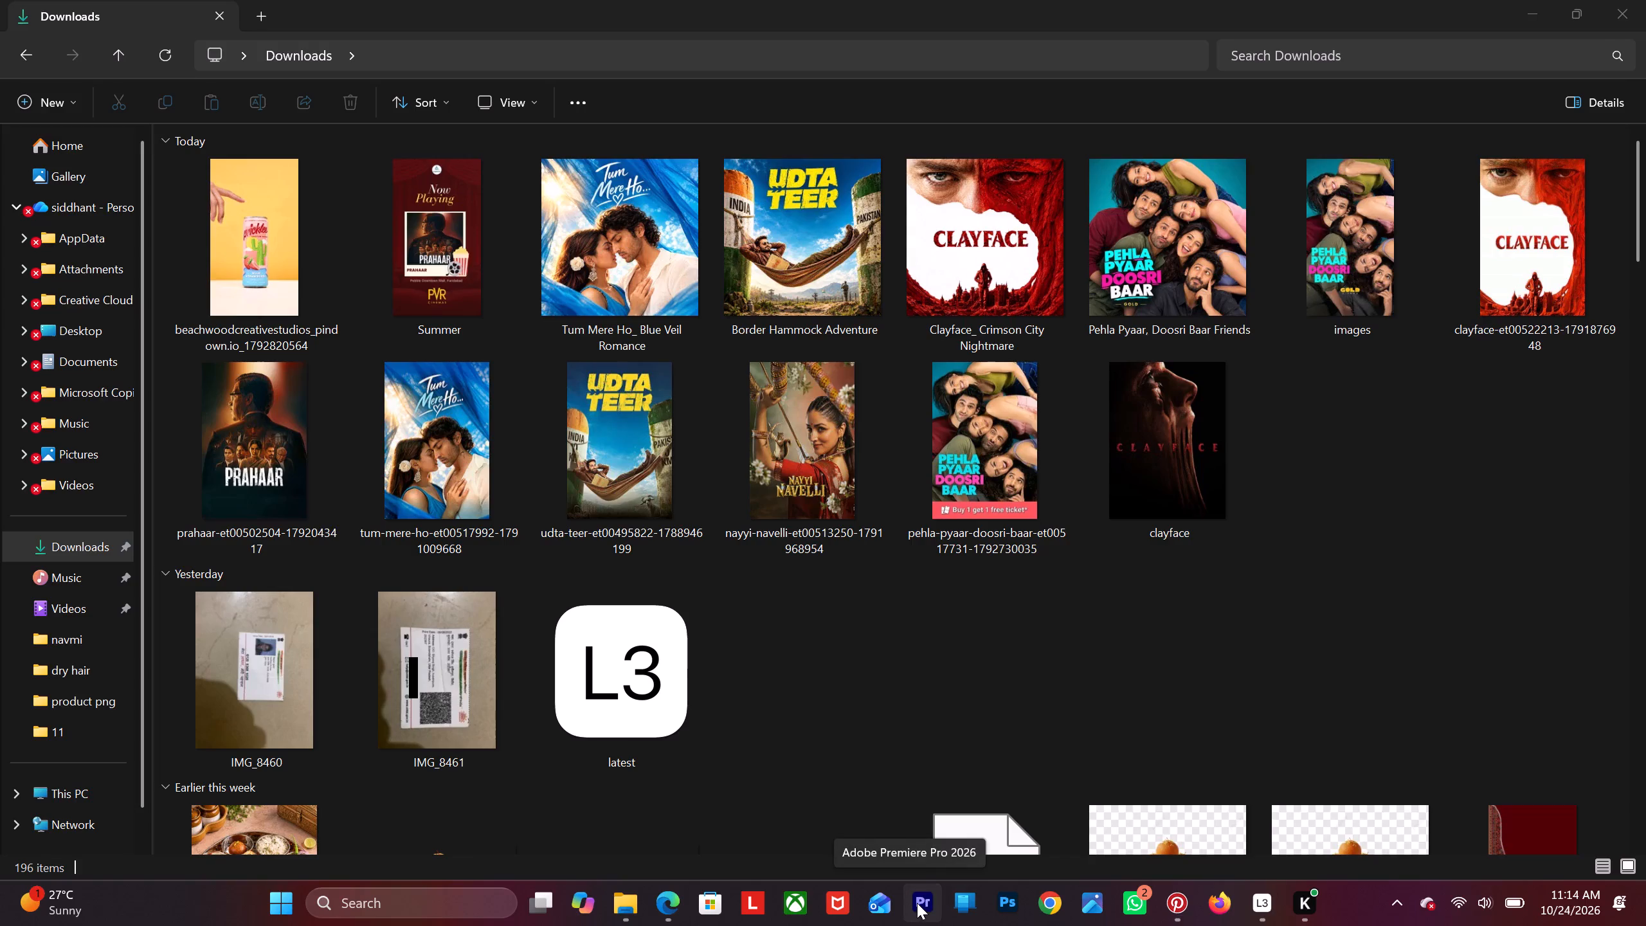
{"action": "triple_click", "coordinate": [917, 903]}
{"action": "double_click", "coordinate": [917, 903]}
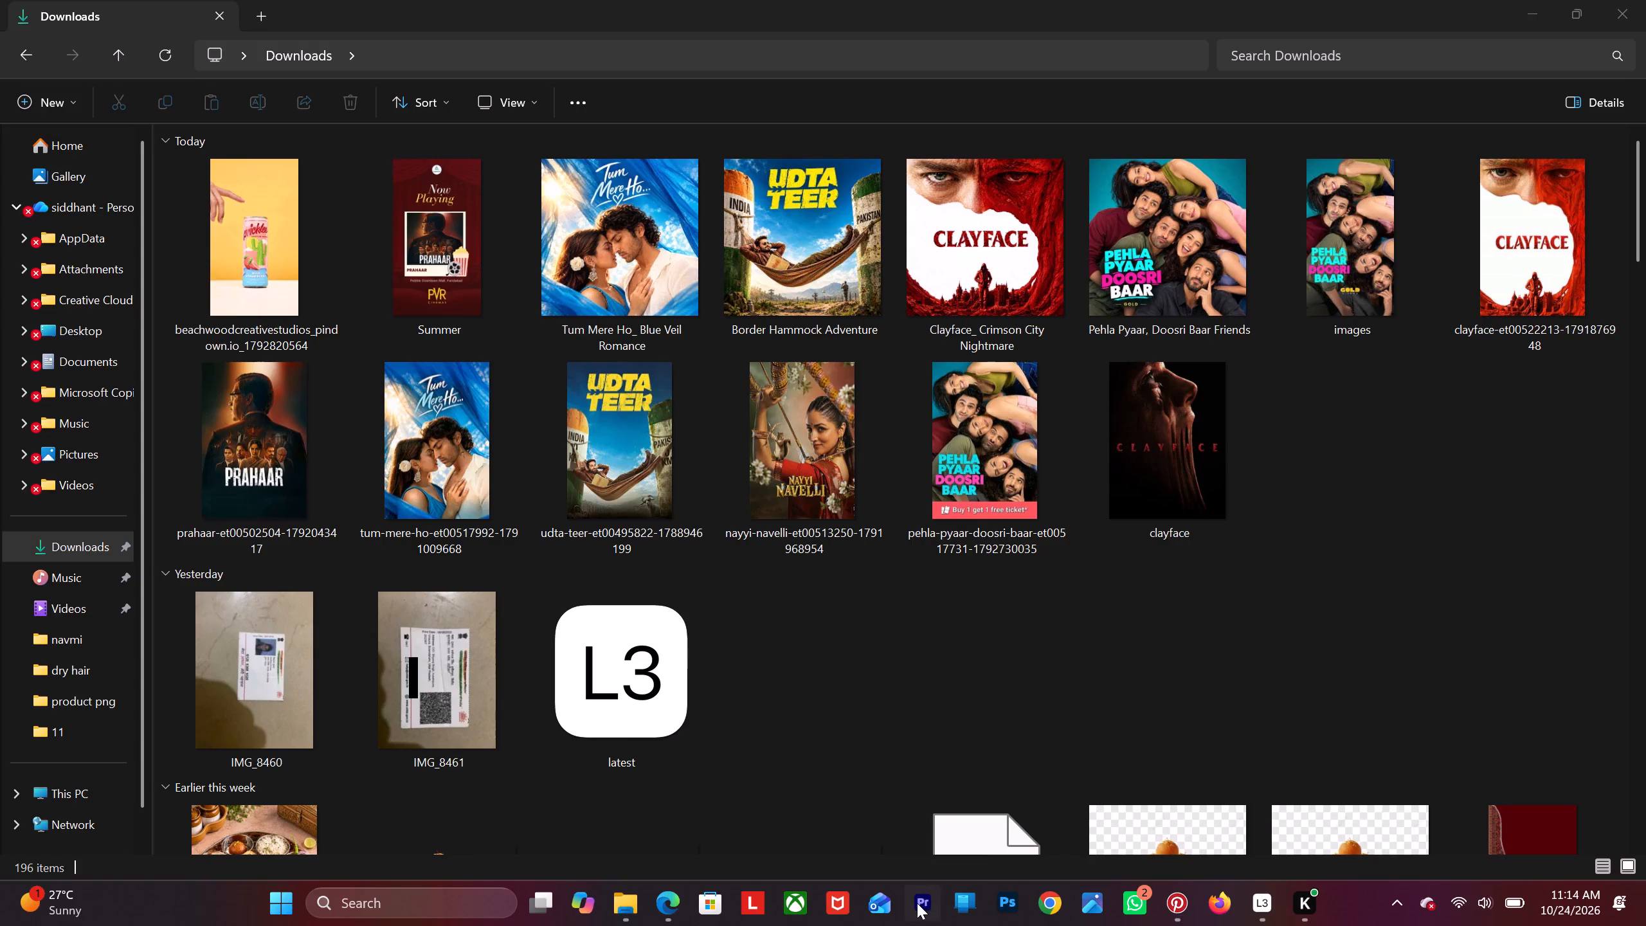
{"action": "triple_click", "coordinate": [925, 898]}
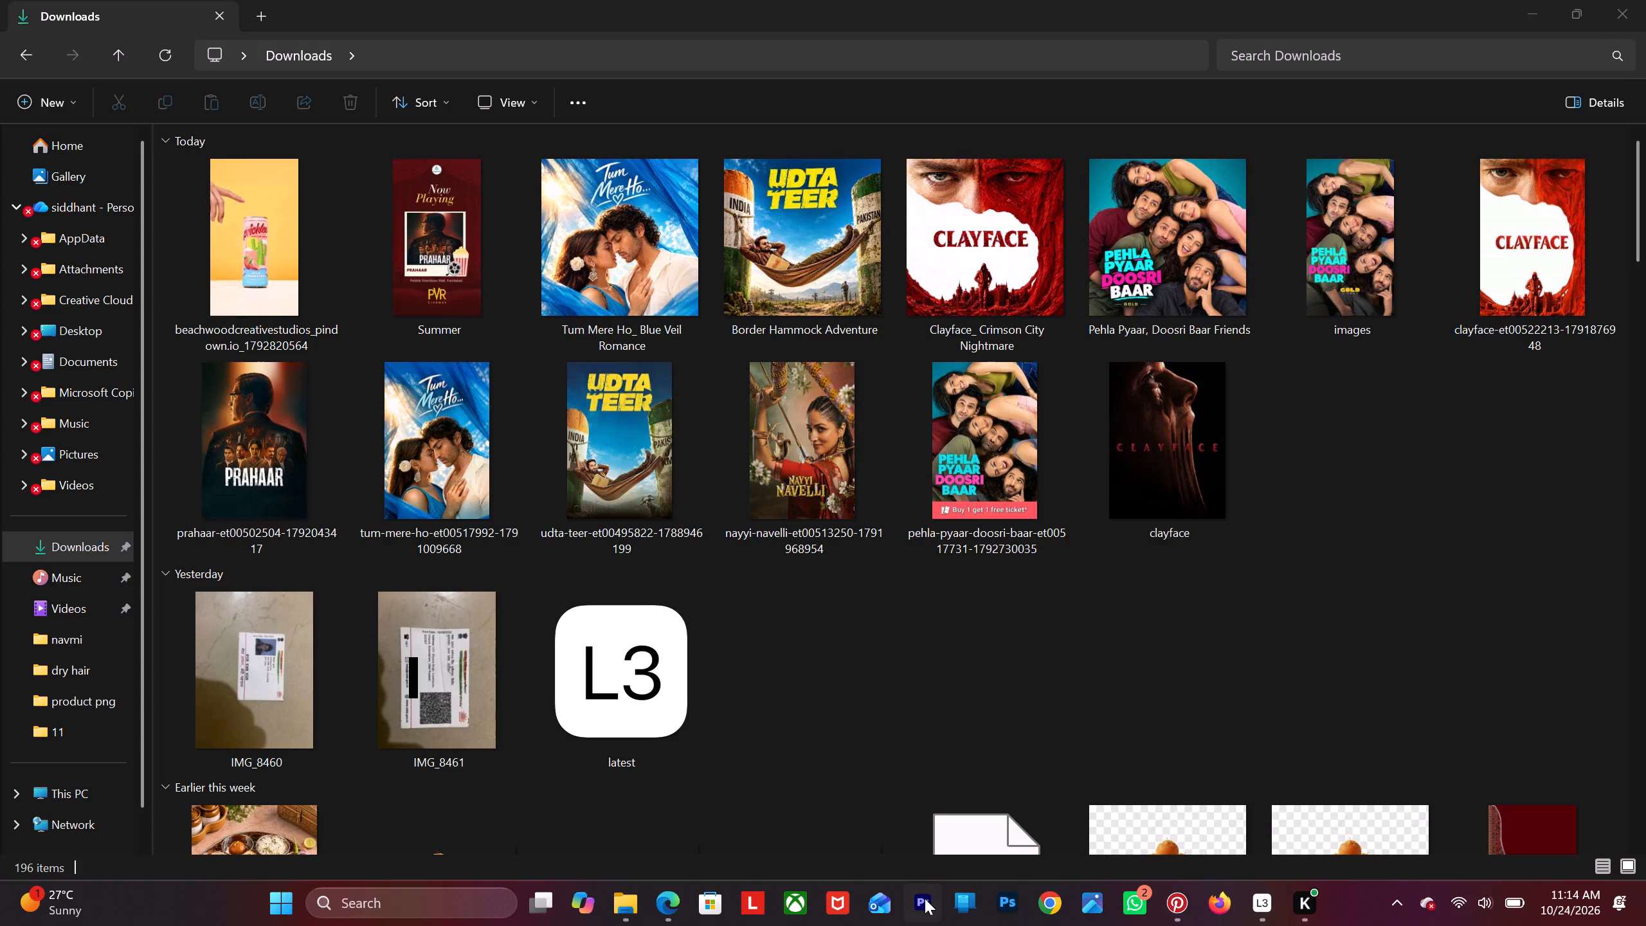
{"action": "left_click", "coordinate": [925, 898]}
{"action": "left_click", "coordinate": [925, 898]}
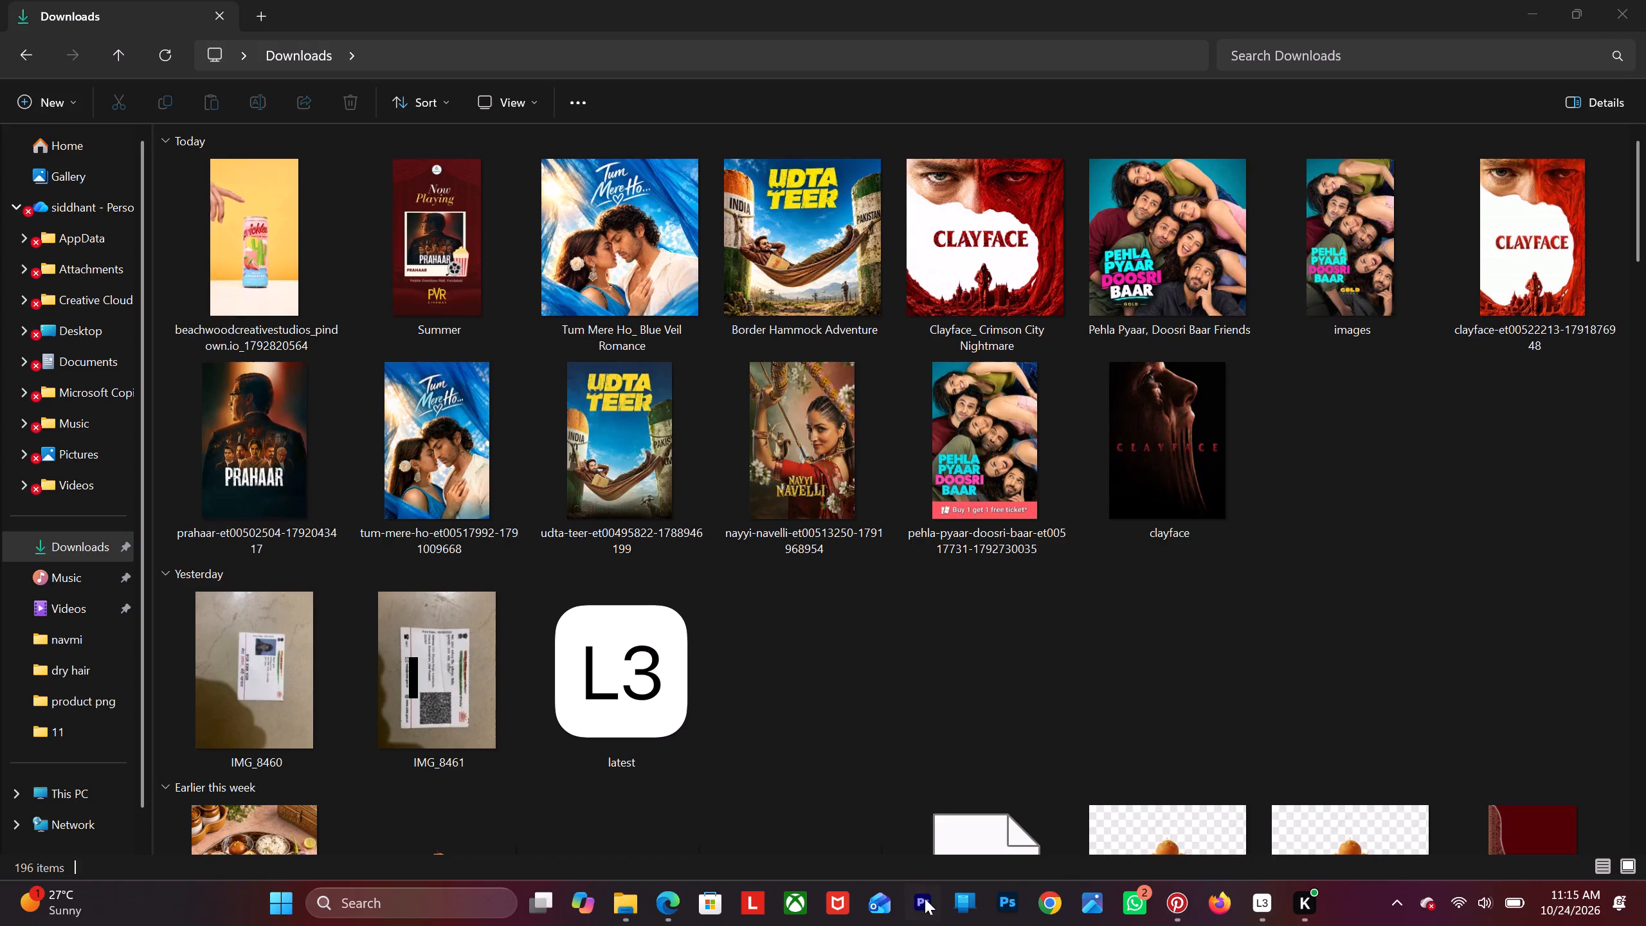
{"action": "left_click", "coordinate": [925, 898]}
{"action": "left_click", "coordinate": [925, 898]}
{"action": "left_click", "coordinate": [925, 898]}
{"action": "right_click", "coordinate": [912, 904]}
{"action": "left_click", "coordinate": [914, 898]}
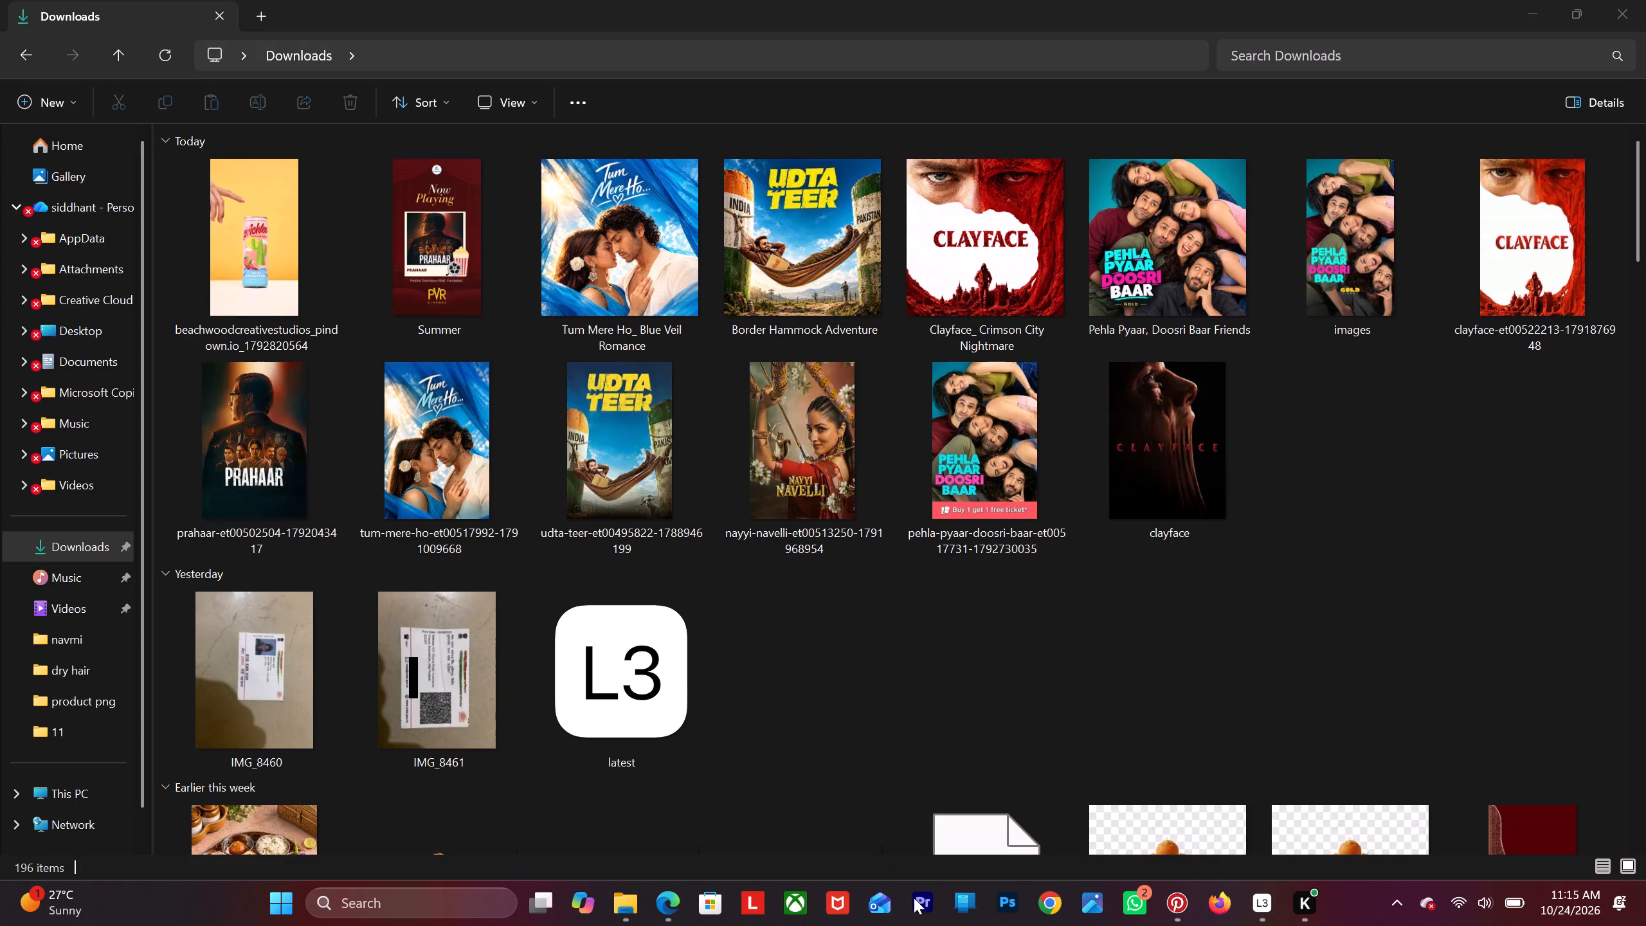
{"action": "double_click", "coordinate": [914, 898]}
Minimize the File Explorer and Pinterest windows to reach the desktop, and try launching Premiere Pro again.
{"action": "left_click", "coordinate": [1521, 11]}
{"action": "left_click", "coordinate": [1539, 3]}
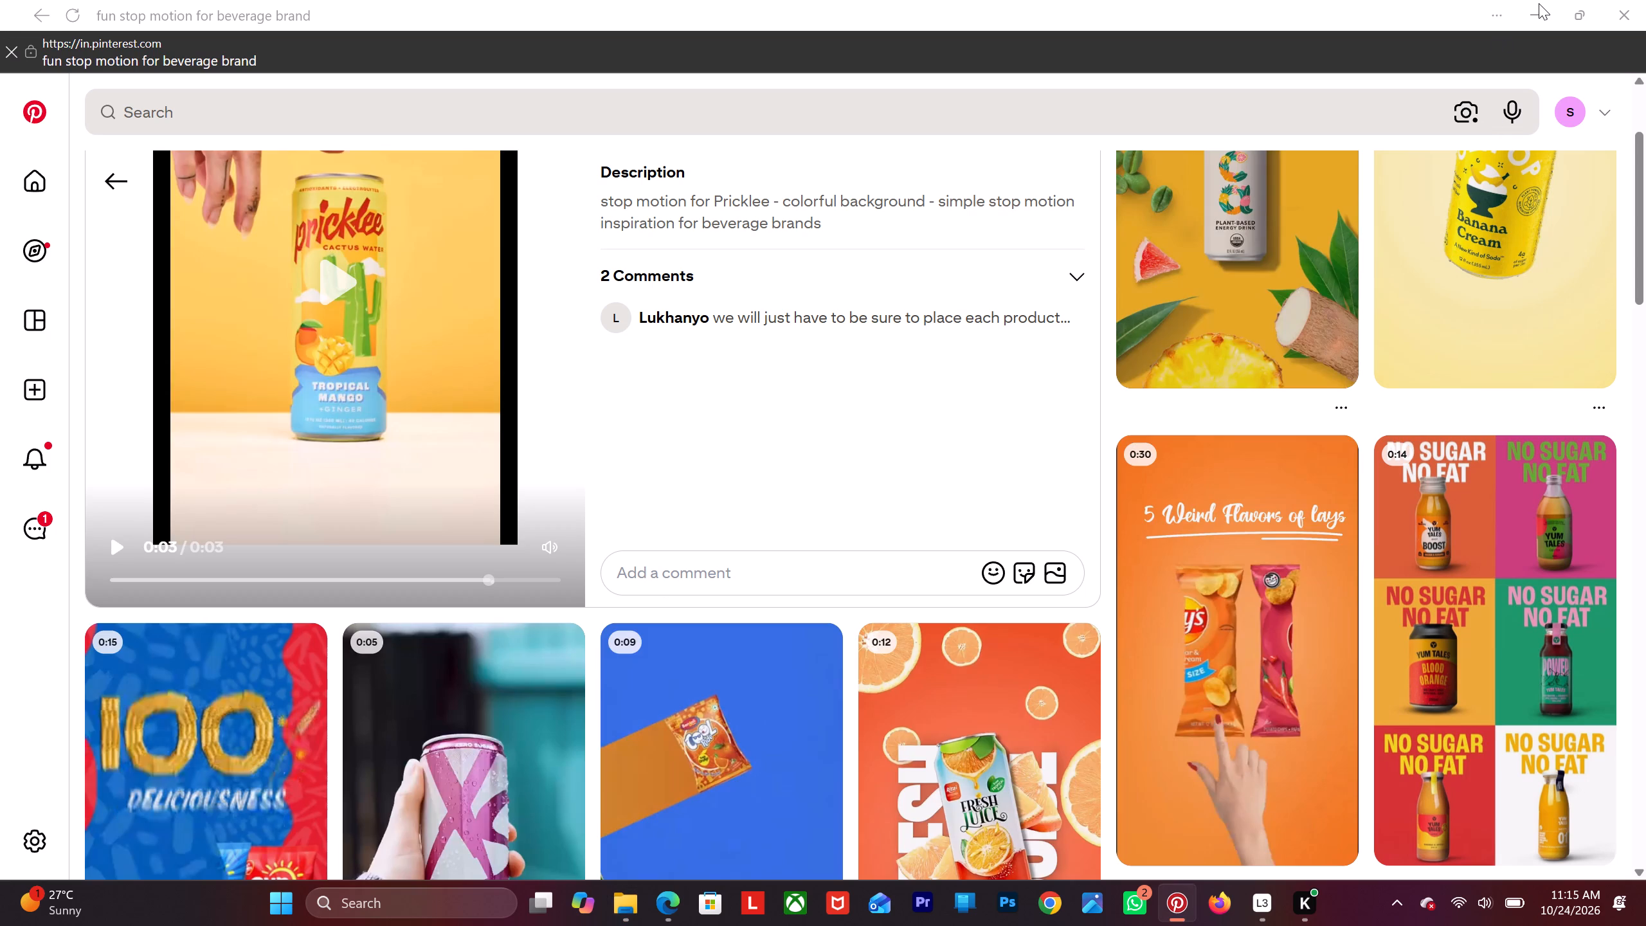
{"action": "left_click", "coordinate": [1539, 17]}
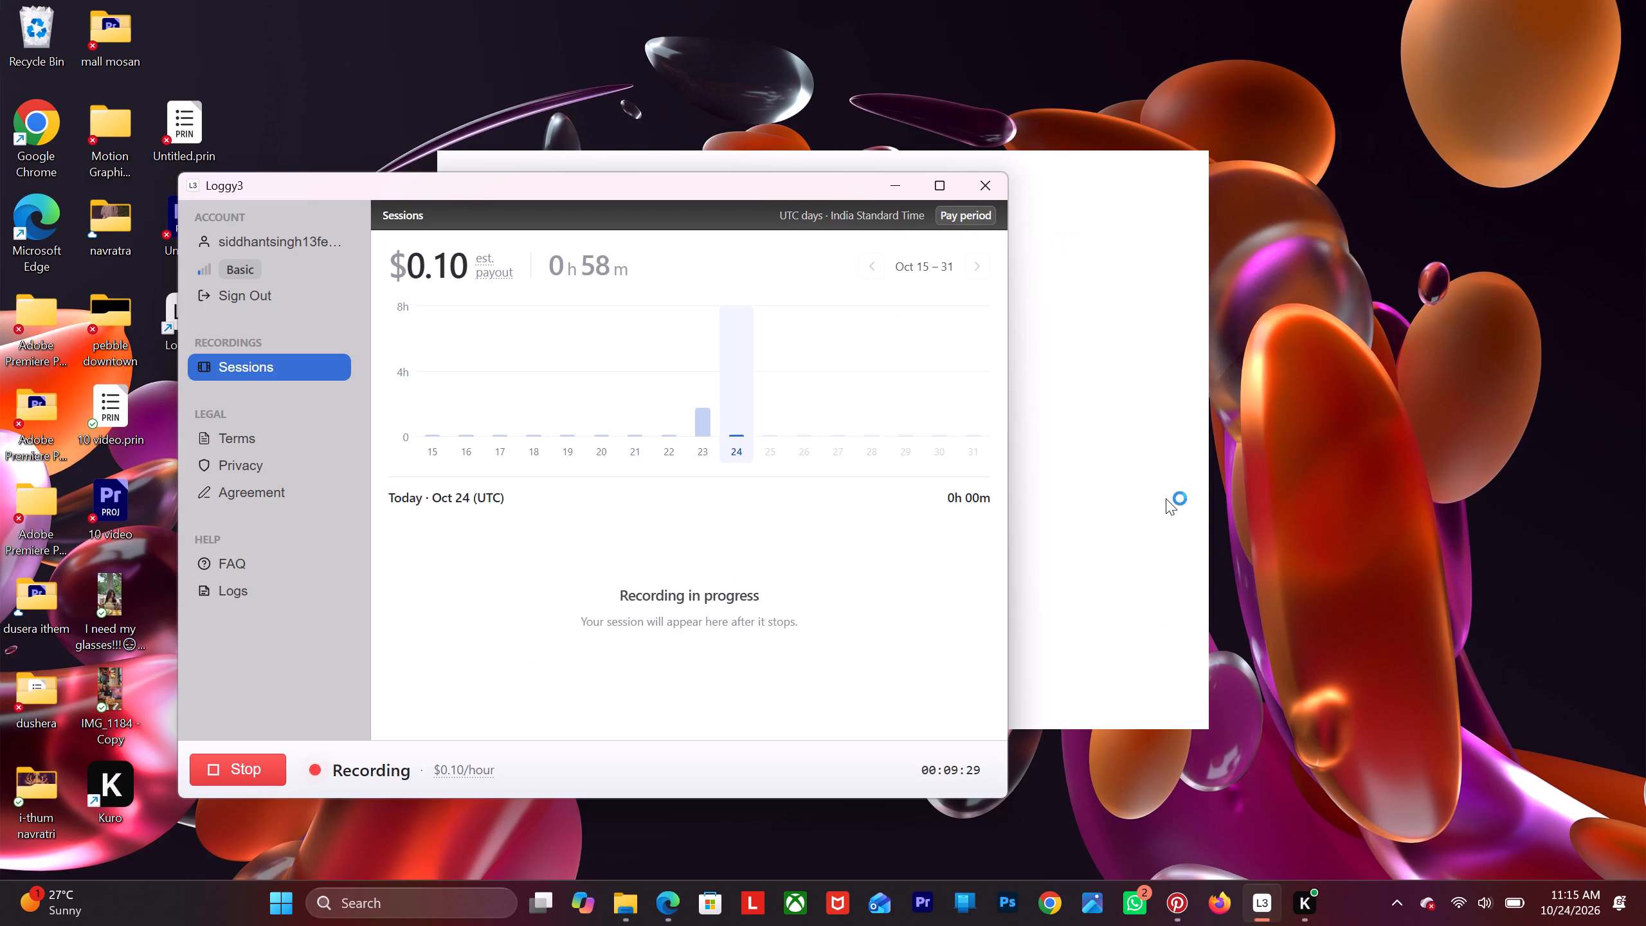
{"action": "triple_click", "coordinate": [925, 902]}
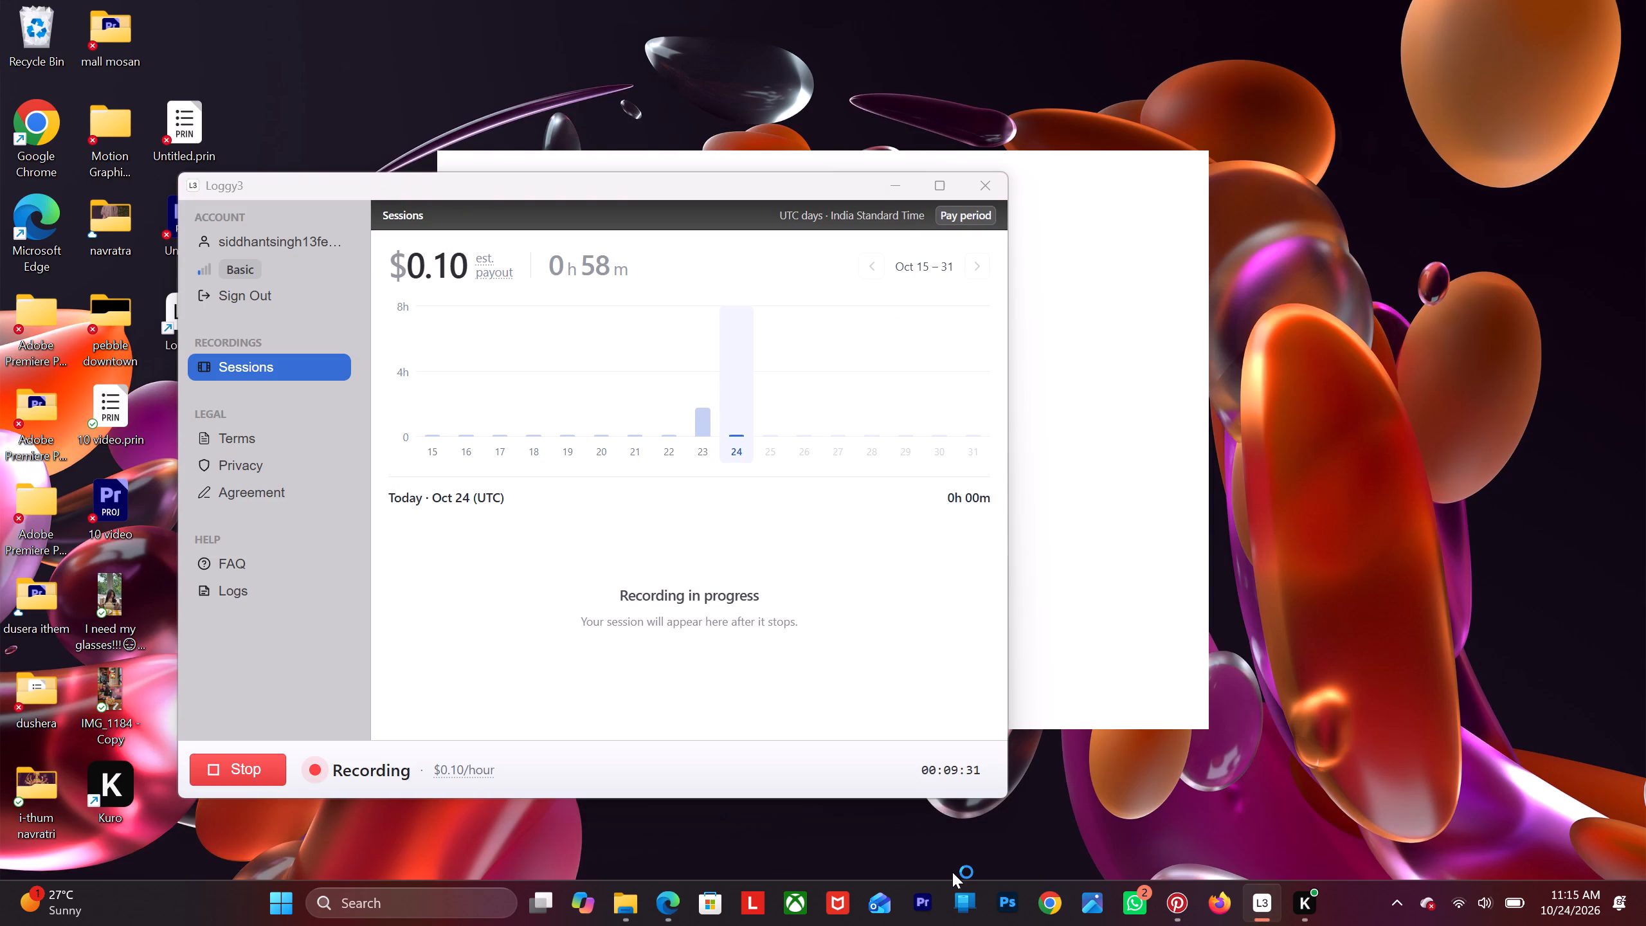
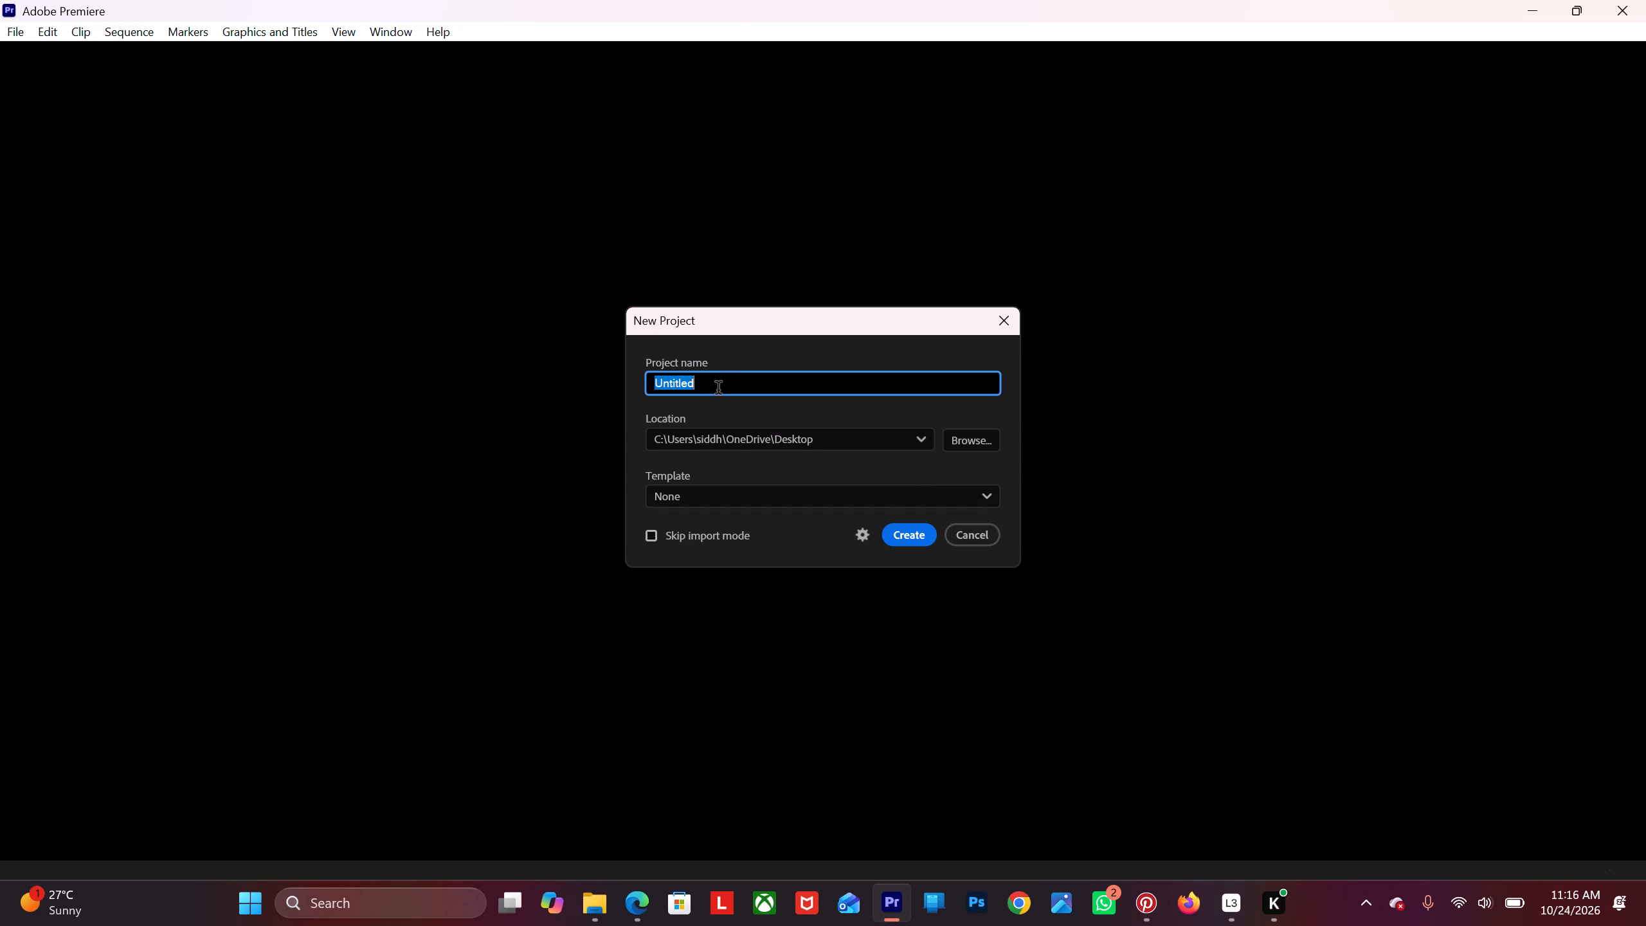
Name the new project "click" and set its save location to the office > oct > click folder on drive D.
{"action": "type", "text": "click"}
{"action": "left_click", "coordinate": [964, 451]}
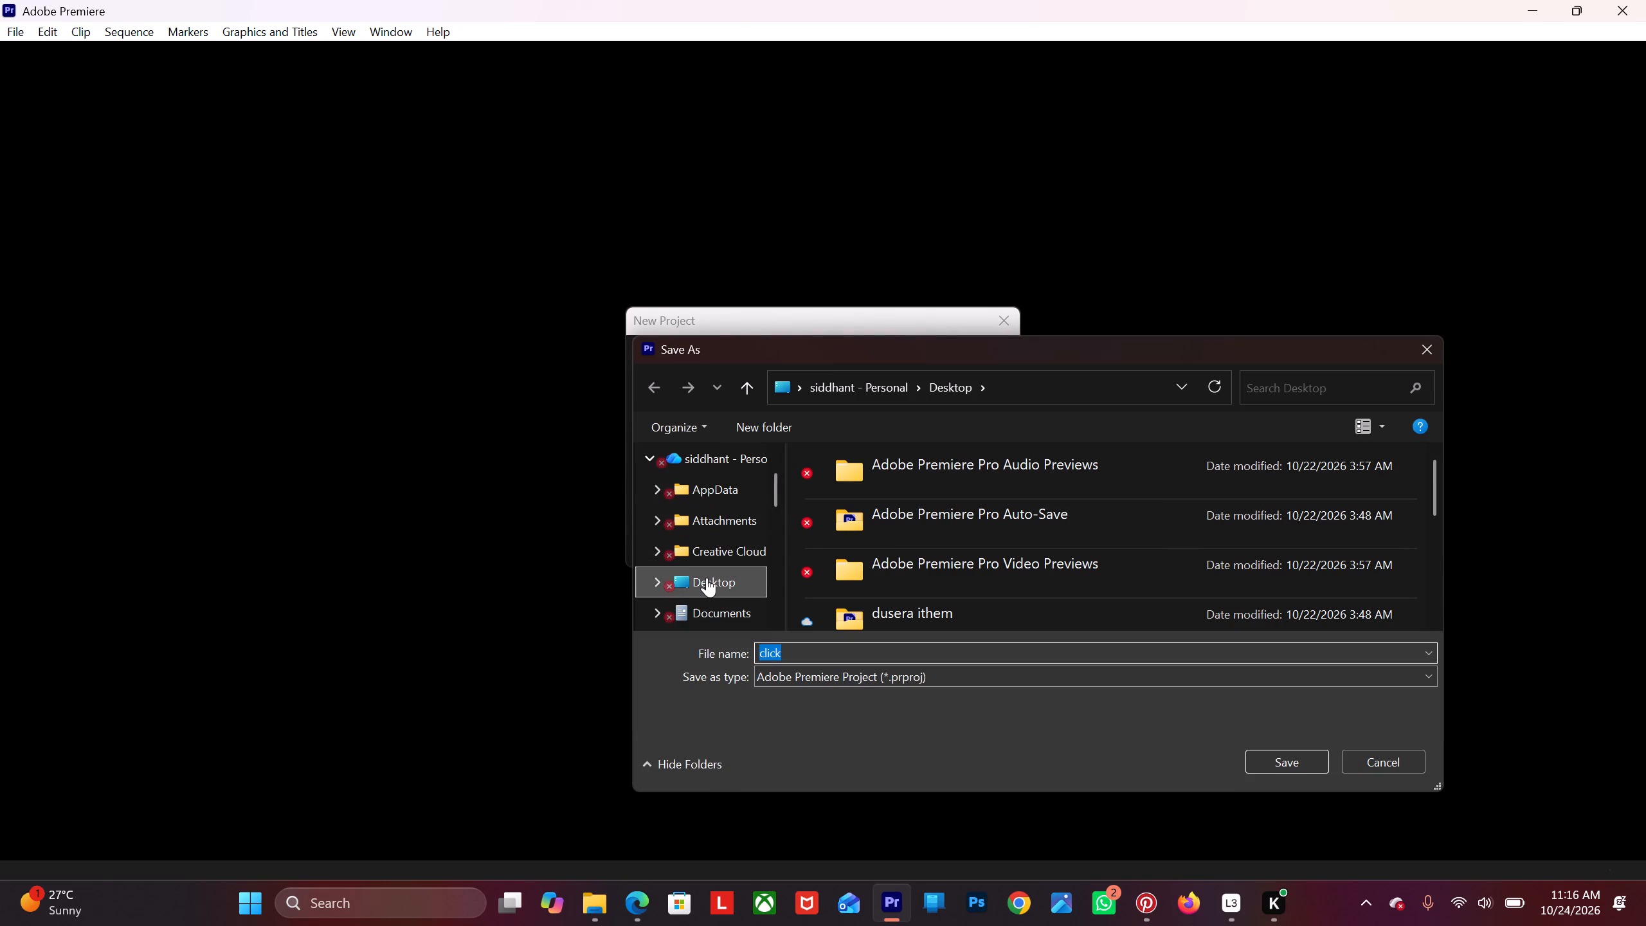
{"action": "scroll", "coordinate": [707, 577], "scroll_direction": "down", "scroll_amount": 3}
{"action": "left_click", "coordinate": [707, 529]}
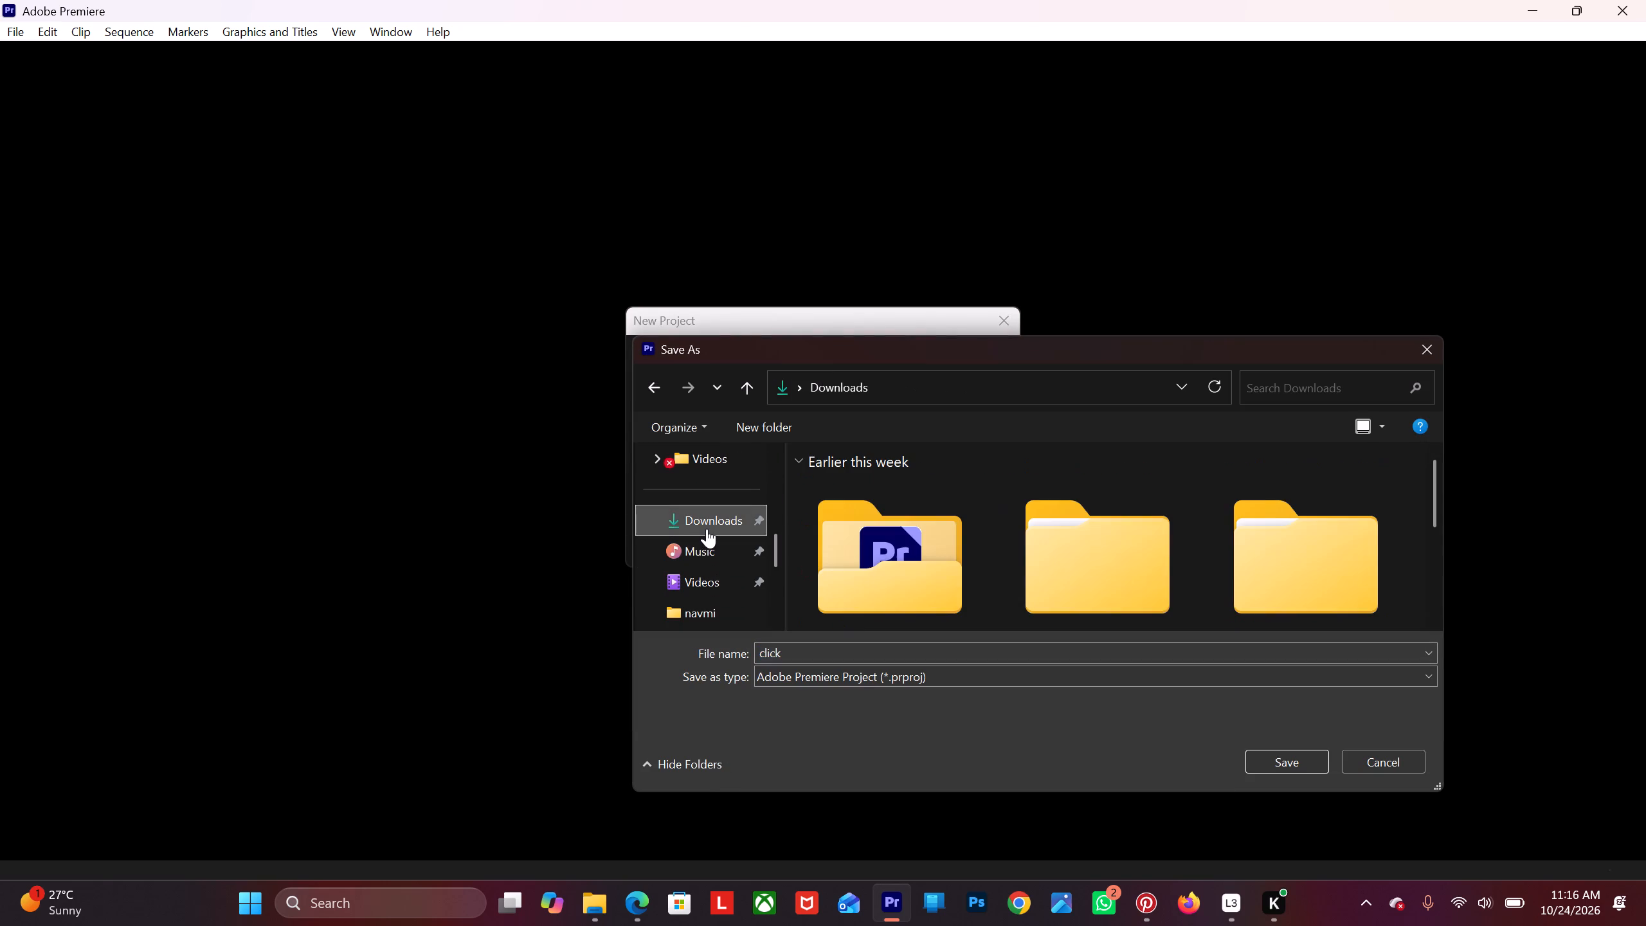
{"action": "scroll", "coordinate": [707, 529], "scroll_direction": "down", "scroll_amount": 4}
{"action": "left_click", "coordinate": [707, 540]}
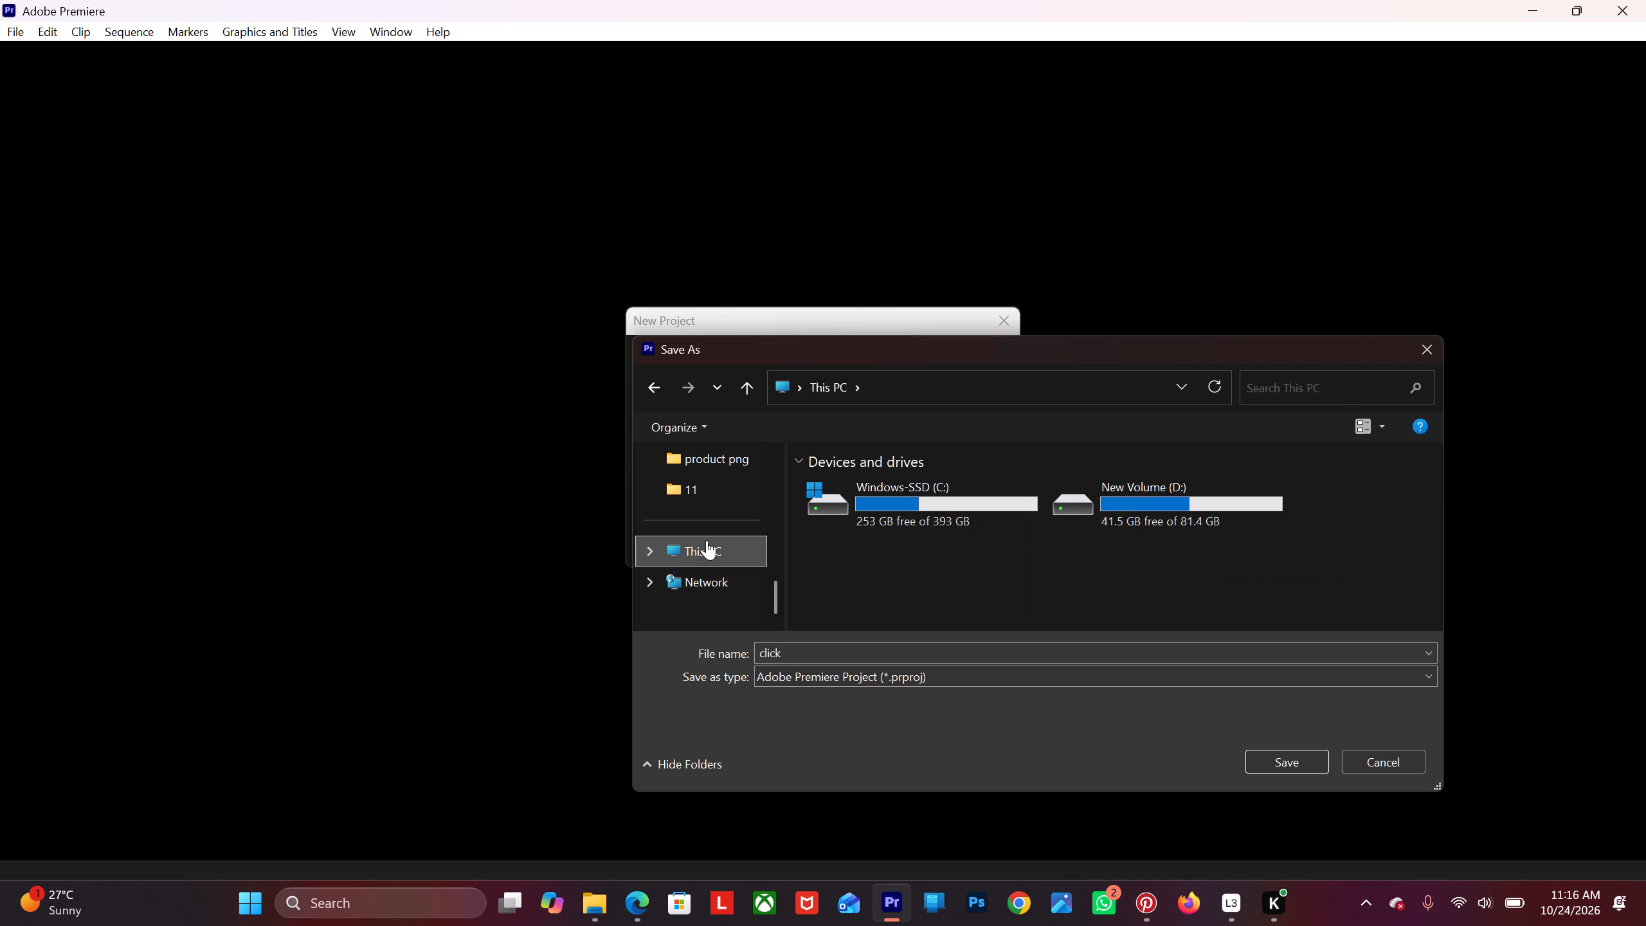
{"action": "double_click", "coordinate": [1152, 495]}
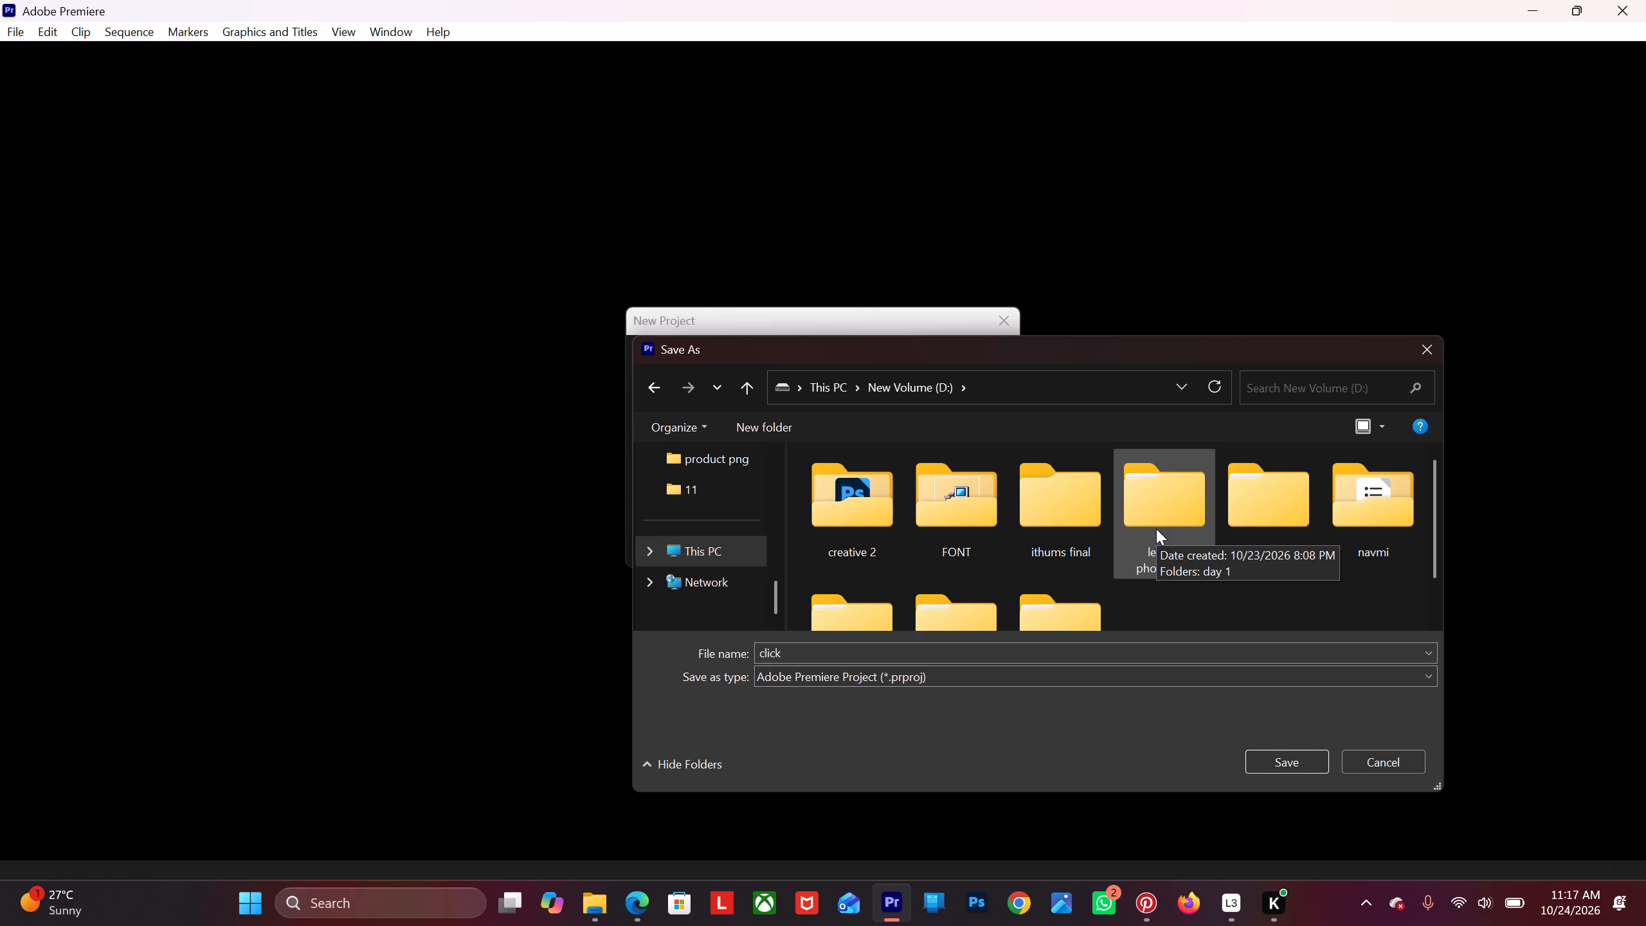
{"action": "scroll", "coordinate": [1156, 529], "scroll_direction": "down", "scroll_amount": 2}
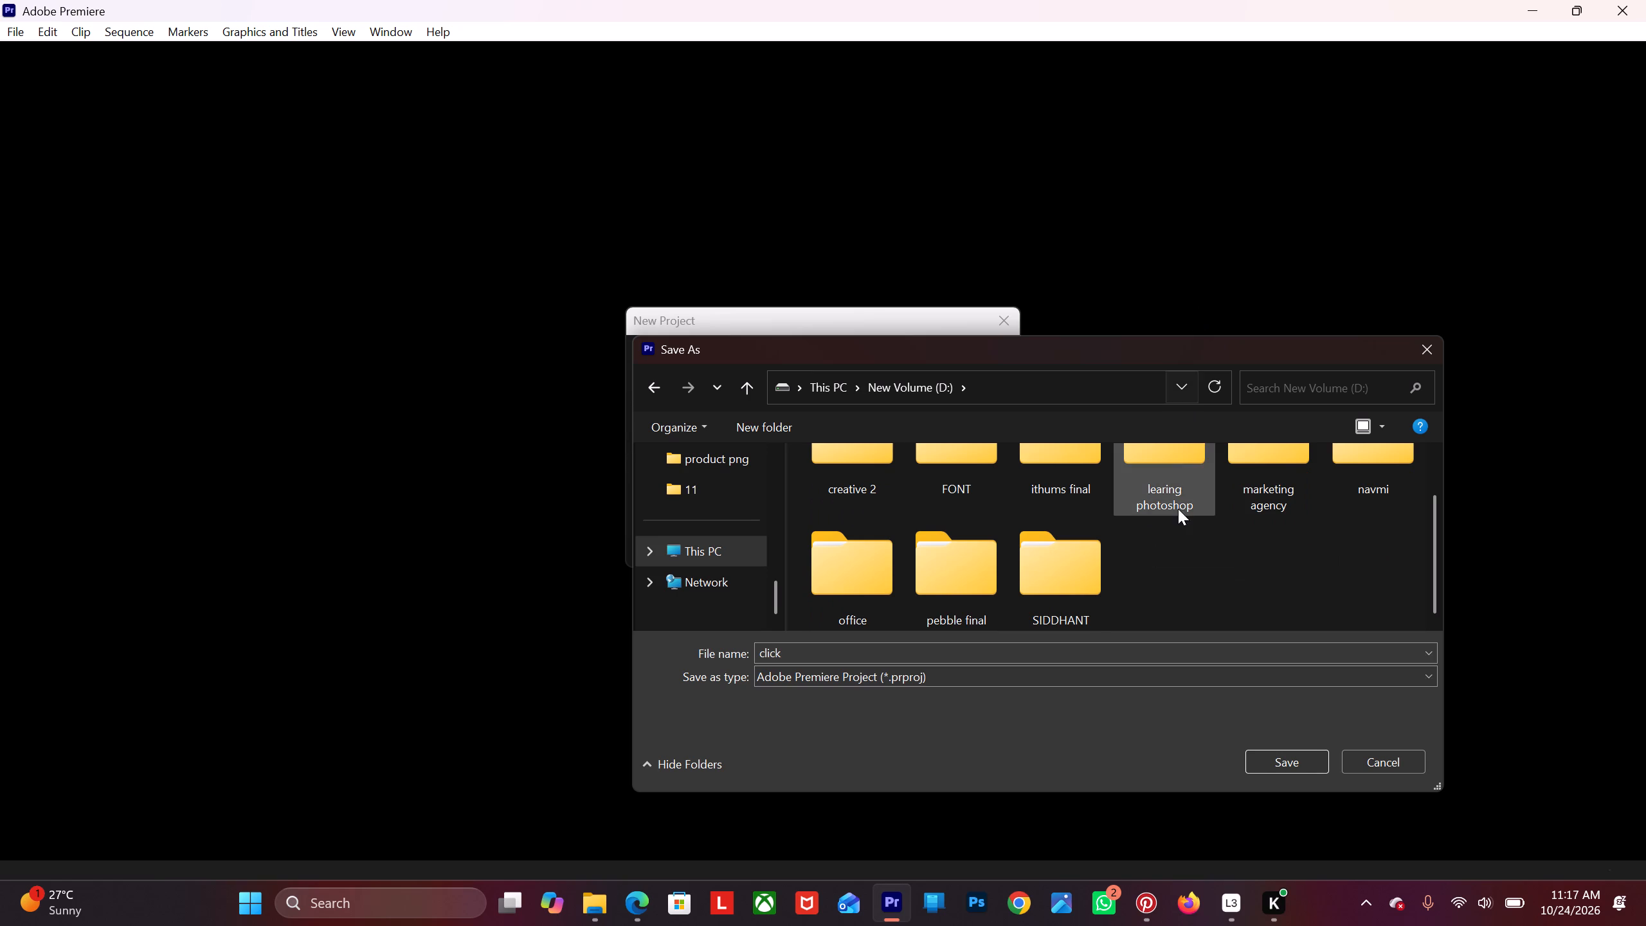
{"action": "scroll", "coordinate": [1177, 515], "scroll_direction": "up", "scroll_amount": 3}
{"action": "scroll", "coordinate": [1173, 518], "scroll_direction": "down", "scroll_amount": 3}
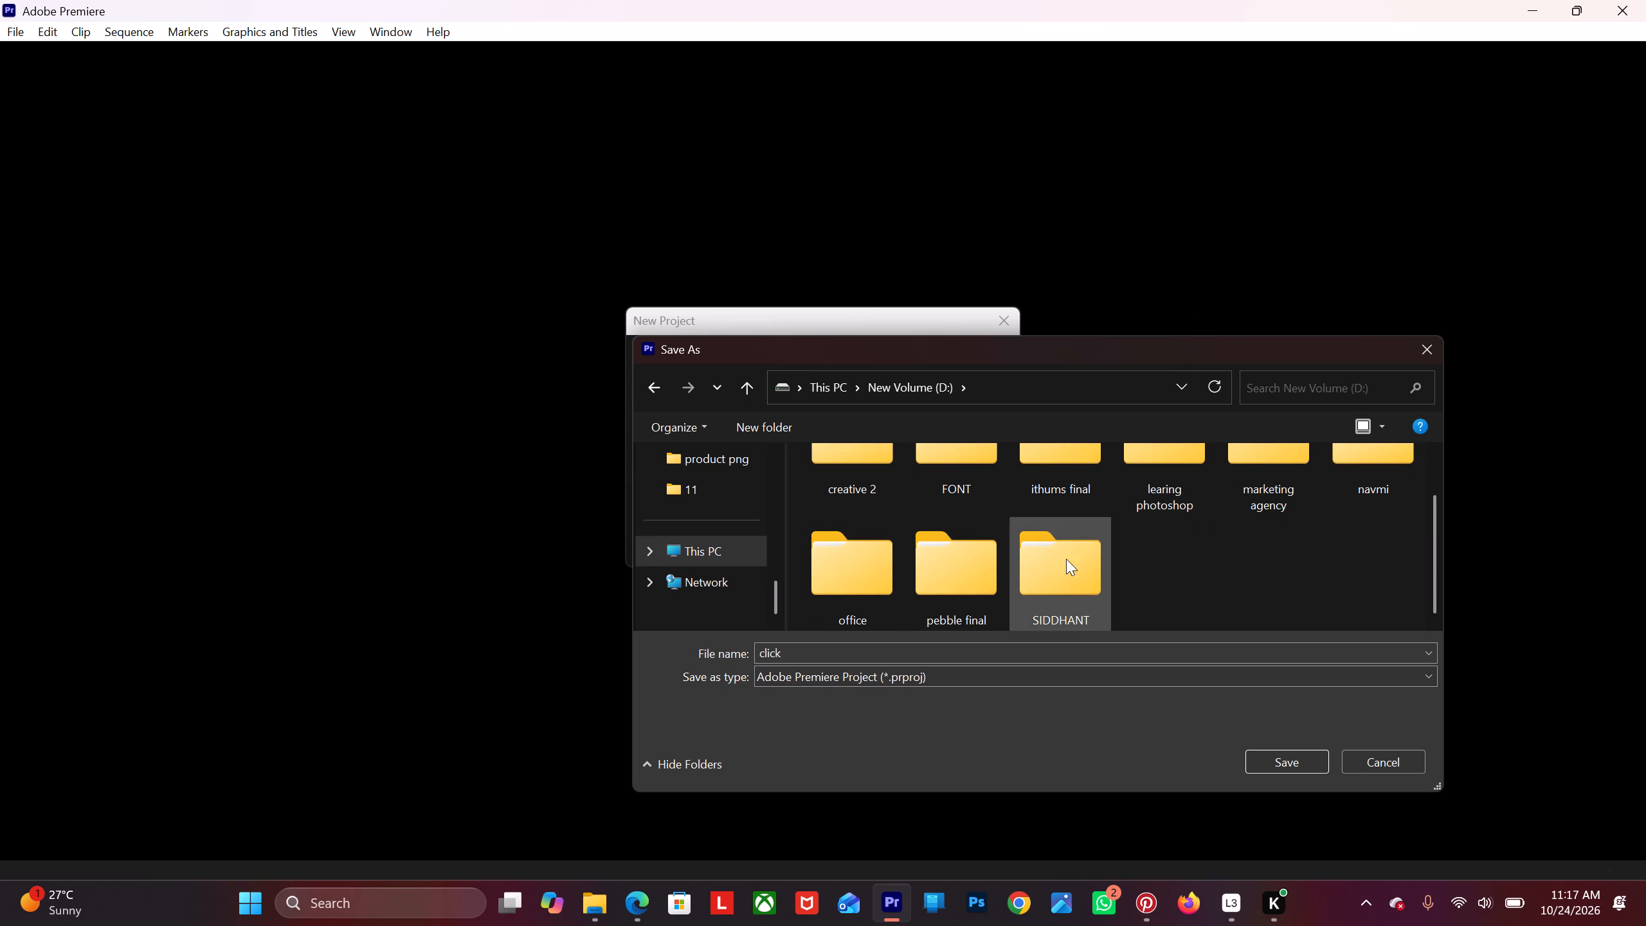
{"action": "scroll", "coordinate": [1199, 549], "scroll_direction": "up", "scroll_amount": 4}
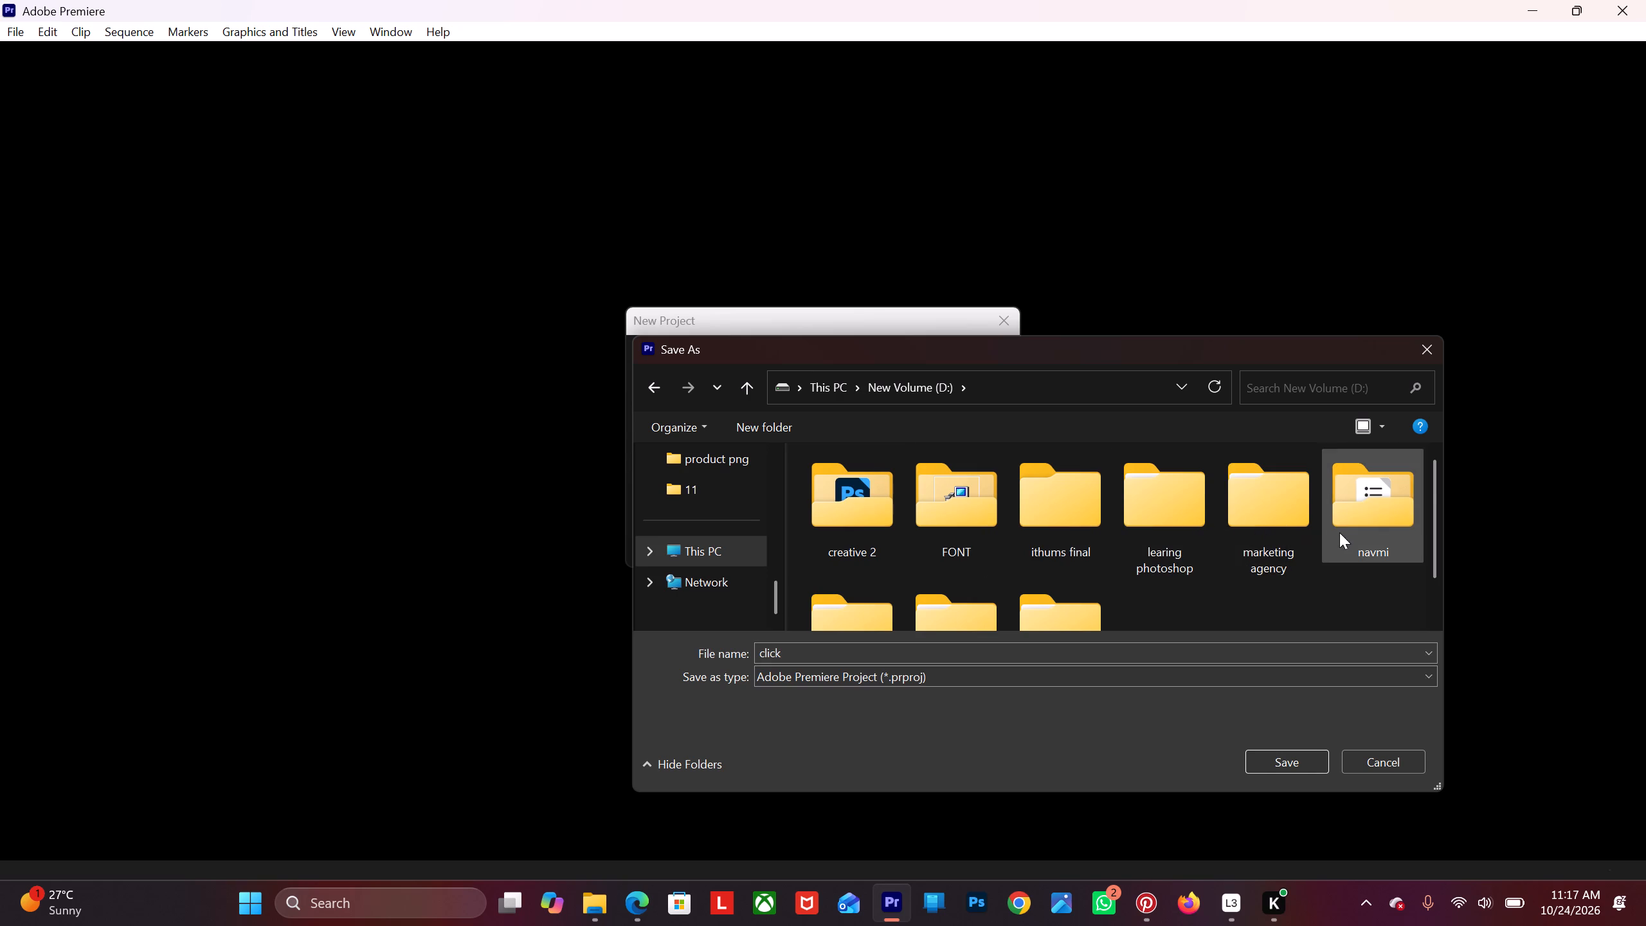
{"action": "scroll", "coordinate": [1276, 544], "scroll_direction": "down", "scroll_amount": 5}
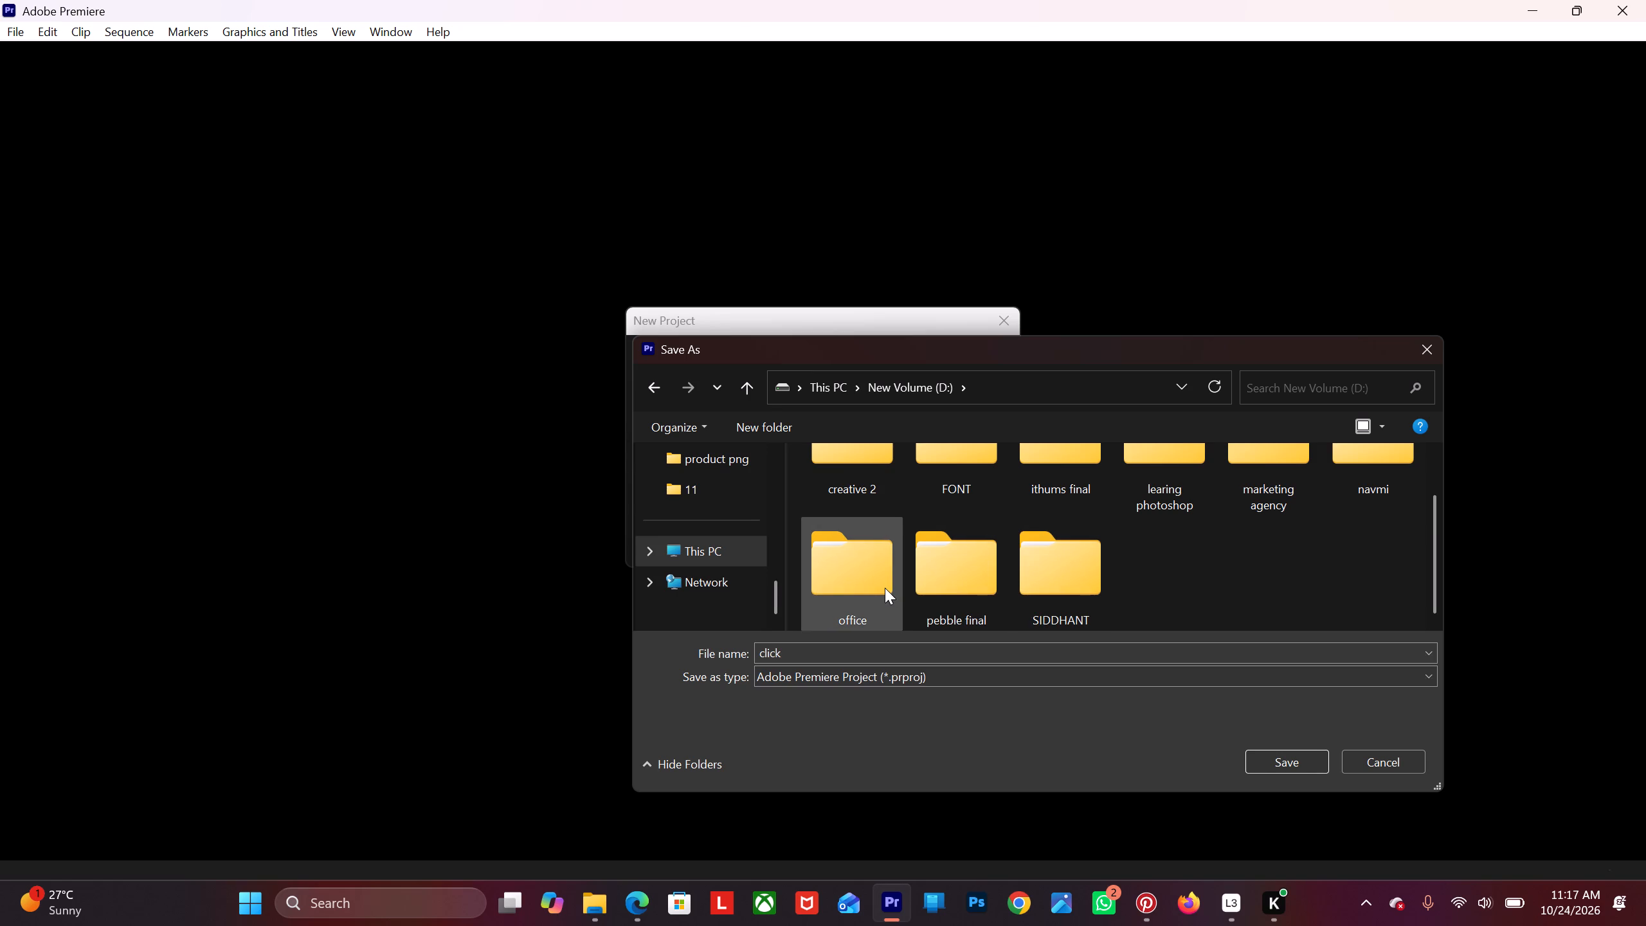
{"action": "scroll", "coordinate": [885, 588], "scroll_direction": "down", "scroll_amount": 5}
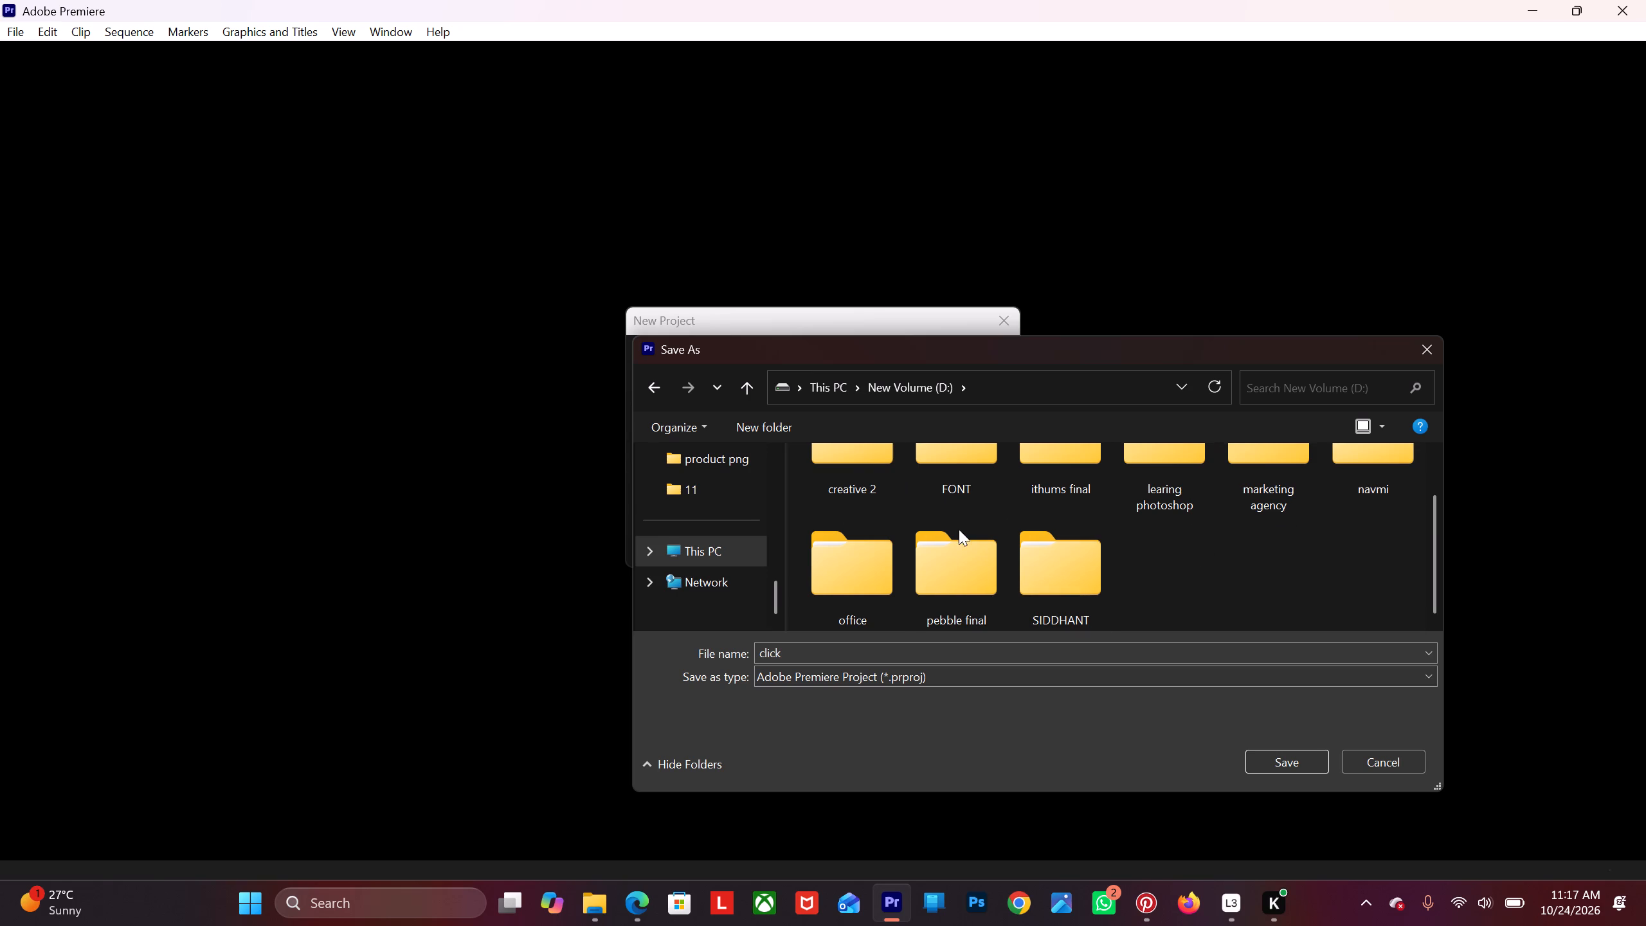
{"action": "scroll", "coordinate": [959, 529], "scroll_direction": "down", "scroll_amount": 4}
{"action": "double_click", "coordinate": [866, 577]}
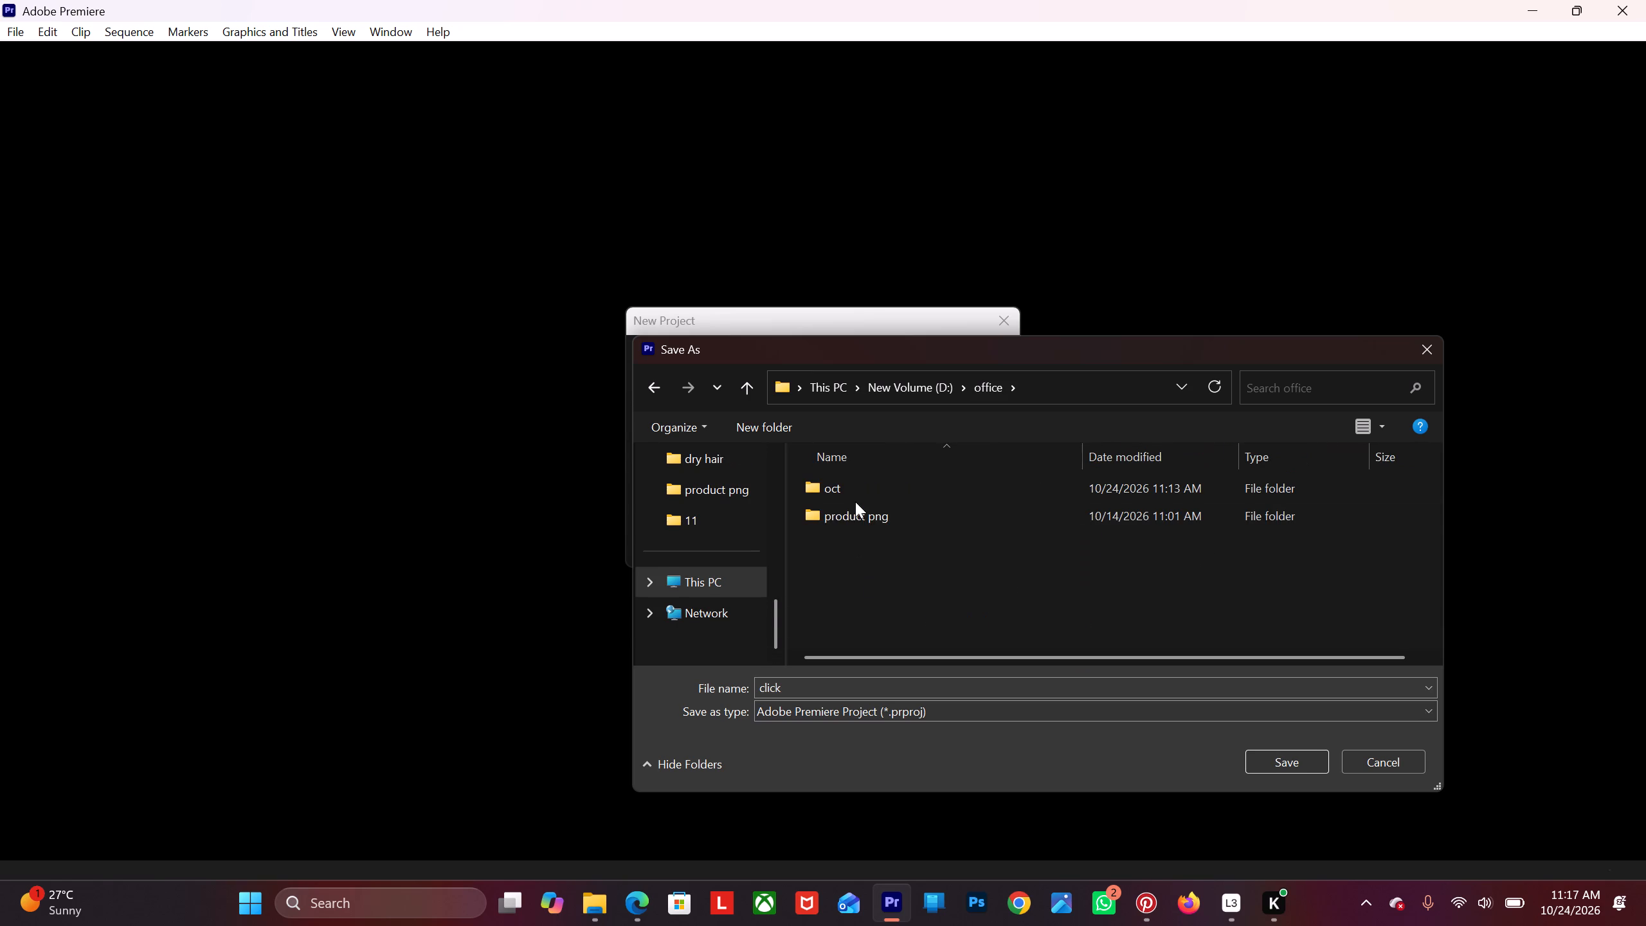
{"action": "double_click", "coordinate": [859, 493]}
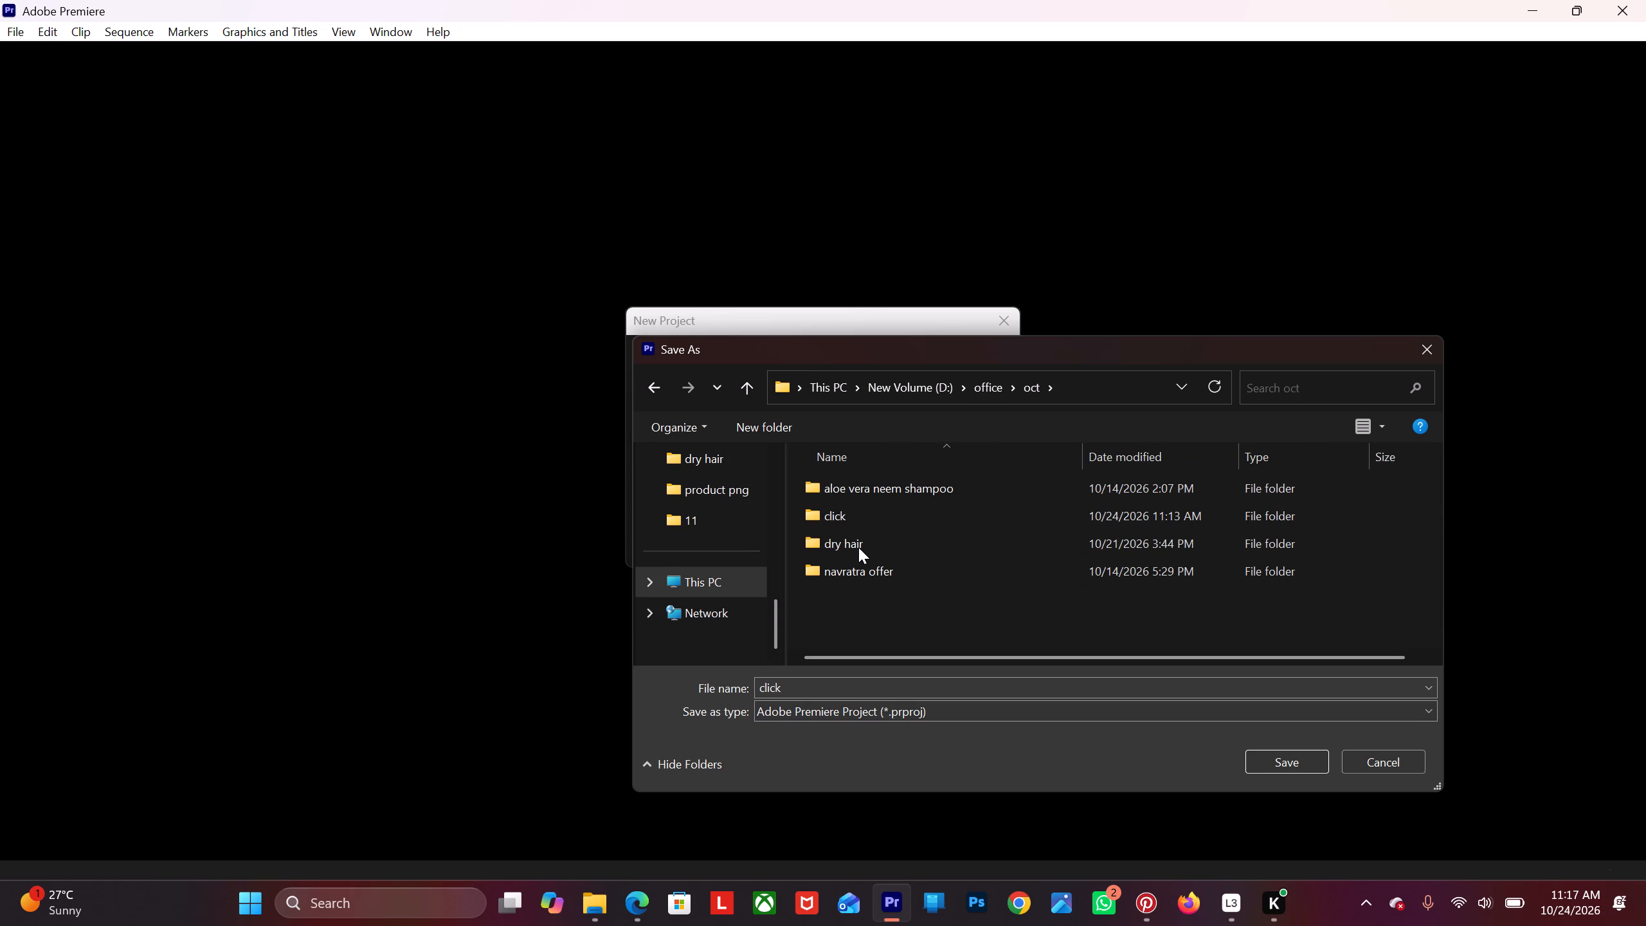
{"action": "double_click", "coordinate": [858, 522]}
{"action": "left_click", "coordinate": [1299, 756]}
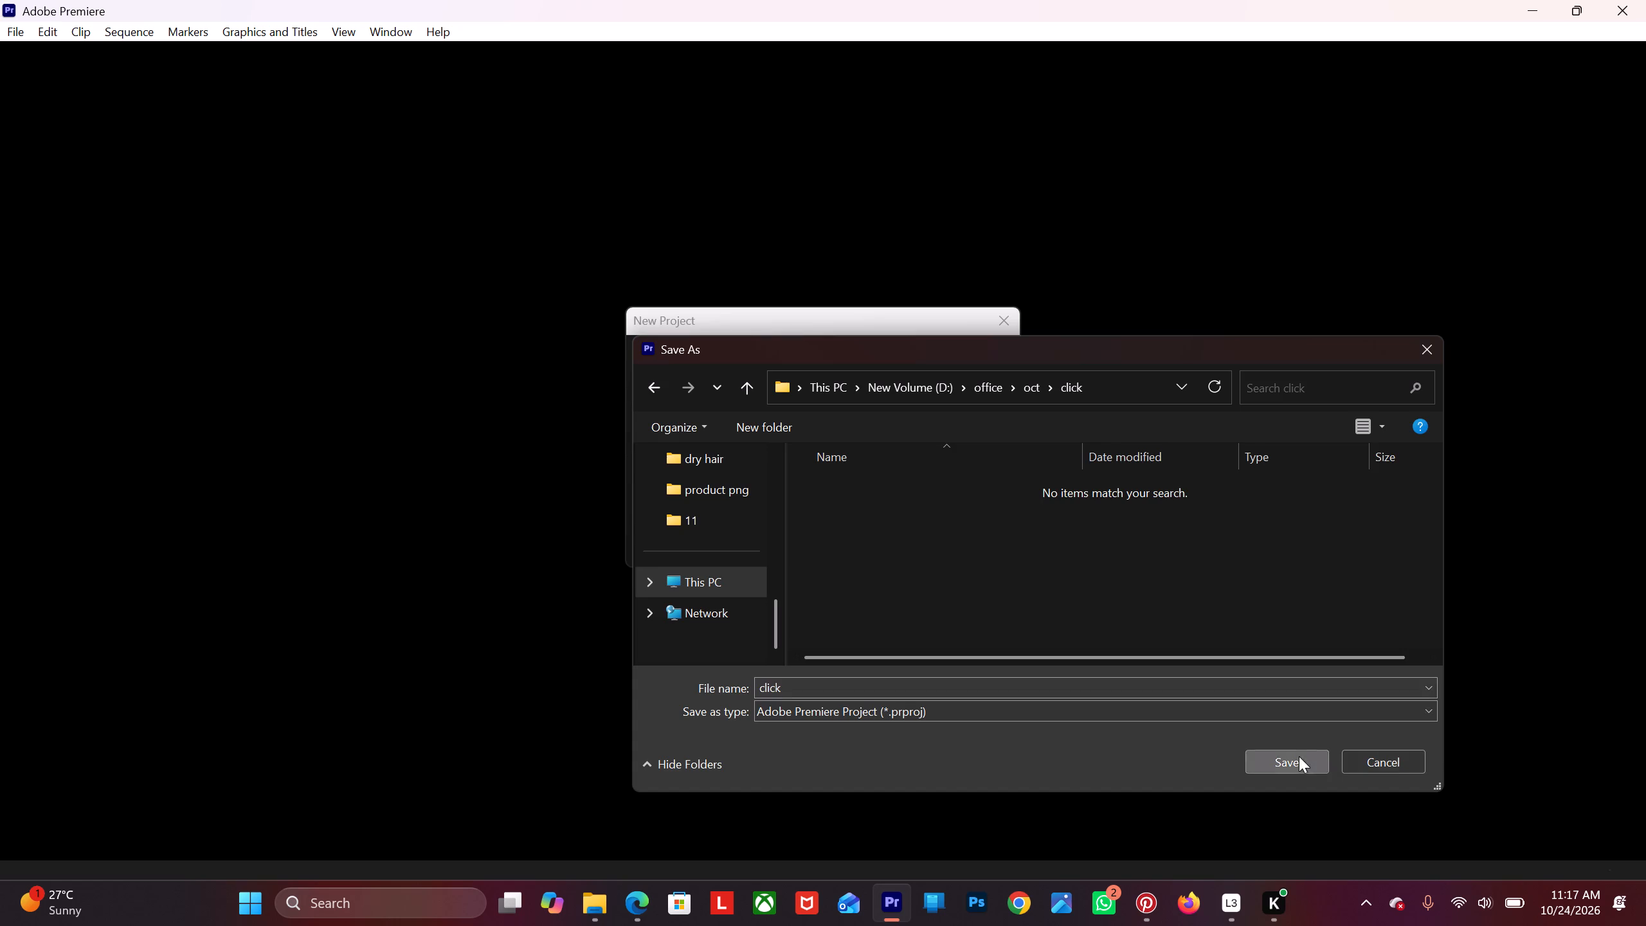
Create the "click" project and skip the initial media import.
{"action": "left_click", "coordinate": [900, 536]}
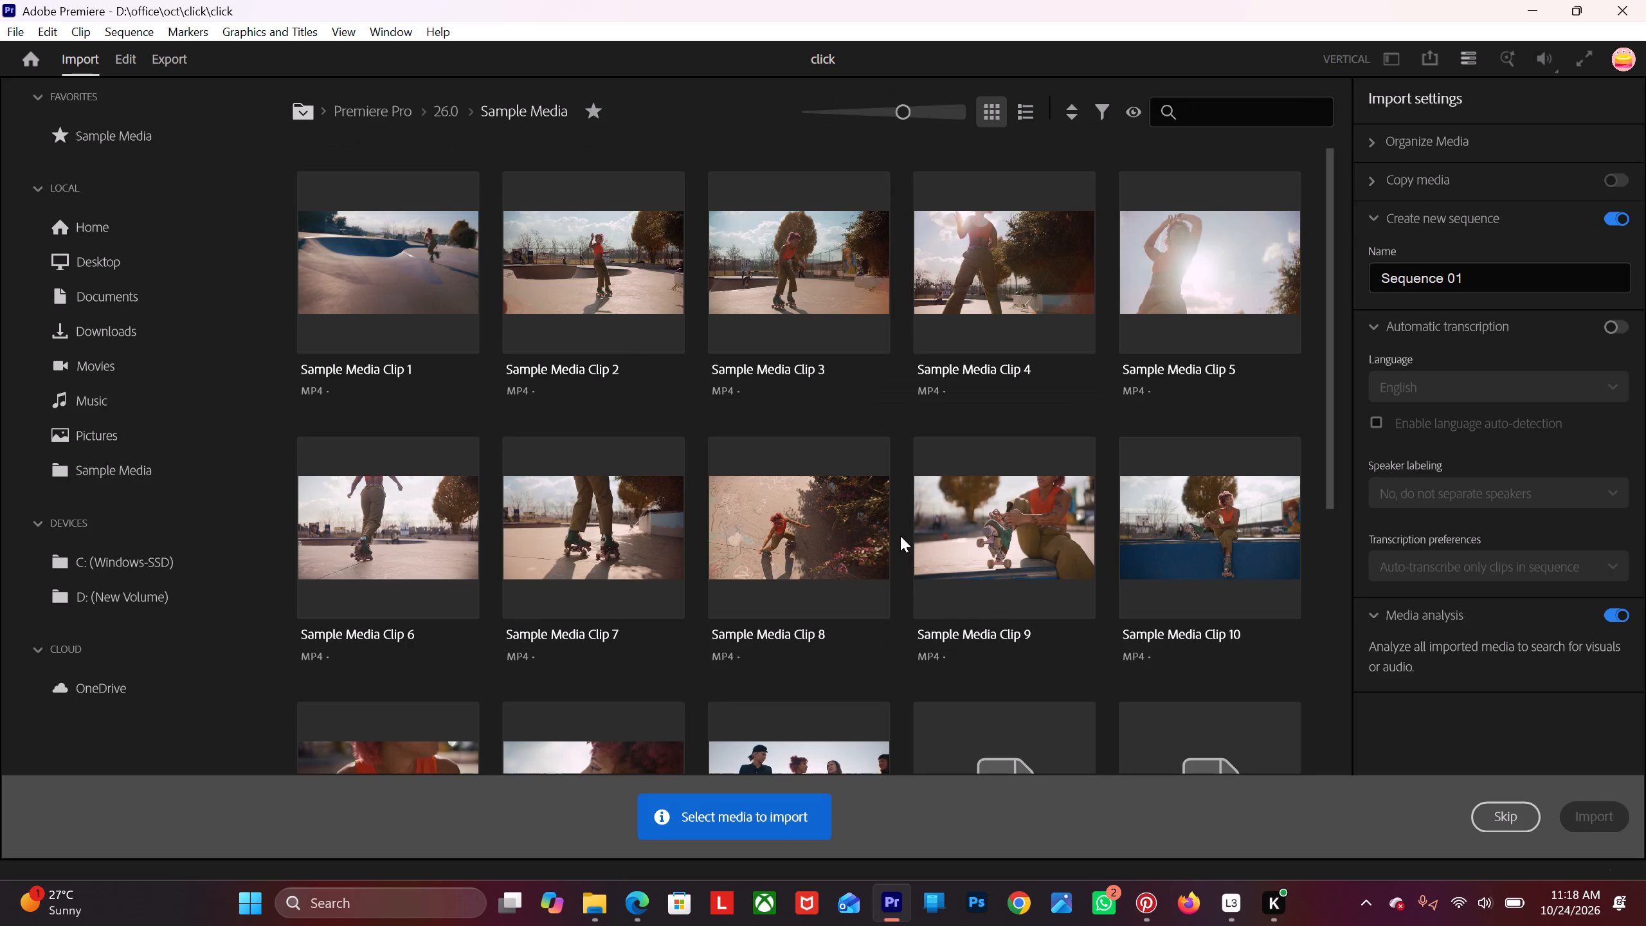
{"action": "left_click", "coordinate": [1496, 817]}
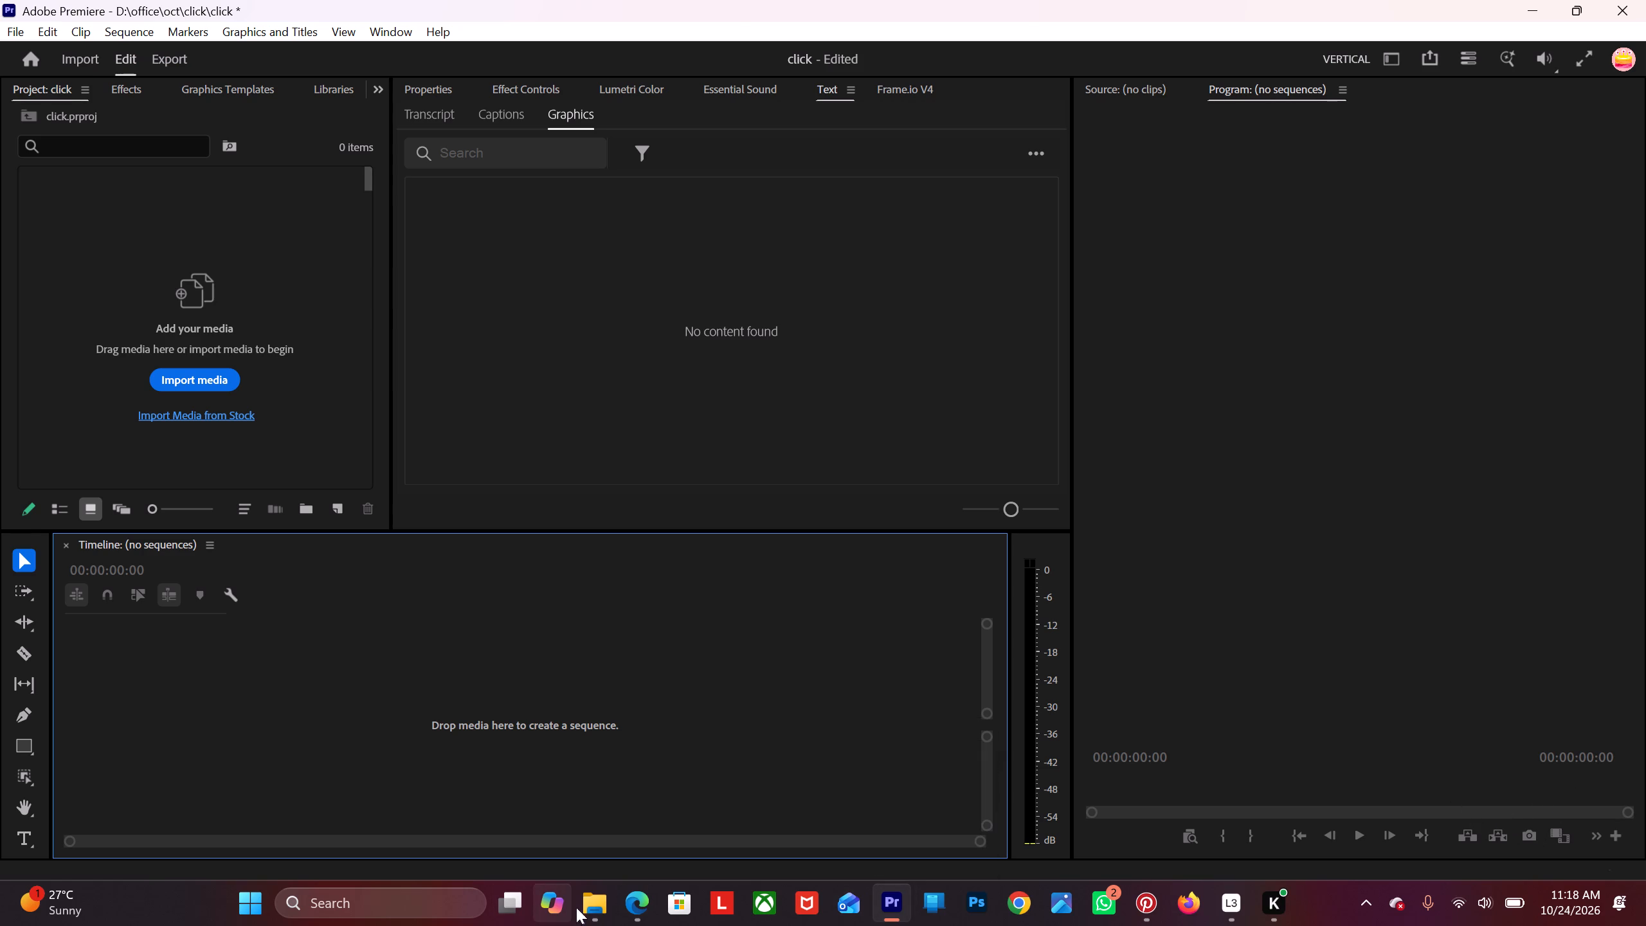
Bring the beachwoodcreativestudios can video from the Downloads folder into the empty Premiere timeline as a new sequence.
{"action": "left_click", "coordinate": [596, 903]}
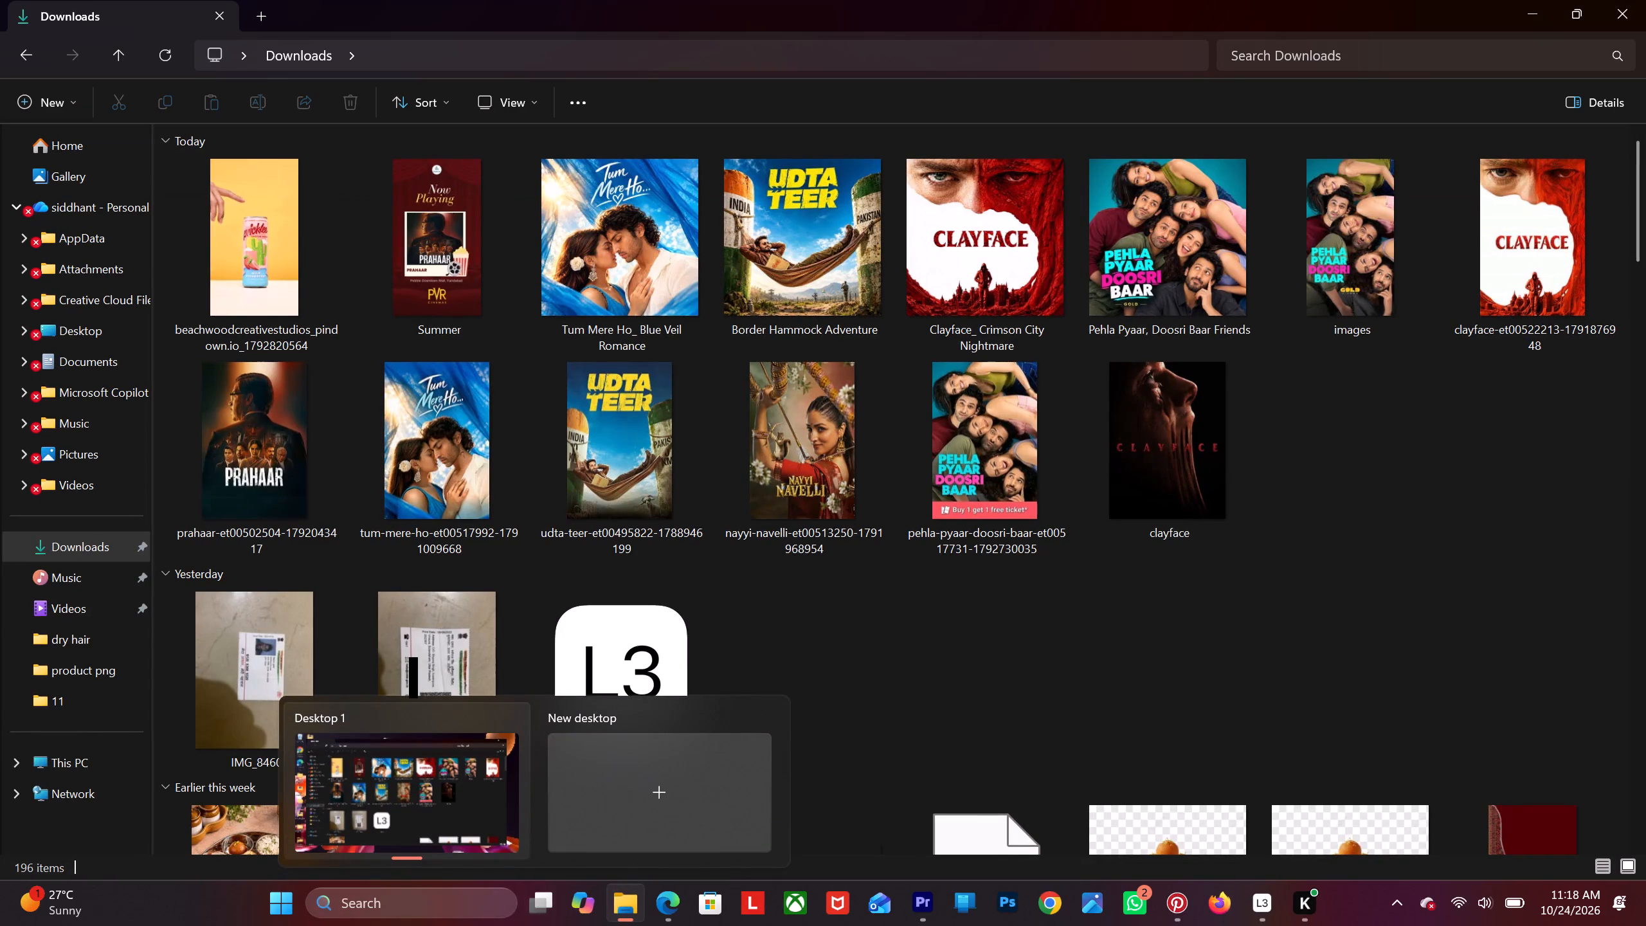
{"action": "left_click_drag", "start_coordinate": [262, 251], "coordinate": [952, 925]}
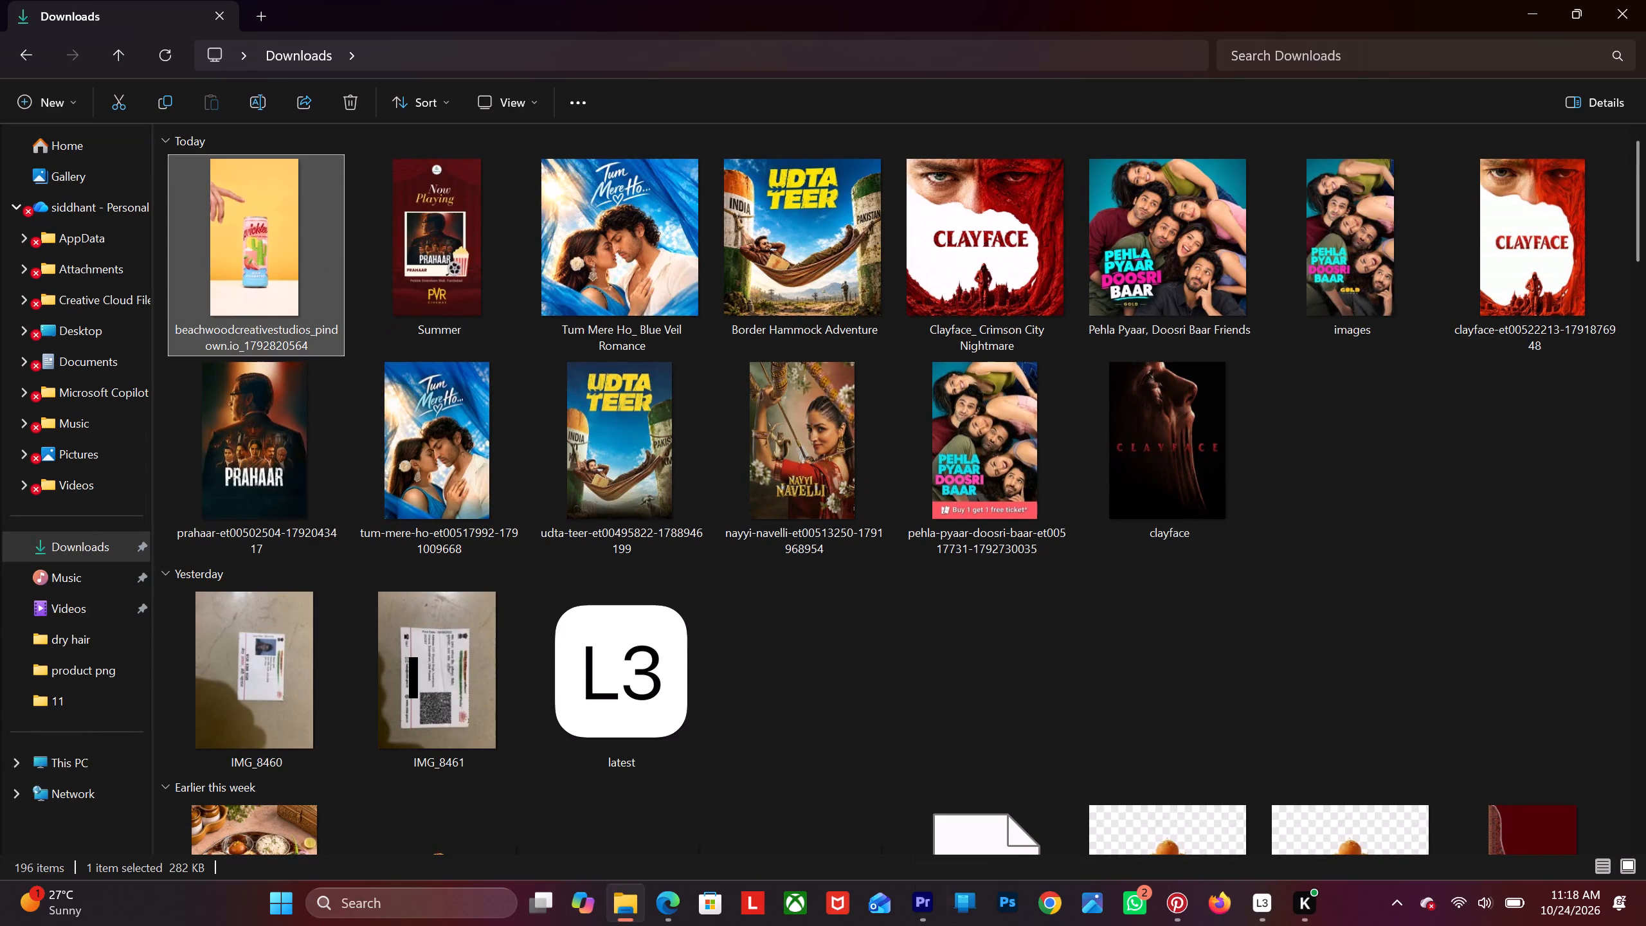
{"action": "left_click_drag", "start_coordinate": [952, 925], "coordinate": [373, 693]}
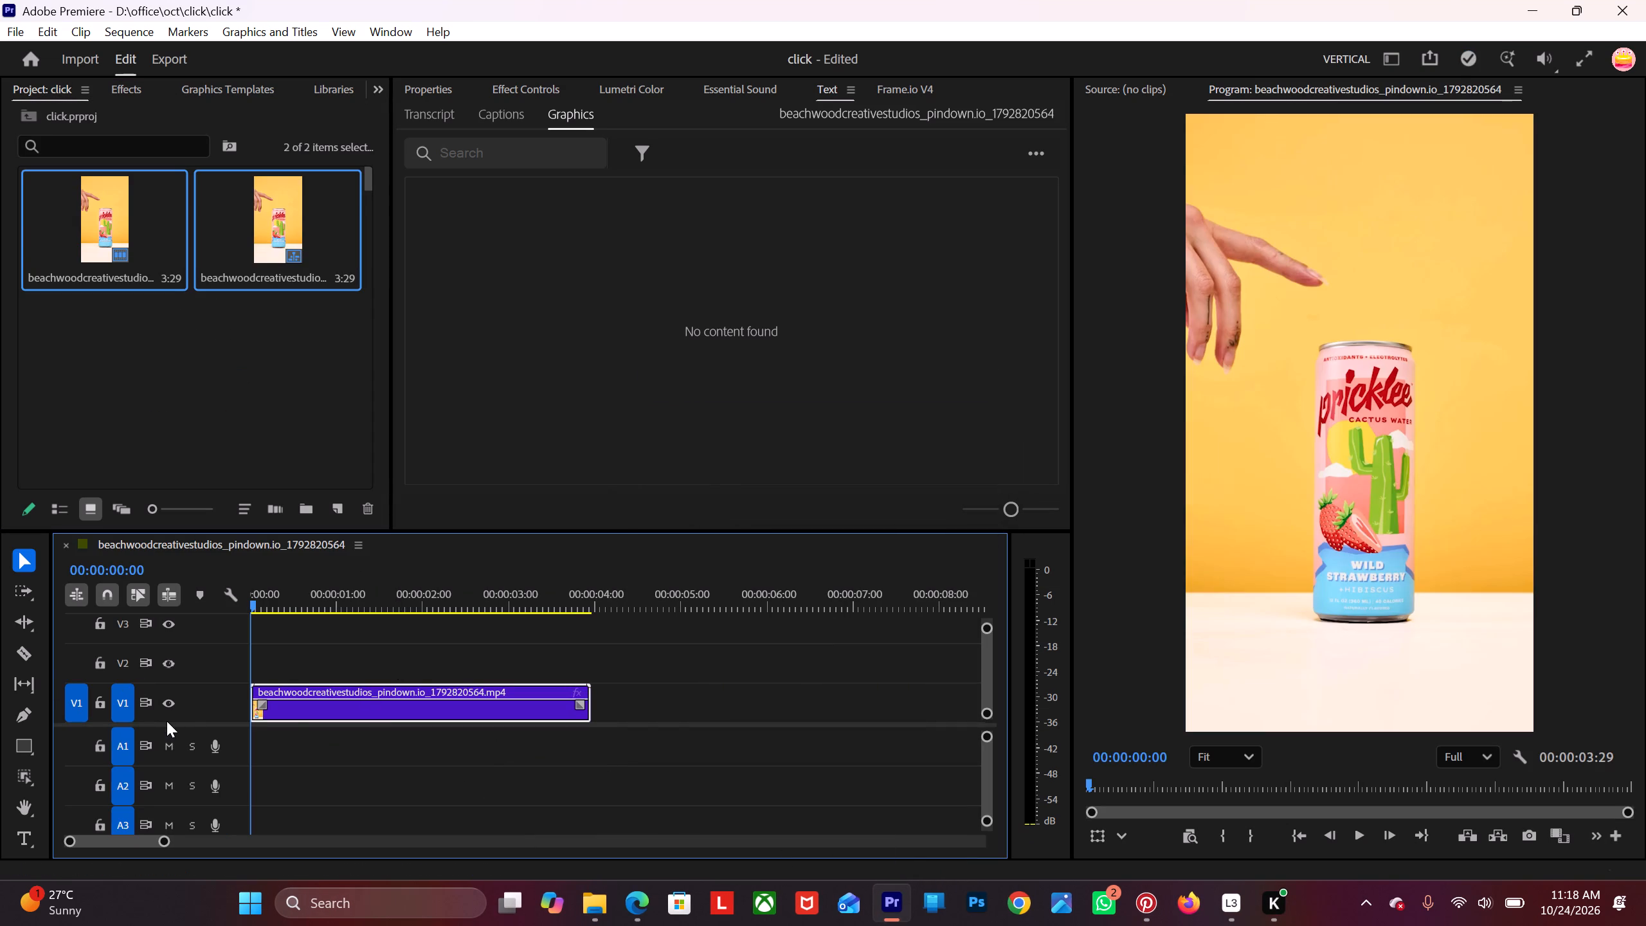
Enlarge the video track area of the timeline and duplicate the V1 clip onto V2 directly above the original.
{"action": "left_click_drag", "start_coordinate": [188, 725], "coordinate": [195, 810]}
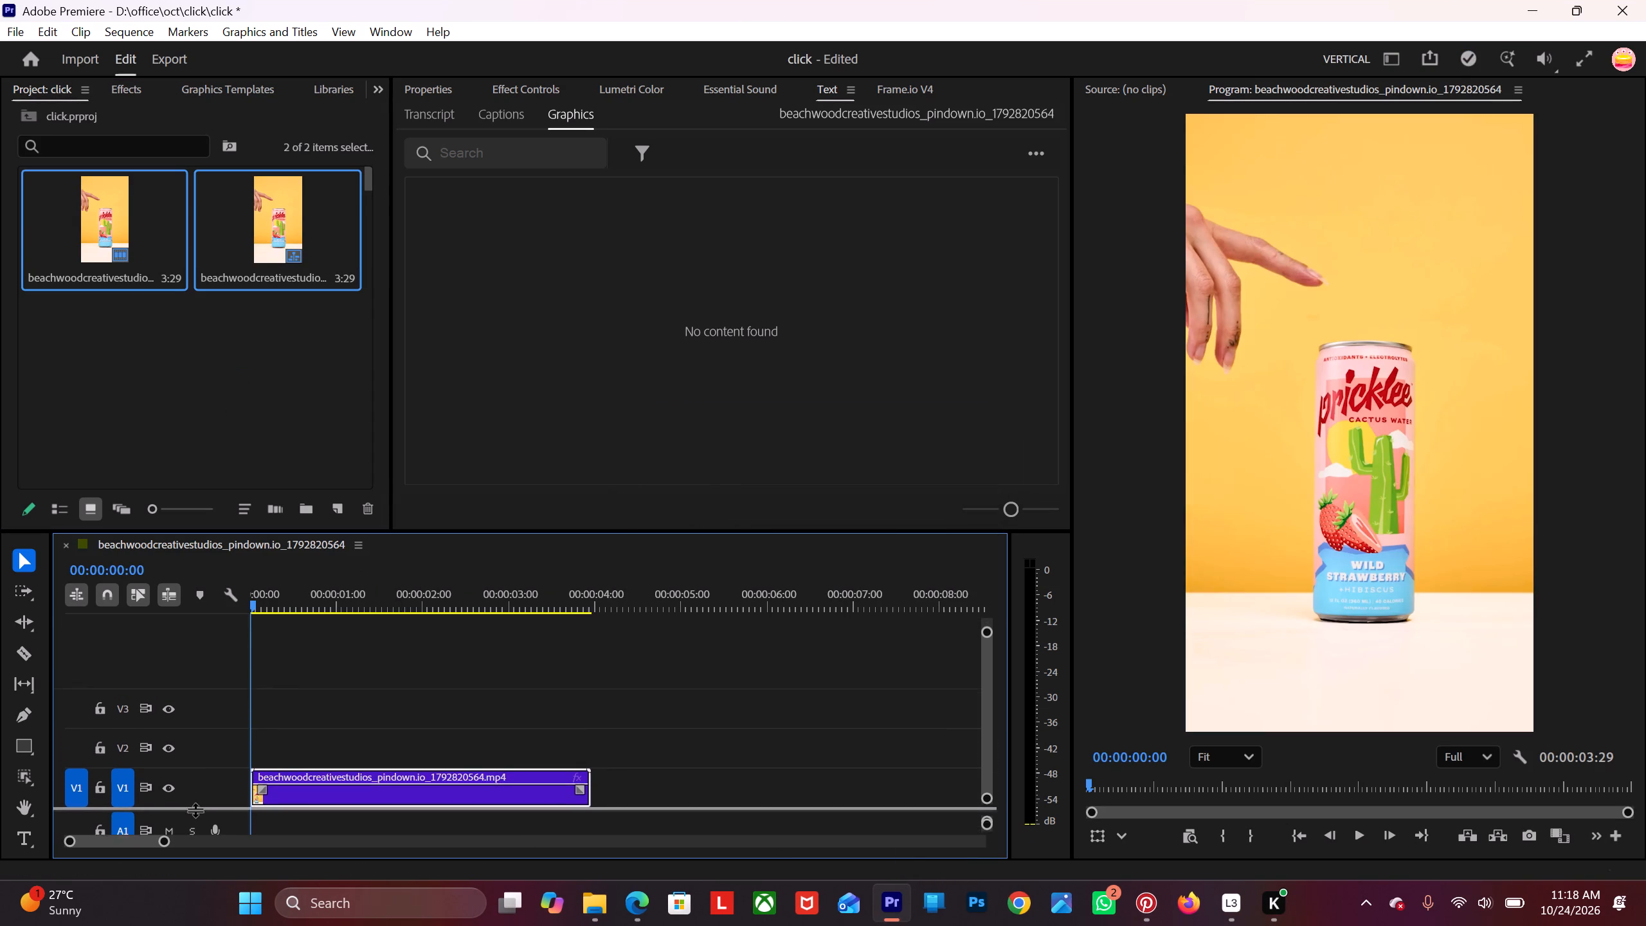
{"action": "left_click_drag", "start_coordinate": [195, 810], "coordinate": [195, 815]}
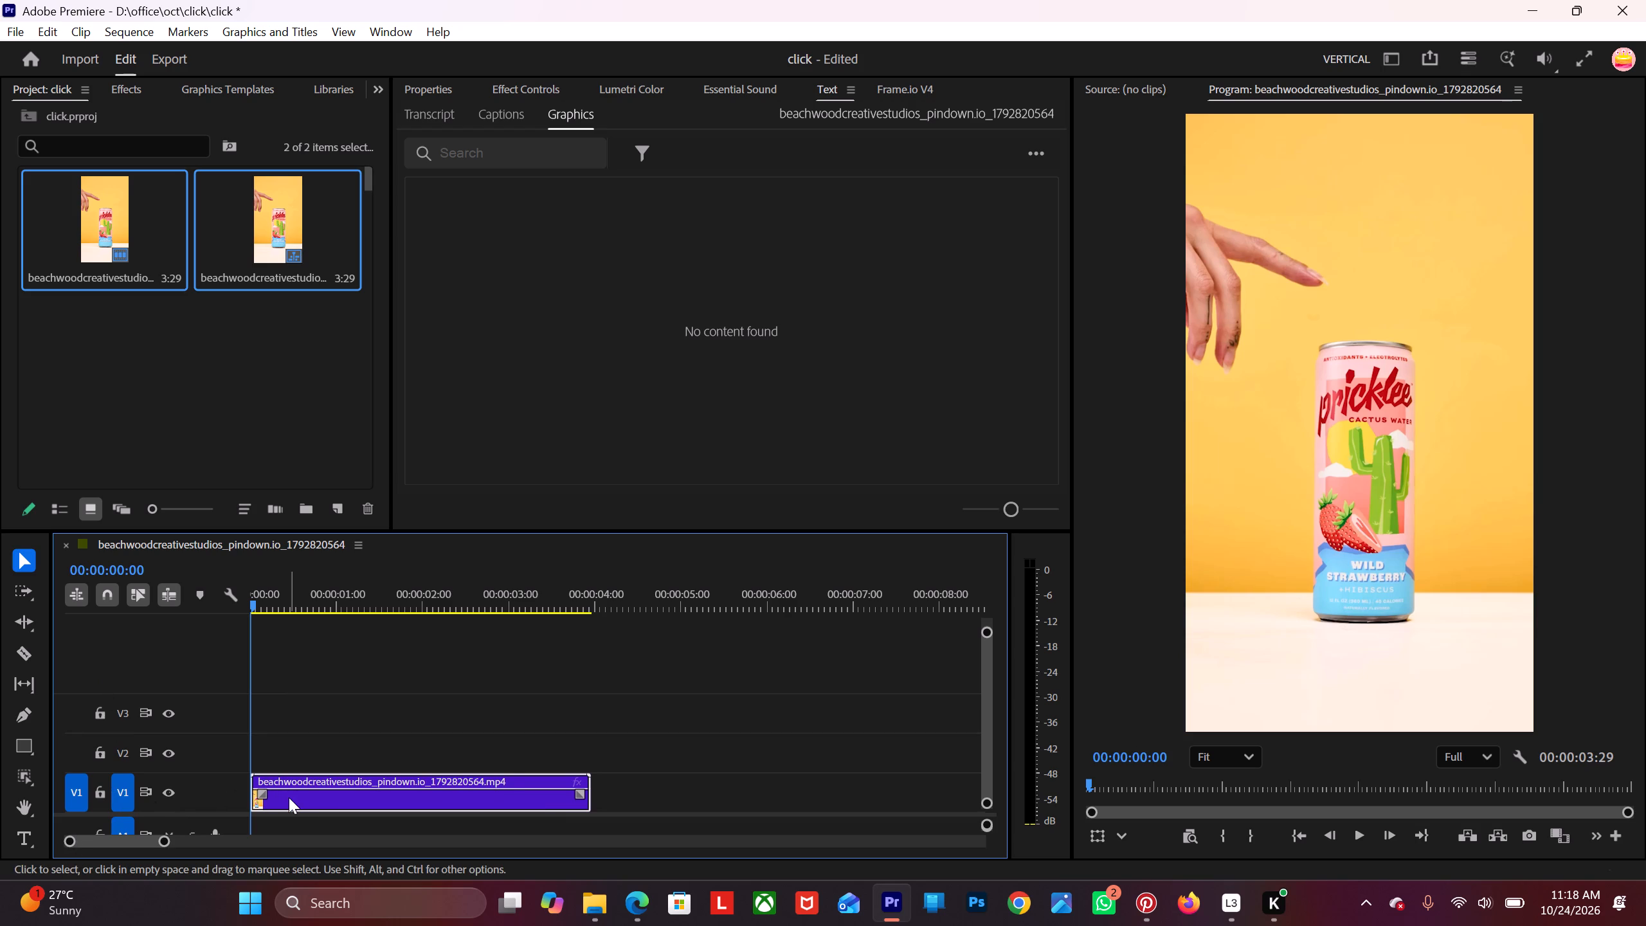
{"action": "left_click_drag", "start_coordinate": [288, 804], "coordinate": [293, 762]}
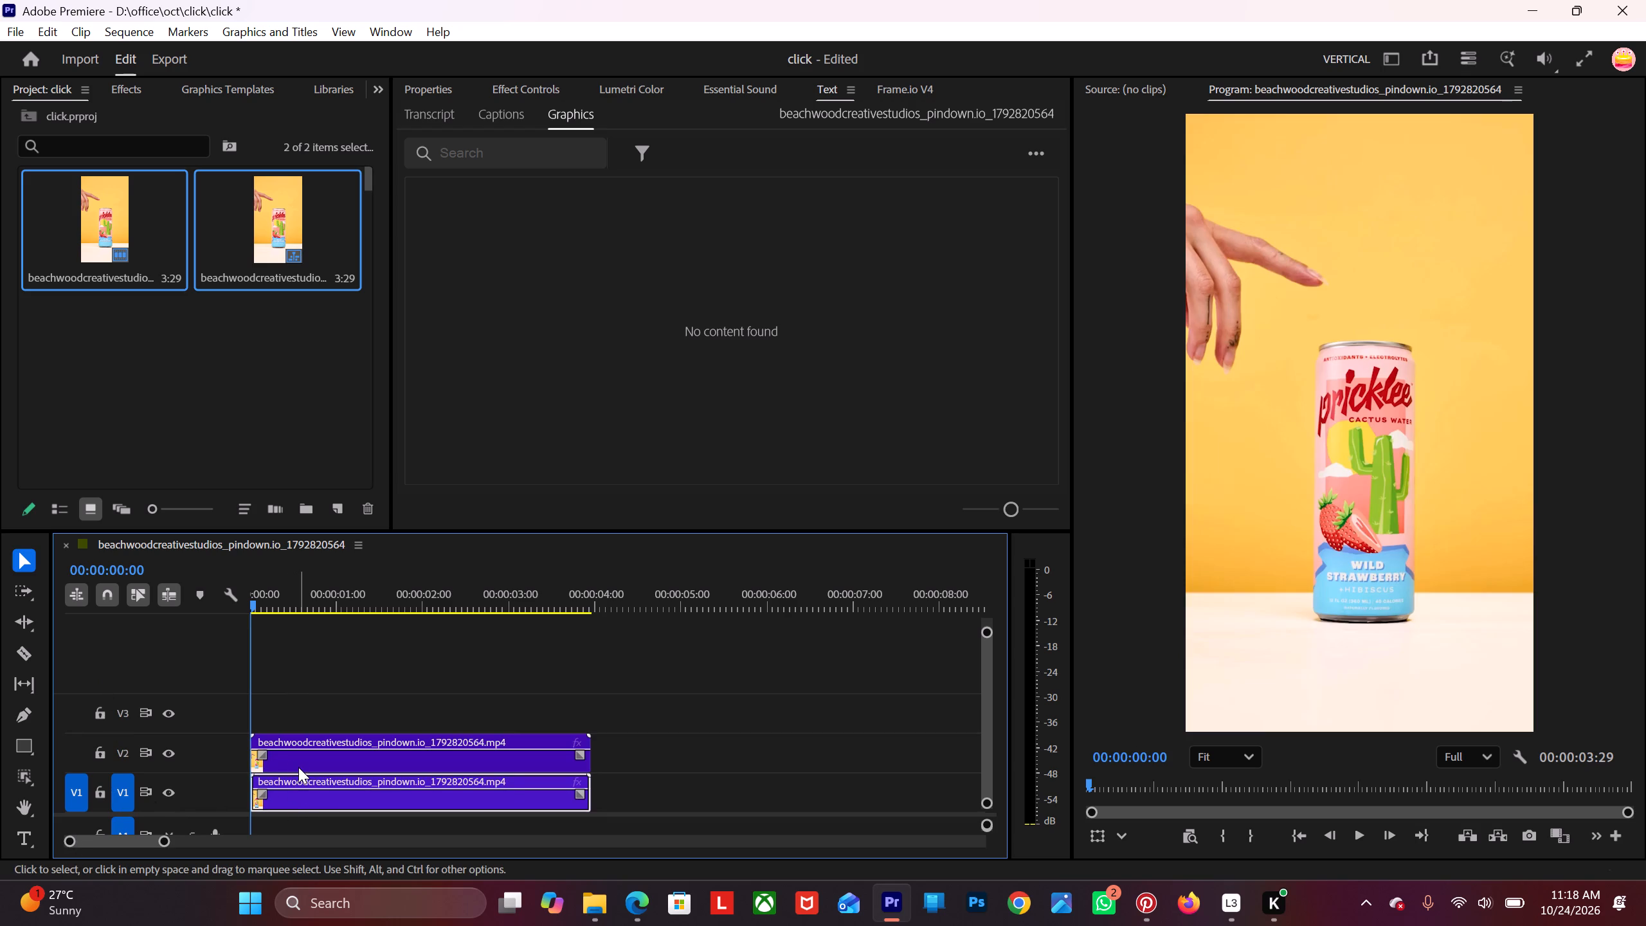
Create an object mask around the hand on the V2 clip and track it forward to the clip's end.
{"action": "left_click", "coordinate": [300, 766]}
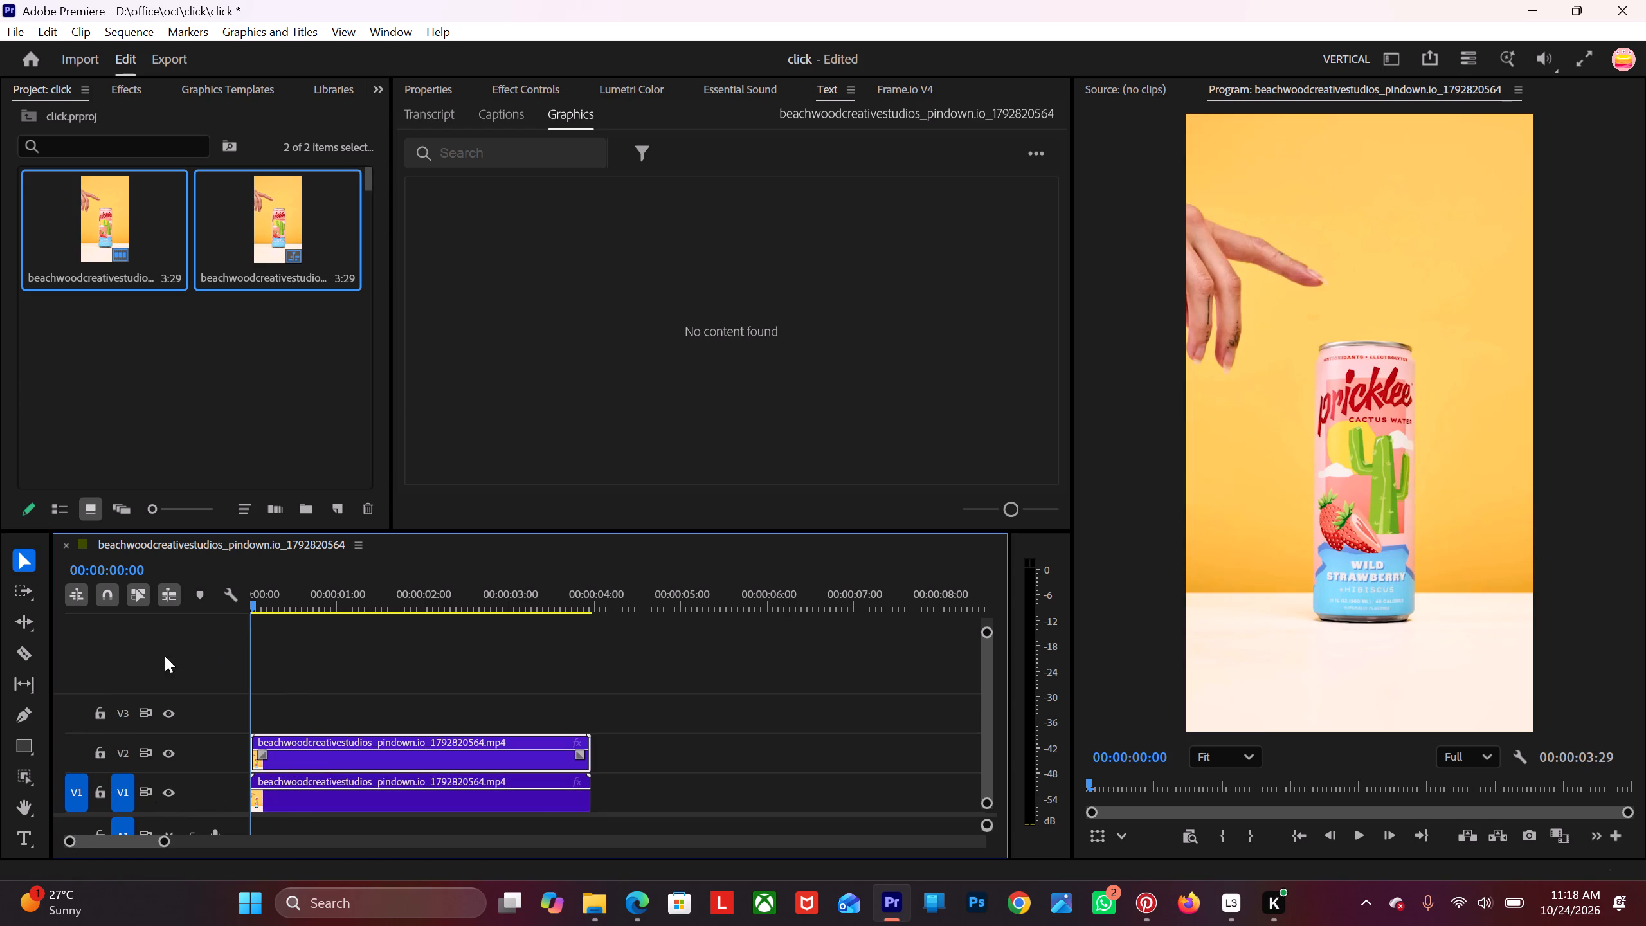
{"action": "left_click", "coordinate": [30, 770]}
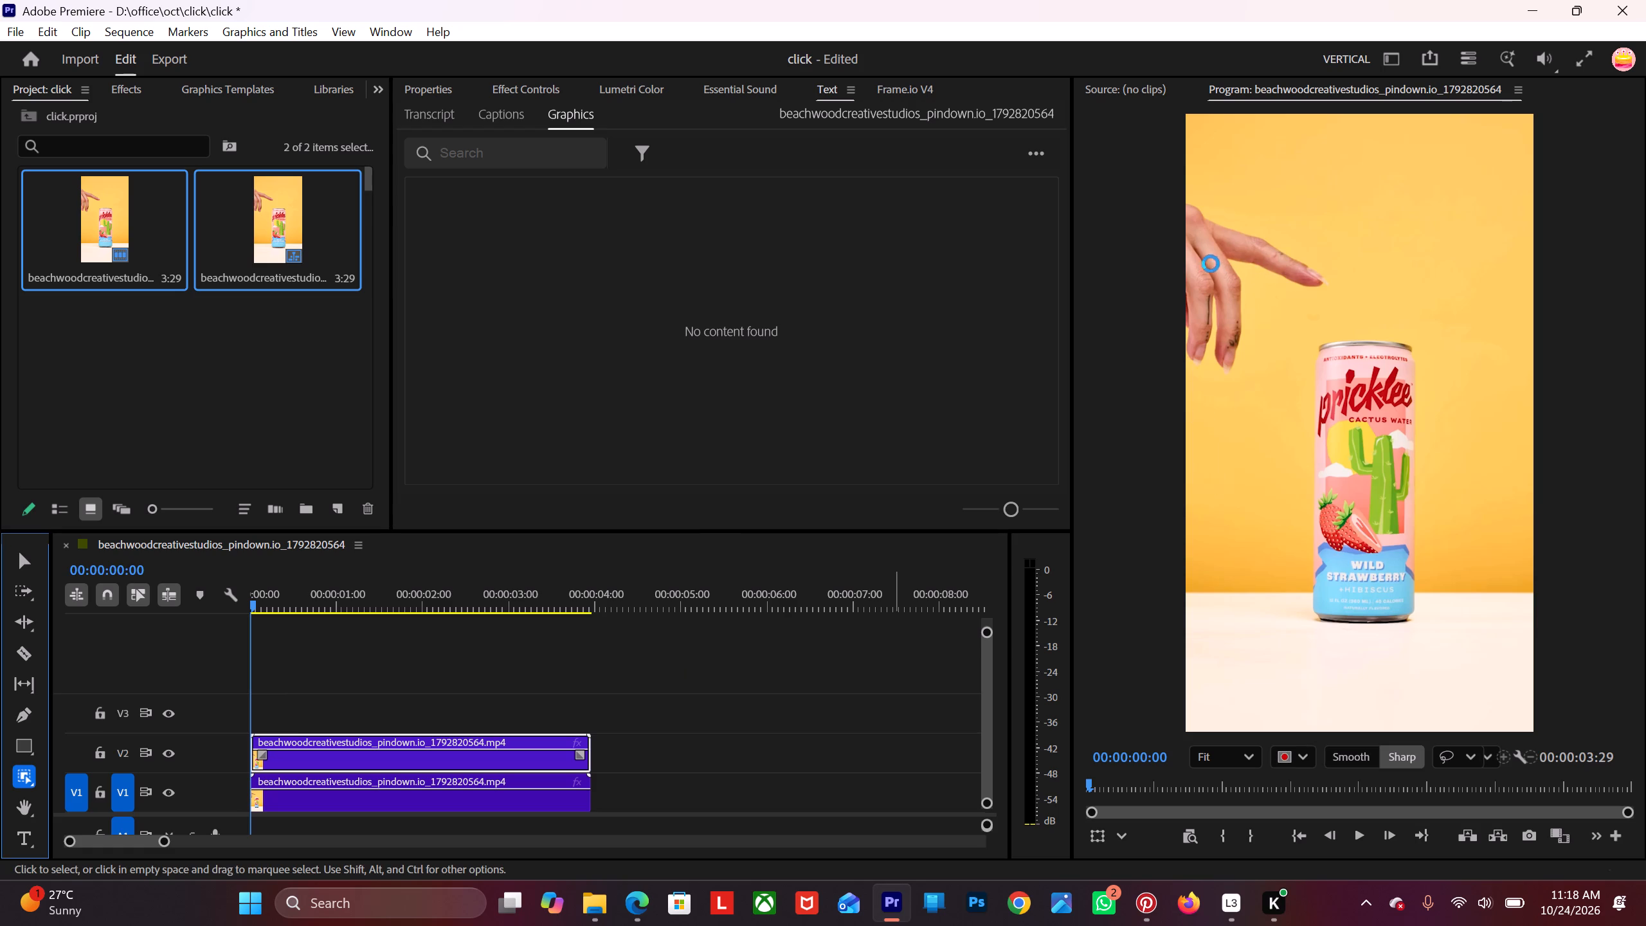
{"action": "left_click", "coordinate": [1205, 235]}
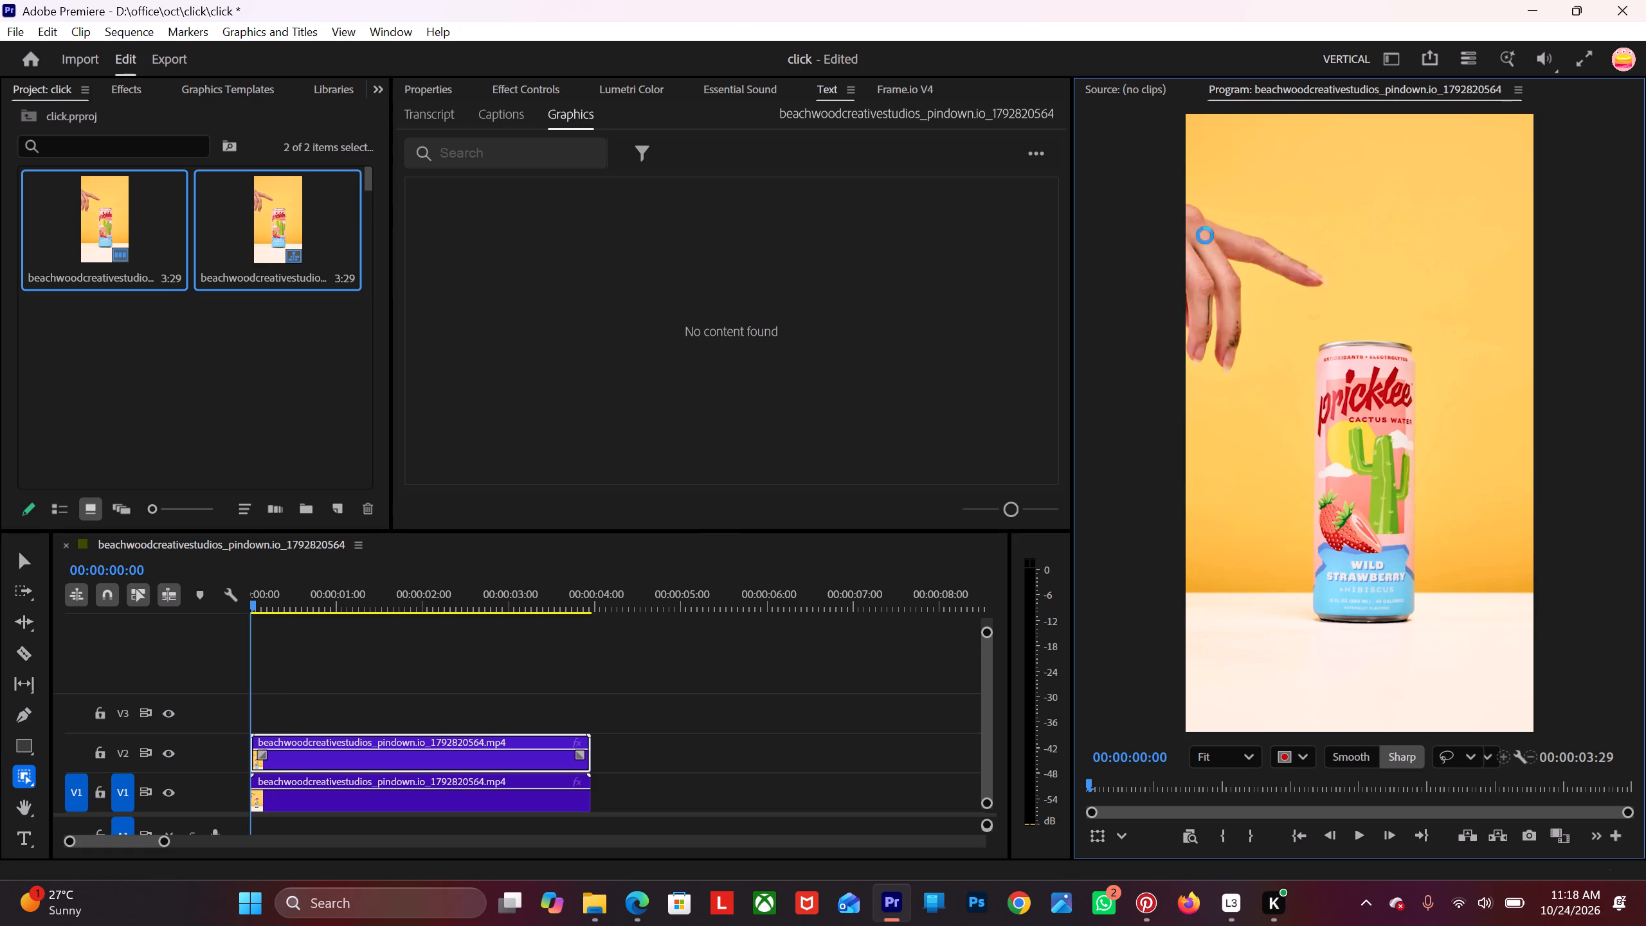
{"action": "left_click", "coordinate": [494, 84]}
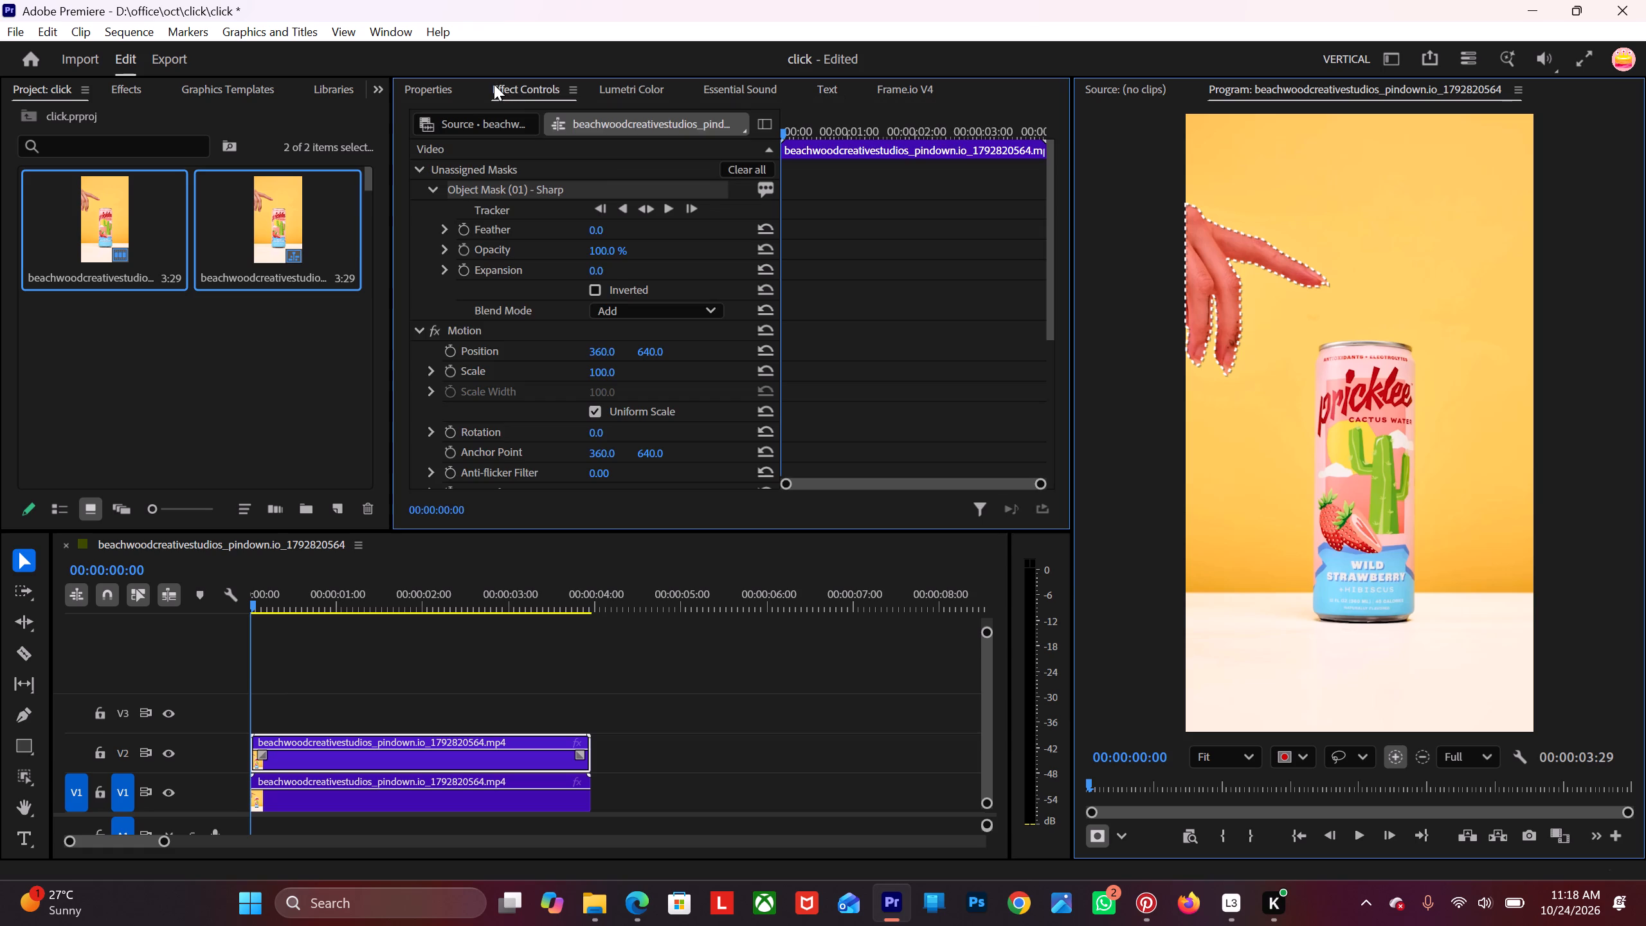
{"action": "left_click", "coordinate": [666, 212]}
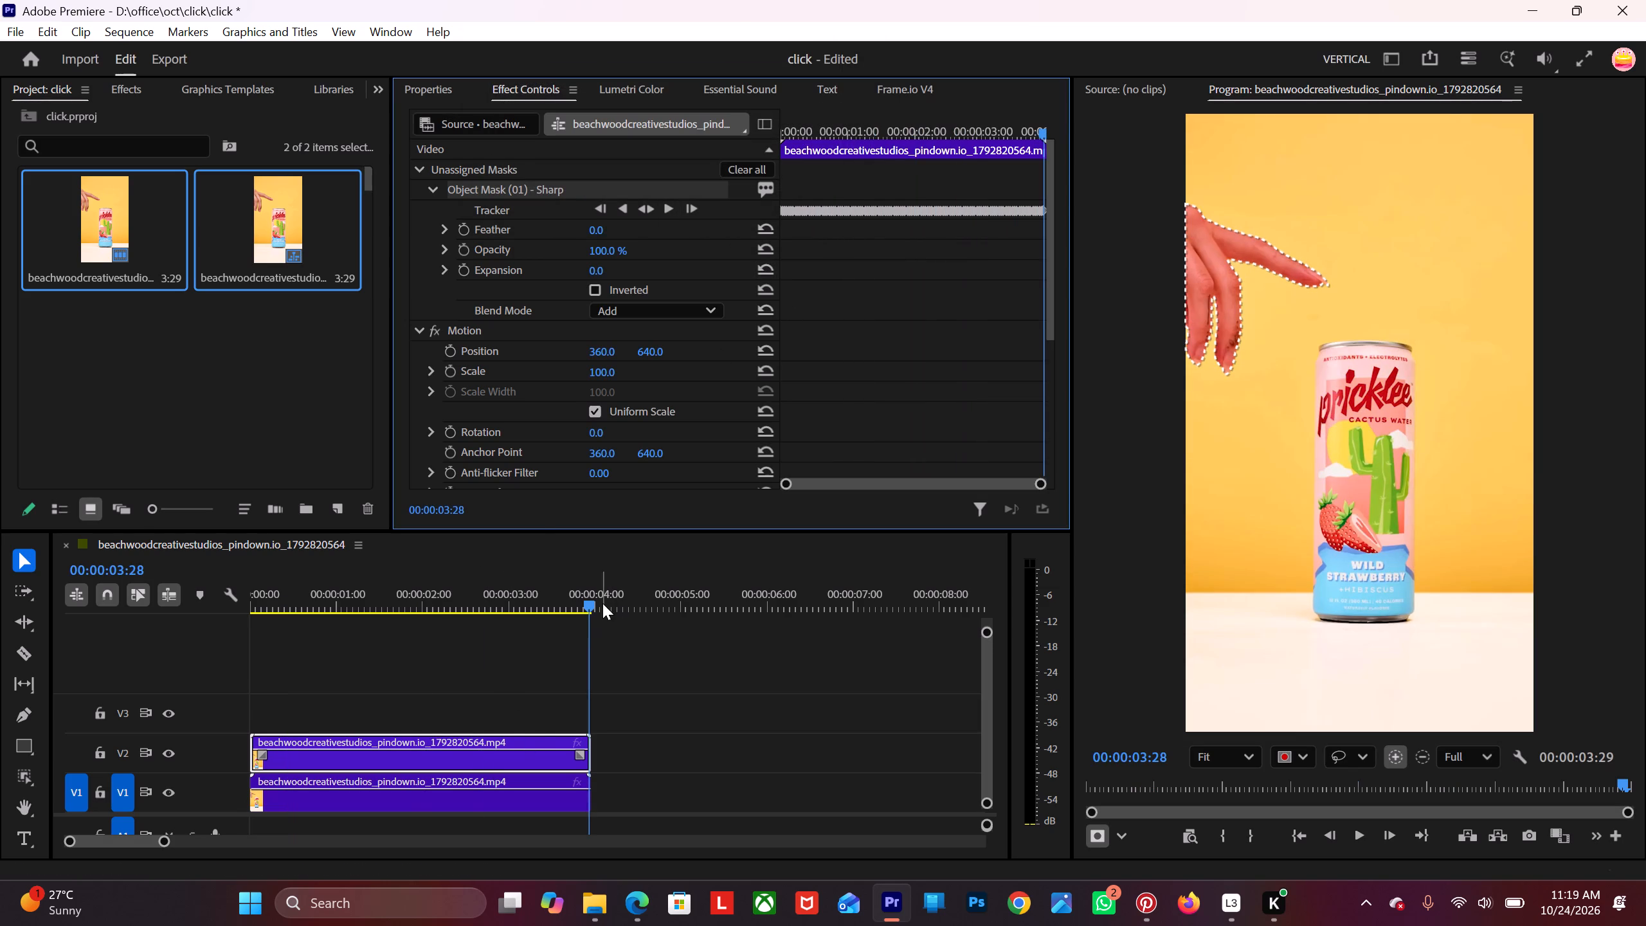
Play the sequence from the start to check how the tracked mask follows the hand.
{"action": "left_click_drag", "start_coordinate": [590, 601], "coordinate": [146, 704]}
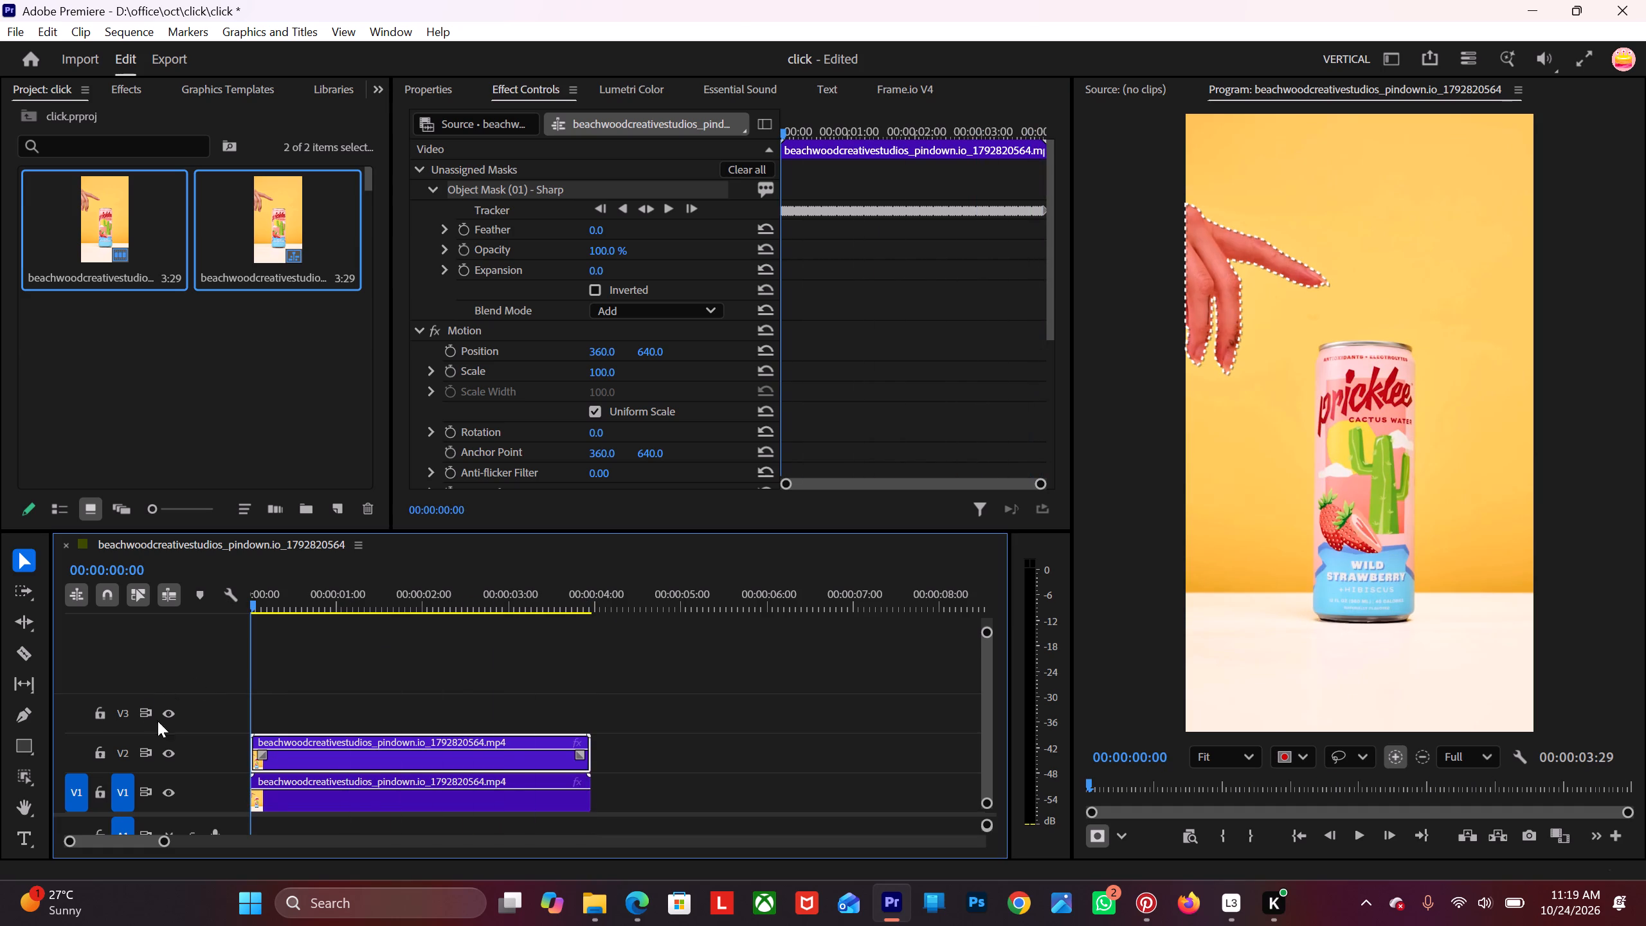
{"action": "triple_click", "coordinate": [1385, 835]}
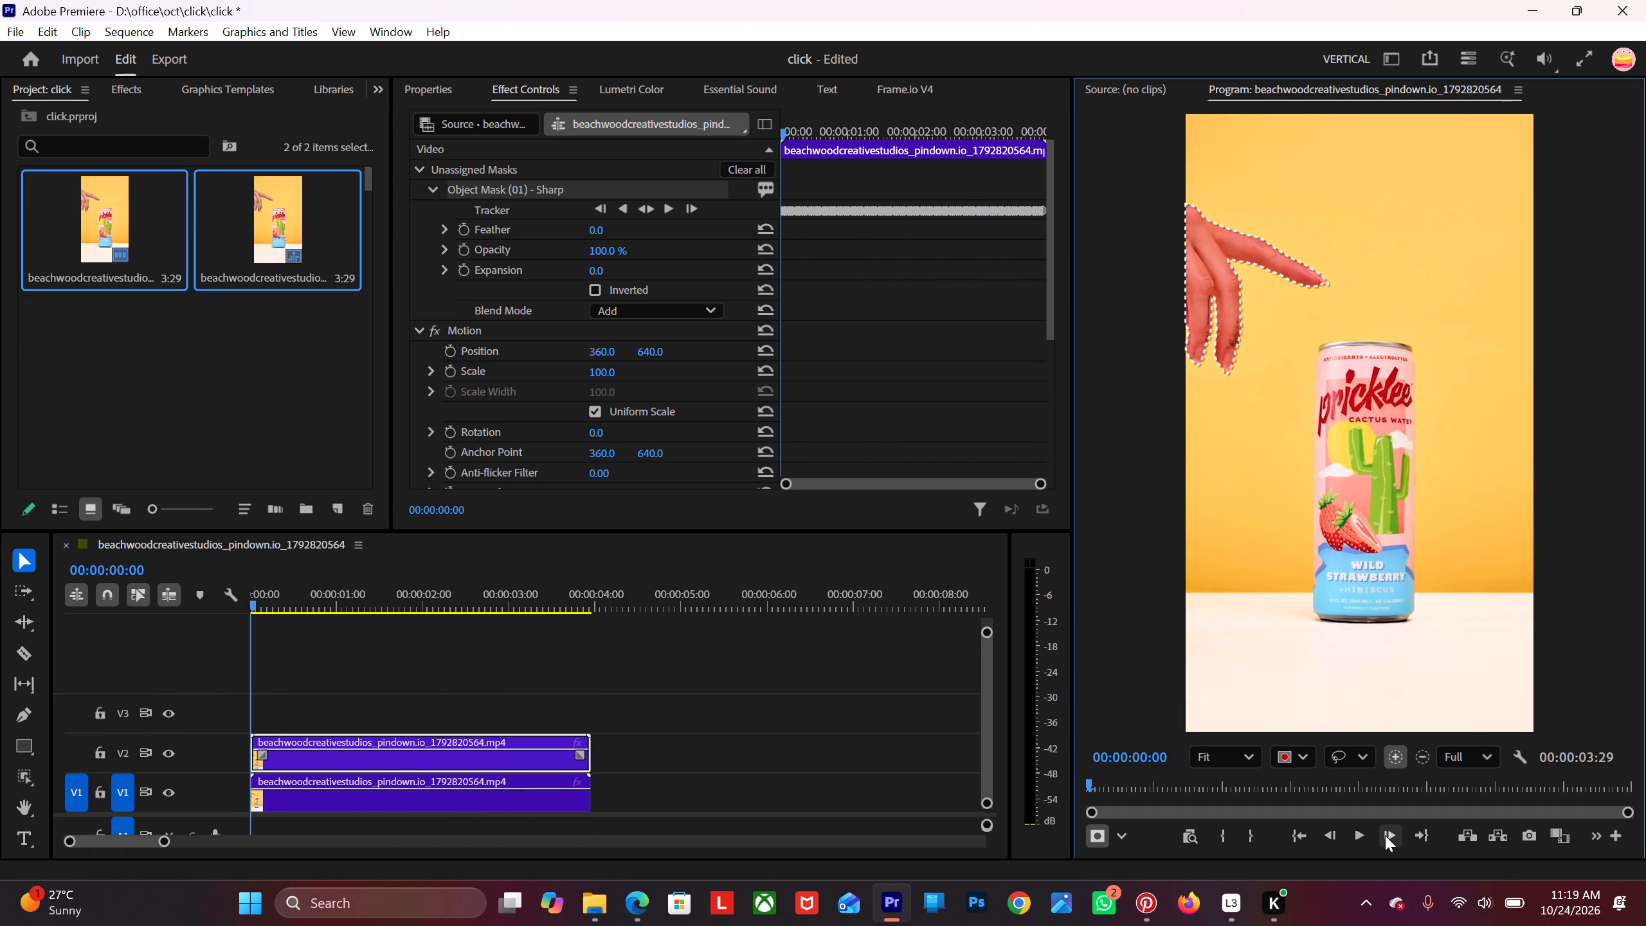
{"action": "left_click", "coordinate": [1385, 835]}
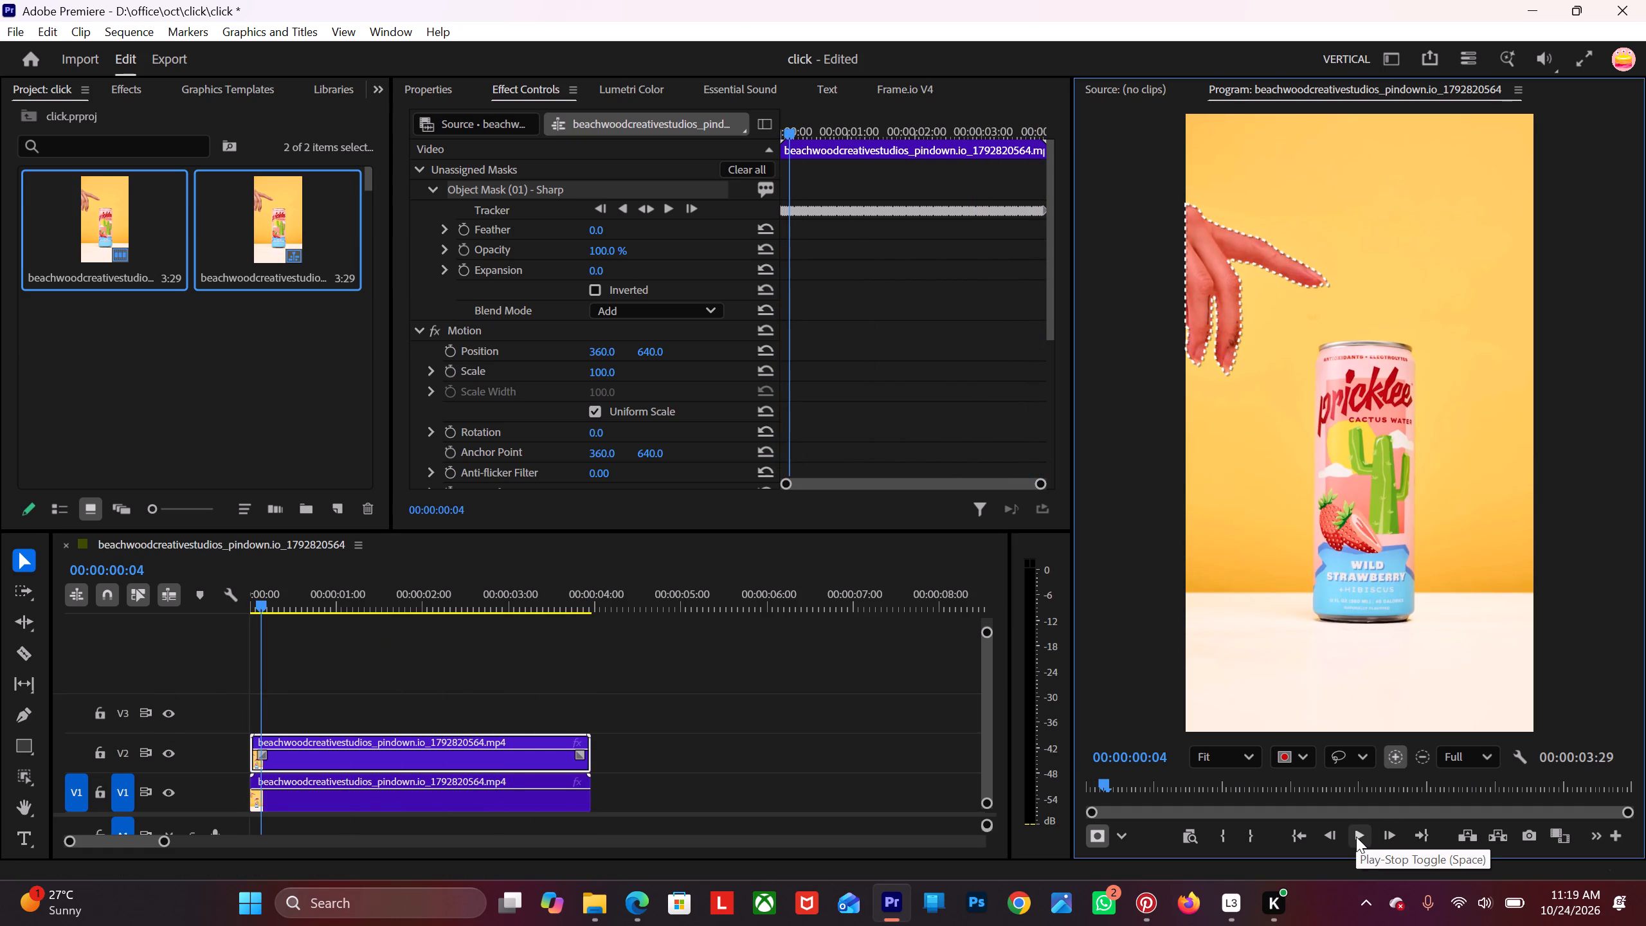
{"action": "left_click", "coordinate": [1356, 837]}
{"action": "left_click", "coordinate": [1356, 837]}
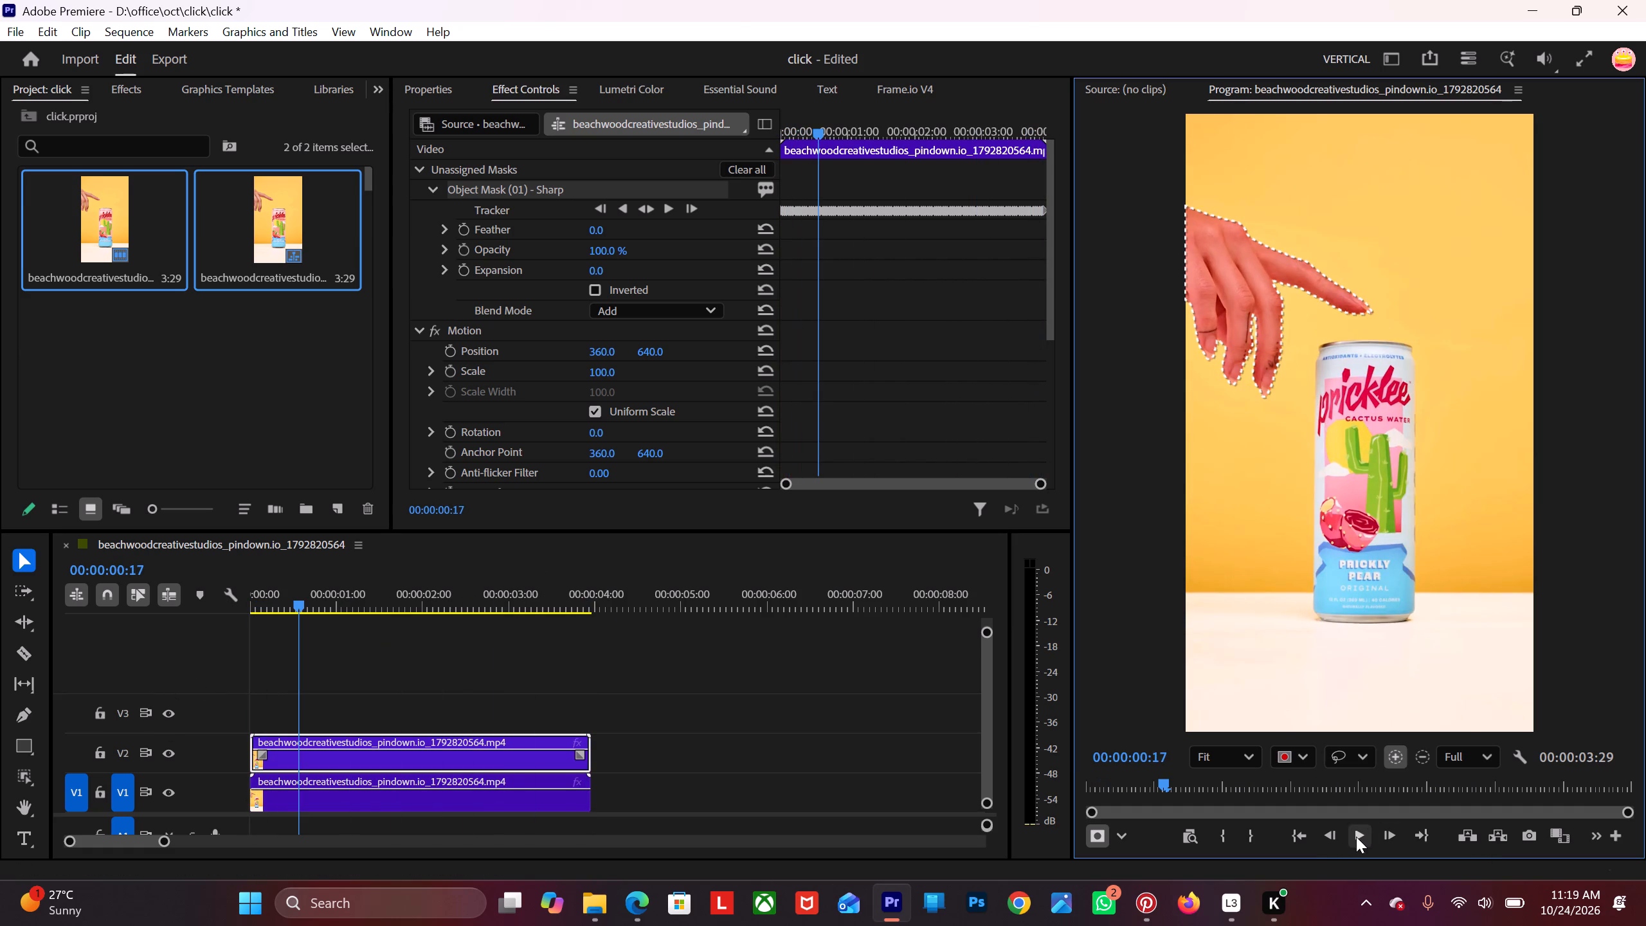
{"action": "left_click", "coordinate": [1356, 837]}
{"action": "left_click", "coordinate": [1356, 837]}
{"action": "left_click", "coordinate": [1356, 837]}
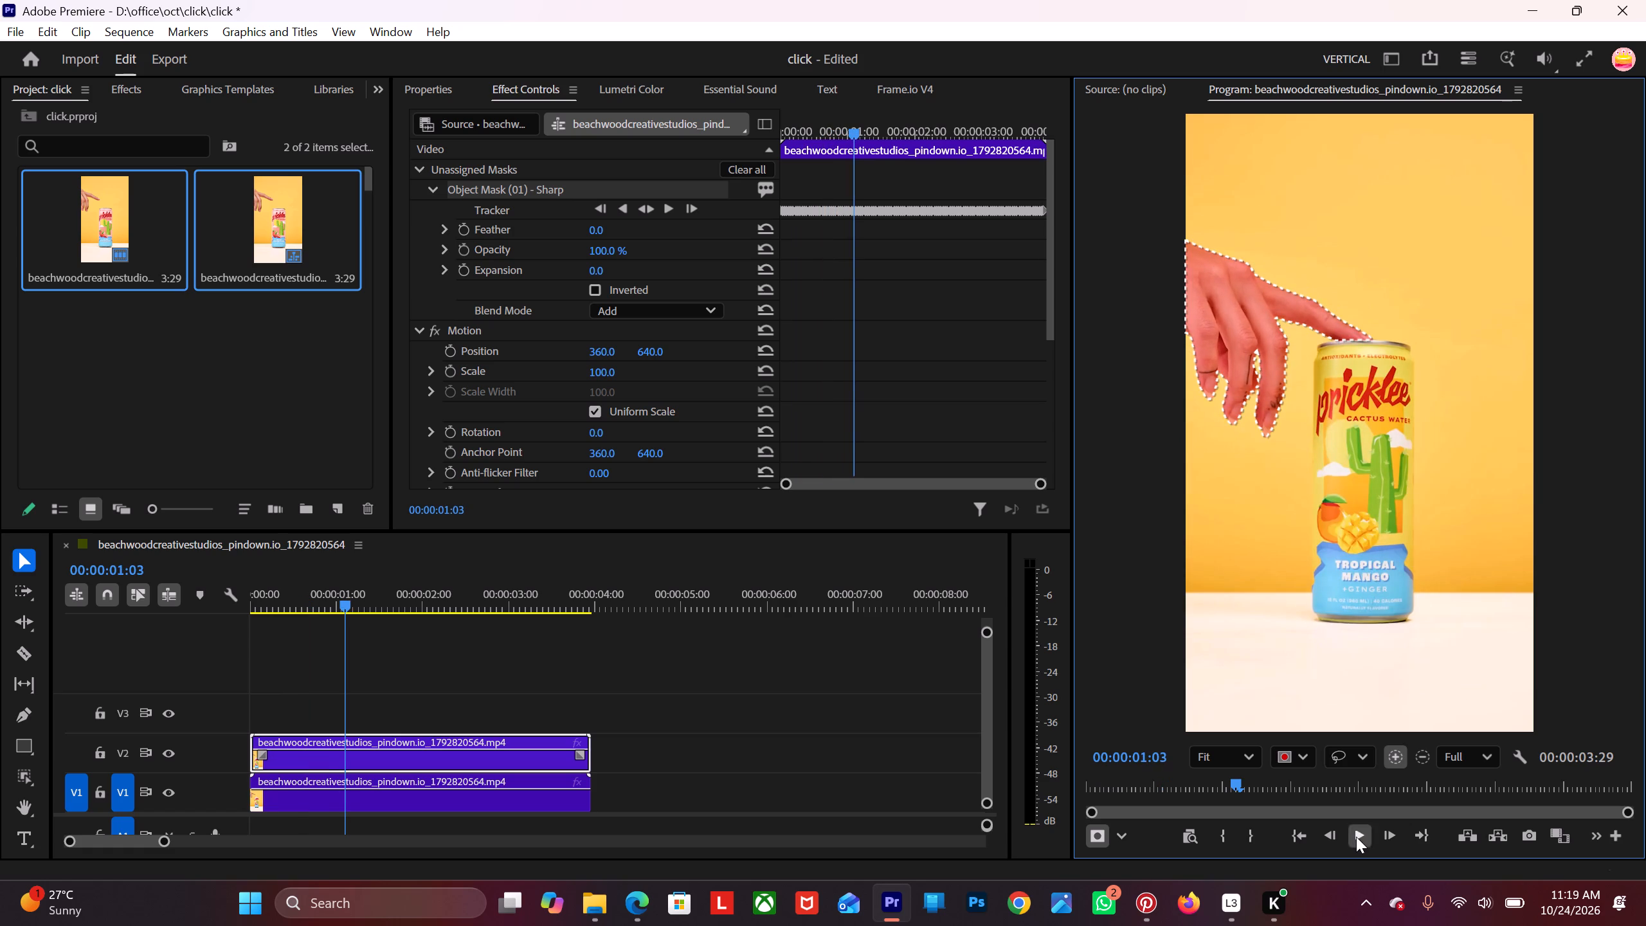
{"action": "left_click", "coordinate": [1356, 837]}
{"action": "left_click", "coordinate": [1356, 837]}
{"action": "left_click", "coordinate": [1356, 837]}
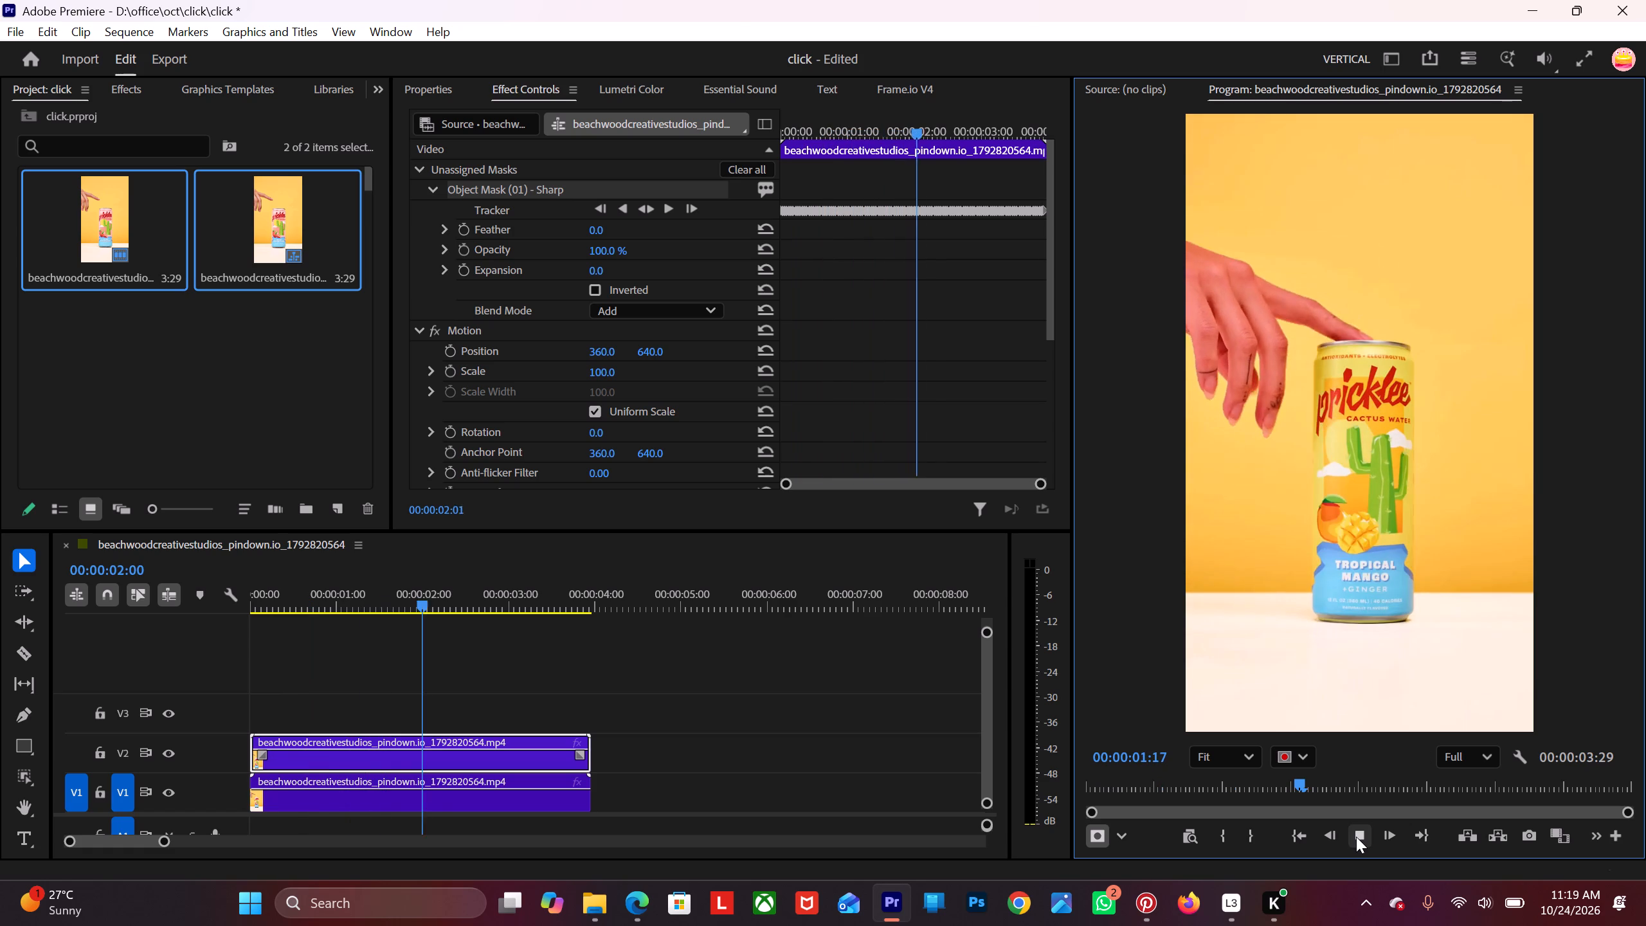
{"action": "left_click", "coordinate": [1356, 837]}
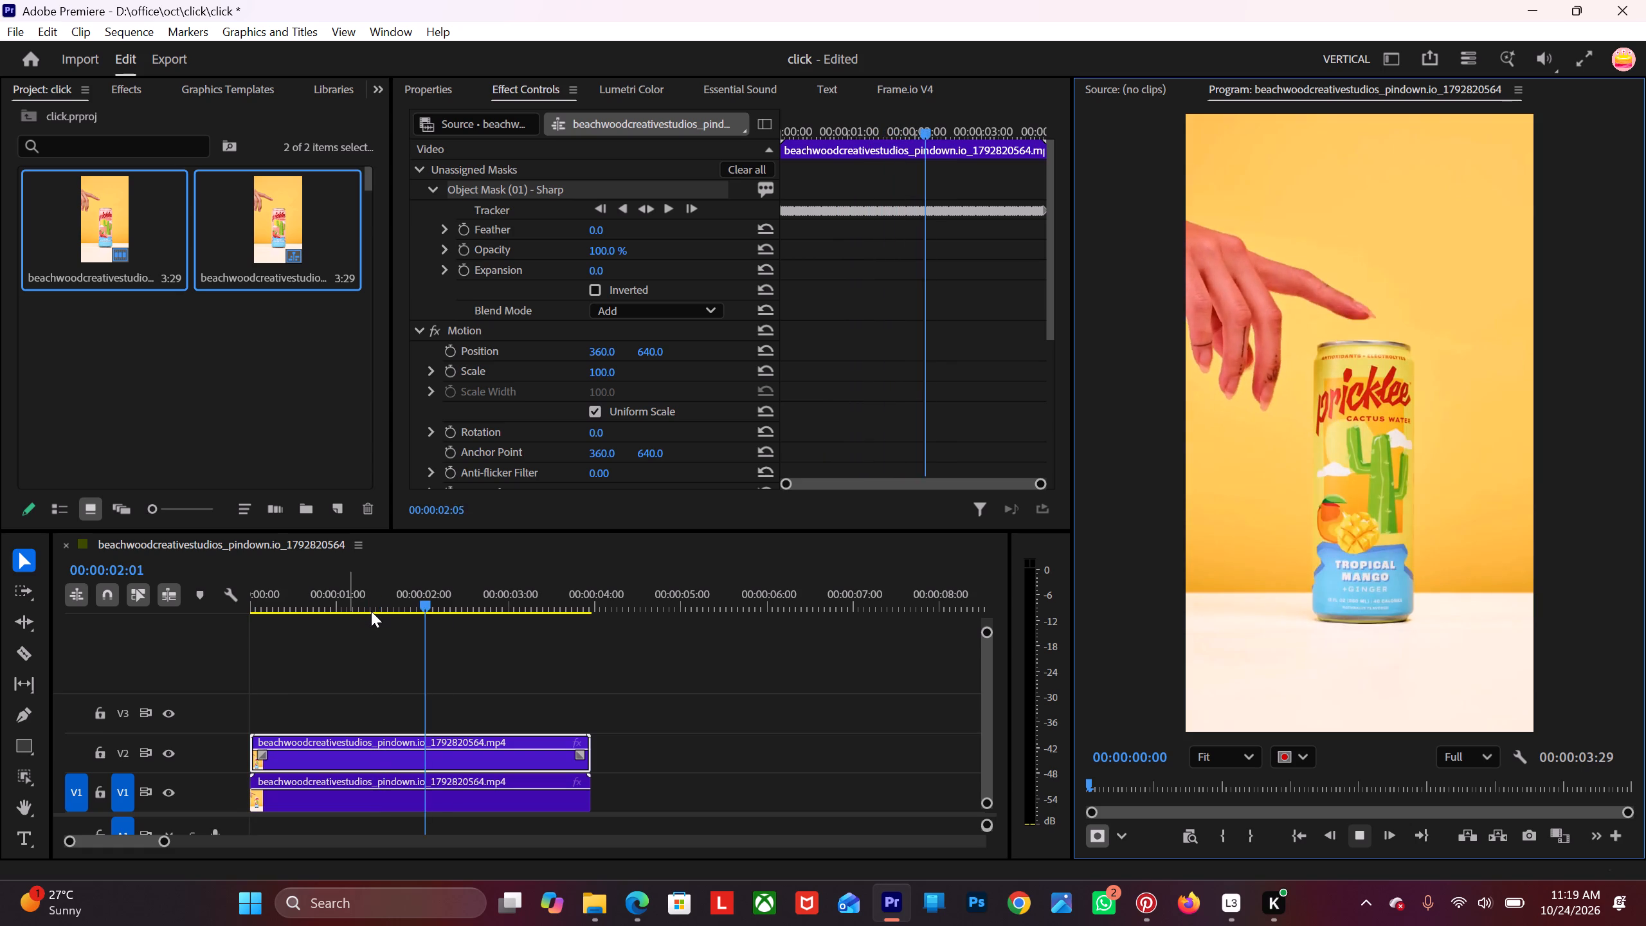
{"action": "key", "text": "space"}
{"action": "scroll", "coordinate": [386, 697], "scroll_direction": "down", "scroll_amount": 2}
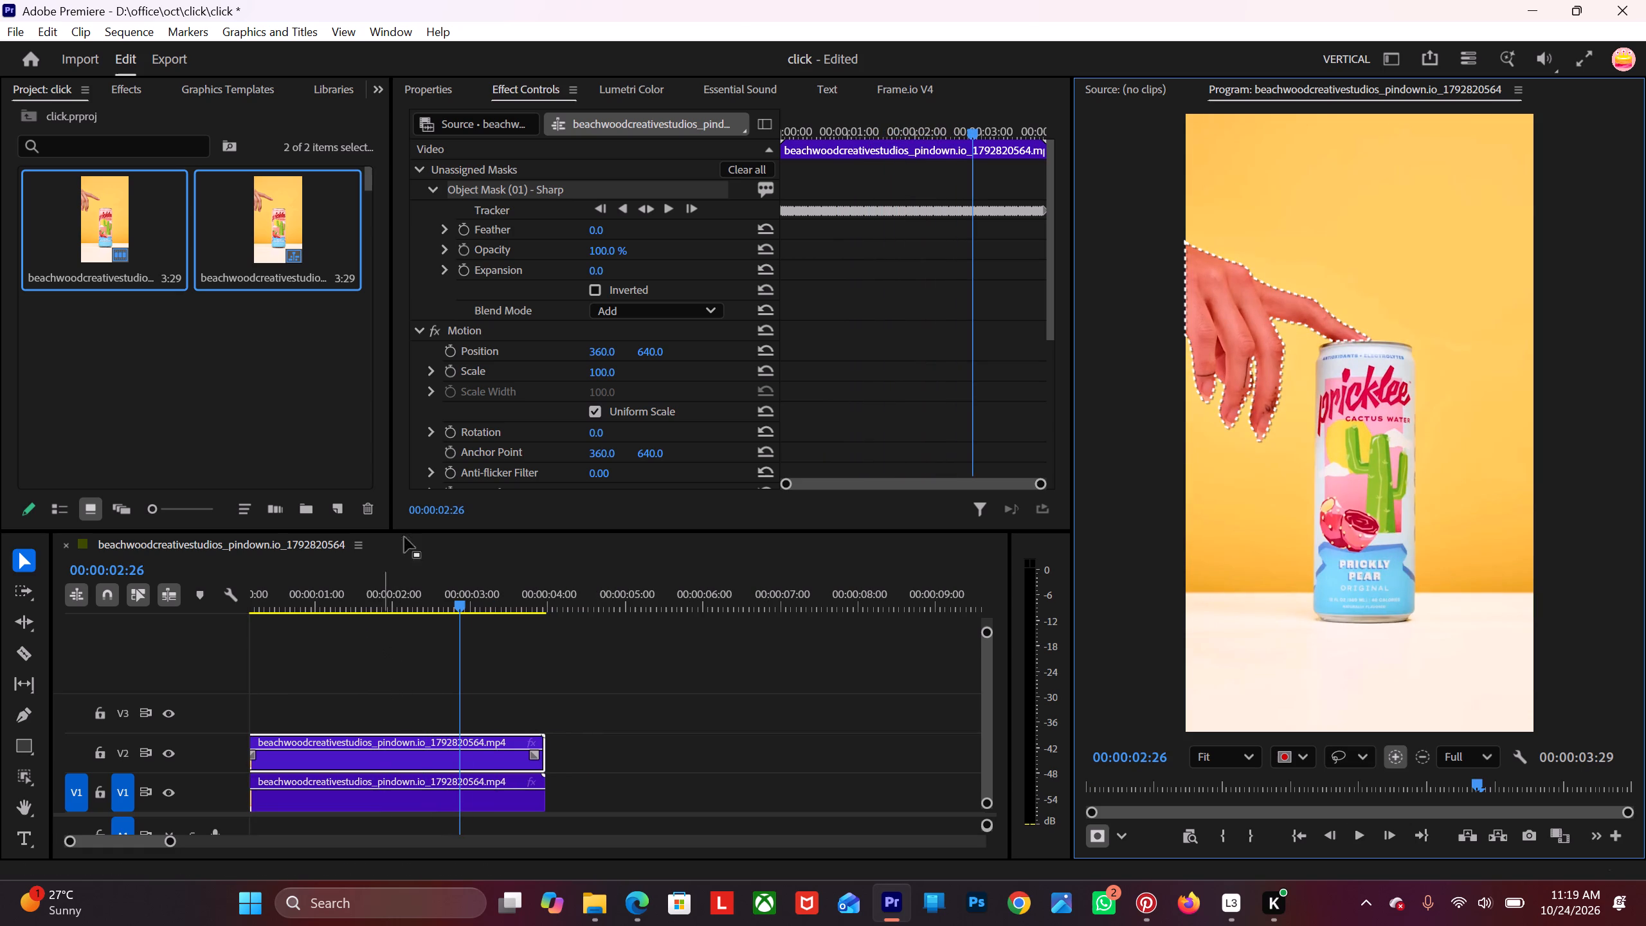
Copy the tracked hand object mask and paste it onto the Opacity effect of the V2 clip.
{"action": "left_click", "coordinate": [587, 186]}
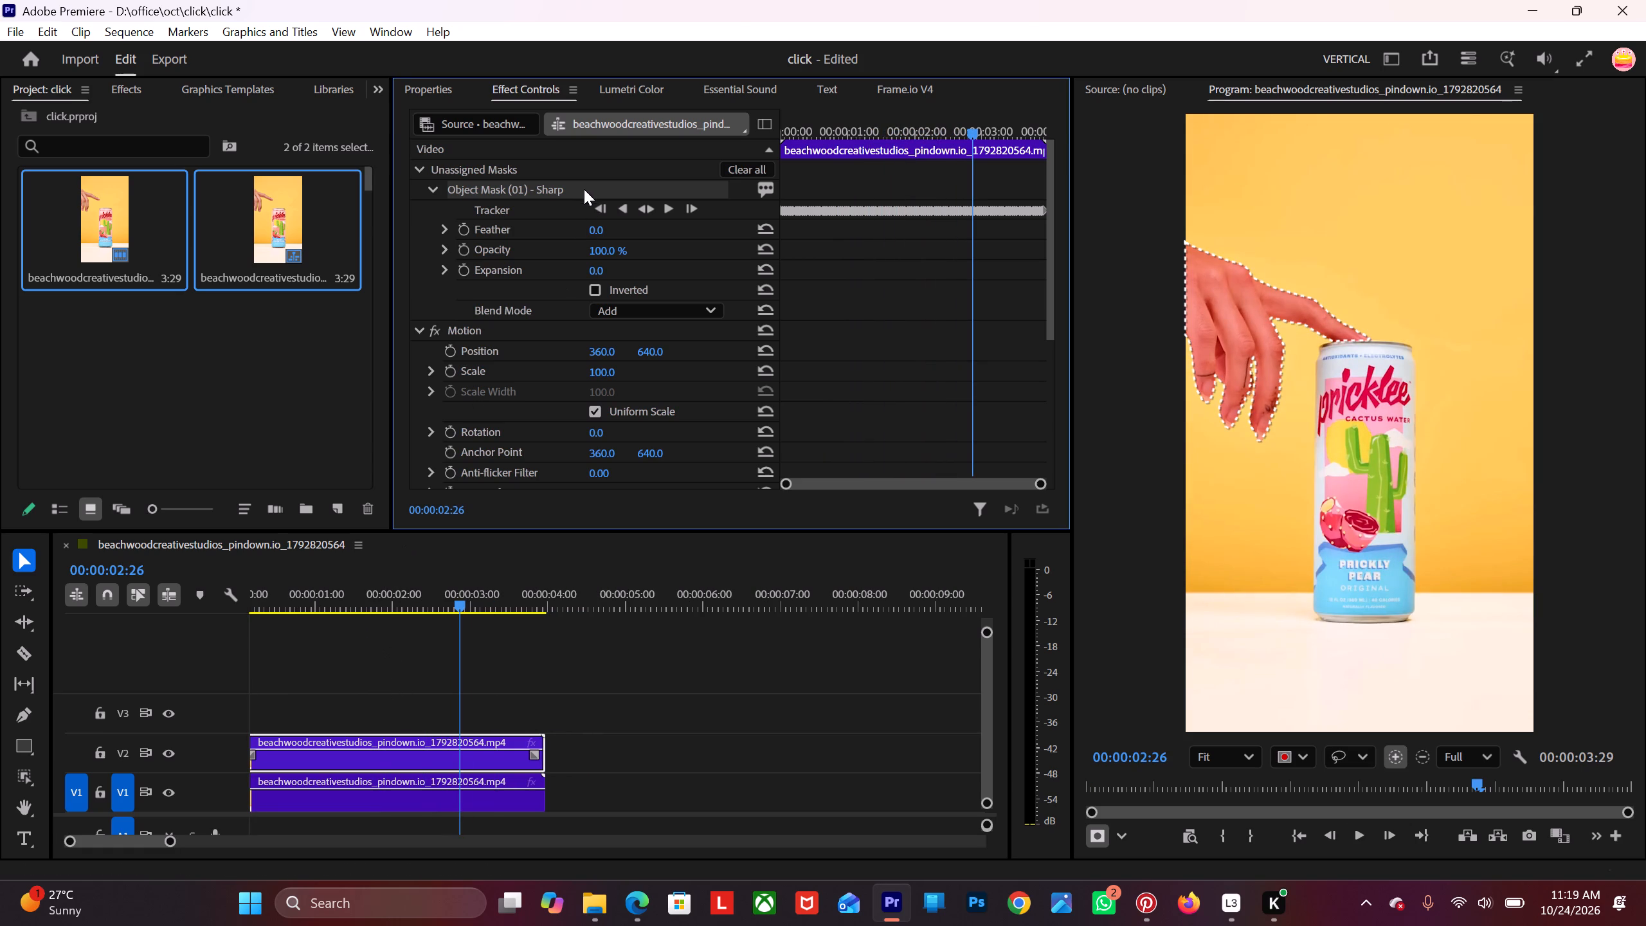
{"action": "key", "text": "ctrl+c"}
{"action": "scroll", "coordinate": [529, 314], "scroll_direction": "down", "scroll_amount": 8}
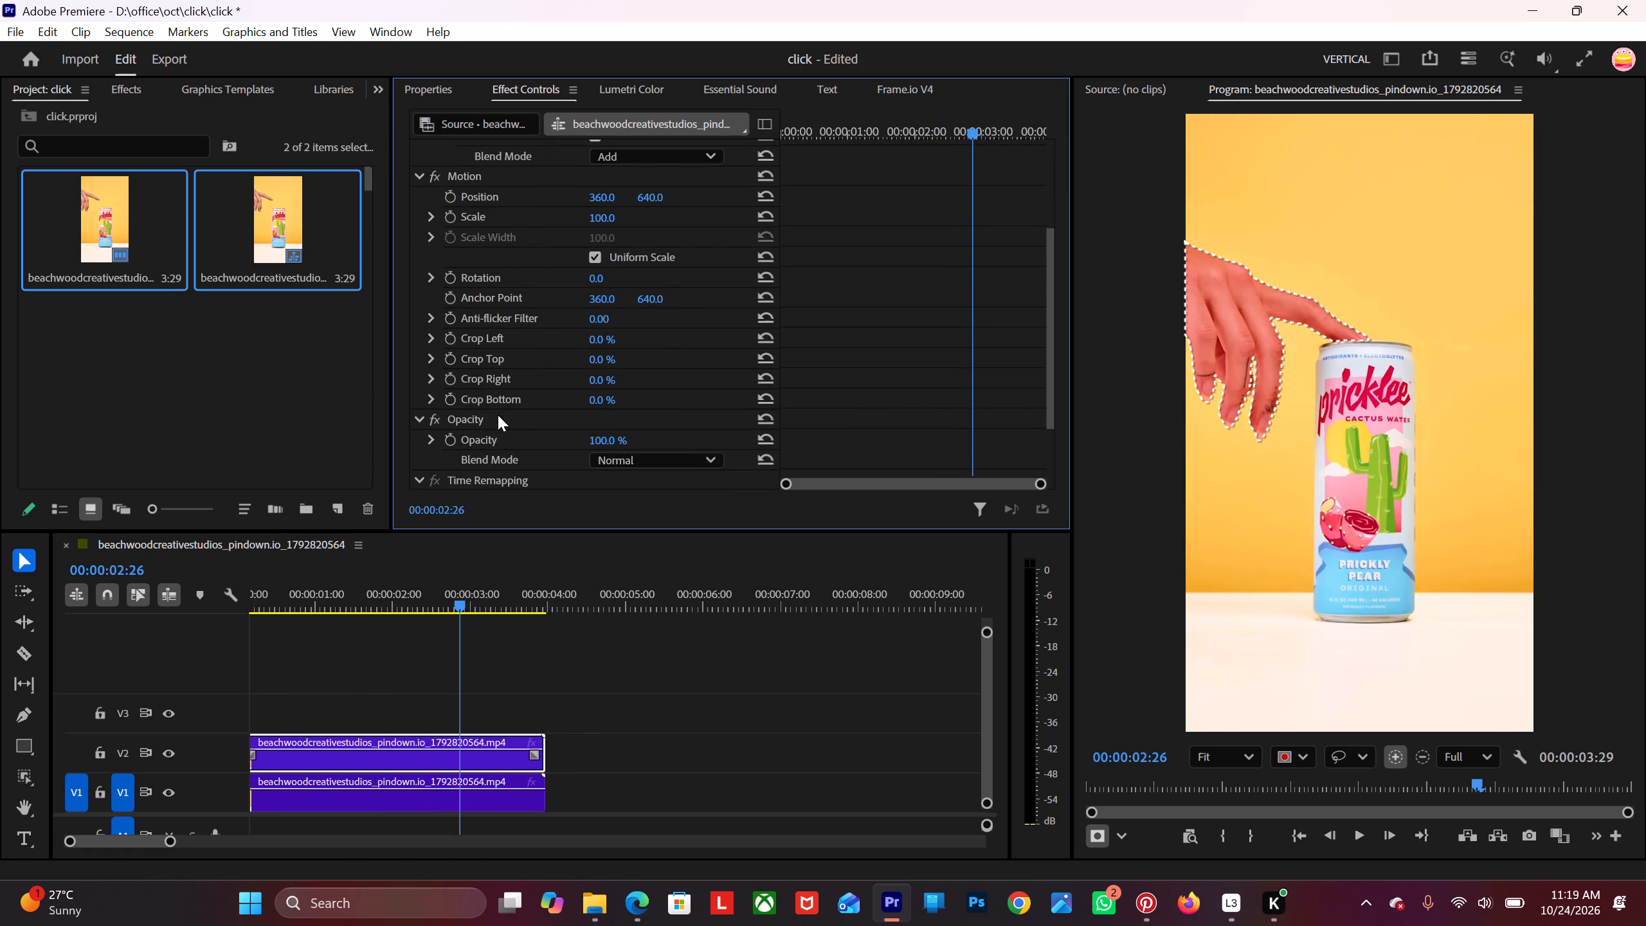
{"action": "left_click", "coordinate": [496, 416]}
{"action": "scroll", "coordinate": [496, 416], "scroll_direction": "down", "scroll_amount": 1}
{"action": "key", "text": "ctrl+v"}
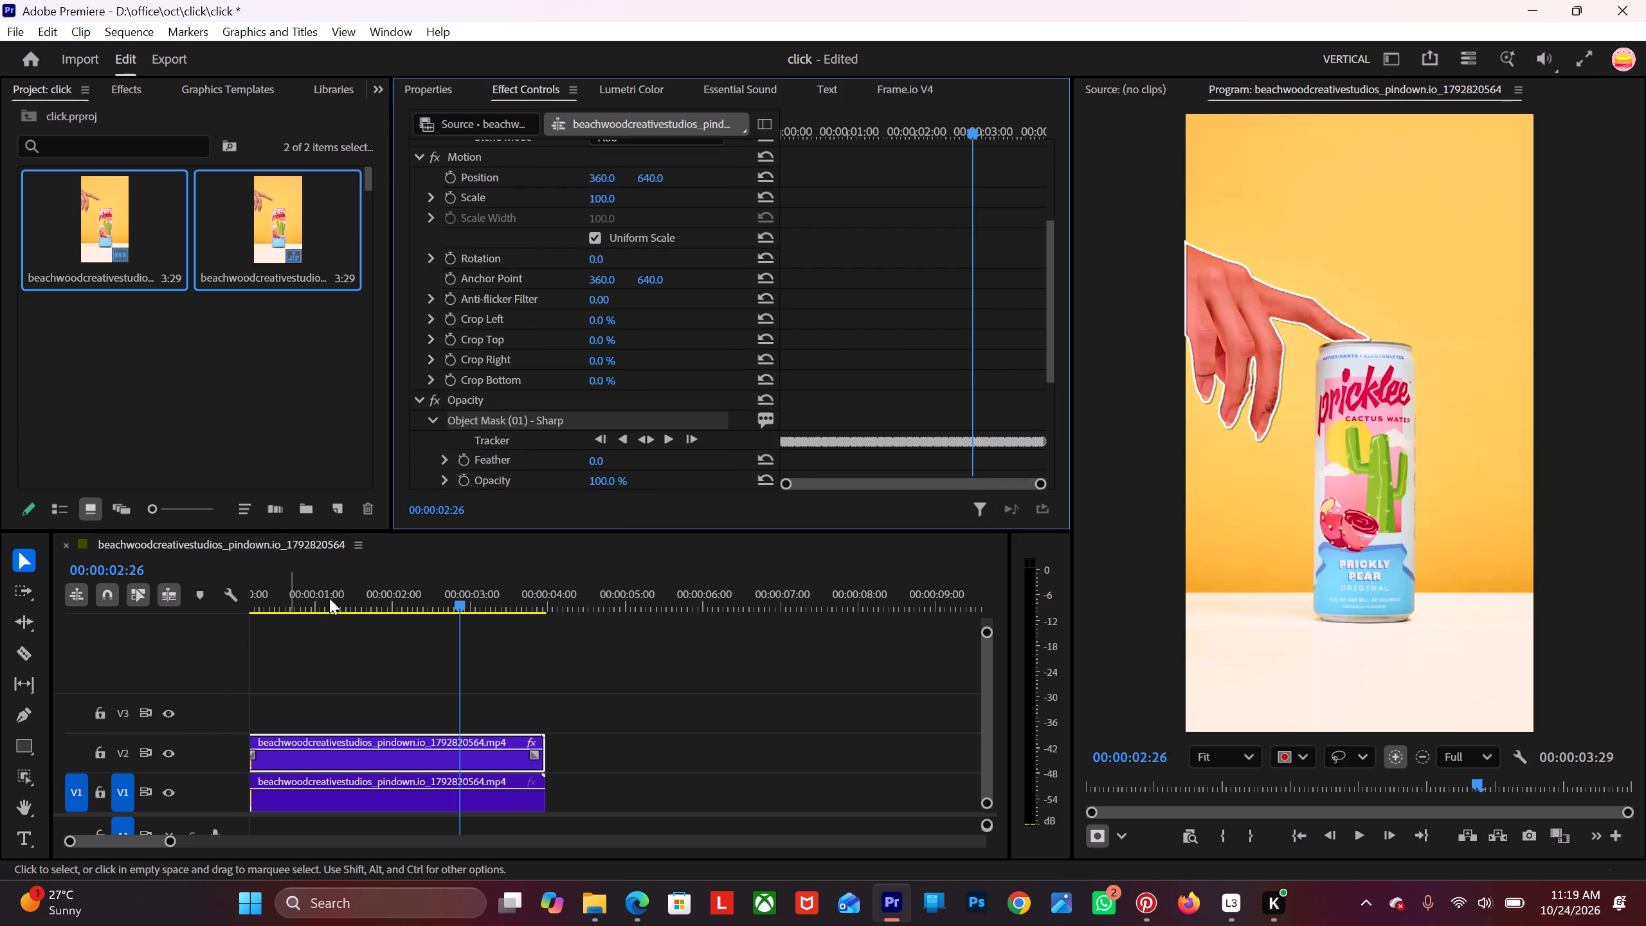
Scrub back to the start of the sequence to check the hand mask applied to Opacity.
{"action": "left_click_drag", "start_coordinate": [454, 604], "coordinate": [116, 670]}
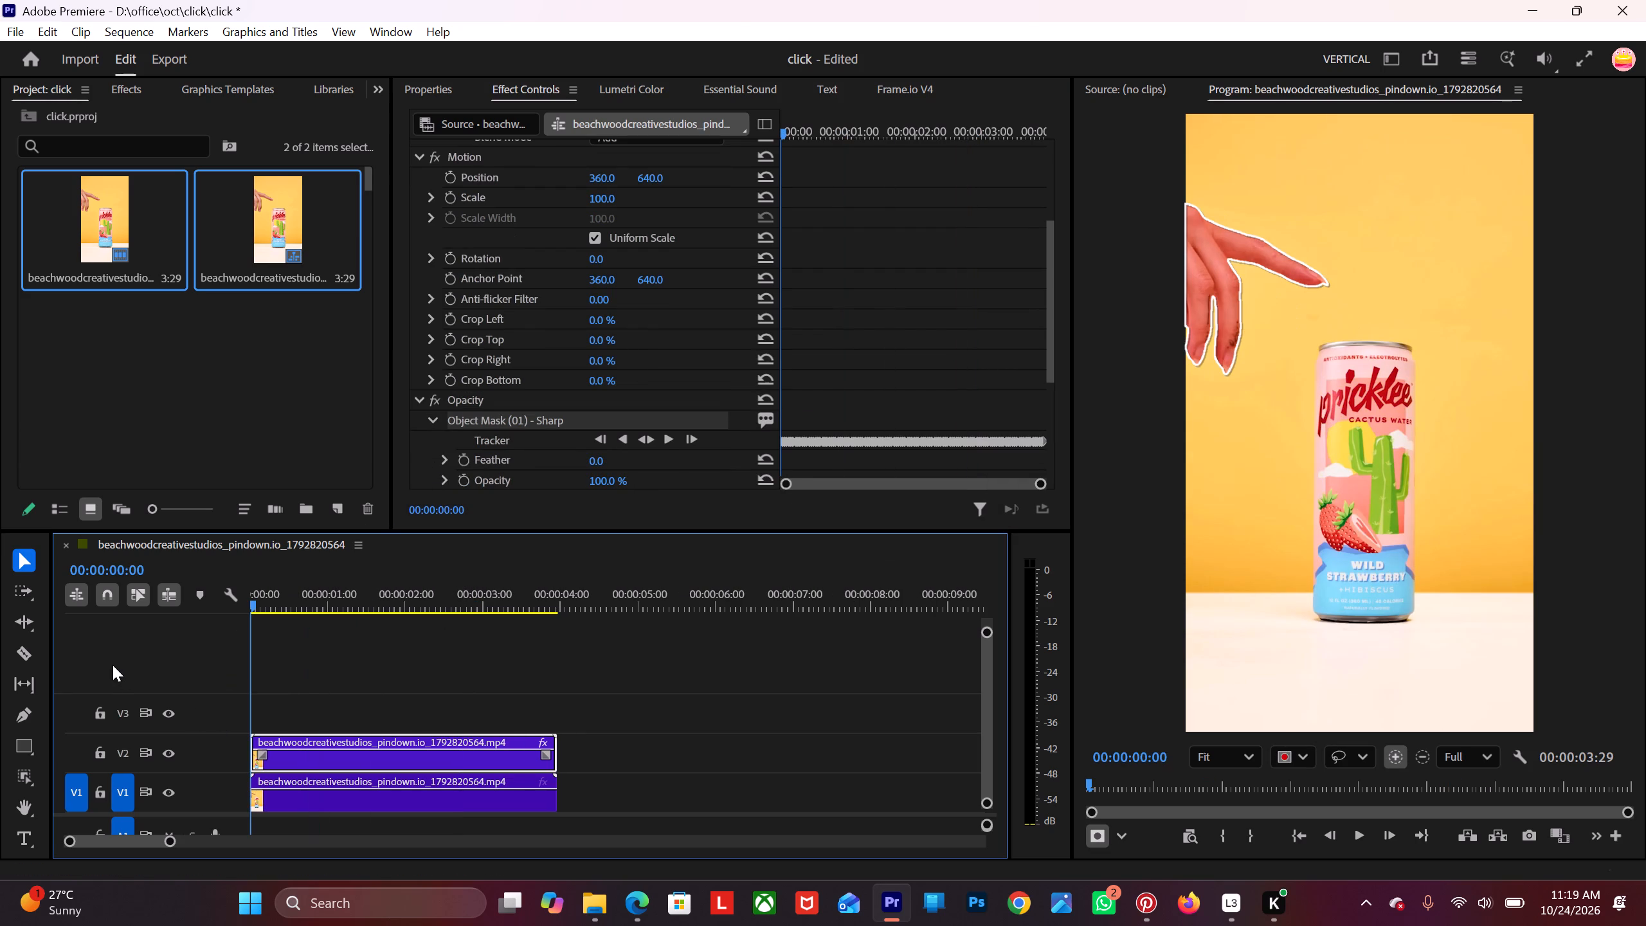
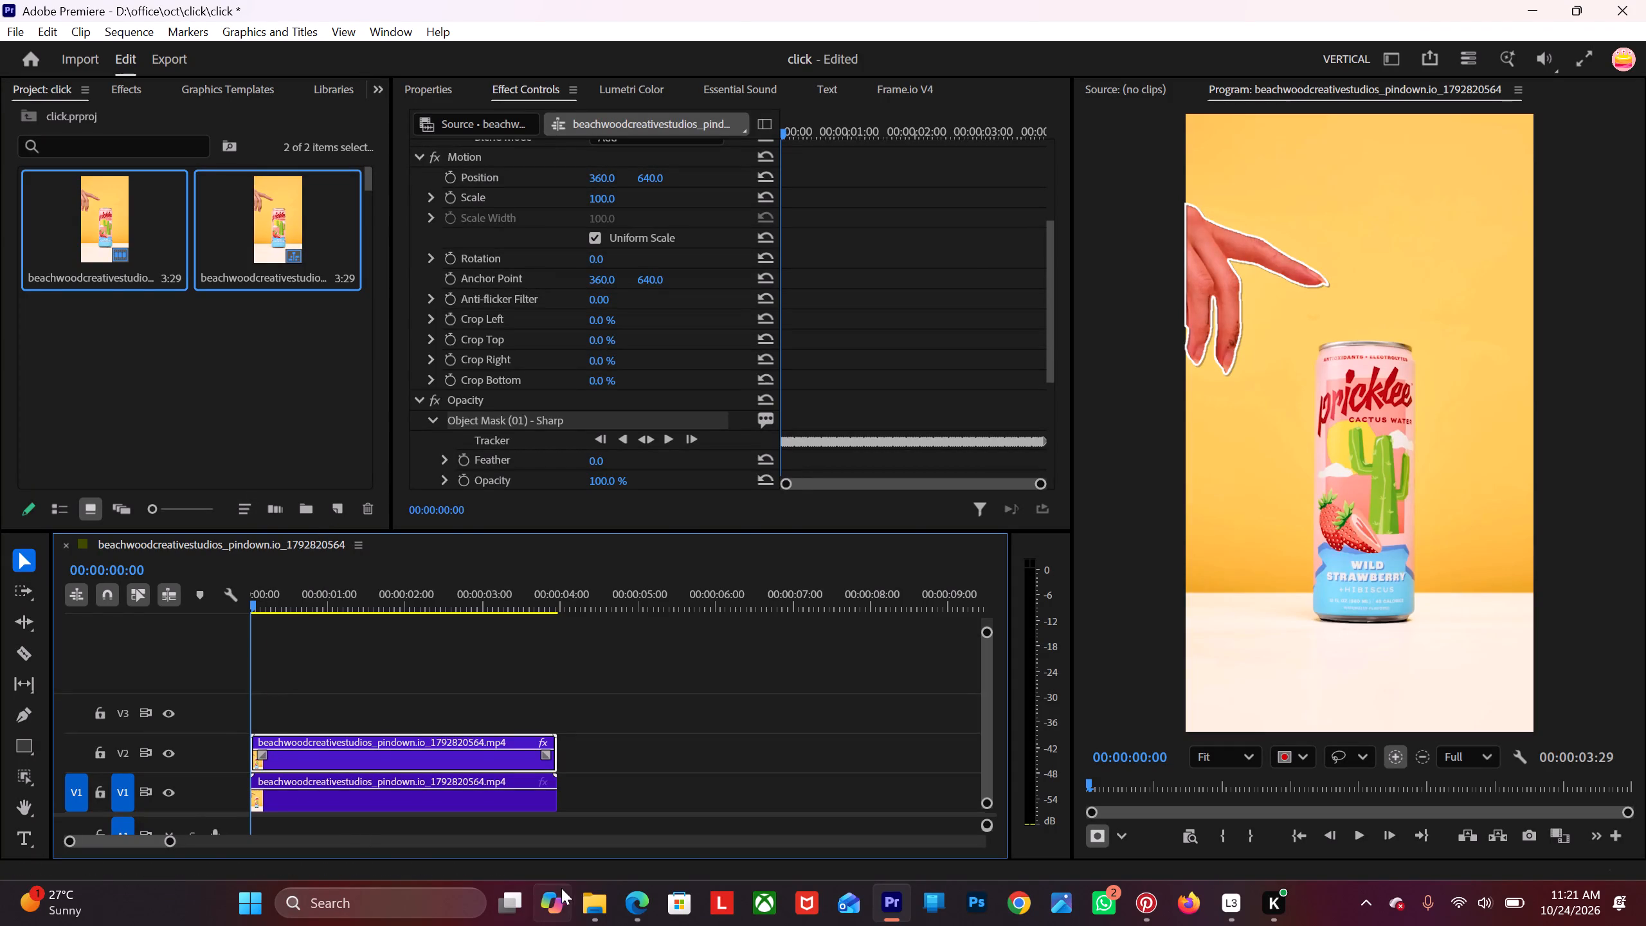
Switch to File Explorer and open the product png folder inside the office folder on drive D.
{"action": "left_click", "coordinate": [590, 905]}
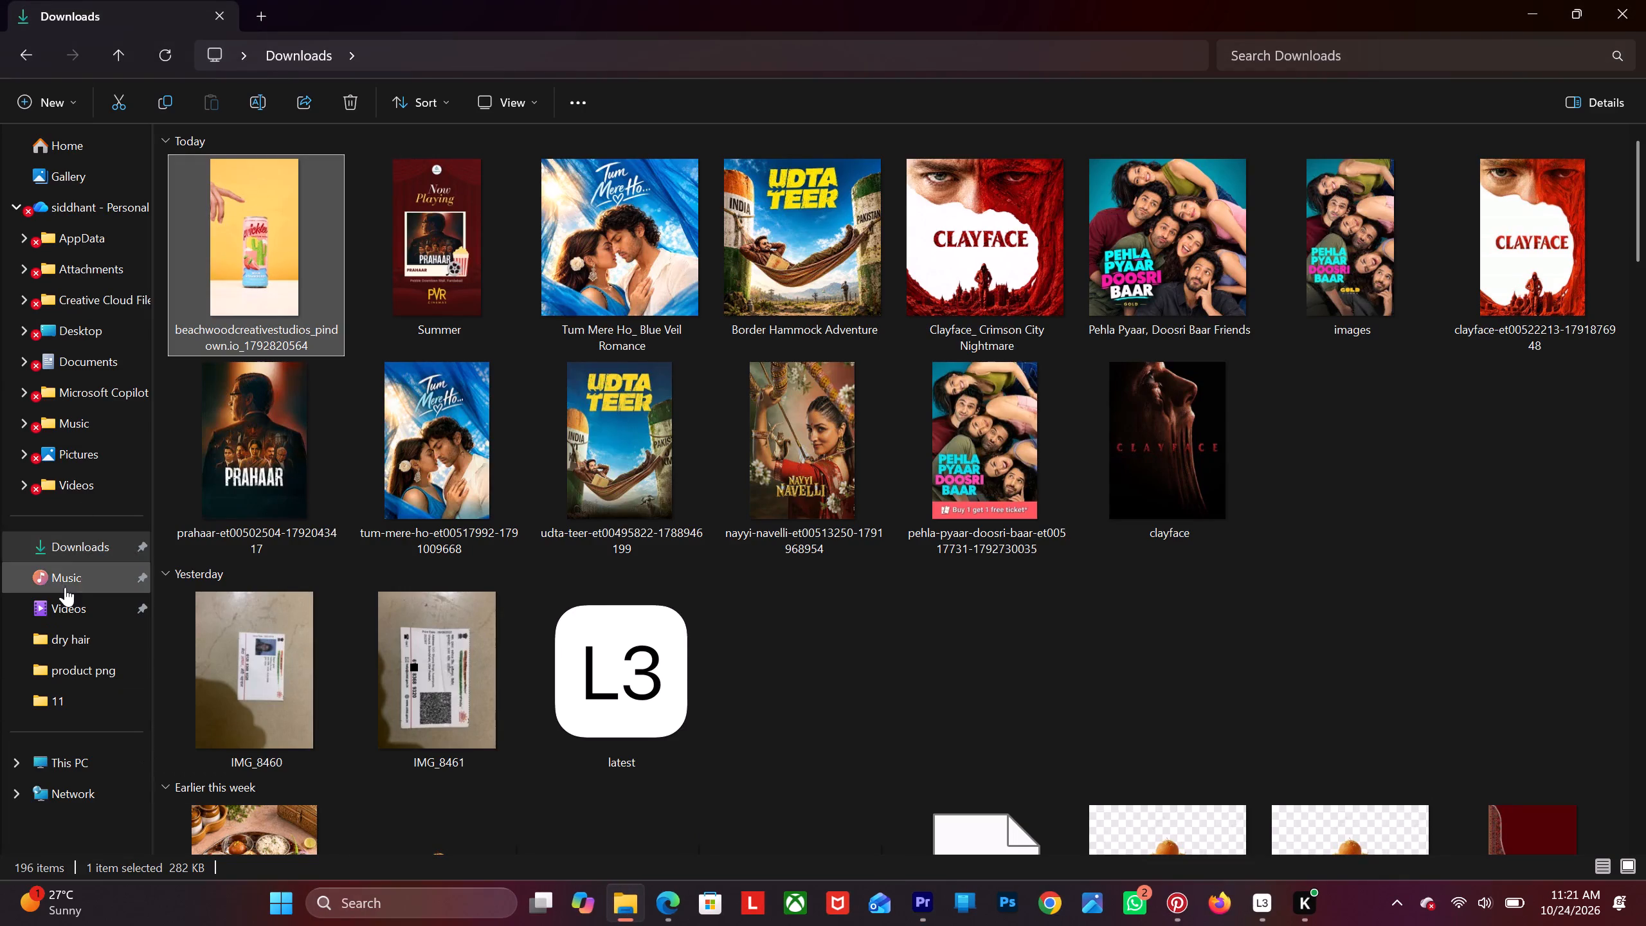
{"action": "left_click", "coordinate": [68, 543]}
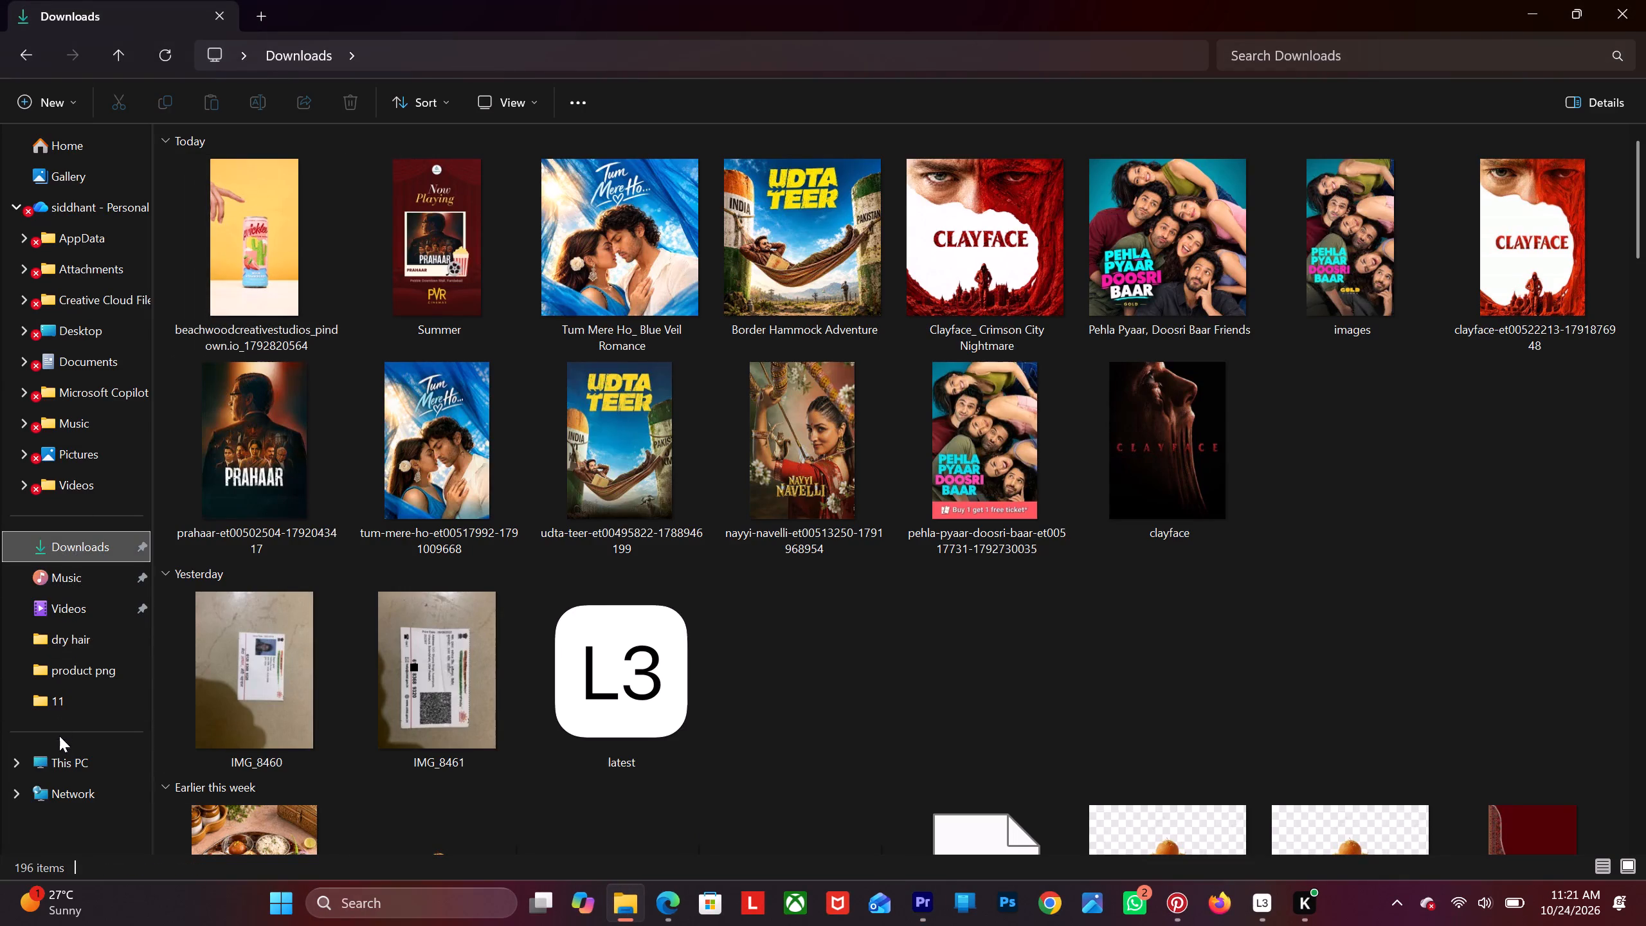
{"action": "left_click", "coordinate": [60, 759]}
{"action": "double_click", "coordinate": [481, 188]}
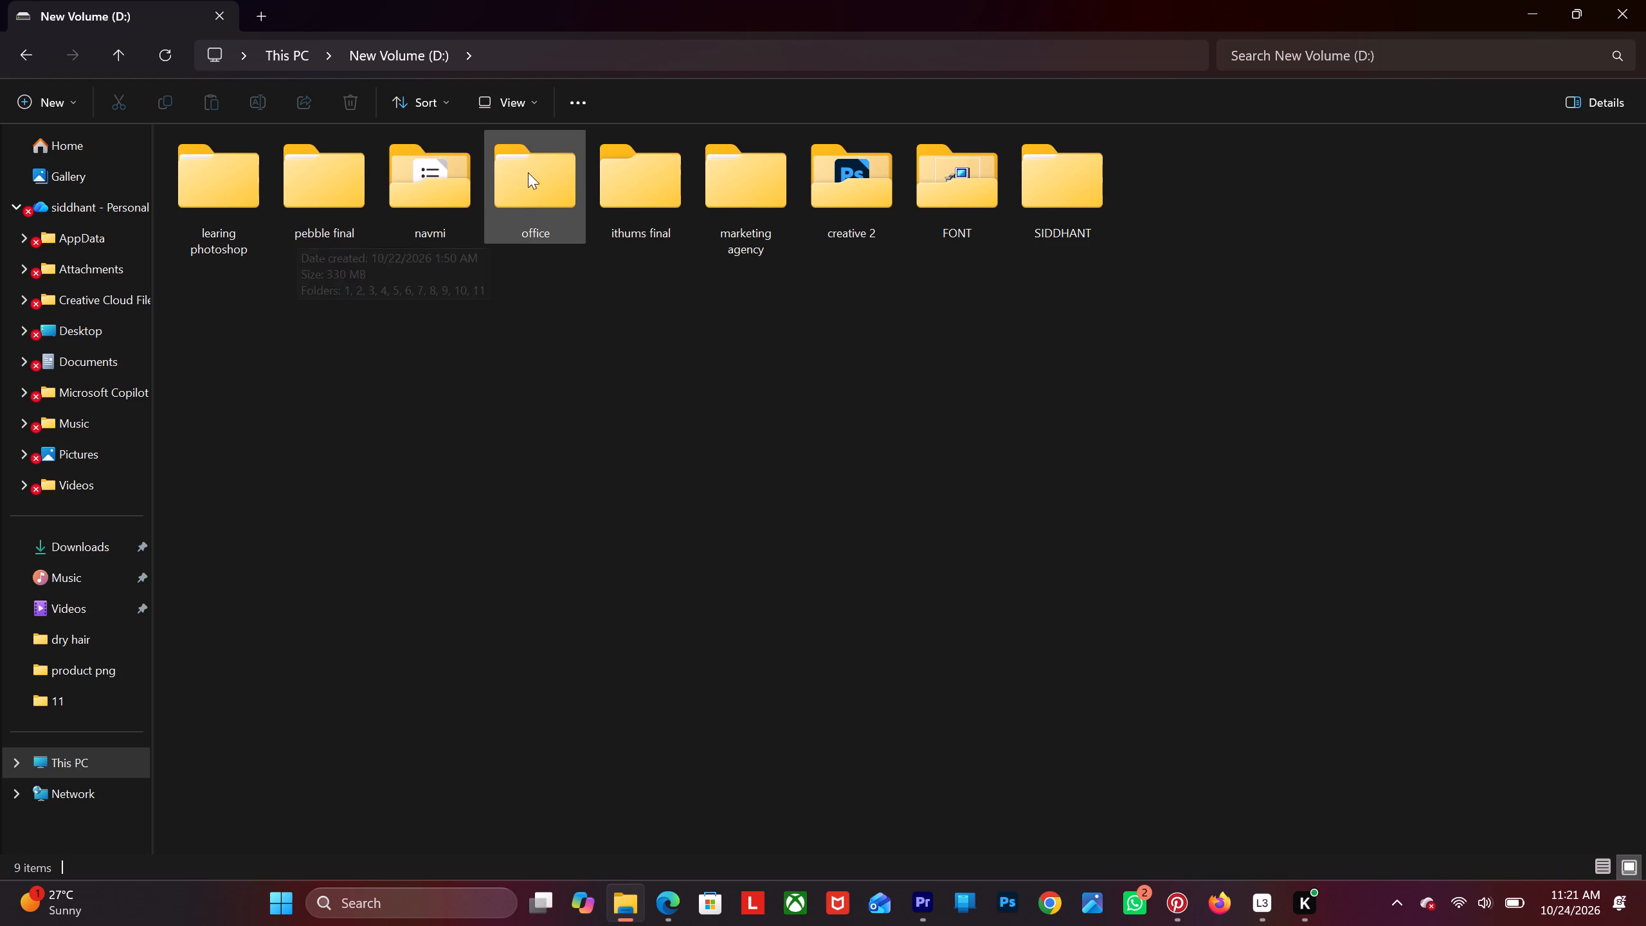
{"action": "double_click", "coordinate": [576, 165]}
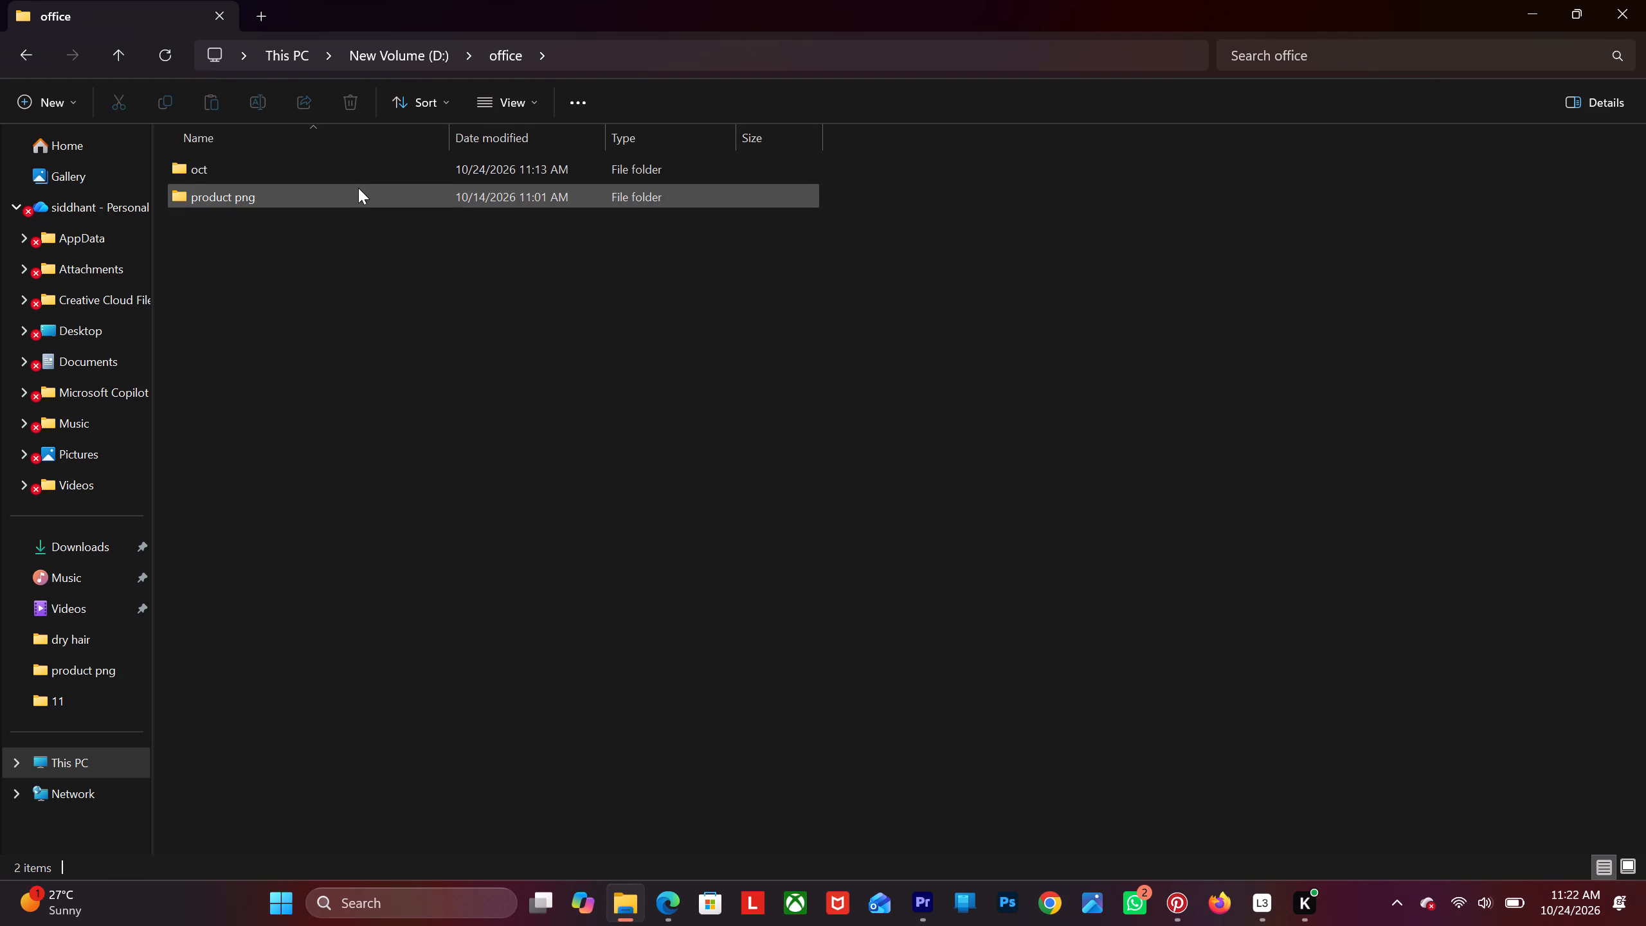
{"action": "double_click", "coordinate": [358, 190]}
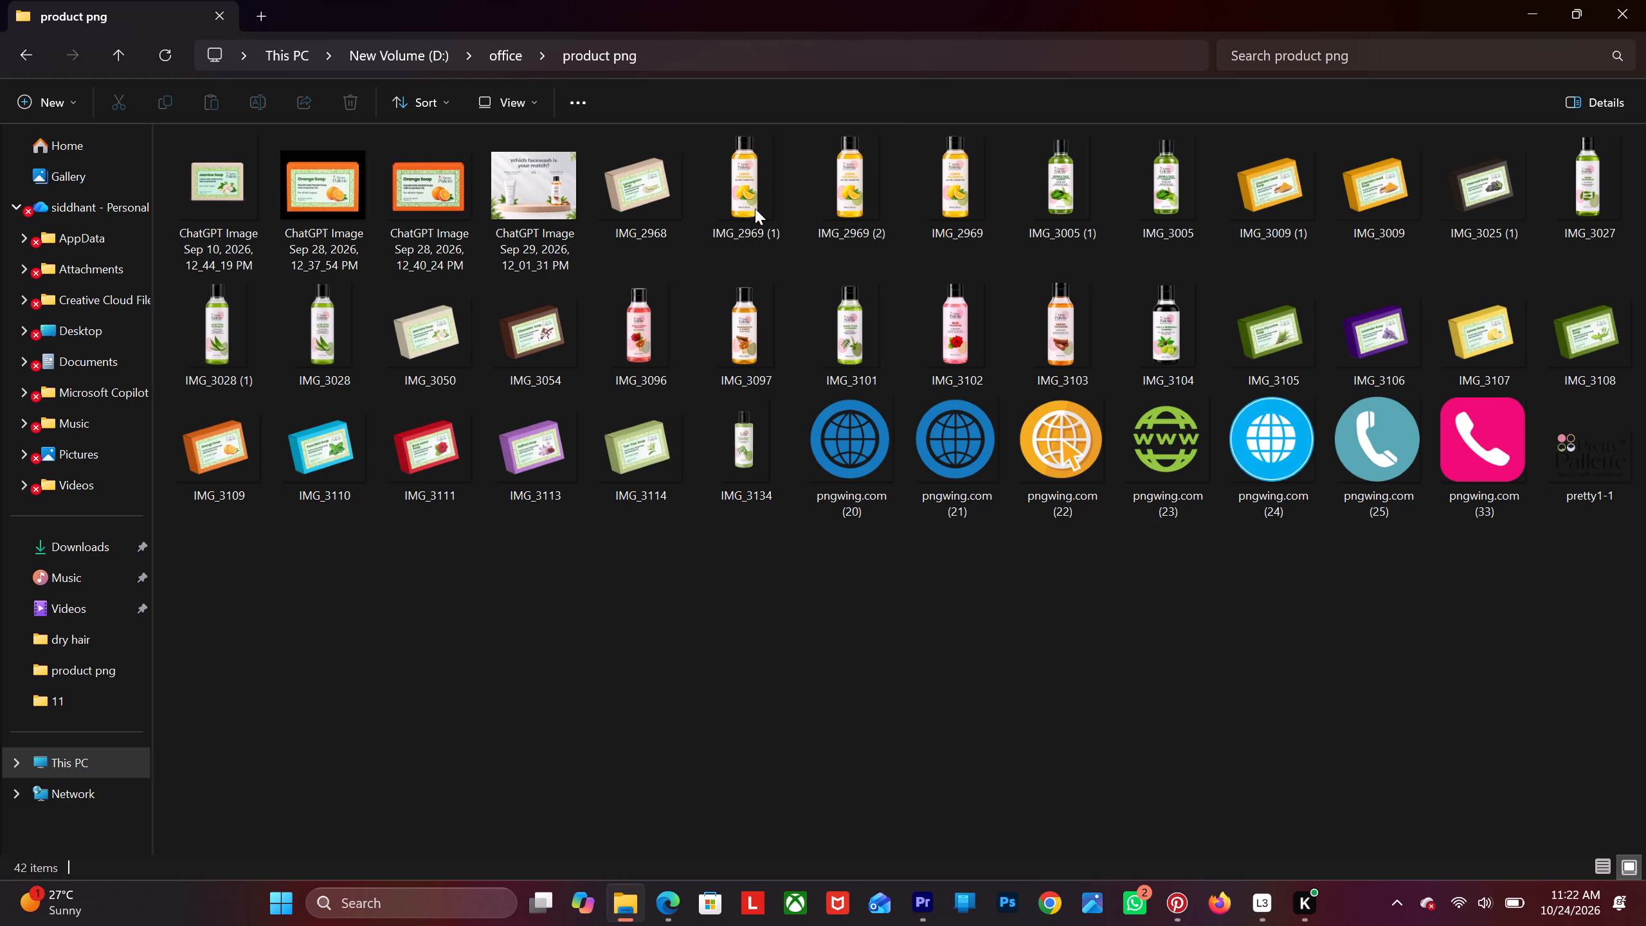
Place bottle images IMG_2969, 3005 (1), 3027, 3028, 3096, 3097, 3101–3104 and 3134 on track V3 in Premiere Pro, starting at about 00:00:02:13.
{"action": "left_click", "coordinate": [966, 186]}
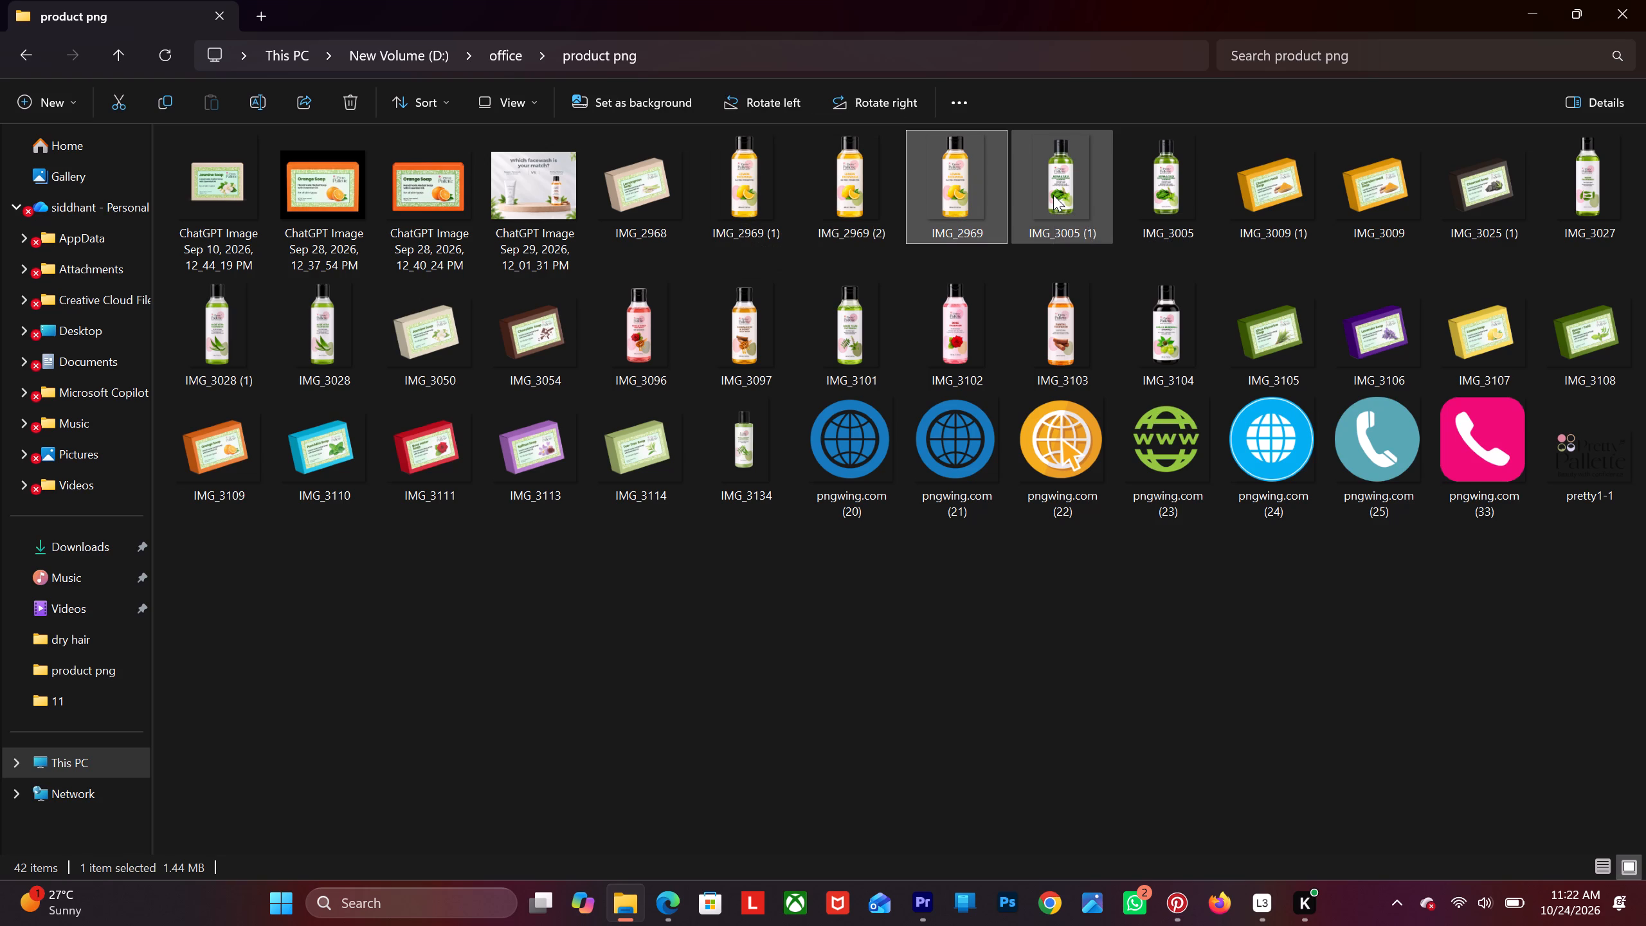
{"action": "left_click", "coordinate": [1053, 195], "text": "ctrl"}
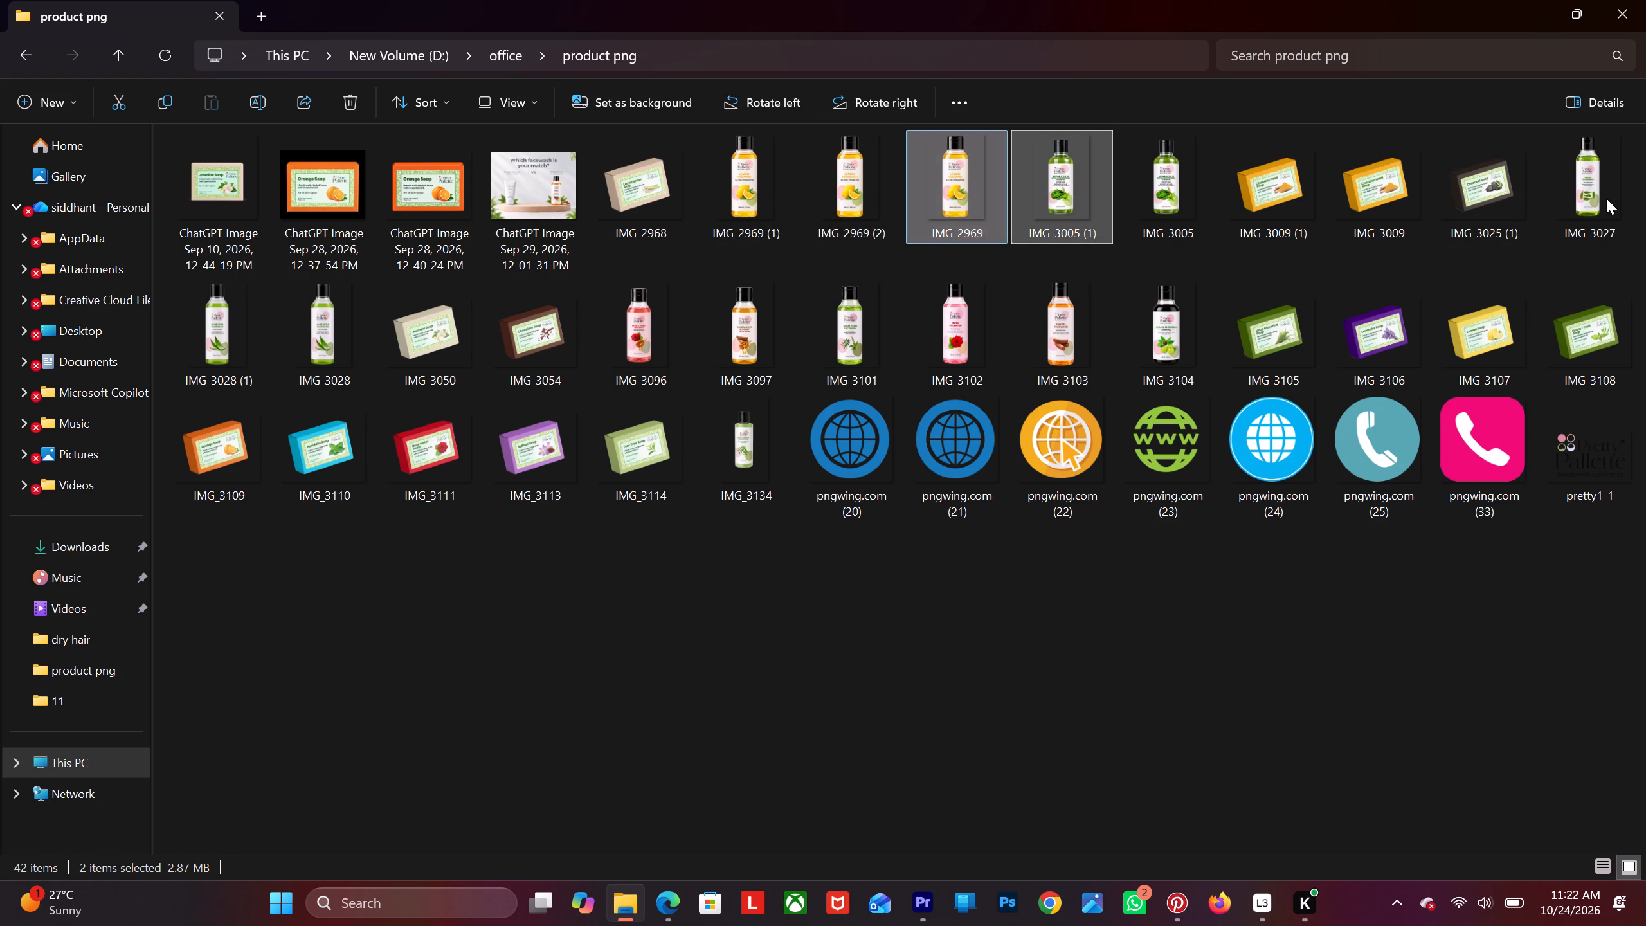
{"action": "left_click", "coordinate": [1606, 198], "text": "ctrl"}
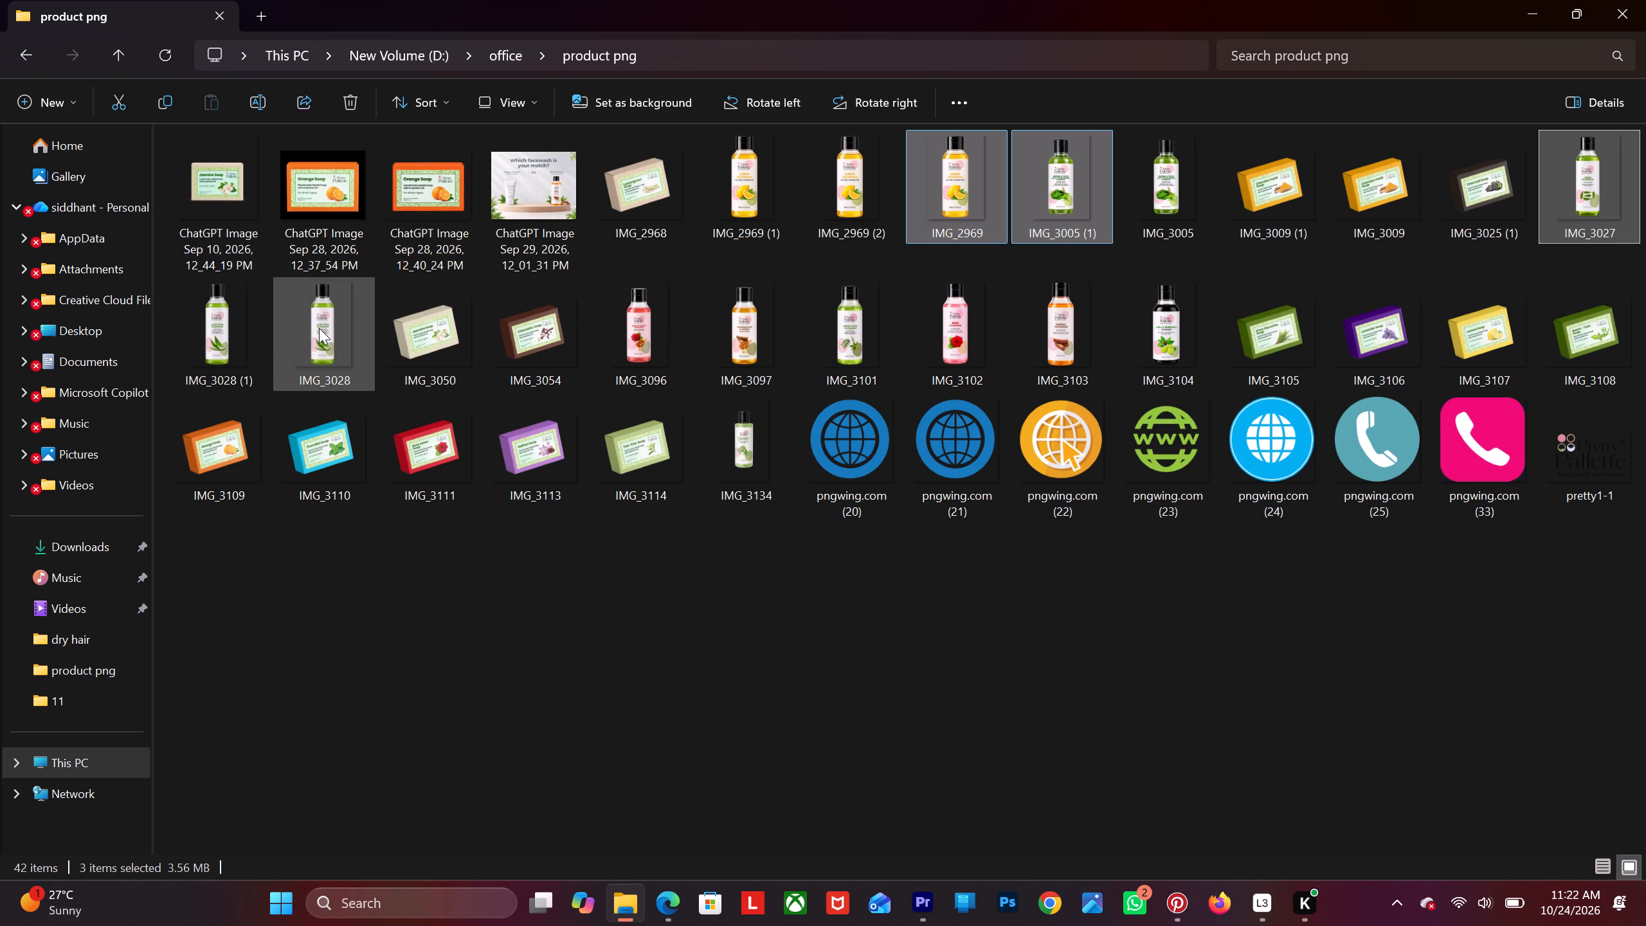
{"action": "left_click", "coordinate": [319, 328], "text": "ctrl"}
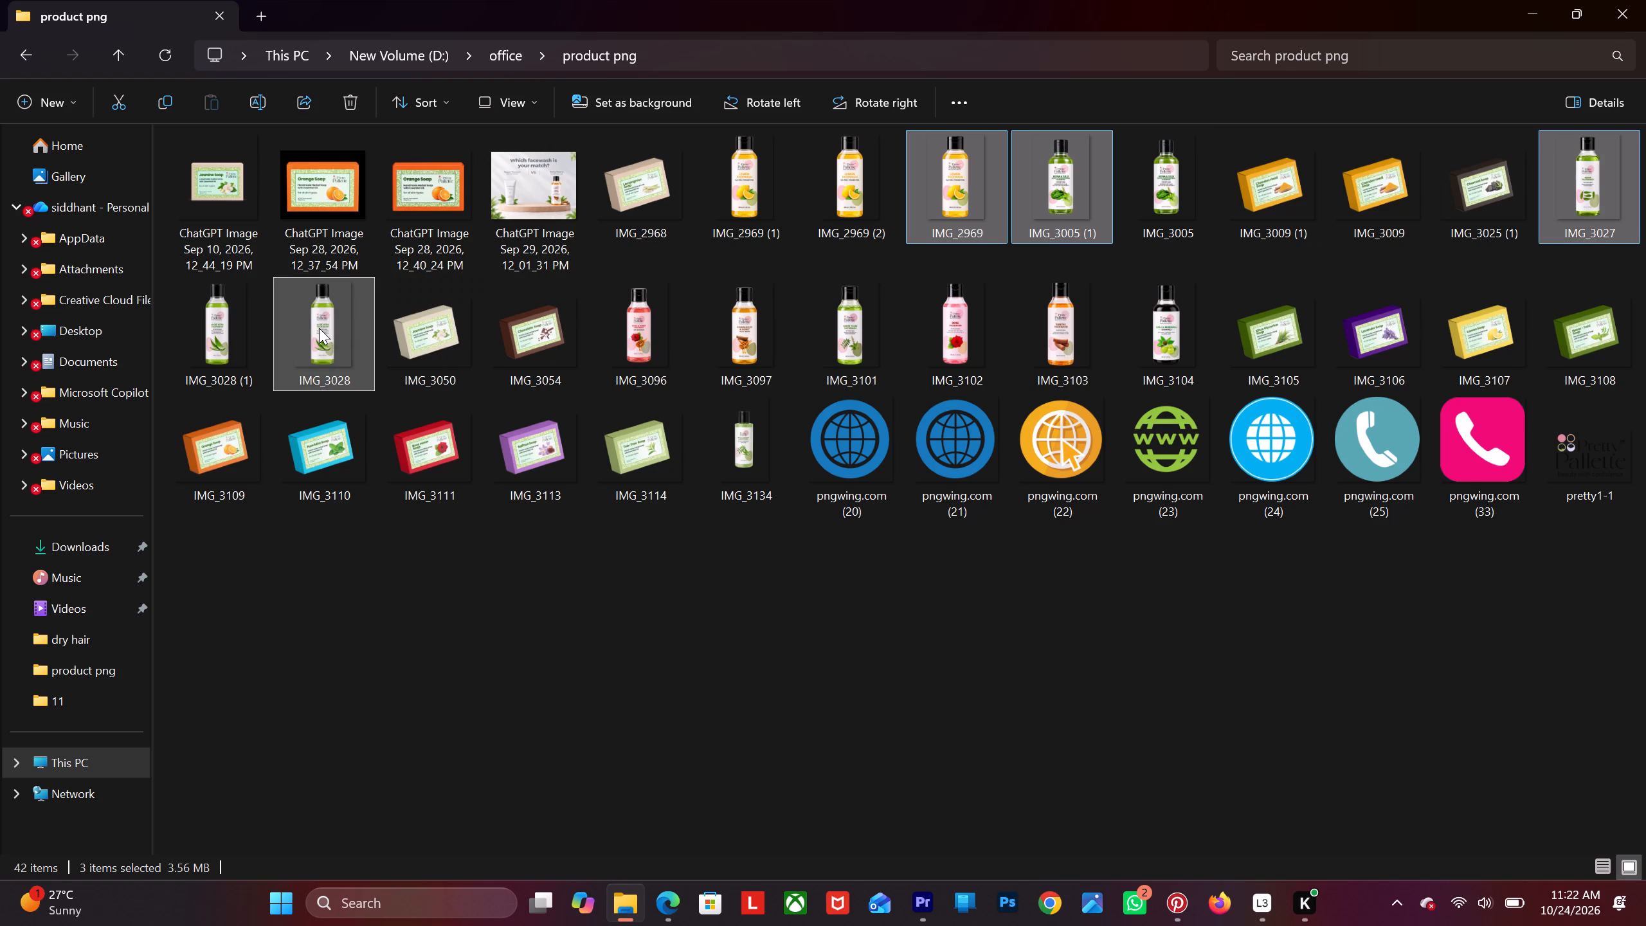
{"action": "left_click", "coordinate": [621, 362], "text": "ctrl"}
{"action": "left_click", "coordinate": [737, 355], "text": "ctrl"}
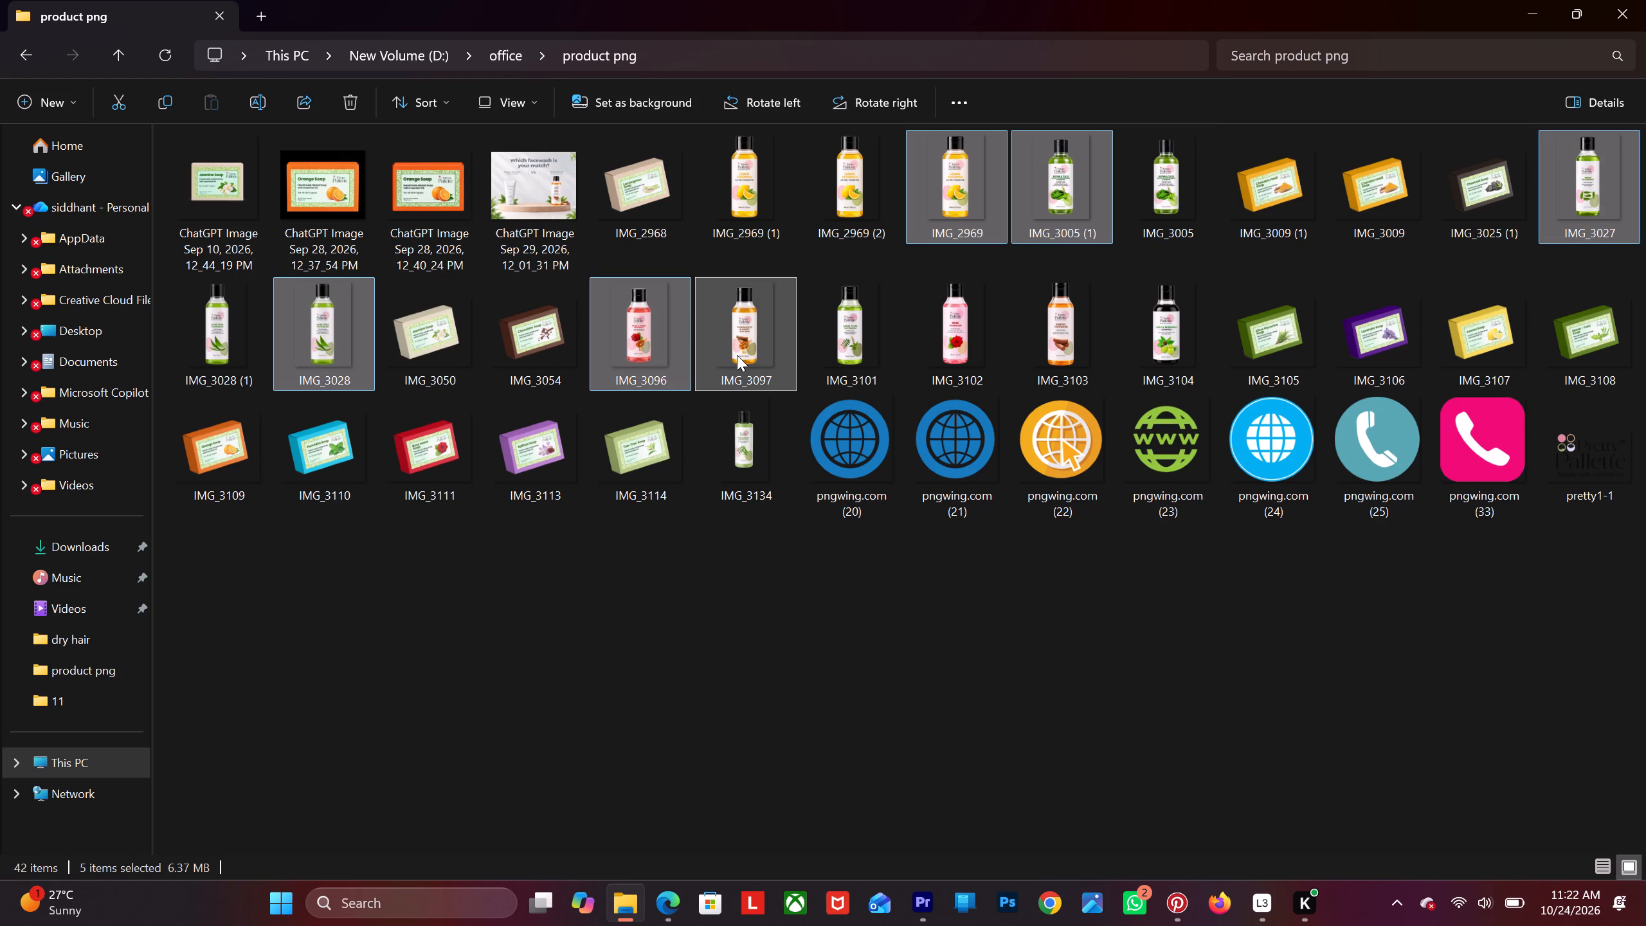
{"action": "left_click", "coordinate": [864, 347], "text": "ctrl"}
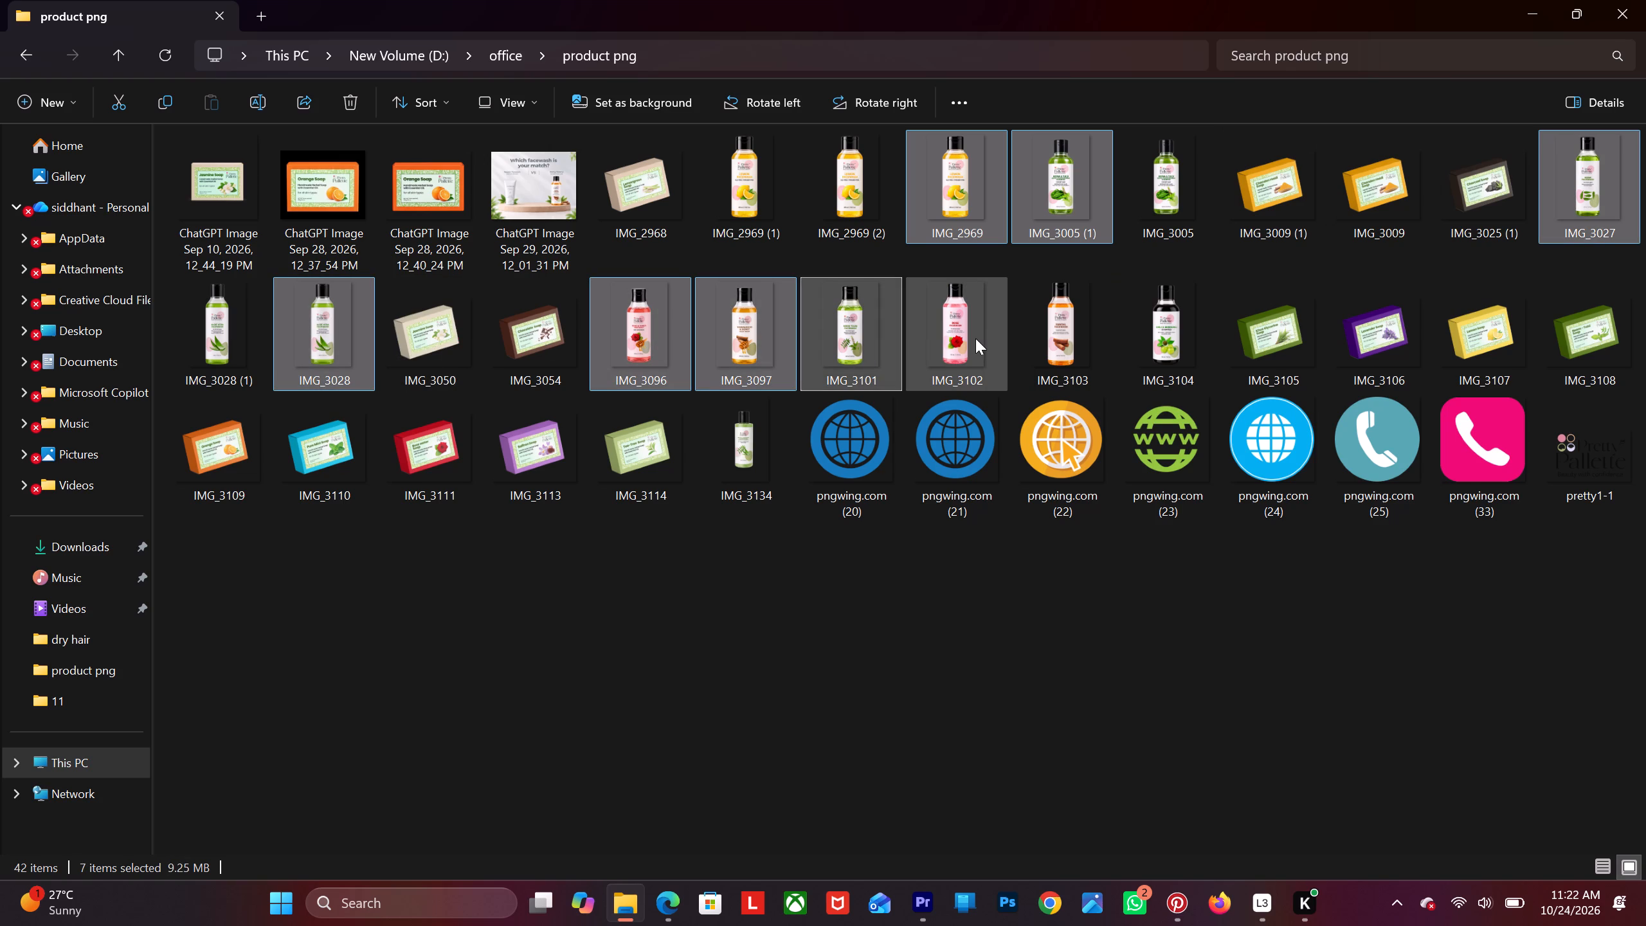
{"action": "left_click", "coordinate": [970, 337], "text": "ctrl"}
{"action": "left_click", "coordinate": [1050, 329], "text": "ctrl"}
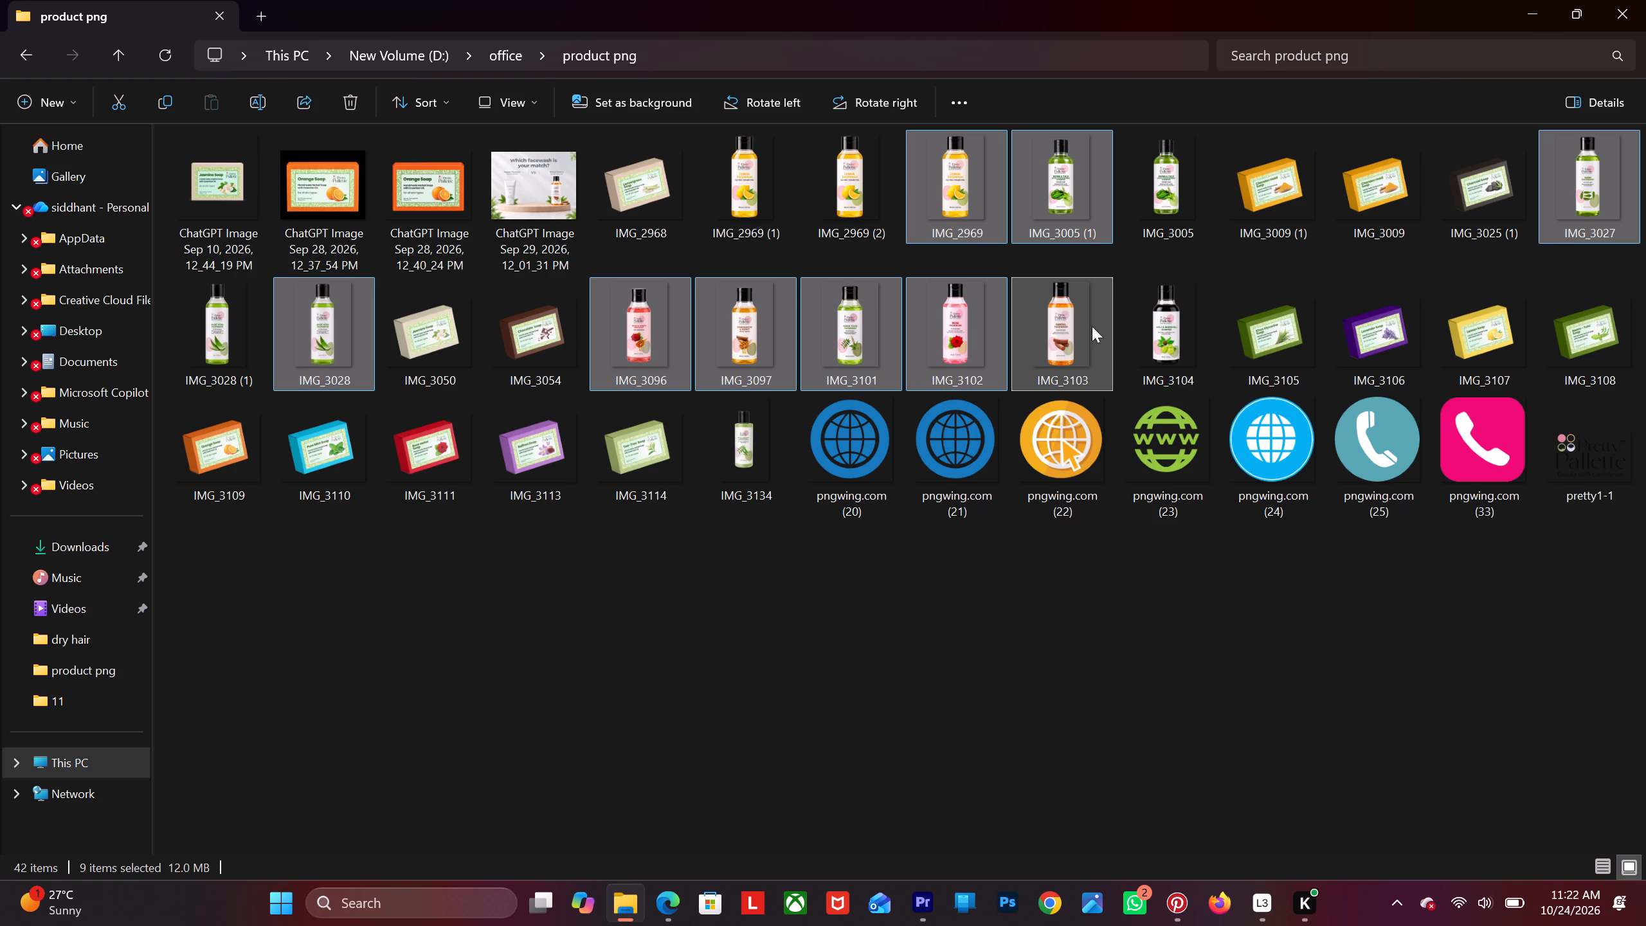
{"action": "left_click", "coordinate": [1165, 319], "text": "ctrl"}
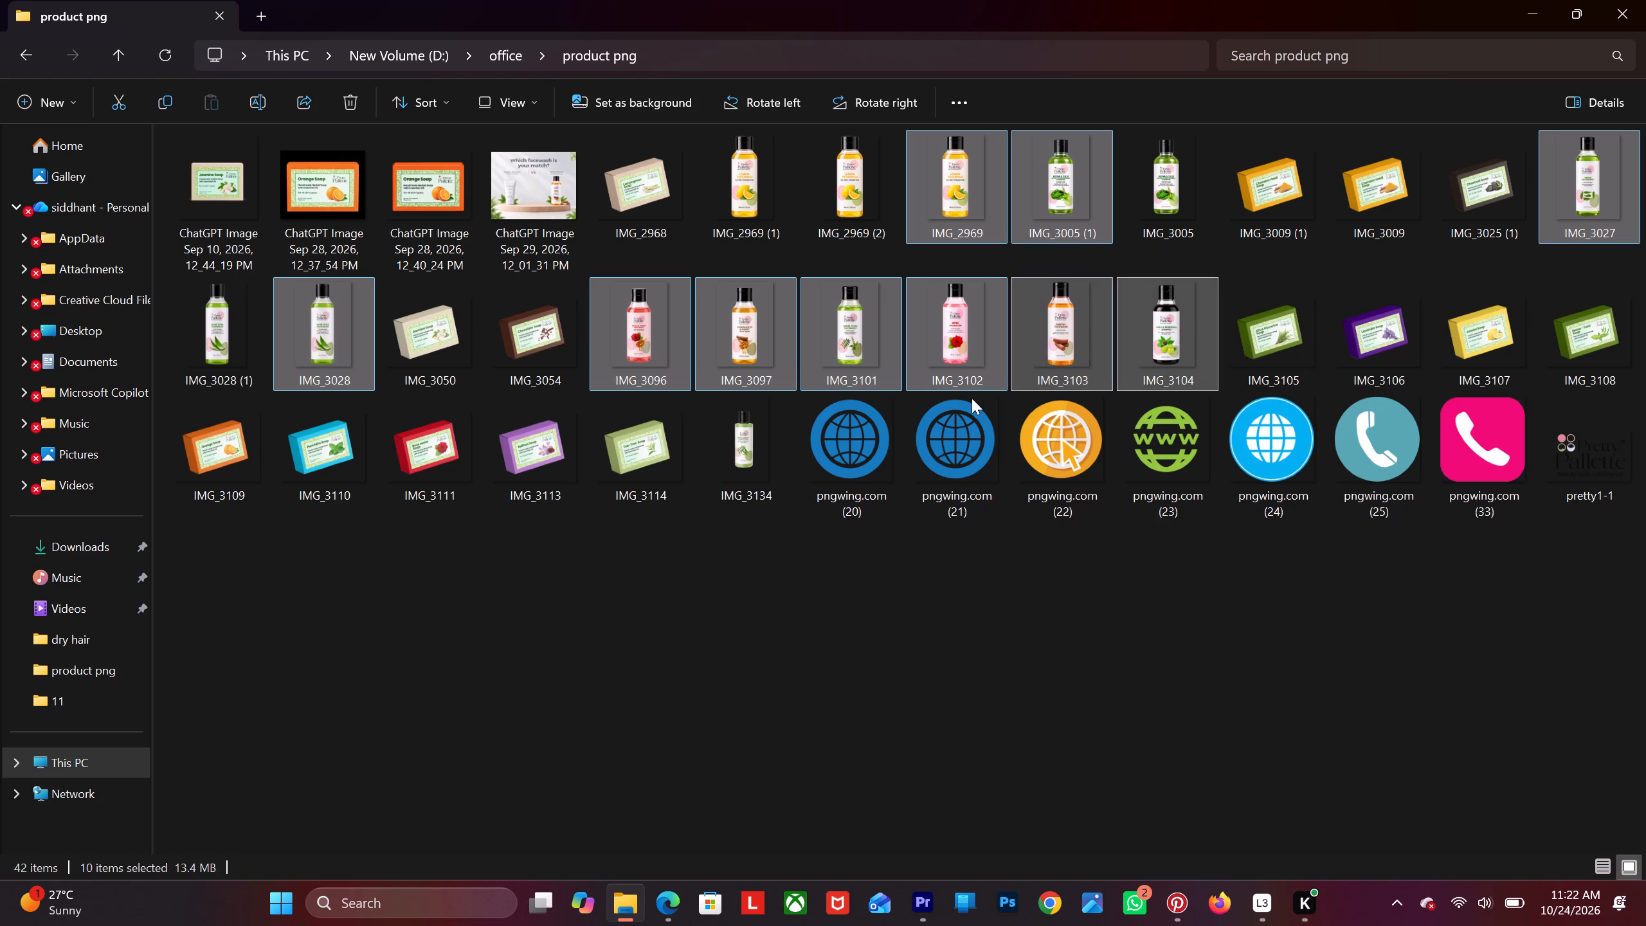
{"action": "left_click", "coordinate": [752, 460], "text": "ctrl"}
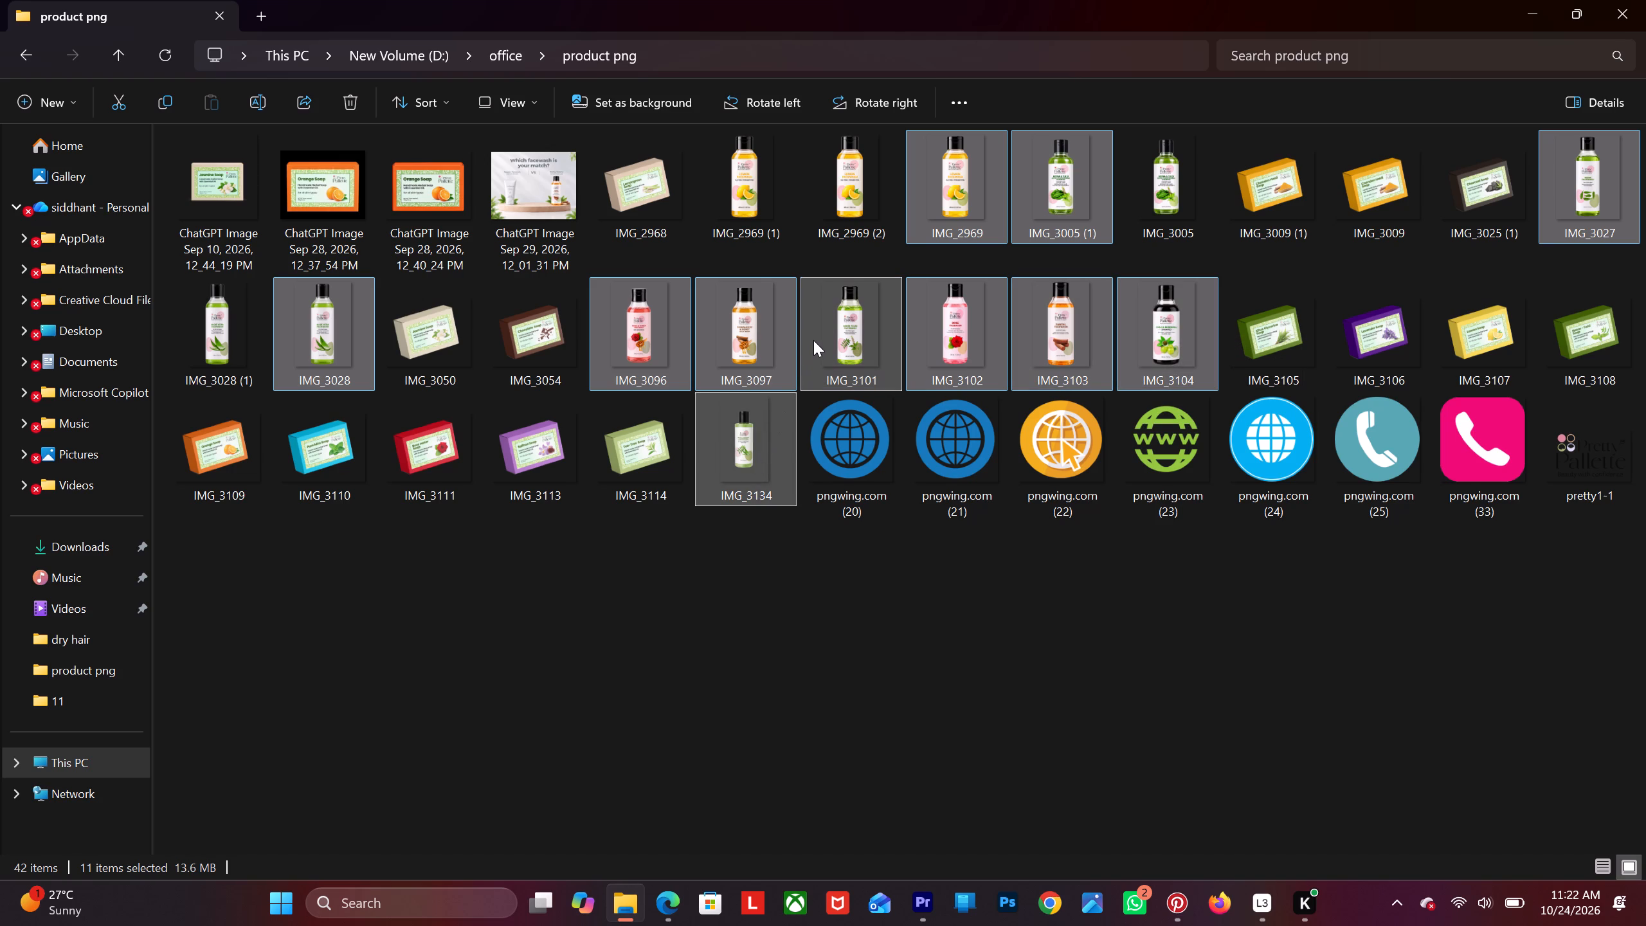
{"action": "left_click", "coordinate": [813, 340]}
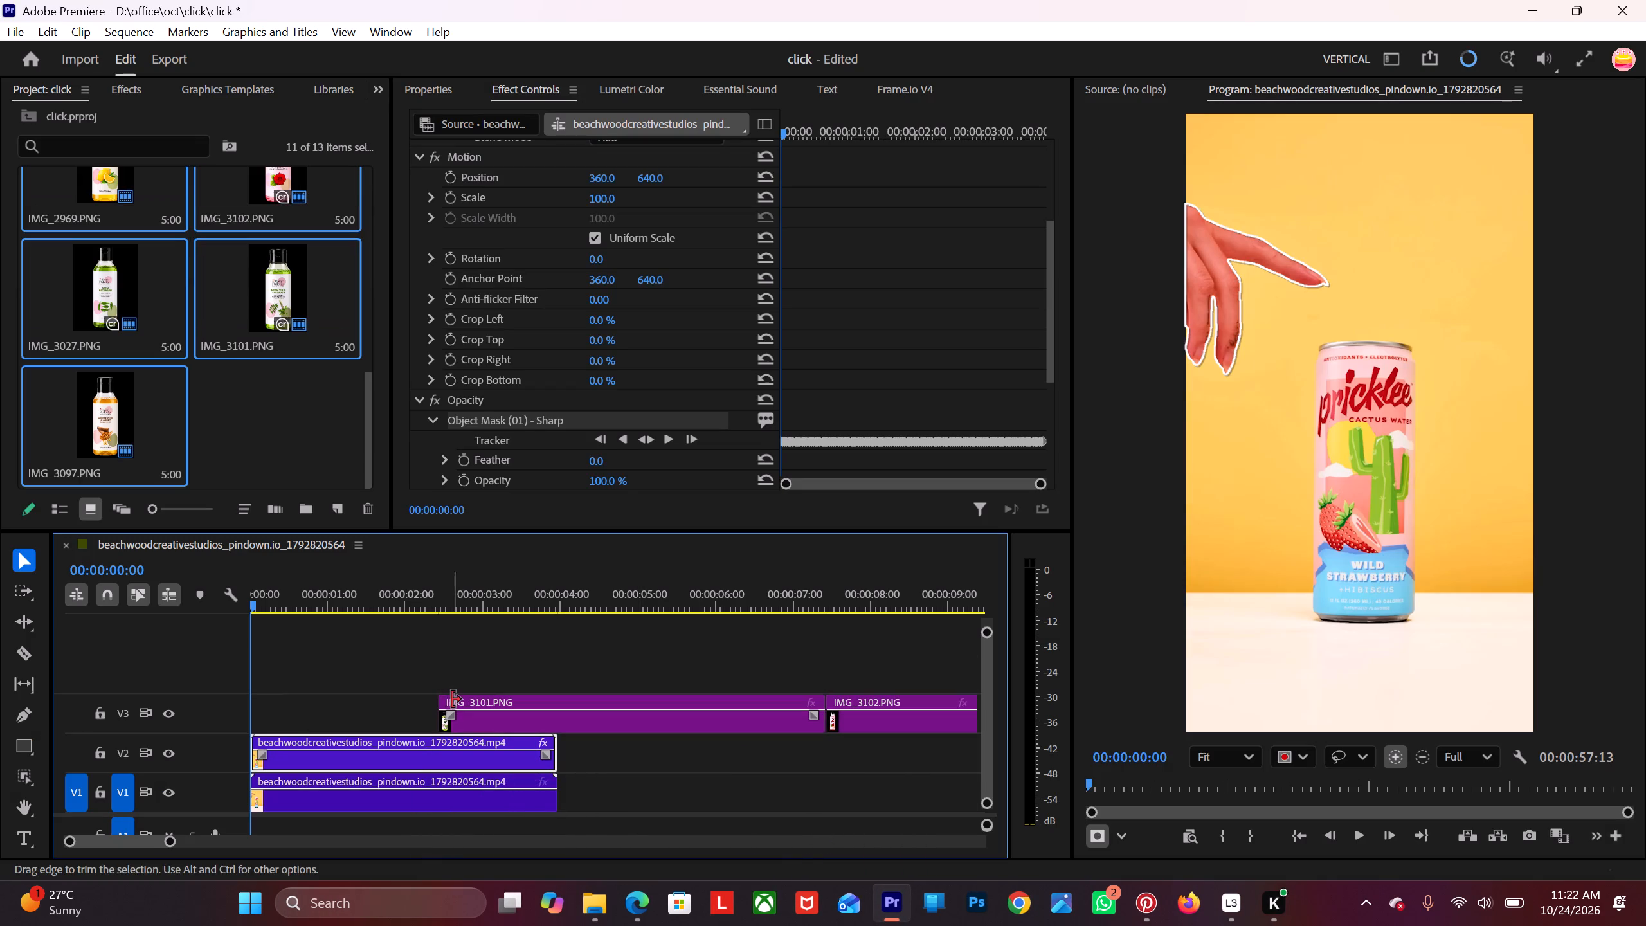
Set the duration of all eleven bottle image clips on V3 to 00:00:00:11.
{"action": "scroll", "coordinate": [494, 700], "scroll_direction": "down", "scroll_amount": 7, "text": "alt"}
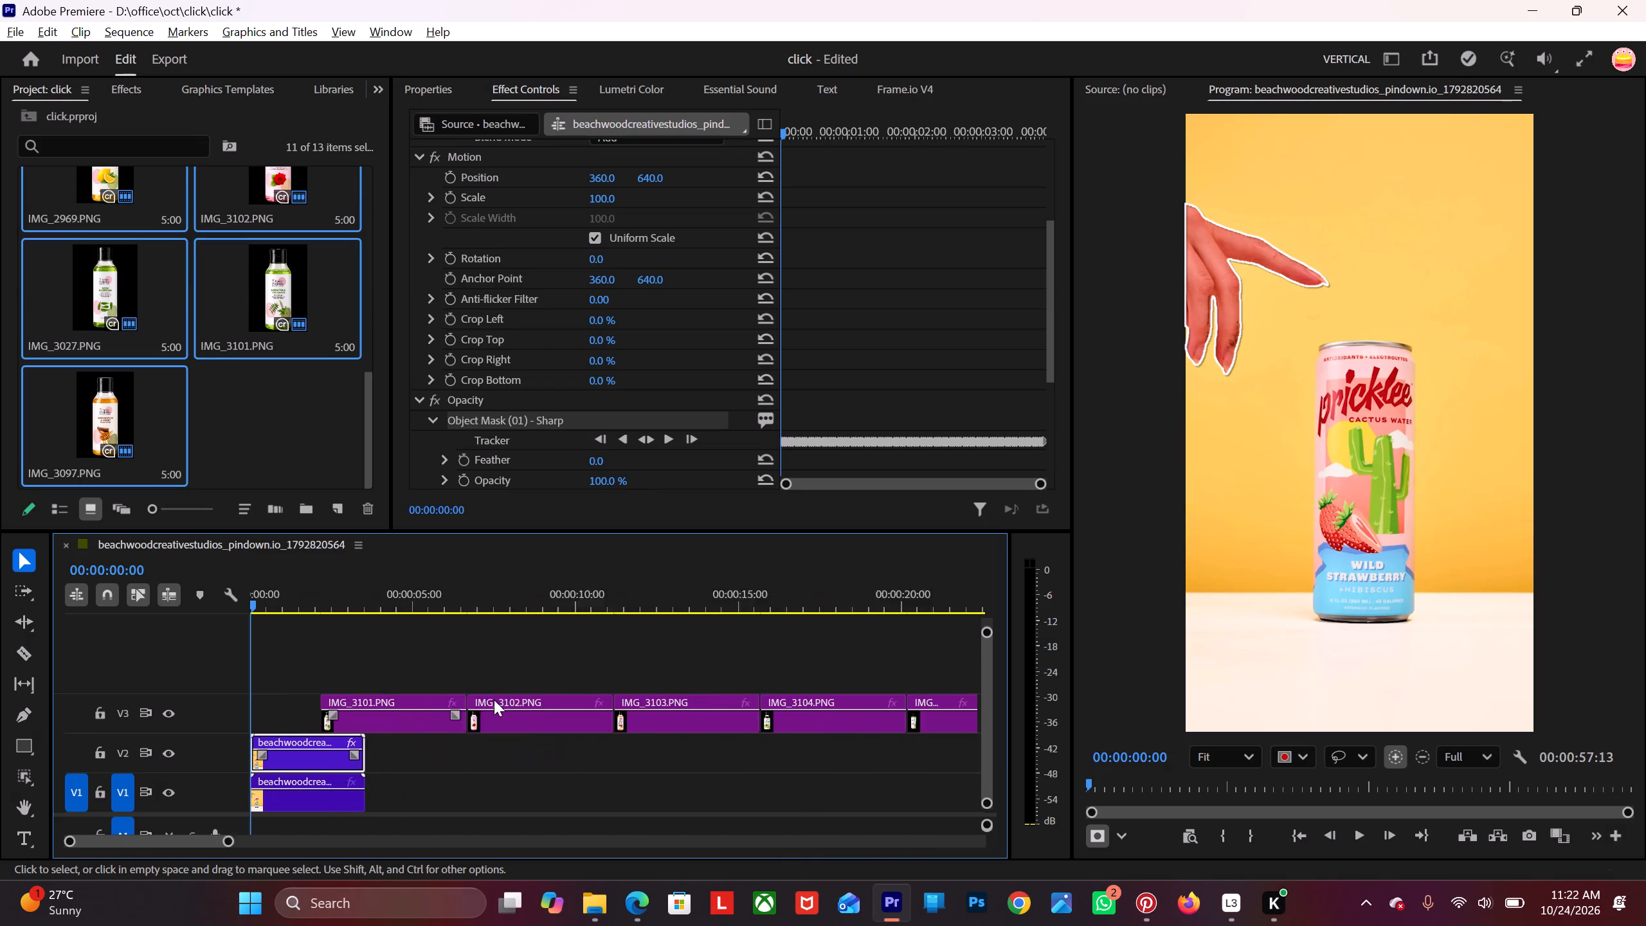
{"action": "scroll", "coordinate": [494, 700], "scroll_direction": "down", "scroll_amount": 15, "text": "alt"}
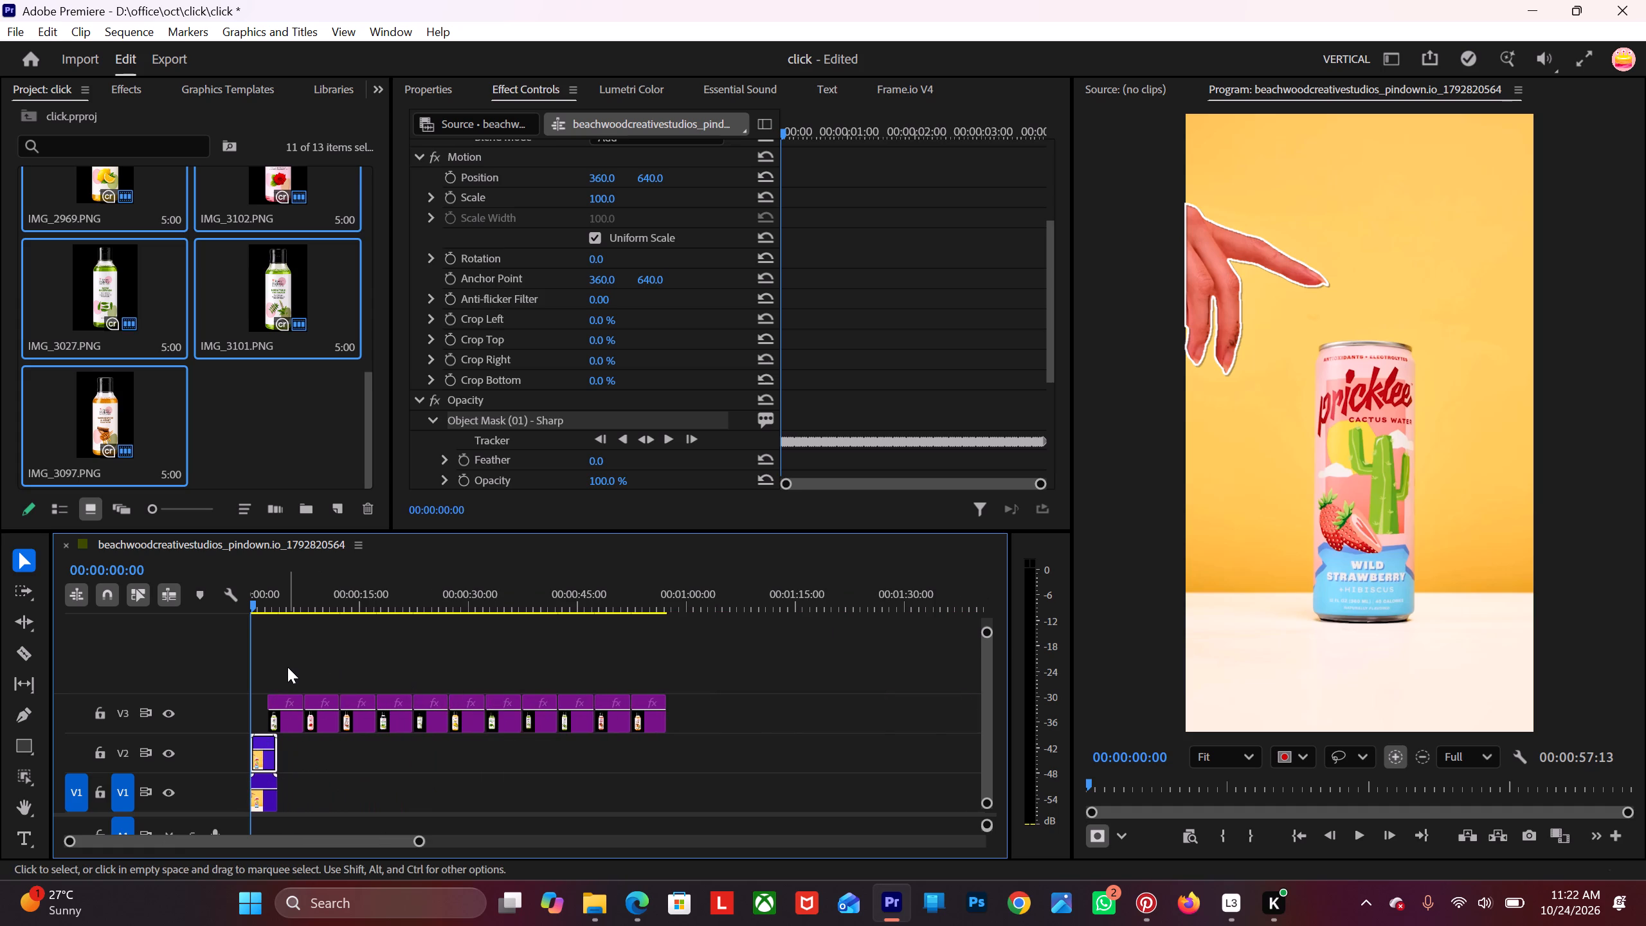
{"action": "left_click_drag", "start_coordinate": [278, 669], "coordinate": [673, 718]}
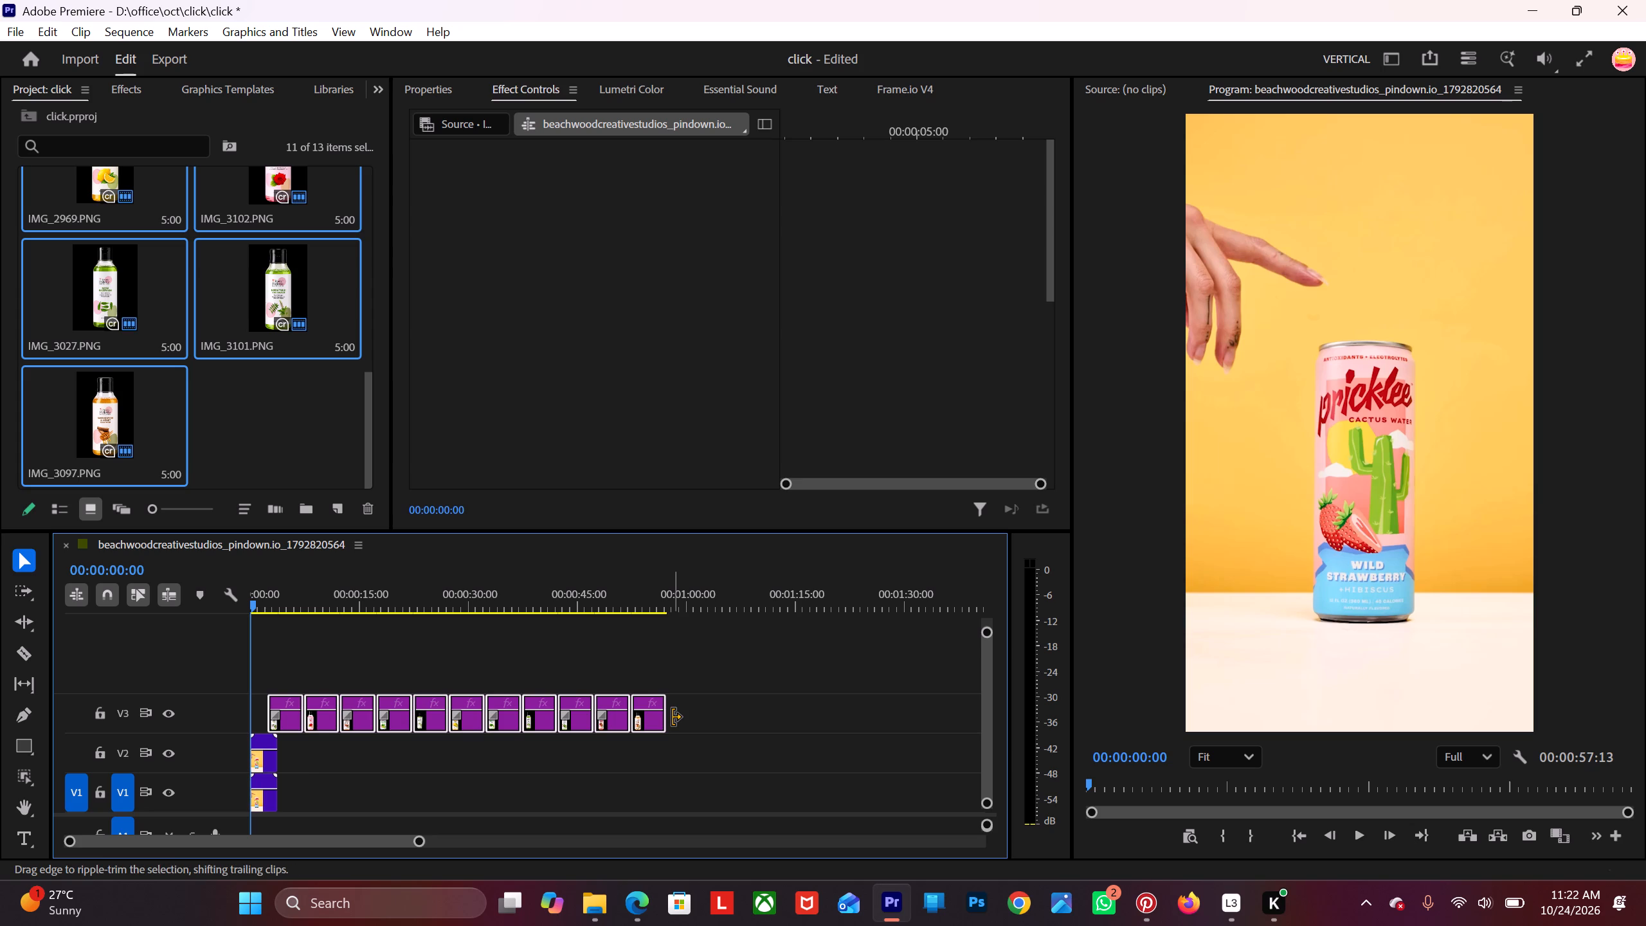
{"action": "key", "text": "ctrl+r"}
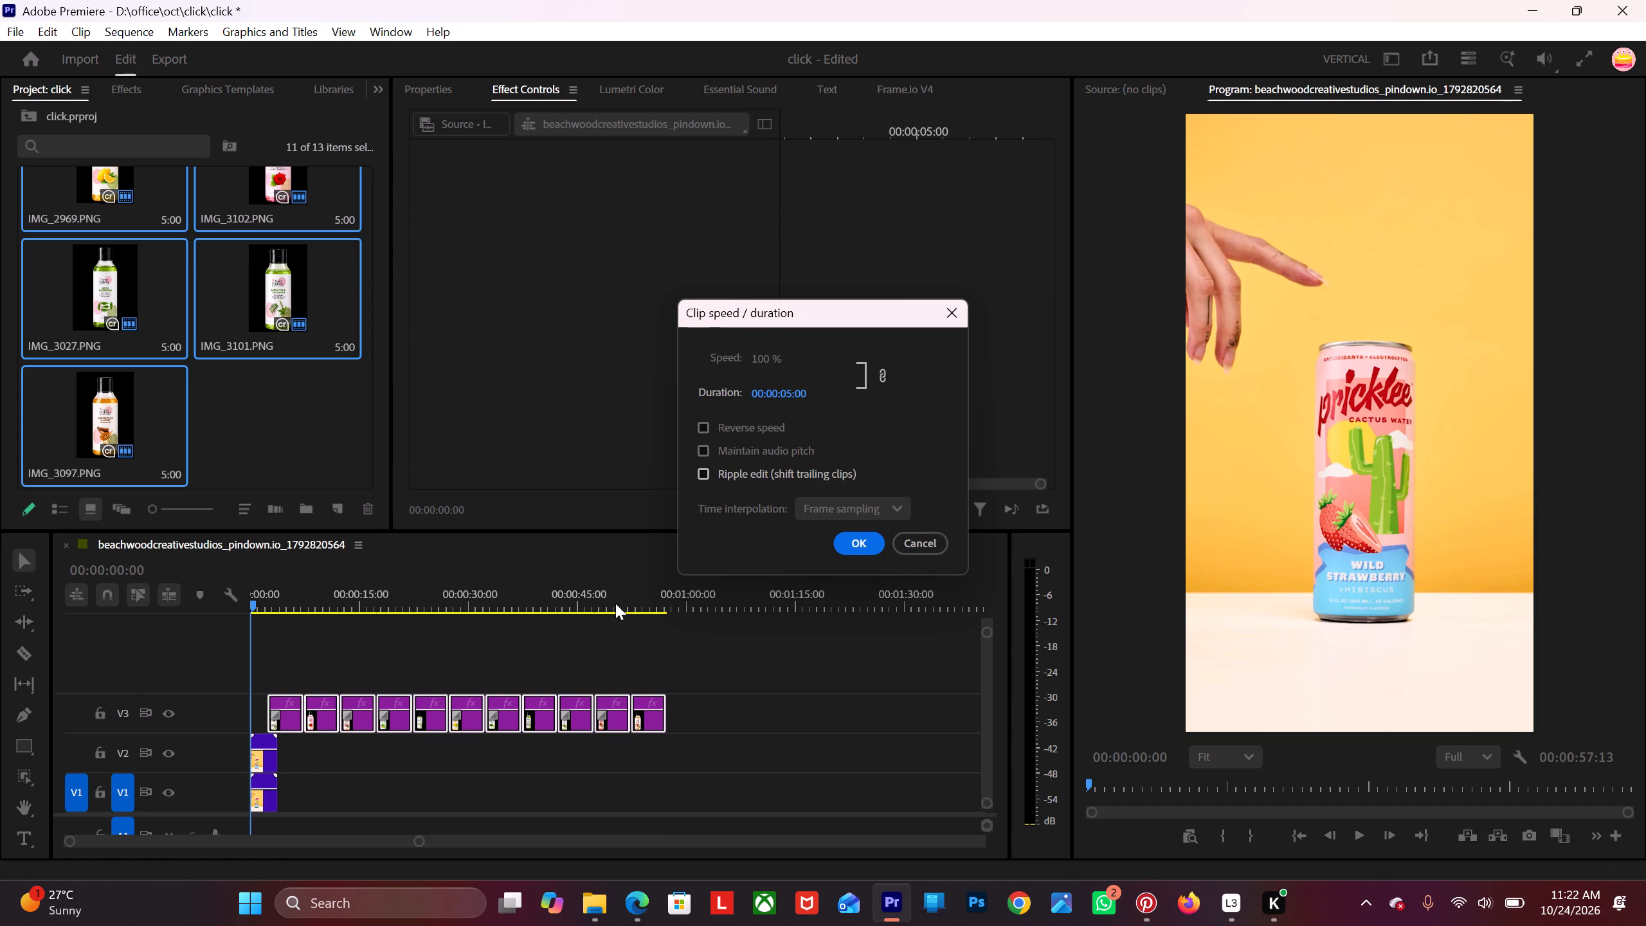
{"action": "left_click_drag", "start_coordinate": [798, 398], "coordinate": [772, 401]}
{"action": "left_click_drag", "start_coordinate": [772, 401], "coordinate": [678, 423]}
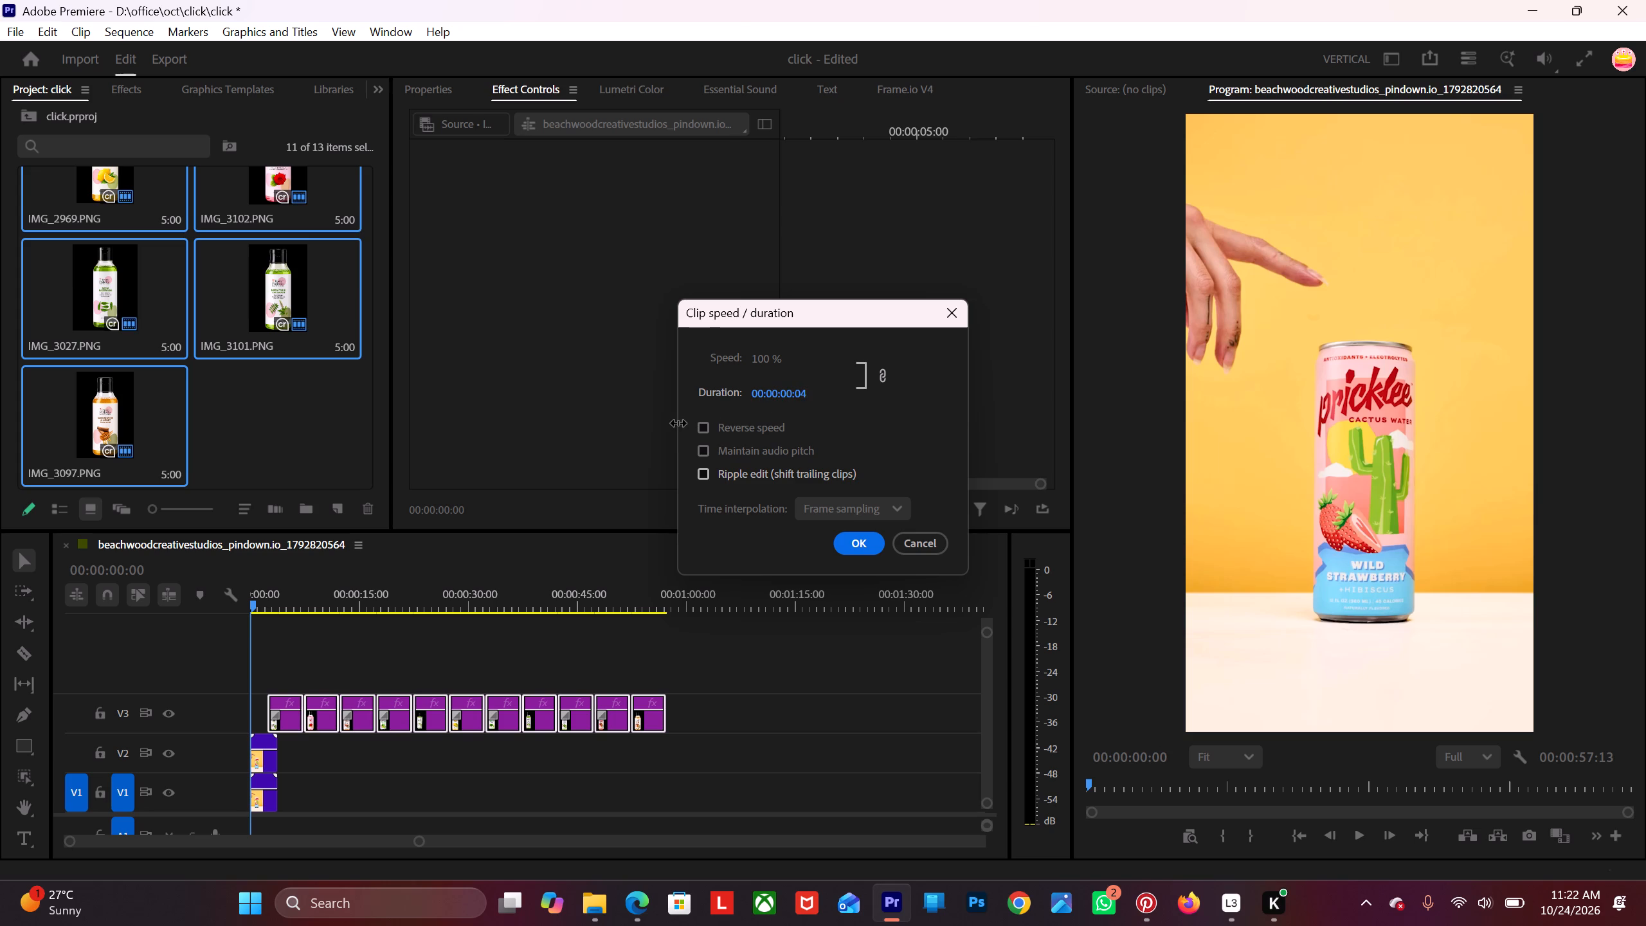
{"action": "left_click_drag", "start_coordinate": [678, 423], "coordinate": [682, 419]}
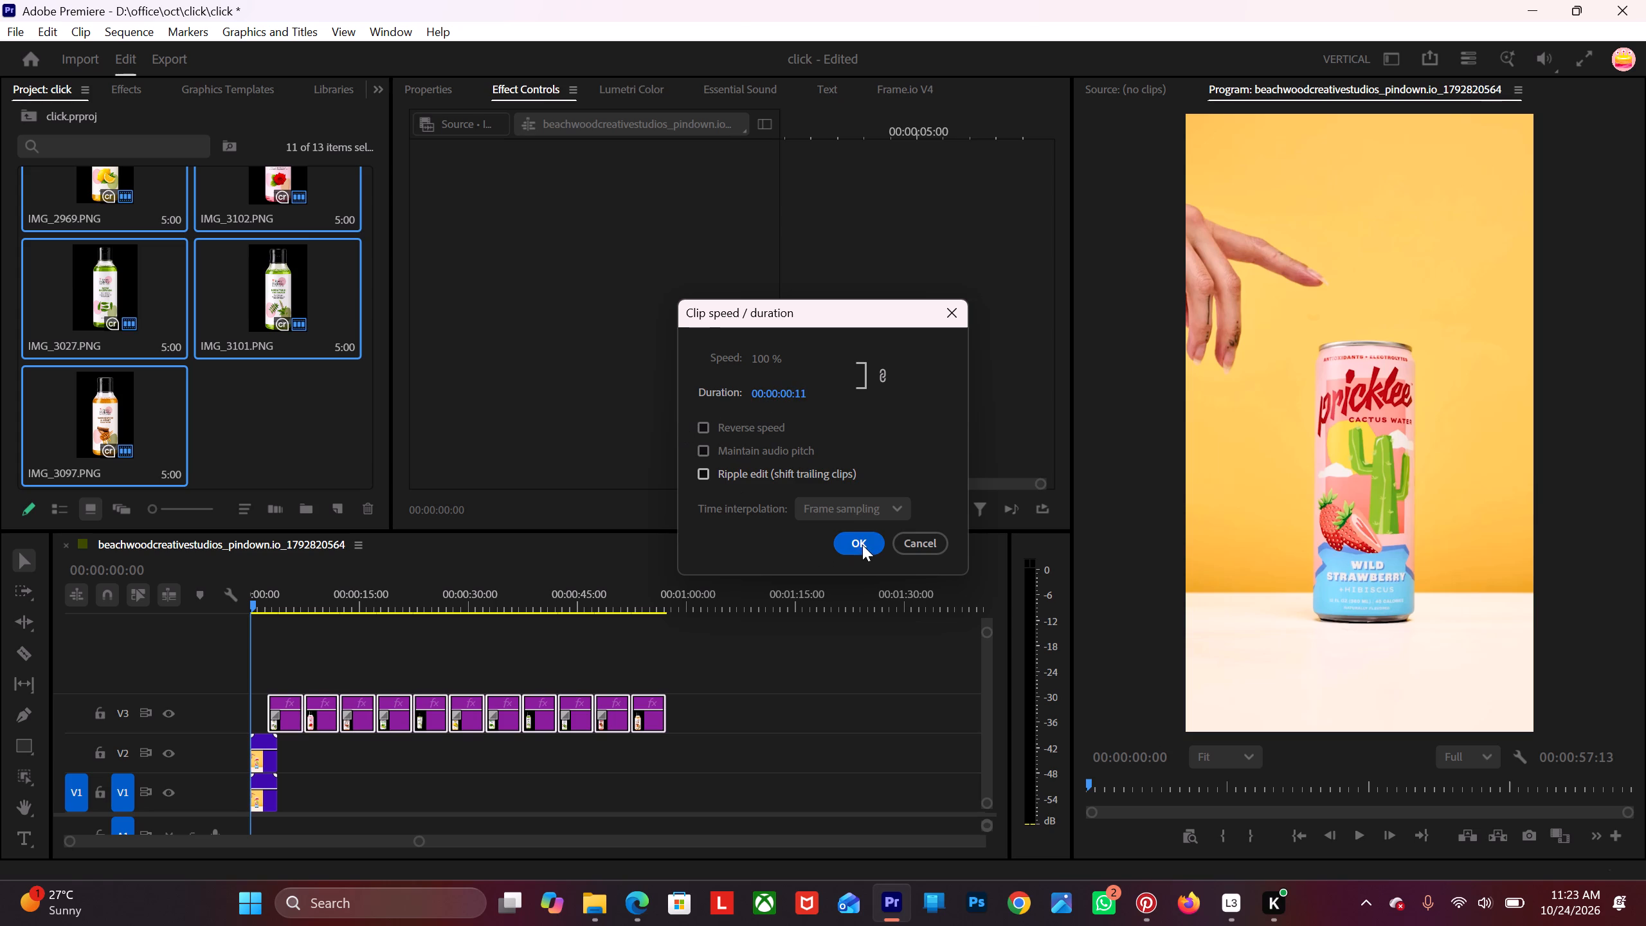
{"action": "left_click", "coordinate": [862, 545]}
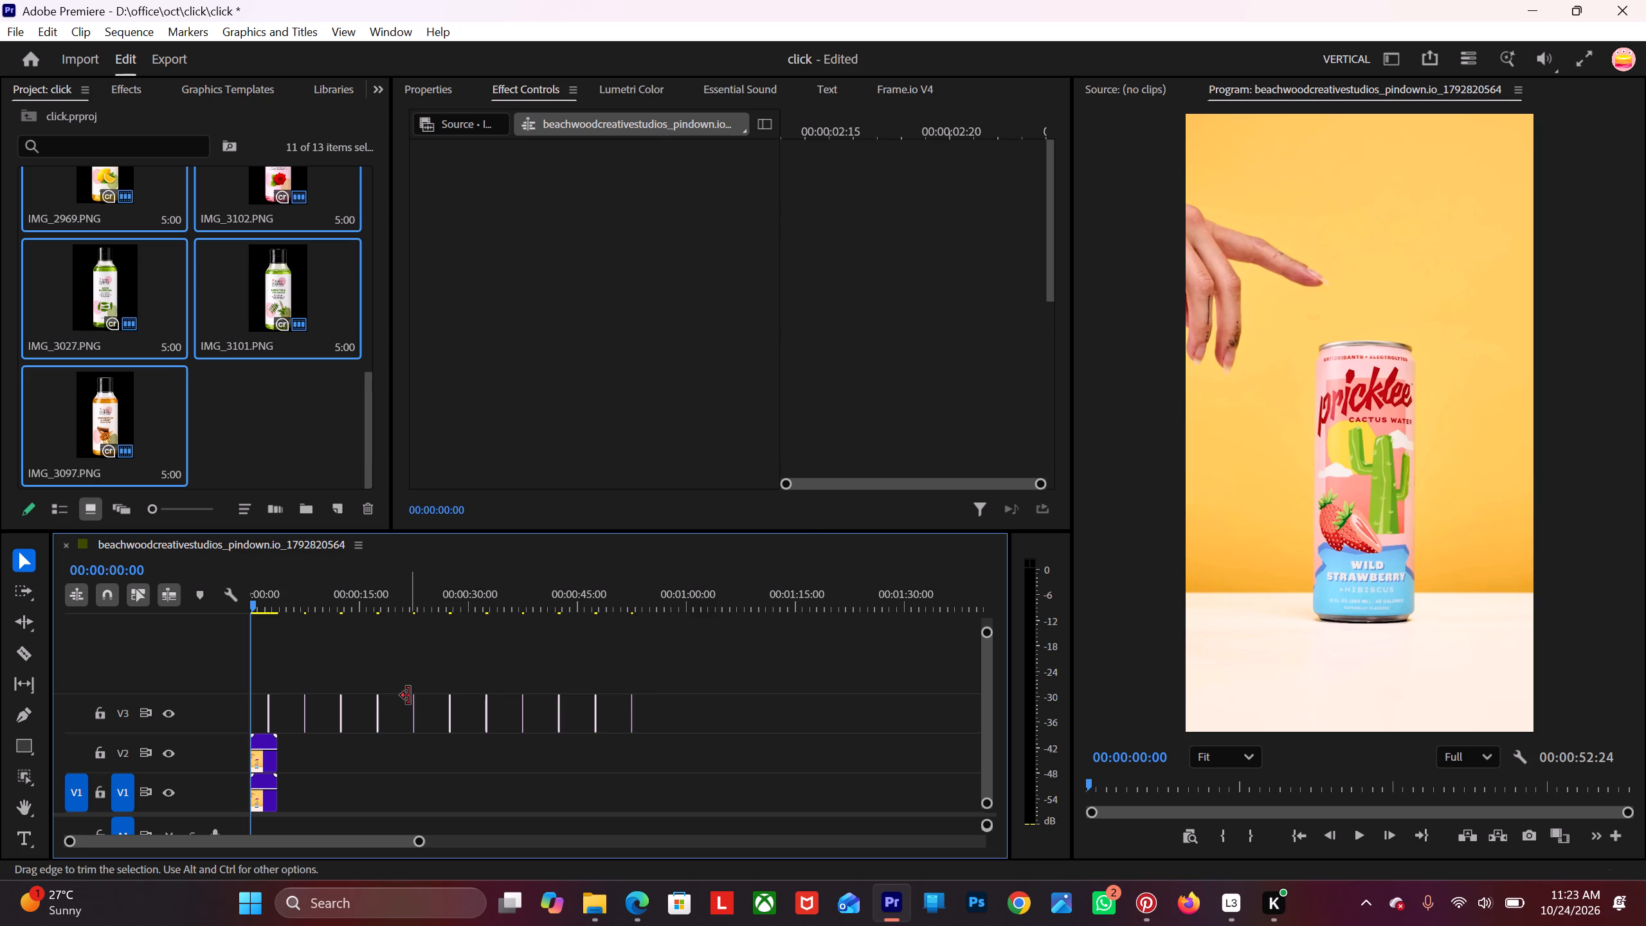
Ripple-delete every gap between the shortened bottle clips on V3 so they sit back to back.
{"action": "scroll", "coordinate": [341, 685], "scroll_direction": "up", "scroll_amount": 15, "text": "alt"}
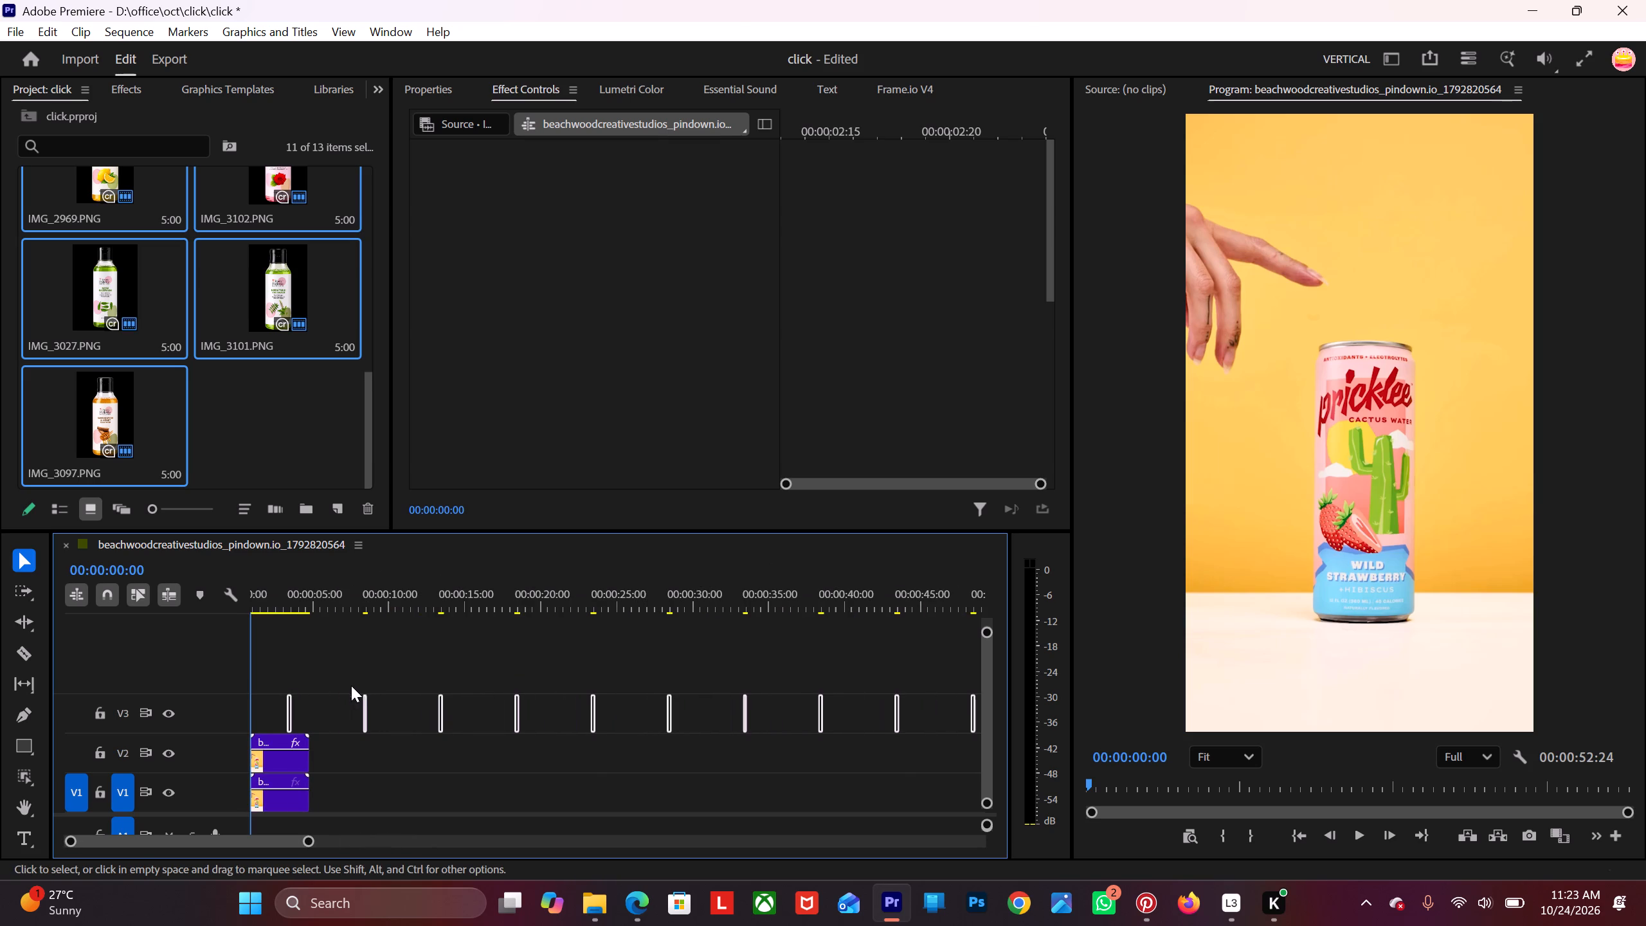
{"action": "scroll", "coordinate": [351, 685], "scroll_direction": "up", "scroll_amount": 5, "text": "alt"}
{"action": "left_click", "coordinate": [352, 711]}
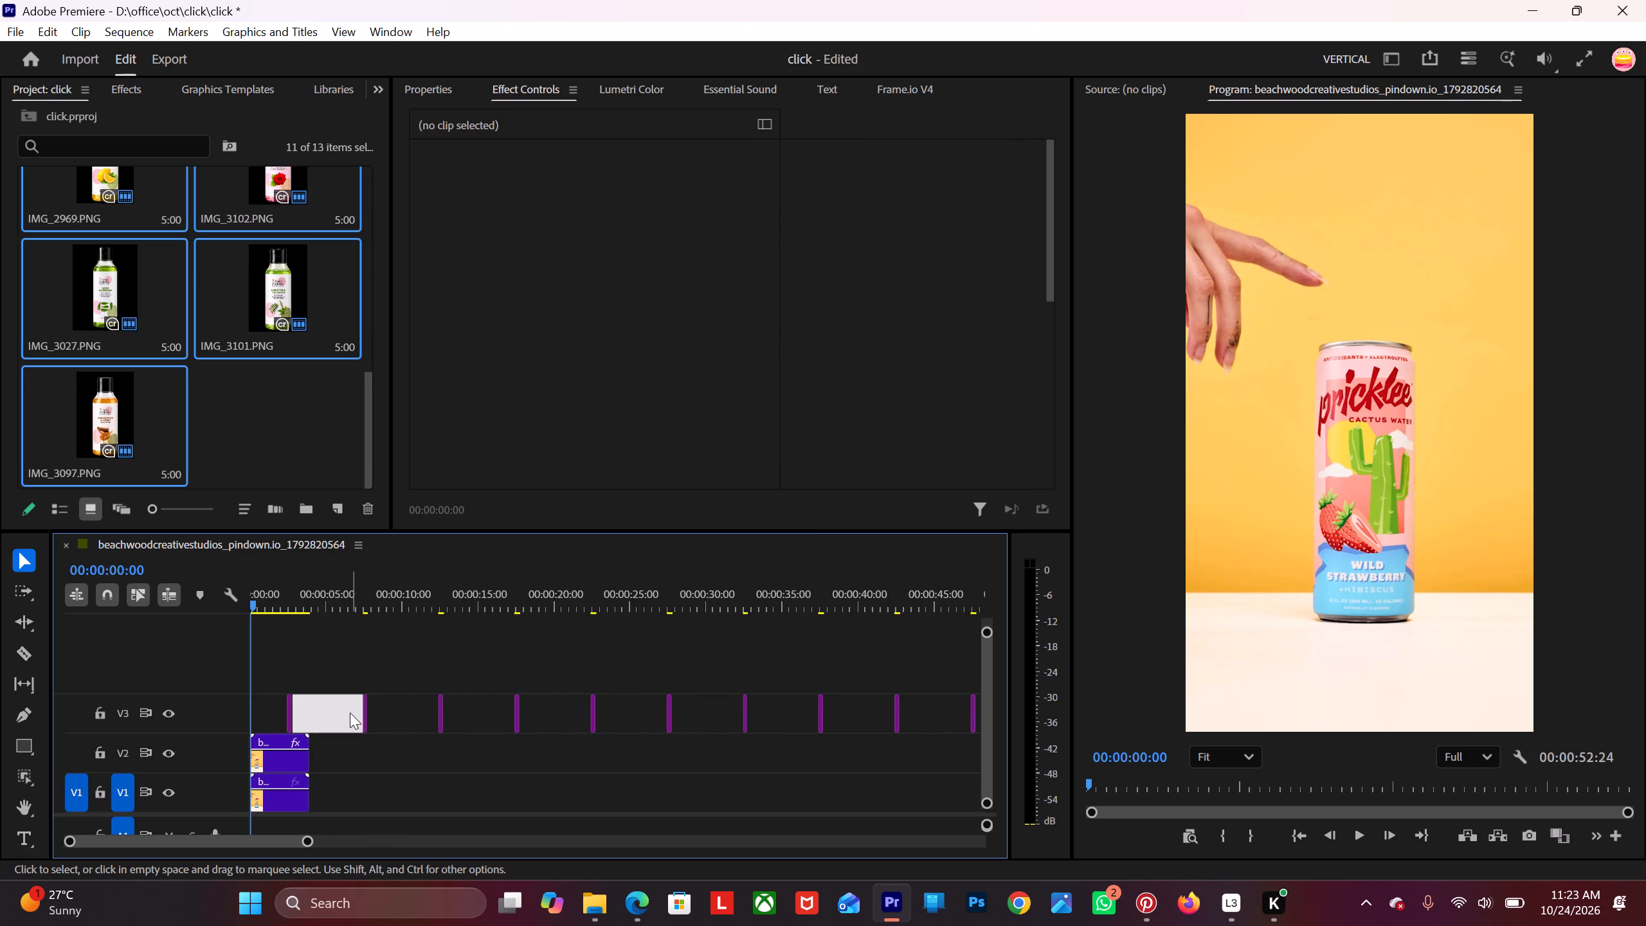
{"action": "key", "text": "Delete"}
{"action": "left_click", "coordinate": [411, 721]}
{"action": "key", "text": "Delete"}
{"action": "left_click", "coordinate": [414, 718]}
{"action": "key", "text": "Delete"}
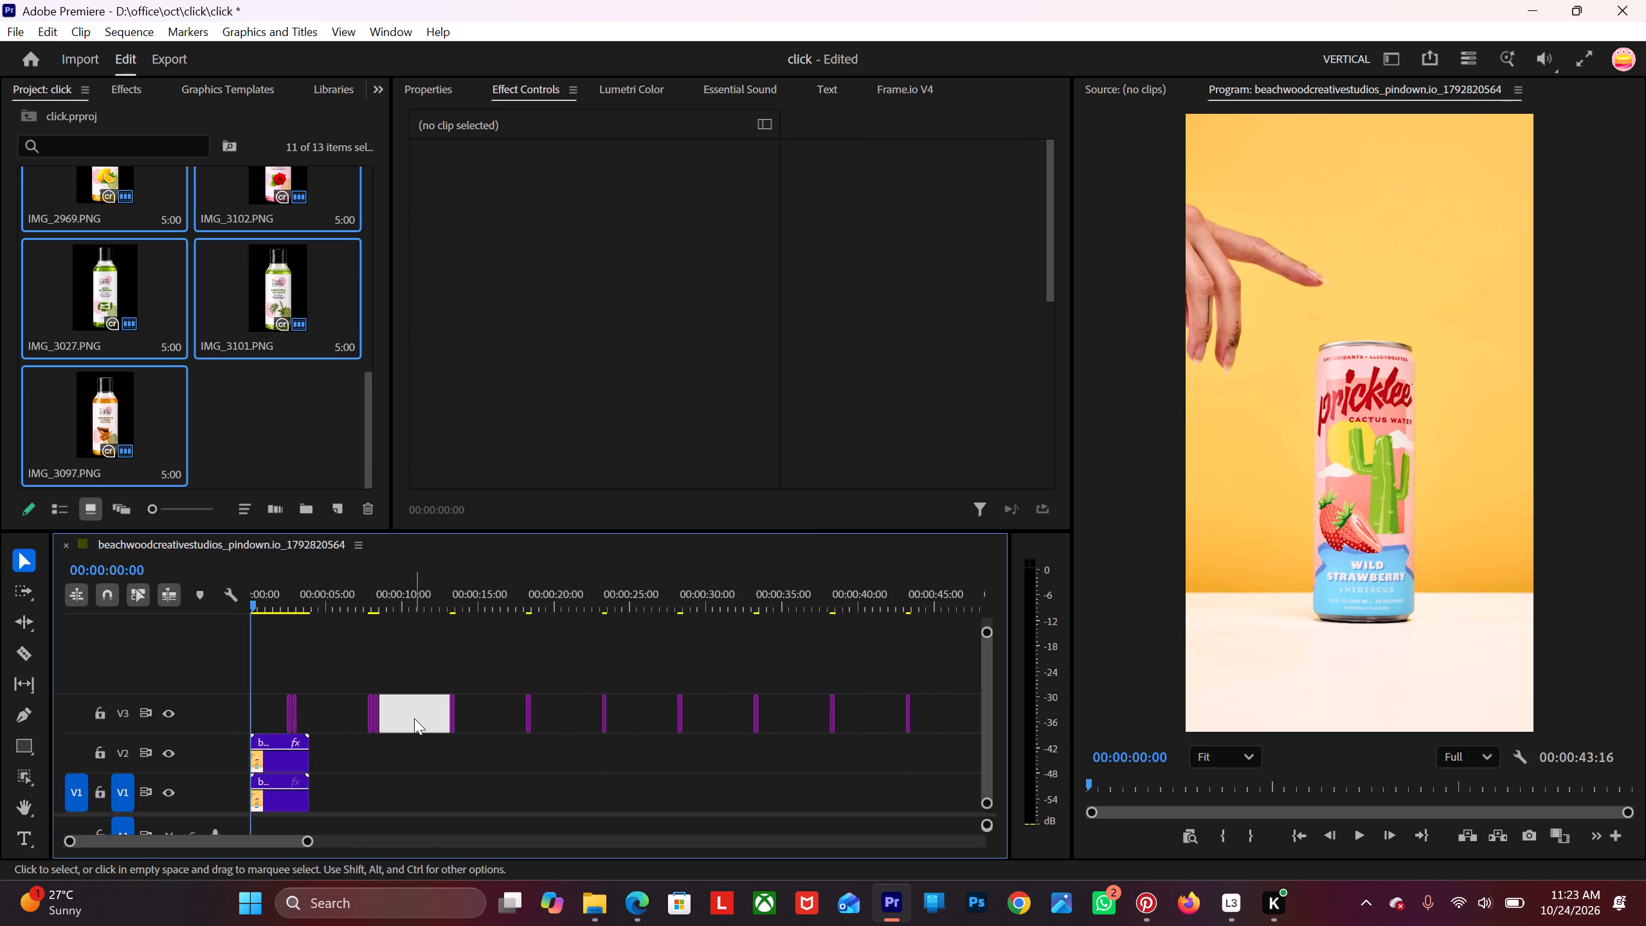
{"action": "key", "text": "Delete"}
{"action": "left_click", "coordinate": [414, 718]}
{"action": "key", "text": "Delete"}
{"action": "left_click", "coordinate": [414, 718]}
{"action": "key", "text": "Delete"}
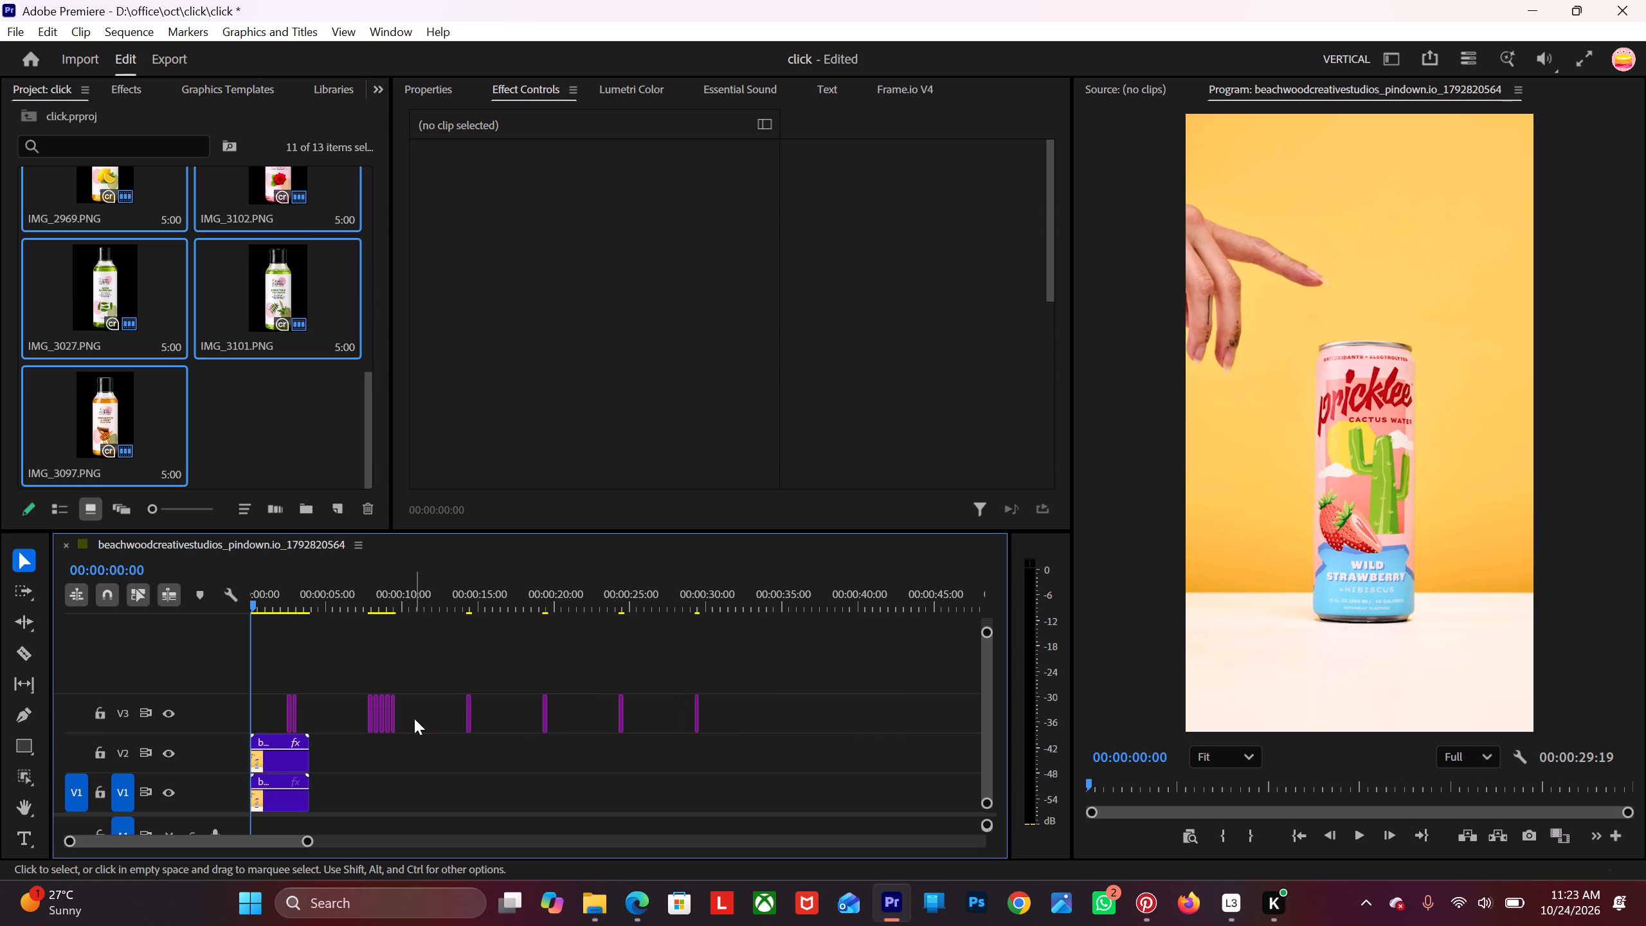
{"action": "key", "text": "Delete"}
{"action": "left_click", "coordinate": [414, 718]}
{"action": "key", "text": "Delete"}
{"action": "left_click", "coordinate": [414, 718]}
{"action": "key", "text": "Delete"}
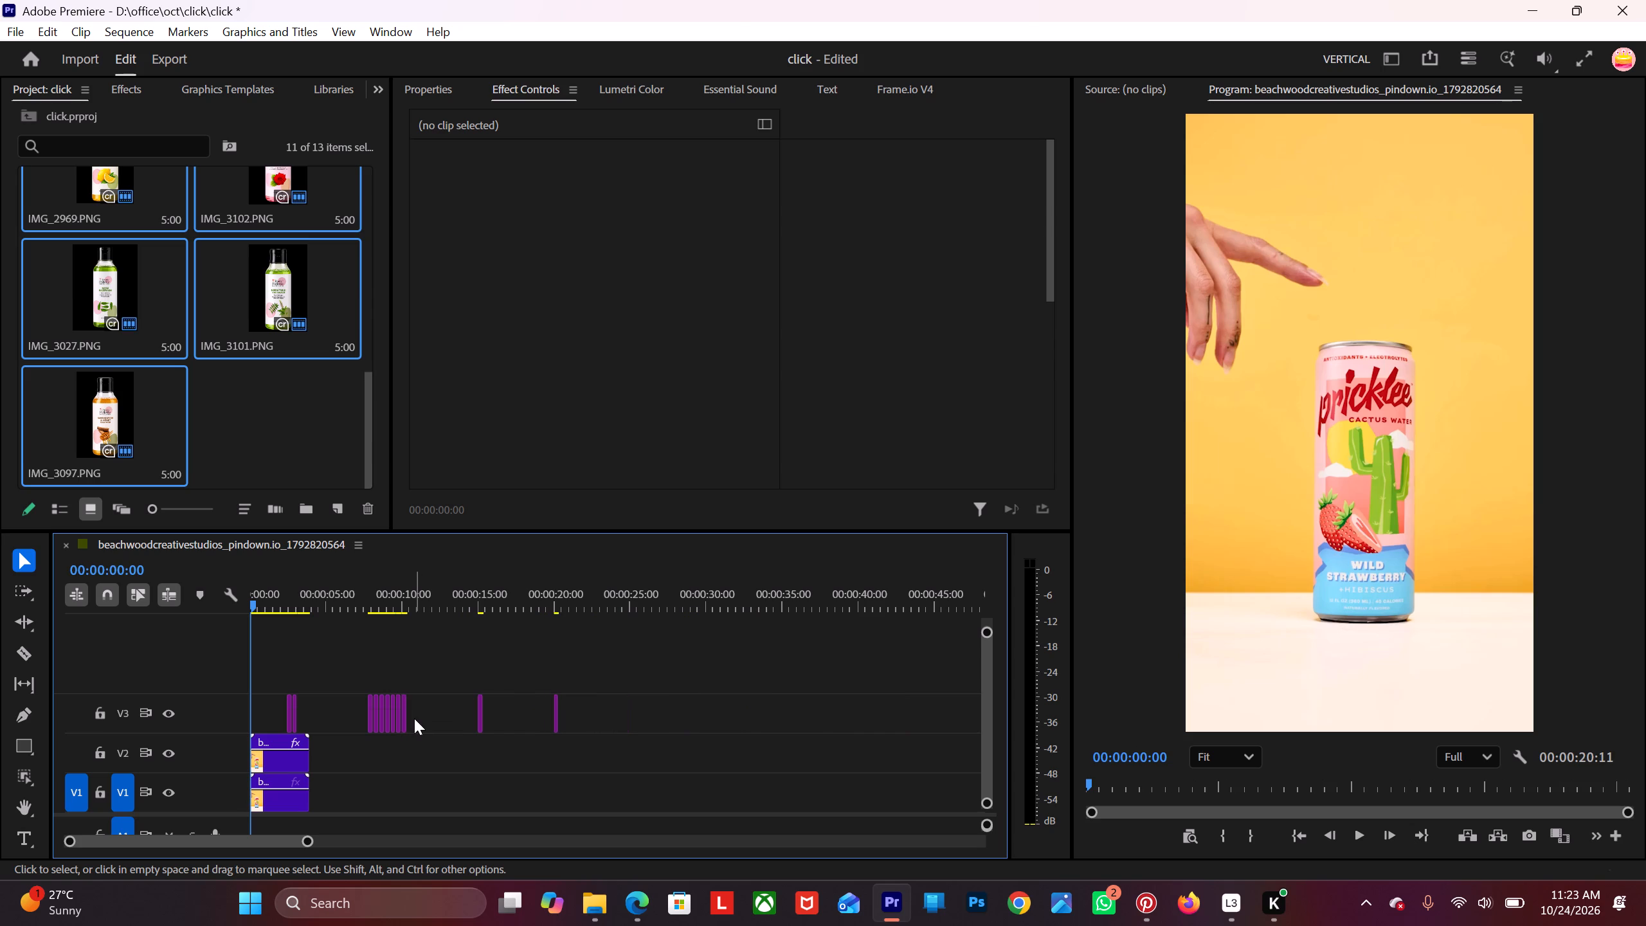
{"action": "left_click", "coordinate": [414, 718]}
{"action": "key", "text": "Delete"}
{"action": "left_click", "coordinate": [426, 716]}
{"action": "key", "text": "Delete"}
{"action": "left_click", "coordinate": [426, 716]}
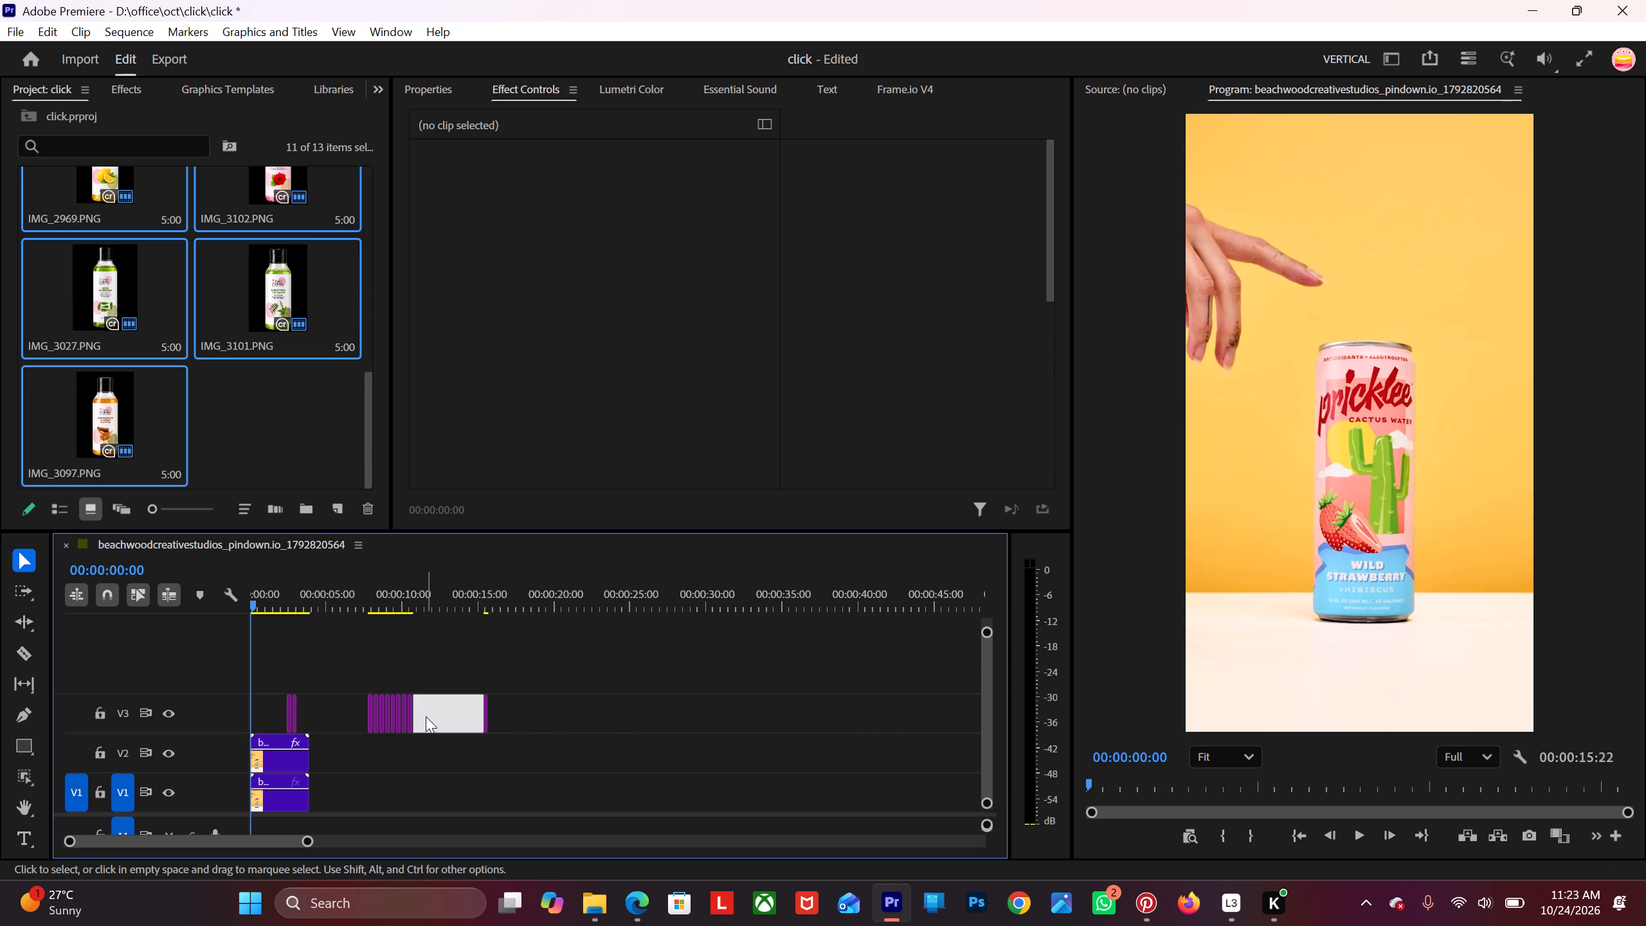
{"action": "key", "text": "Delete"}
{"action": "left_click", "coordinate": [325, 722]}
{"action": "key", "text": "Delete"}
Move all the bottle clips on V3 together to the start of the sequence at 00:00:00:00.
{"action": "scroll", "coordinate": [325, 721], "scroll_direction": "up", "scroll_amount": 1}
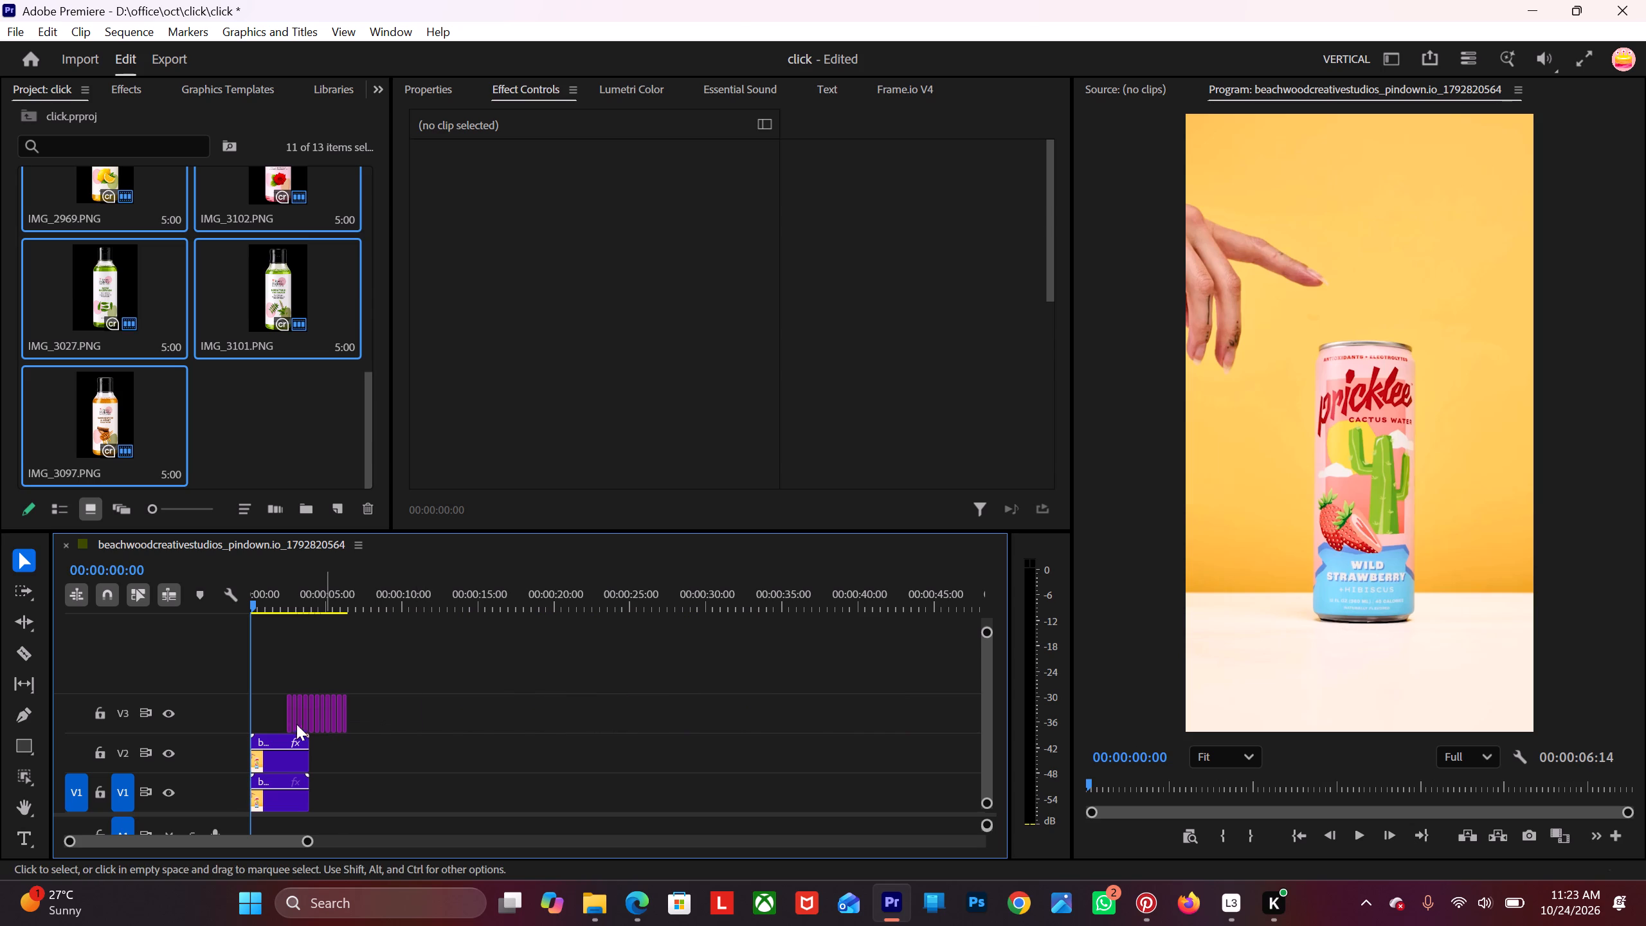
{"action": "scroll", "coordinate": [352, 688], "scroll_direction": "up", "scroll_amount": 20, "text": "alt"}
{"action": "scroll", "coordinate": [352, 688], "scroll_direction": "up", "scroll_amount": 4, "text": "alt"}
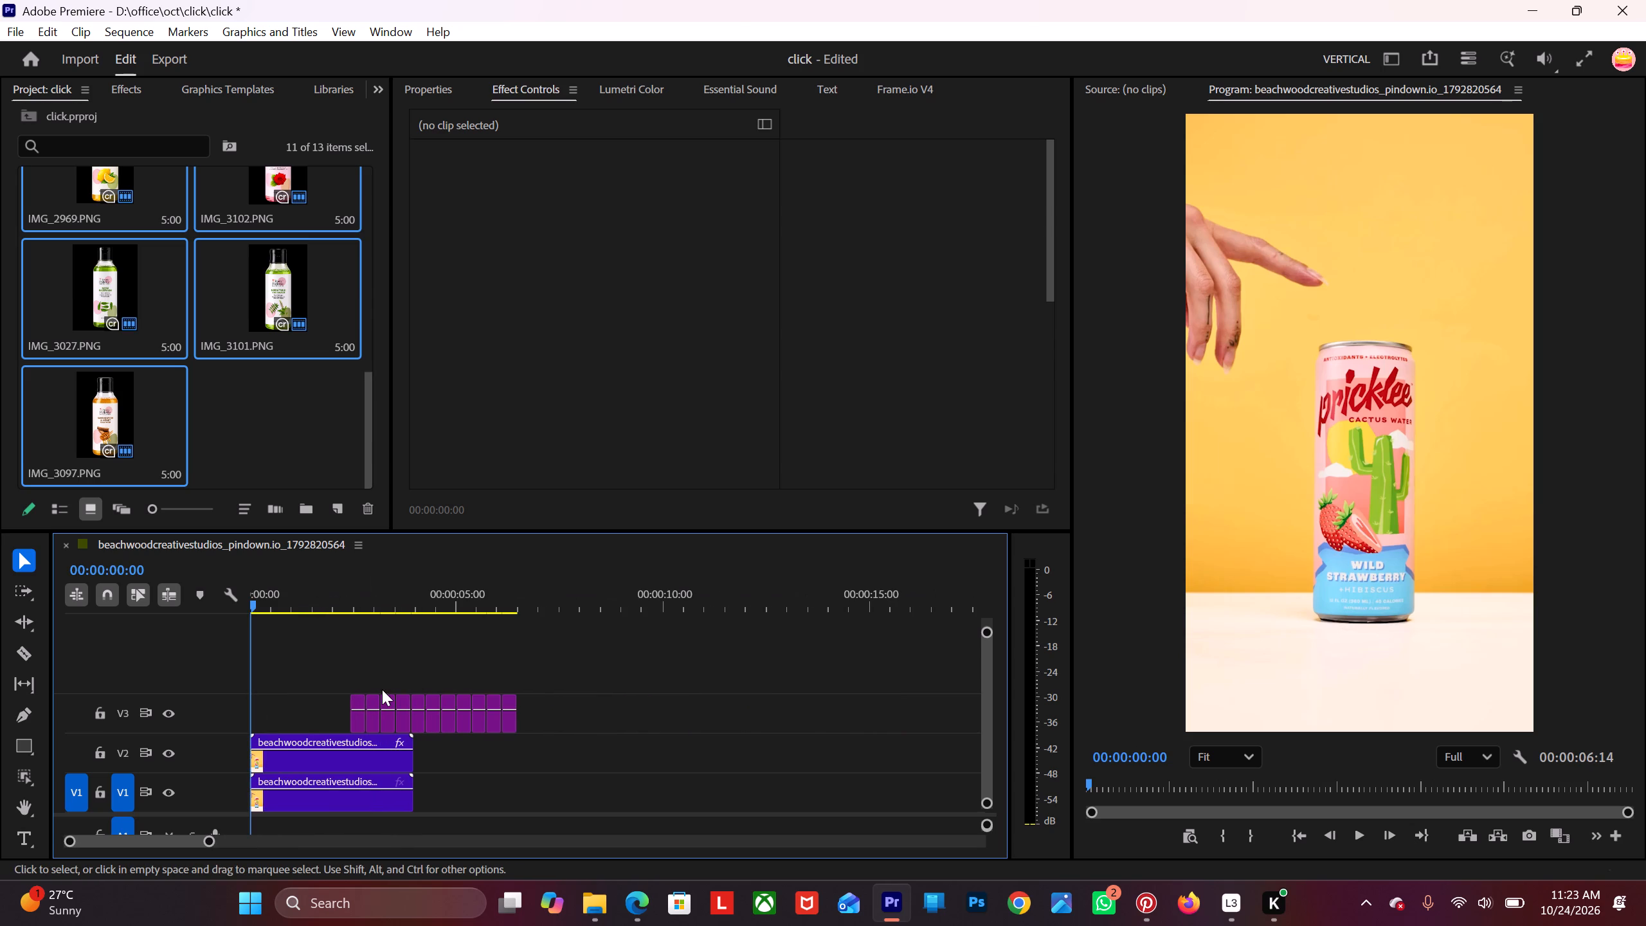
{"action": "left_click_drag", "start_coordinate": [324, 644], "coordinate": [509, 709]}
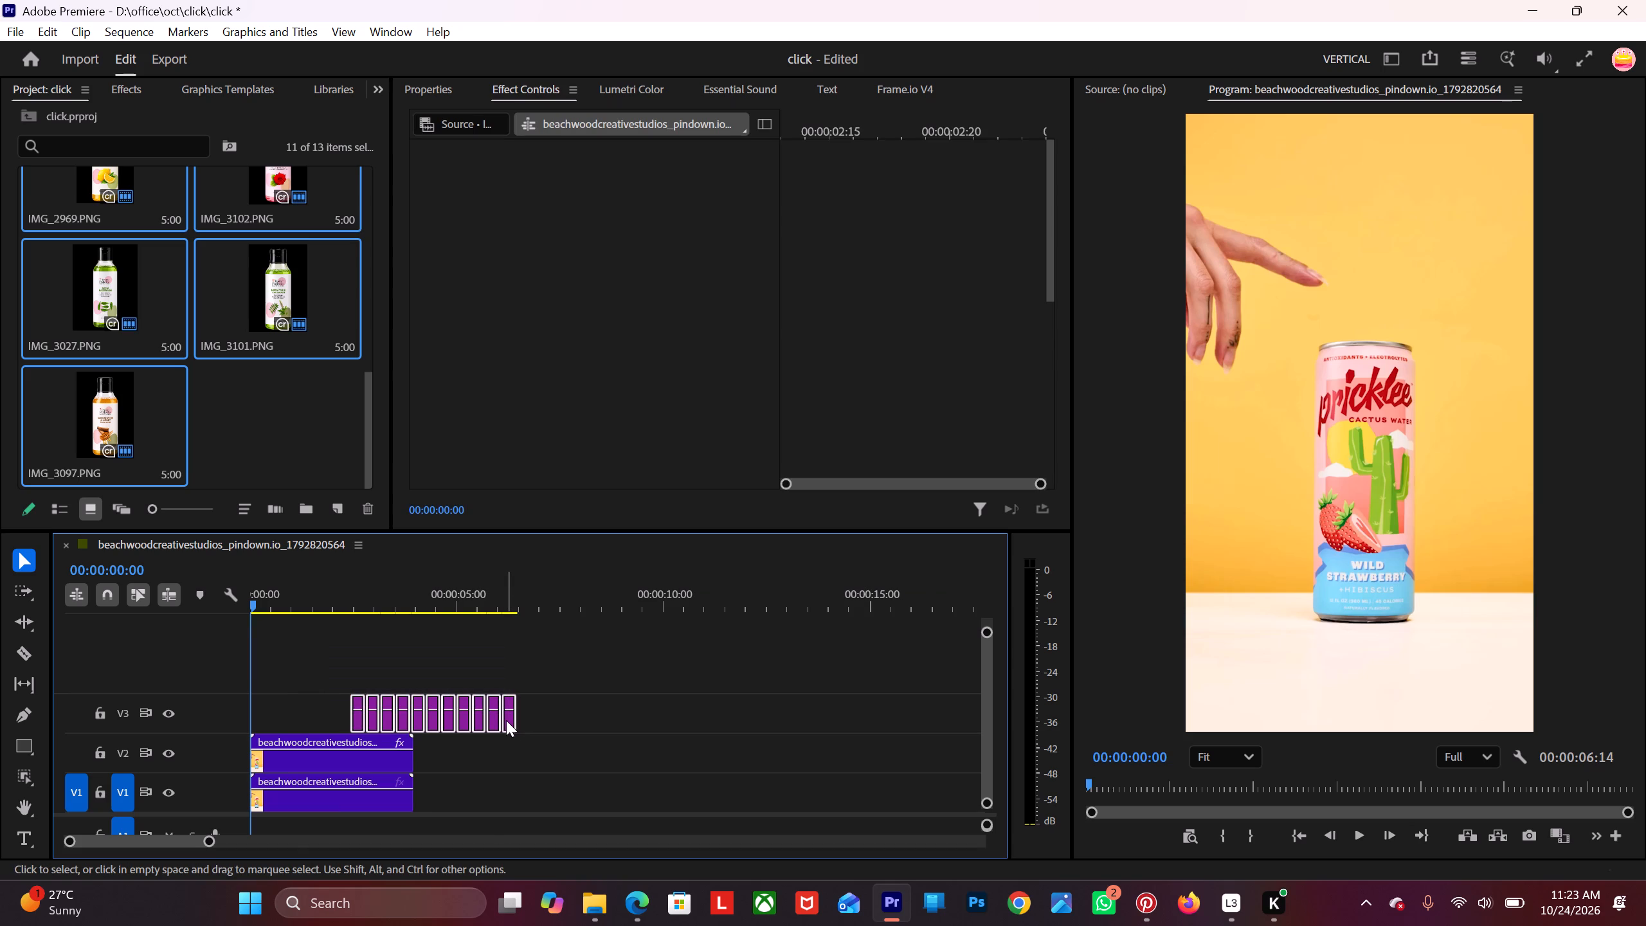
{"action": "left_click_drag", "start_coordinate": [506, 720], "coordinate": [373, 719]}
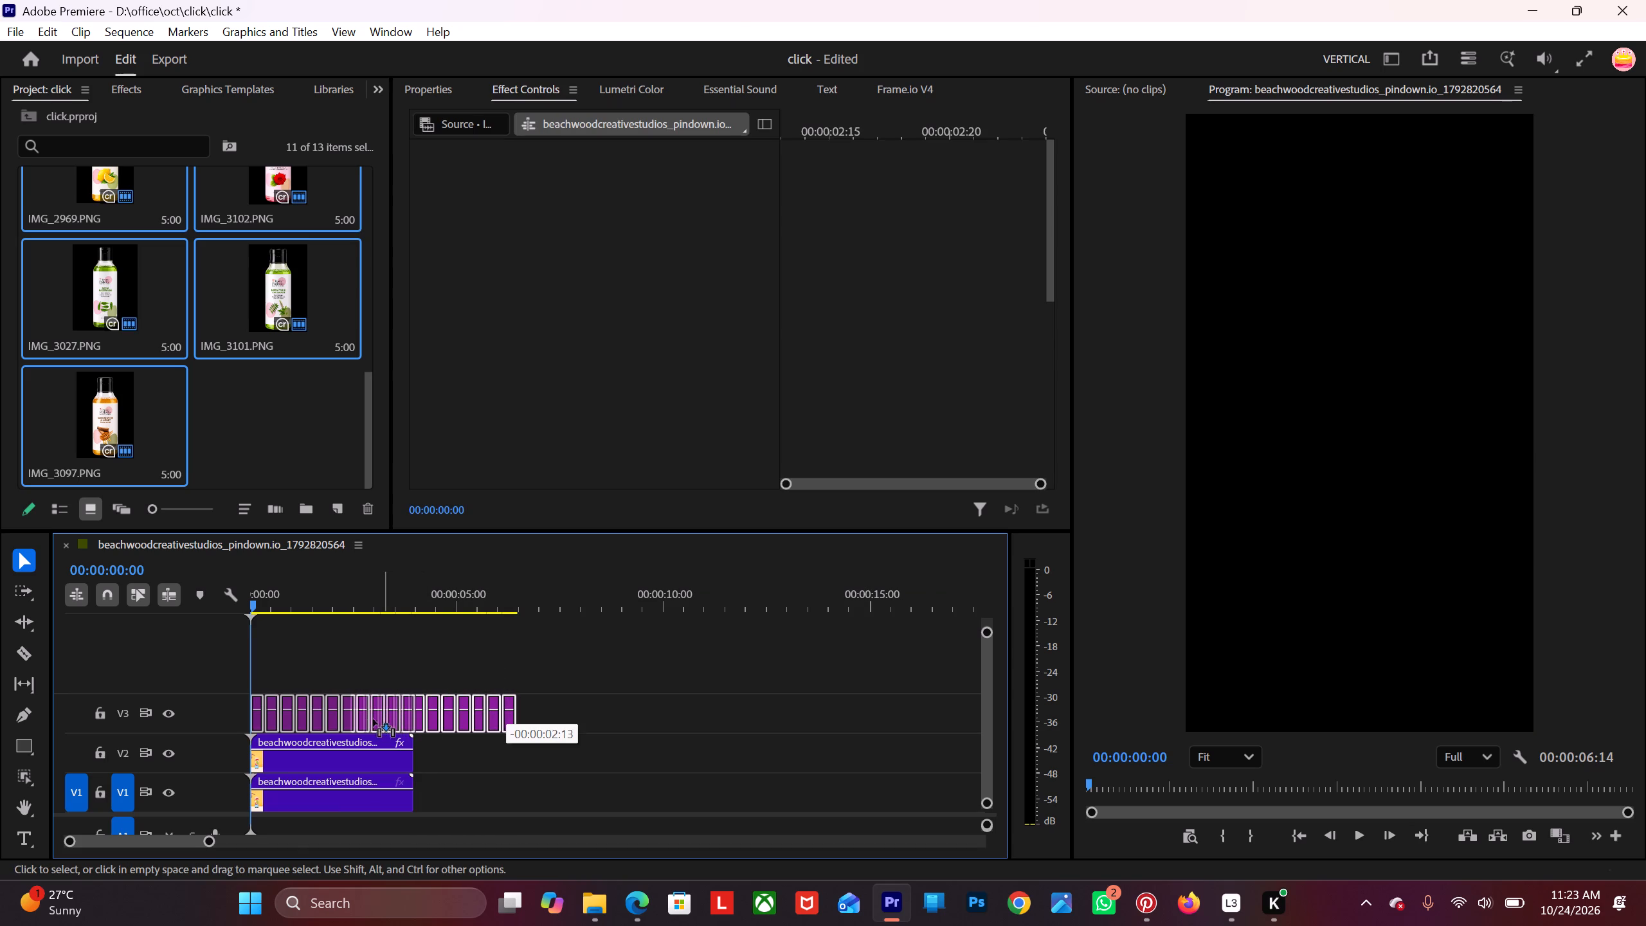
{"action": "left_click_drag", "start_coordinate": [373, 719], "coordinate": [381, 718]}
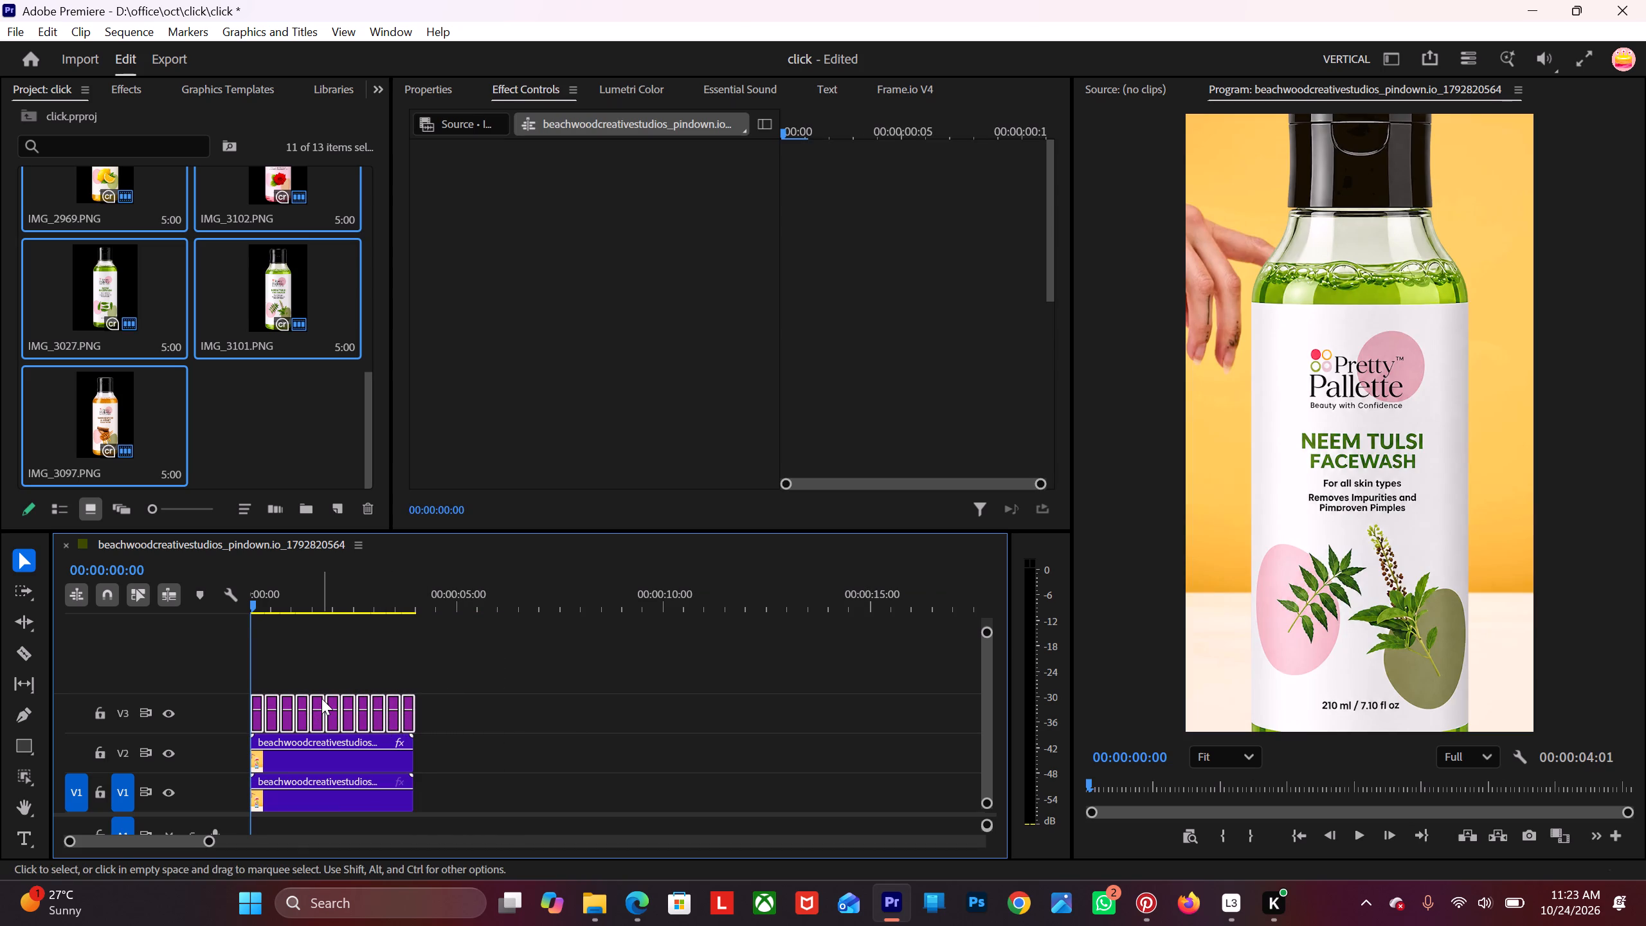
{"action": "scroll", "coordinate": [321, 698], "scroll_direction": "up", "scroll_amount": 3, "text": "alt"}
{"action": "scroll", "coordinate": [325, 698], "scroll_direction": "up", "scroll_amount": 7}
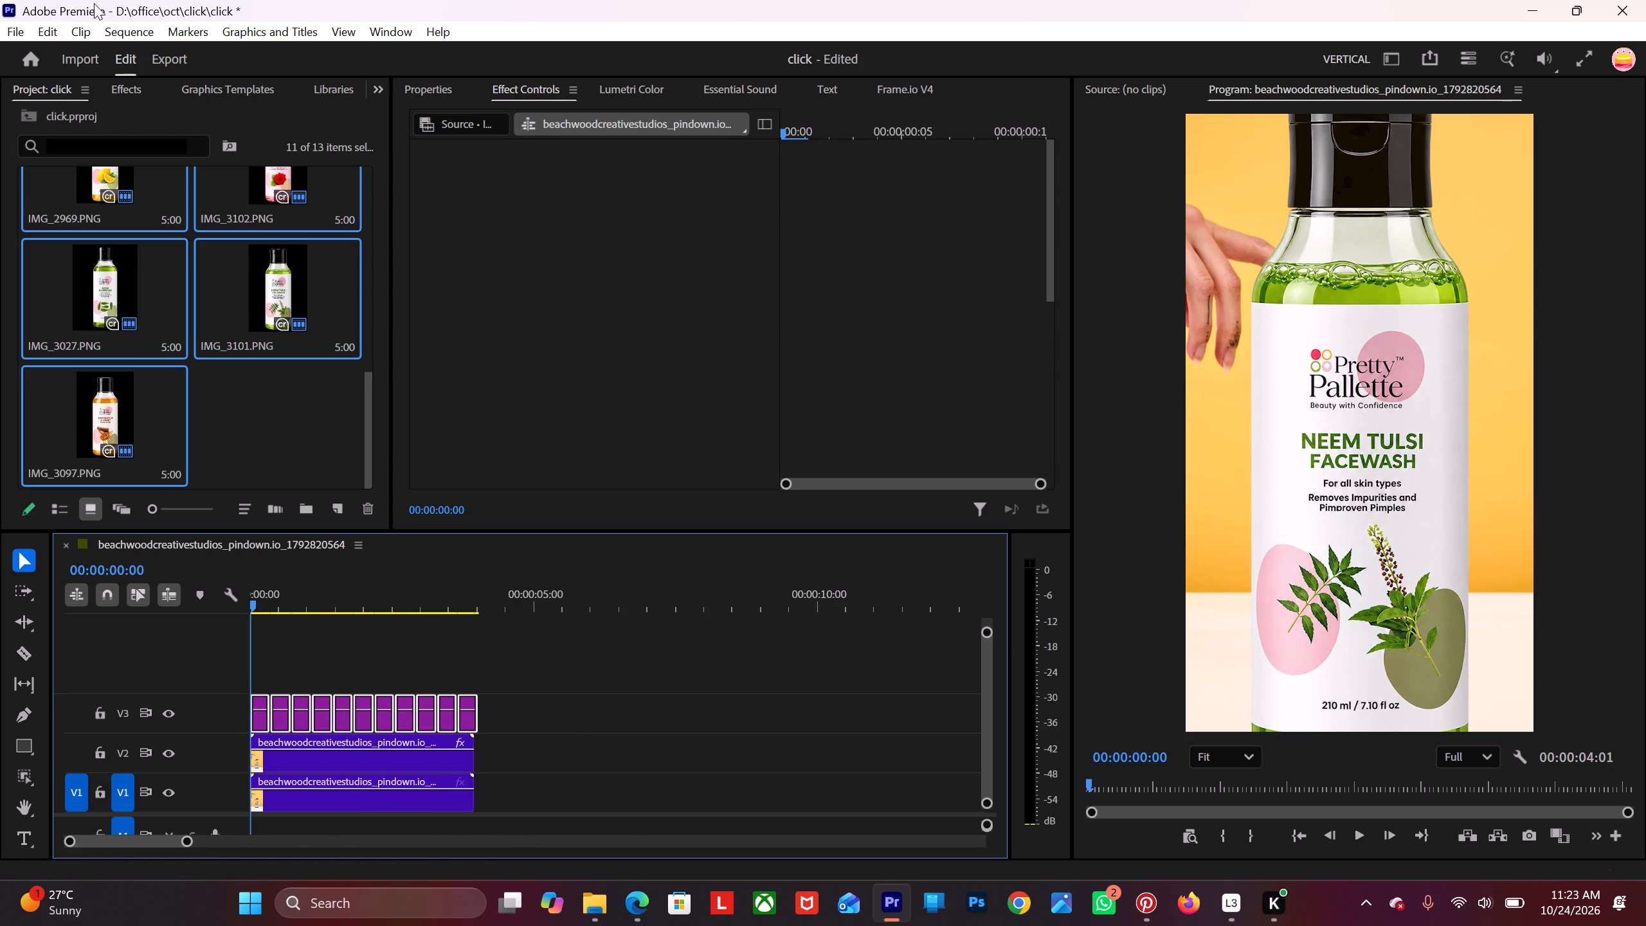
Find the Transform video effect and apply it to the first bottle clip, IMG_3101.PNG, on track V3.
{"action": "left_click", "coordinate": [122, 90]}
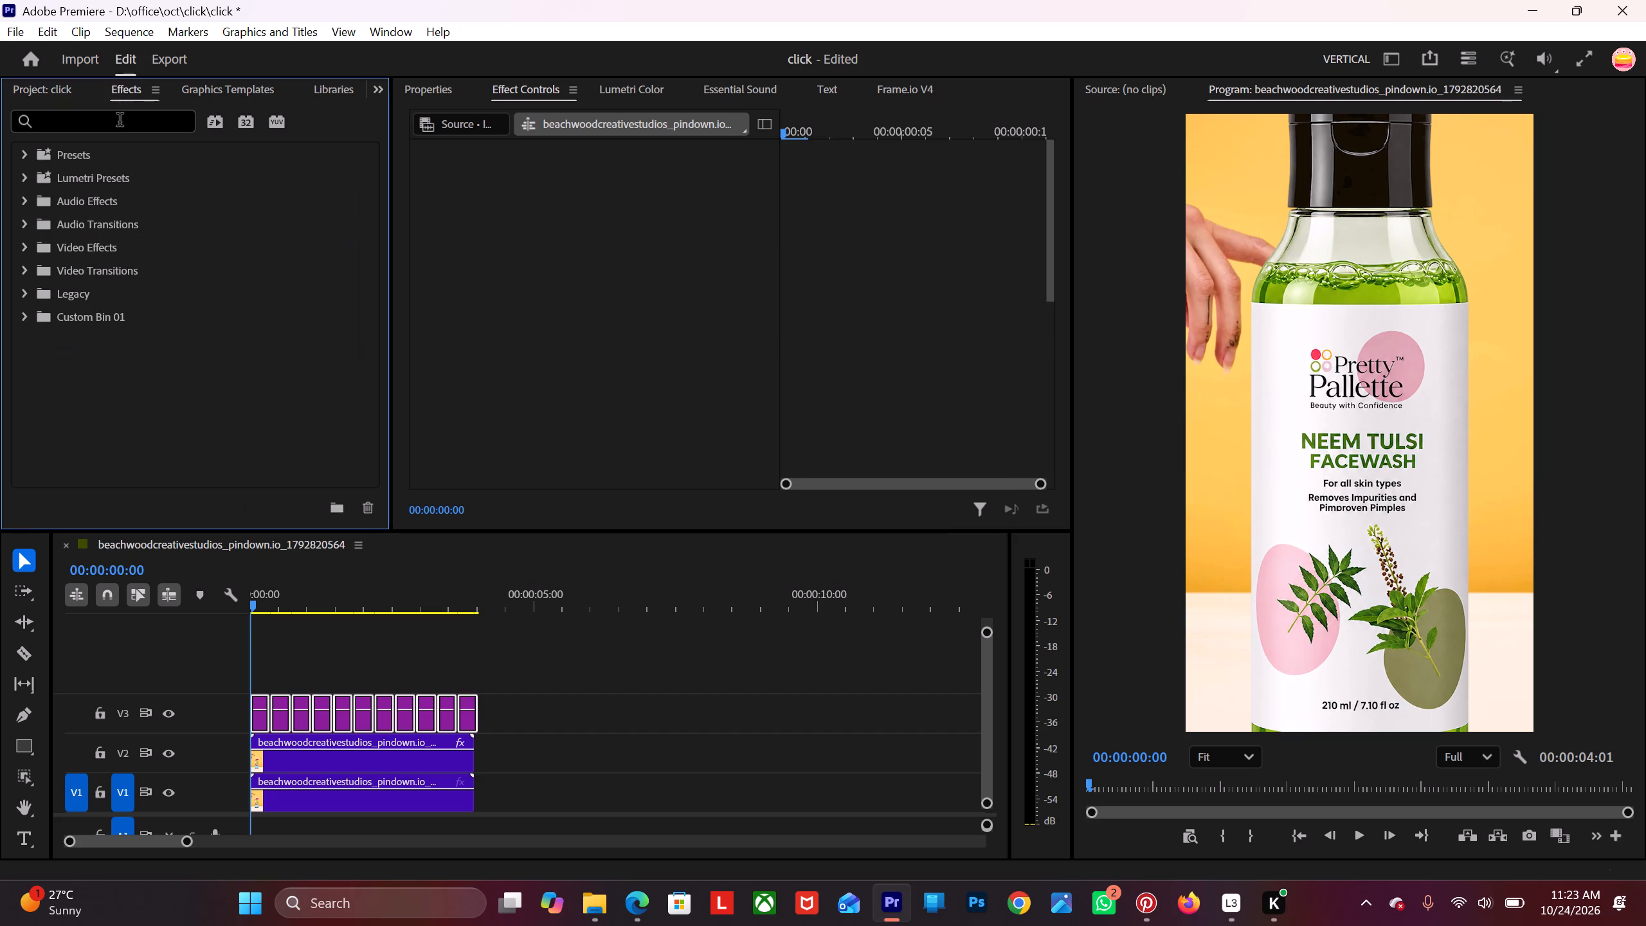
{"action": "left_click", "coordinate": [118, 122]}
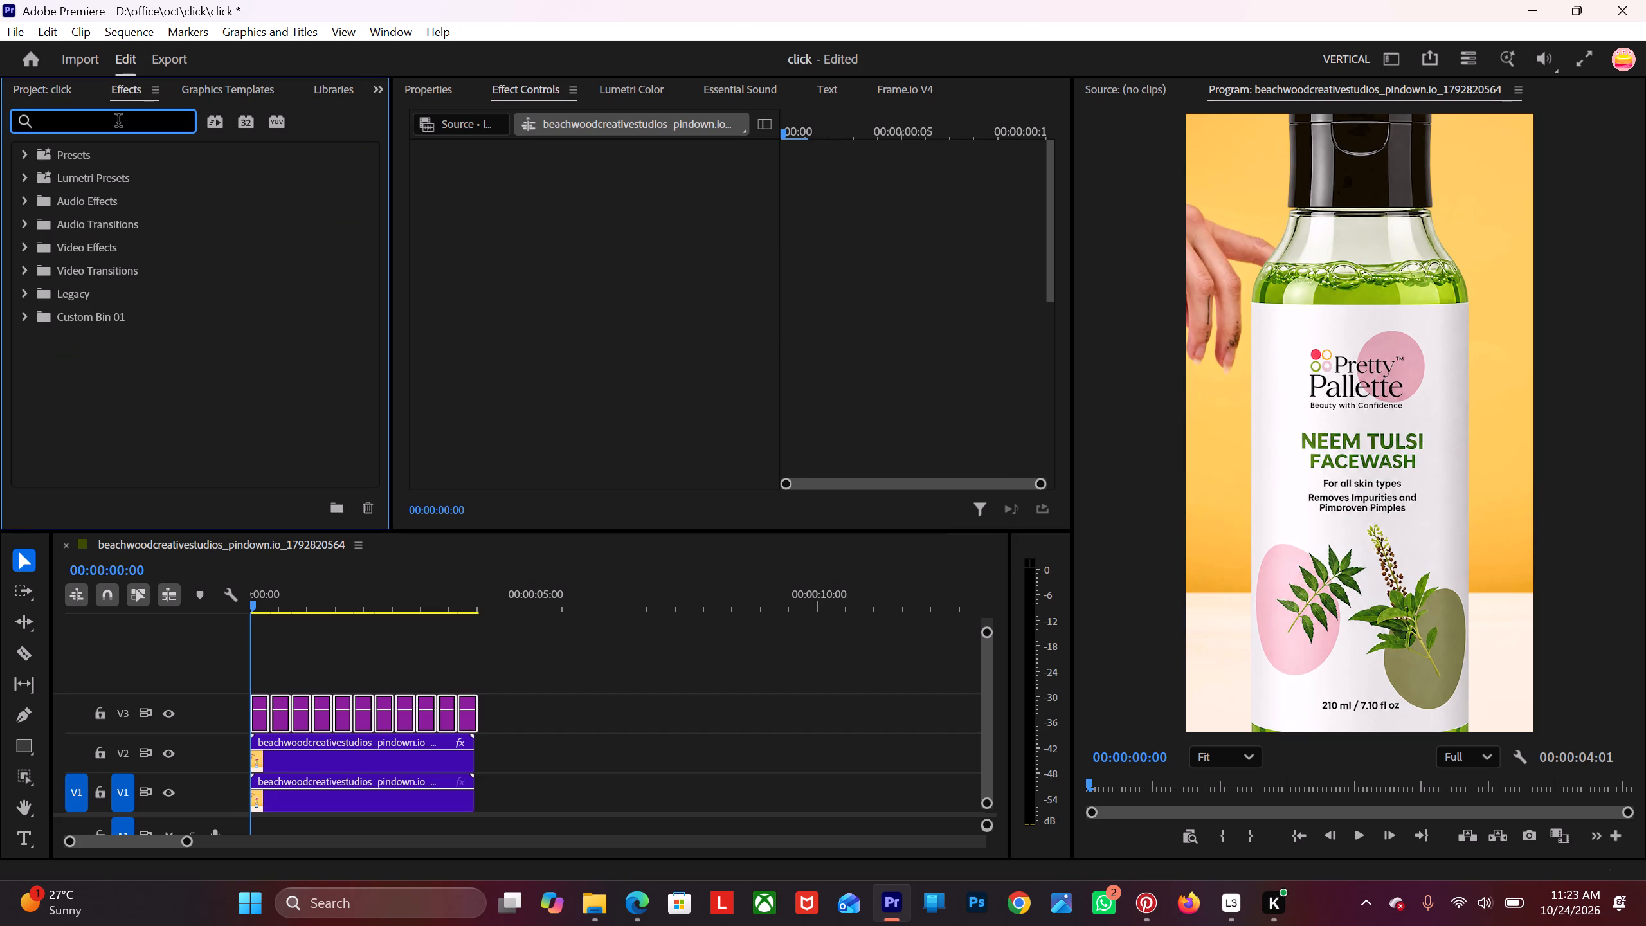
{"action": "type", "text": "transf"}
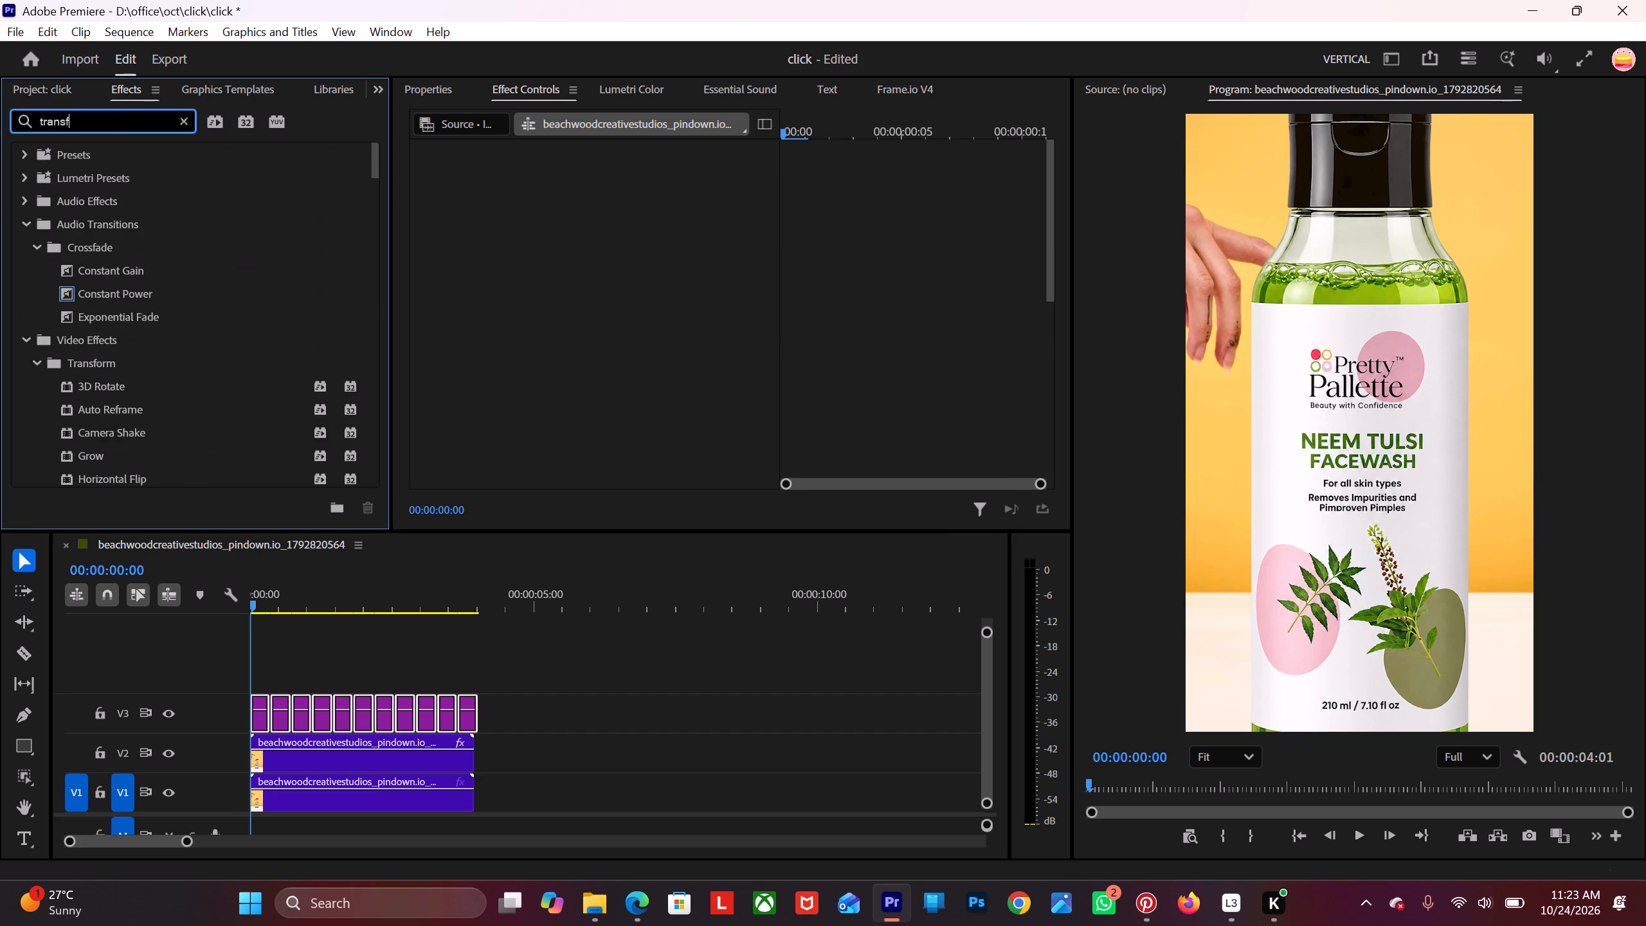
{"action": "type", "text": "ormo"}
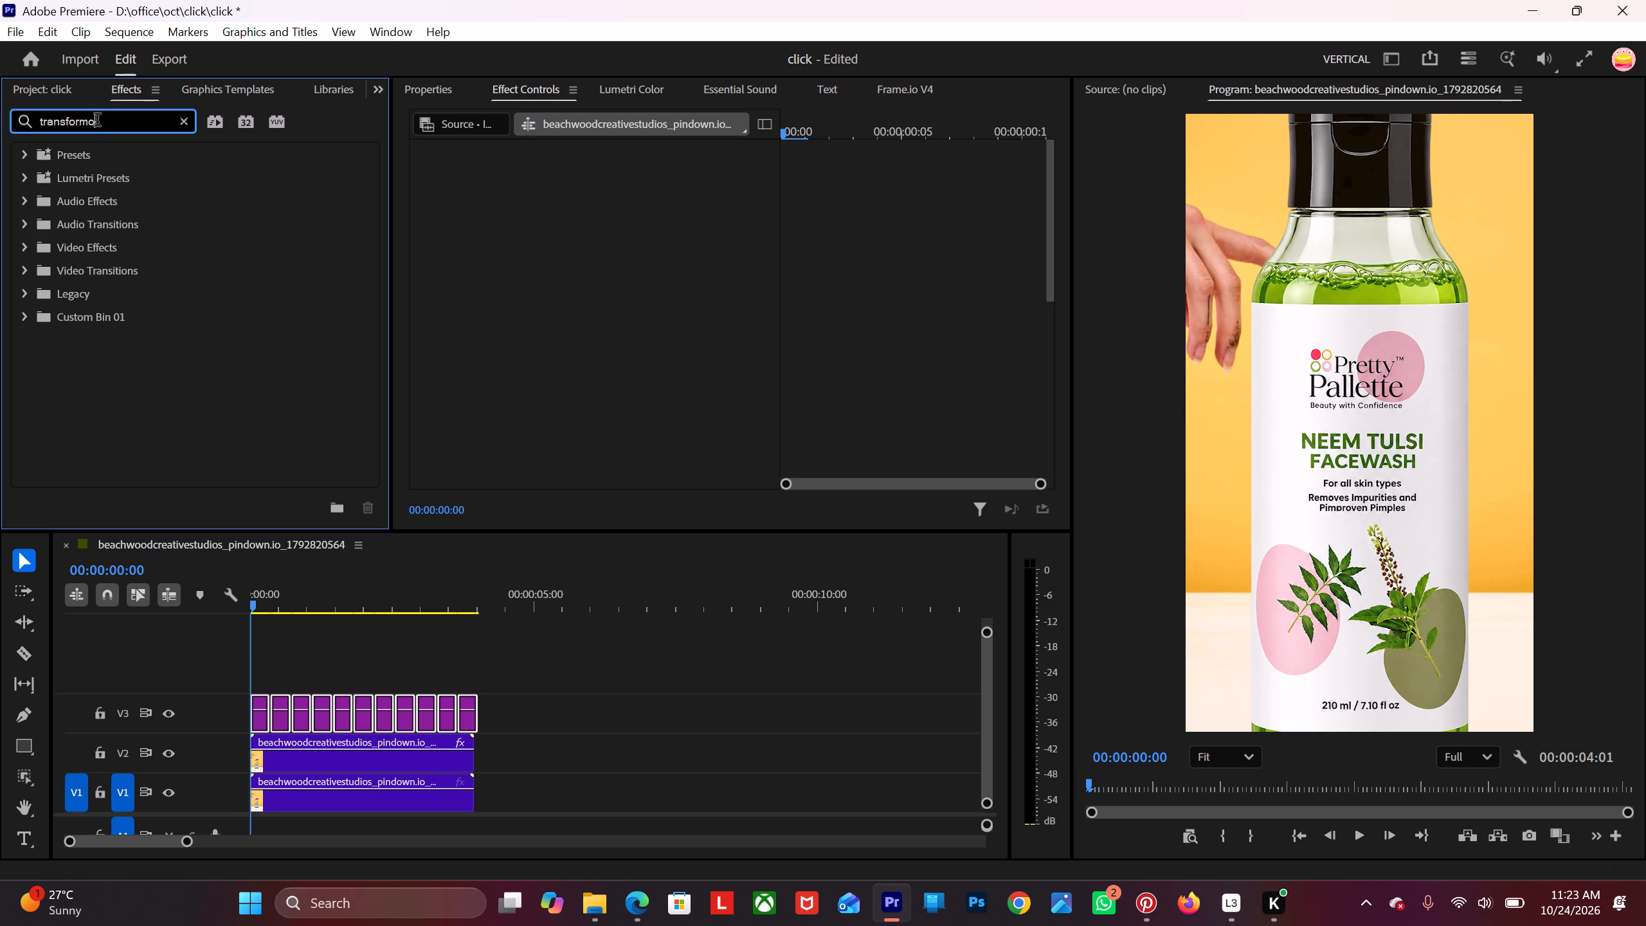
{"action": "key", "text": "BackSpace"}
{"action": "scroll", "coordinate": [217, 455], "scroll_direction": "down", "scroll_amount": 4}
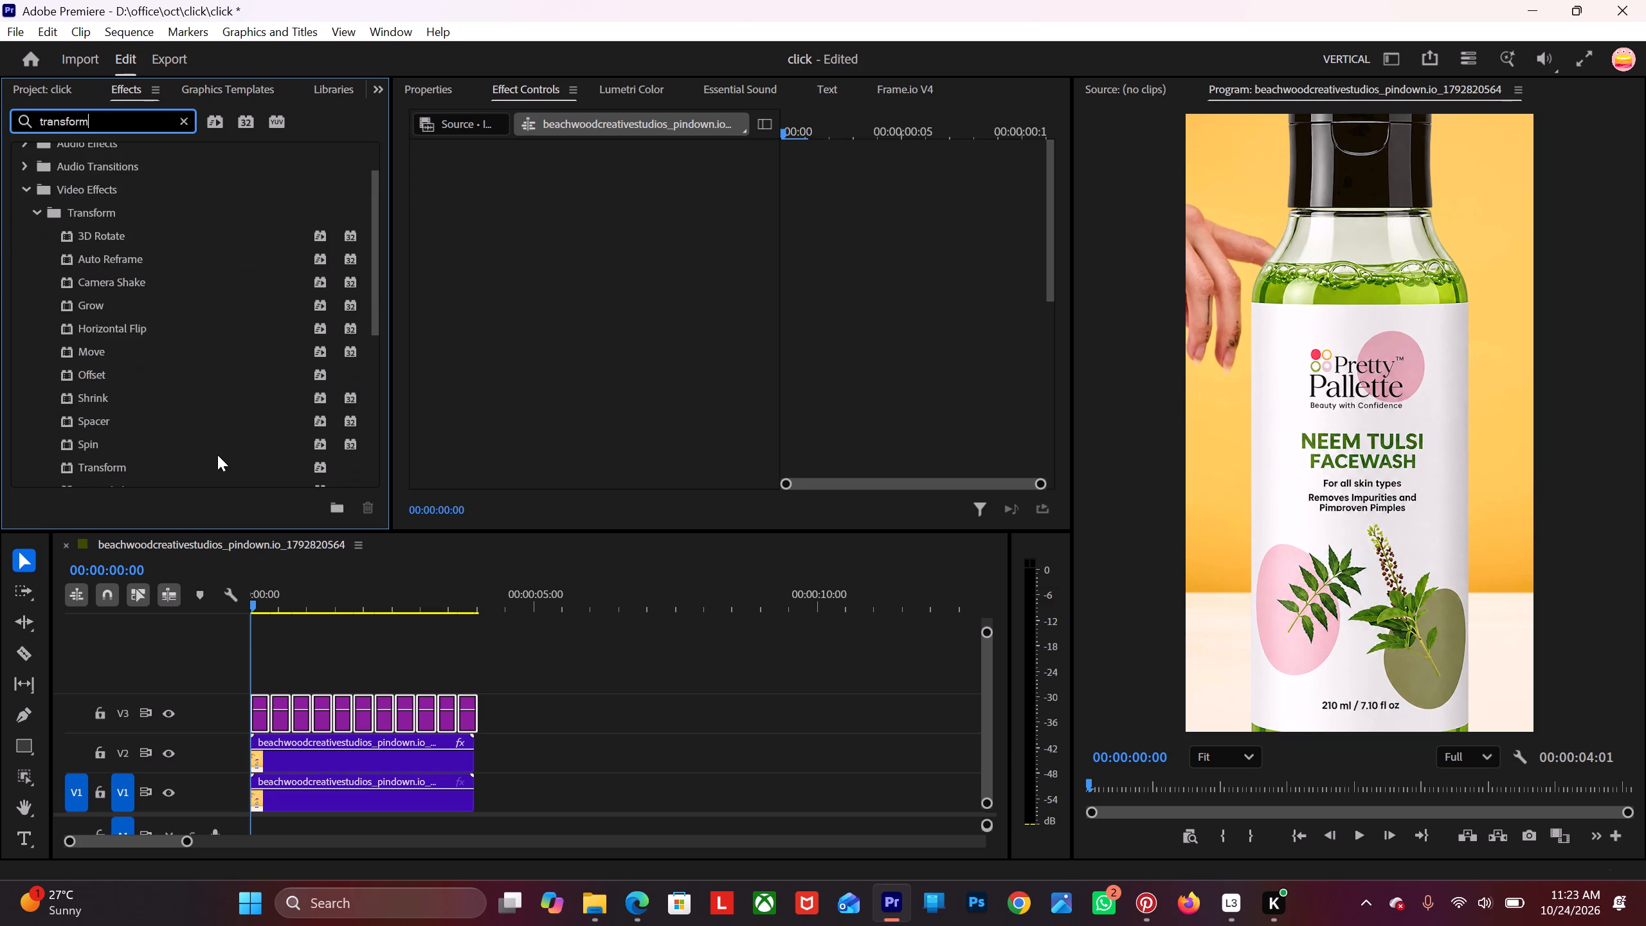
{"action": "left_click_drag", "start_coordinate": [143, 441], "coordinate": [357, 615]}
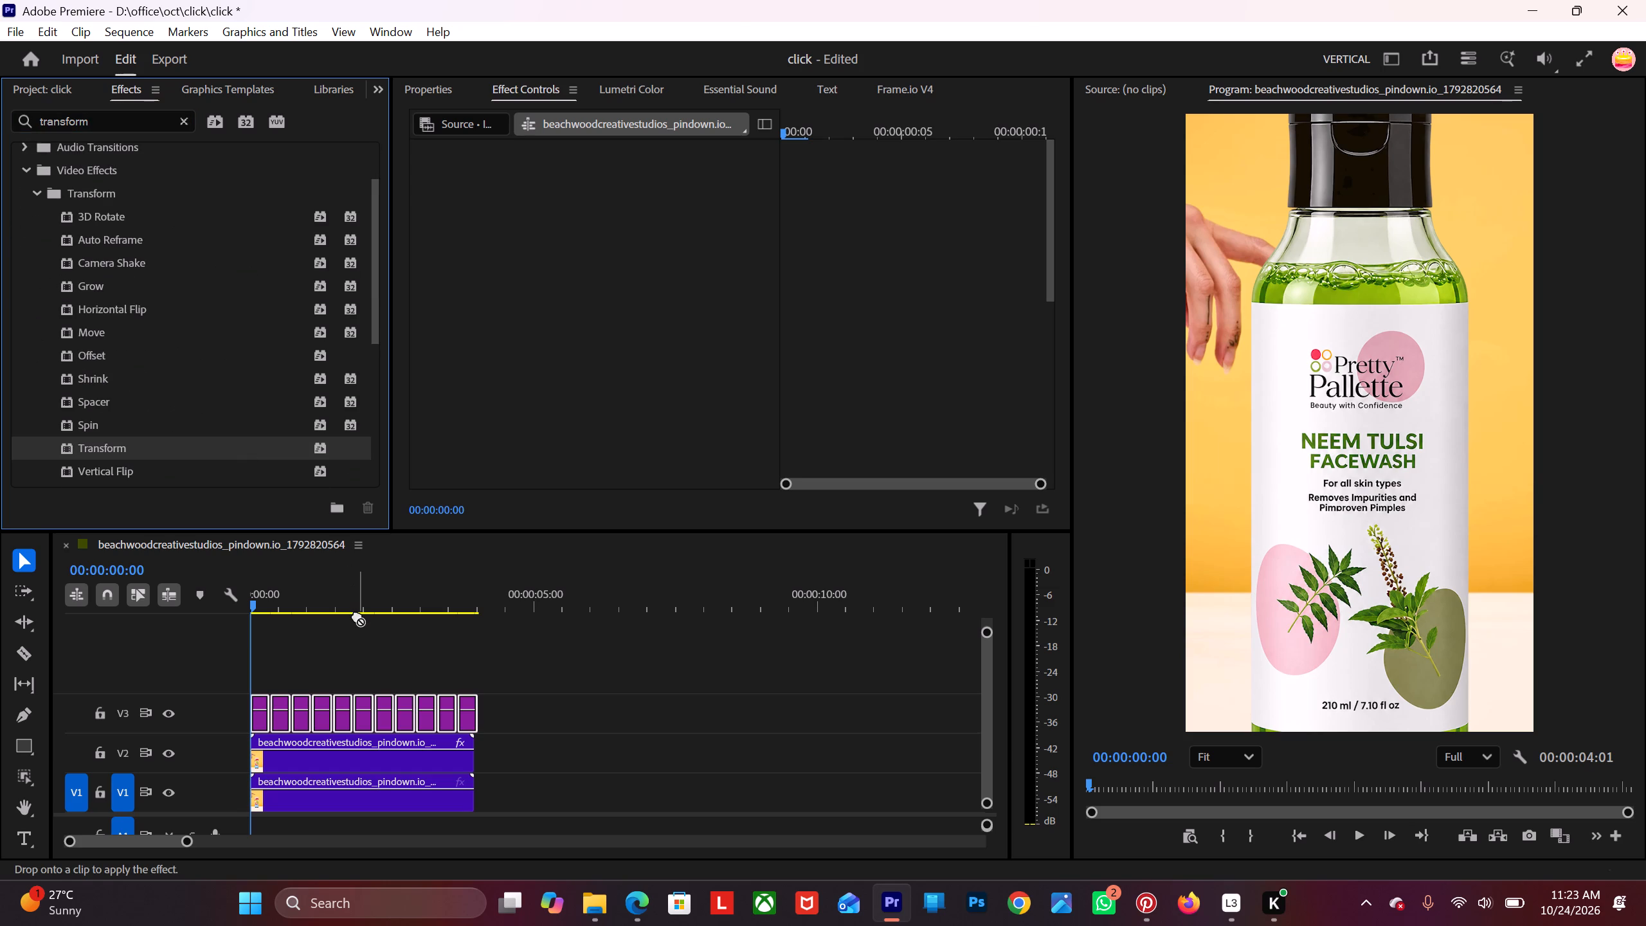
{"action": "left_click_drag", "start_coordinate": [357, 615], "coordinate": [259, 440]}
{"action": "left_click", "coordinate": [261, 645]}
{"action": "left_click", "coordinate": [256, 714]}
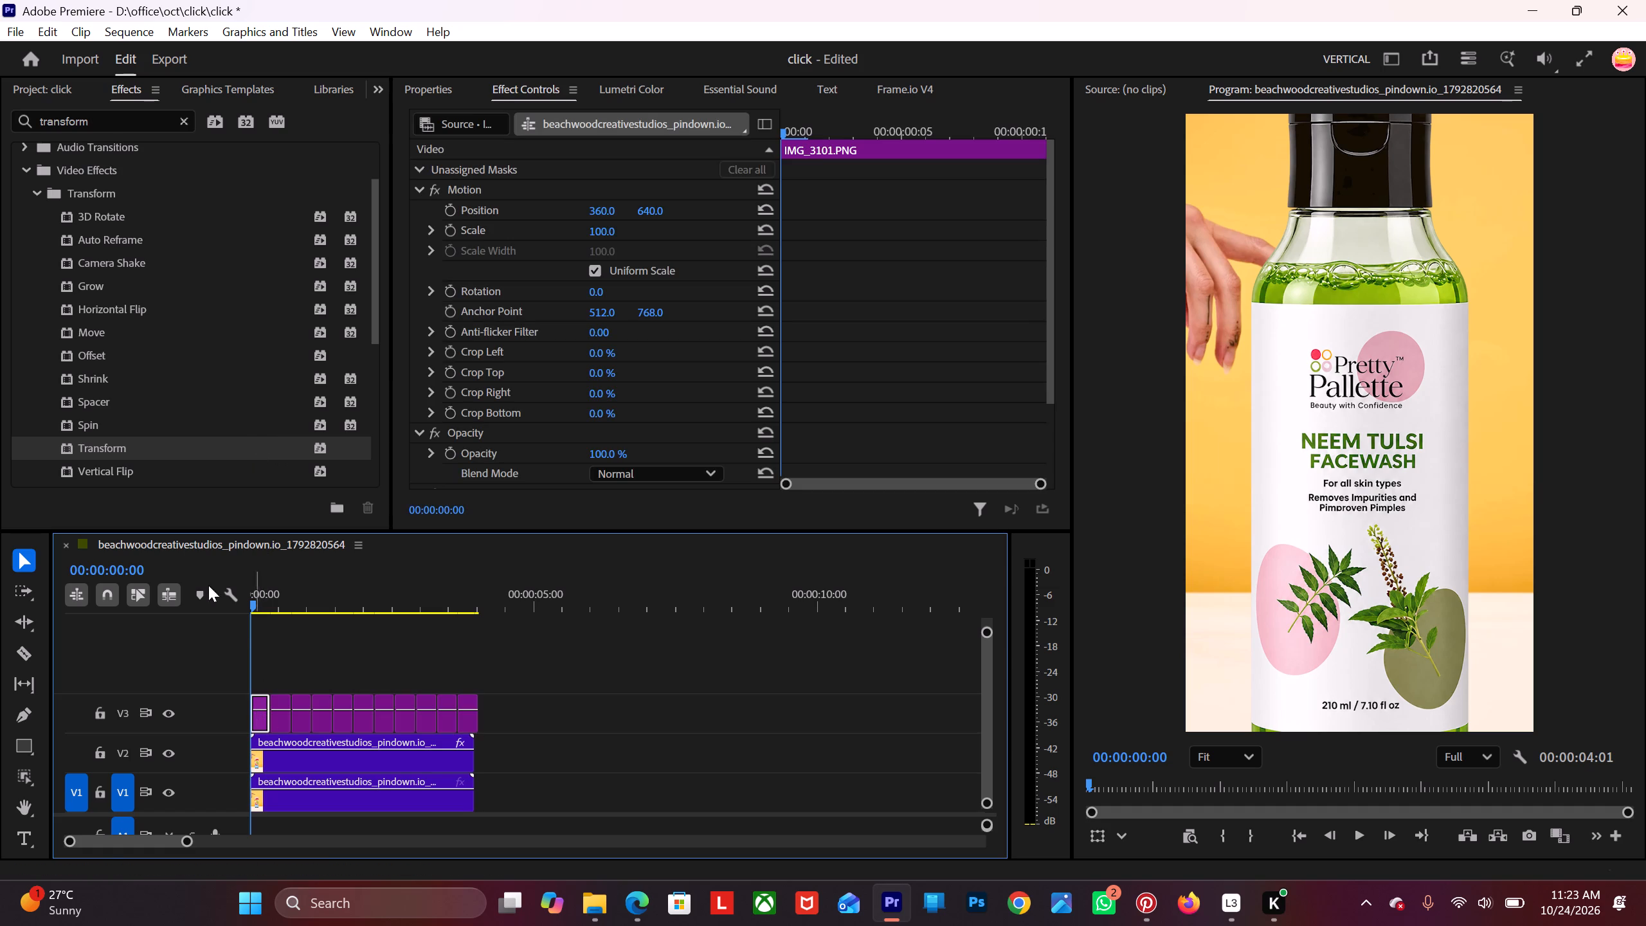
{"action": "left_click_drag", "start_coordinate": [127, 439], "coordinate": [266, 731]}
{"action": "right_click_drag", "start_coordinate": [314, 724], "coordinate": [321, 774]}
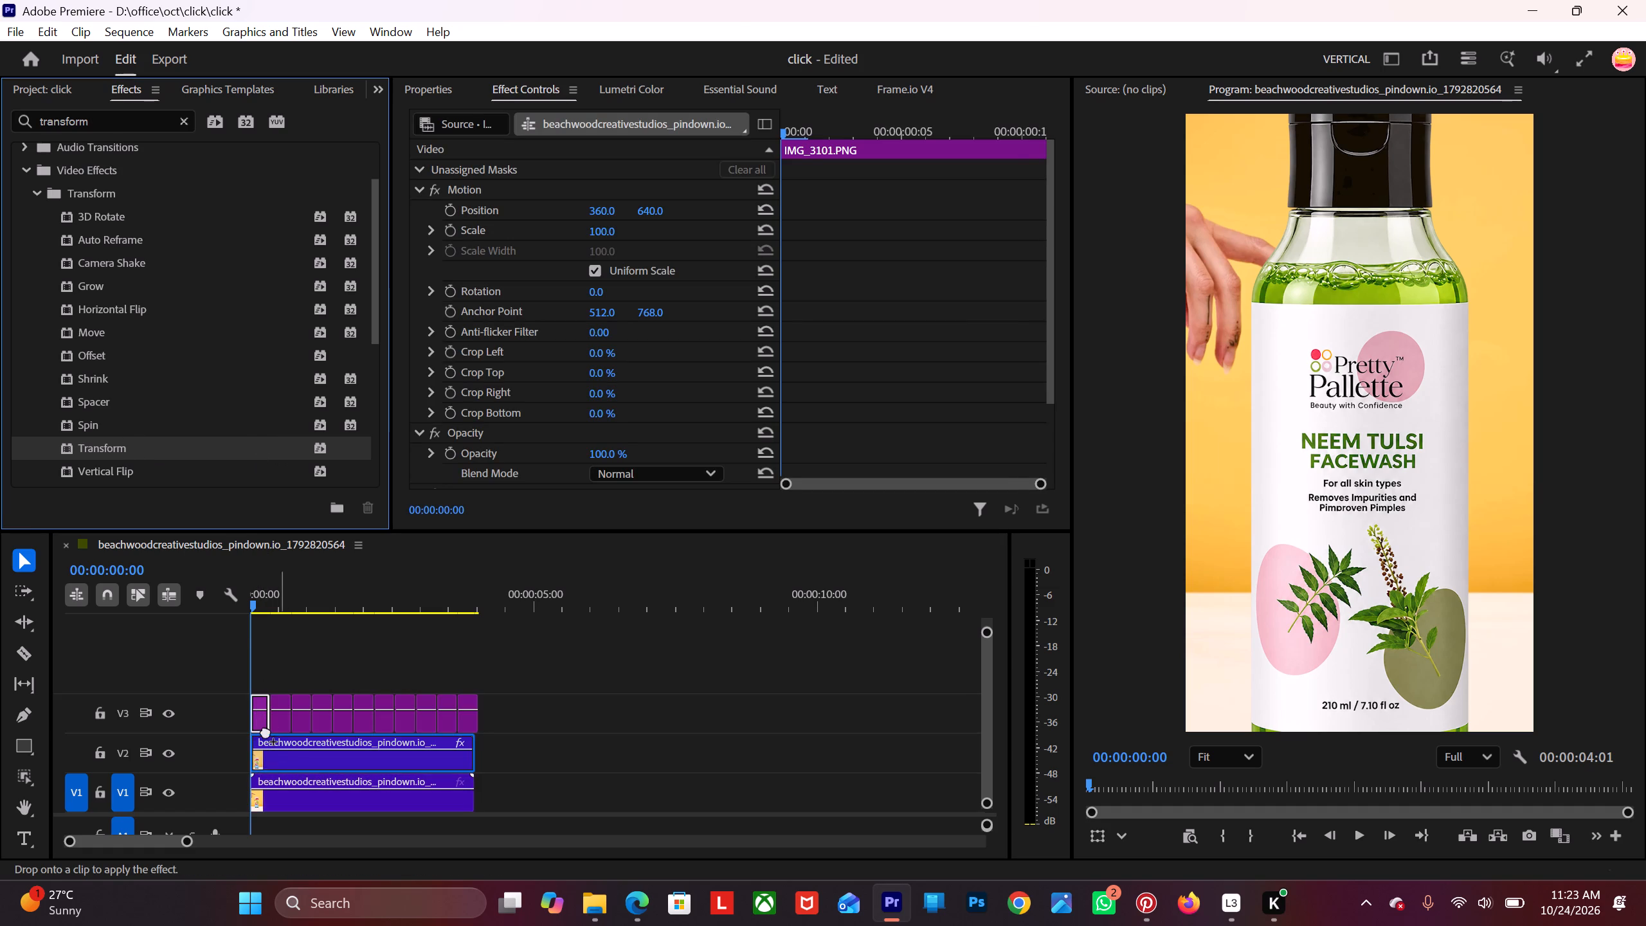
{"action": "left_click_drag", "start_coordinate": [266, 731], "coordinate": [266, 710]}
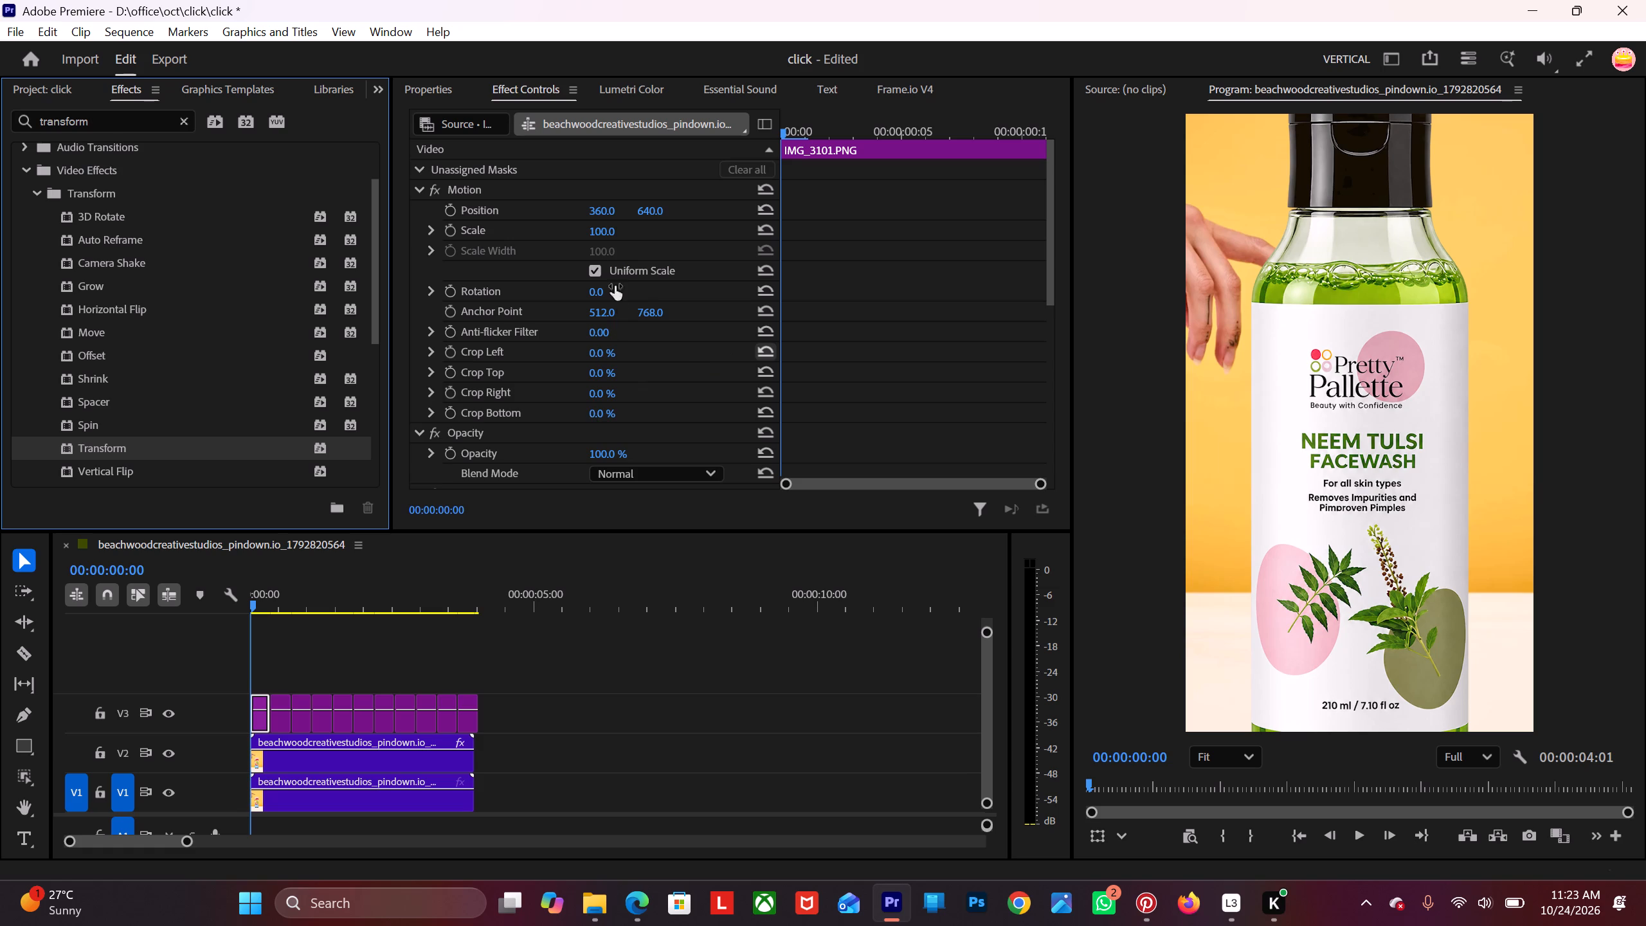
Scale the IMG_3101.PNG bottle to 44 and set its position to 360, 739 so it stands over the can.
{"action": "left_click_drag", "start_coordinate": [601, 232], "coordinate": [584, 244]}
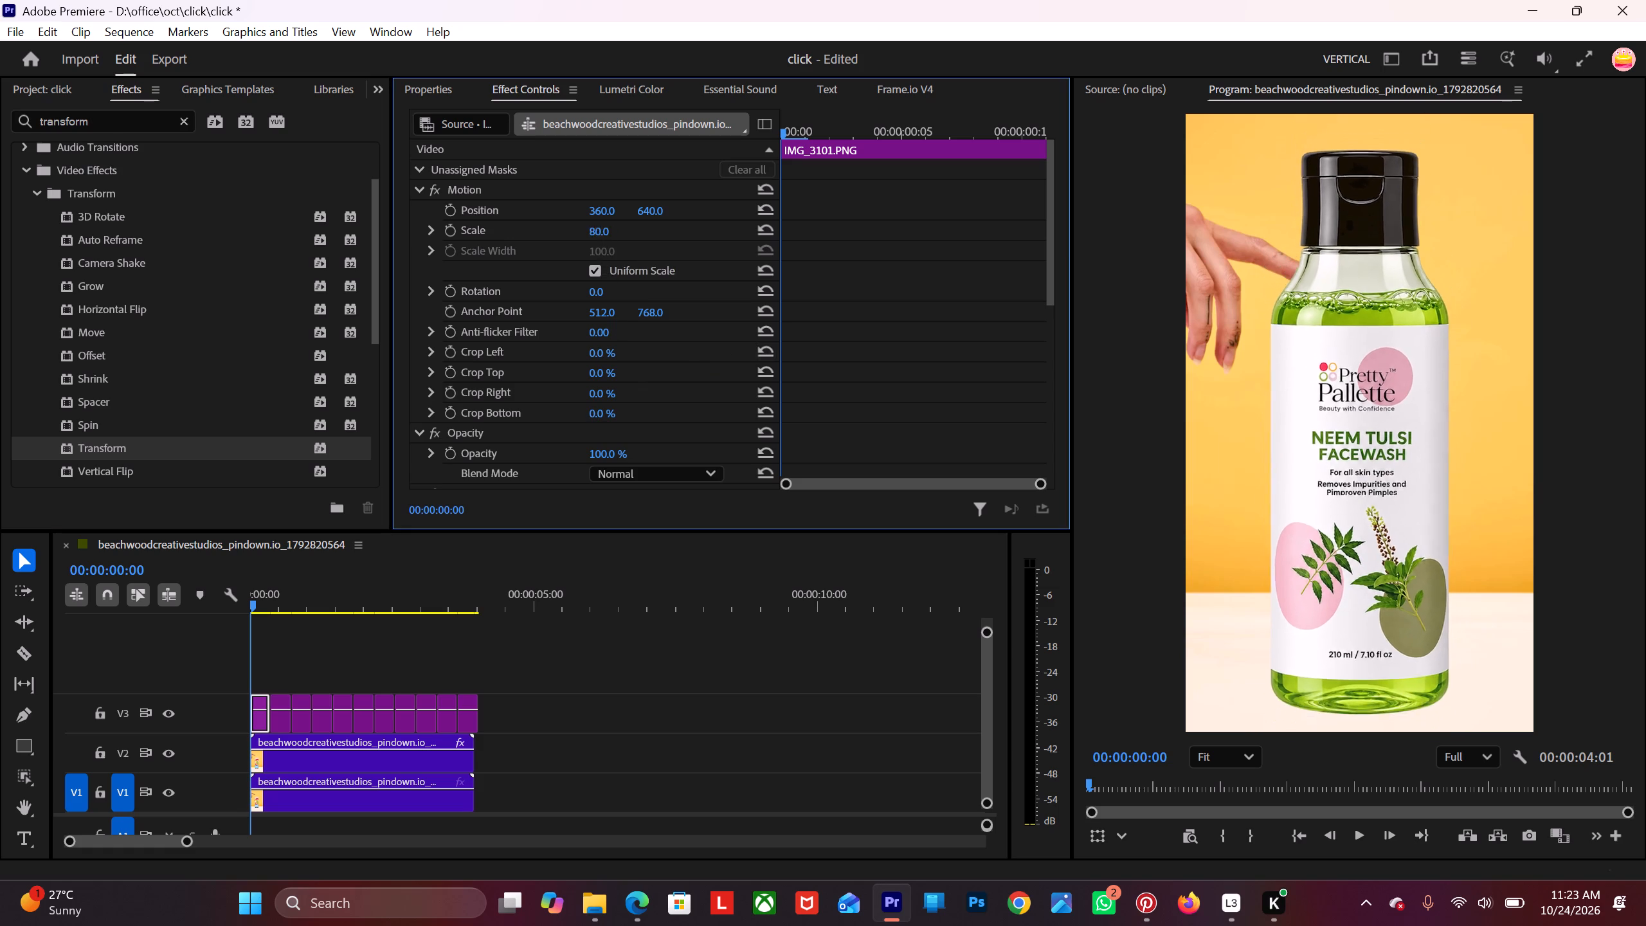
{"action": "left_click_drag", "start_coordinate": [584, 244], "coordinate": [559, 279]}
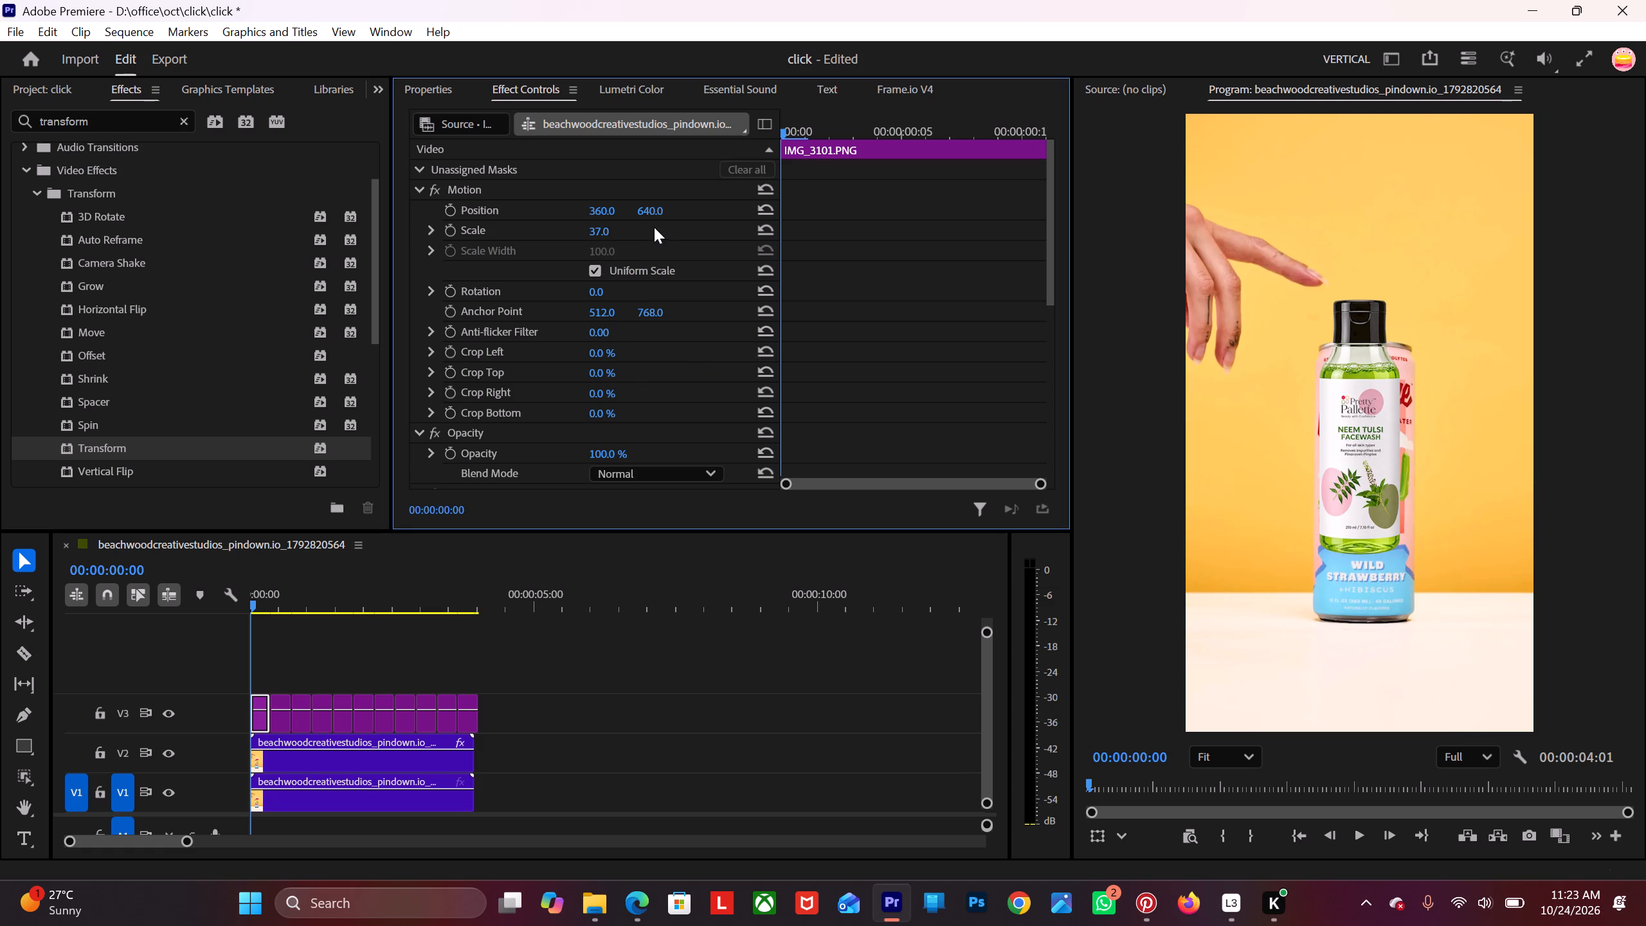
{"action": "left_click", "coordinate": [610, 228]}
{"action": "left_click_drag", "start_coordinate": [640, 204], "coordinate": [736, 212]}
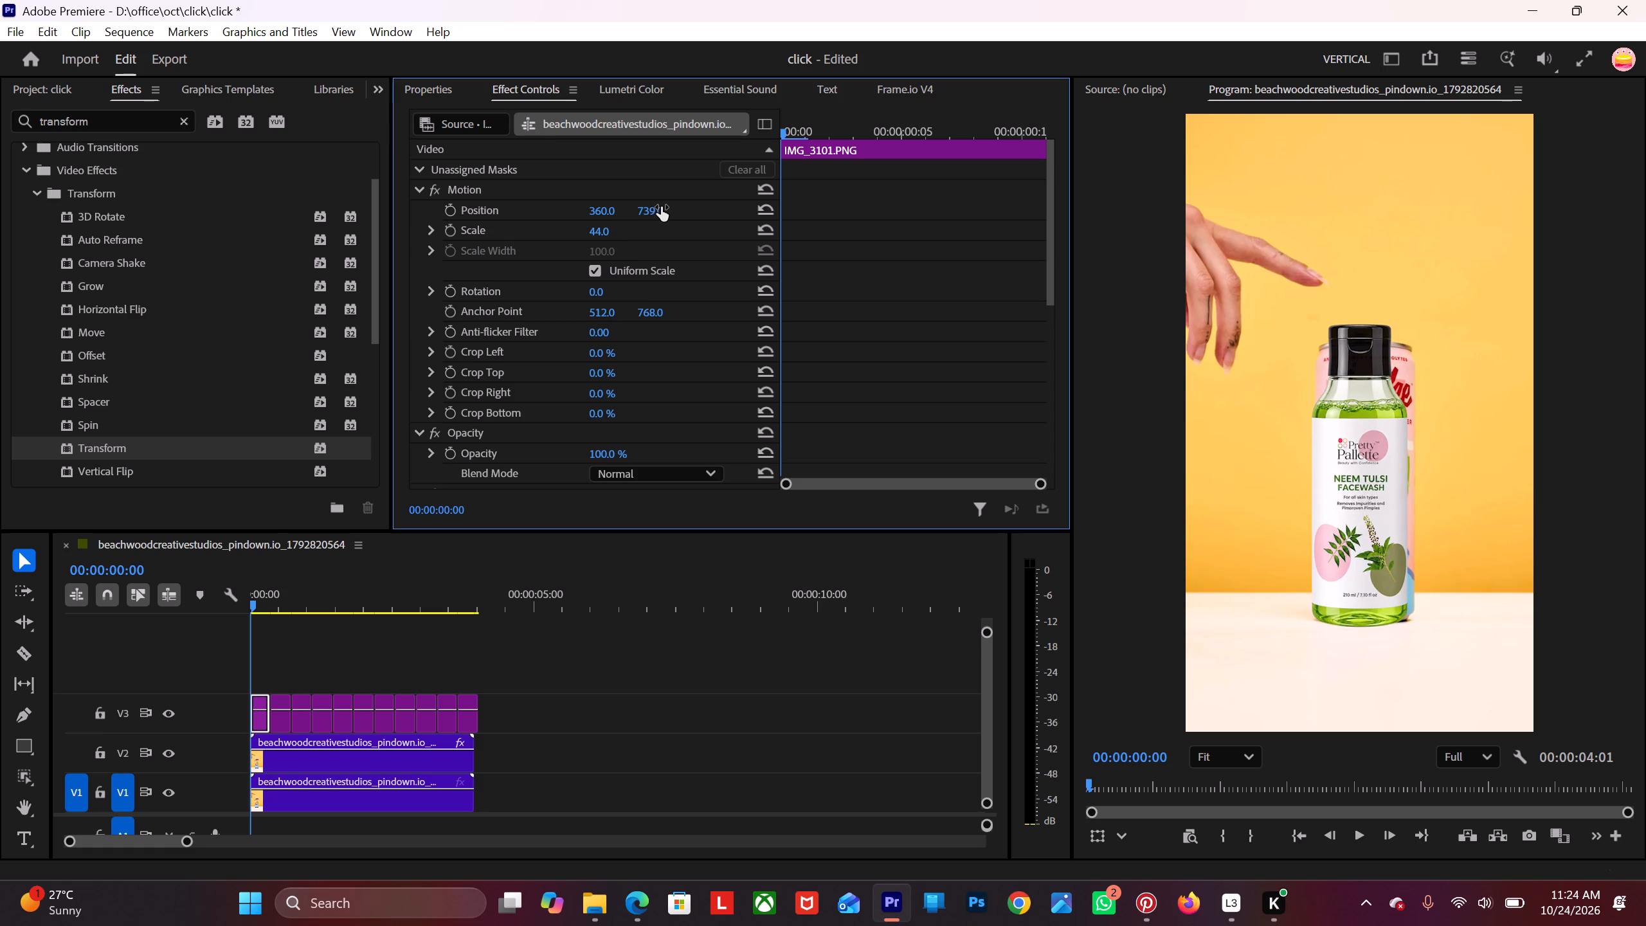
Preview the opening frames to check the resized bottle against the hand, and return the playhead to 00:00:00:00.
{"action": "key", "text": "space"}
{"action": "key", "text": "space"}
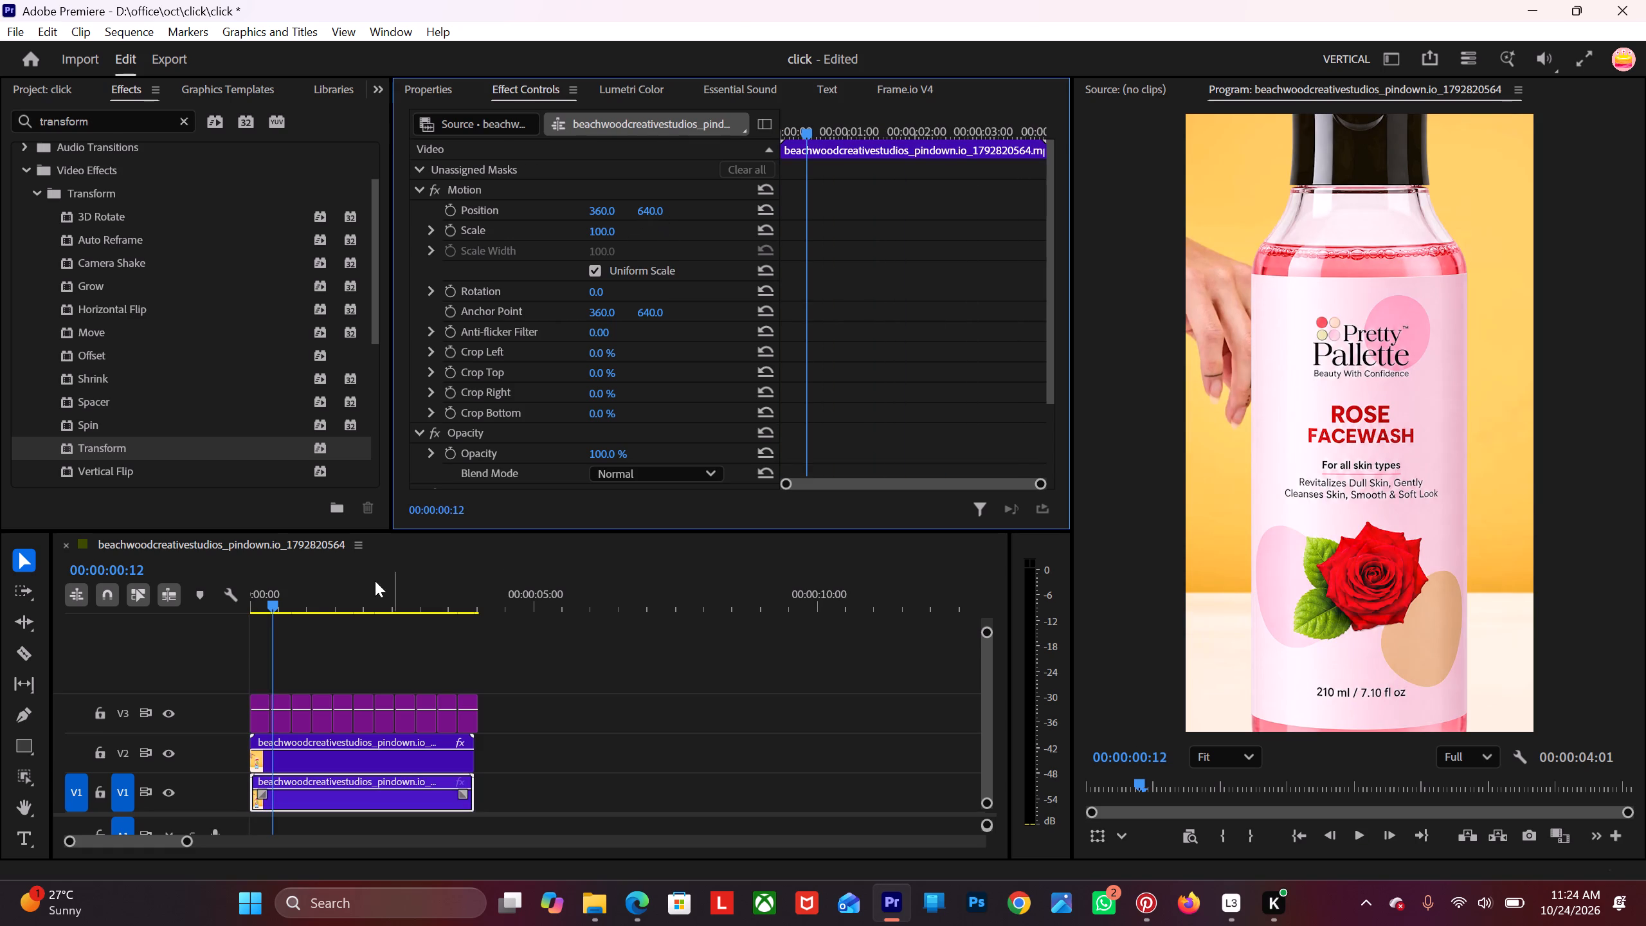
{"action": "left_click_drag", "start_coordinate": [277, 605], "coordinate": [249, 610]}
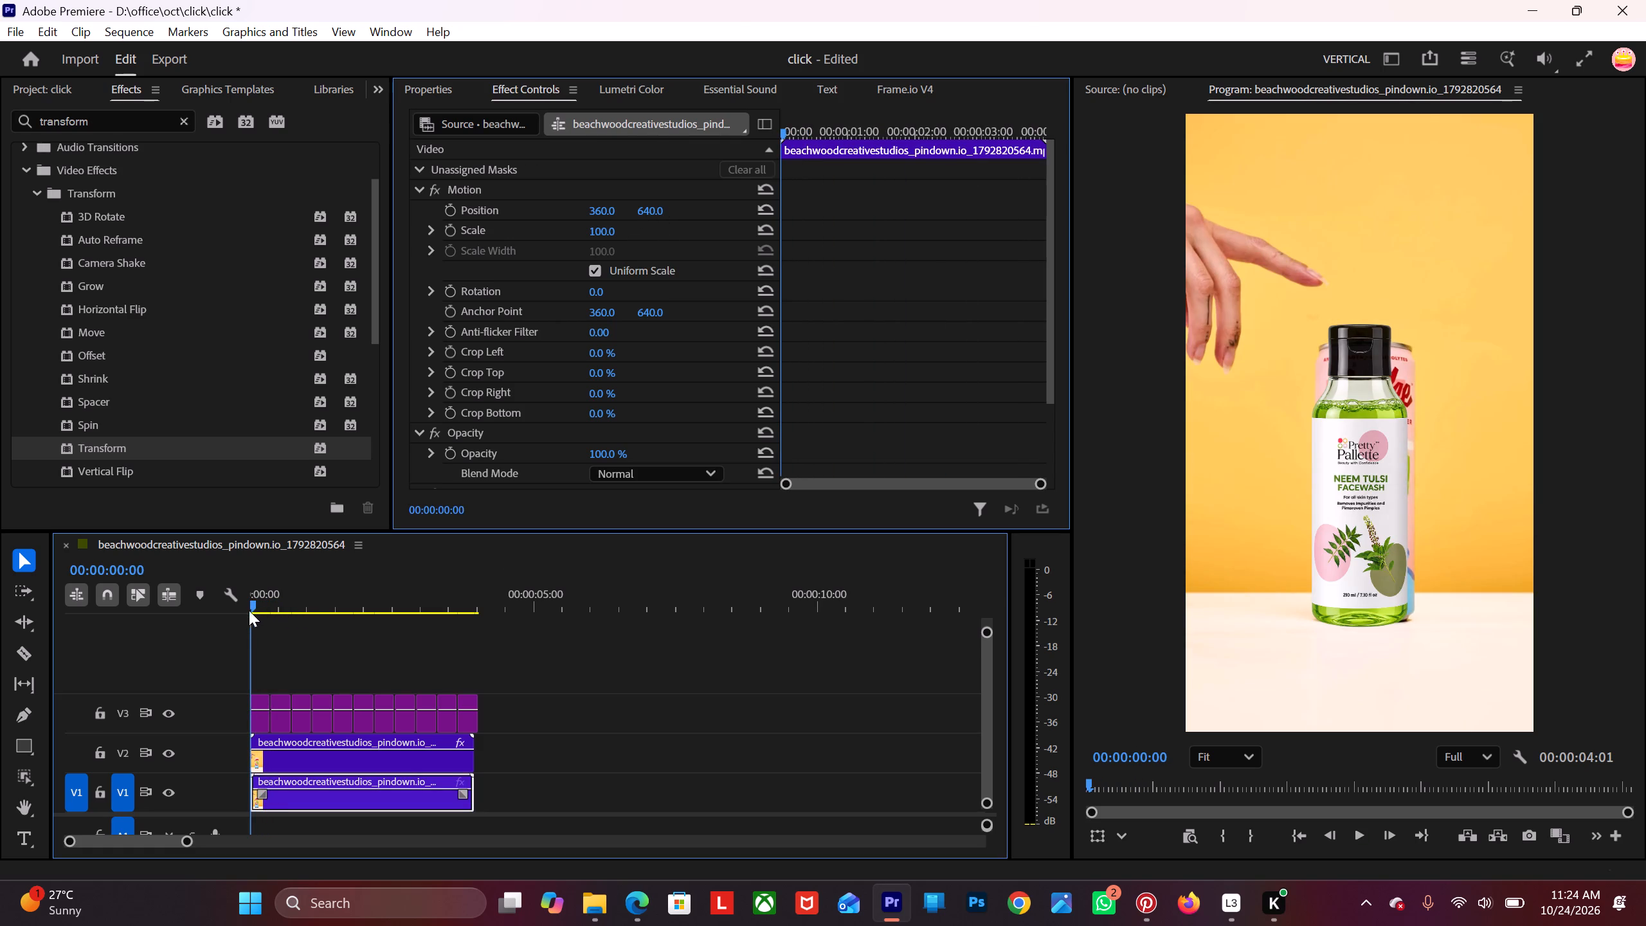
{"action": "left_click_drag", "start_coordinate": [249, 610], "coordinate": [258, 601]}
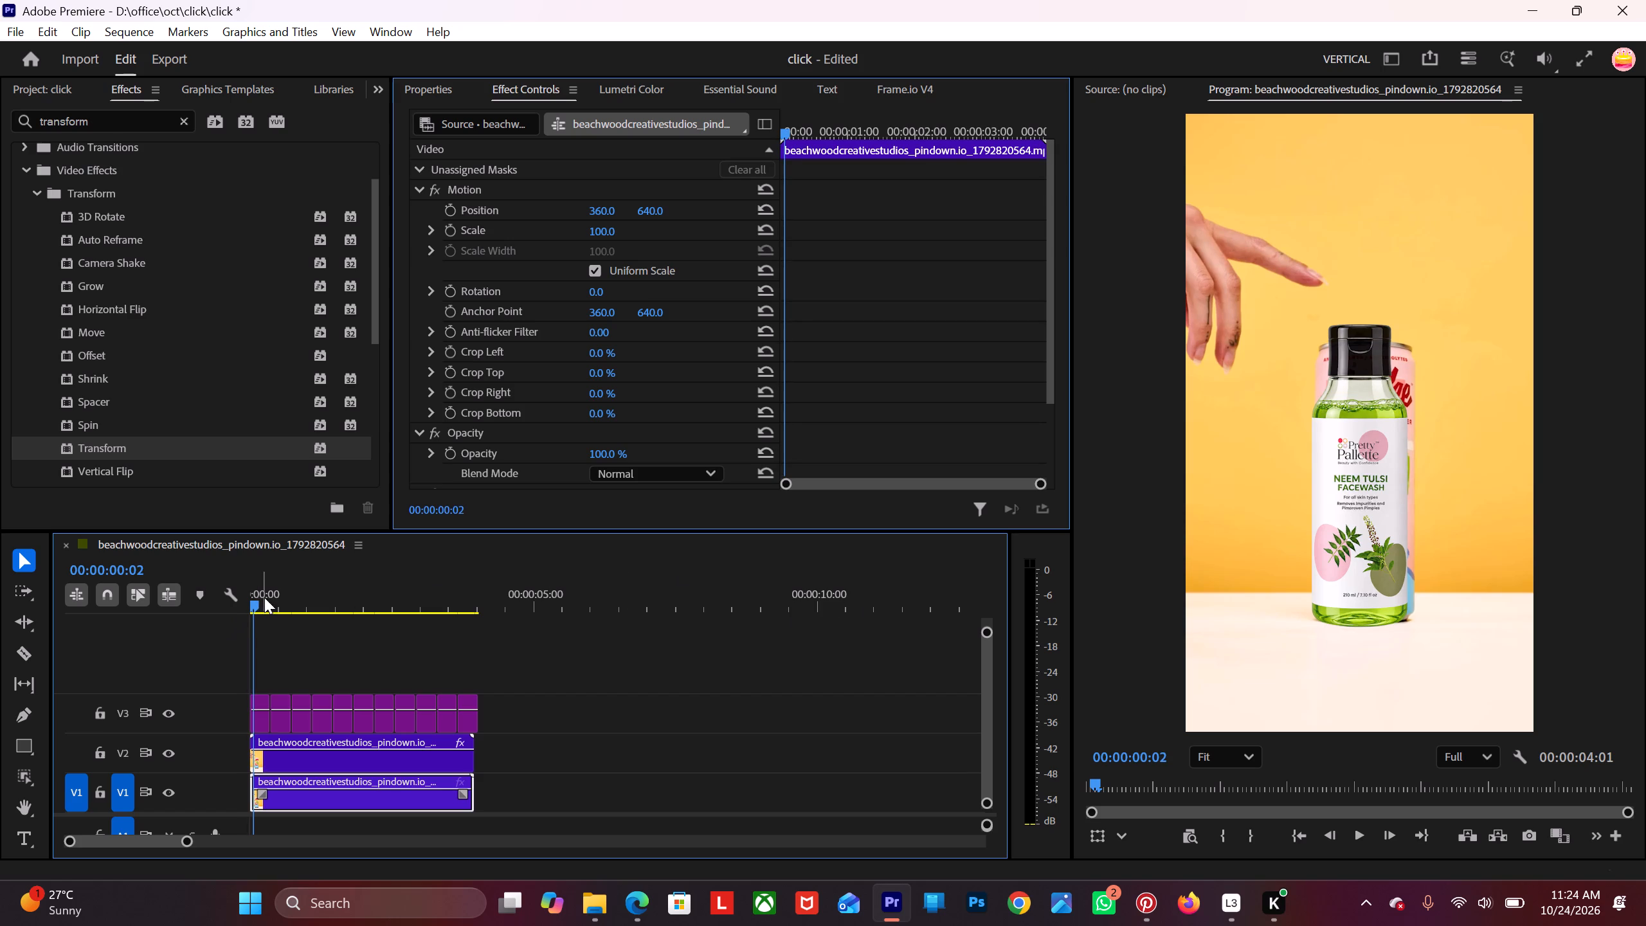
{"action": "left_click_drag", "start_coordinate": [261, 599], "coordinate": [183, 606]}
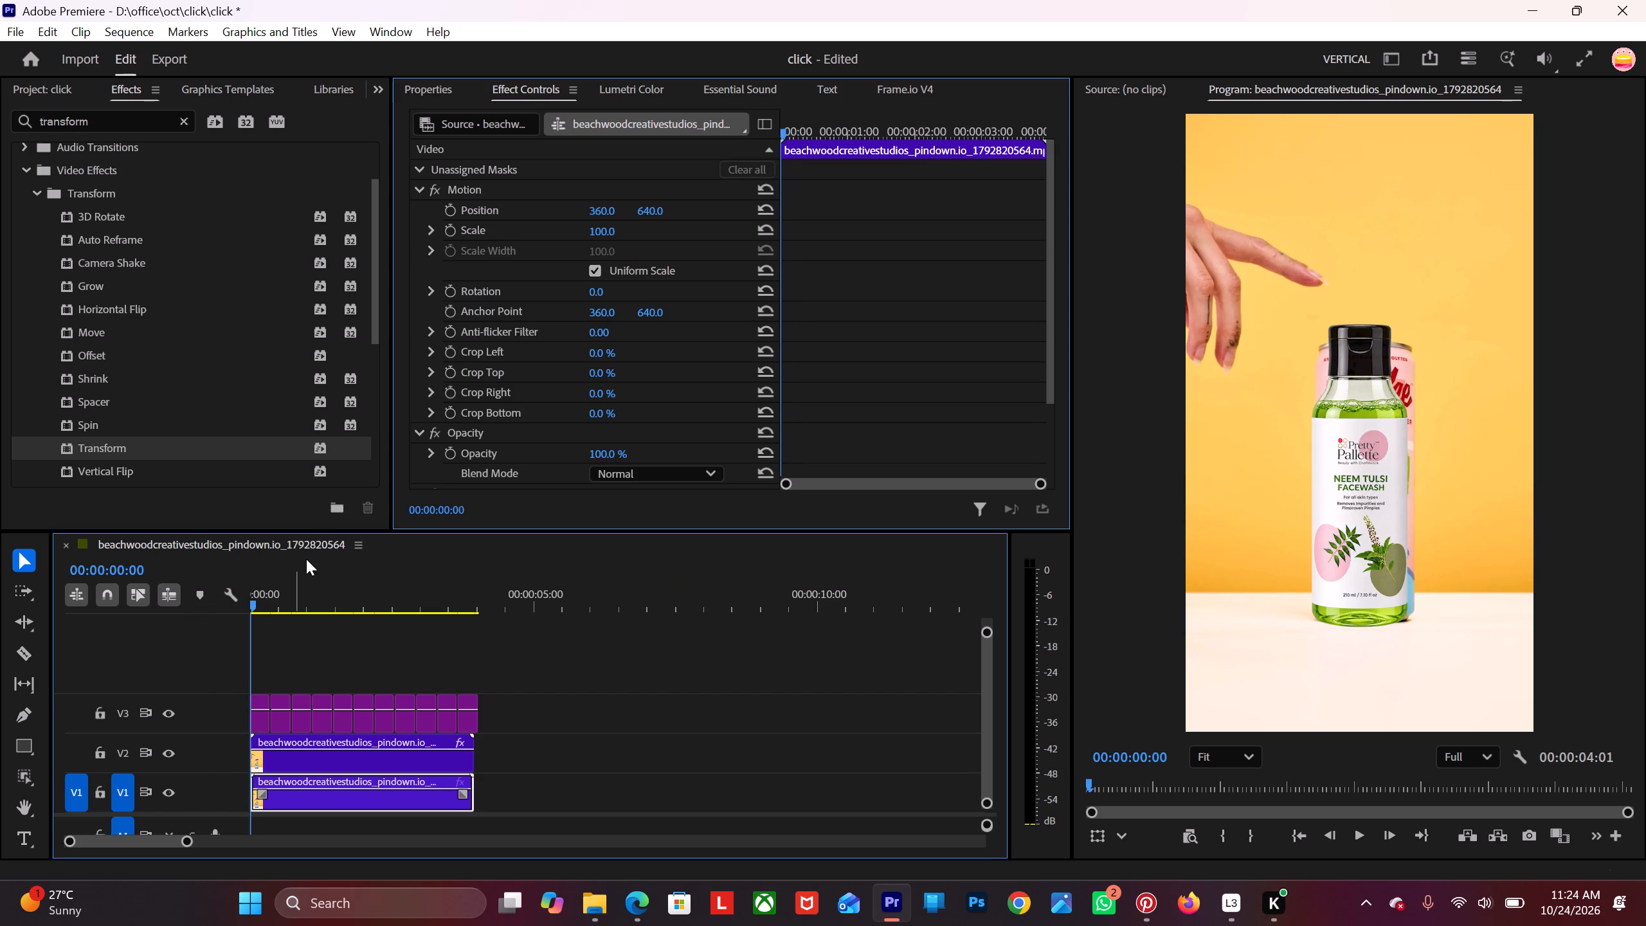
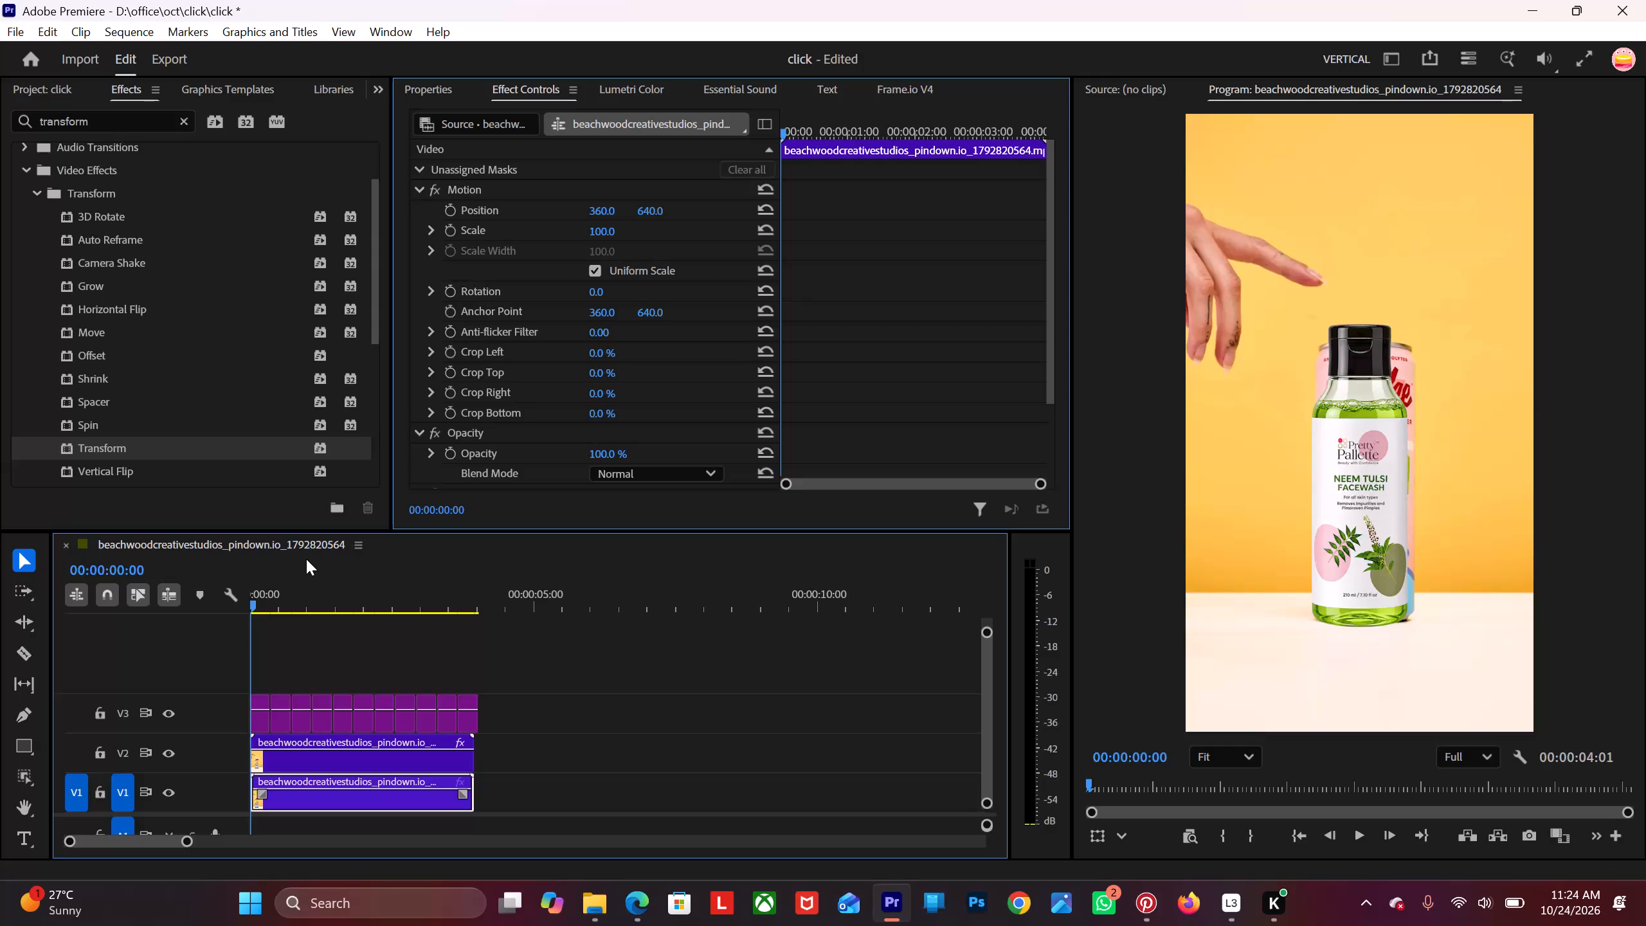
Advance frame by frame to 00:00:00:10 to examine when the hand reaches the bottle.
{"action": "key", "text": "Right"}
{"action": "key", "text": "Right"}
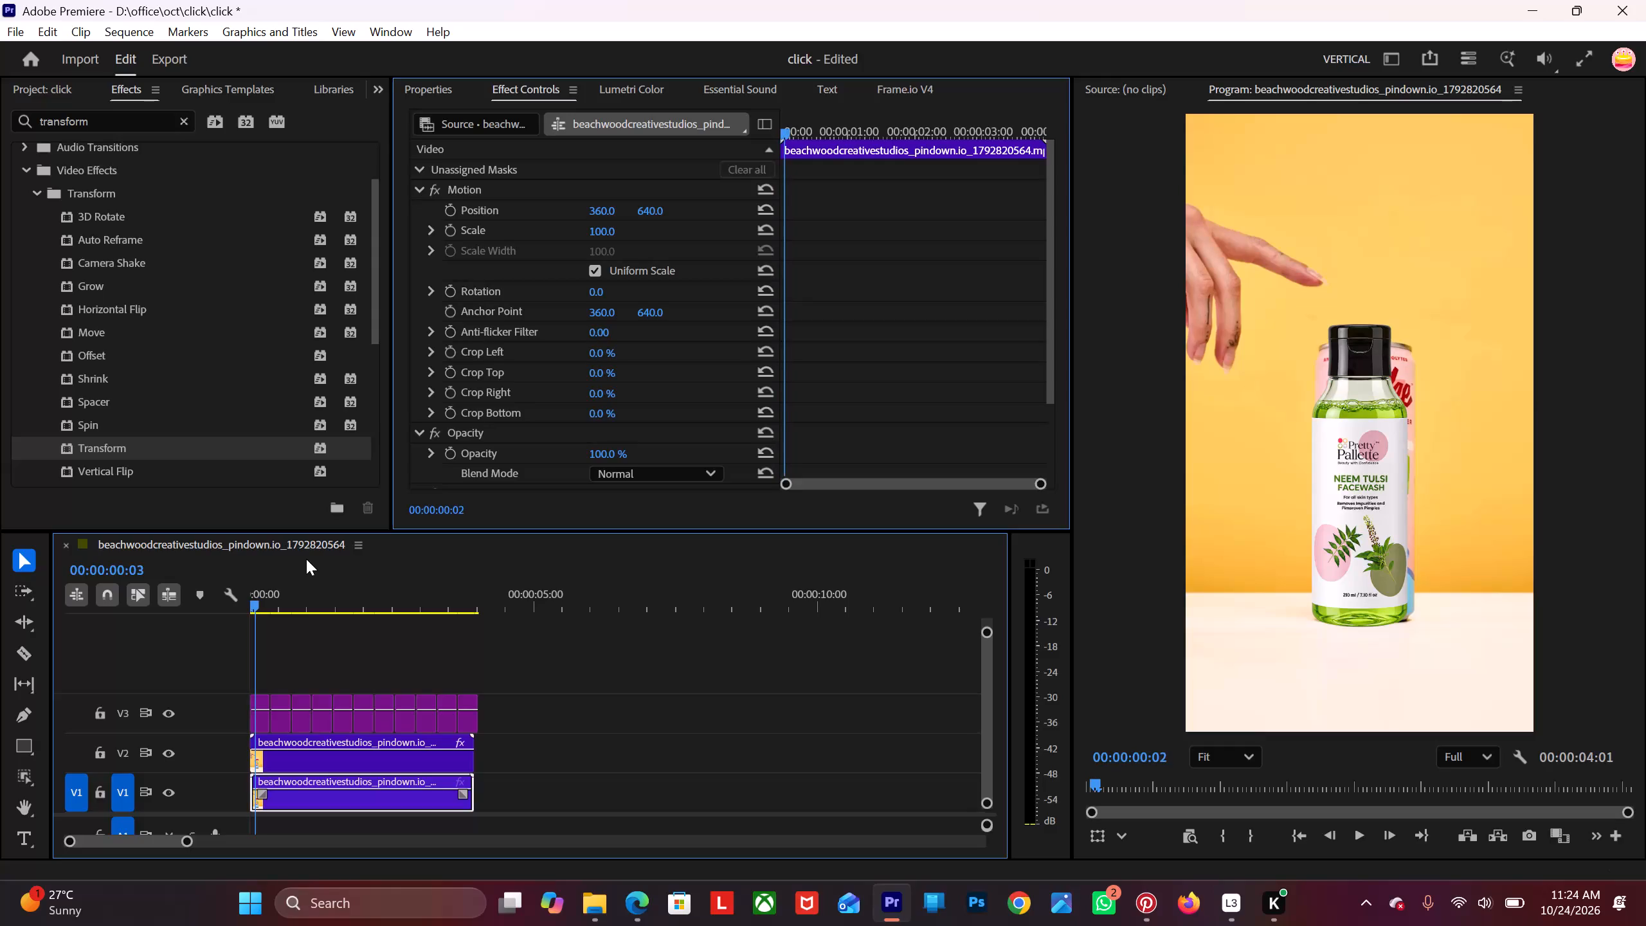
{"action": "key", "text": "Right"}
{"action": "key", "text": "Right"}
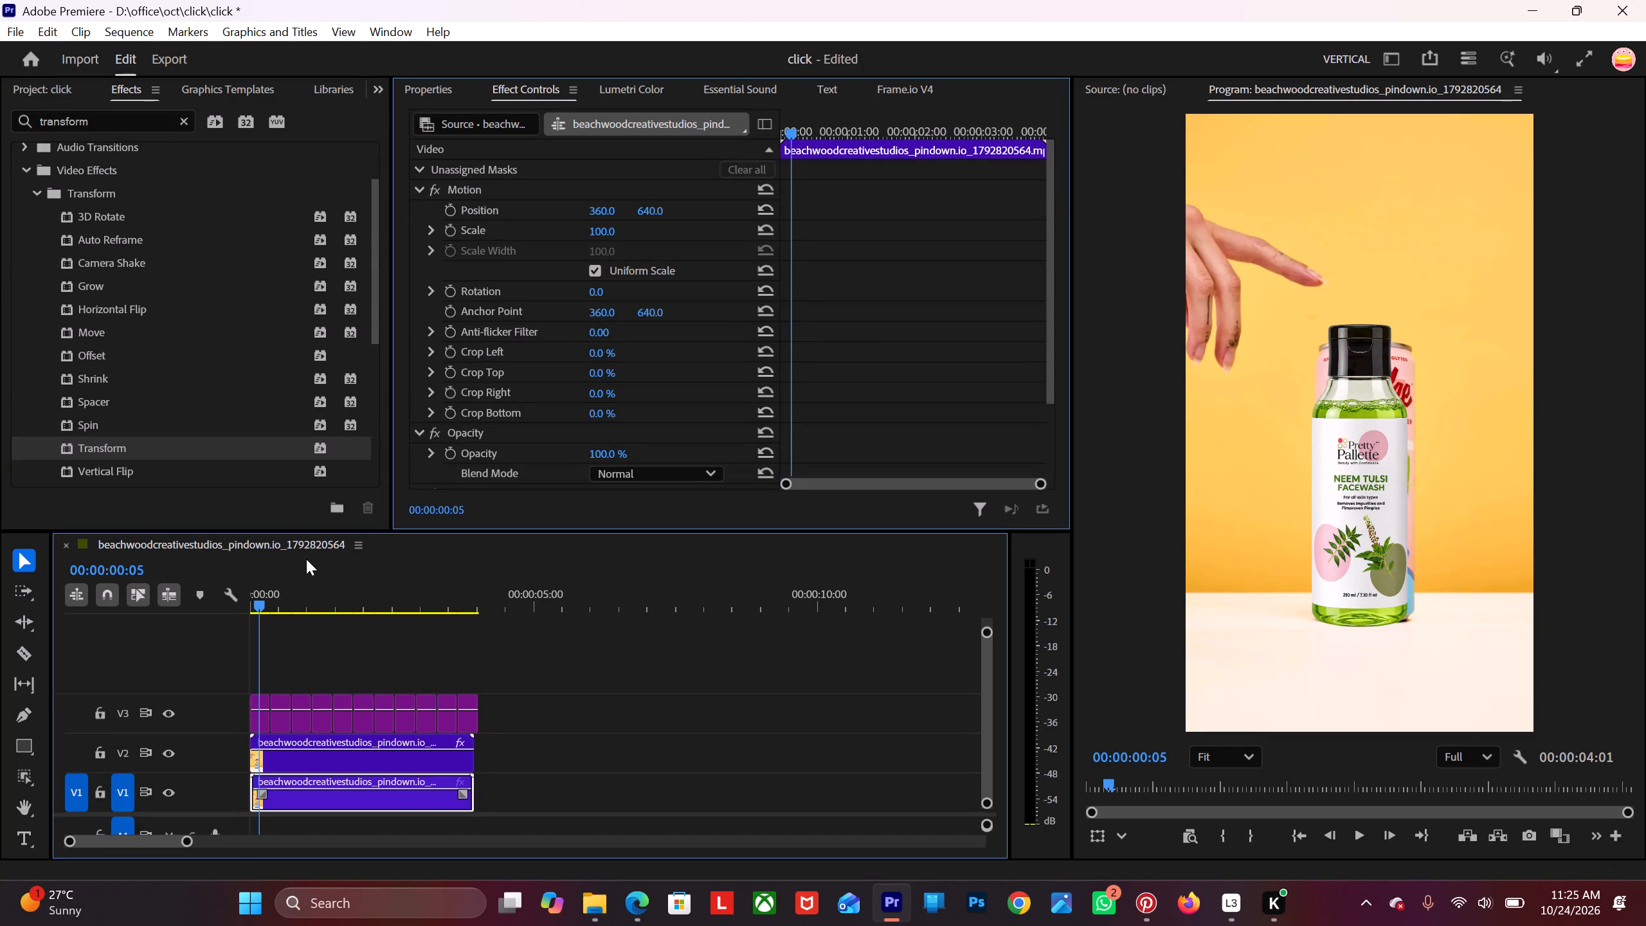
{"action": "key", "text": "Right"}
{"action": "key", "text": "Right"}
{"action": "key", "text": "Right"}
{"action": "key", "text": "Right"}
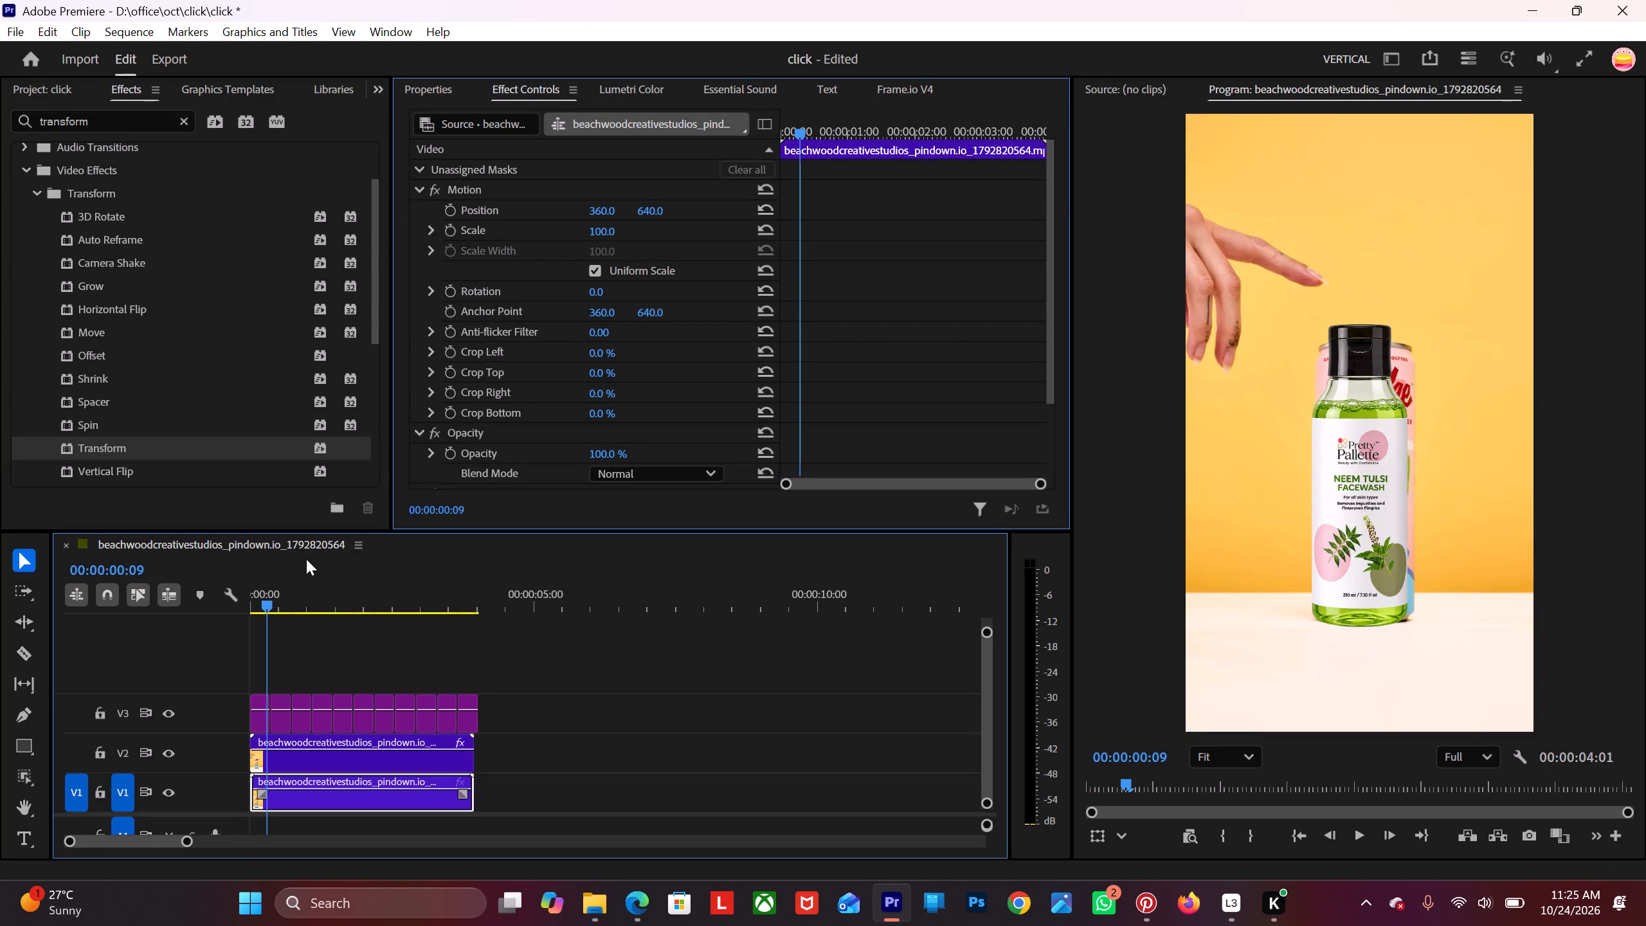
{"action": "key", "text": "Right"}
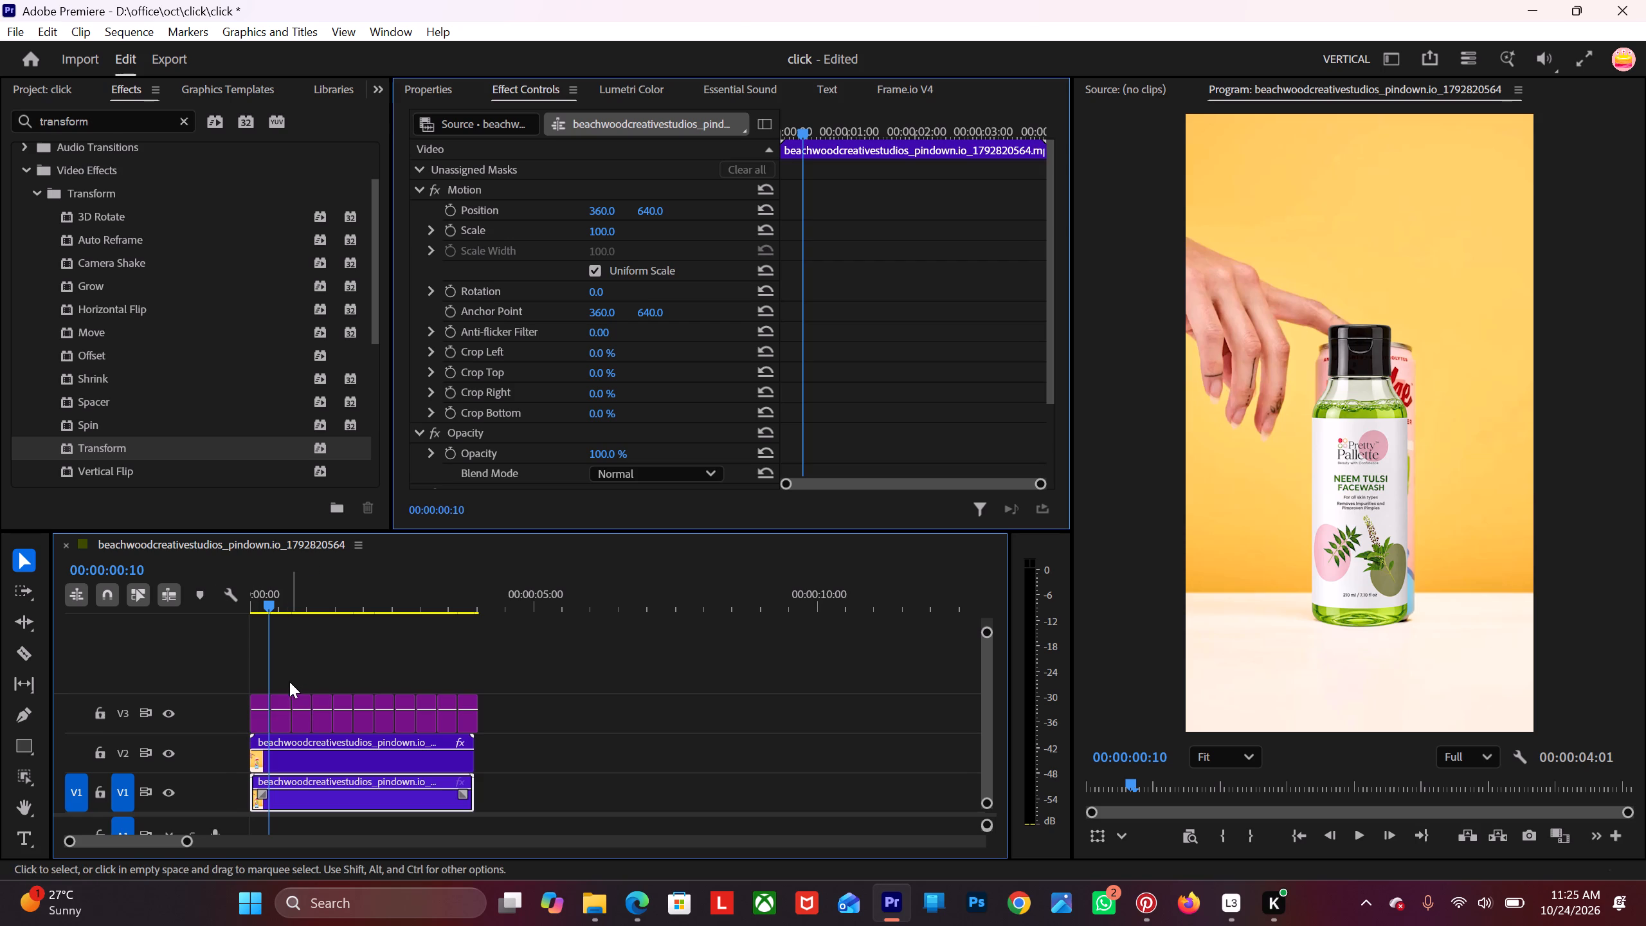
Shift all bottle clips after the first on V3 about 9 frames later and extend the first clip to close the gap.
{"action": "left_click_drag", "start_coordinate": [282, 671], "coordinate": [458, 714]}
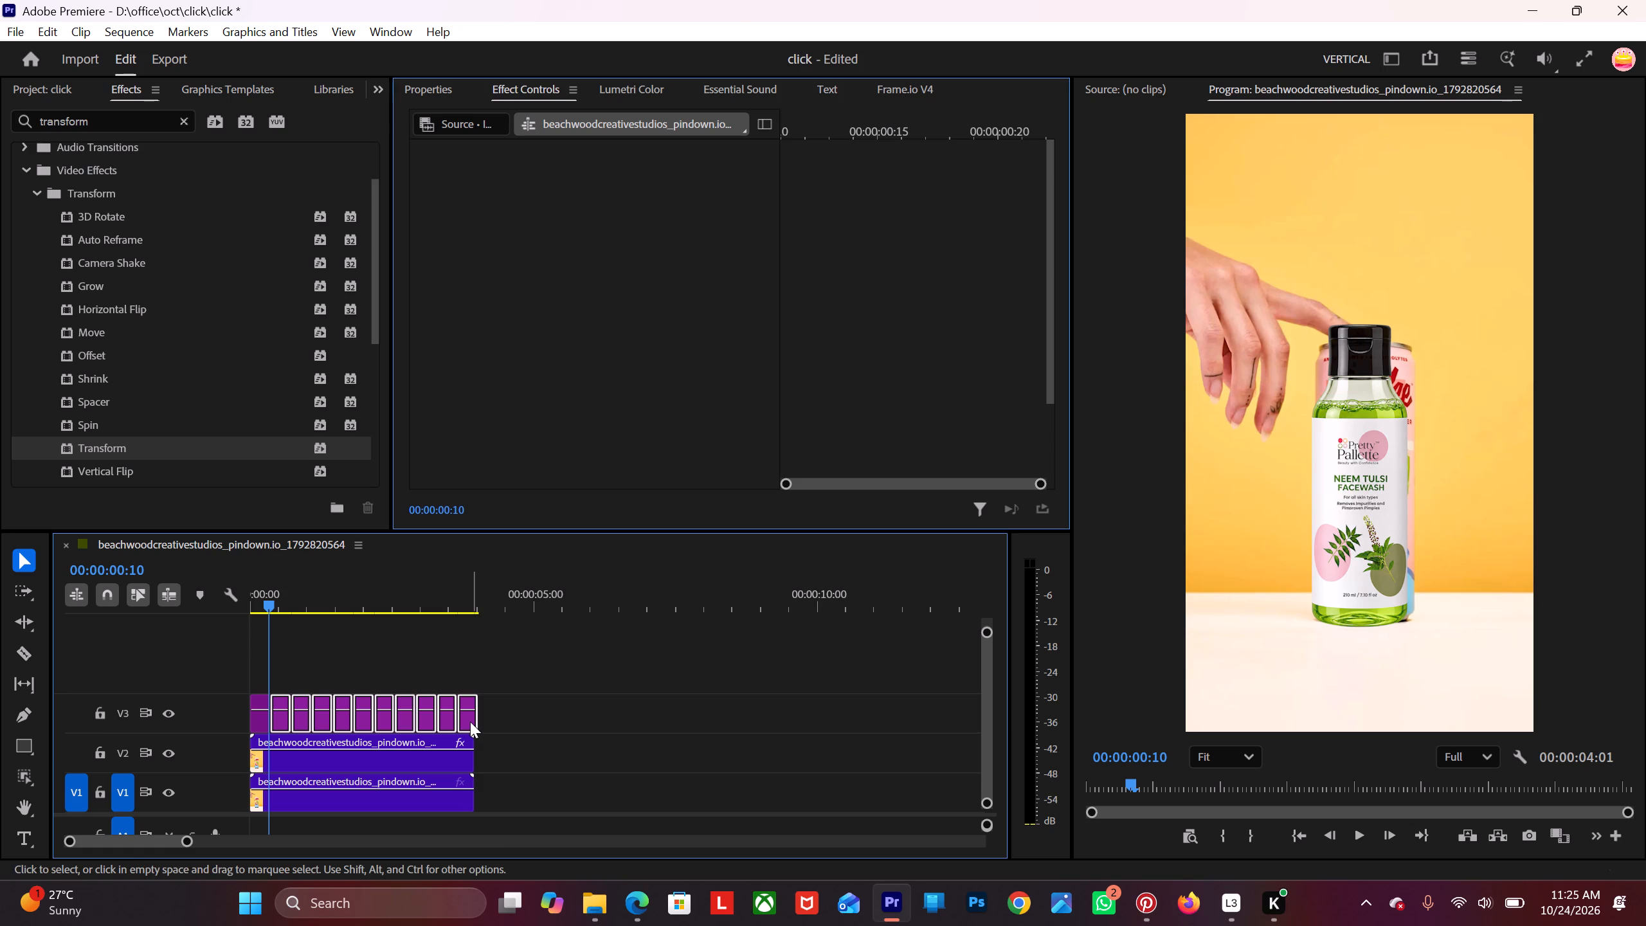
{"action": "left_click_drag", "start_coordinate": [469, 722], "coordinate": [470, 721]}
{"action": "left_click_drag", "start_coordinate": [470, 721], "coordinate": [475, 720]}
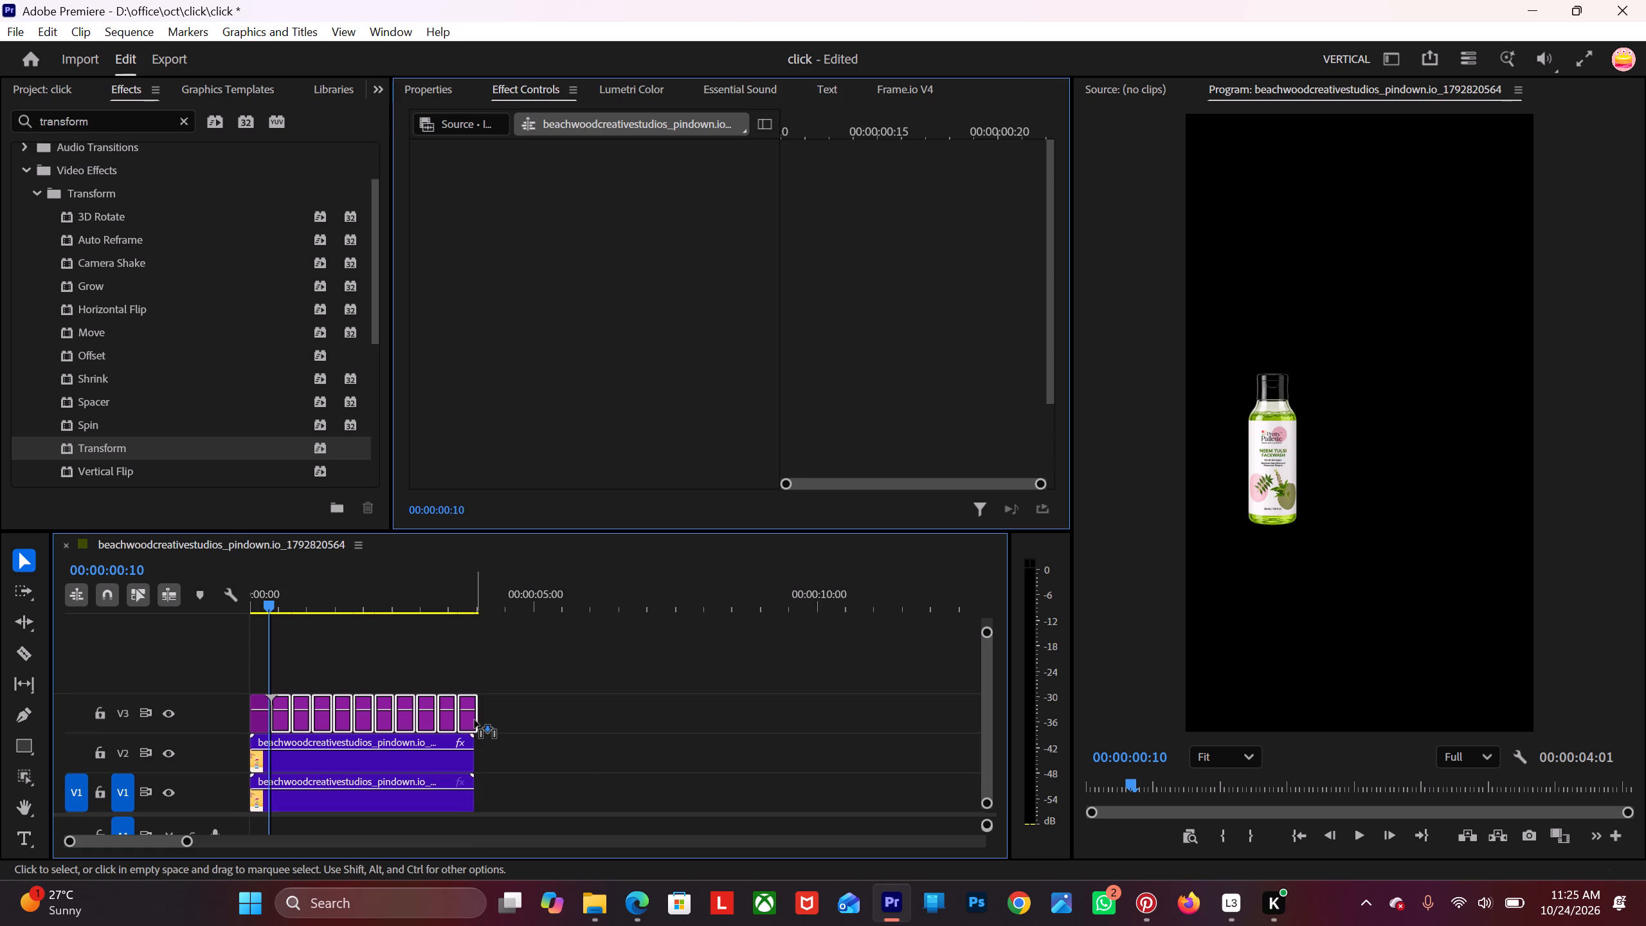
{"action": "left_click_drag", "start_coordinate": [475, 720], "coordinate": [483, 720]}
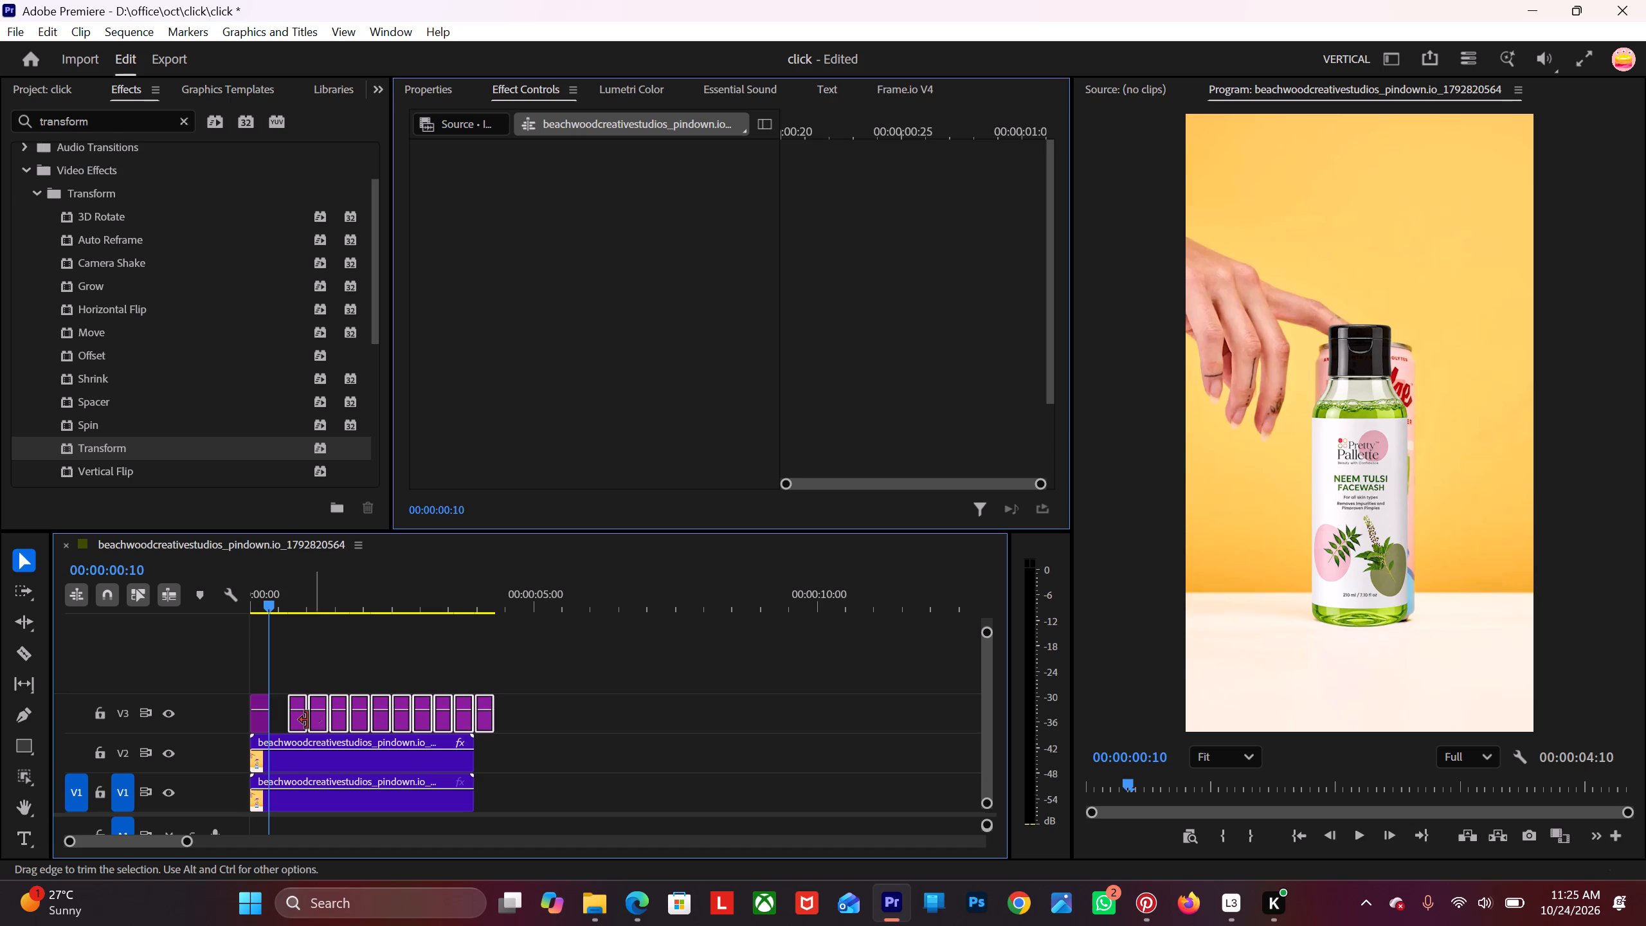
{"action": "left_click_drag", "start_coordinate": [272, 714], "coordinate": [285, 713]}
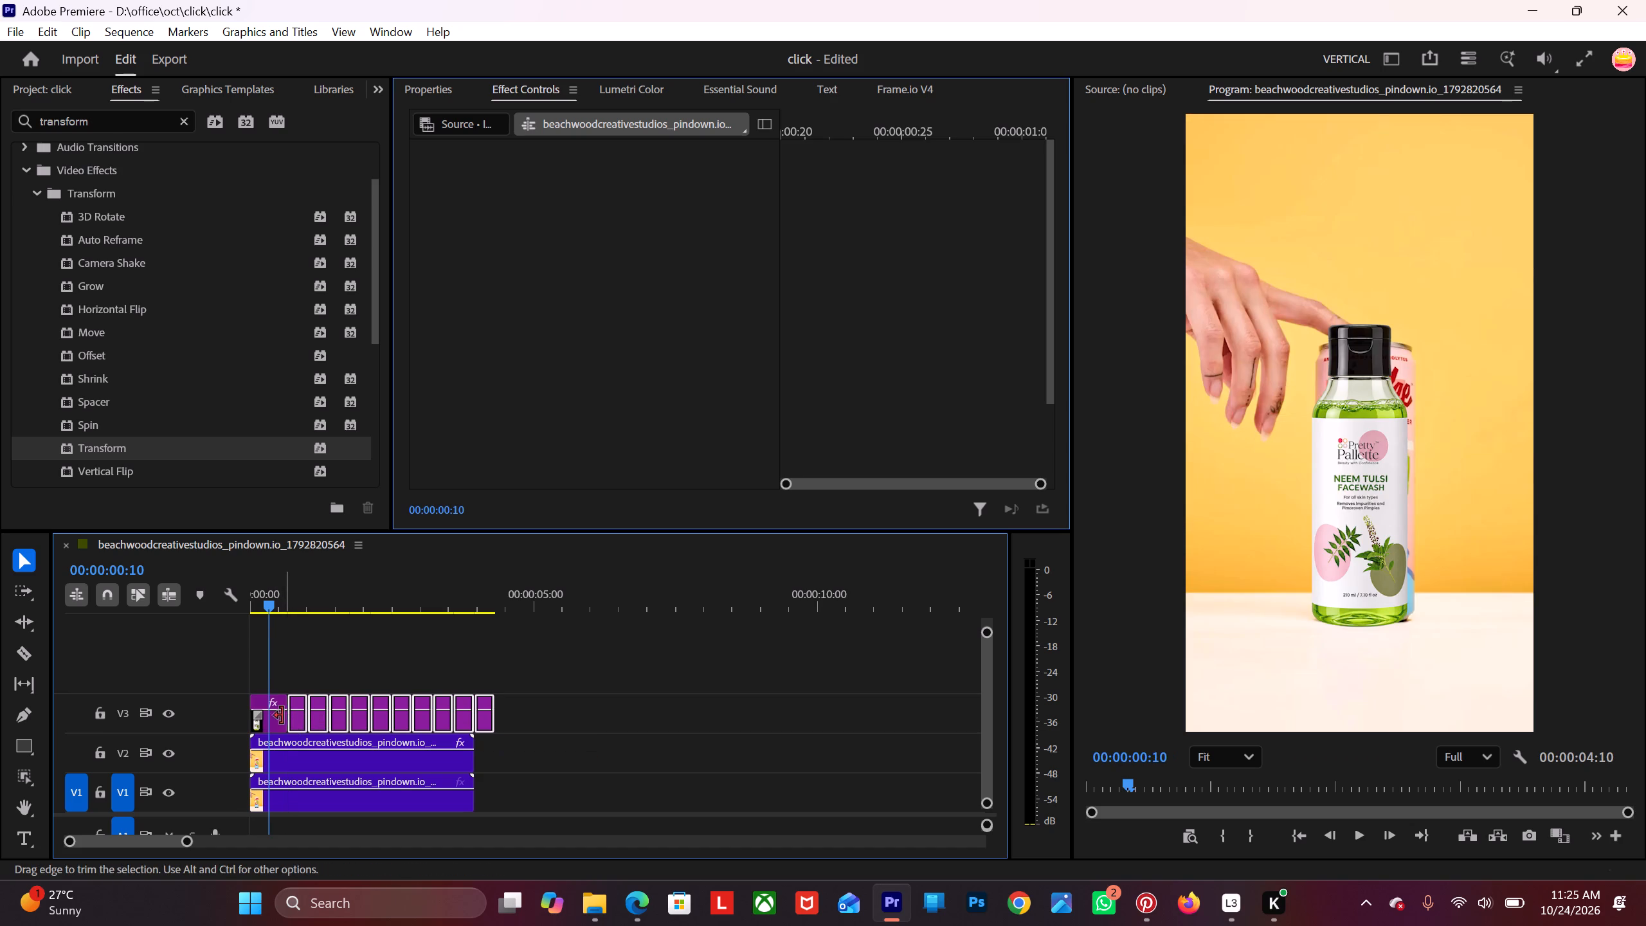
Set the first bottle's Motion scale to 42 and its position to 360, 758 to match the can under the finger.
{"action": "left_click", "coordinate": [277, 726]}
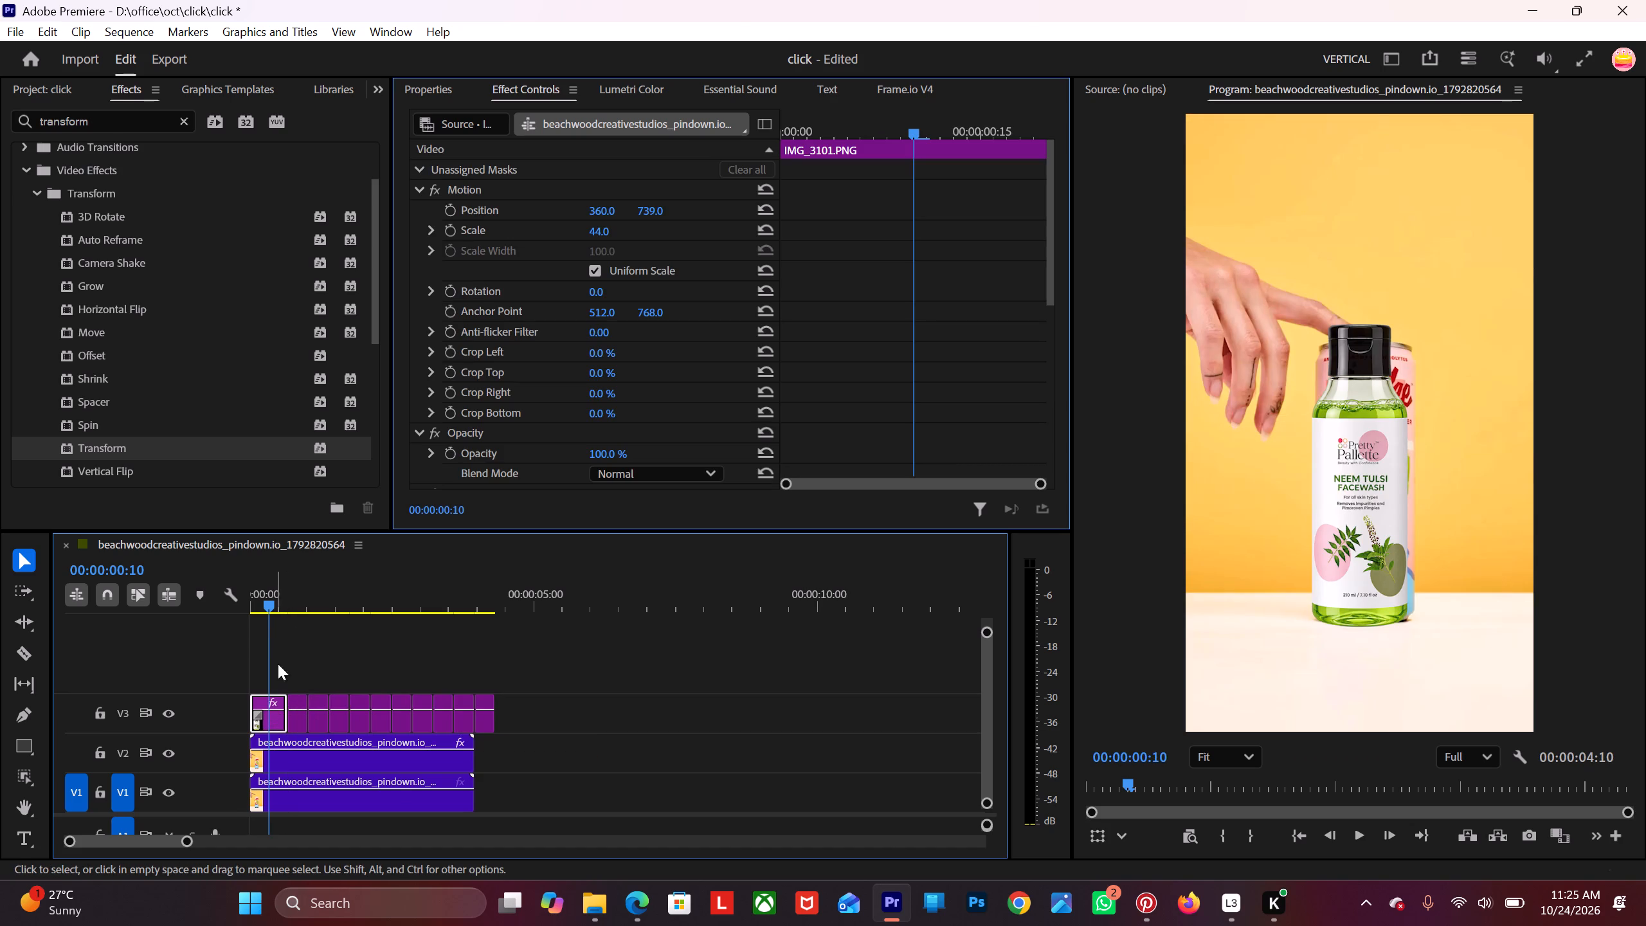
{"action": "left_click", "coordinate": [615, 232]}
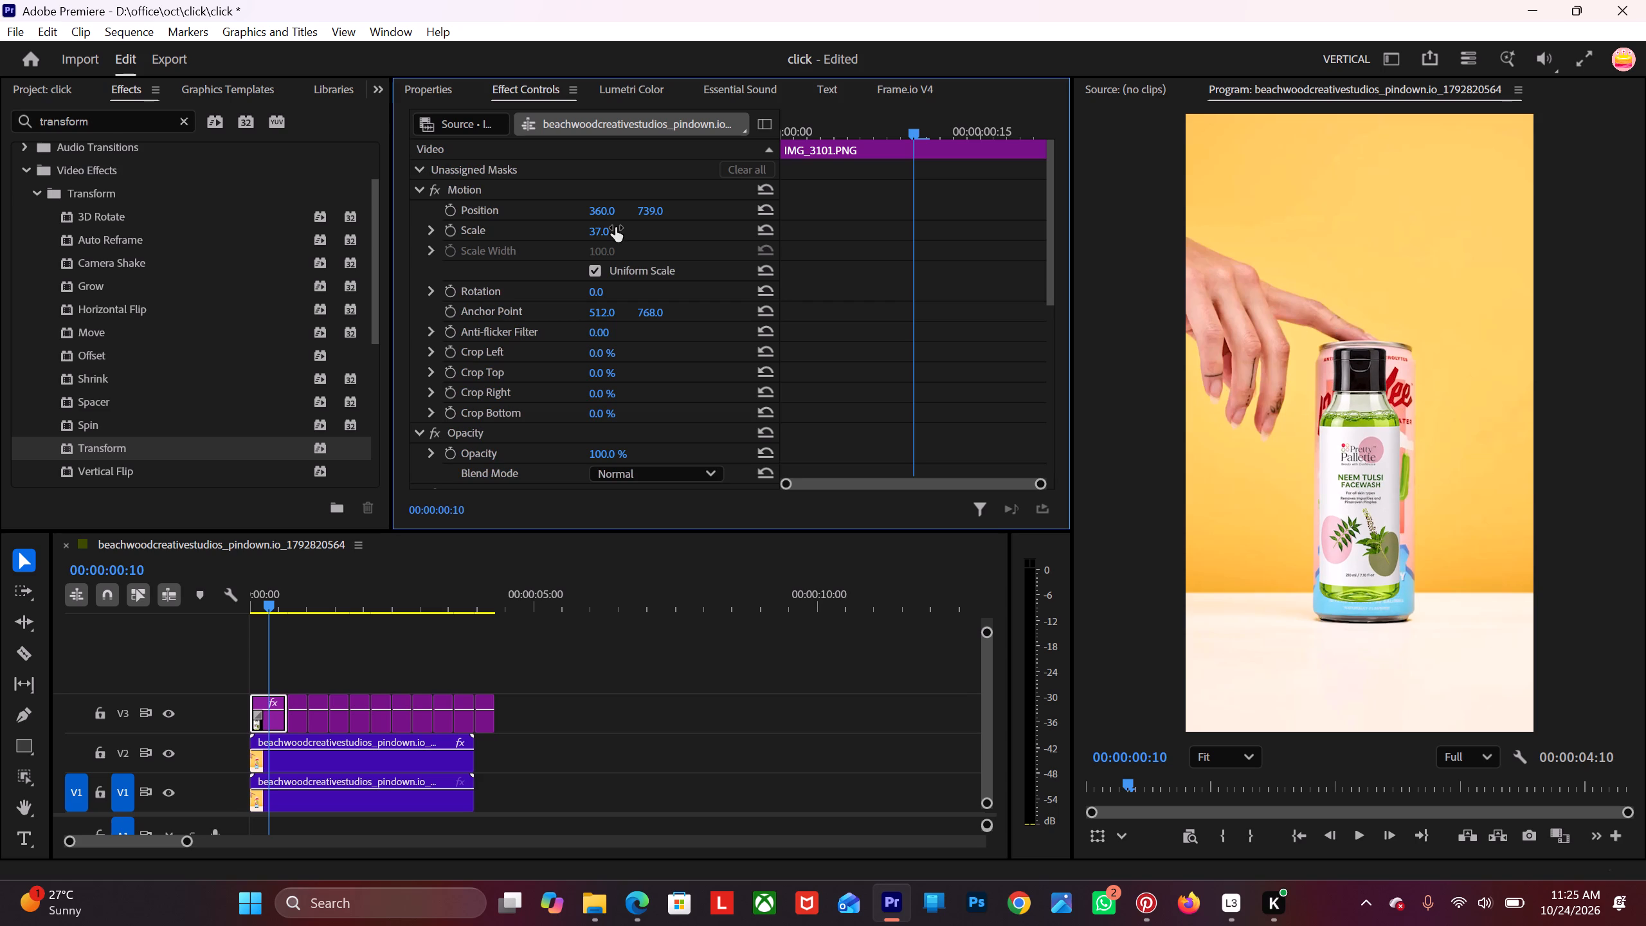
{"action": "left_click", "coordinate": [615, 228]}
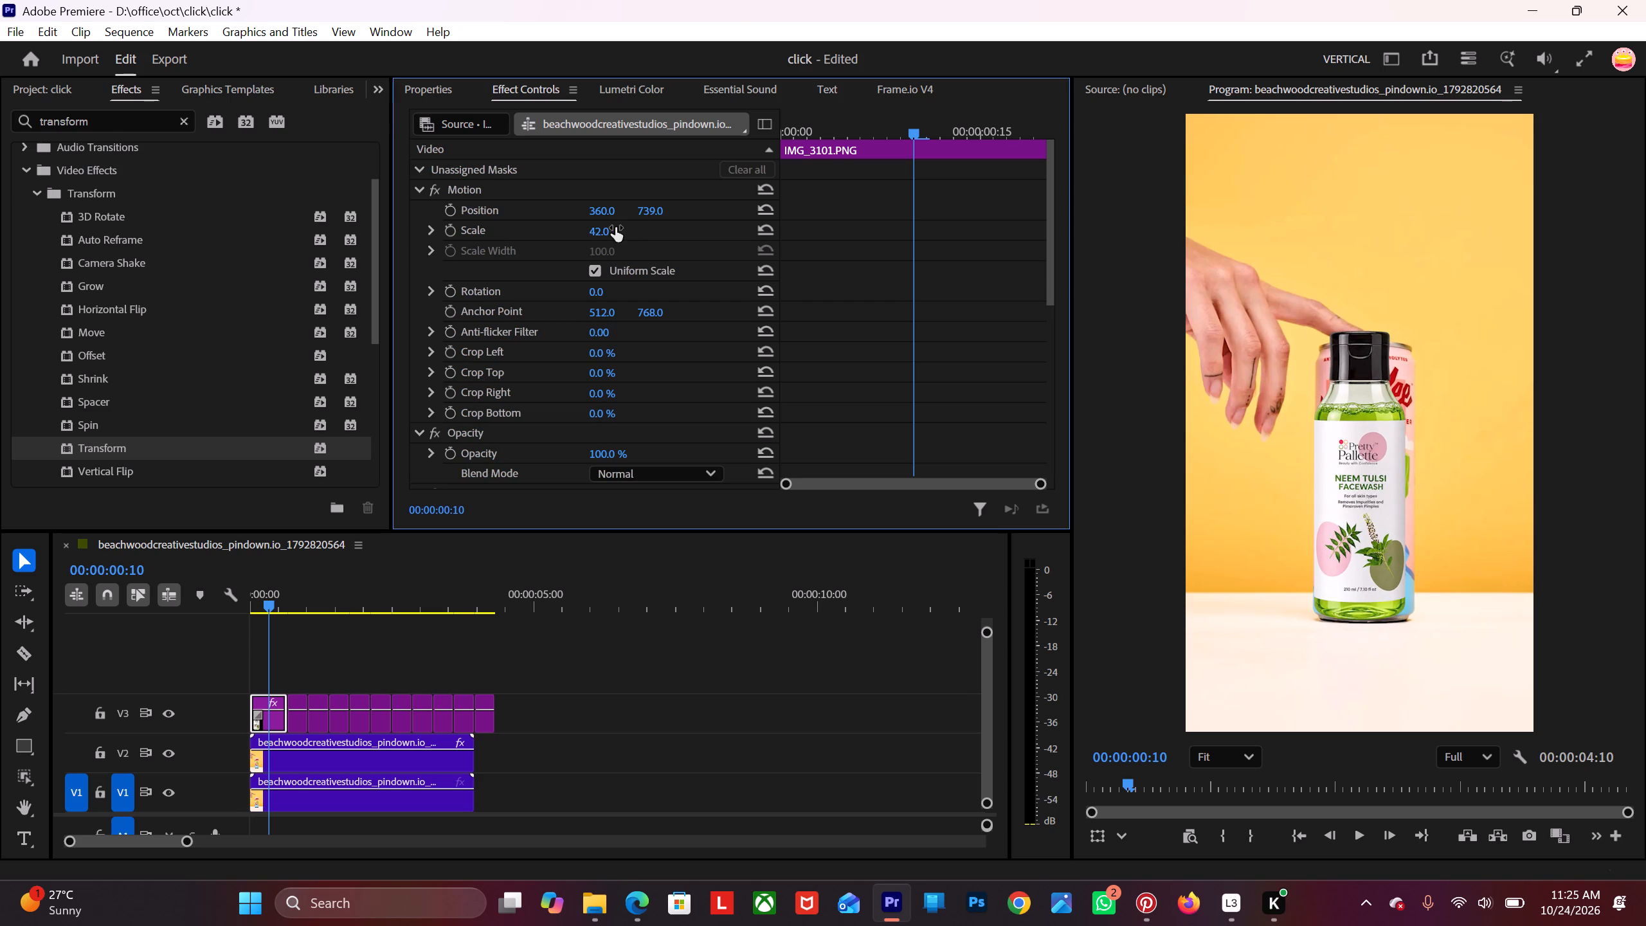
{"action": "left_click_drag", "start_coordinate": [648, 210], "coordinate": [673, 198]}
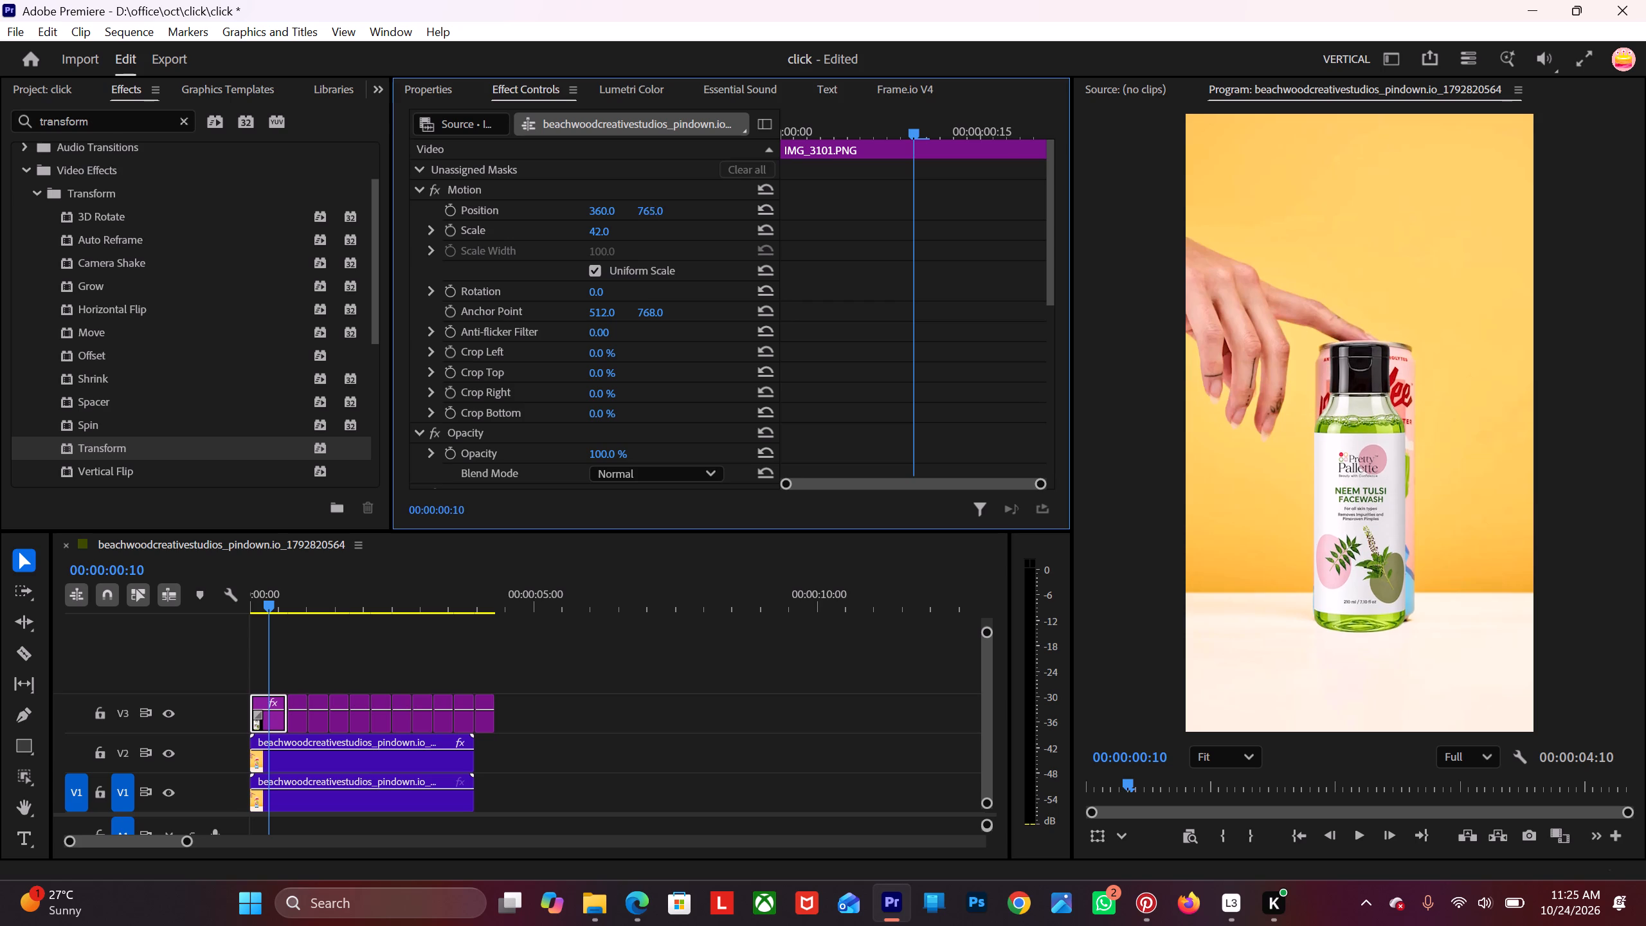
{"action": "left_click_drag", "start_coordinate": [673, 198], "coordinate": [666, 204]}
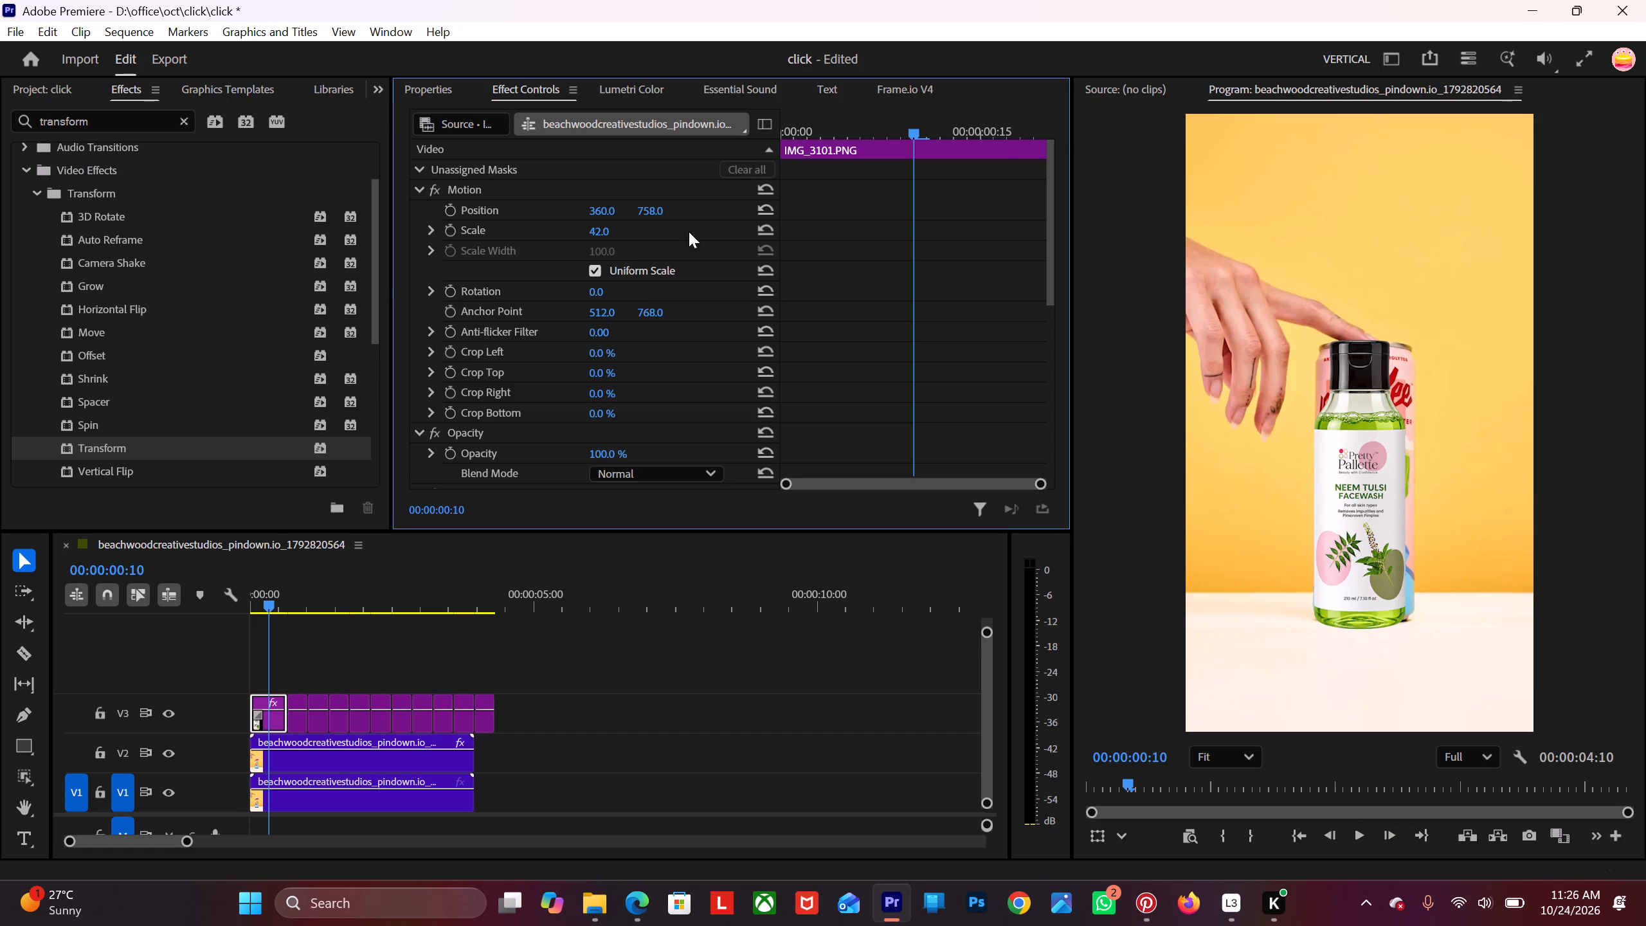
Reset the Motion scale and position of the first bottle clip to their defaults.
{"action": "left_click", "coordinate": [760, 226]}
{"action": "left_click", "coordinate": [766, 212]}
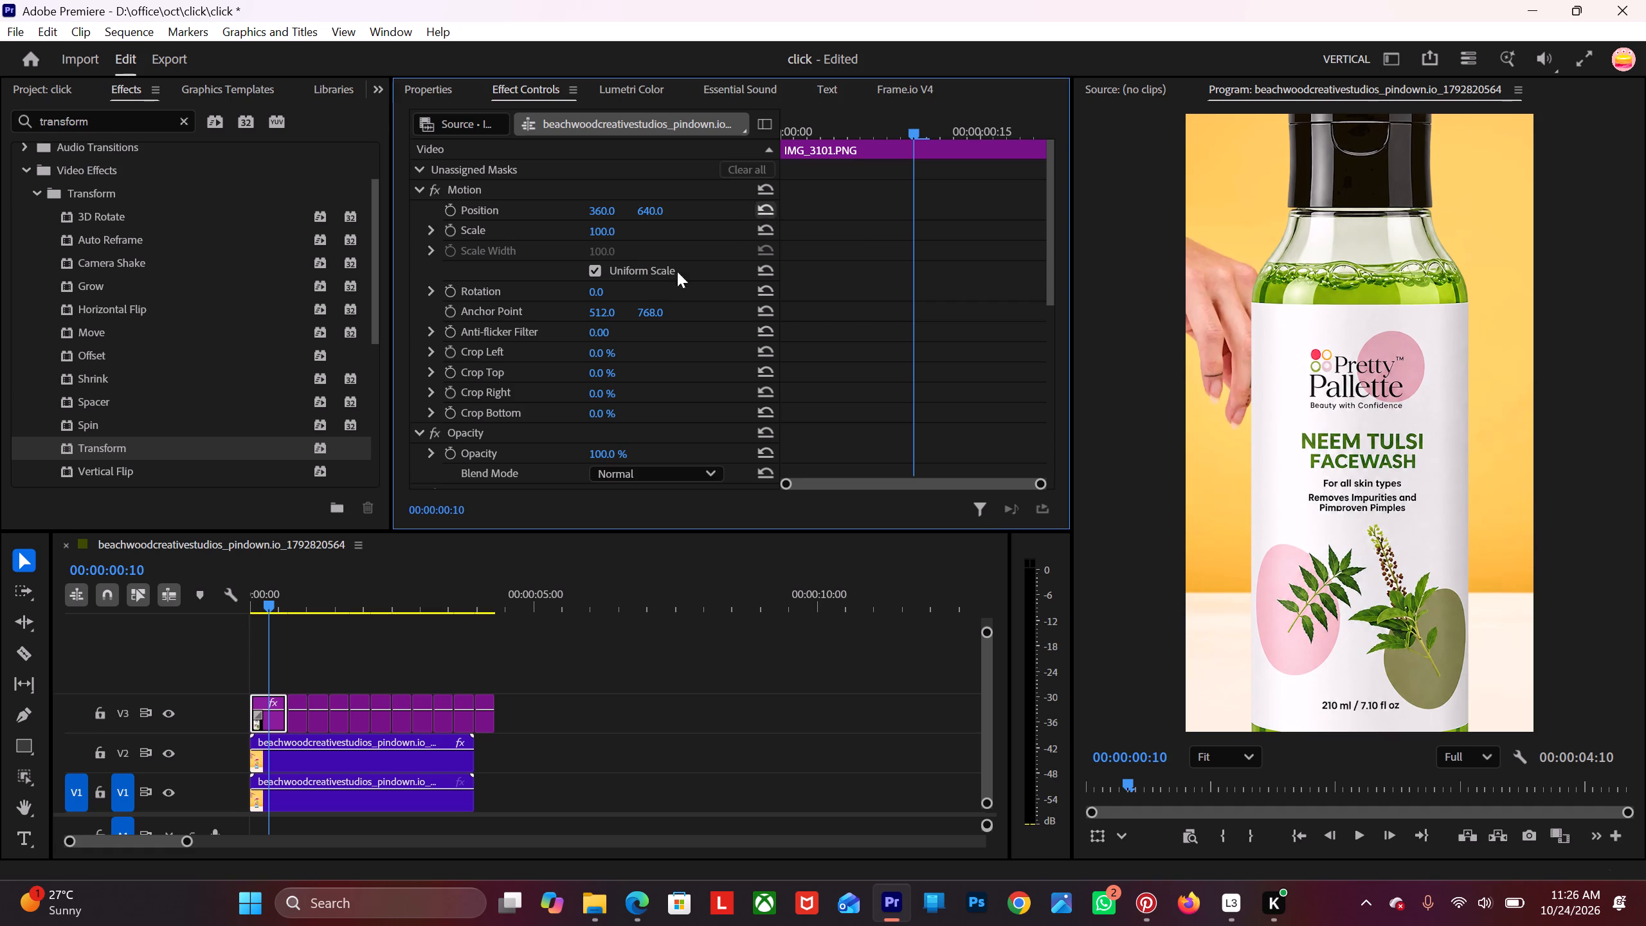
In the first bottle's Transform effect, set the scale to 42 and the position to 512, 888.
{"action": "scroll", "coordinate": [654, 340], "scroll_direction": "down", "scroll_amount": 13}
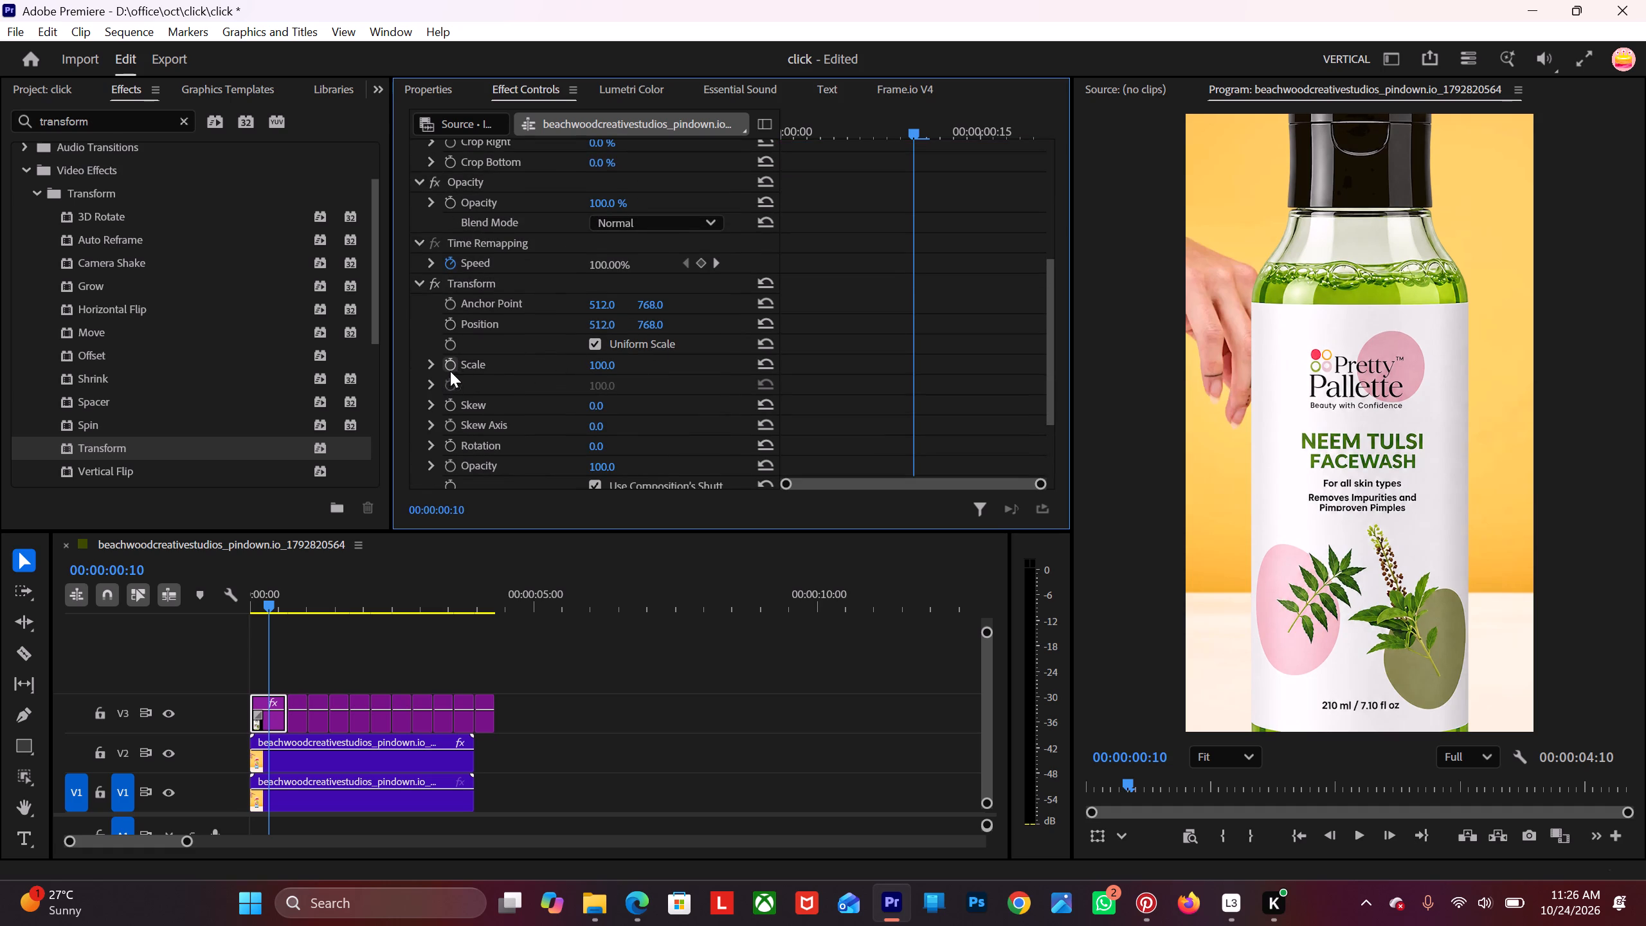
{"action": "left_click", "coordinate": [608, 363]}
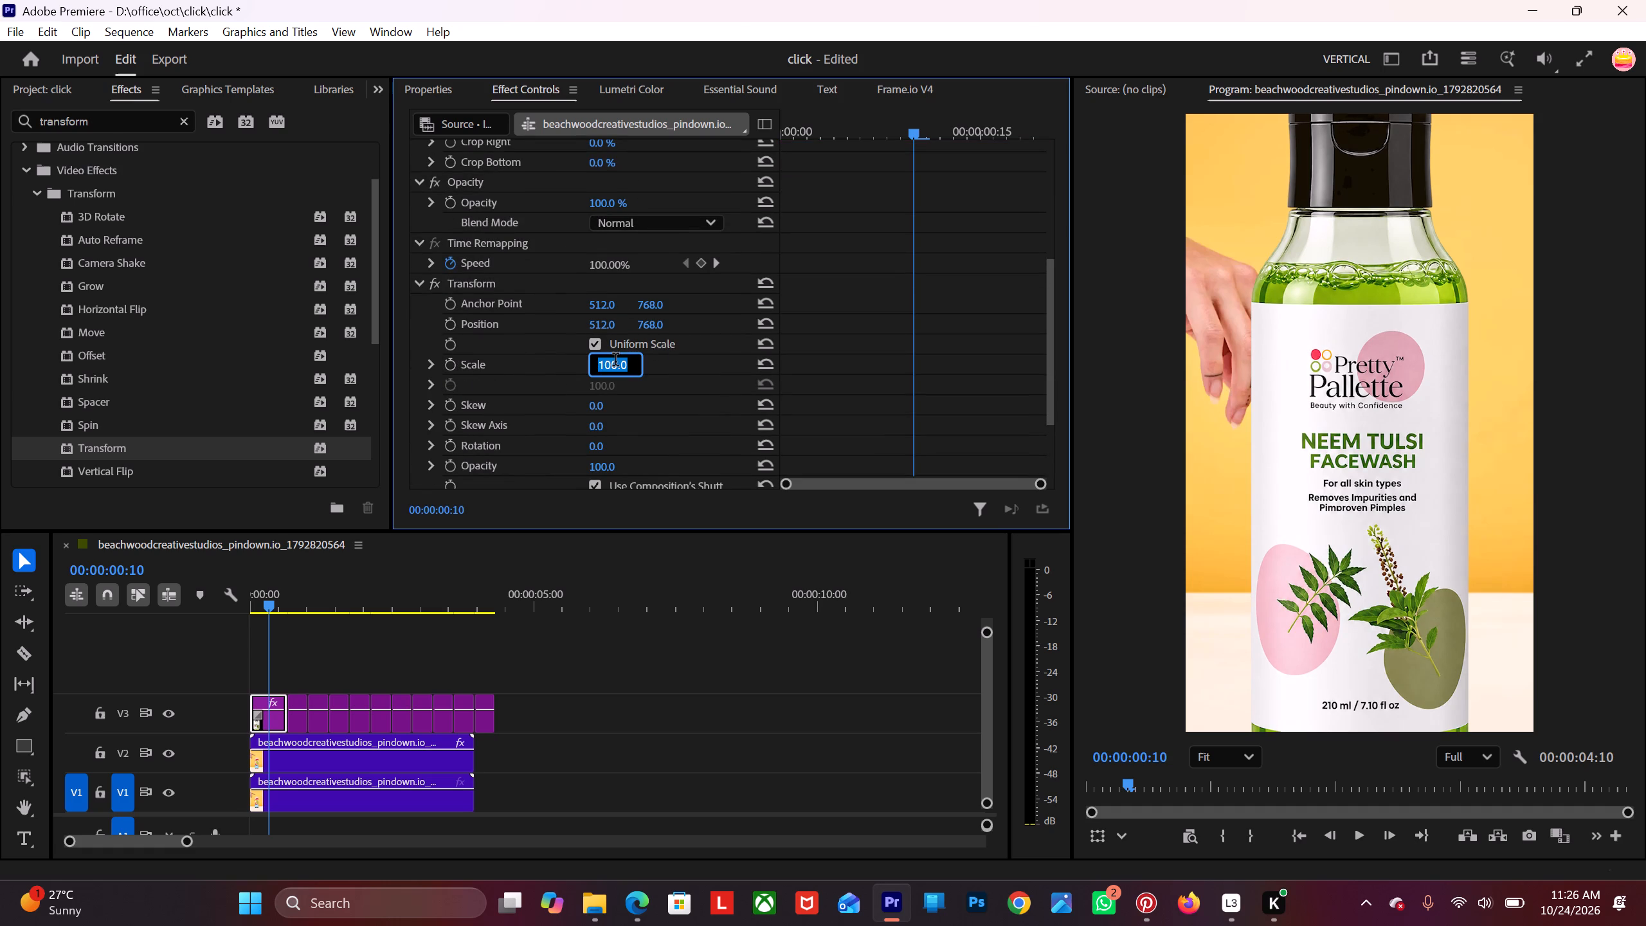
{"action": "type", "text": "42"}
{"action": "key", "text": "Return"}
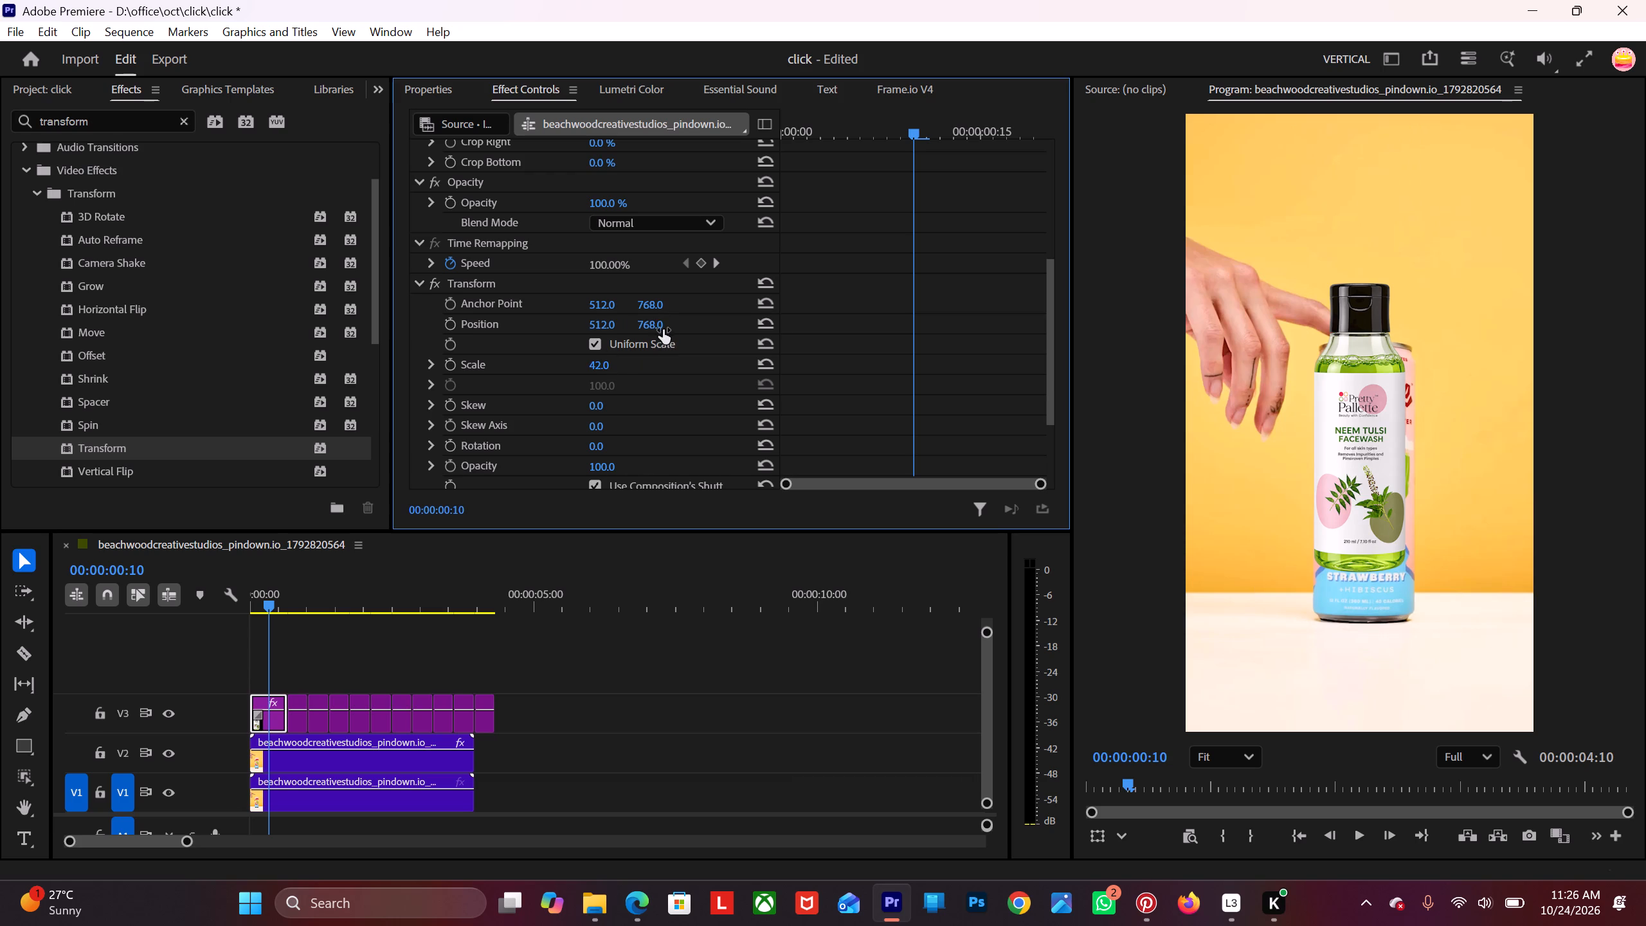
{"action": "left_click_drag", "start_coordinate": [661, 328], "coordinate": [662, 328]}
{"action": "left_click_drag", "start_coordinate": [662, 328], "coordinate": [777, 329]}
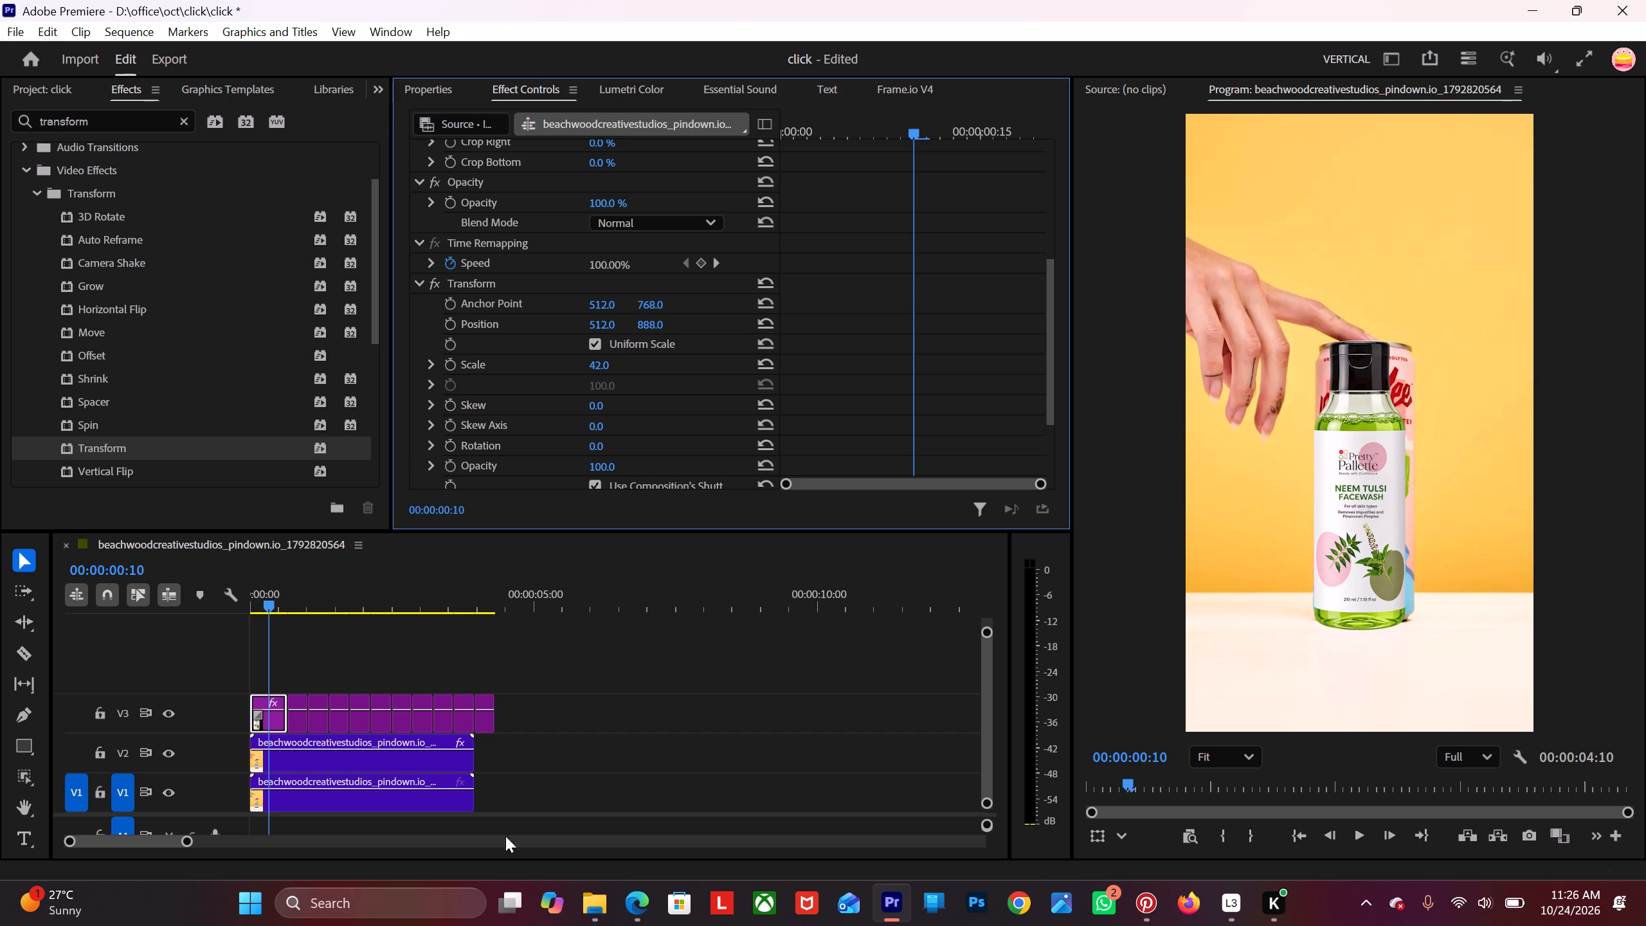
{"action": "left_click", "coordinate": [168, 794]}
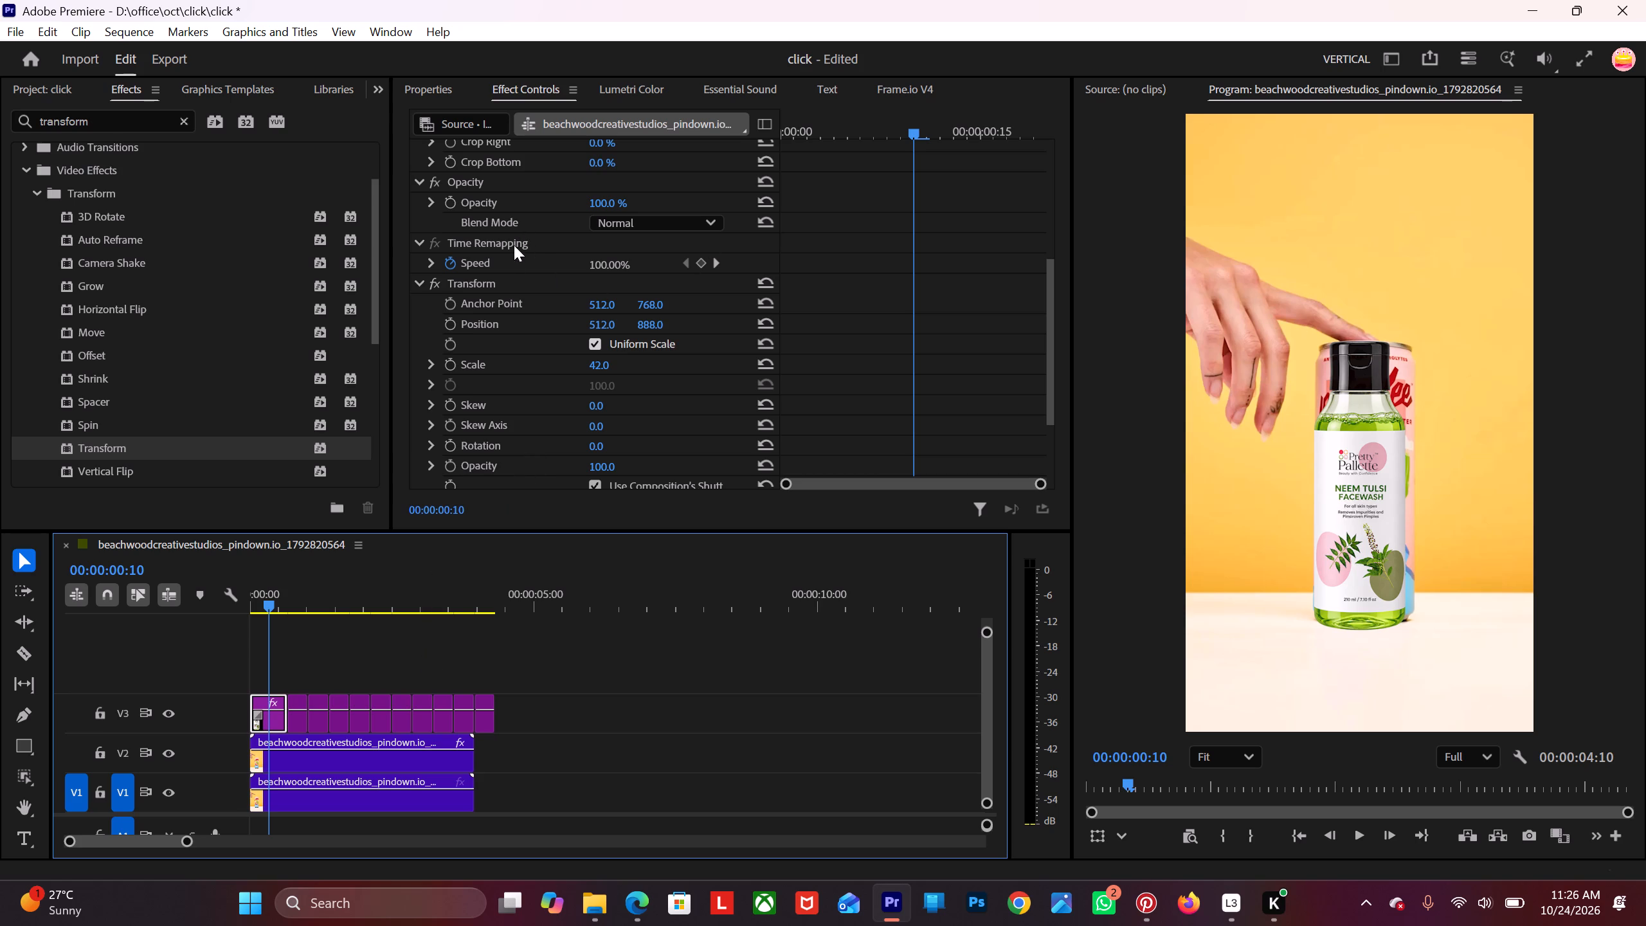
Select the Transform effect on the first bottle clip, IMG_3101.PNG.
{"action": "left_click", "coordinate": [514, 286]}
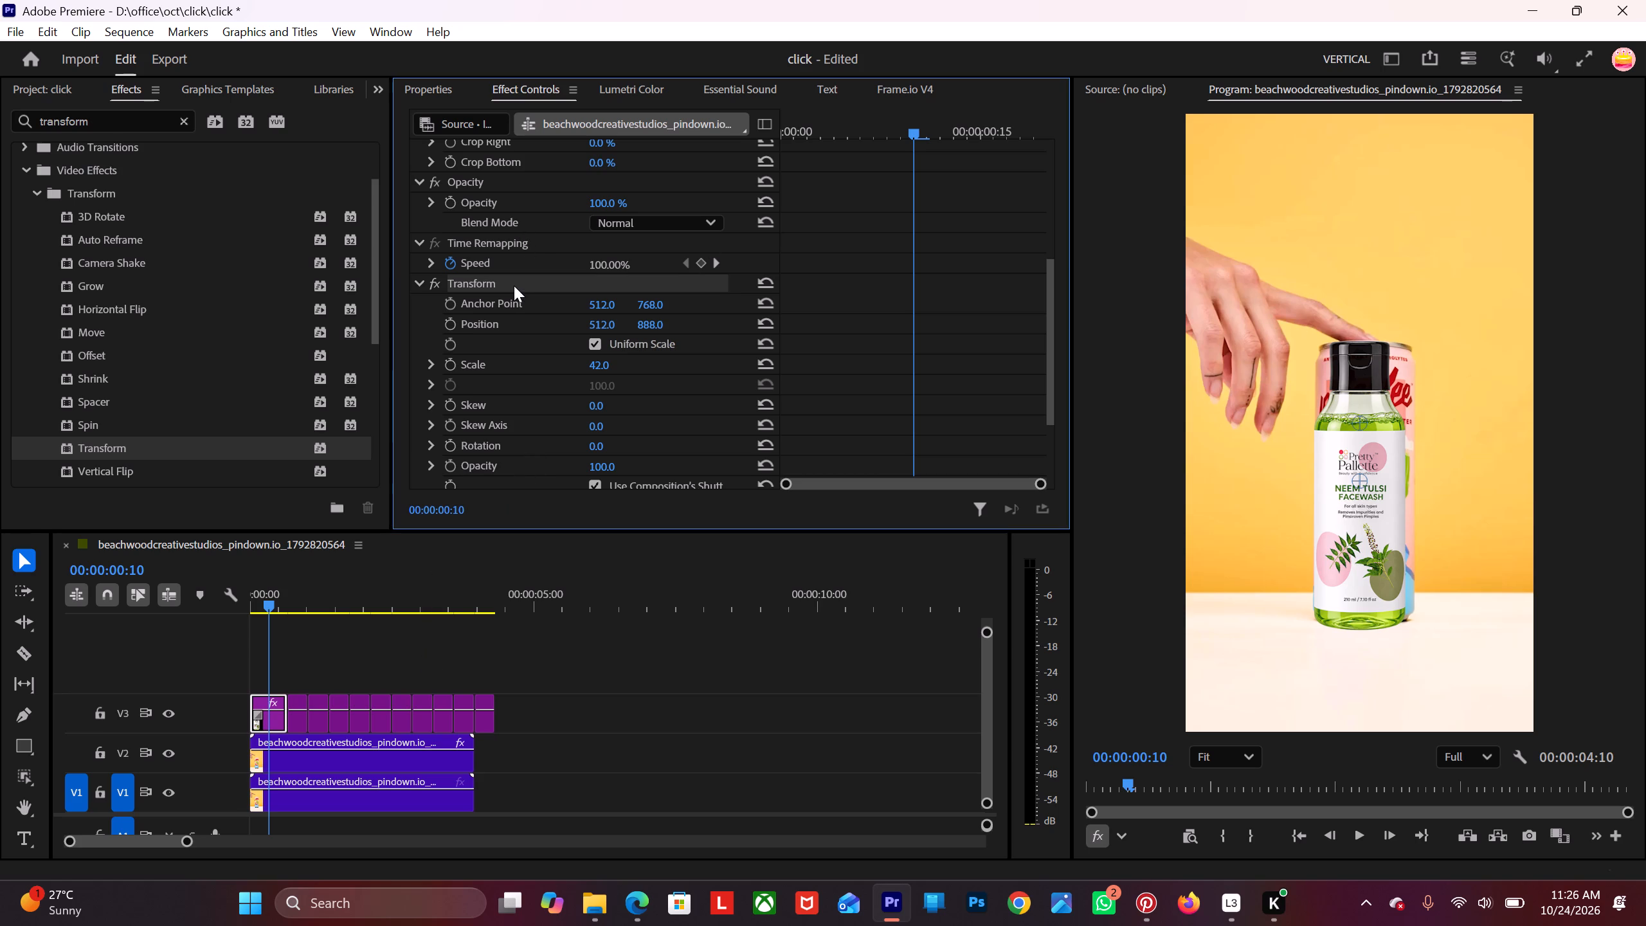
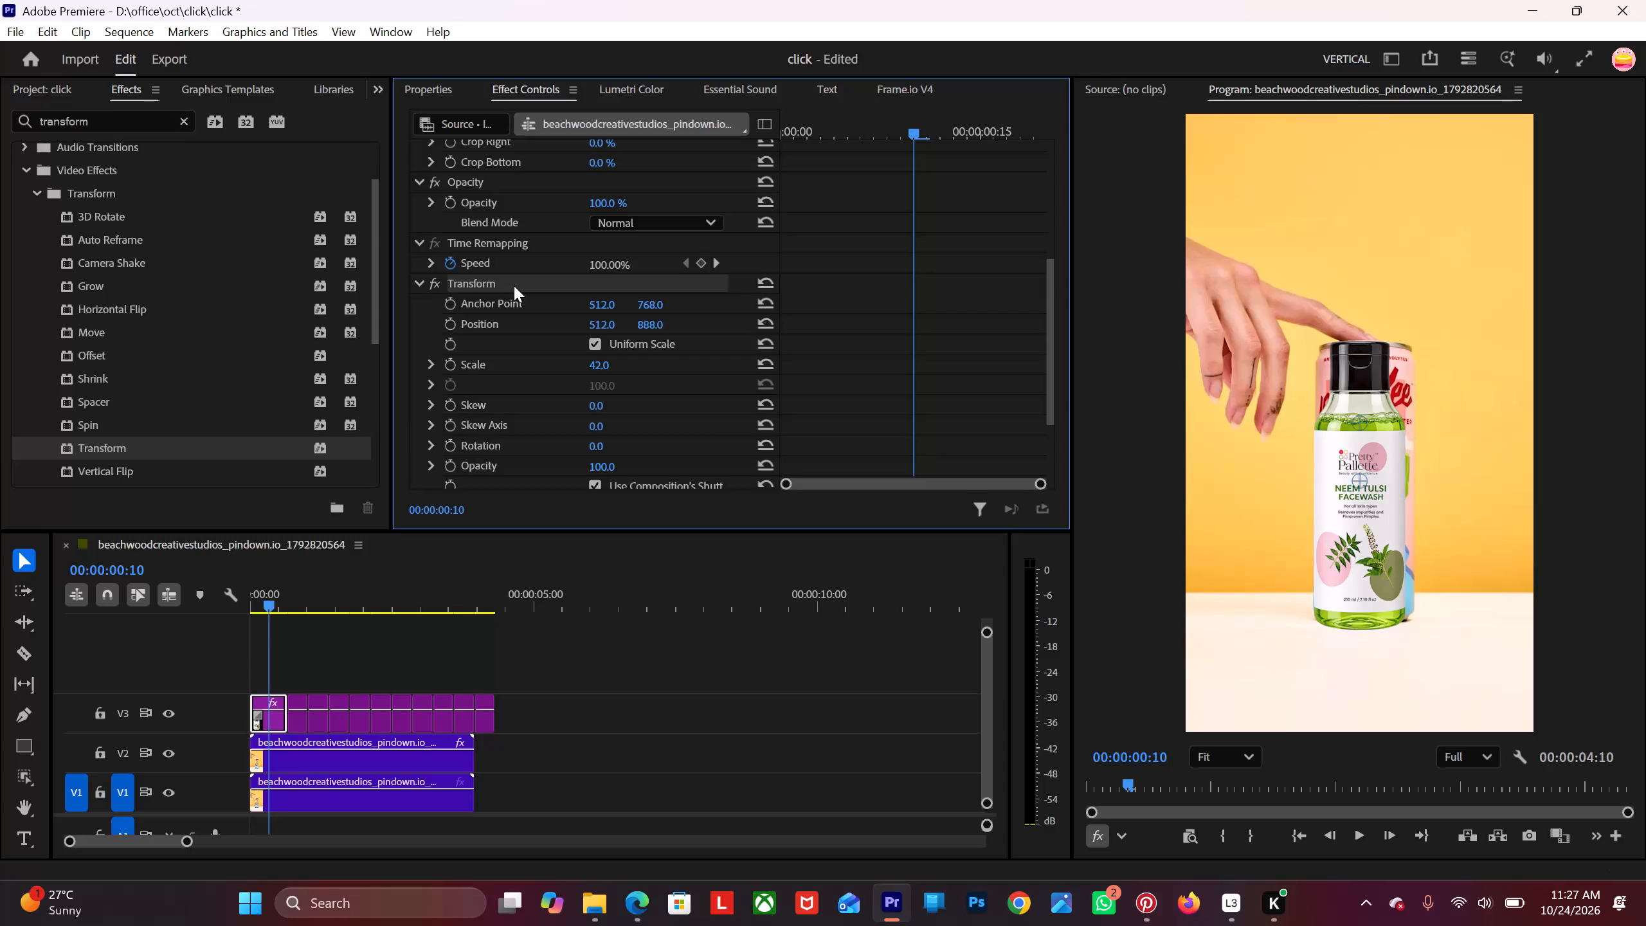
Copy the Transform effect from the first bottle clip, IMG_3101.PNG.
{"action": "key", "text": "ctrl+c"}
Hide track V3 and trim the first bottle clip to end at 00:00:00:13, where the can flavour changes.
{"action": "left_click", "coordinate": [168, 718]}
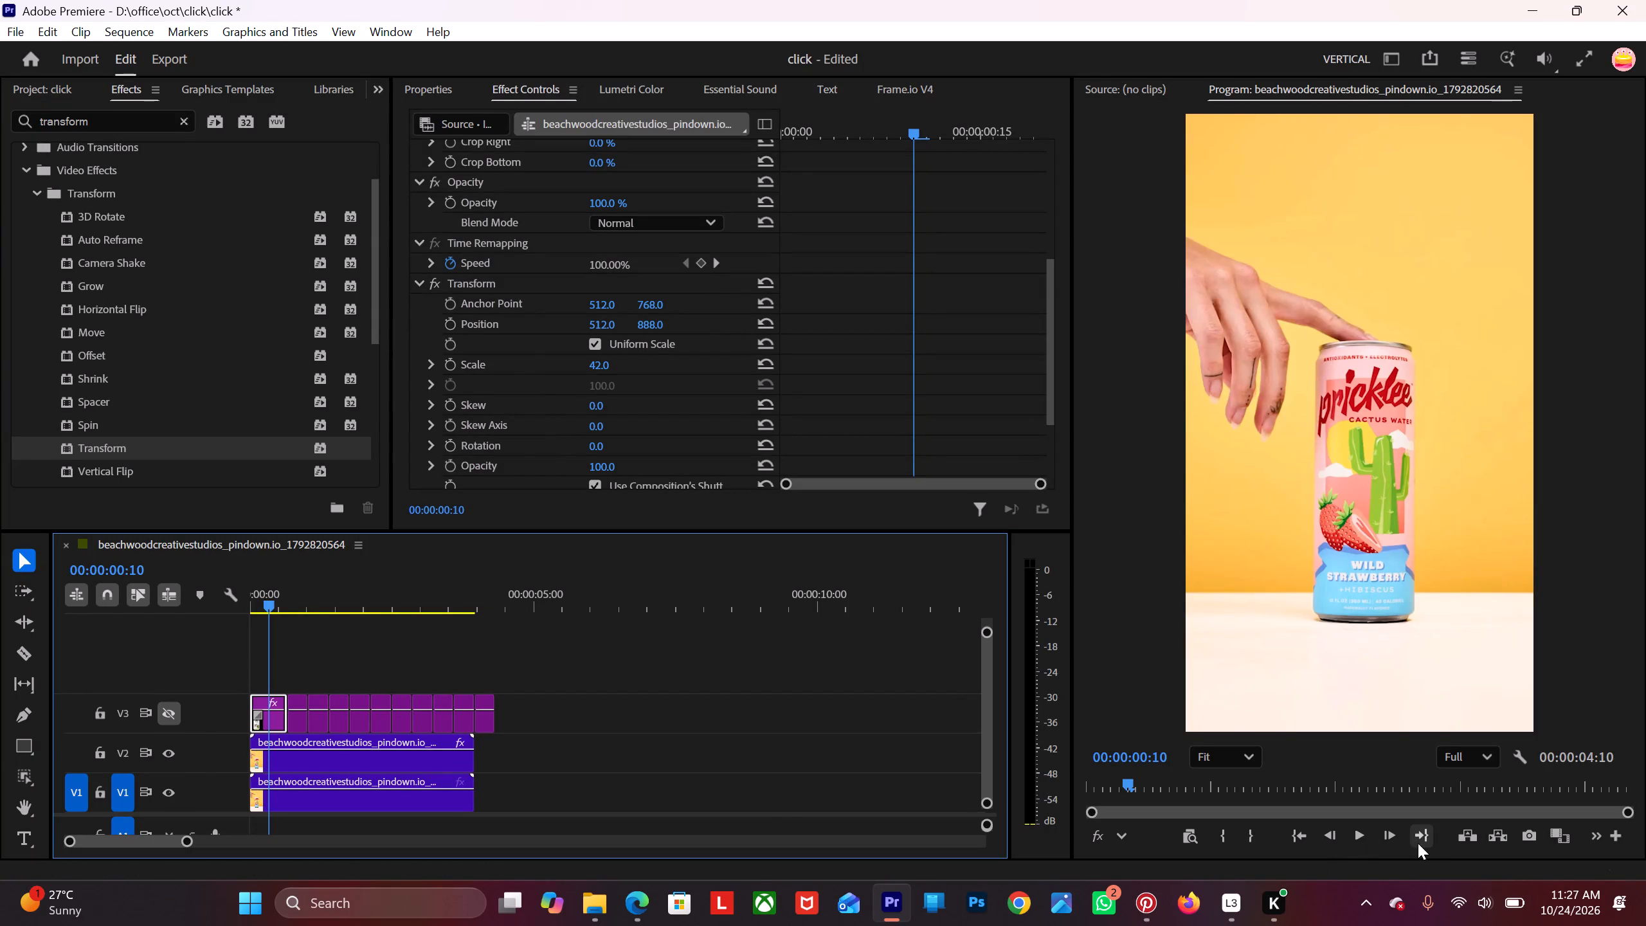
{"action": "left_click", "coordinate": [1381, 837]}
{"action": "left_click", "coordinate": [1381, 837]}
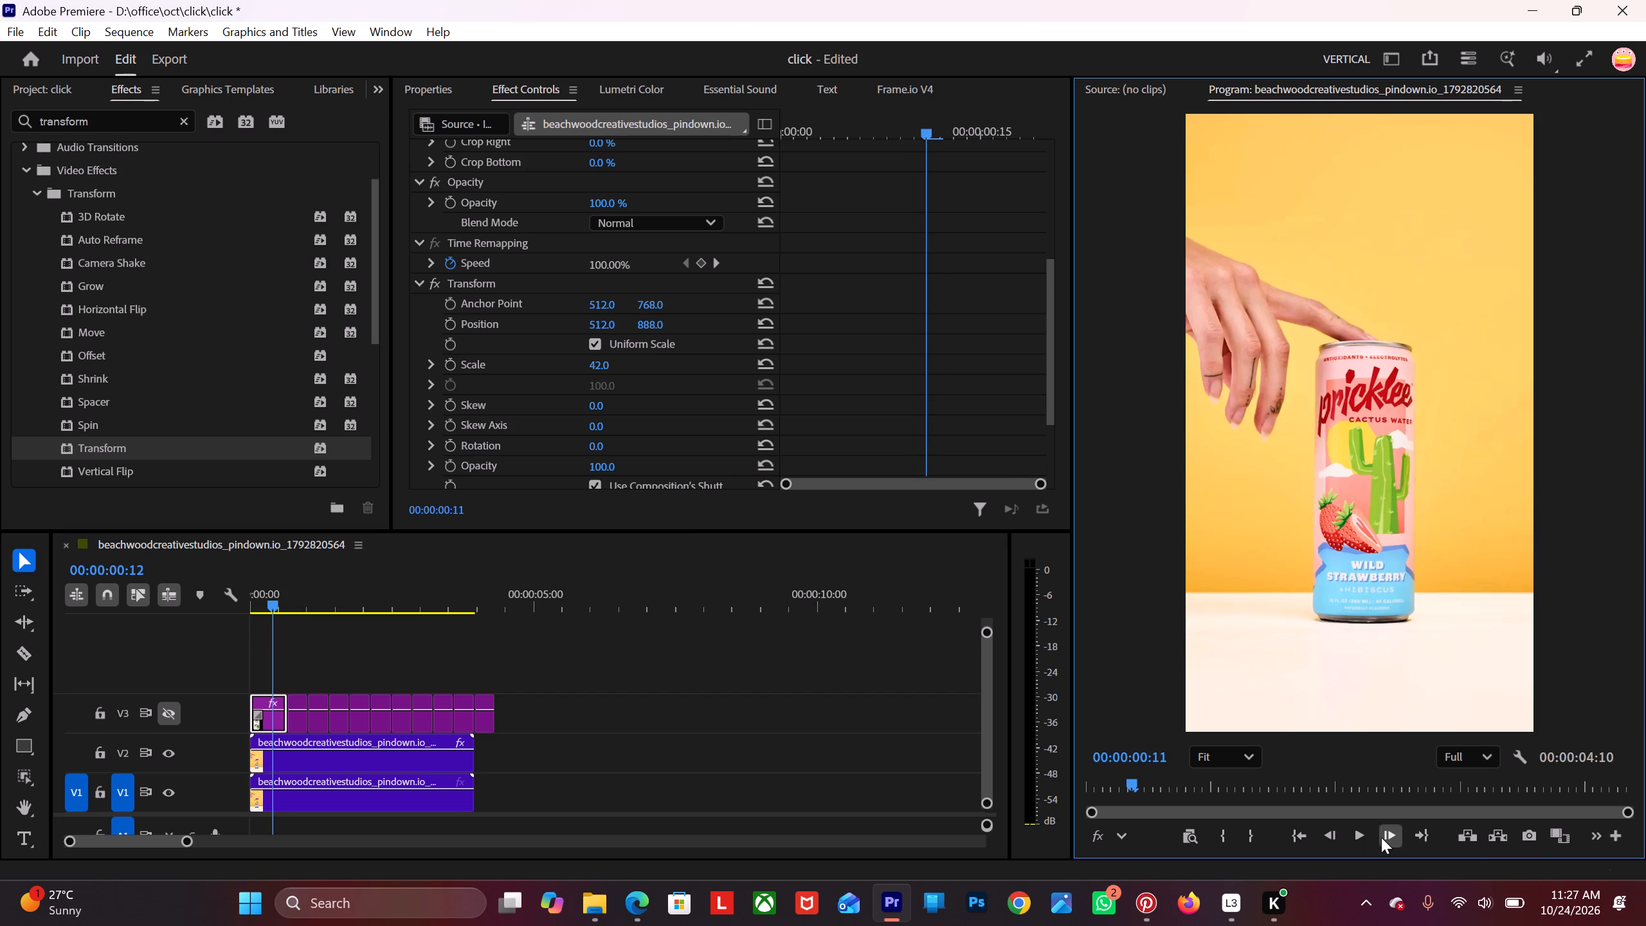
{"action": "left_click", "coordinate": [1381, 837]}
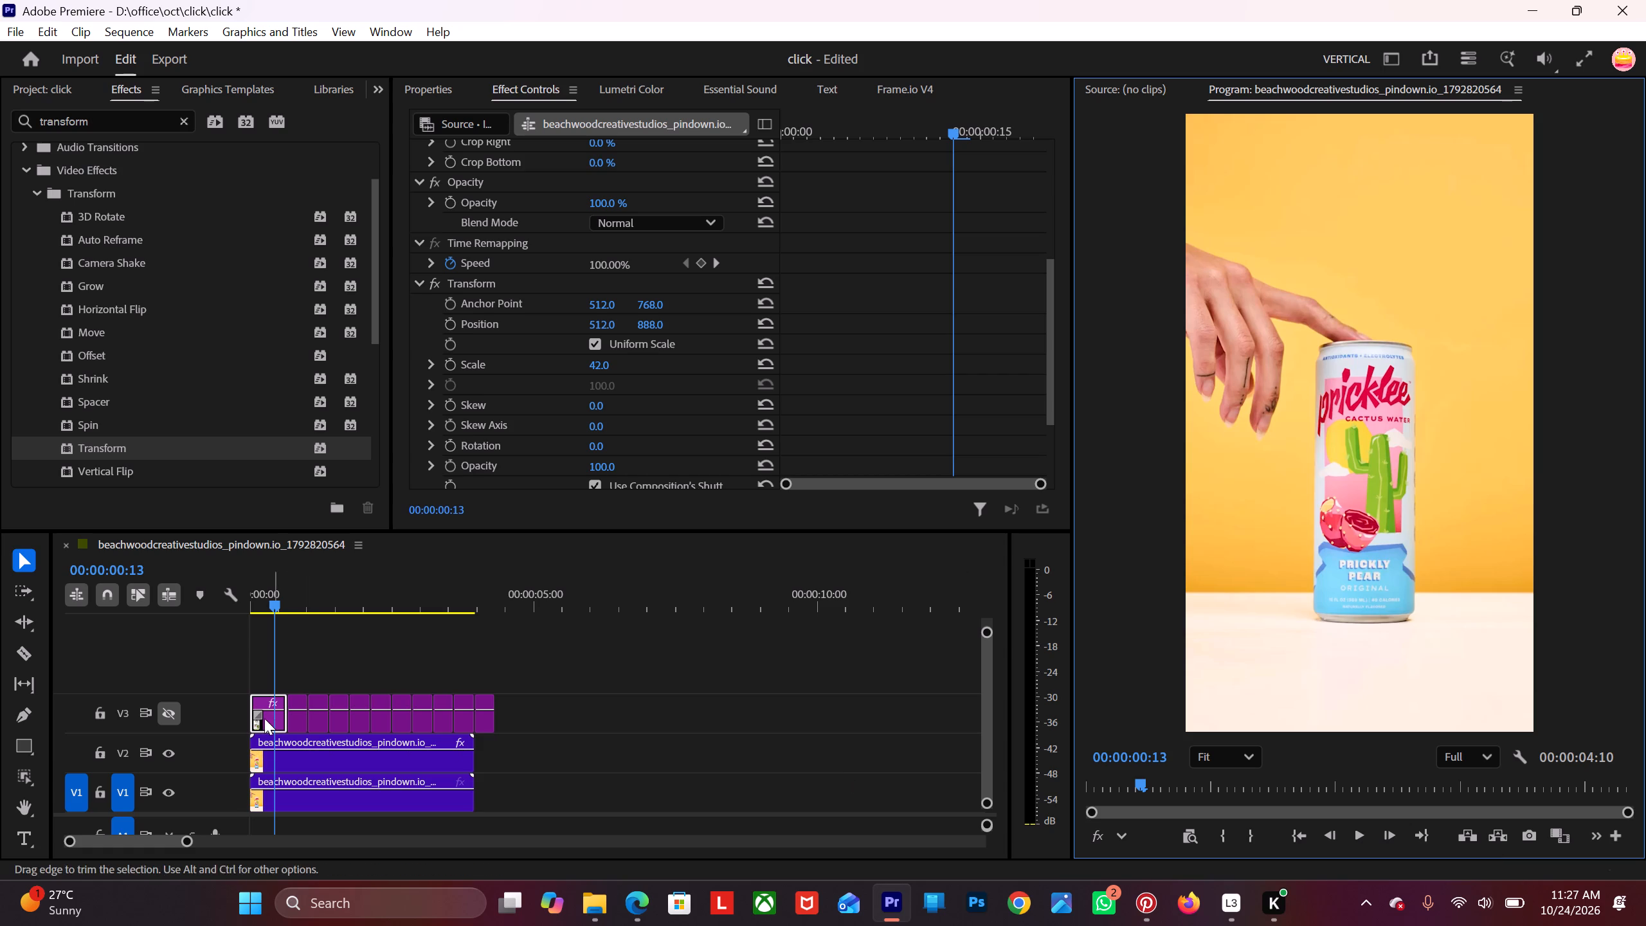
{"action": "scroll", "coordinate": [267, 717], "scroll_direction": "up", "scroll_amount": 8, "text": "alt"}
{"action": "scroll", "coordinate": [271, 716], "scroll_direction": "up", "scroll_amount": 5}
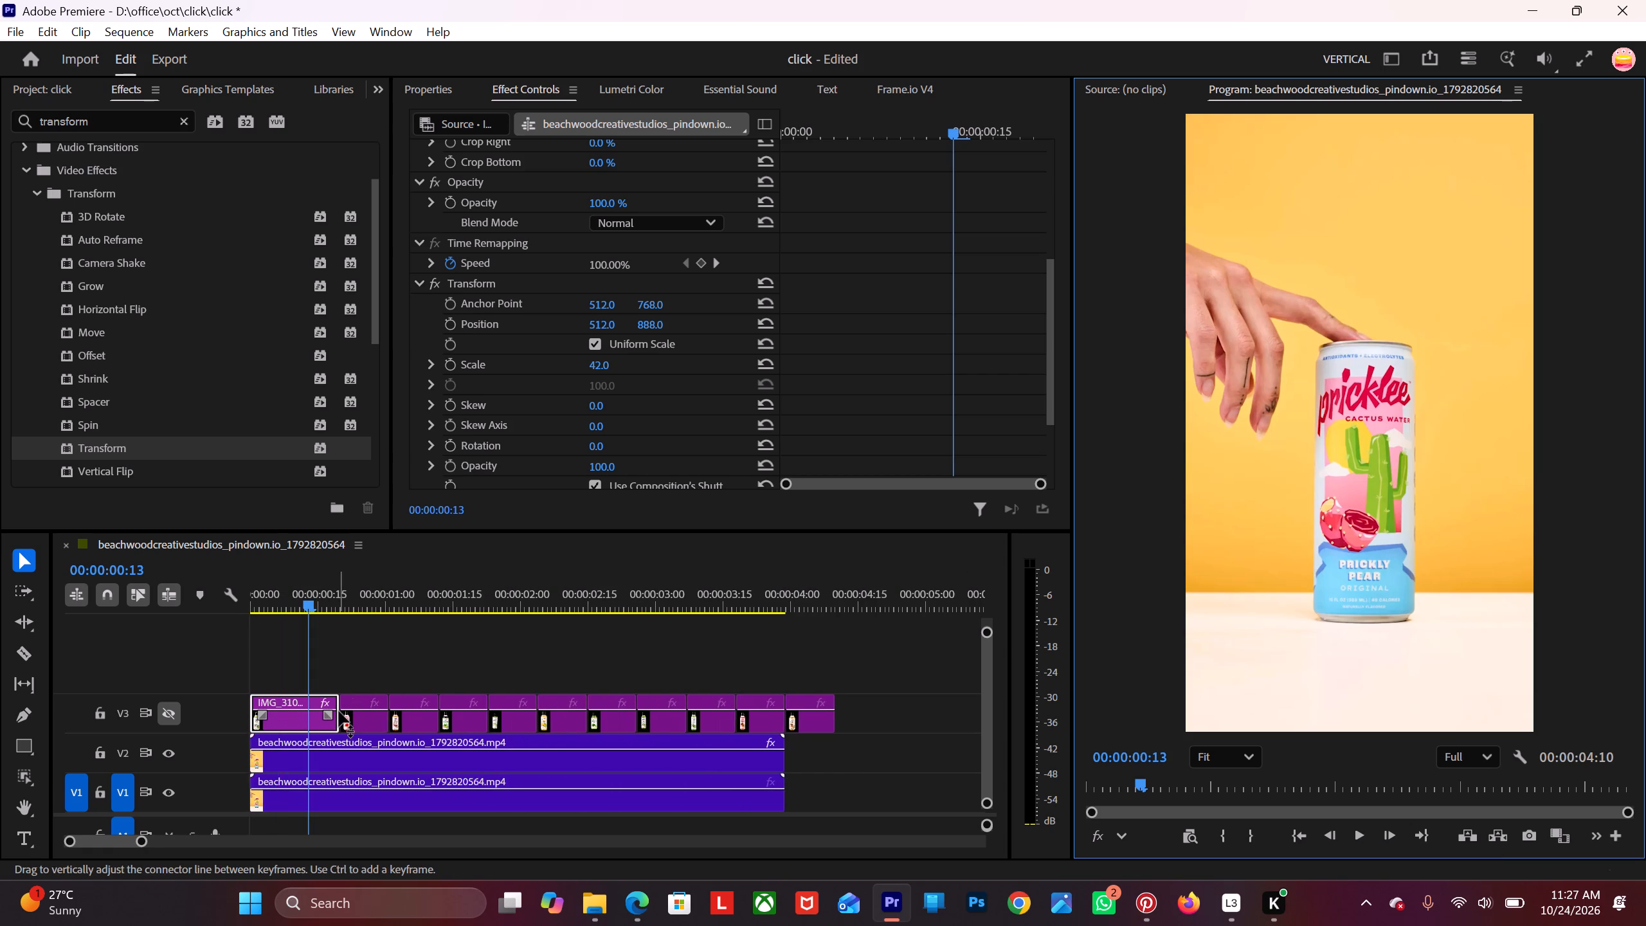
{"action": "left_click_drag", "start_coordinate": [339, 698], "coordinate": [312, 701]}
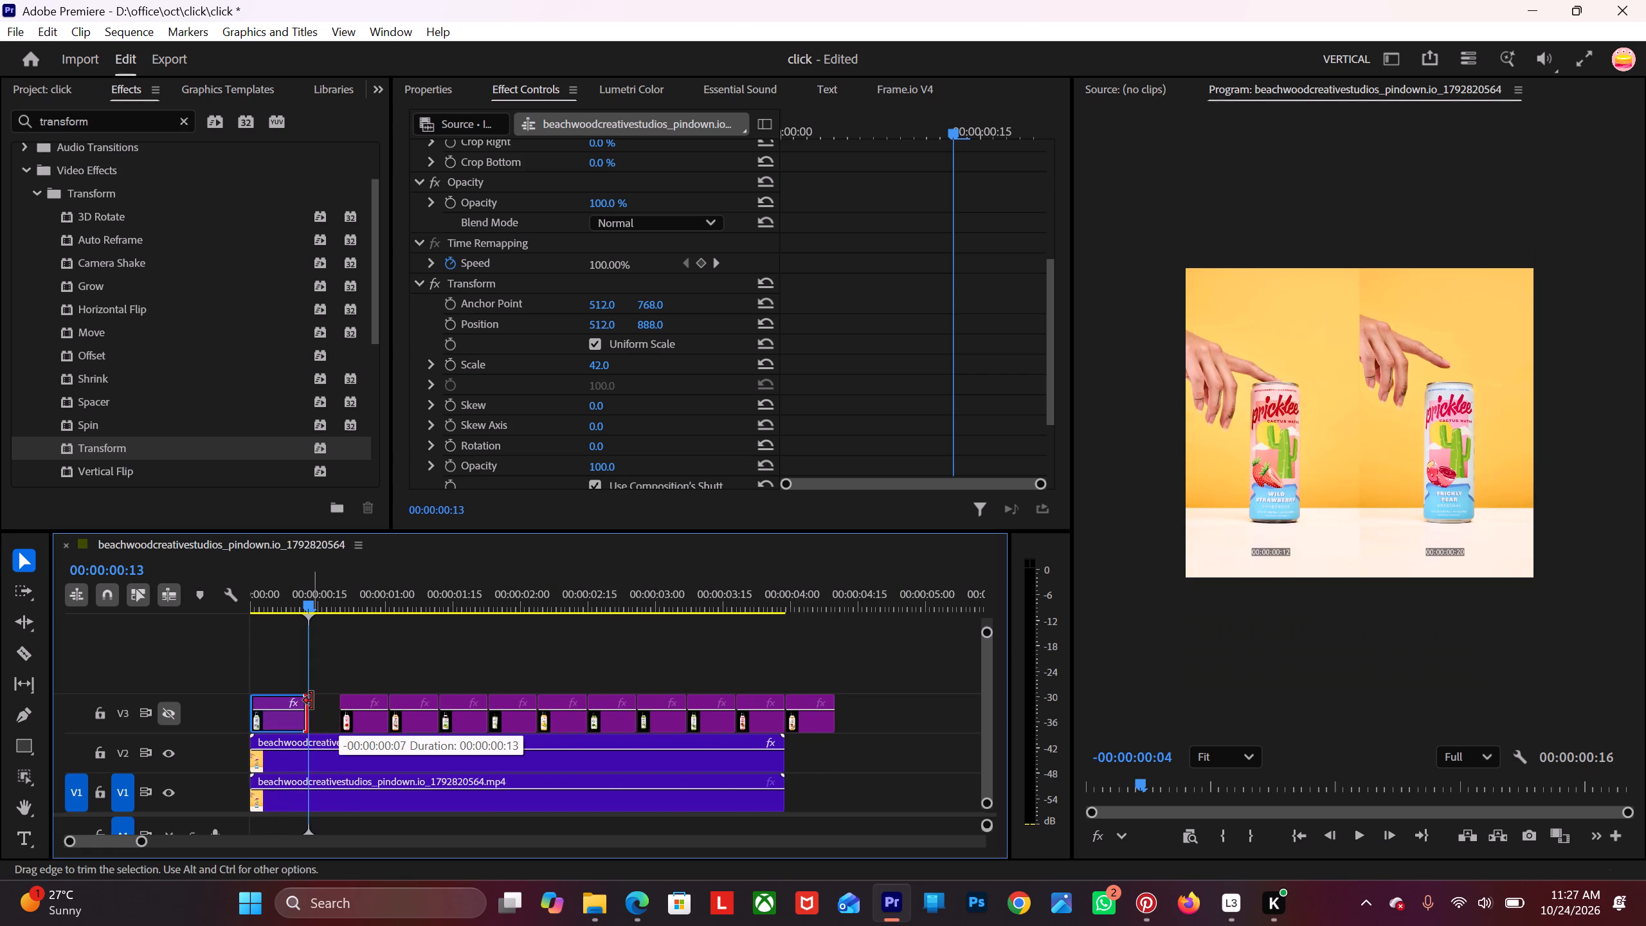
{"action": "left_click_drag", "start_coordinate": [312, 701], "coordinate": [311, 701]}
Move the second bottle clip, IMG_3102.PNG, against the first clip's end at 00:00:00:13.
{"action": "left_click_drag", "start_coordinate": [363, 722], "coordinate": [343, 722]}
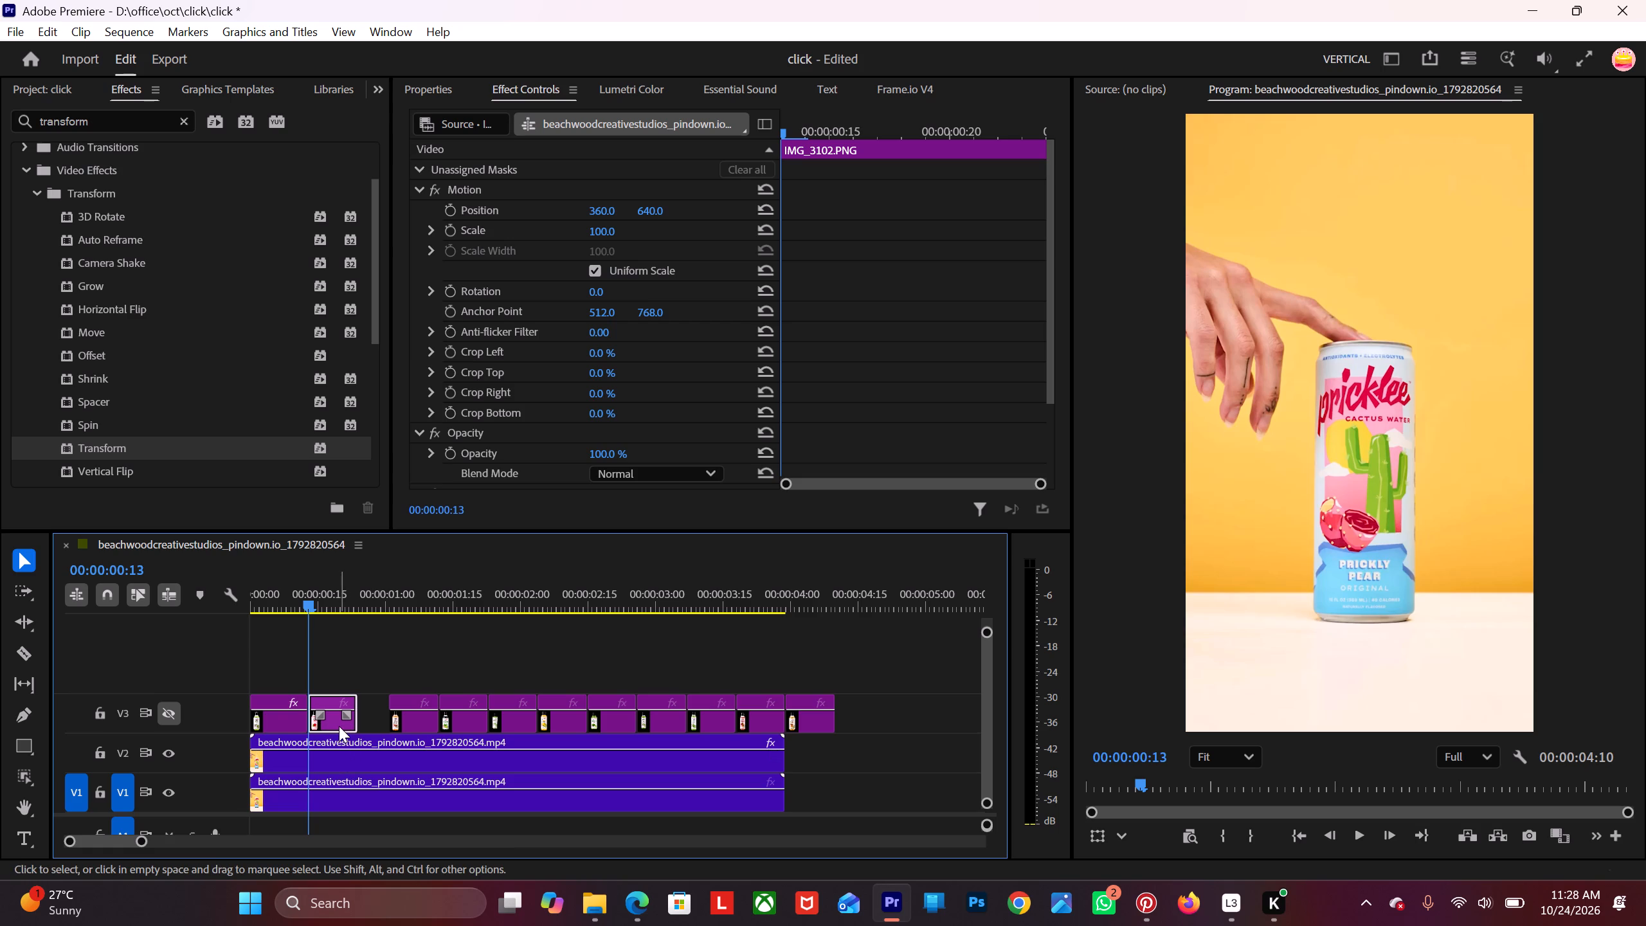
Paste the copied Transform effect onto all the bottle clips on V3 after the first one.
{"action": "left_click_drag", "start_coordinate": [343, 665], "coordinate": [457, 700]}
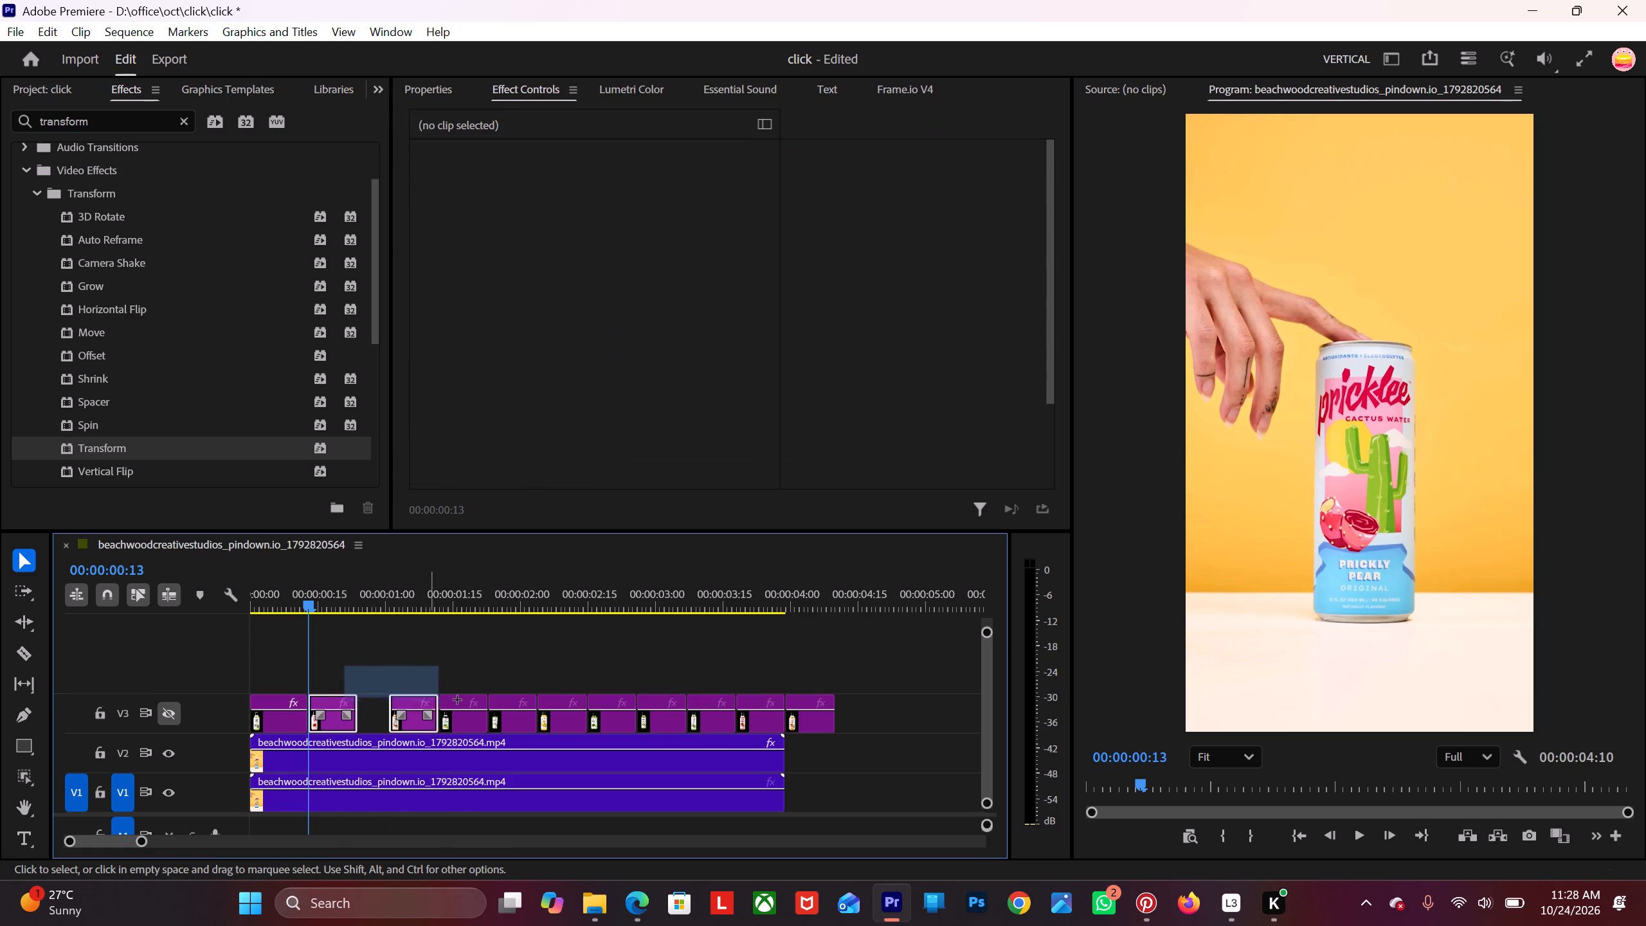
{"action": "left_click_drag", "start_coordinate": [457, 700], "coordinate": [794, 707]}
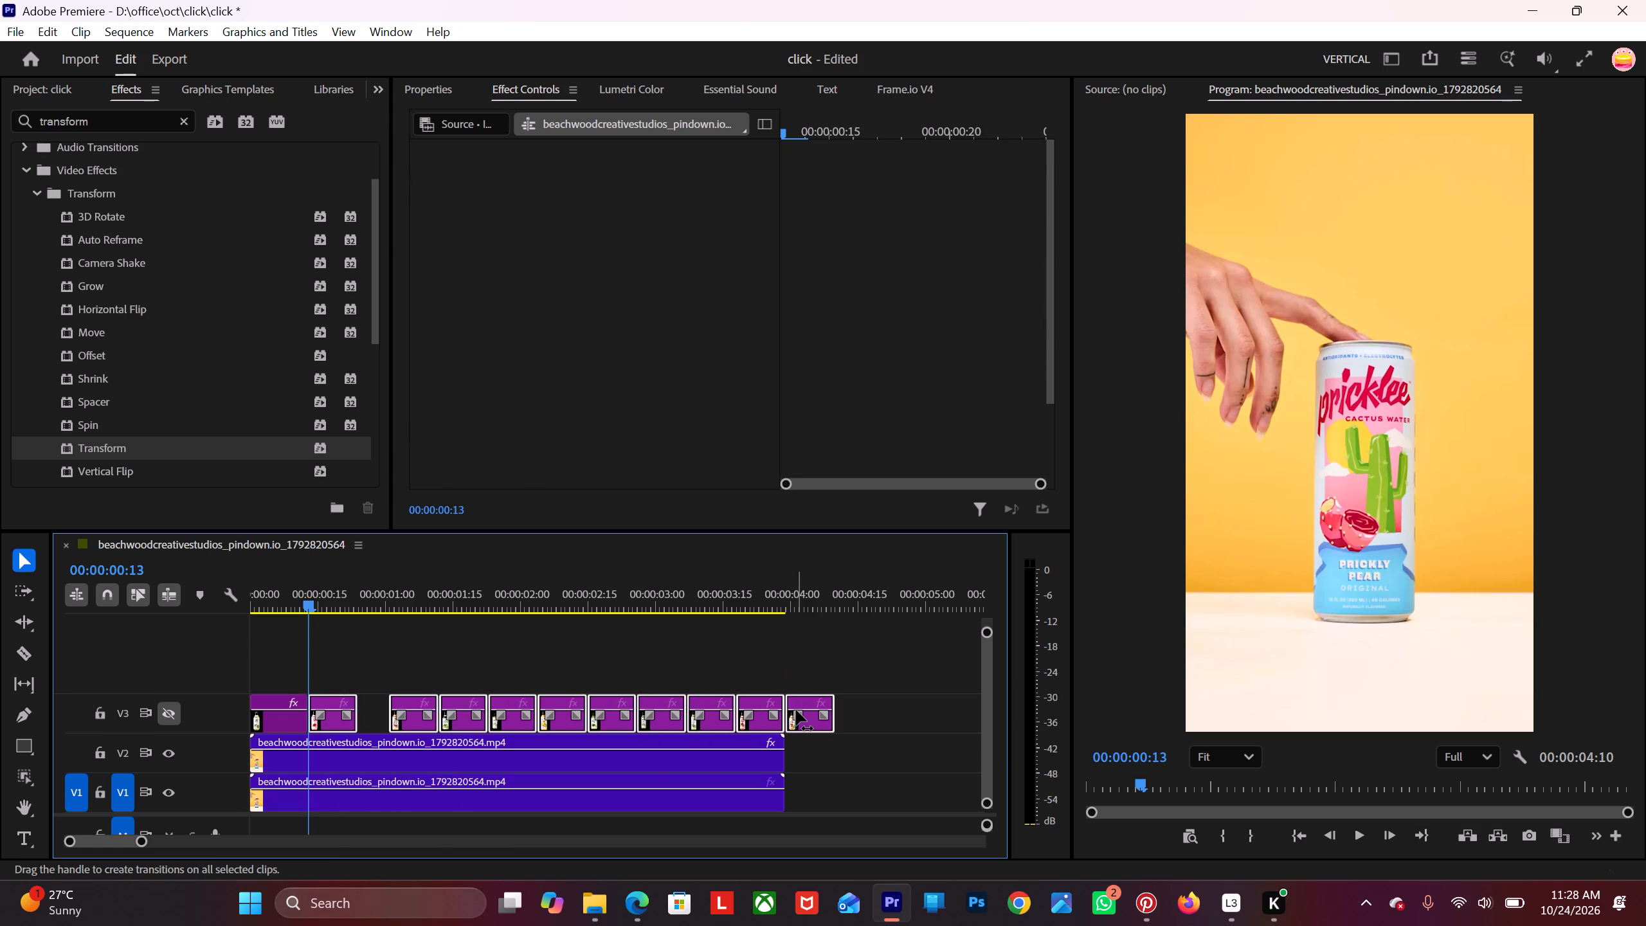
{"action": "key", "text": "ctrl+v"}
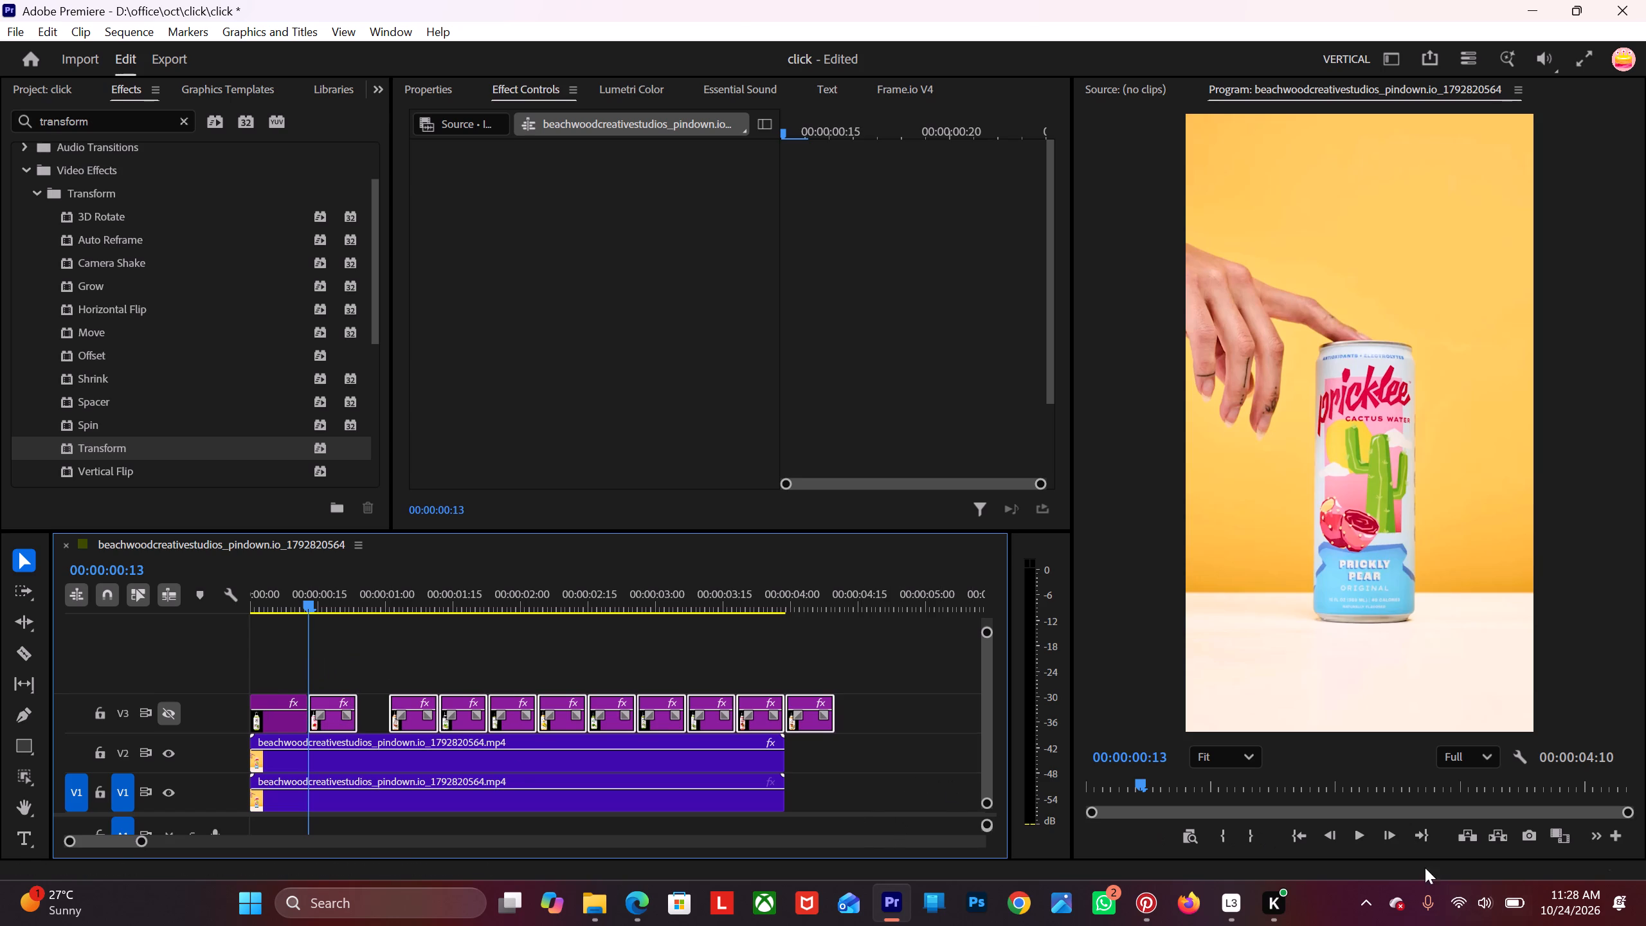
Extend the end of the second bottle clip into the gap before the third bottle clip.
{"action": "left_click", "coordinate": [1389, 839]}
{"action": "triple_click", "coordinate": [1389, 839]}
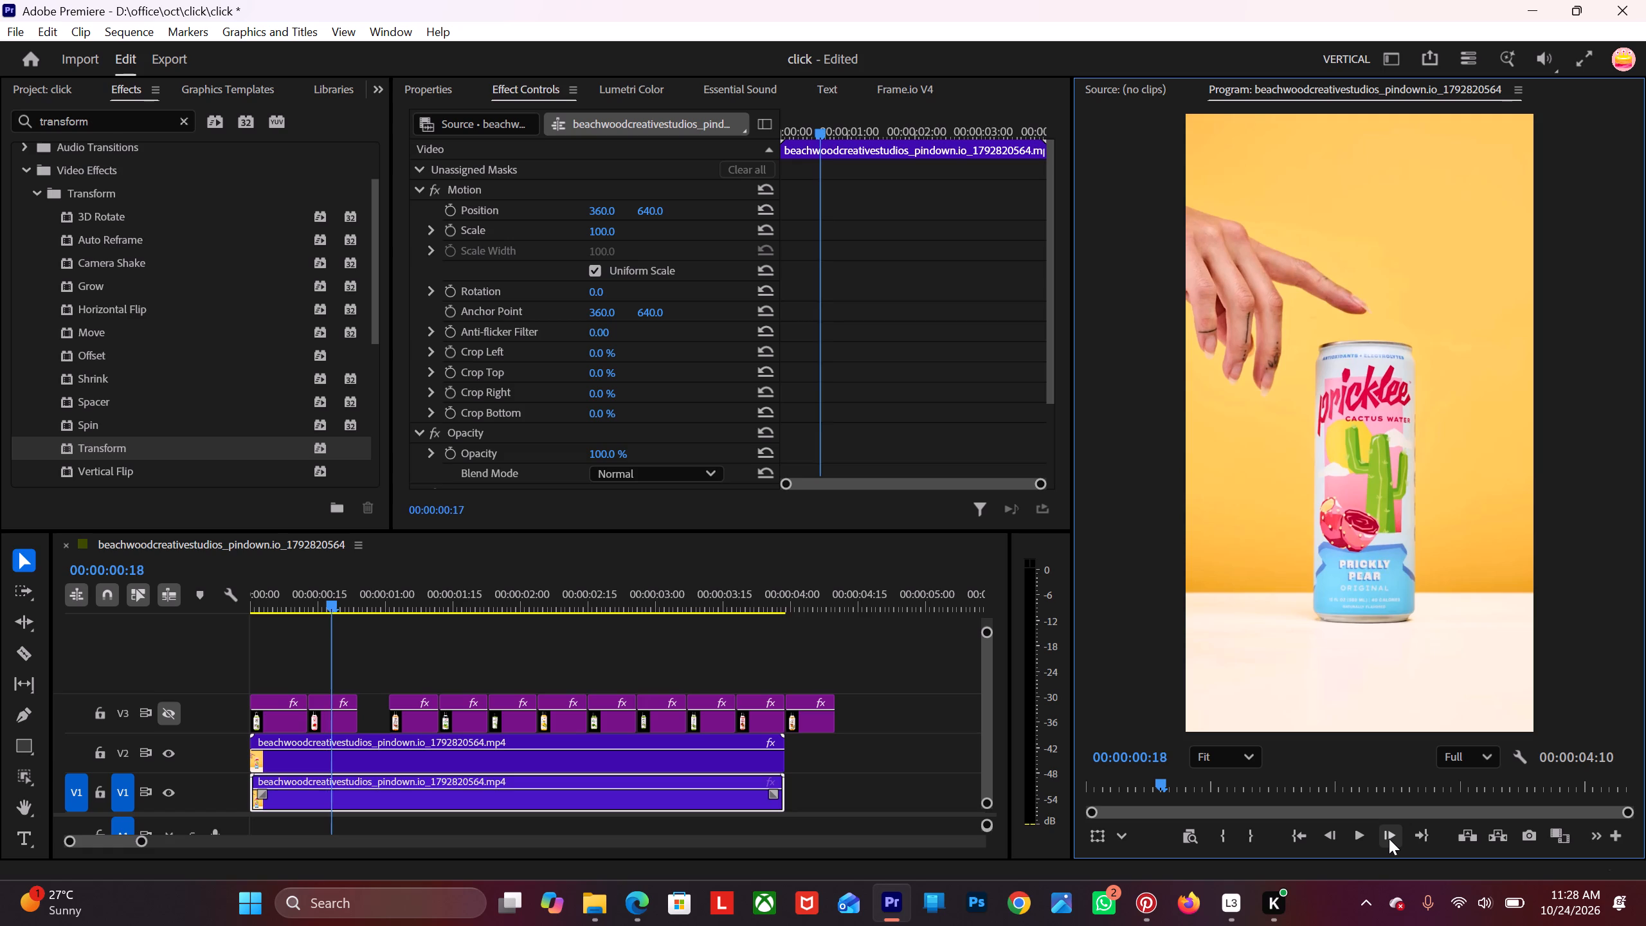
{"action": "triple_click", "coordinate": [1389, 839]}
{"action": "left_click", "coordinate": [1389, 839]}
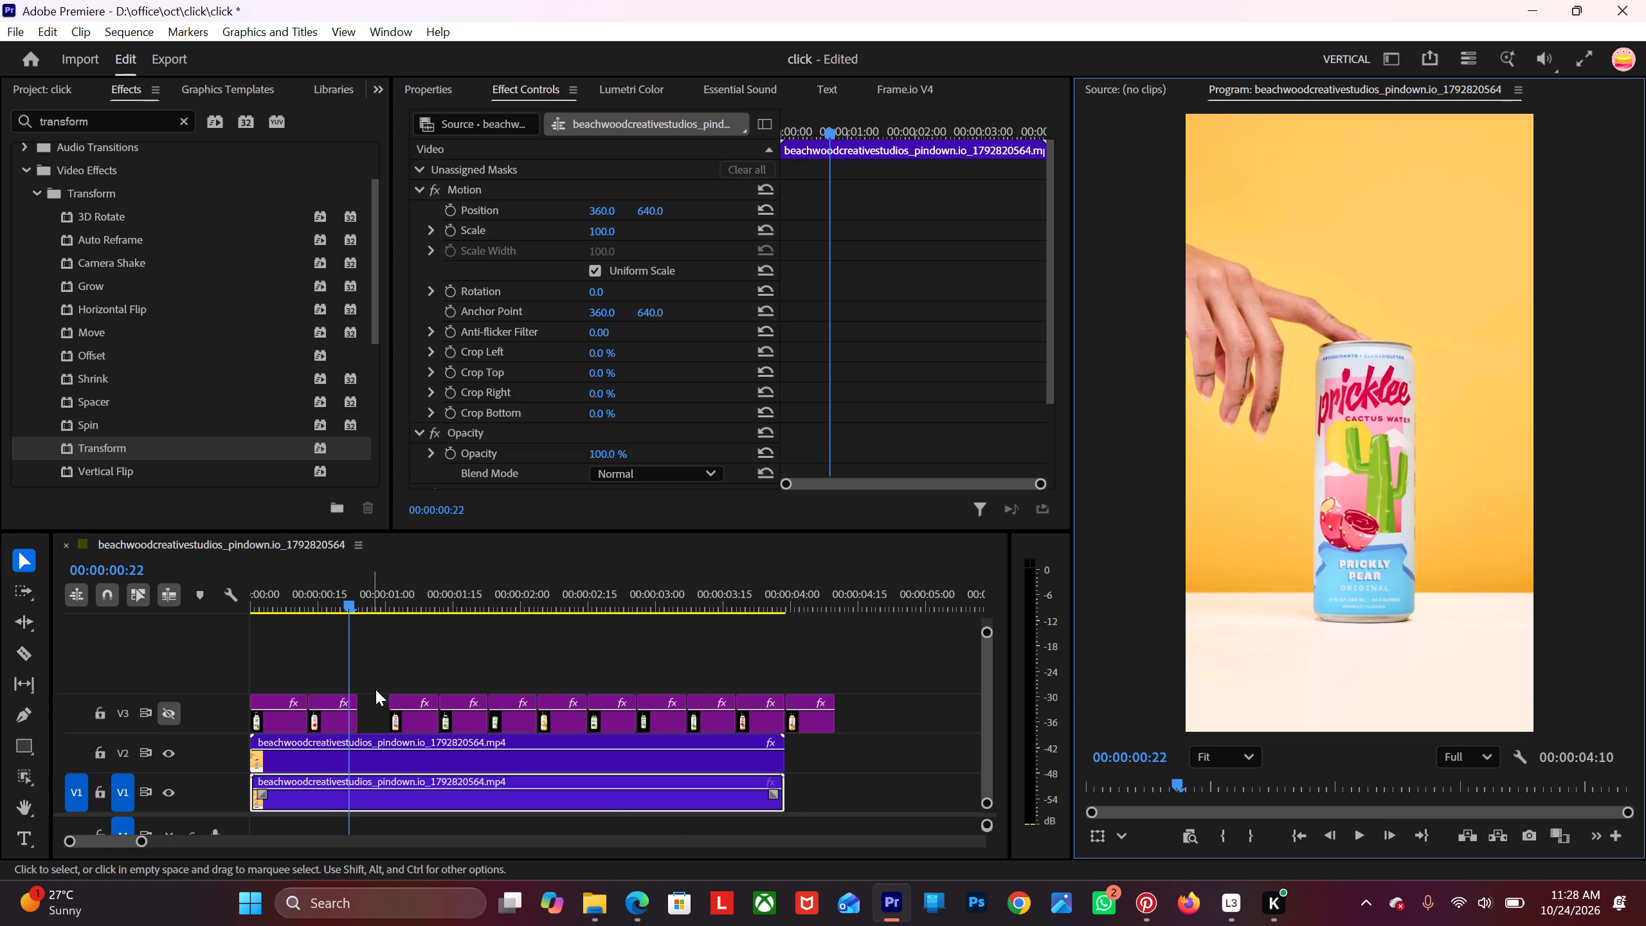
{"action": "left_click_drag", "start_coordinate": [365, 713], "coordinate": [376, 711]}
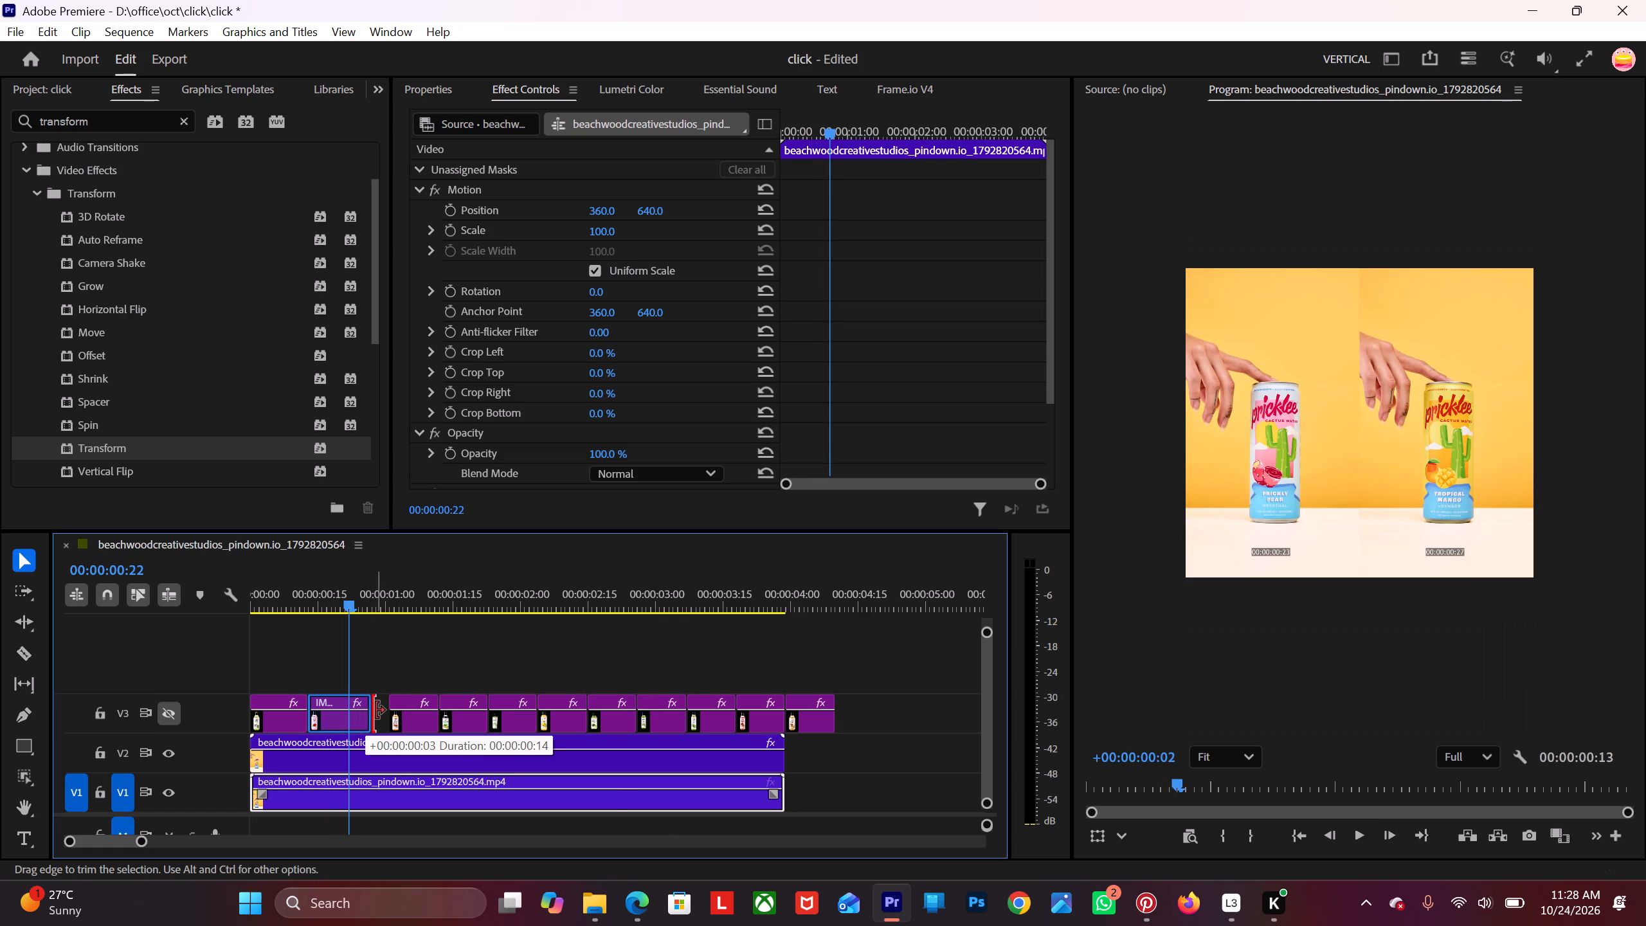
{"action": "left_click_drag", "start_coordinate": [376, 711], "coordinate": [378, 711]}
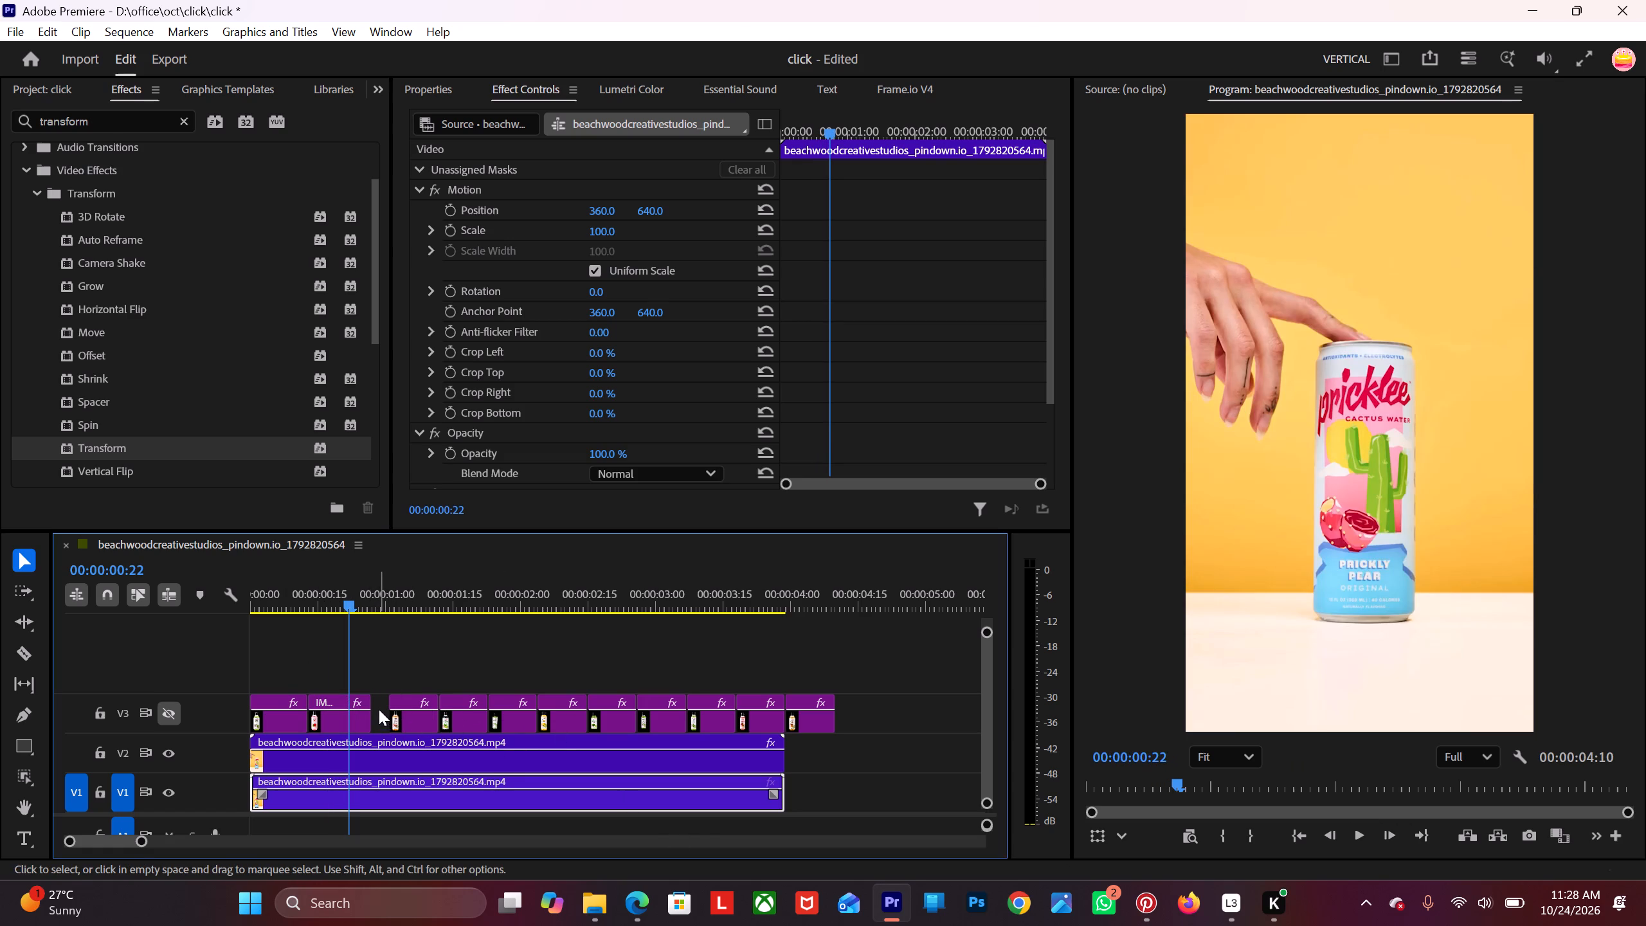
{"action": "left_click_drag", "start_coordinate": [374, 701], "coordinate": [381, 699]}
Split the second bottle clip at 00:00:00:24, just before the mango can appears, and delete the piece after the cut.
{"action": "double_click", "coordinate": [1388, 828]}
{"action": "left_click", "coordinate": [1388, 828]}
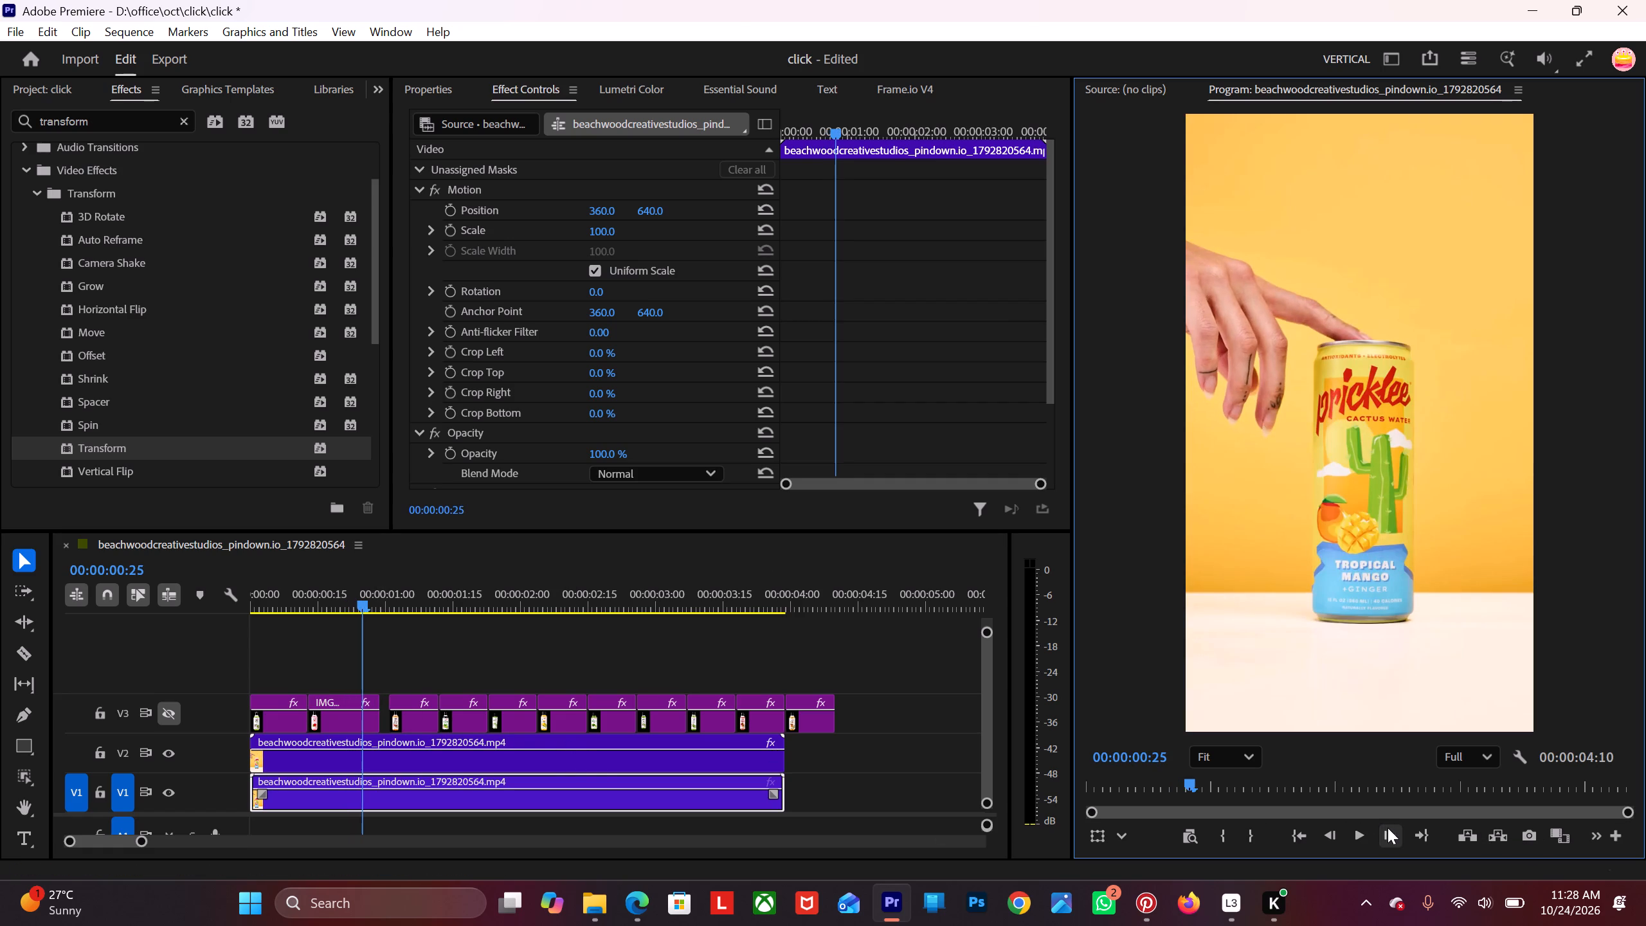
{"action": "left_click", "coordinate": [1328, 840]}
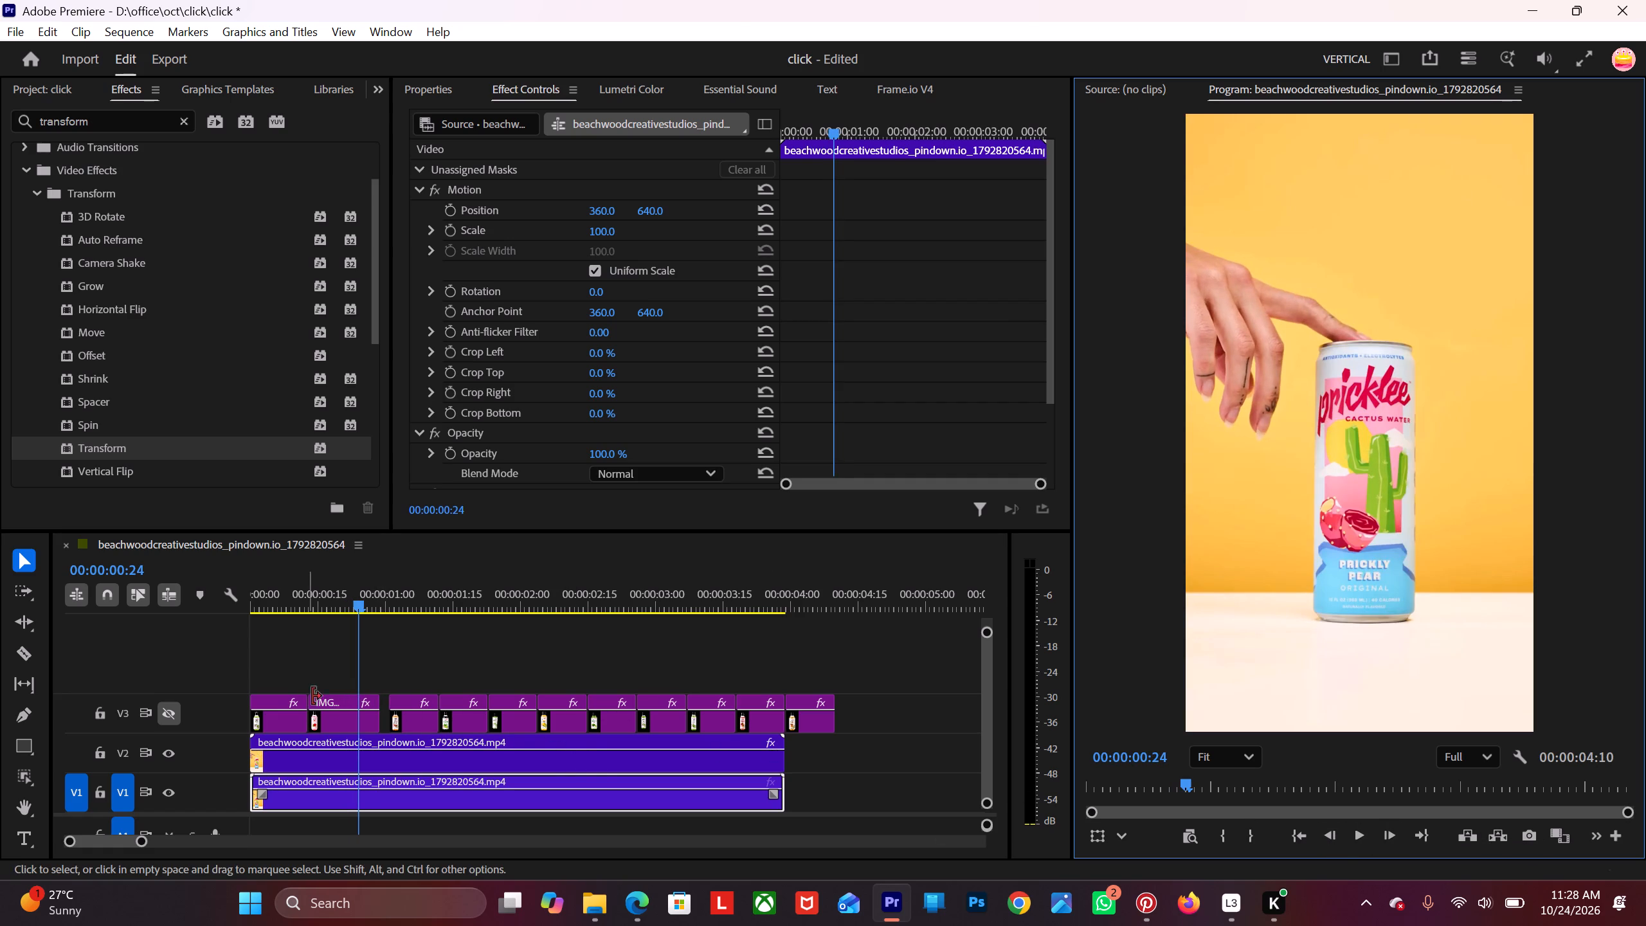
{"action": "scroll", "coordinate": [387, 713], "scroll_direction": "up", "scroll_amount": 8}
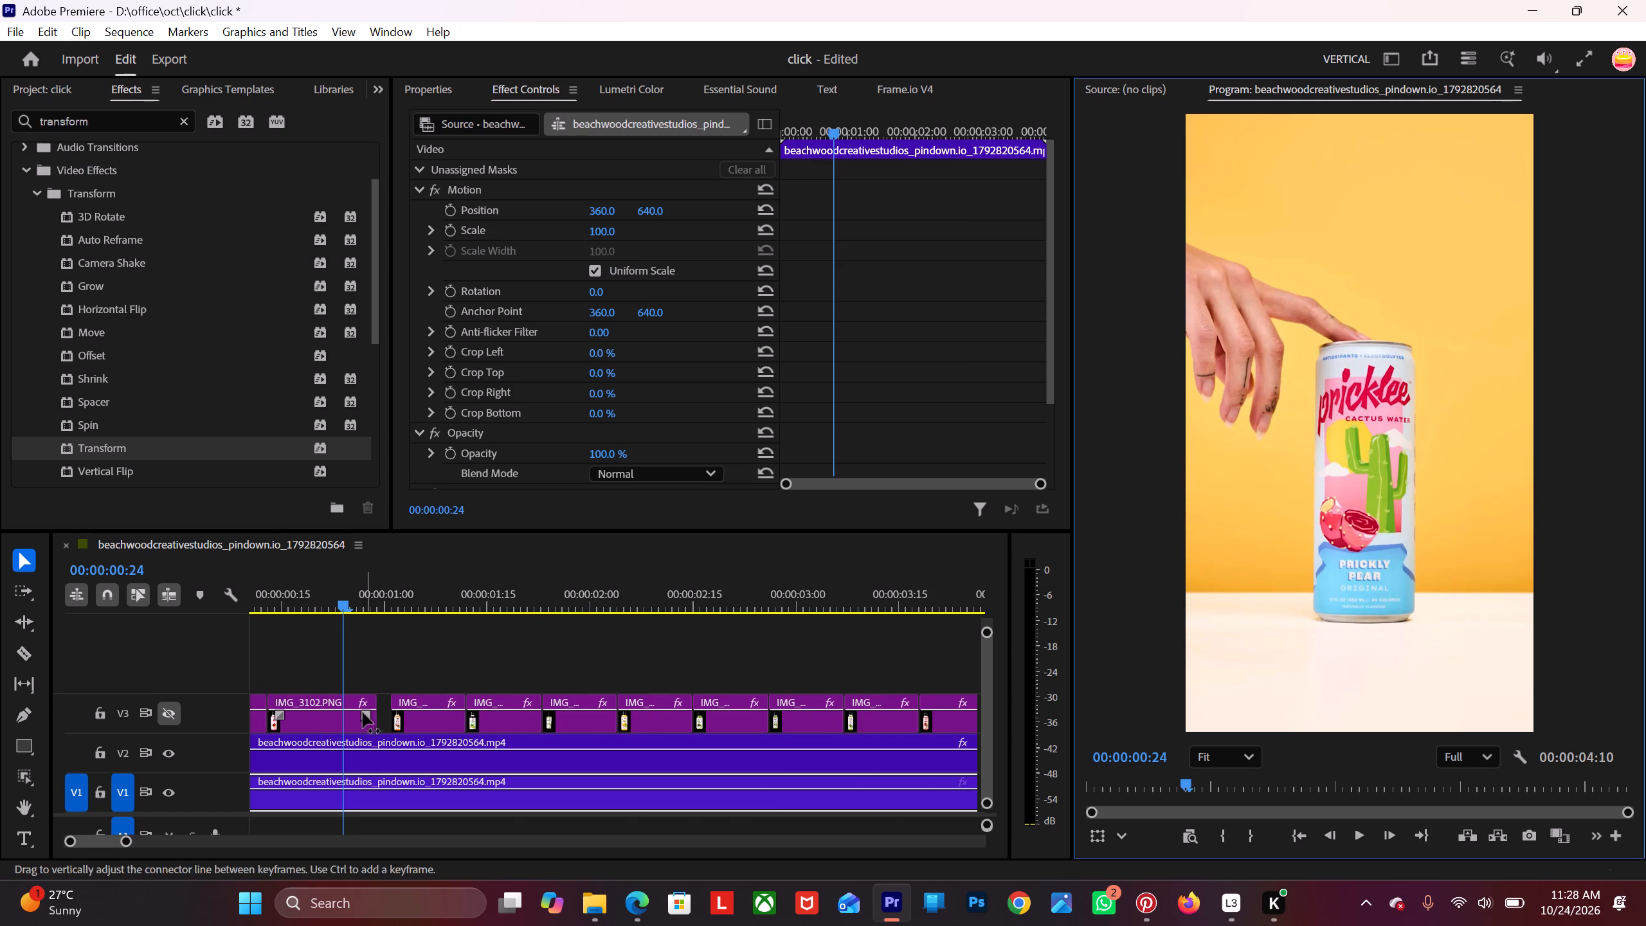
{"action": "key", "text": "c"}
{"action": "left_click", "coordinate": [347, 715]}
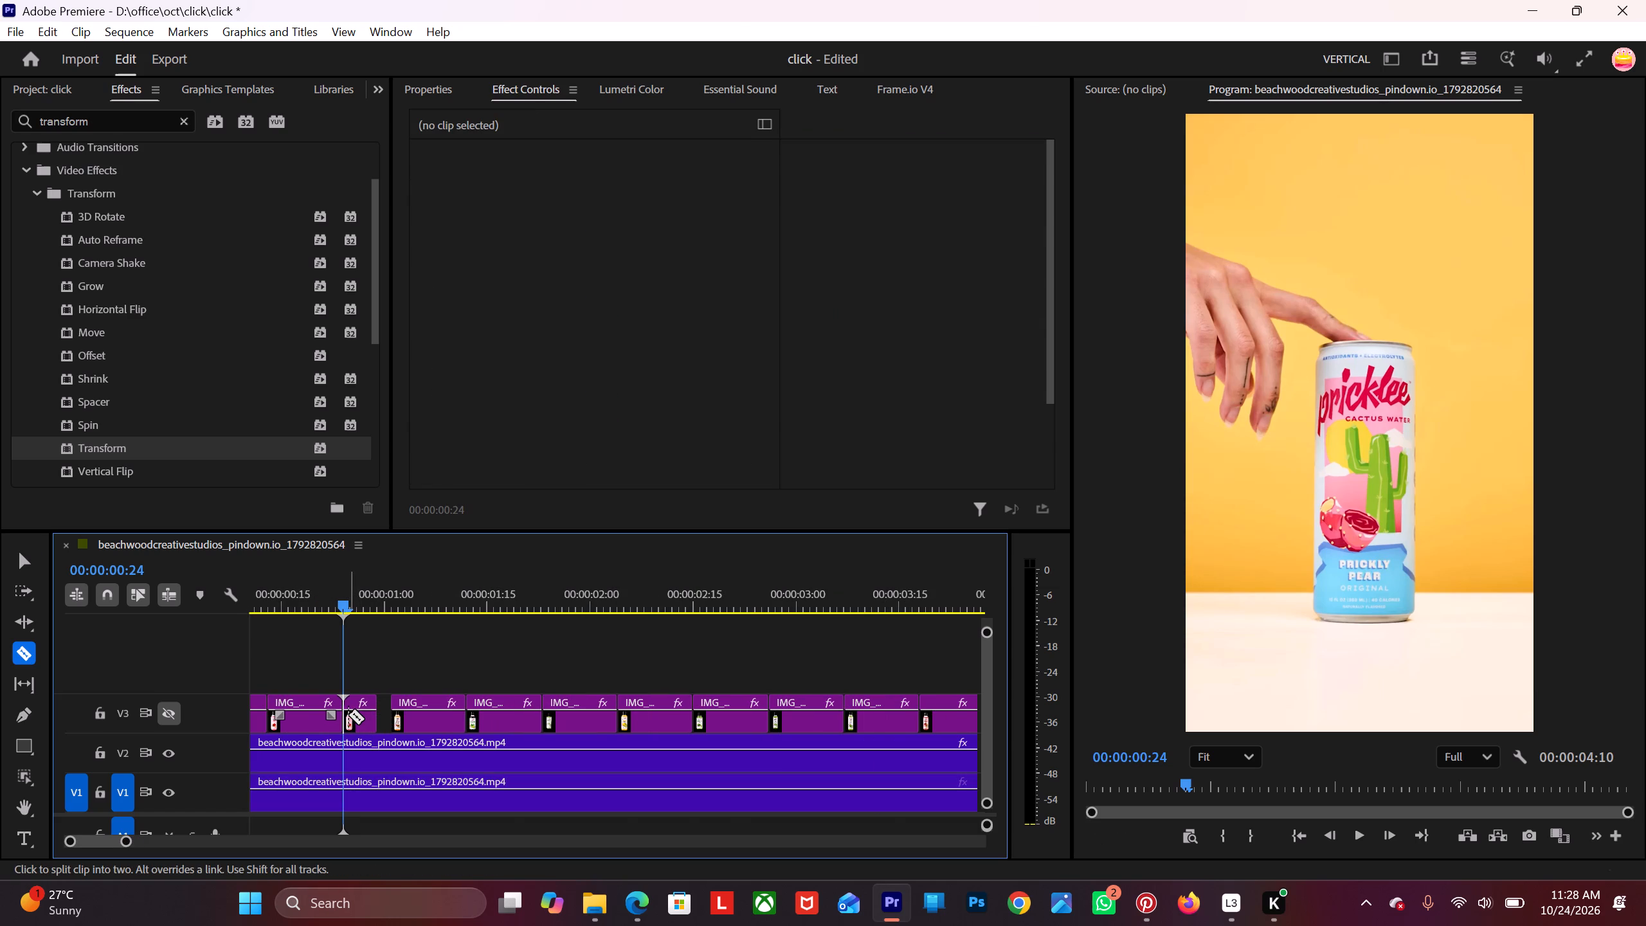
{"action": "key", "text": "v"}
{"action": "left_click", "coordinate": [354, 713]}
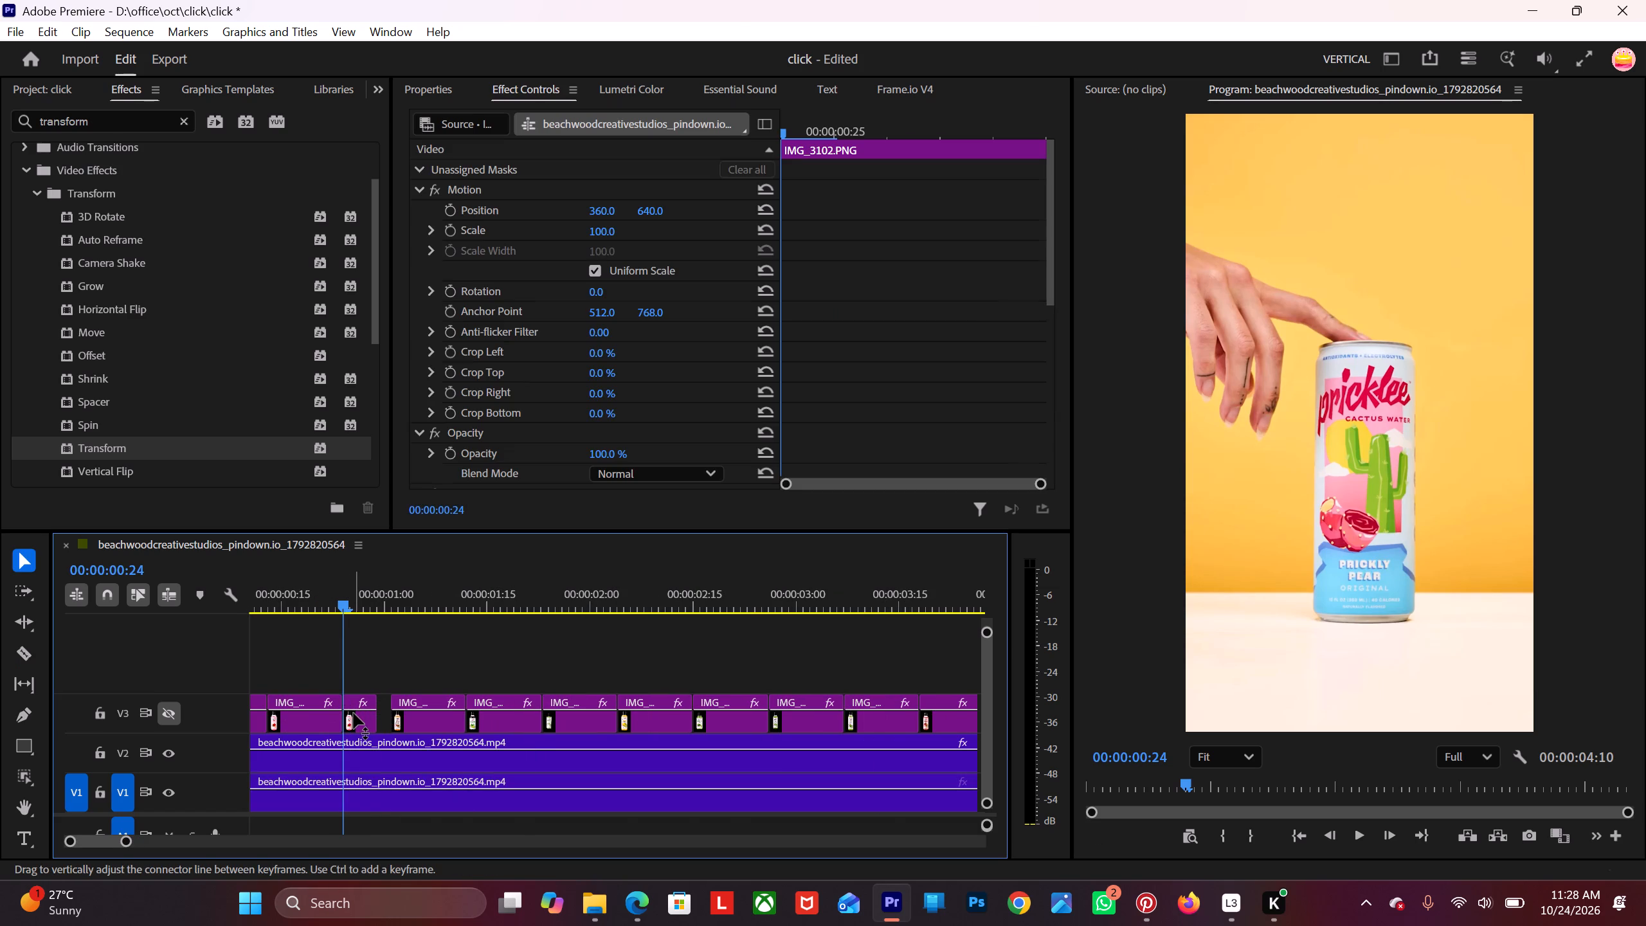
{"action": "key", "text": "Delete"}
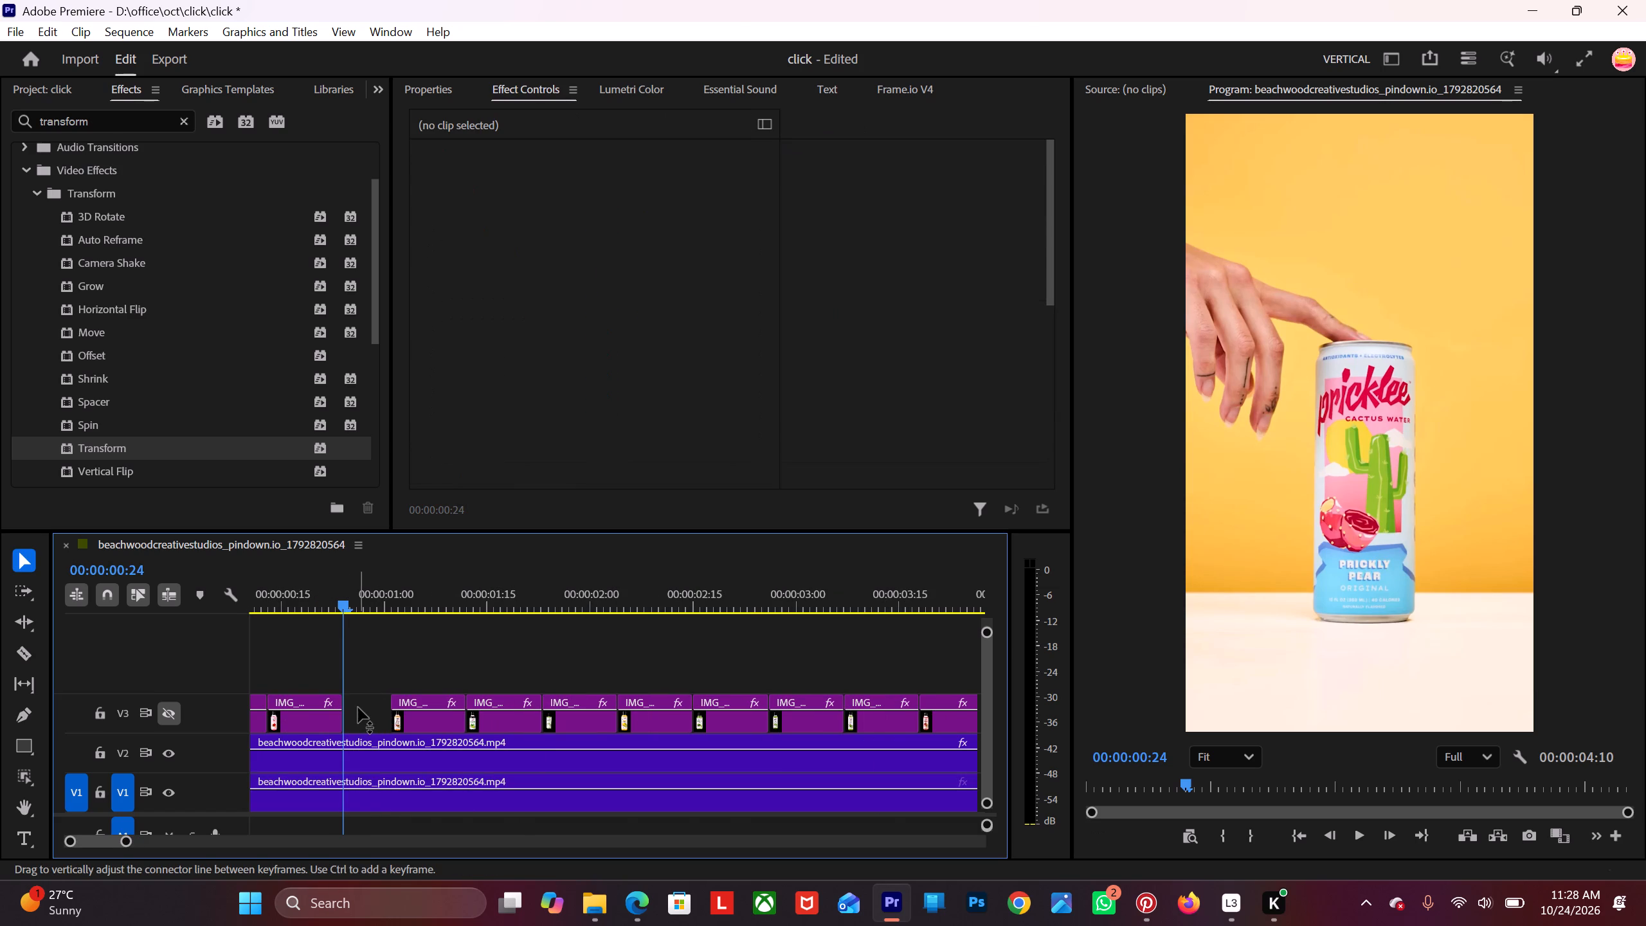
Close the gap between the second and third bottle clips so the third starts at 00:00:00:24.
{"action": "left_click", "coordinate": [369, 716]}
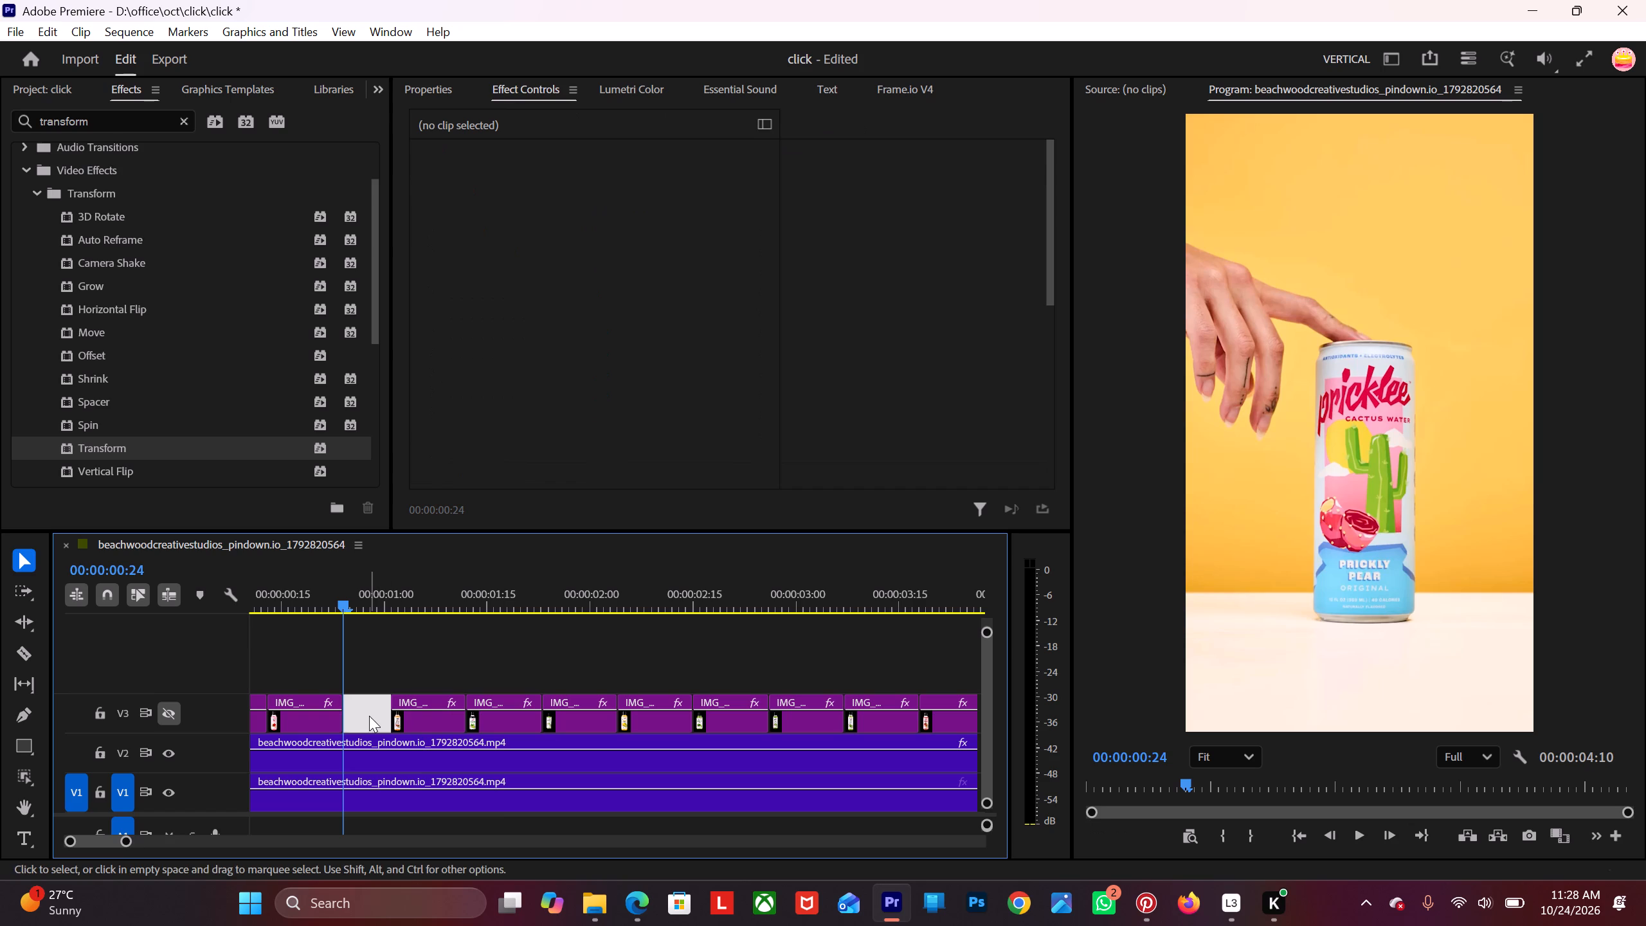
{"action": "key", "text": "Delete"}
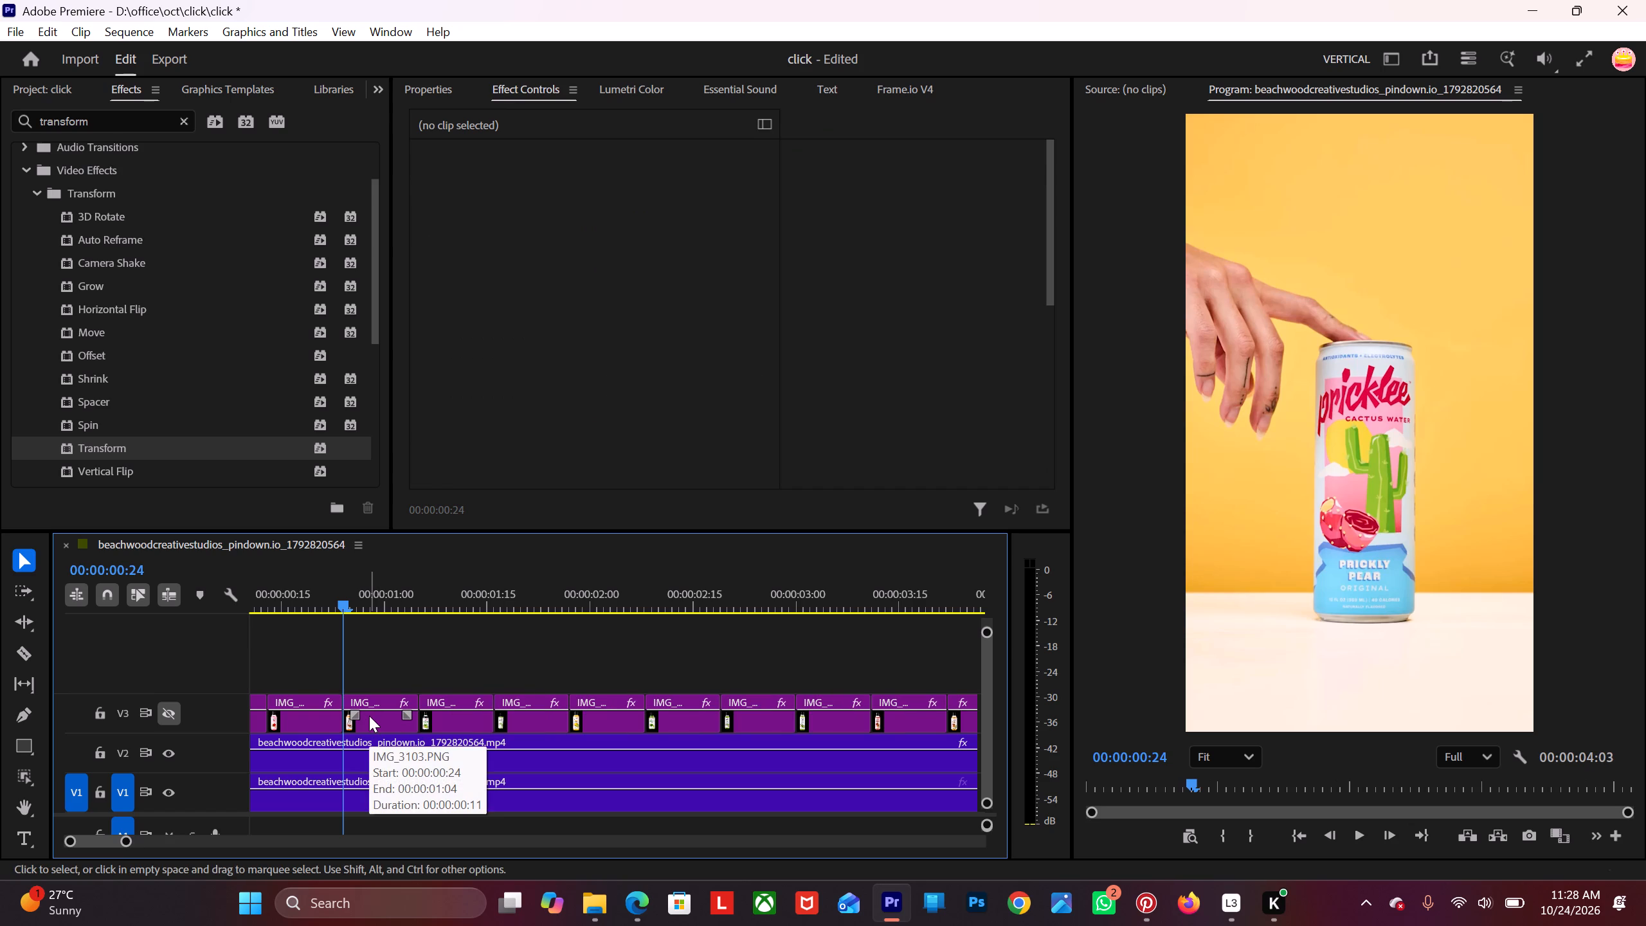
Examine the footage frame by frame from 00:00:00:24 to past 00:00:01:05 for the next tap and can change.
{"action": "key", "text": "Right"}
{"action": "key", "text": "Right"}
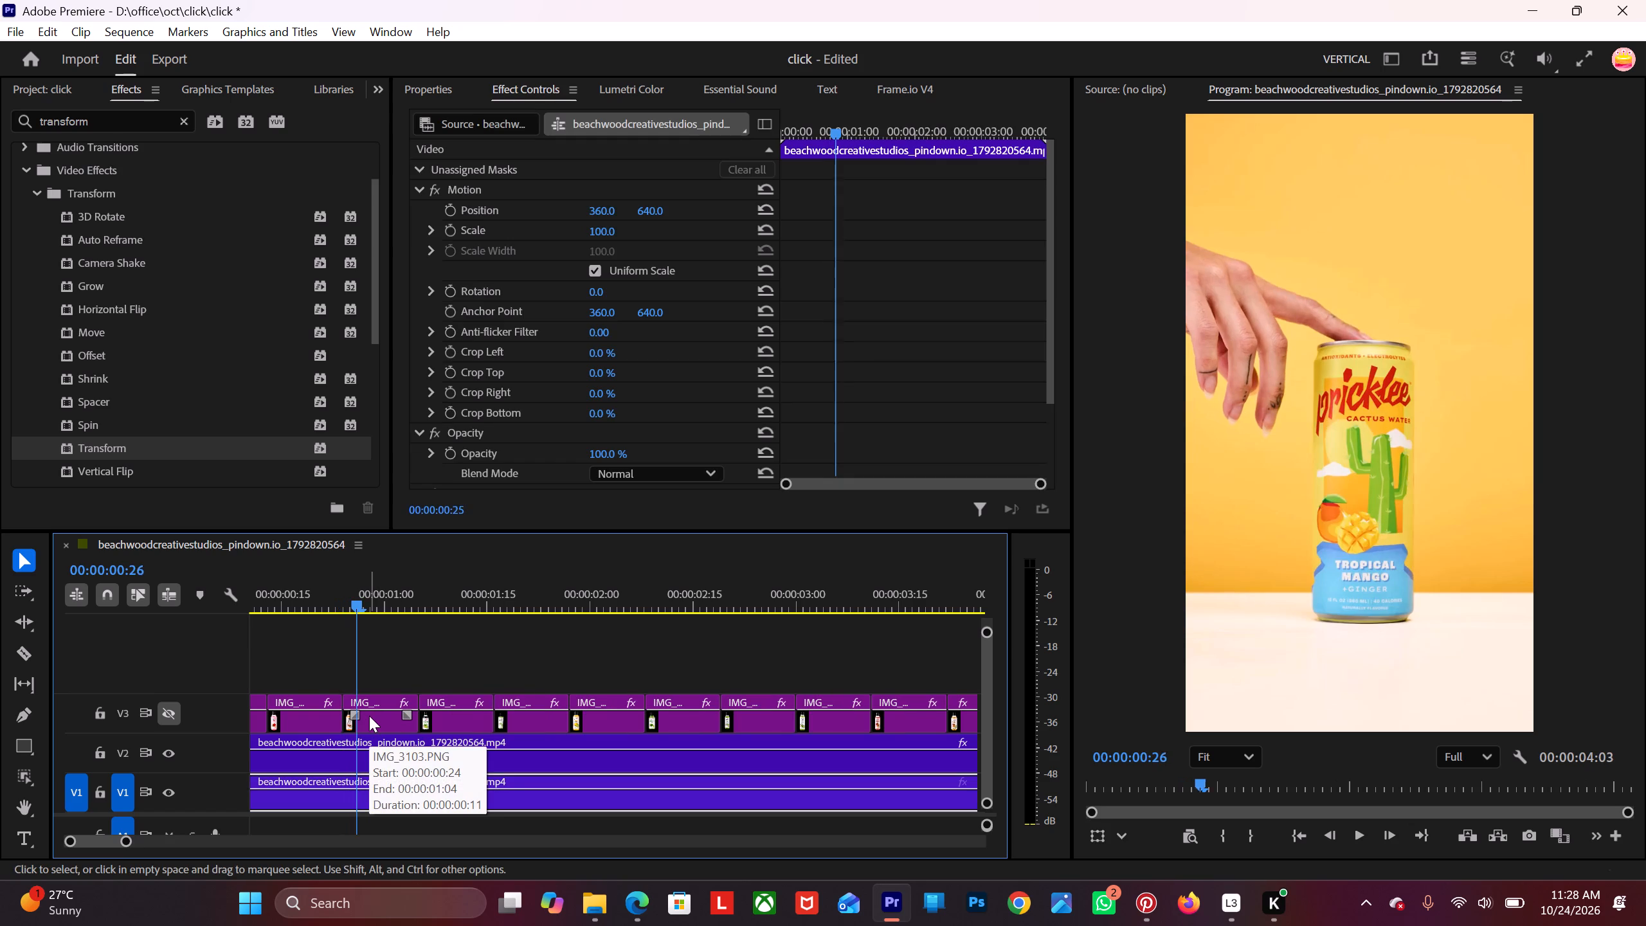
{"action": "key", "text": "Right"}
{"action": "key", "text": "Right"}
{"action": "key", "text": "Right"}
{"action": "key", "text": "Right"}
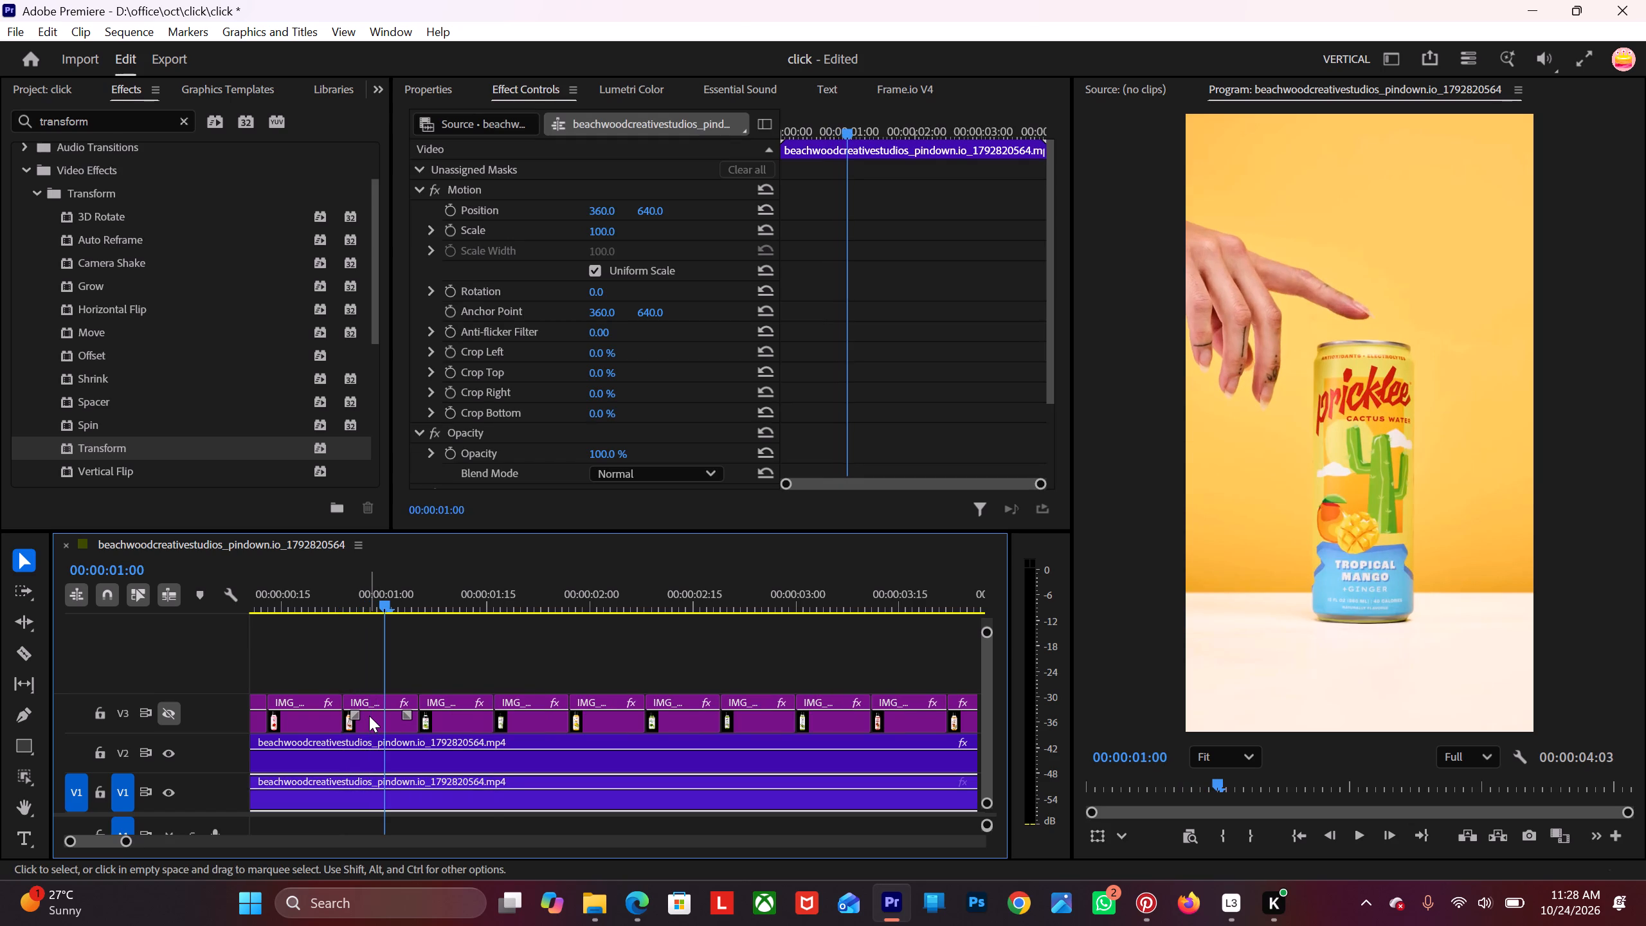
{"action": "key", "text": "Right"}
{"action": "key", "text": "Right"}
{"action": "key", "text": "Right"}
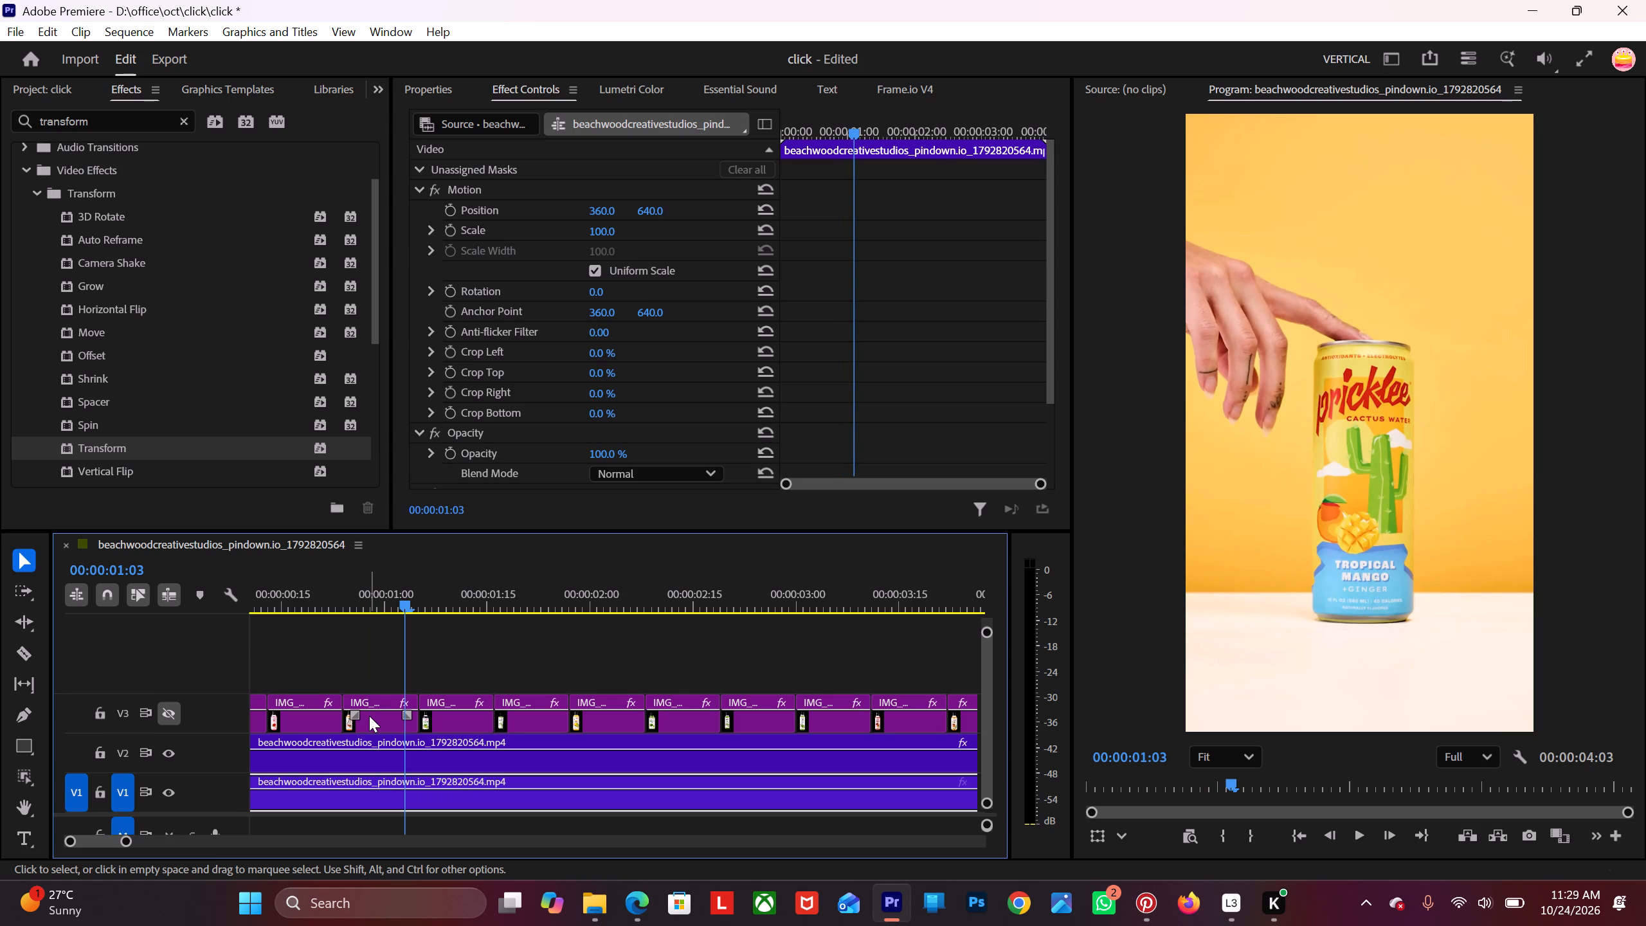
{"action": "key", "text": "Right"}
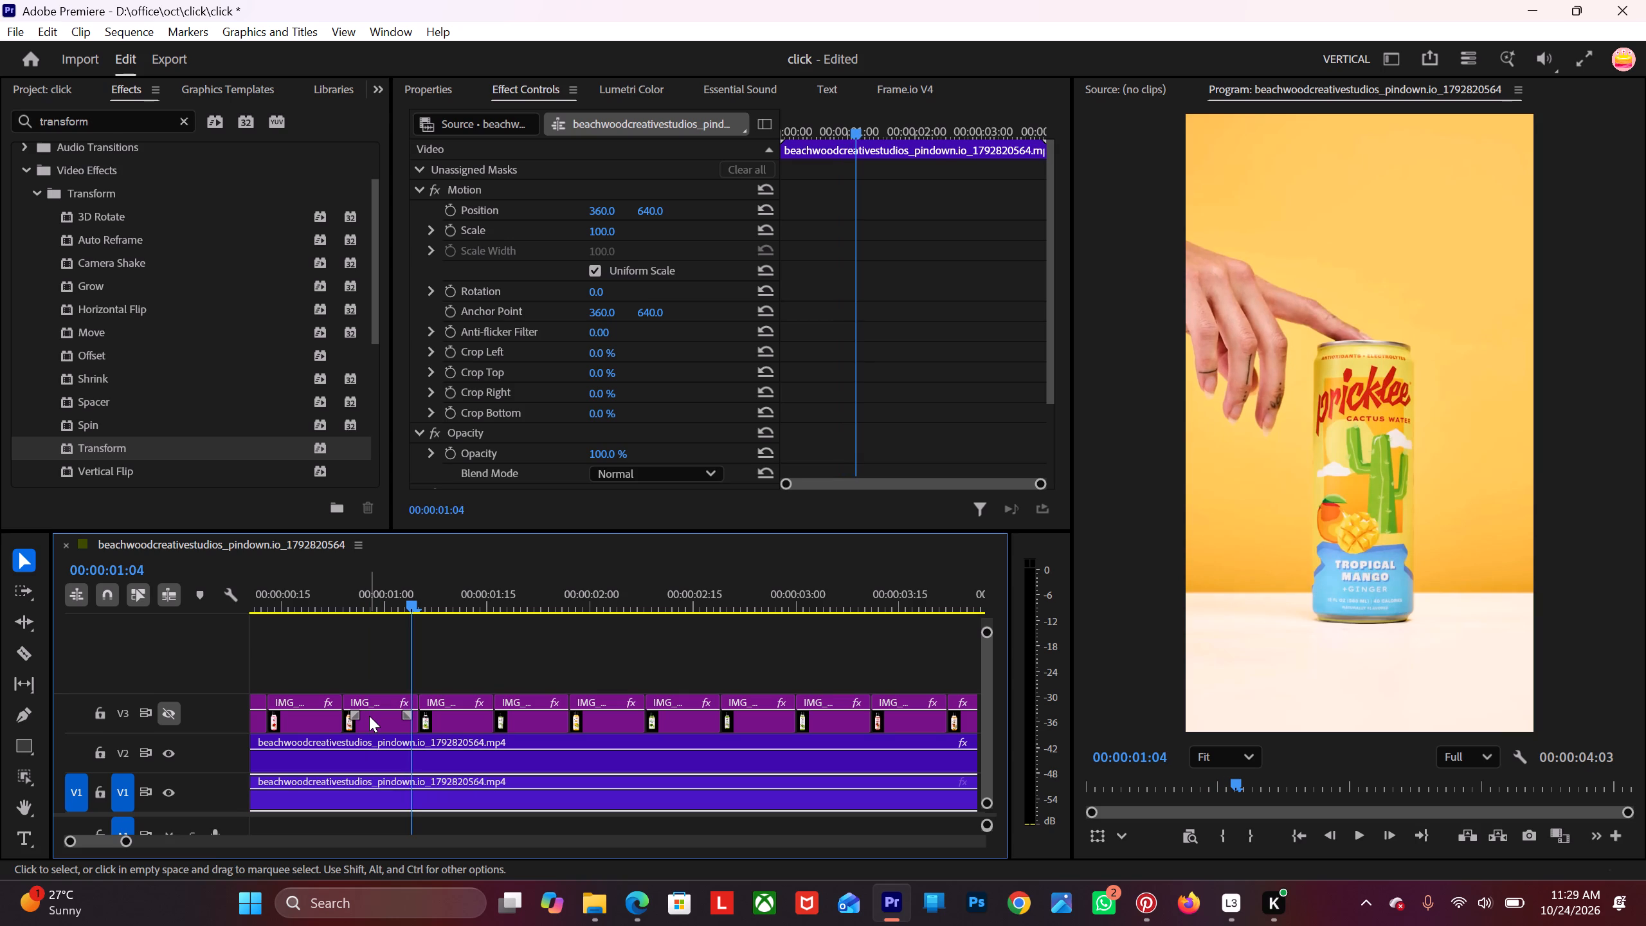
{"action": "key", "text": "Right"}
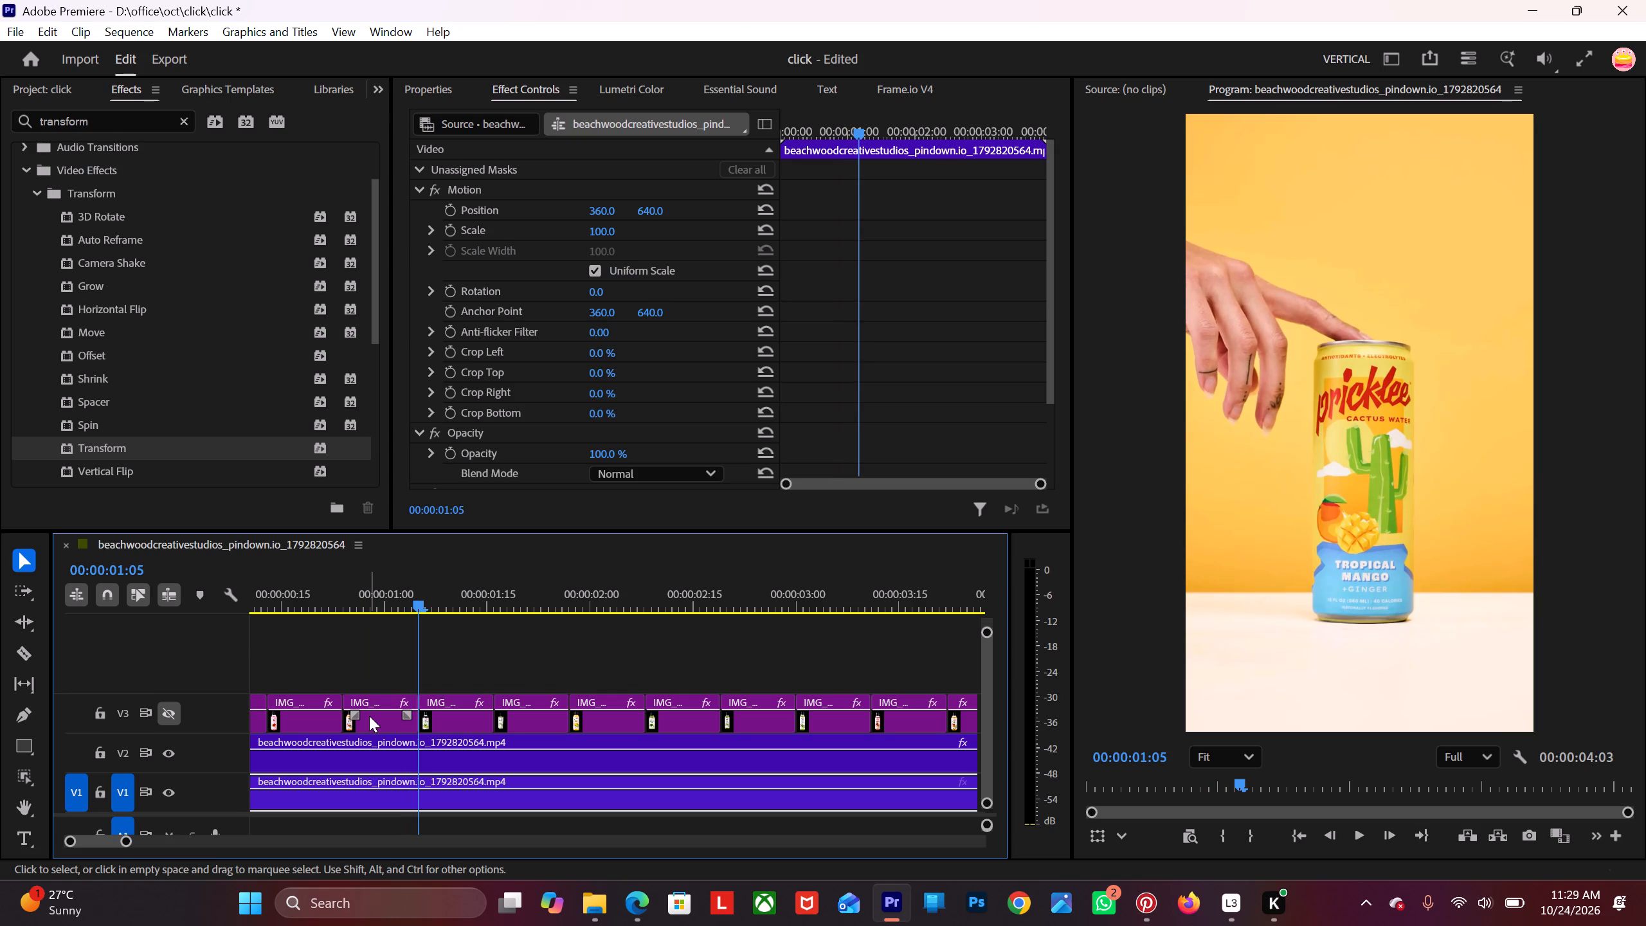
{"action": "key", "text": "Right"}
{"action": "key", "text": "Left"}
{"action": "scroll", "coordinate": [388, 711], "scroll_direction": "down", "scroll_amount": 3, "text": "alt"}
{"action": "scroll", "coordinate": [388, 711], "scroll_direction": "up", "scroll_amount": 3}
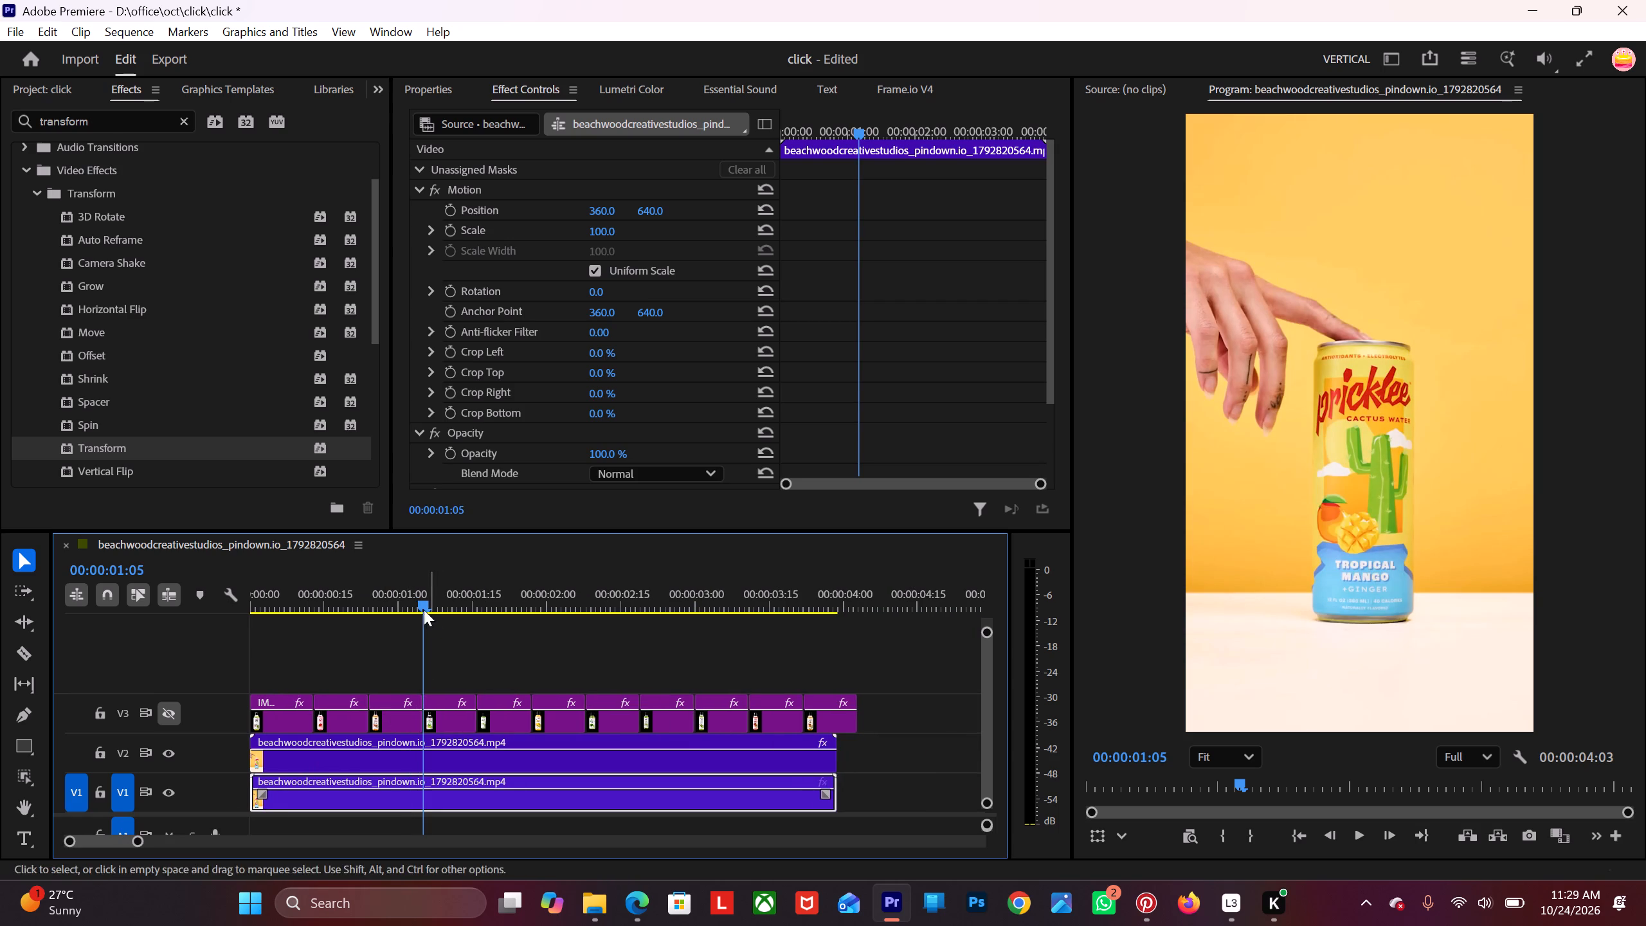
{"action": "left_click_drag", "start_coordinate": [421, 602], "coordinate": [396, 602]}
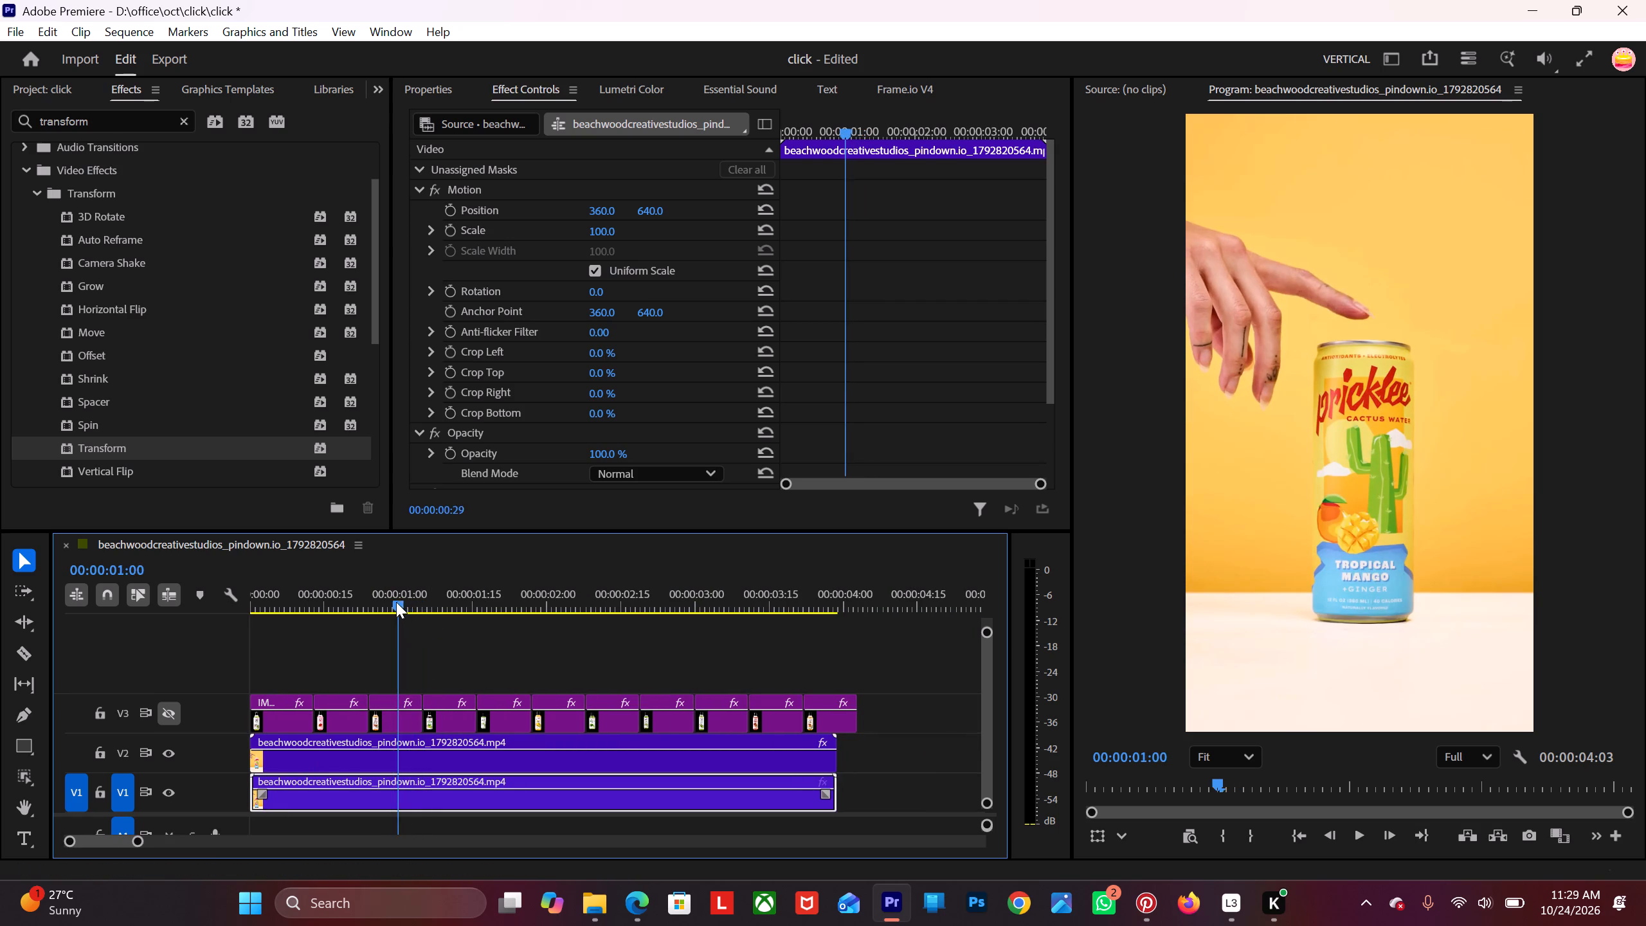
{"action": "left_click_drag", "start_coordinate": [396, 602], "coordinate": [413, 595]}
Shift the eight bottle clips after the third one about 4 frames later on track V3.
{"action": "left_click_drag", "start_coordinate": [446, 667], "coordinate": [448, 669]}
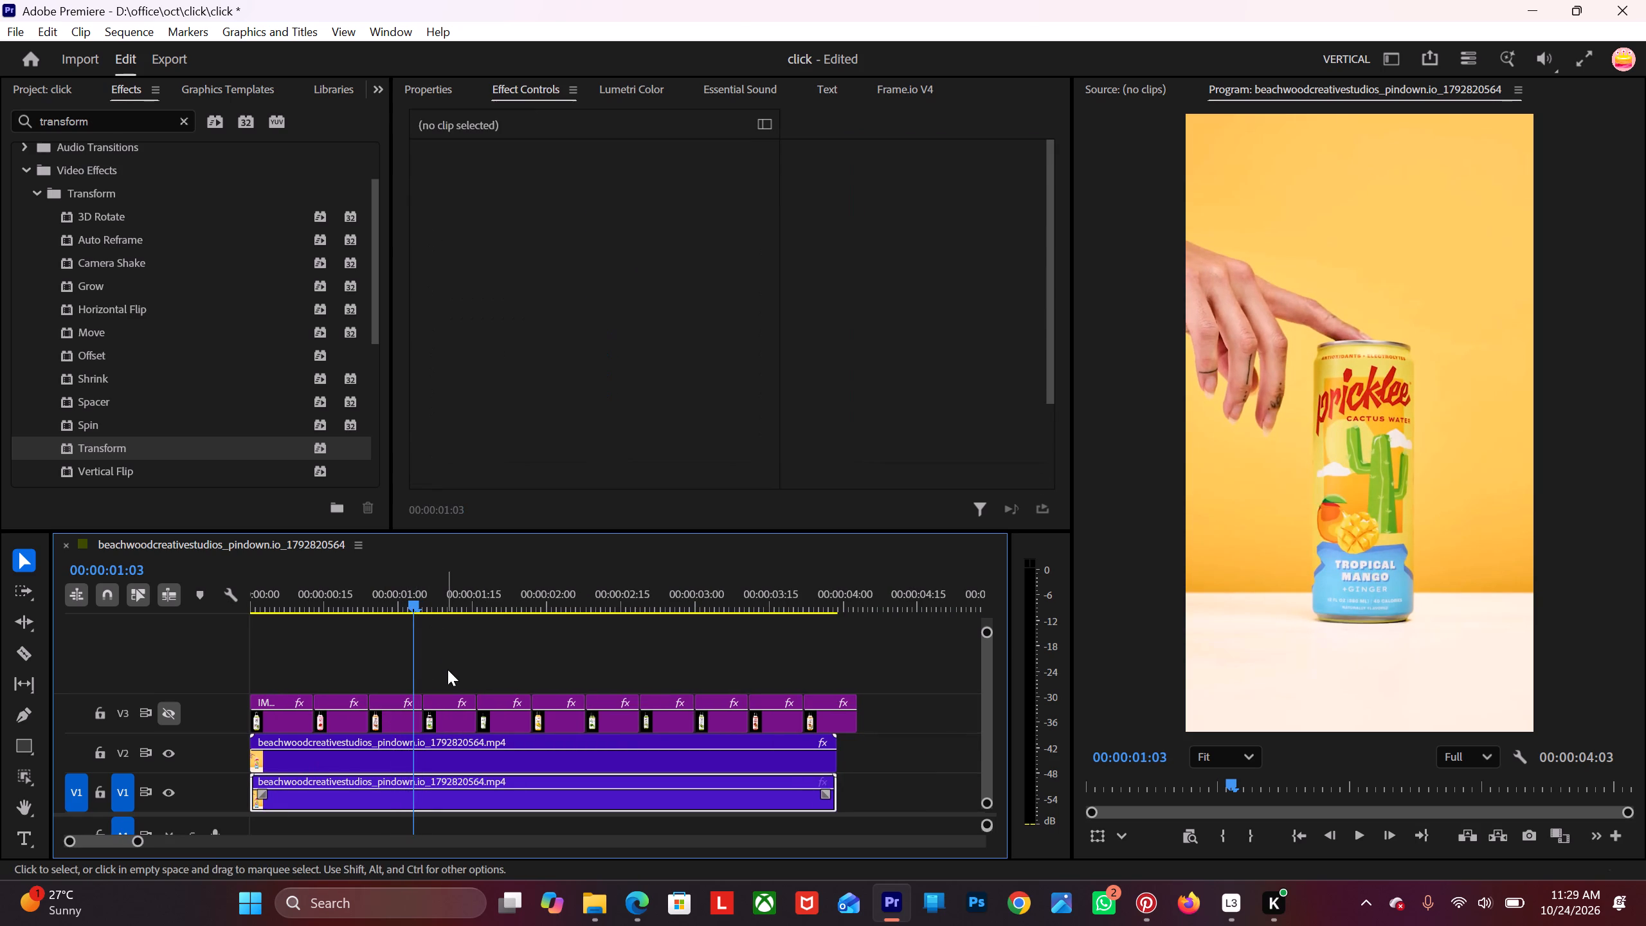
{"action": "left_click_drag", "start_coordinate": [448, 669], "coordinate": [811, 718]}
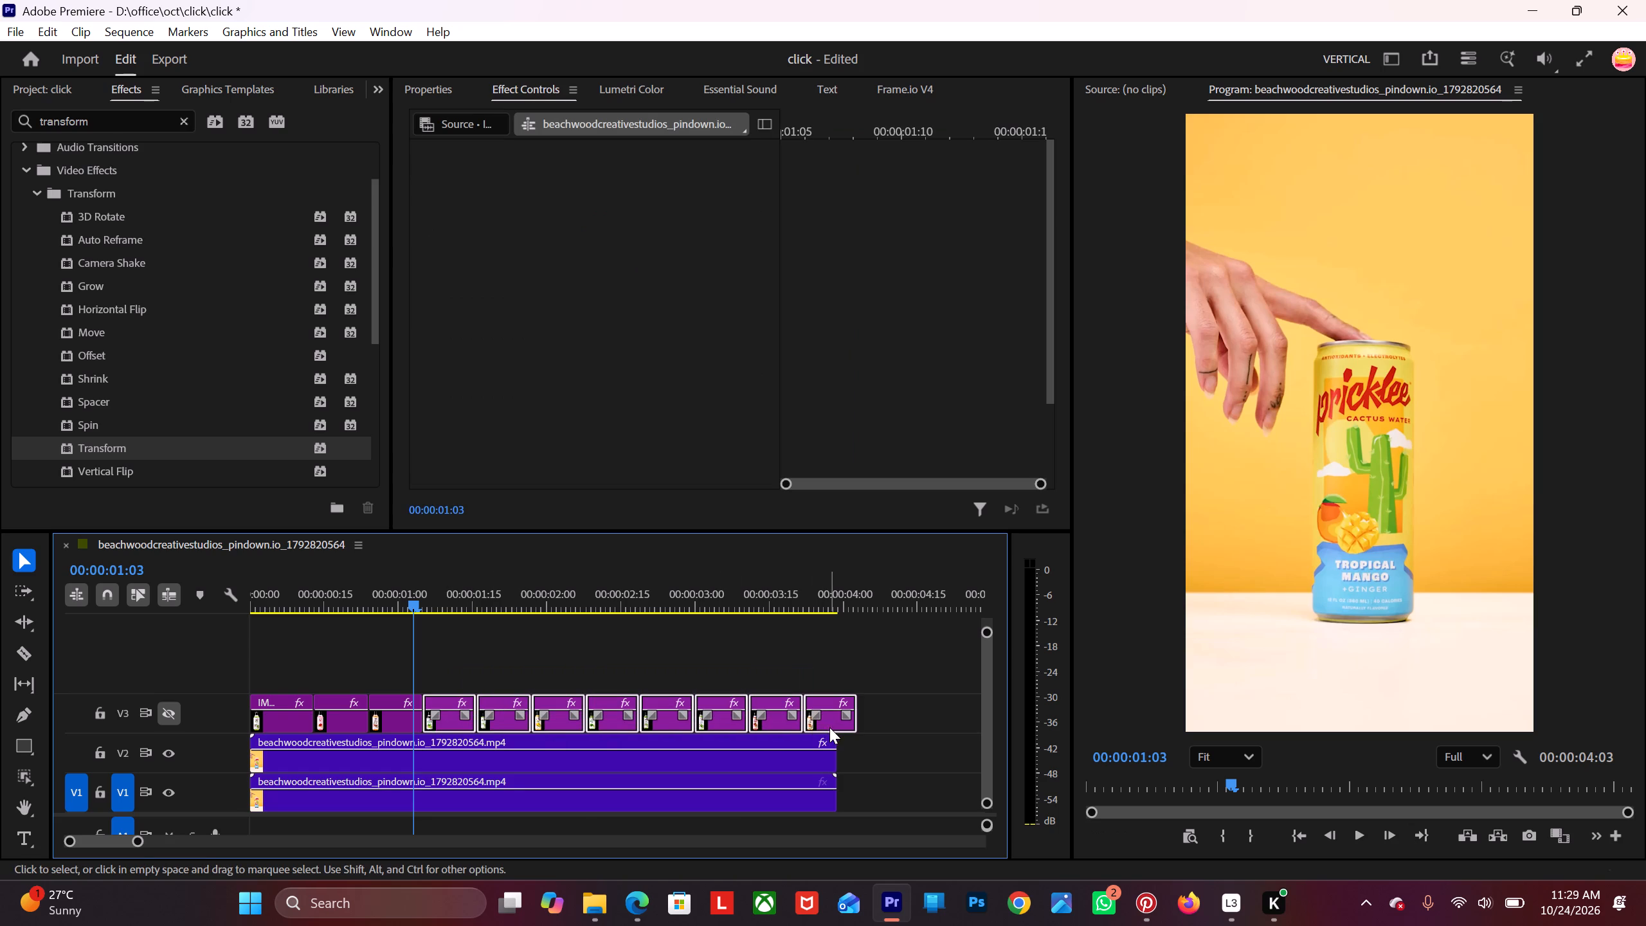
{"action": "left_click_drag", "start_coordinate": [829, 727], "coordinate": [848, 722]}
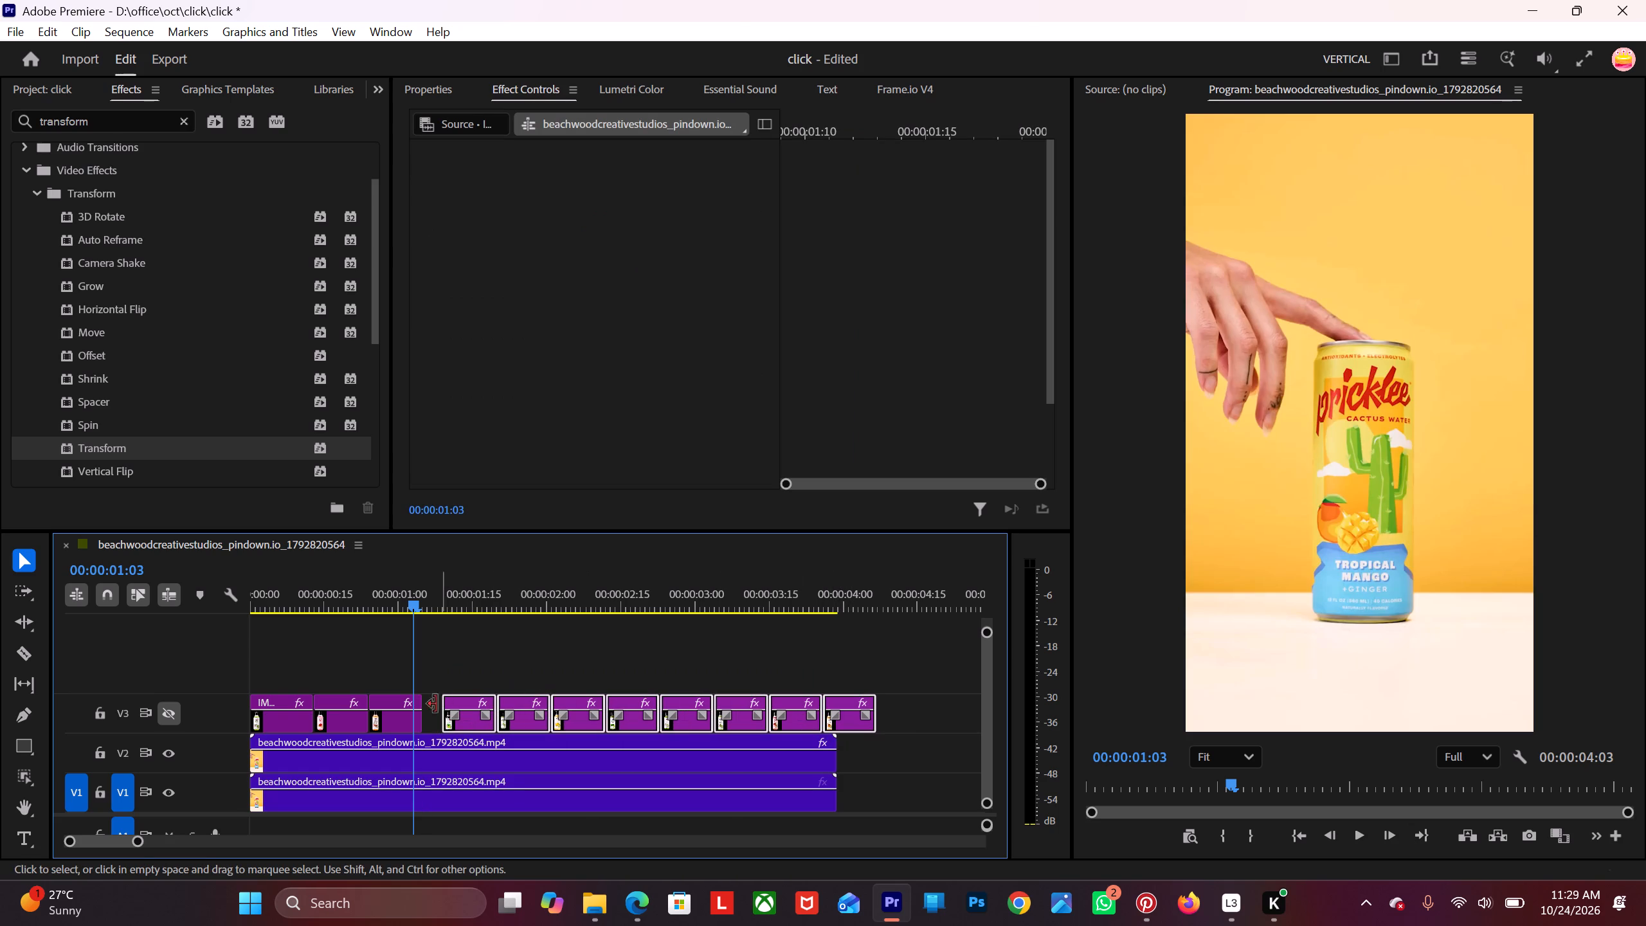
Extend the end of the third bottle clip, IMG_3103.PNG, up to the start of the fourth clip.
{"action": "left_click_drag", "start_coordinate": [426, 709], "coordinate": [439, 709]}
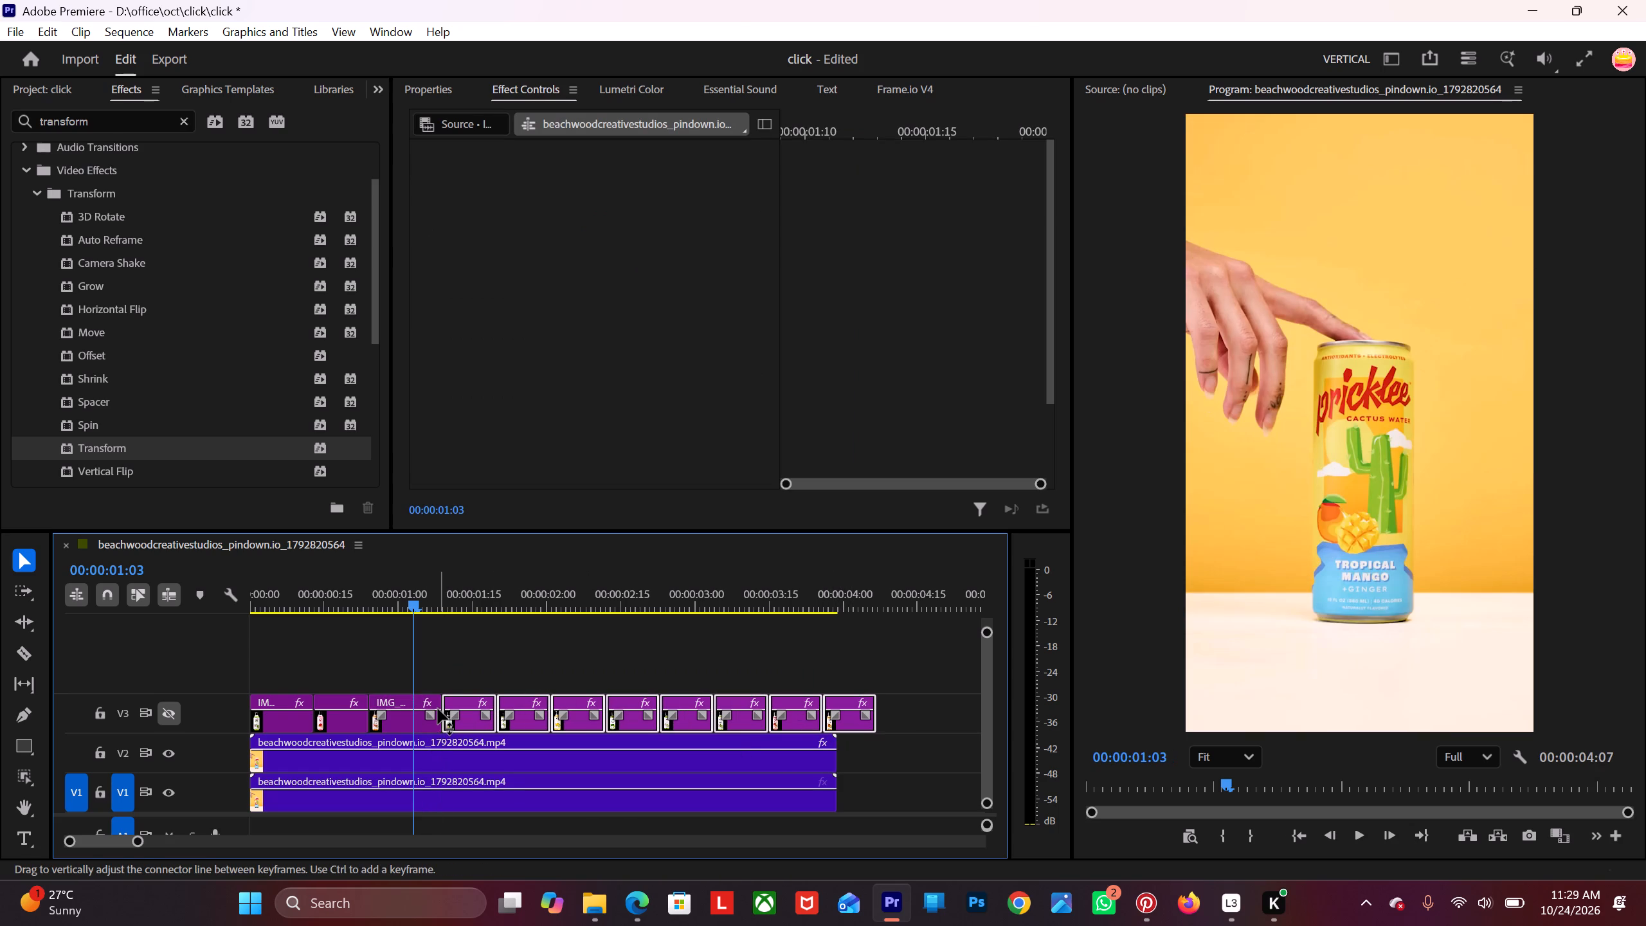
Examine the footage frame by frame around 00:00:01:04 for the moment the mango can changes to the strawberry can.
{"action": "key", "text": "Right"}
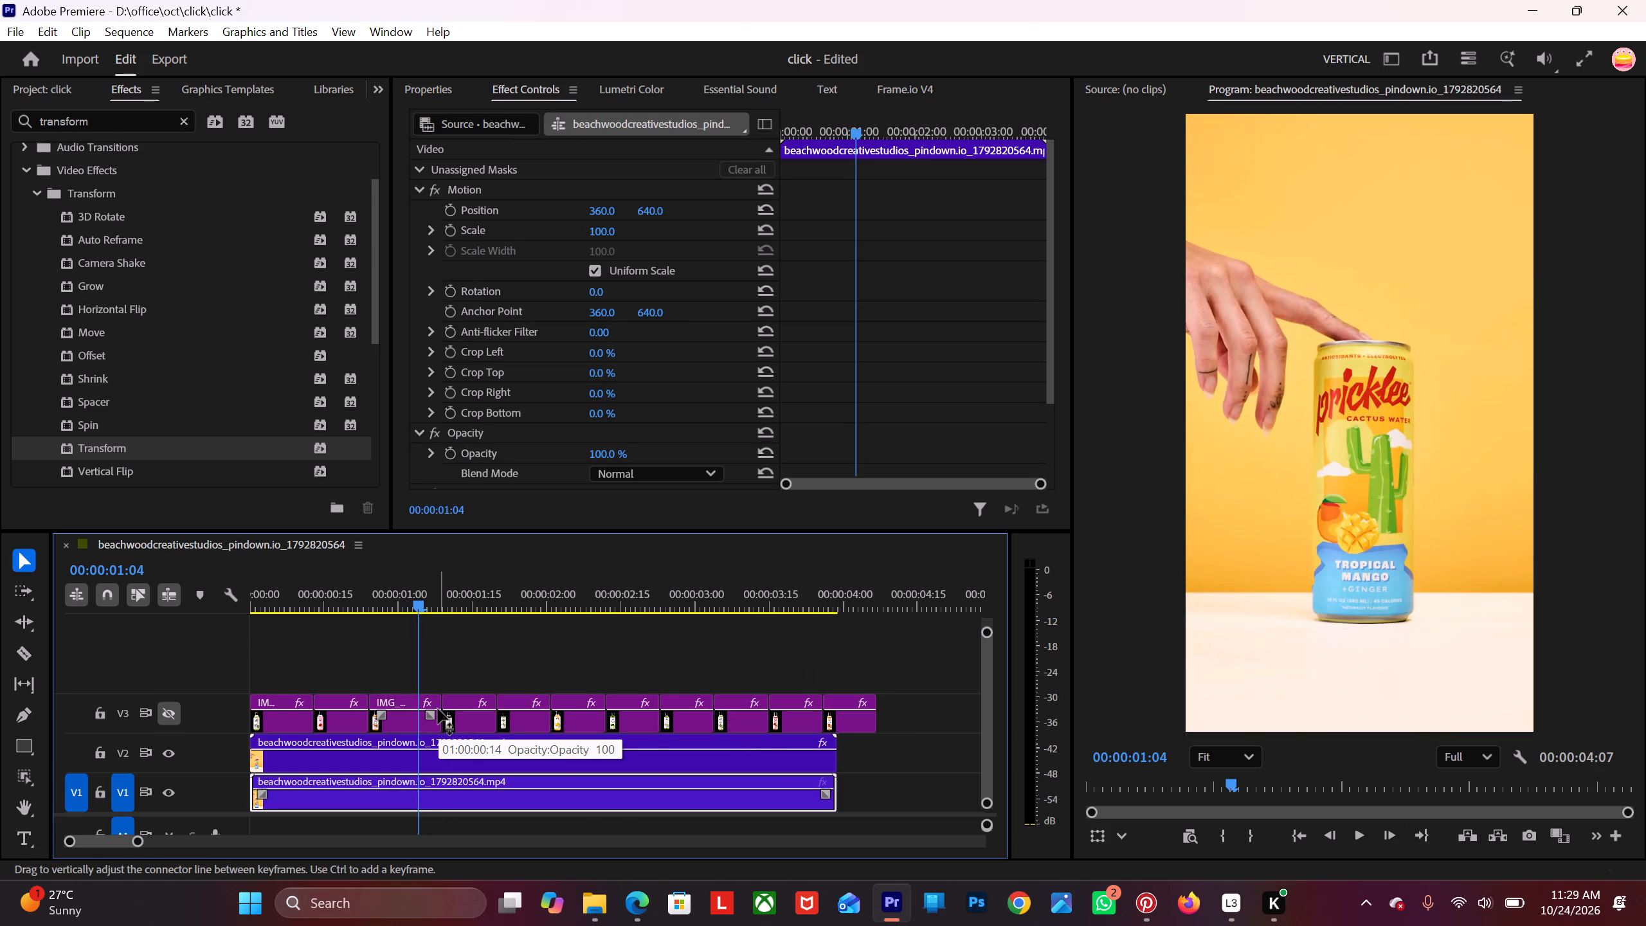
{"action": "key", "text": "Right"}
{"action": "key", "text": "Right"}
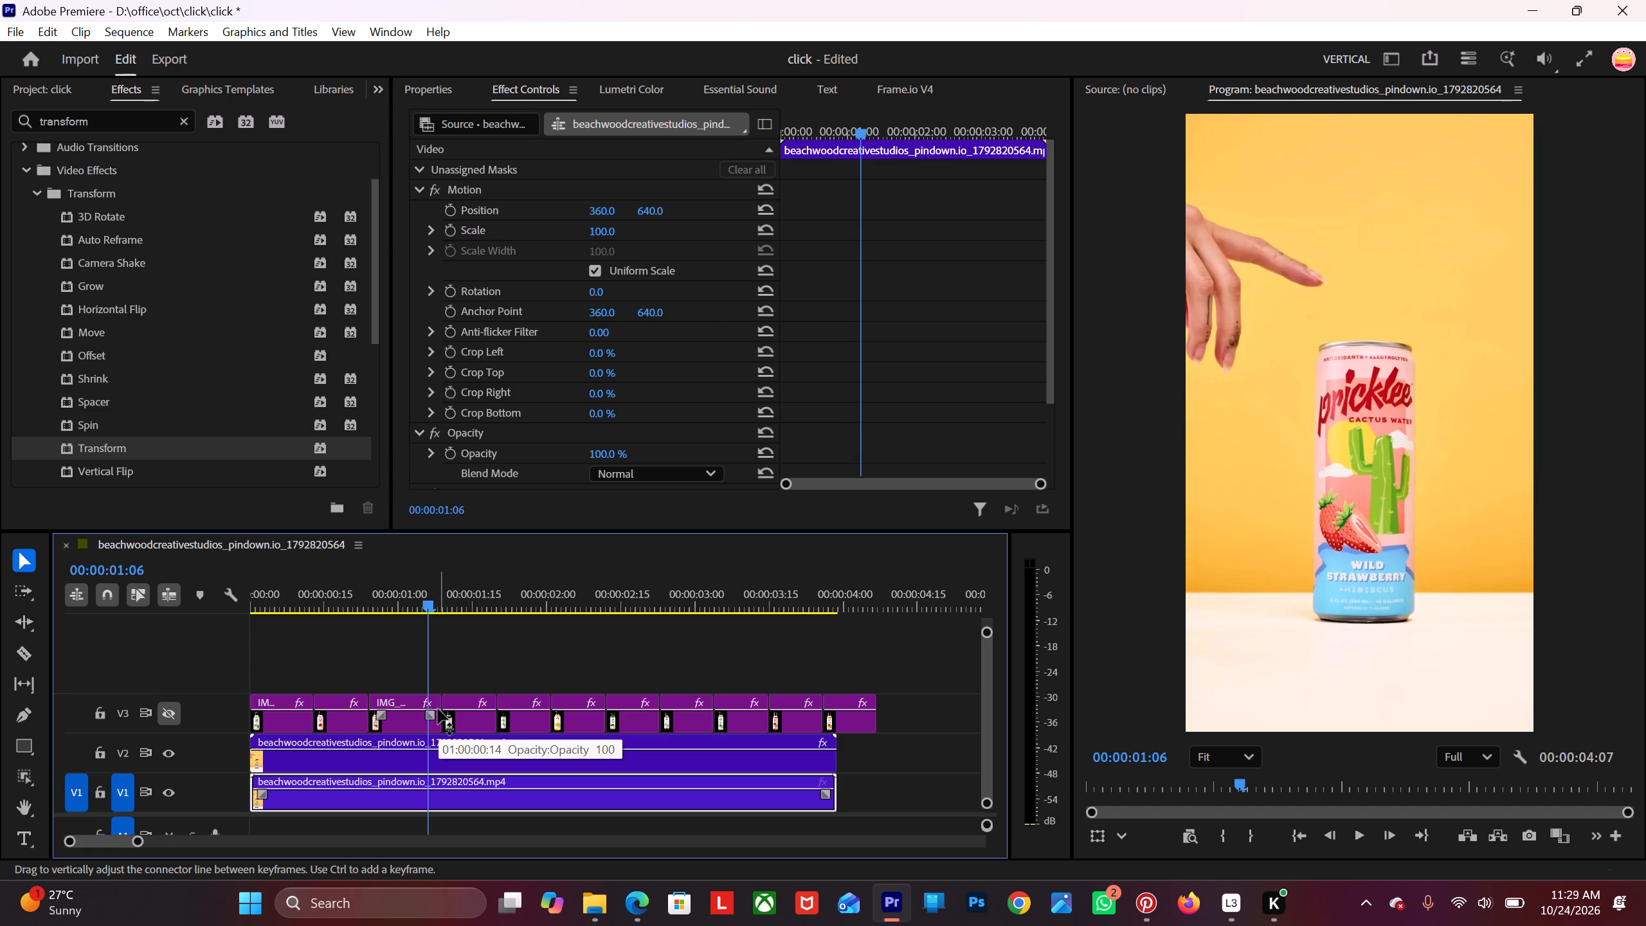
{"action": "key", "text": "Left"}
{"action": "key", "text": "Left"}
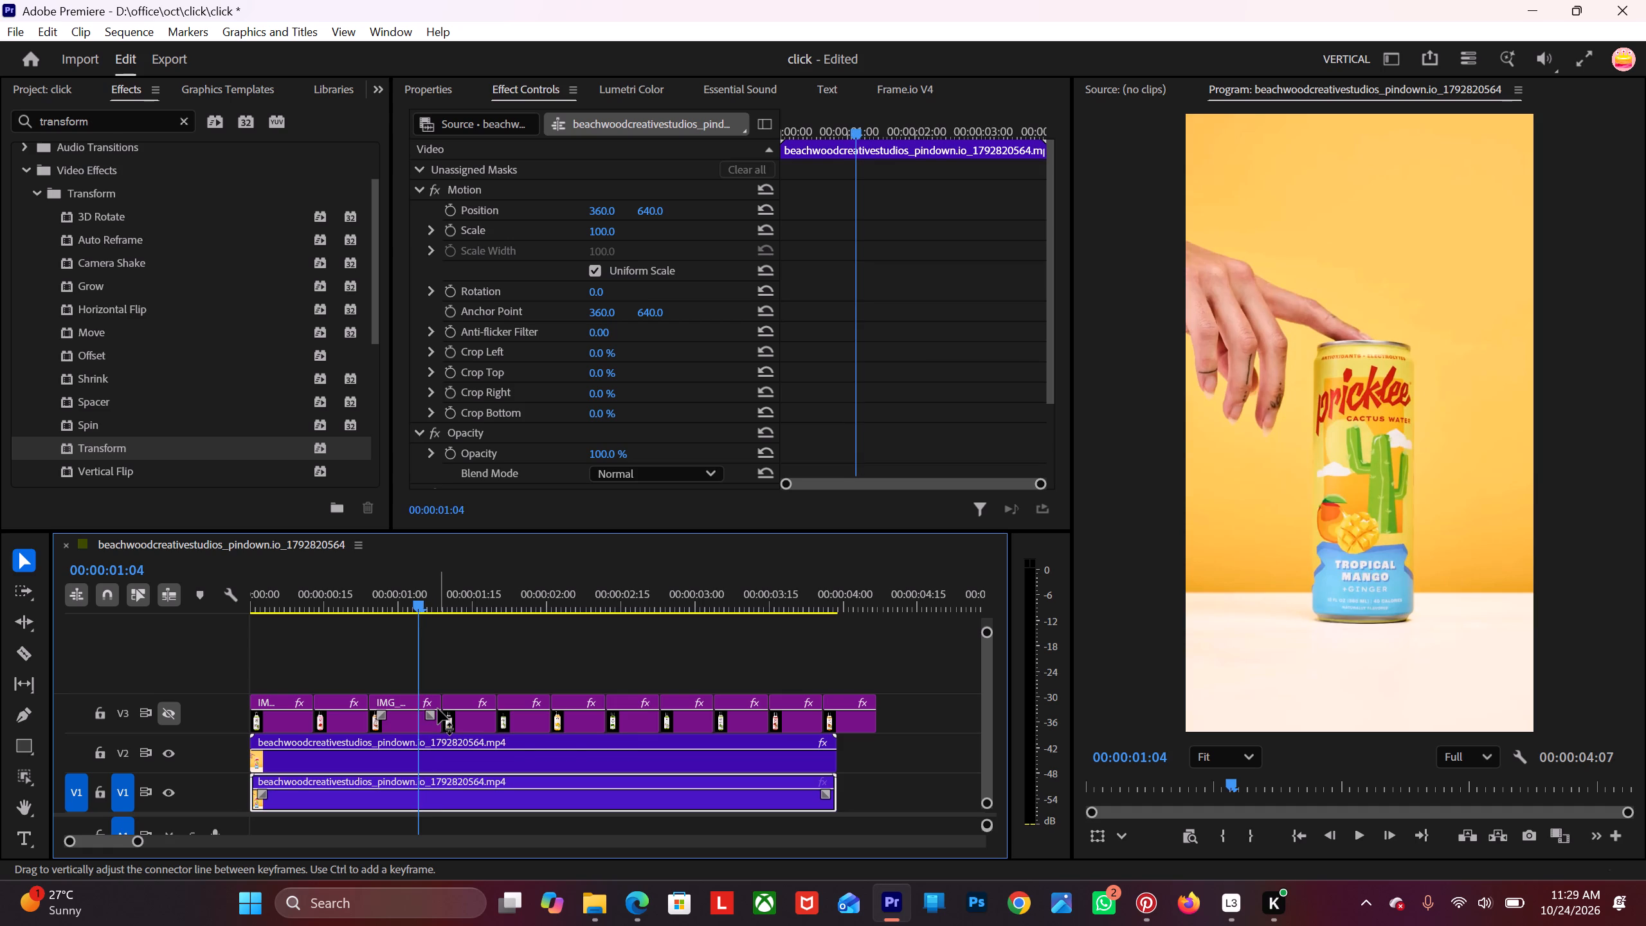
{"action": "key", "text": "Left"}
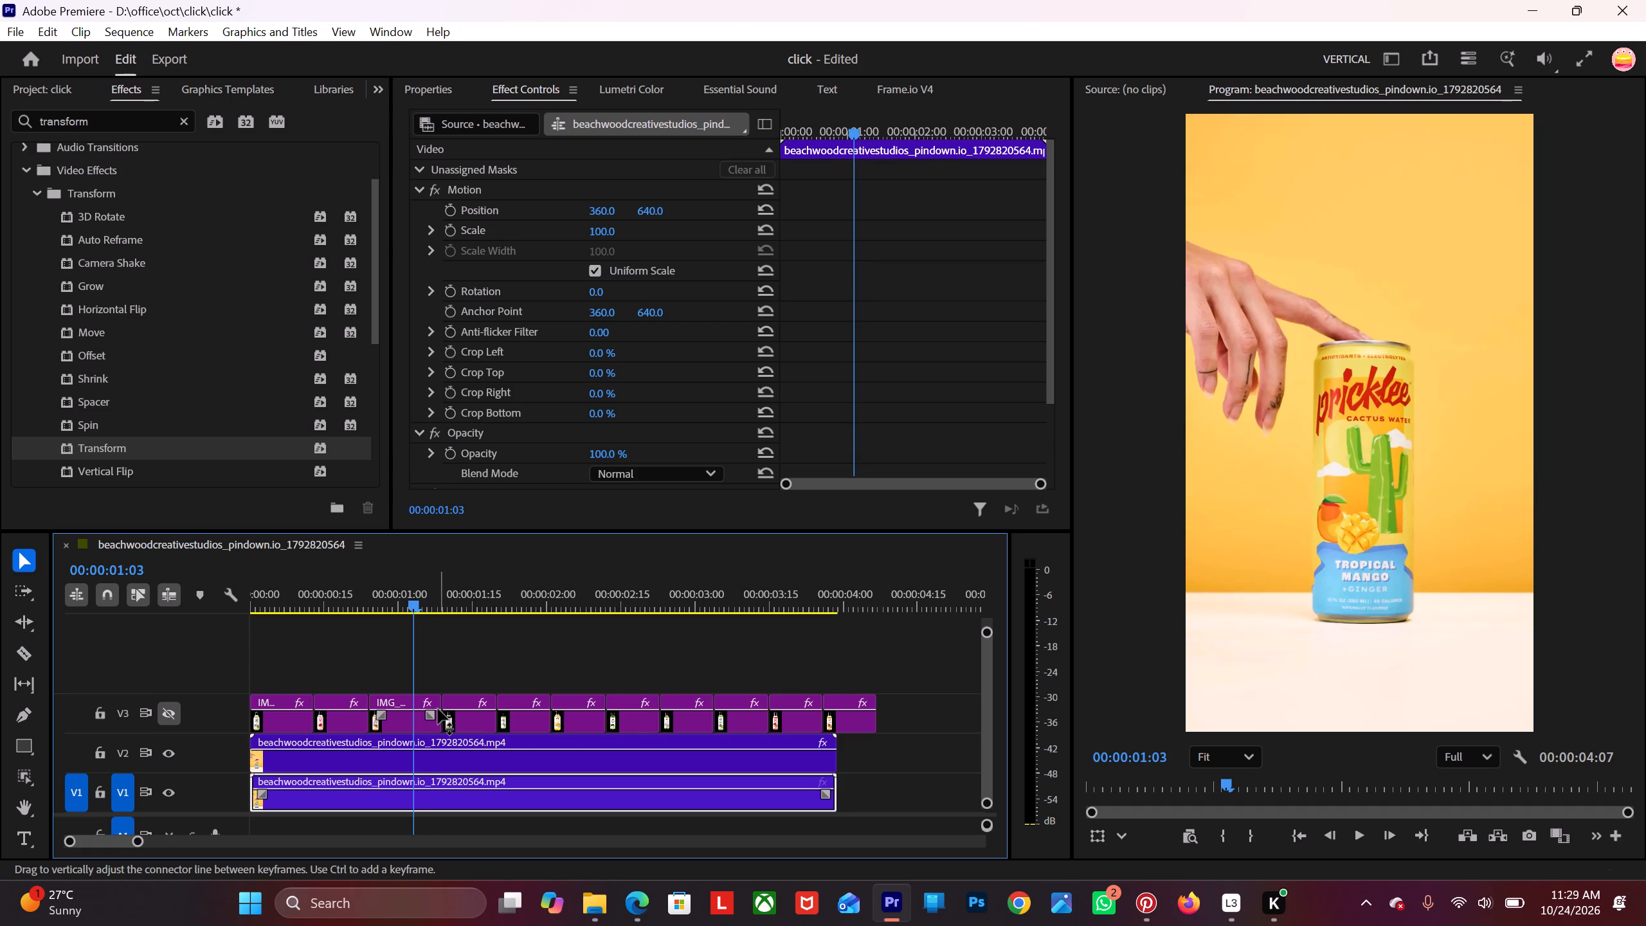
{"action": "key", "text": "Right"}
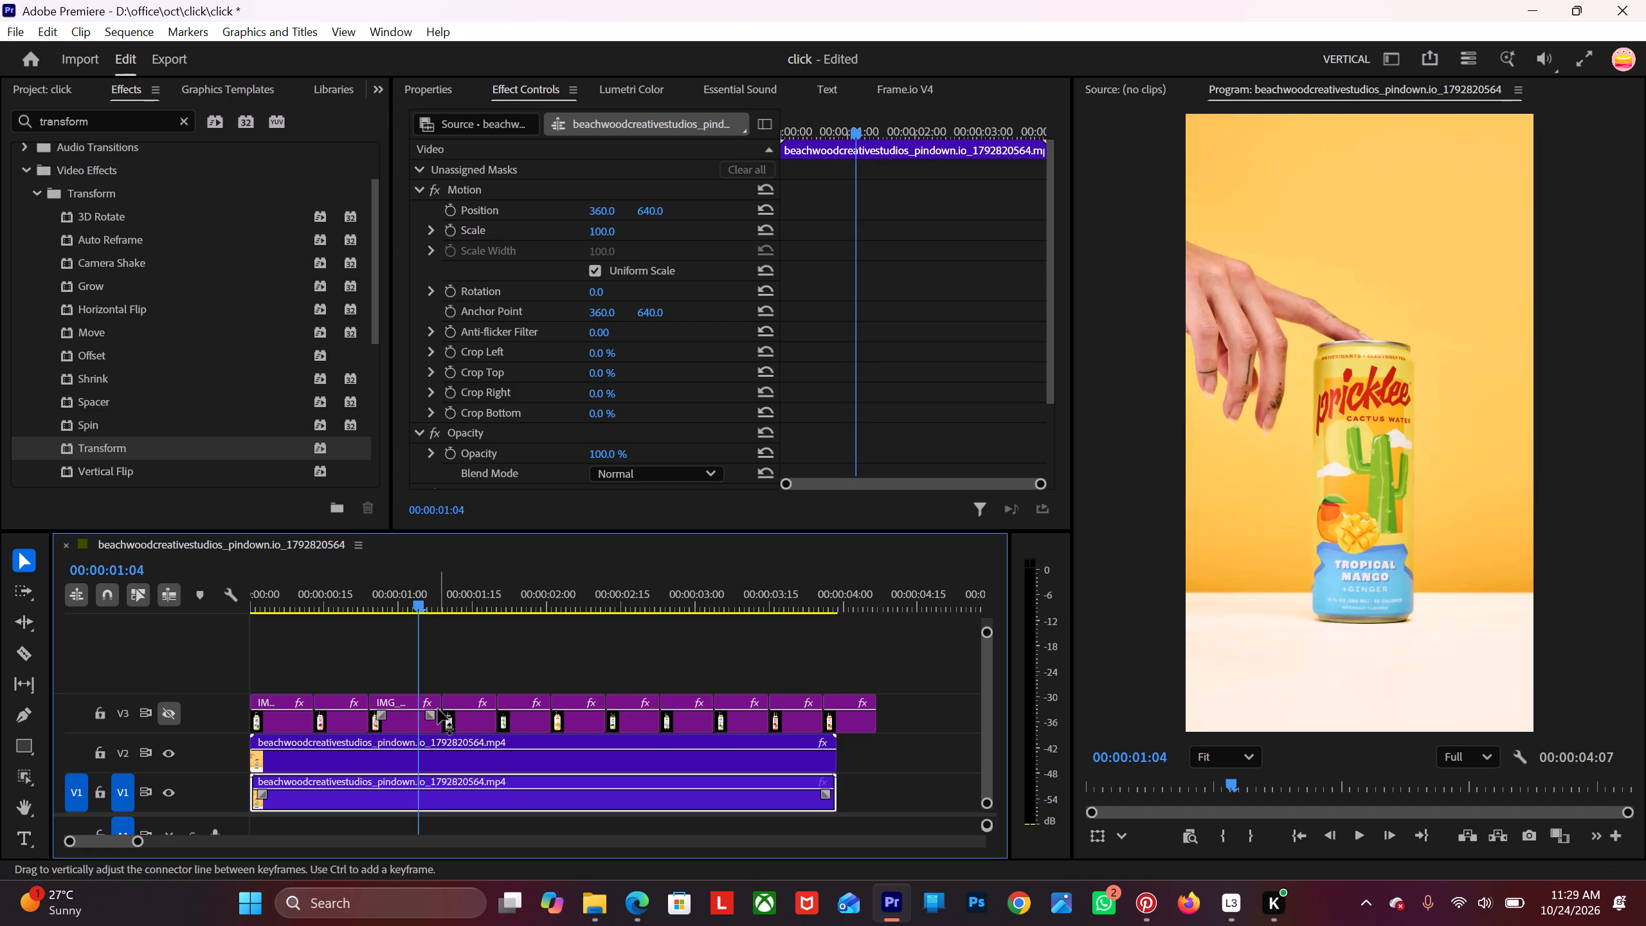
Undo the extension of the third bottle clip, IMG_3103.PNG.
{"action": "key", "text": "z"}
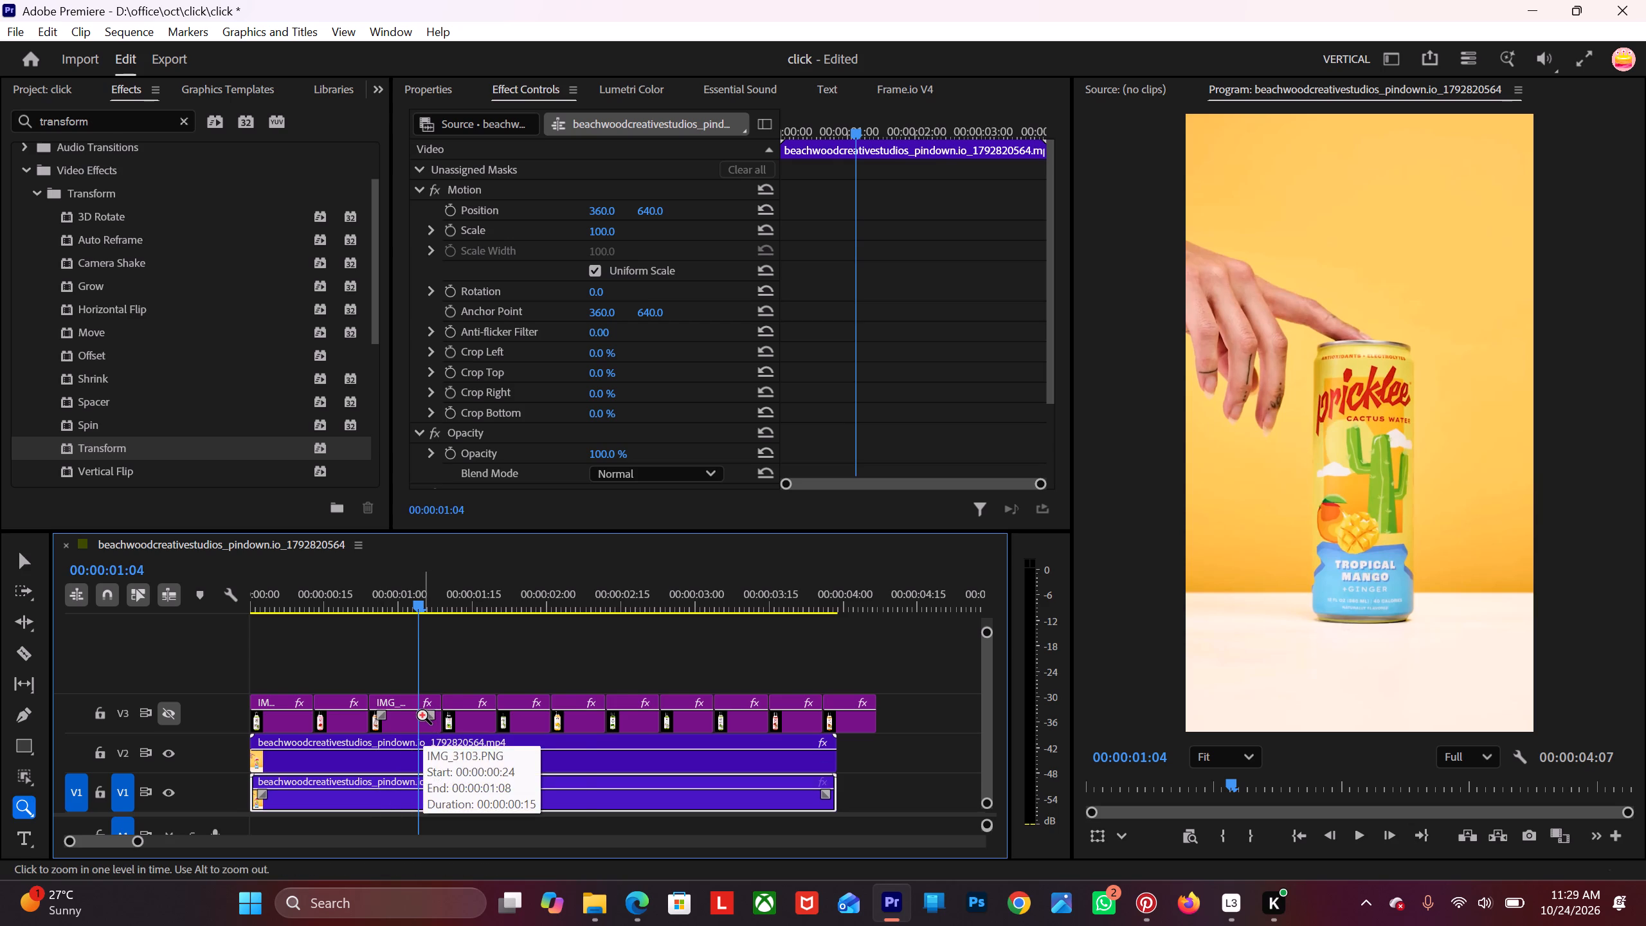
{"action": "left_click", "coordinate": [422, 715]}
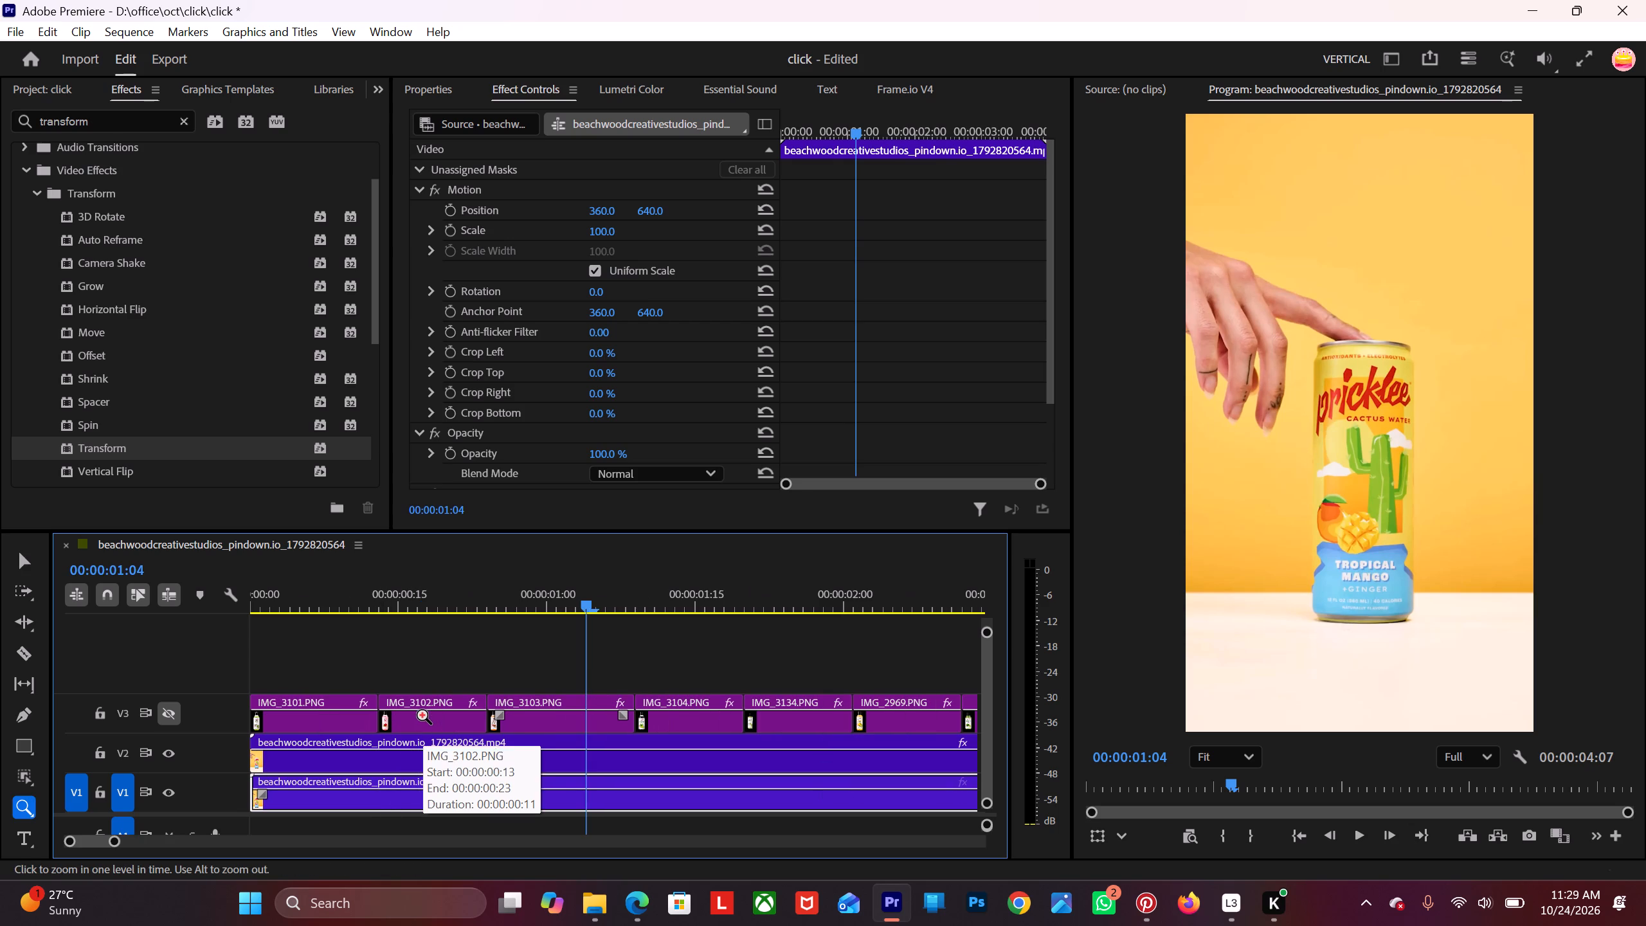
{"action": "scroll", "coordinate": [520, 716], "scroll_direction": "up", "scroll_amount": 4}
{"action": "scroll", "coordinate": [520, 716], "scroll_direction": "down", "scroll_amount": 5}
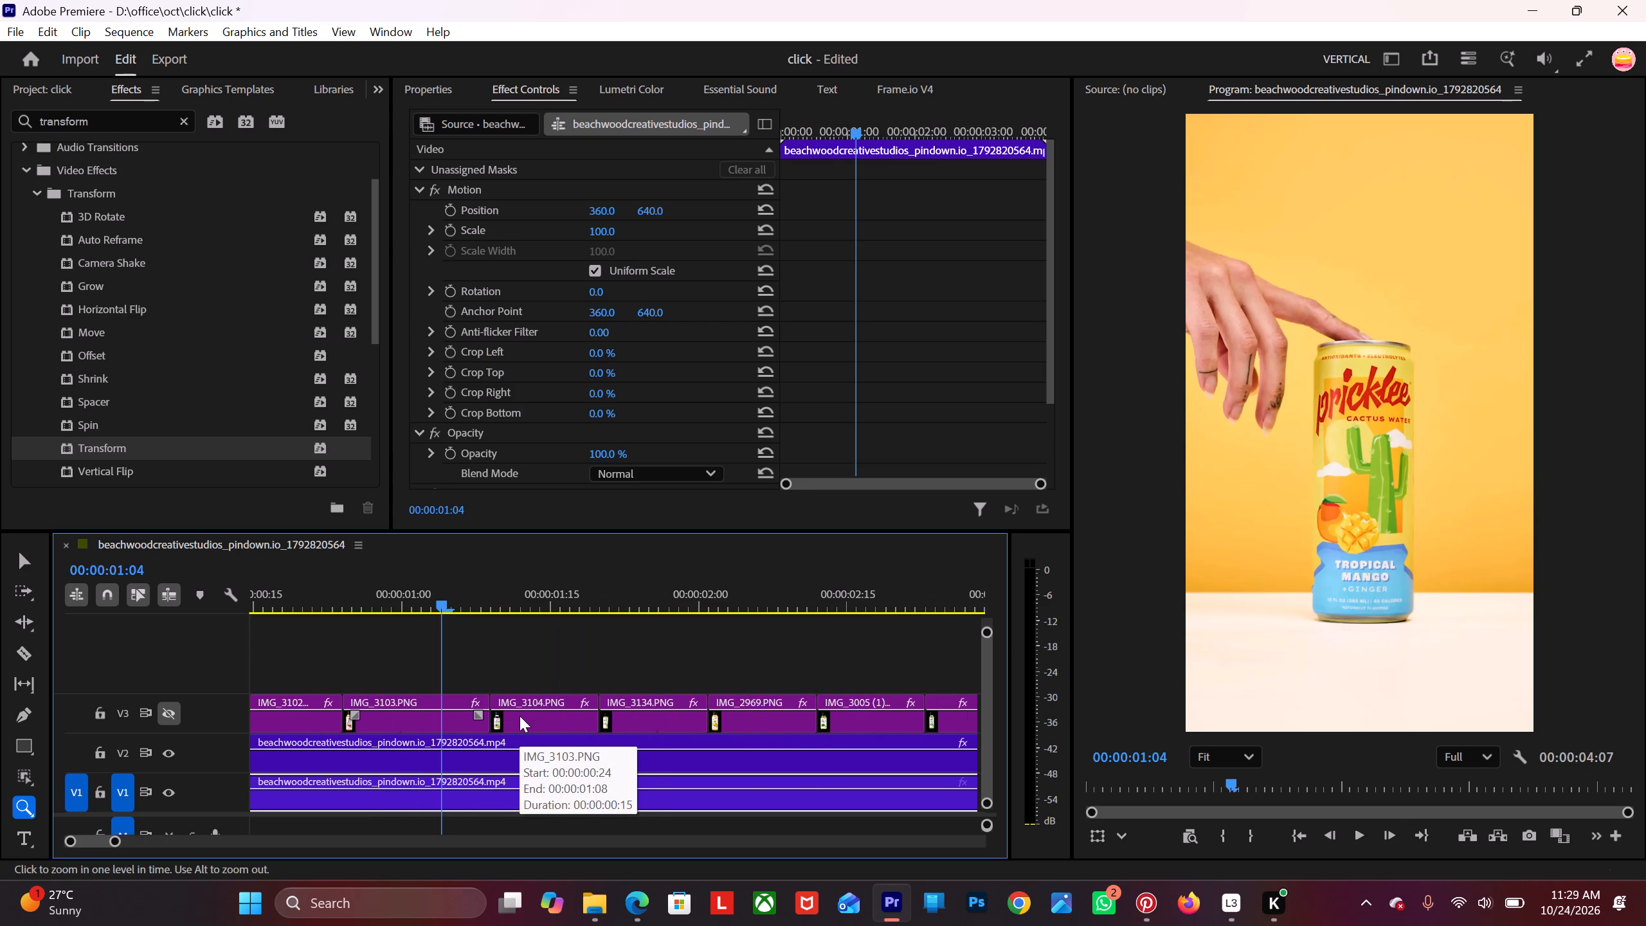
{"action": "key", "text": "ctrl+z"}
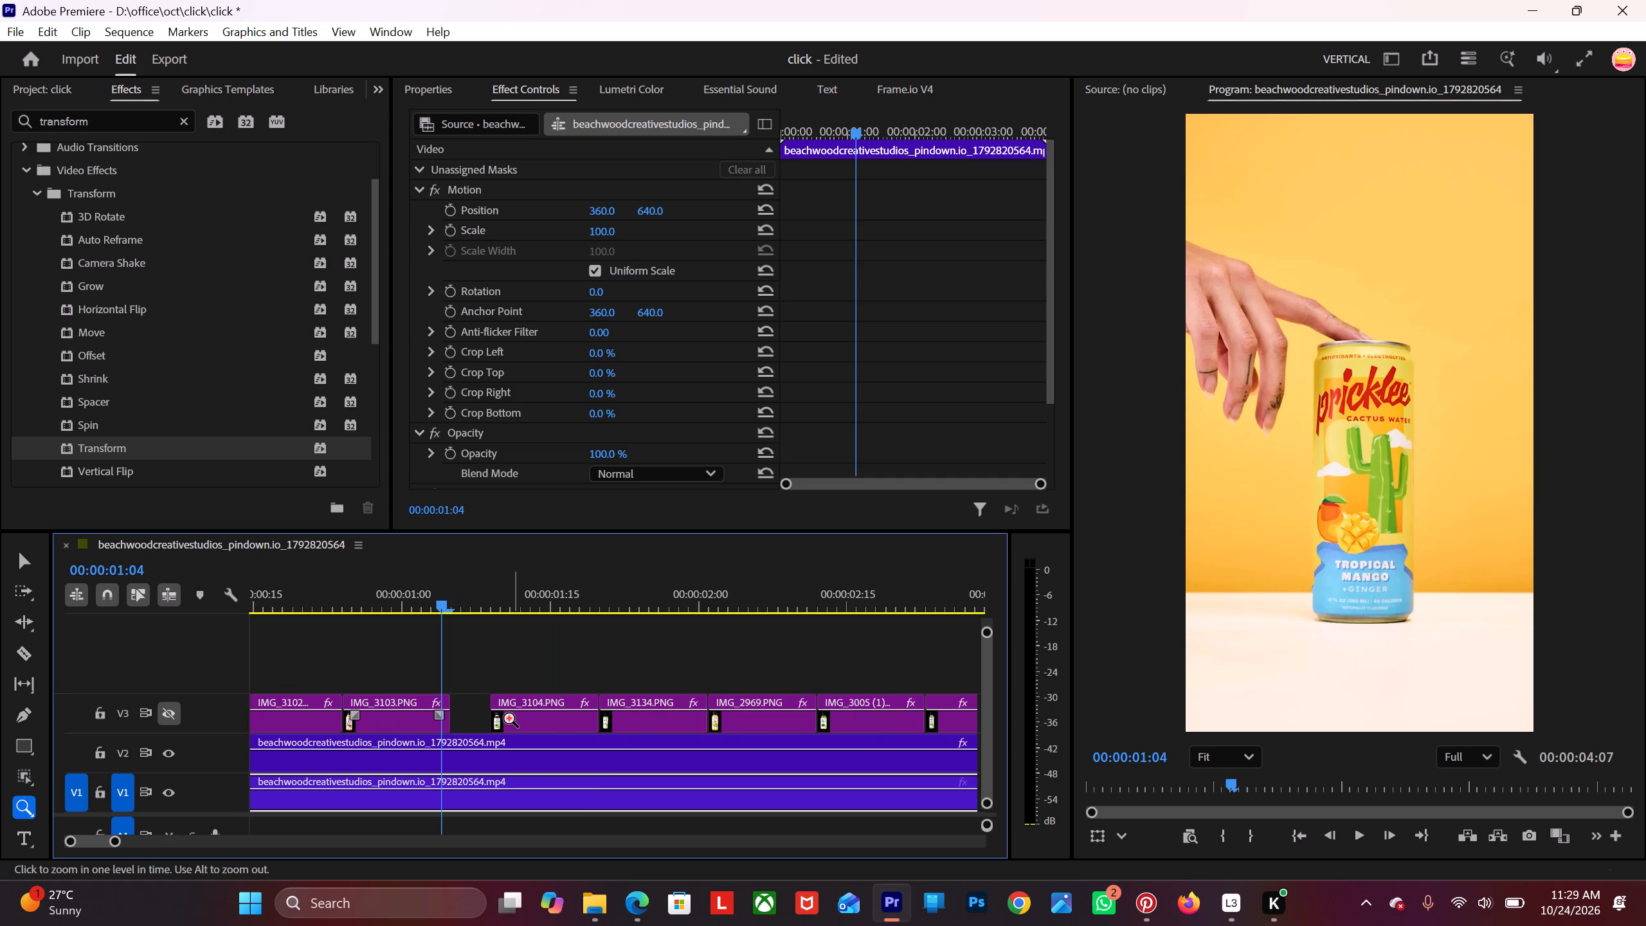
Split the third bottle clip, IMG_3103.PNG, at 00:00:01:04 and delete the leftover piece after the cut.
{"action": "scroll", "coordinate": [454, 723], "scroll_direction": "down", "scroll_amount": 1, "text": "alt"}
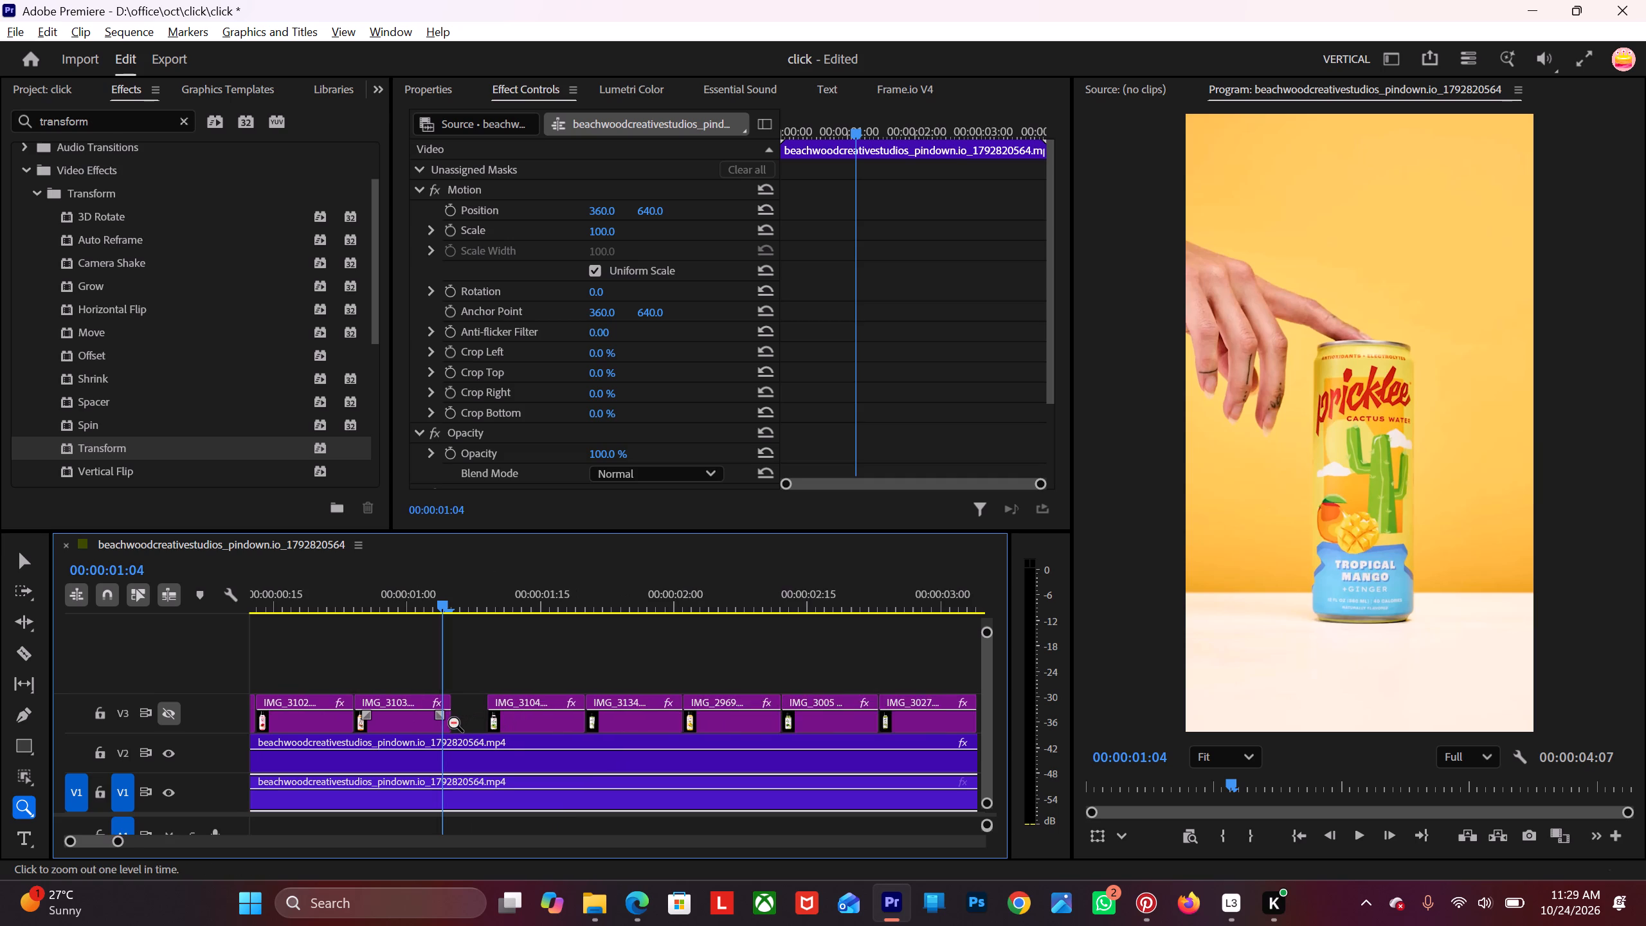
{"action": "scroll", "coordinate": [454, 723], "scroll_direction": "down", "scroll_amount": 5, "text": "alt"}
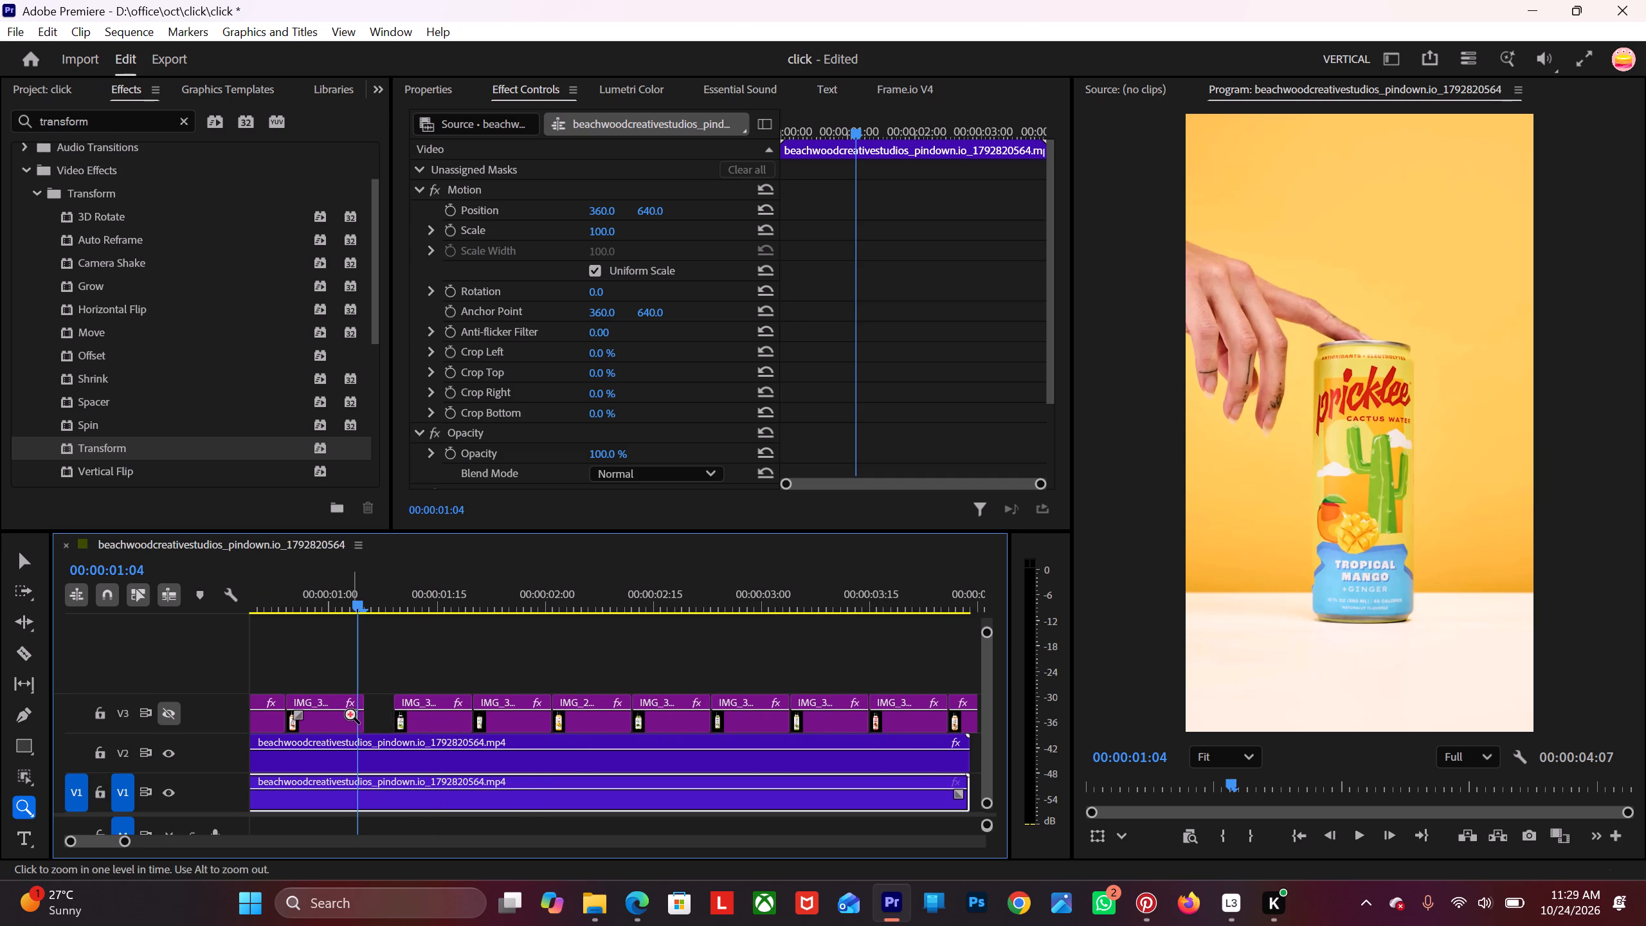
{"action": "key", "text": "v"}
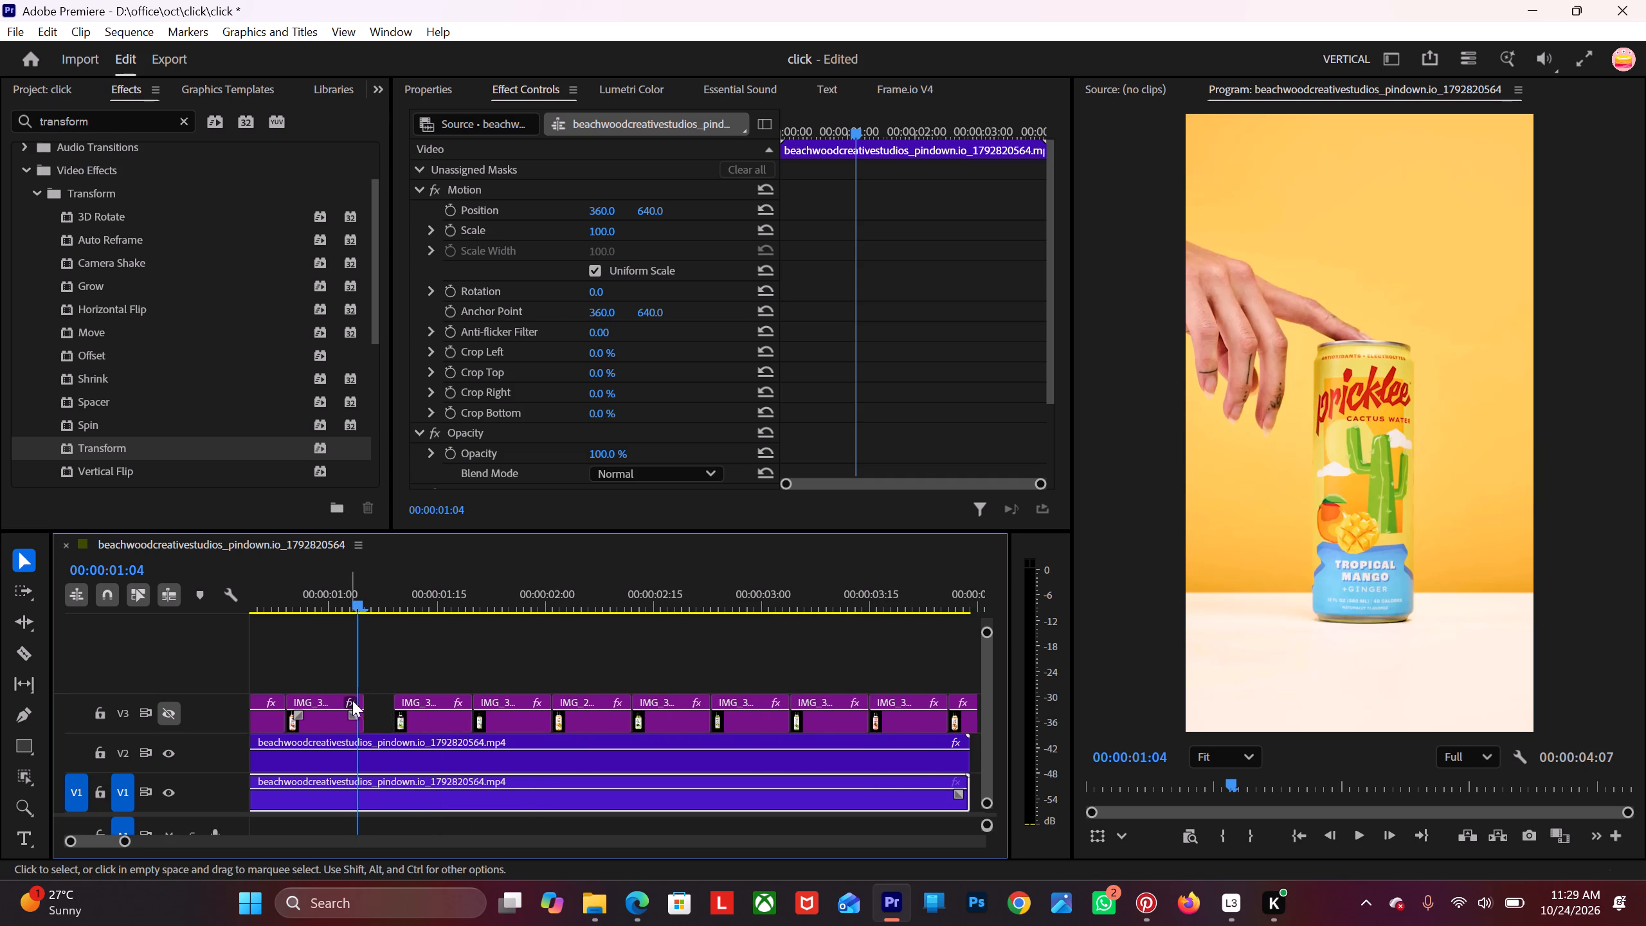
{"action": "scroll", "coordinate": [358, 702], "scroll_direction": "up", "scroll_amount": 7, "text": "alt"}
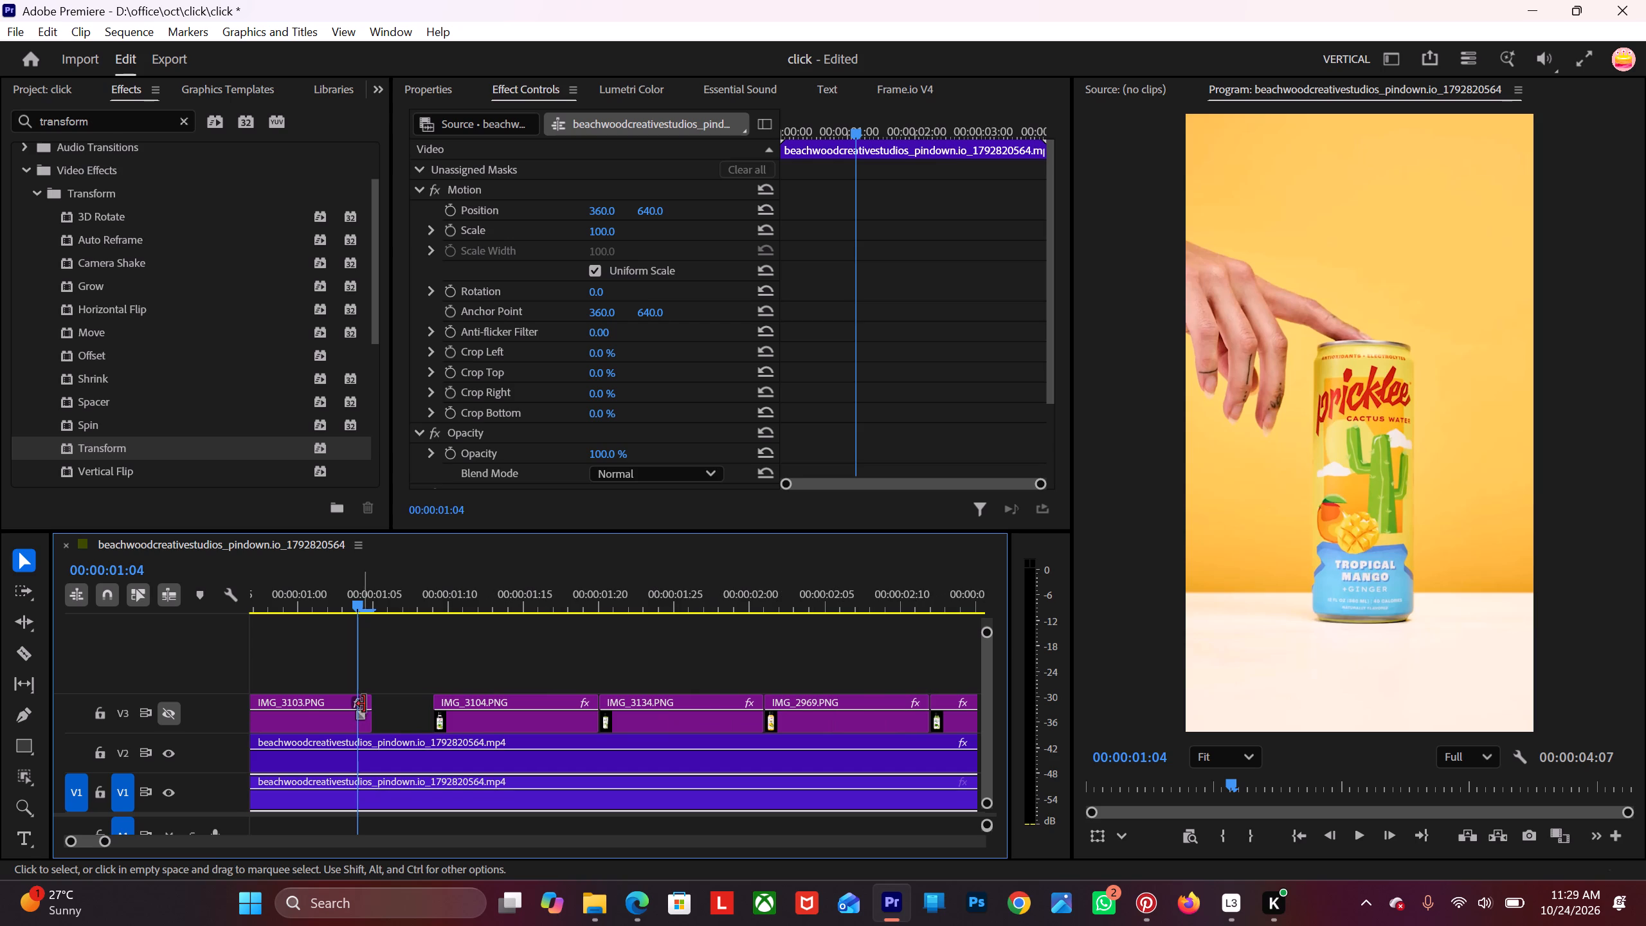
{"action": "scroll", "coordinate": [370, 705], "scroll_direction": "up", "scroll_amount": 3}
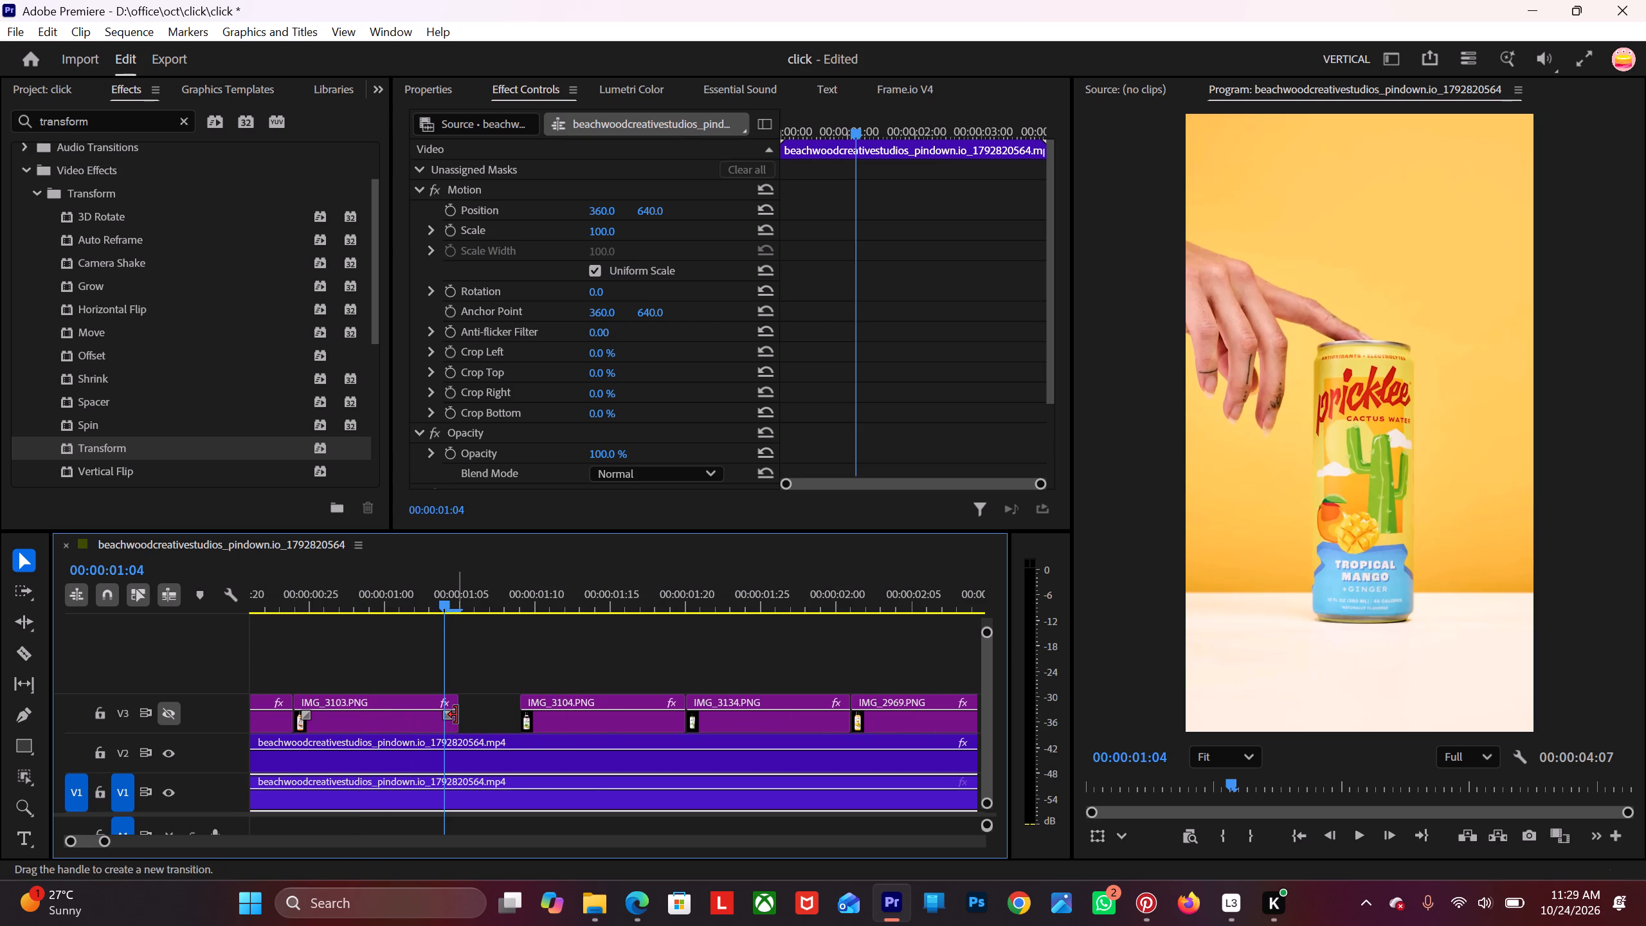
{"action": "key", "text": "c"}
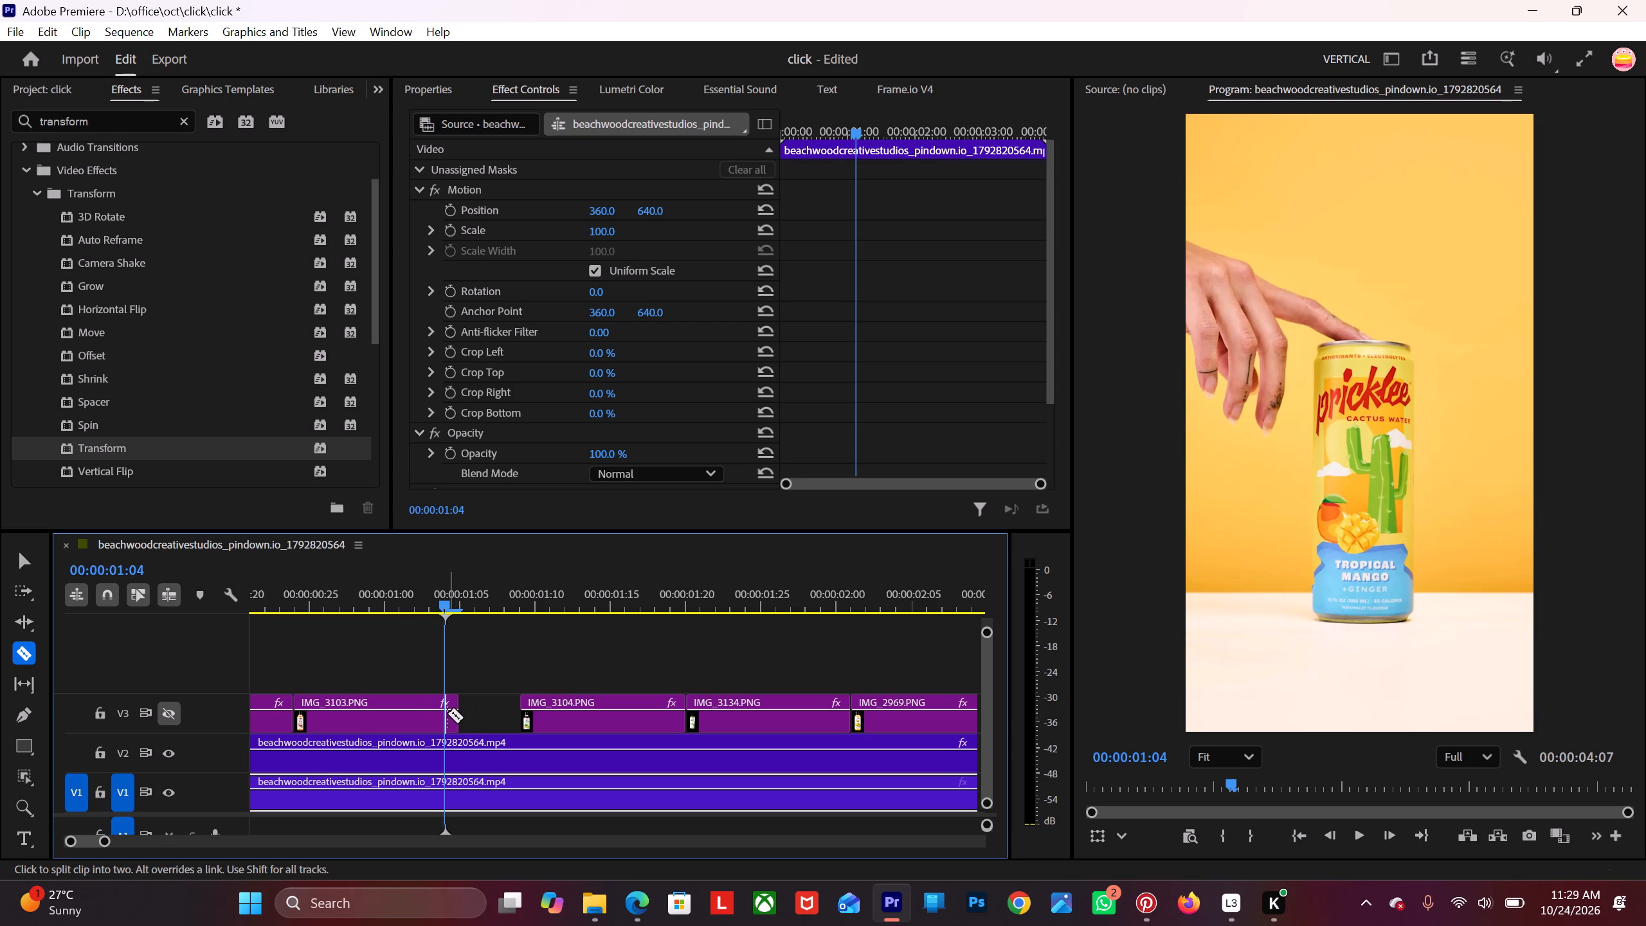
{"action": "left_click", "coordinate": [448, 713]}
{"action": "scroll", "coordinate": [448, 713], "scroll_direction": "up", "scroll_amount": 1}
{"action": "key", "text": "v"}
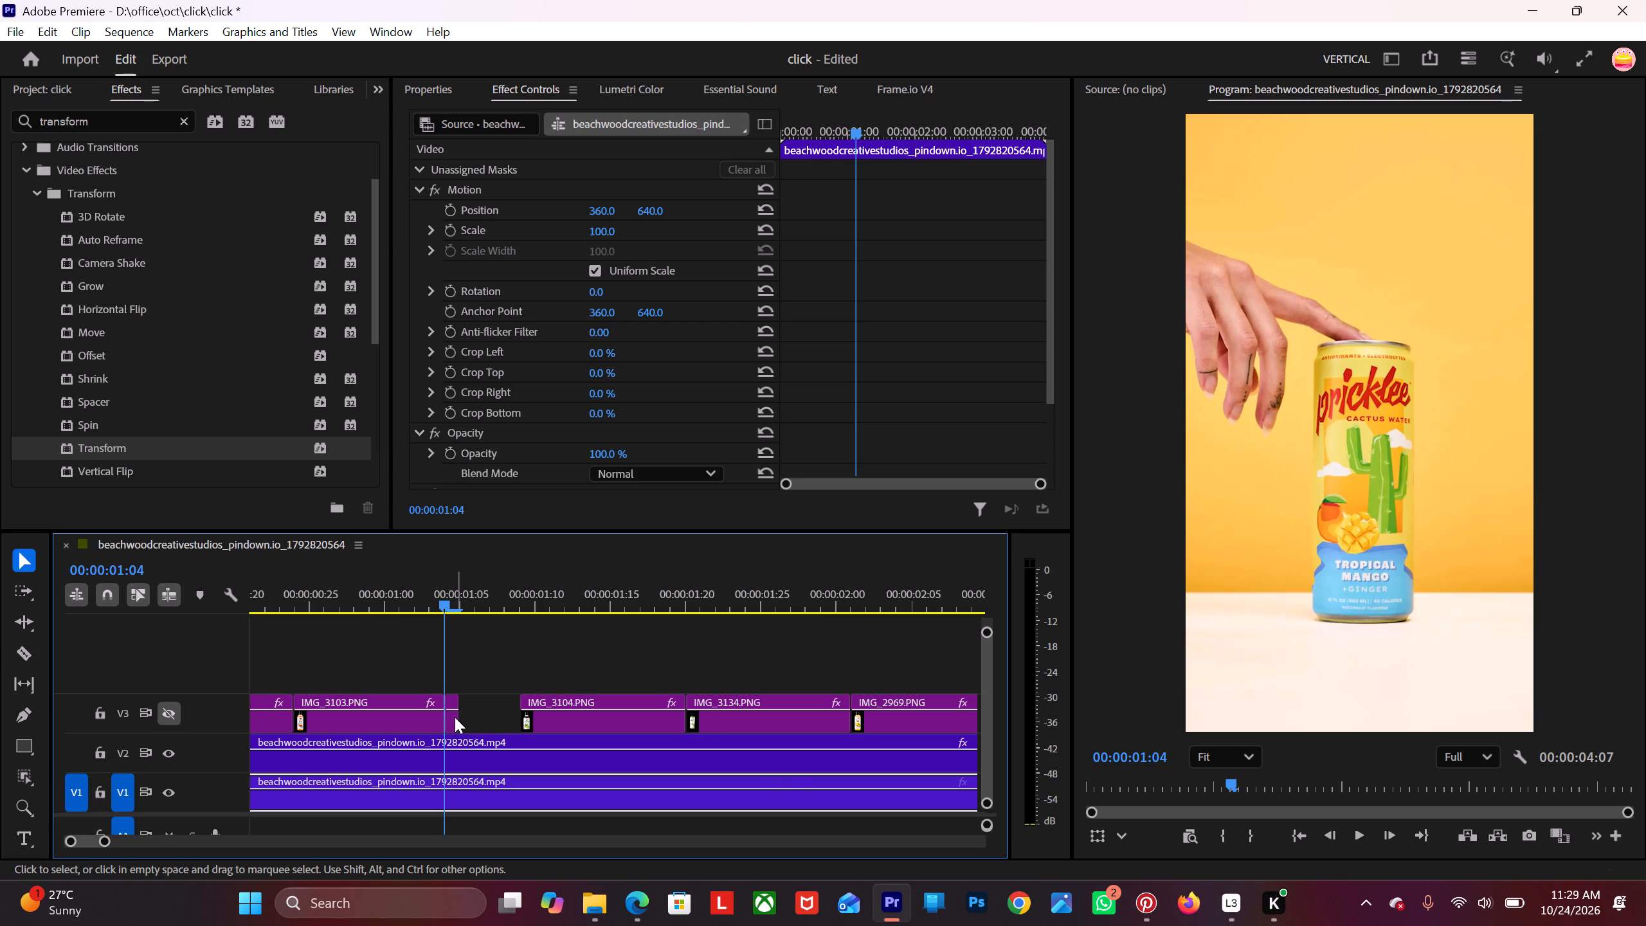
{"action": "left_click", "coordinate": [455, 717]}
{"action": "key", "text": "Delete"}
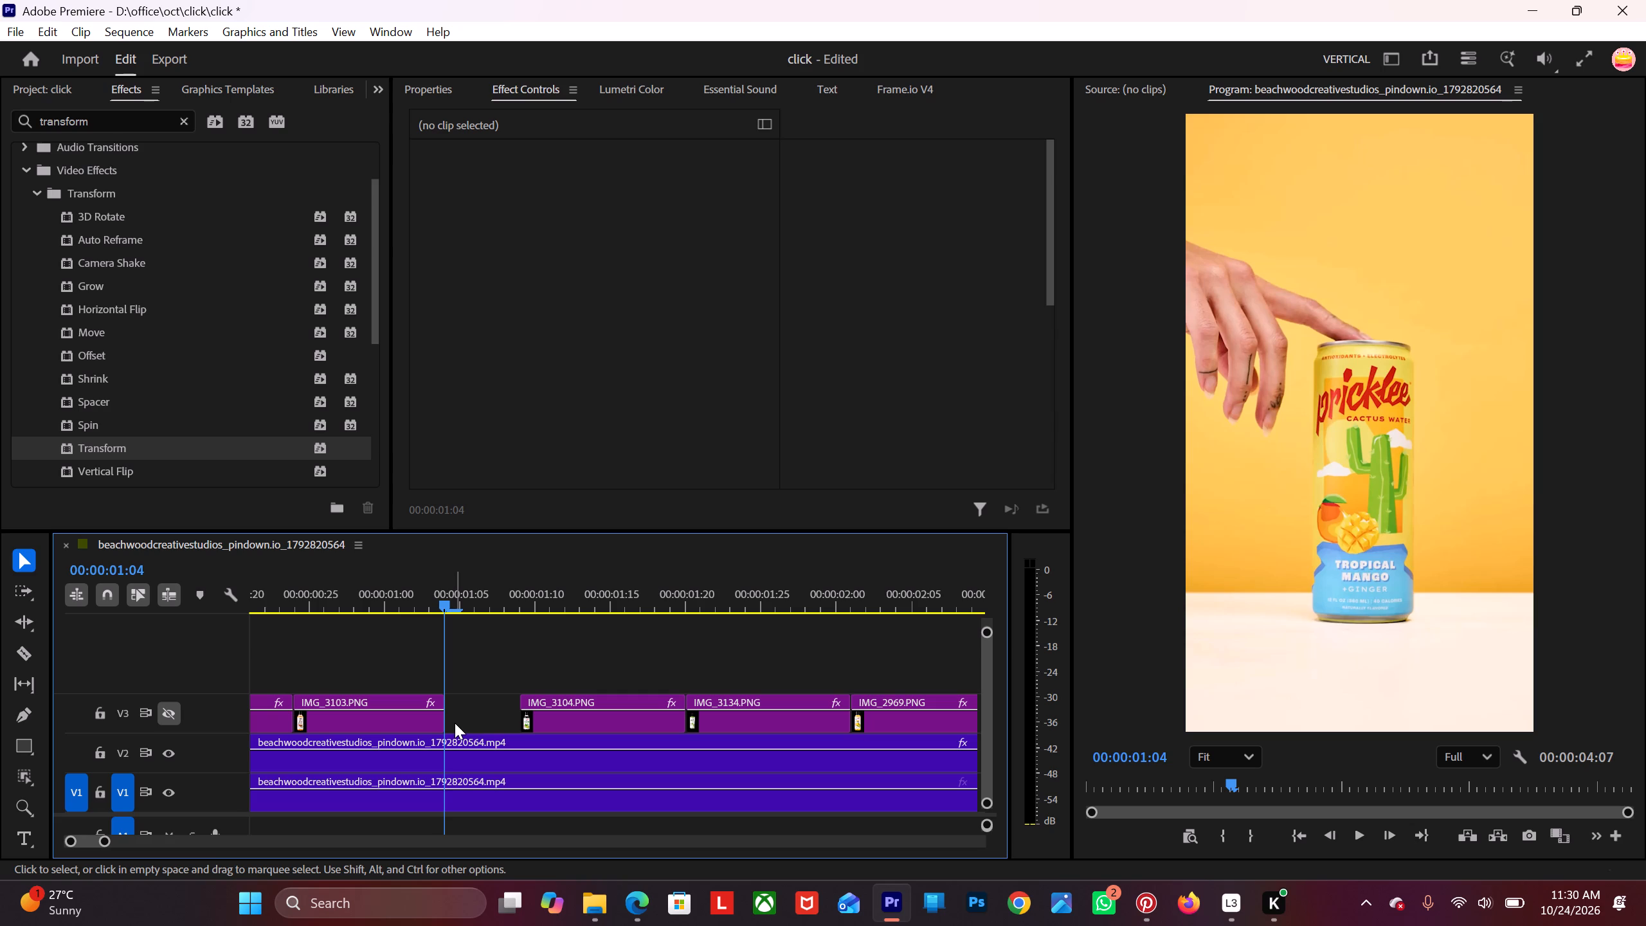
Close the gap on track V3 between IMG_3103.PNG and IMG_3104.PNG so the fourth bottle starts at 00:00:01:04.
{"action": "left_click", "coordinate": [469, 717]}
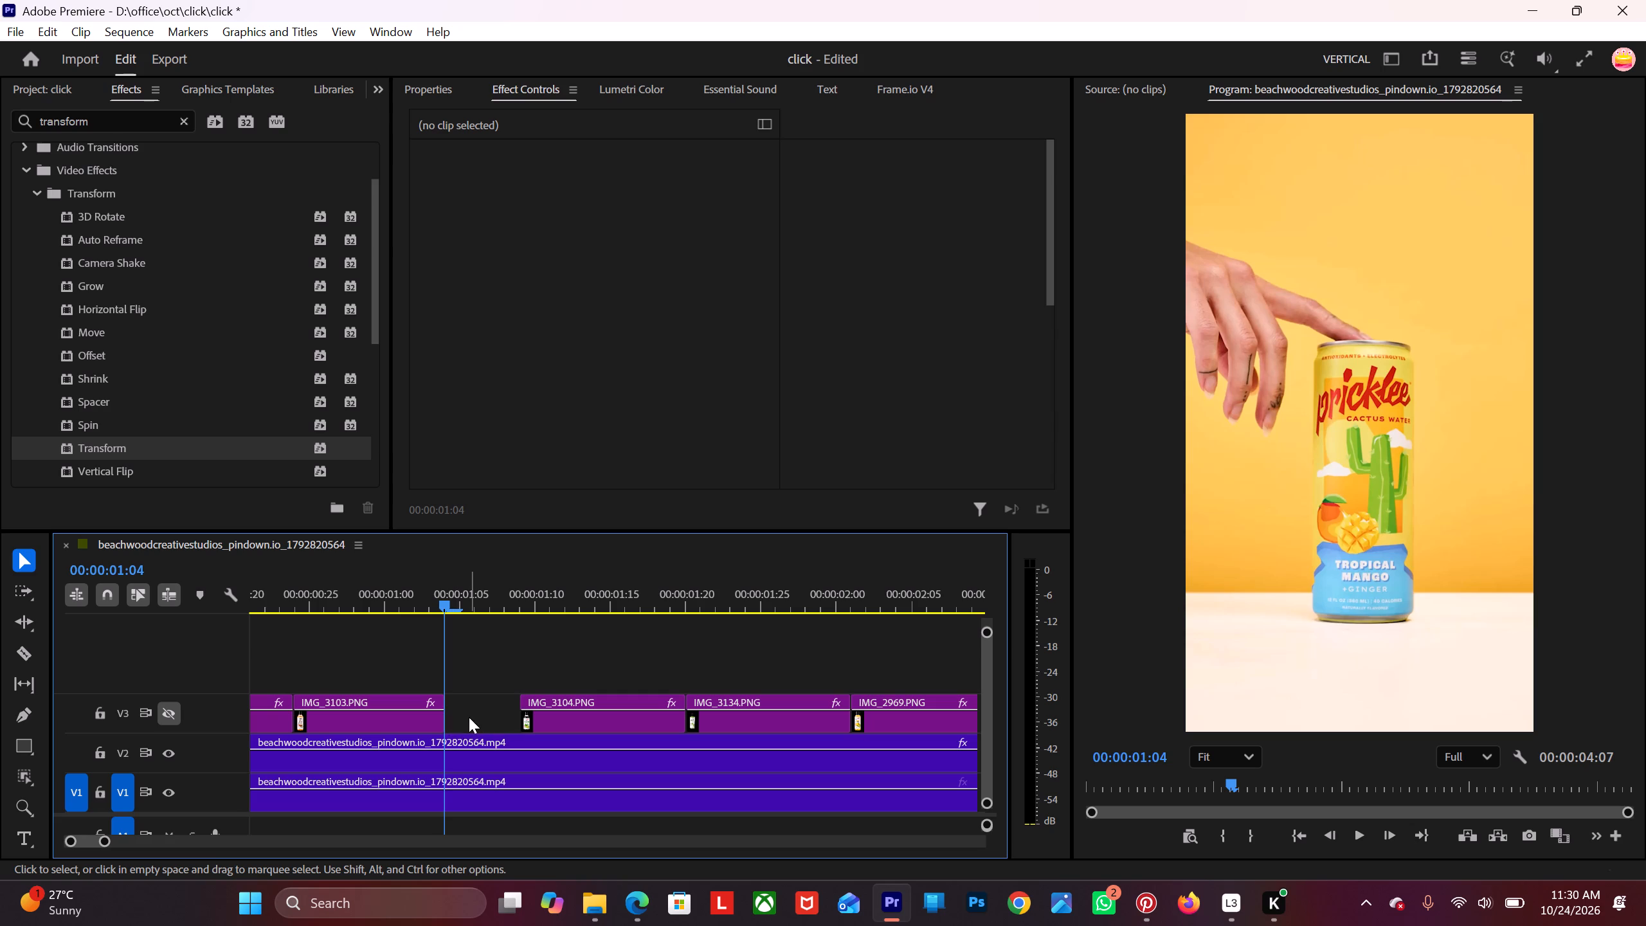
{"action": "left_click", "coordinate": [469, 717]}
{"action": "key", "text": "Delete"}
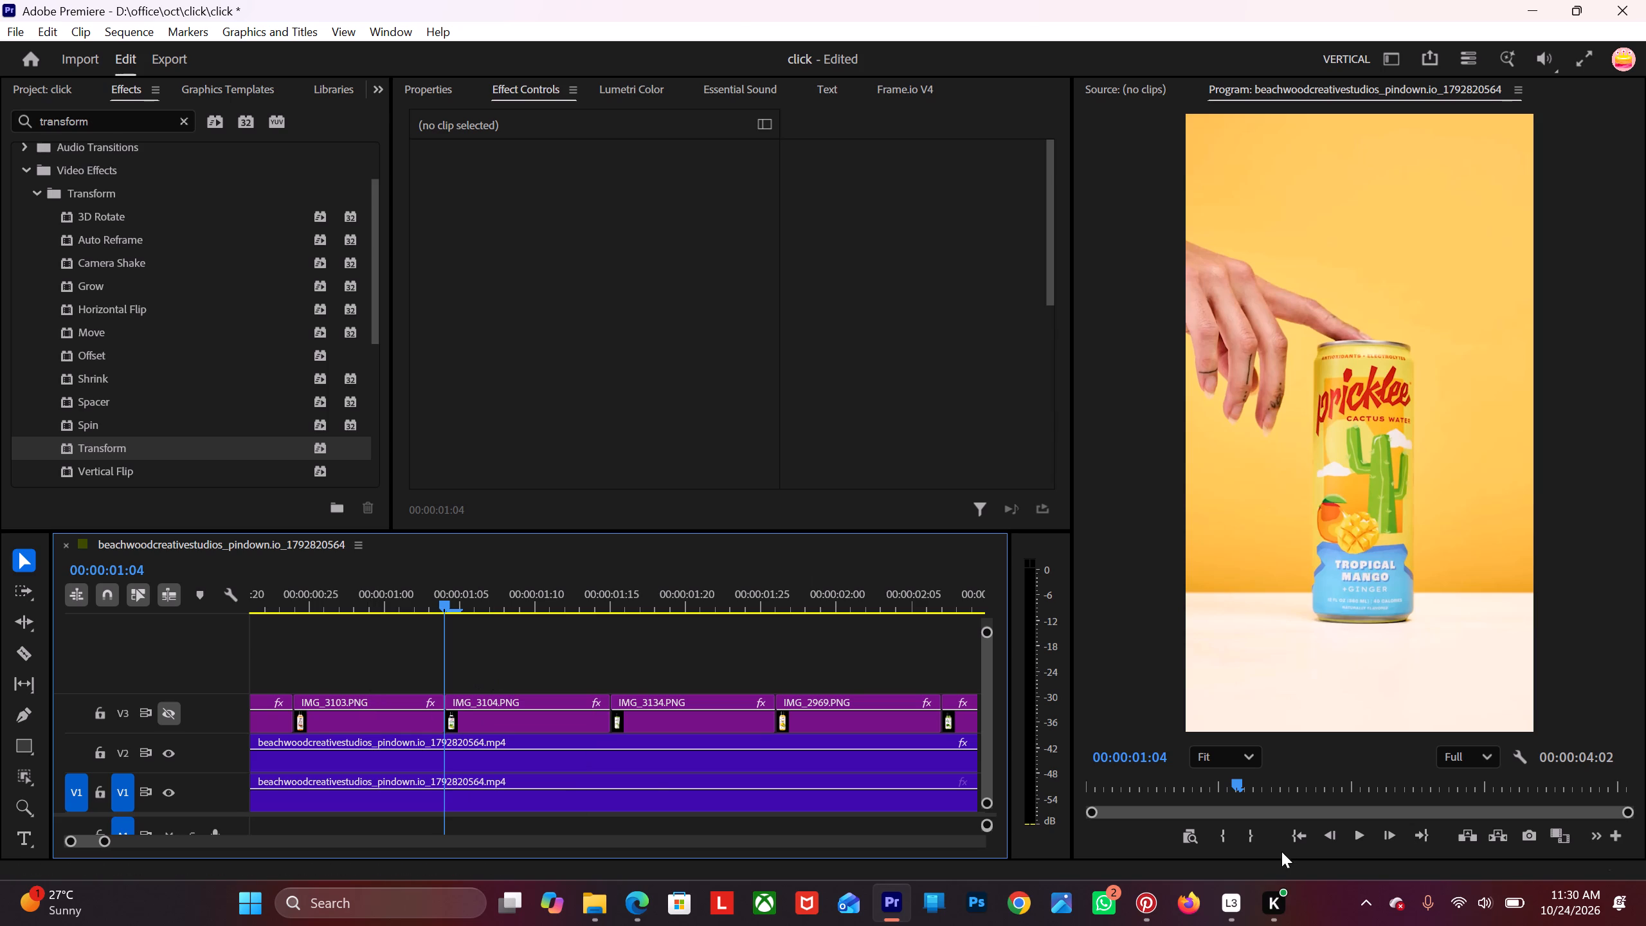
Shift the seven bottle clips from IMG_3134.PNG onward about 12 frames later on track V3.
{"action": "triple_click", "coordinate": [1386, 839]}
{"action": "left_click", "coordinate": [1386, 839]}
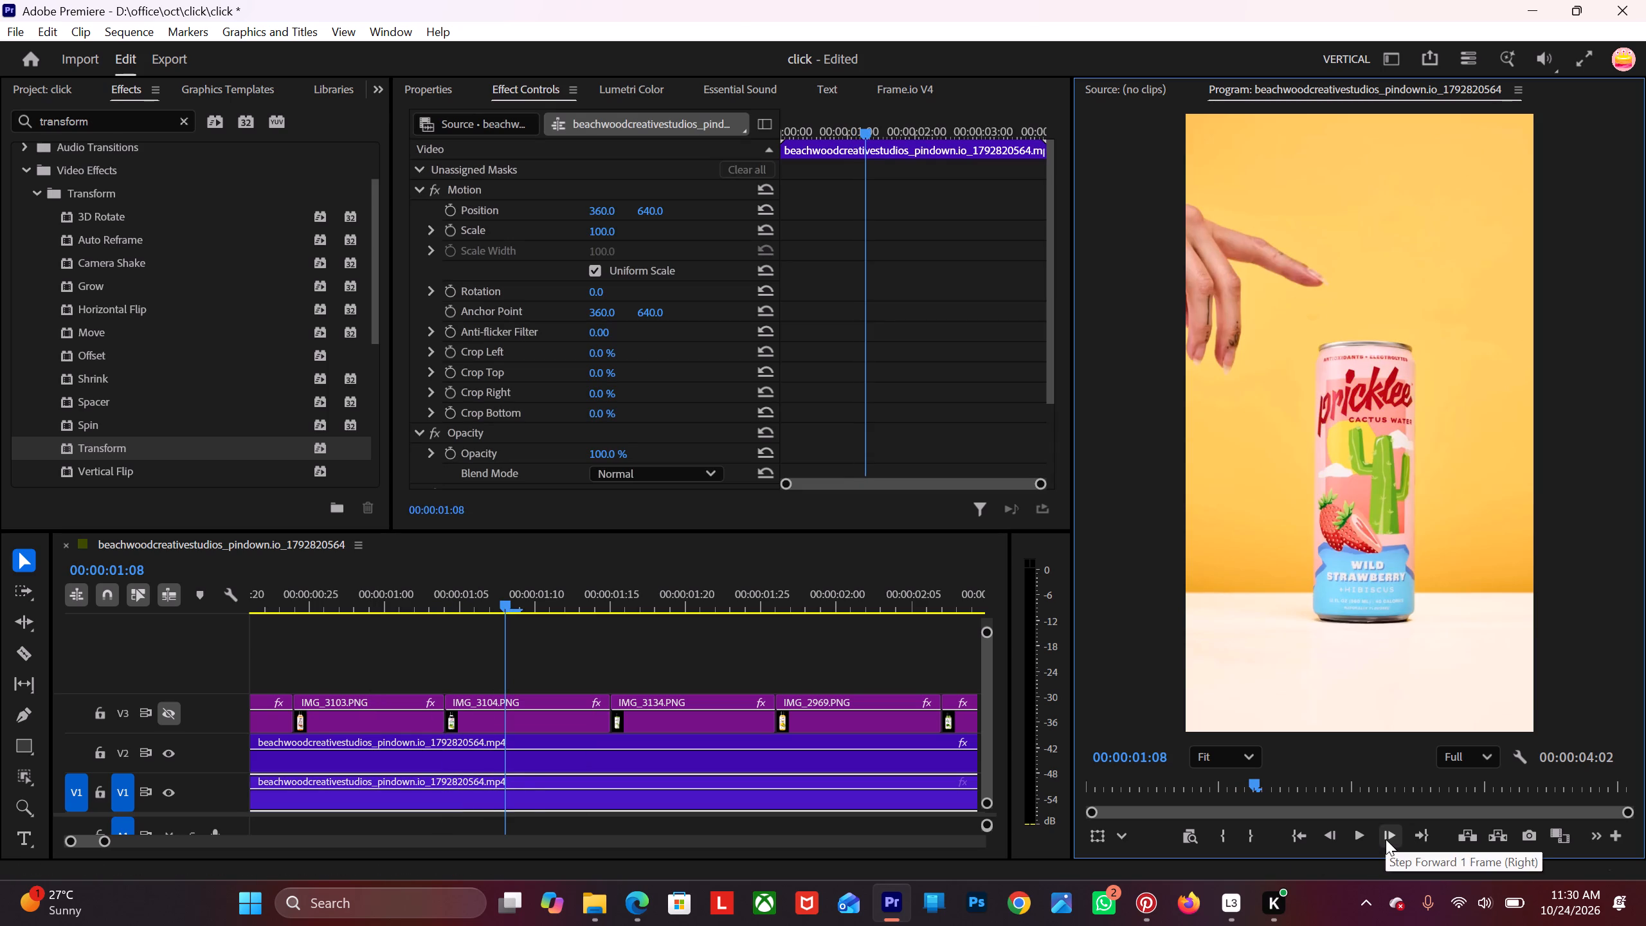
{"action": "triple_click", "coordinate": [1386, 839]}
{"action": "triple_click", "coordinate": [1386, 839]}
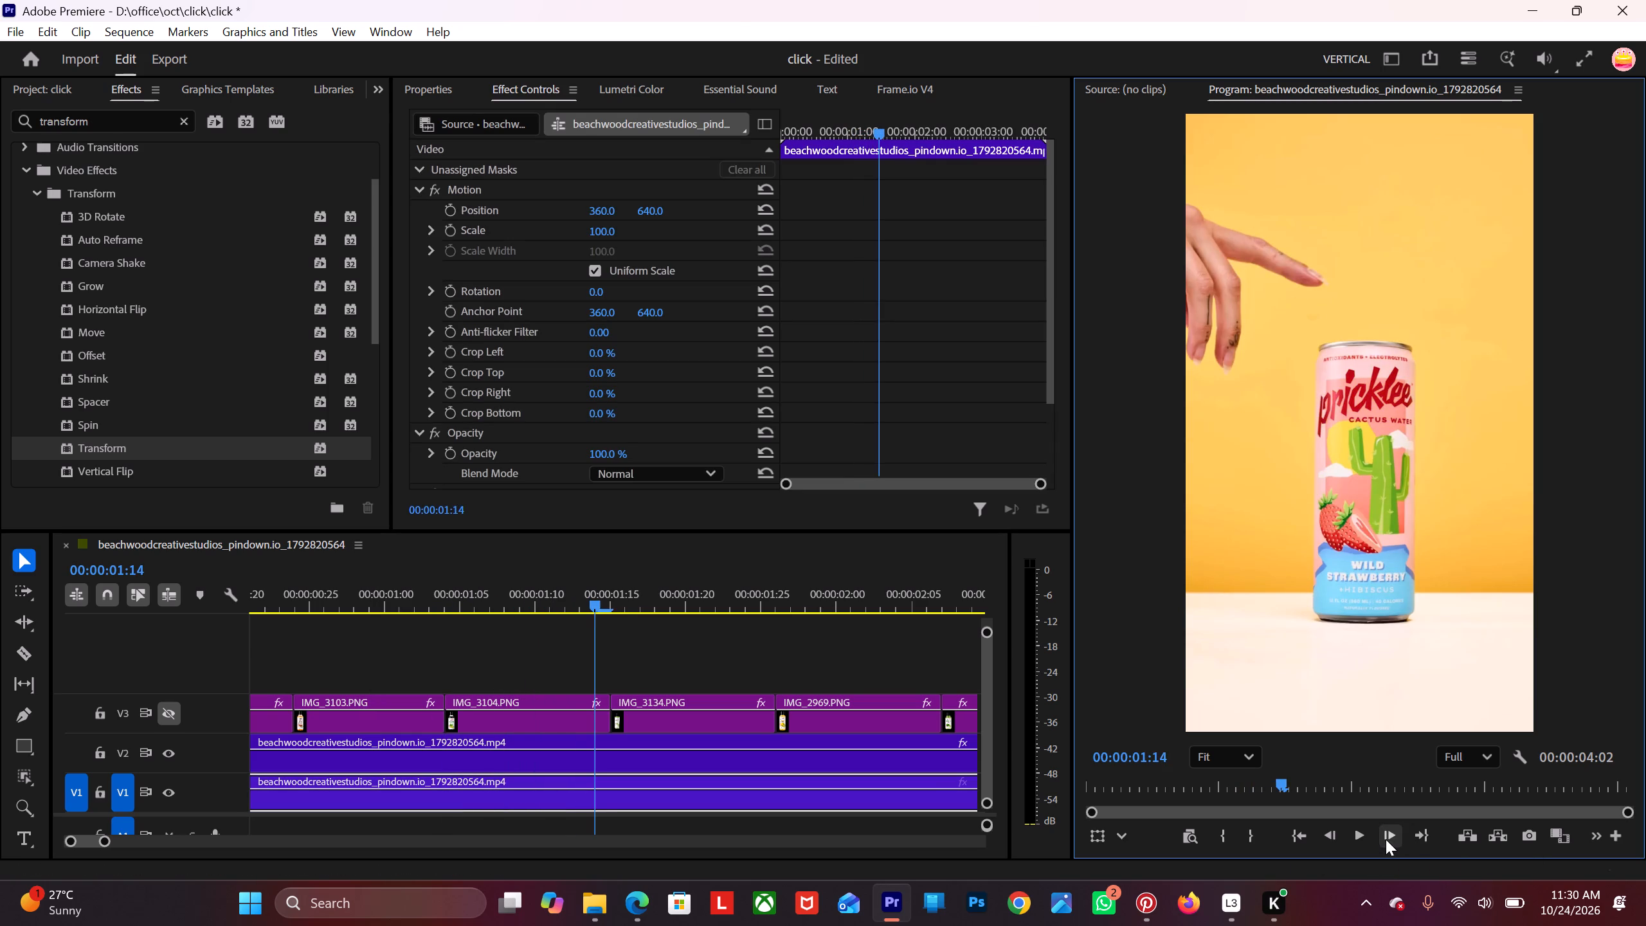
{"action": "left_click", "coordinate": [1386, 839]}
{"action": "scroll", "coordinate": [637, 703], "scroll_direction": "down", "scroll_amount": 13}
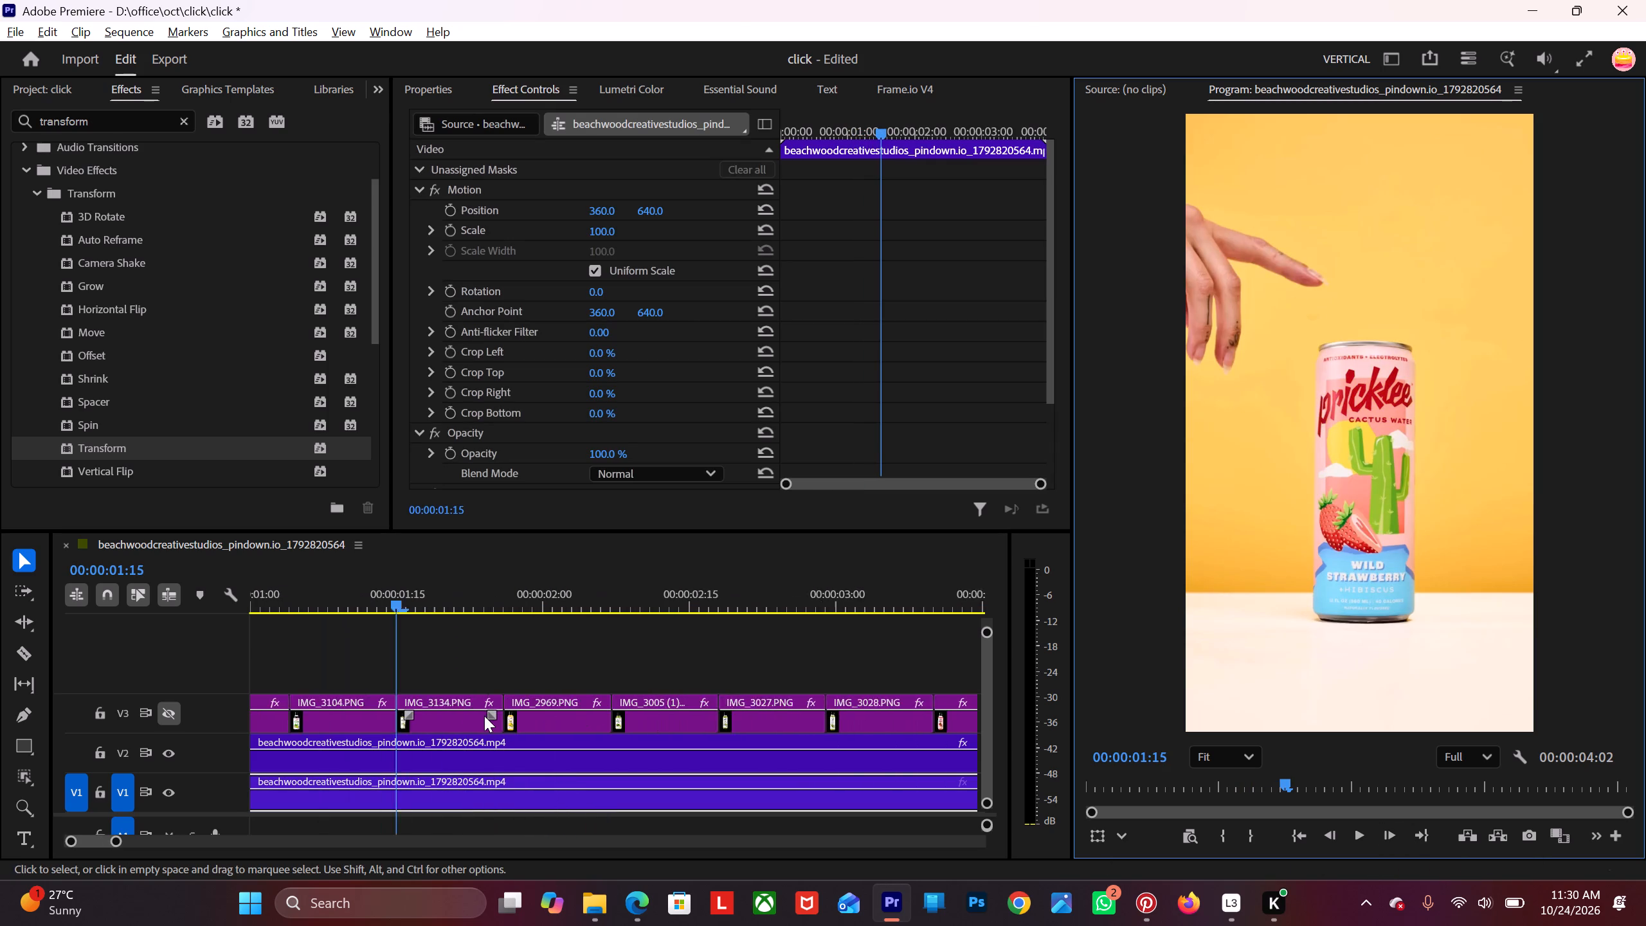
{"action": "scroll", "coordinate": [484, 716], "scroll_direction": "down", "scroll_amount": 7}
{"action": "left_click_drag", "start_coordinate": [422, 661], "coordinate": [444, 685]}
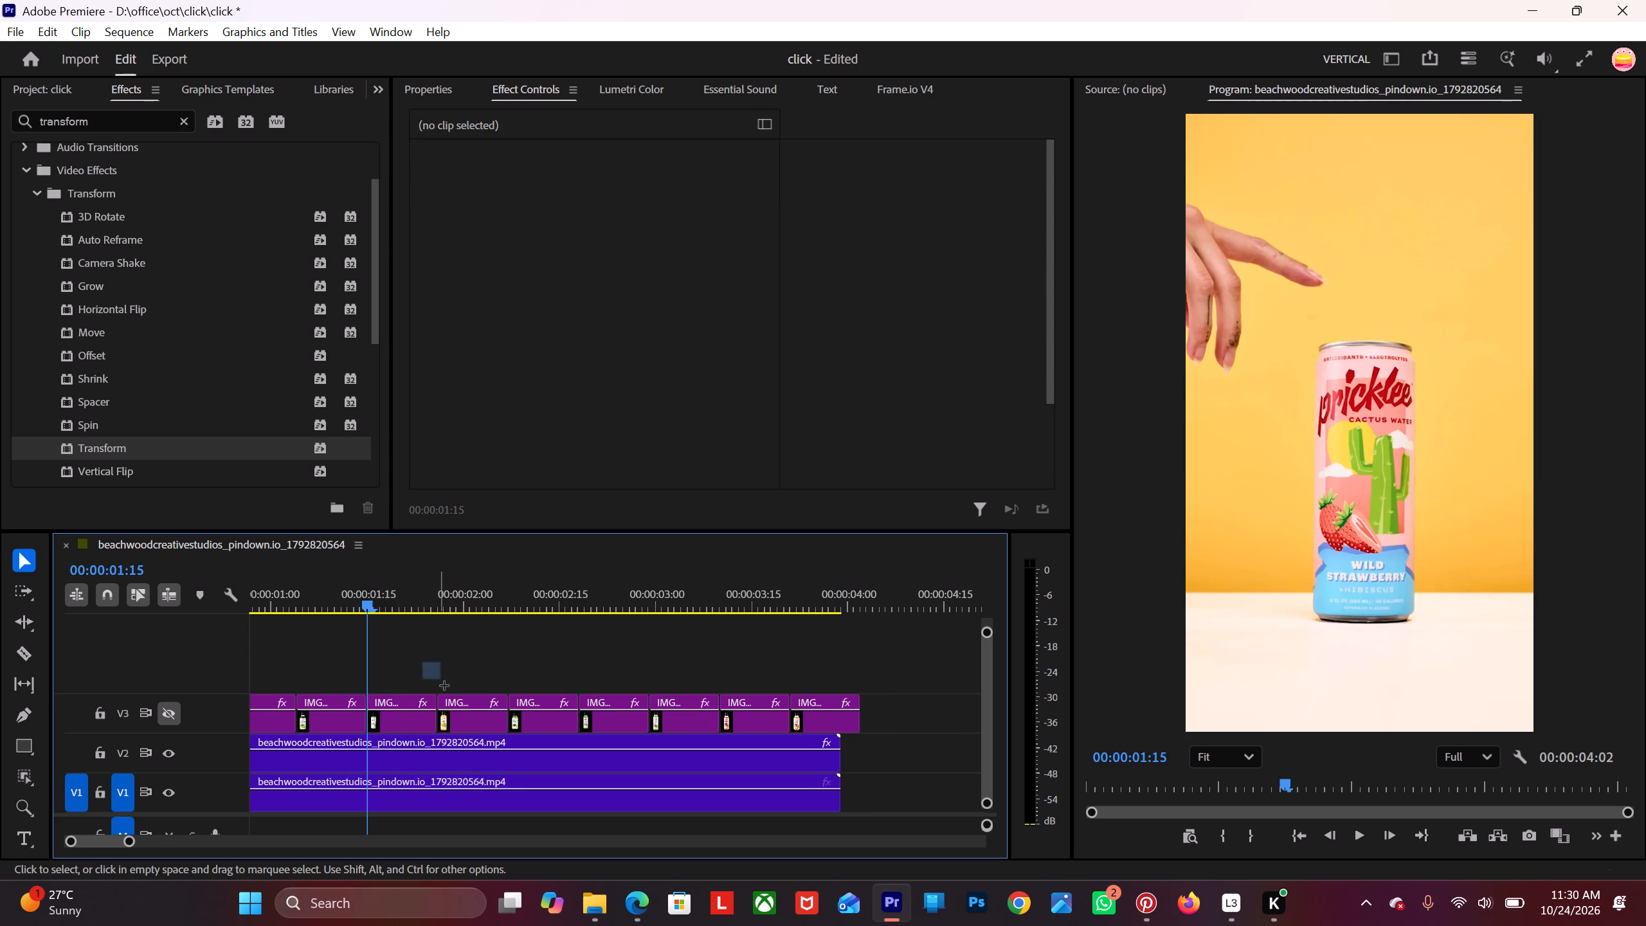
{"action": "left_click_drag", "start_coordinate": [444, 685], "coordinate": [815, 731]}
{"action": "left_click_drag", "start_coordinate": [817, 724], "coordinate": [874, 716]}
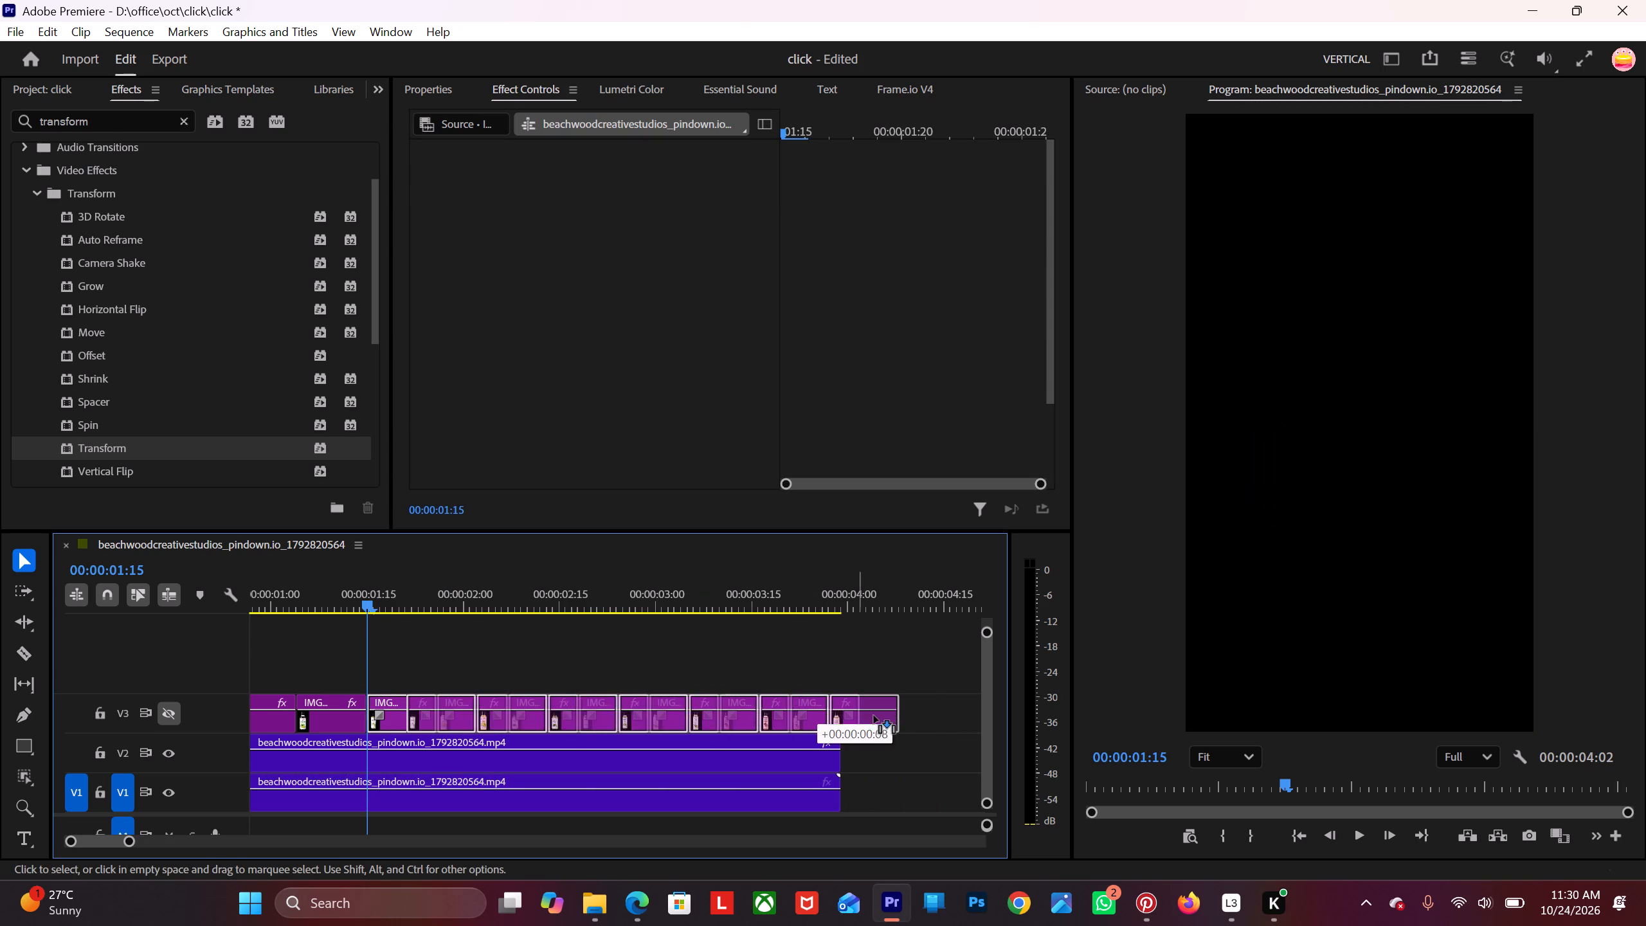
{"action": "left_click_drag", "start_coordinate": [874, 716], "coordinate": [893, 714]}
Extend the end of the fourth bottle clip, IMG_3104.PNG, by 3 frames to 00:00:01:18.
{"action": "scroll", "coordinate": [375, 696], "scroll_direction": "up", "scroll_amount": 3}
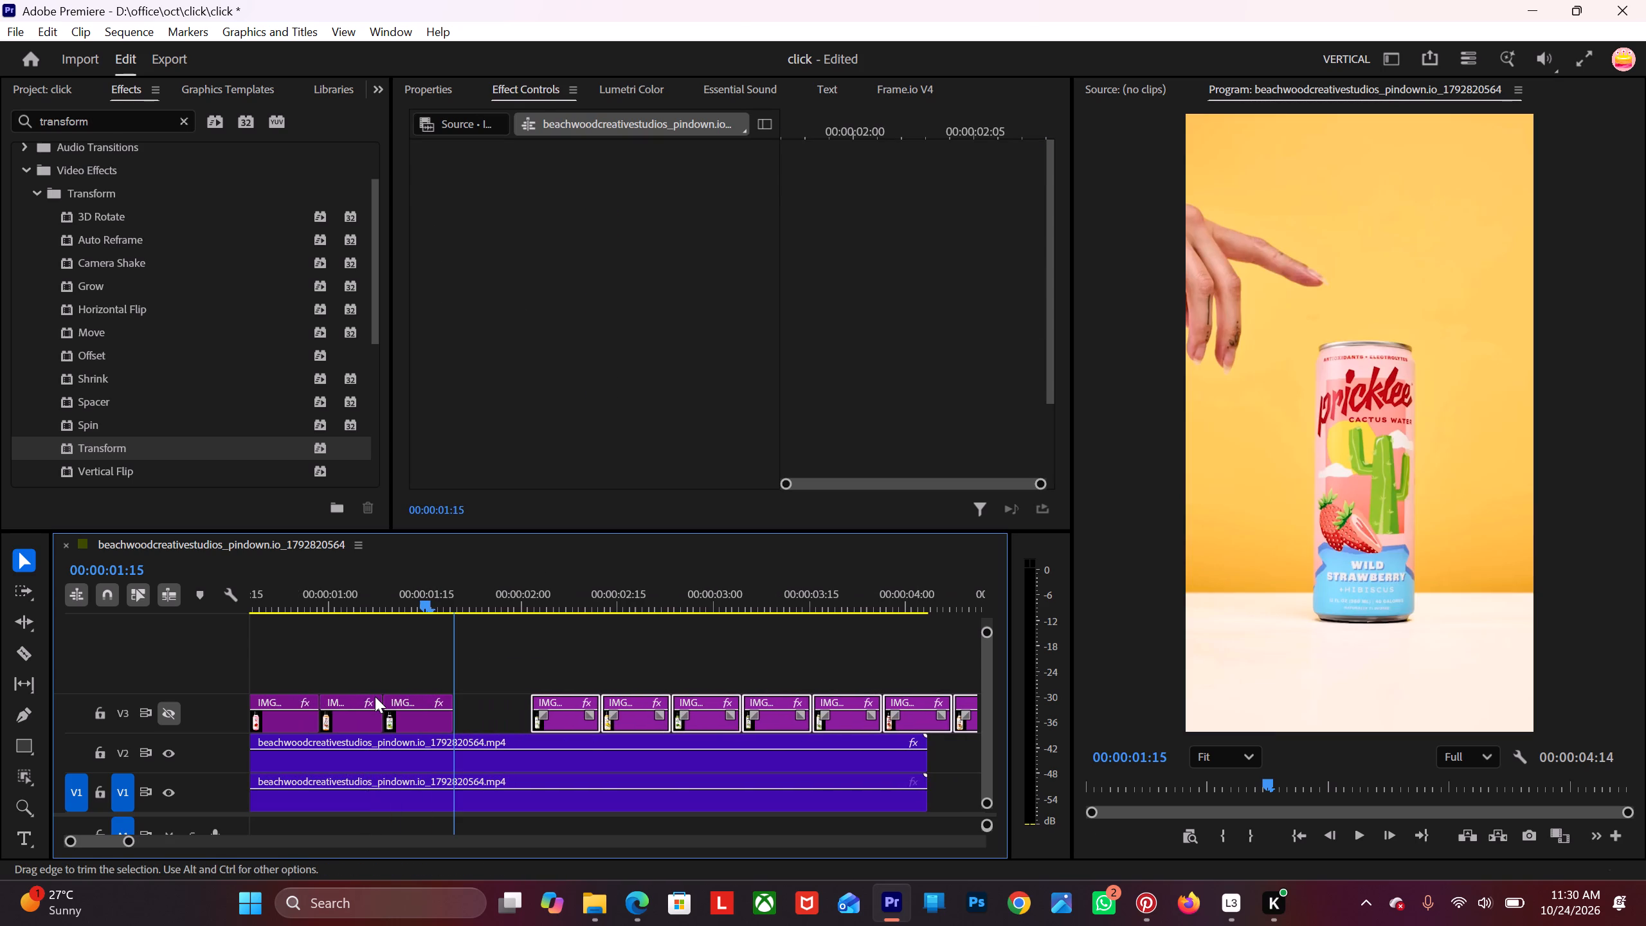
{"action": "key", "text": "Right"}
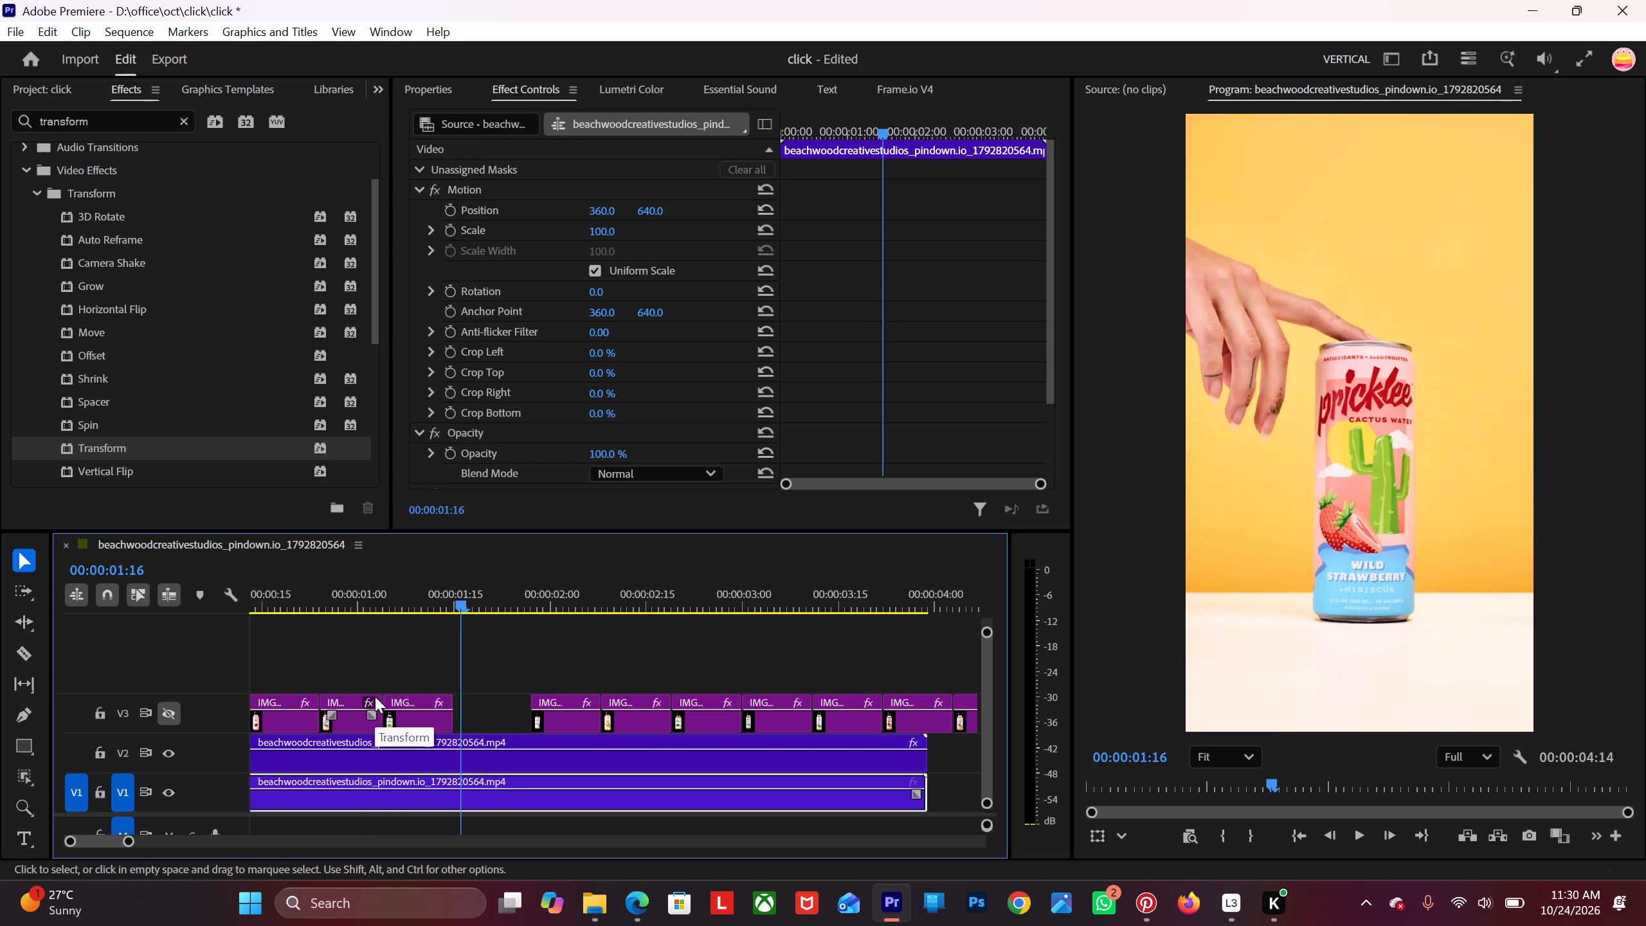
{"action": "key", "text": "Right"}
{"action": "key", "text": "Right"}
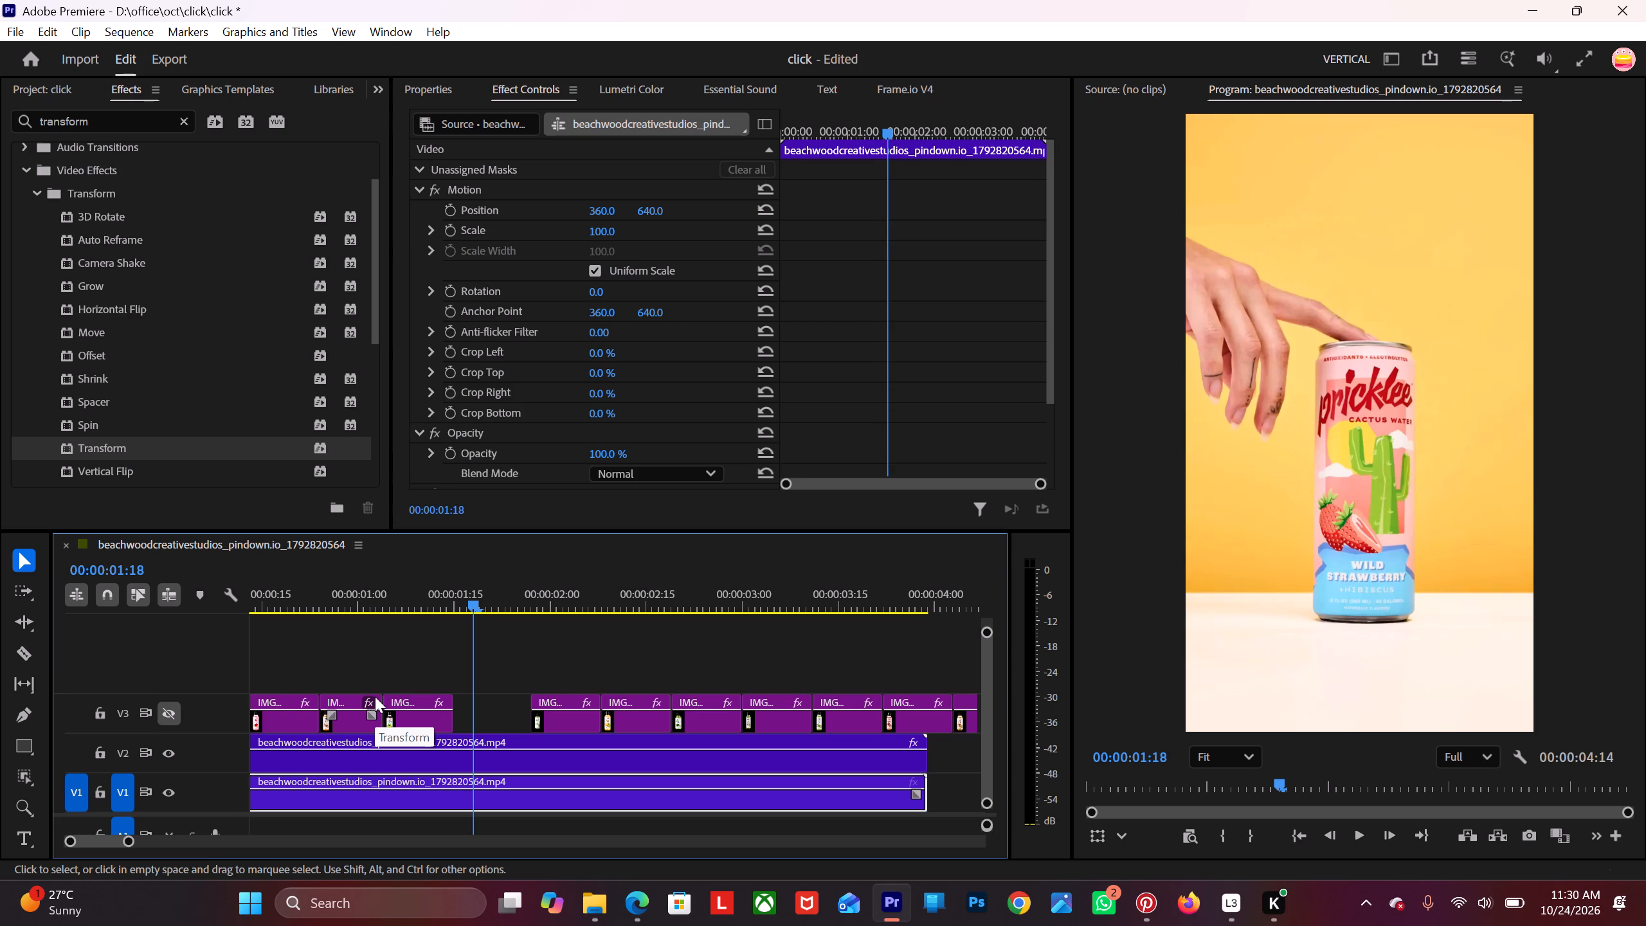
{"action": "left_click_drag", "start_coordinate": [458, 713], "coordinate": [479, 713]}
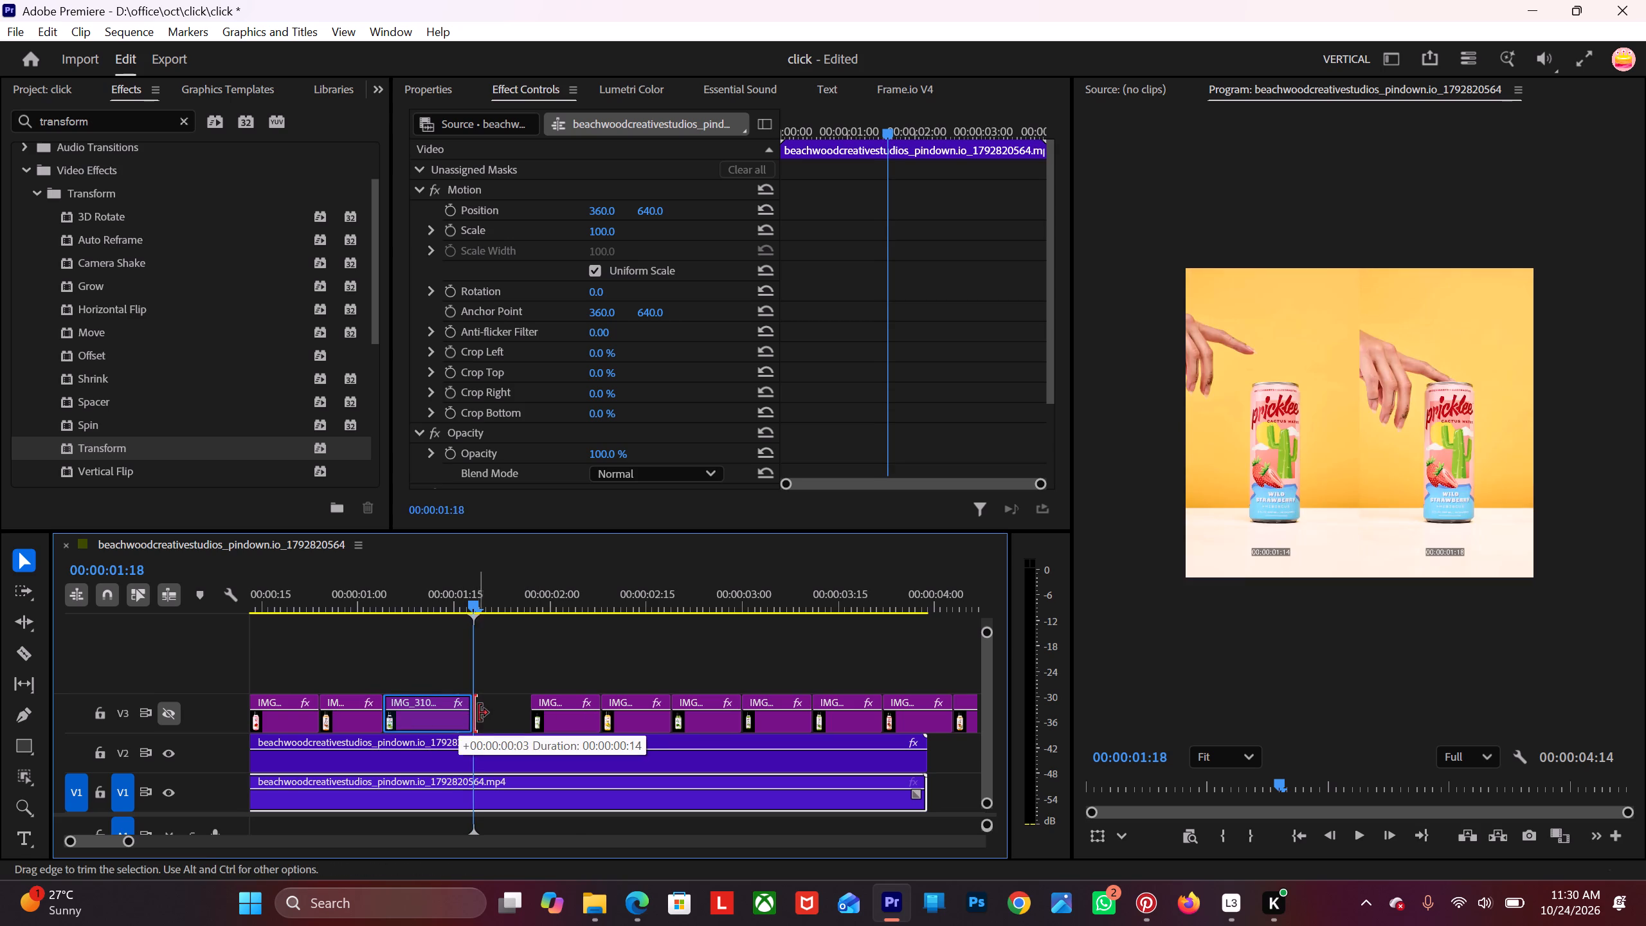
{"action": "left_click_drag", "start_coordinate": [479, 713], "coordinate": [480, 713]}
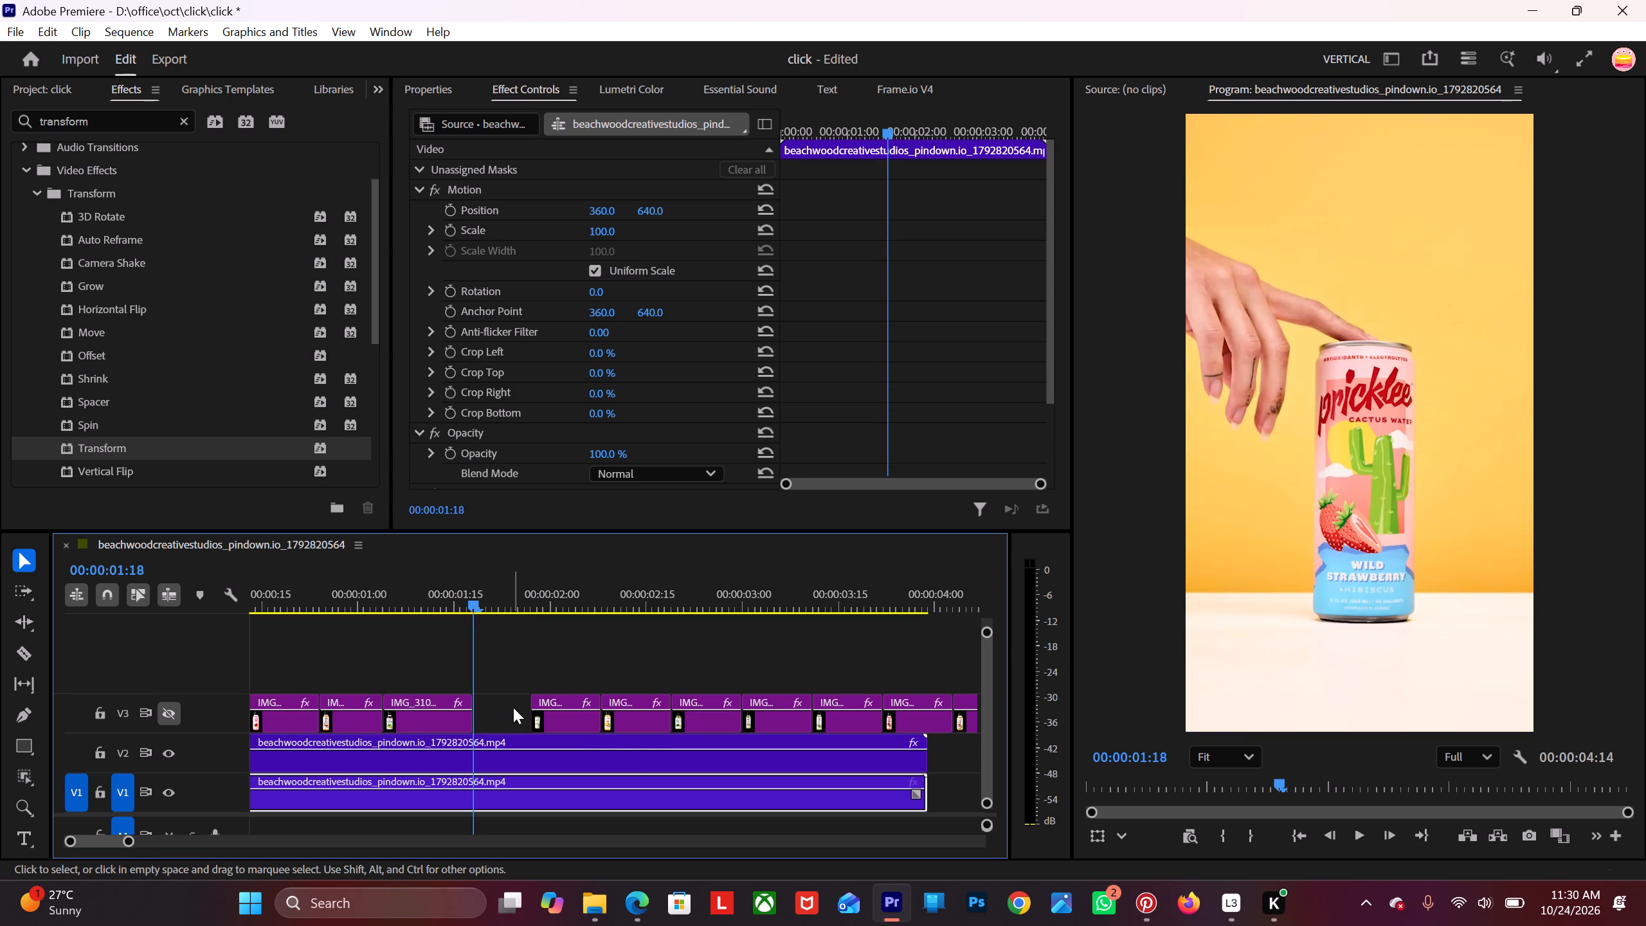
Move the fifth bottle clip, IMG_3134.PNG, against the end of the fourth so it starts at 00:00:01:18.
{"action": "key", "text": "Right"}
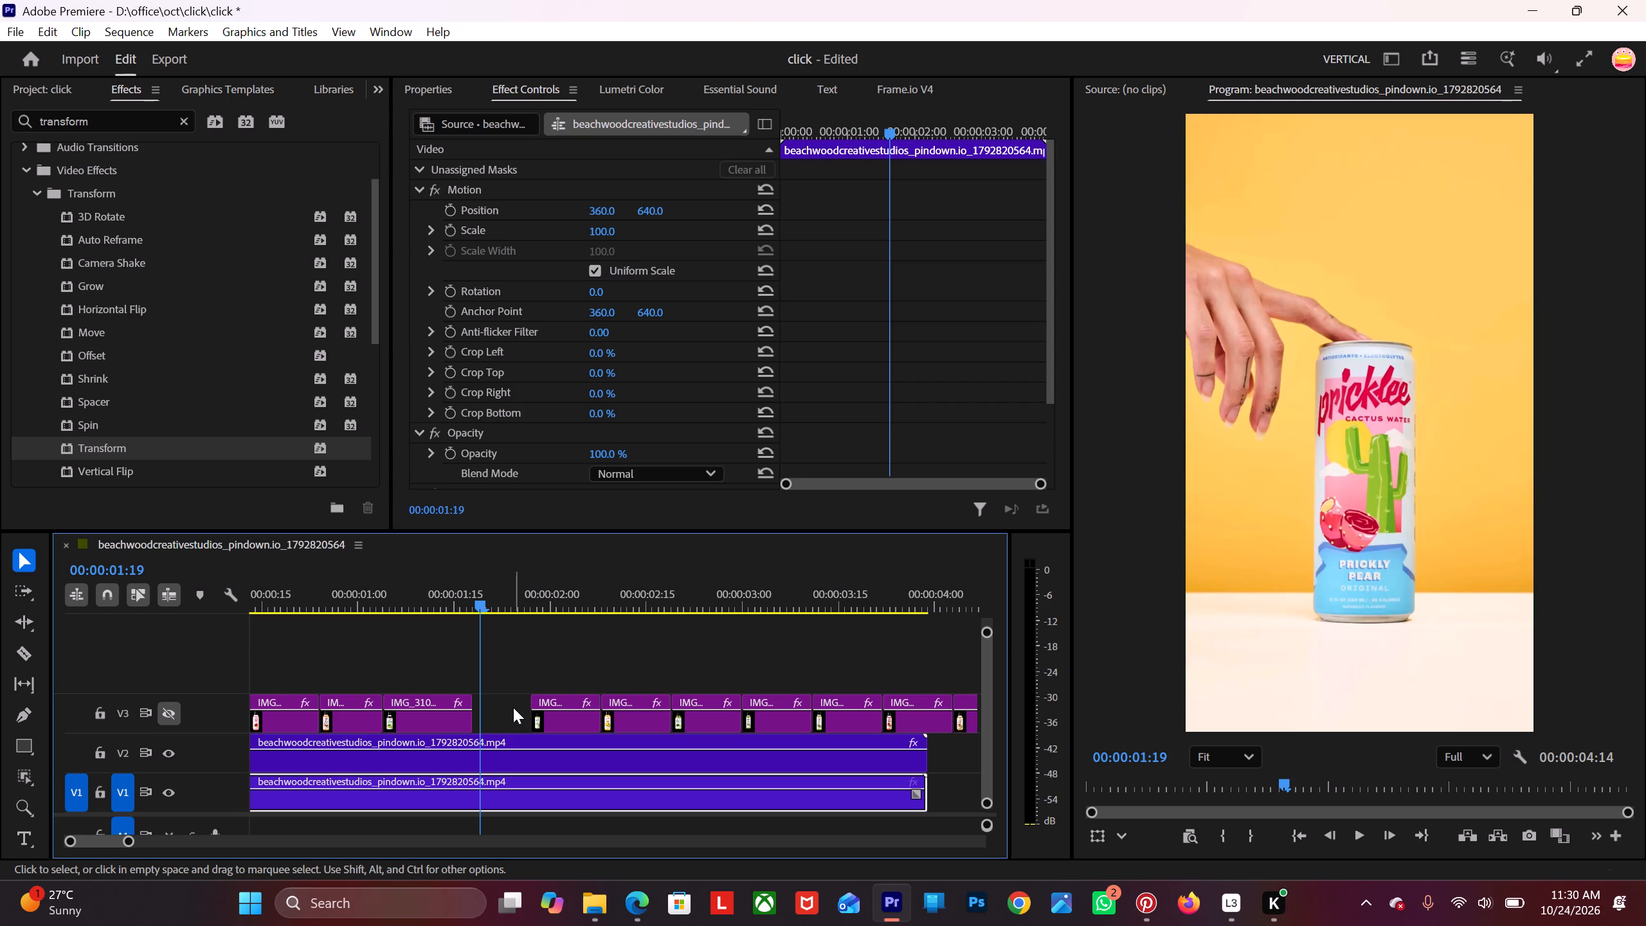
{"action": "key", "text": "Left"}
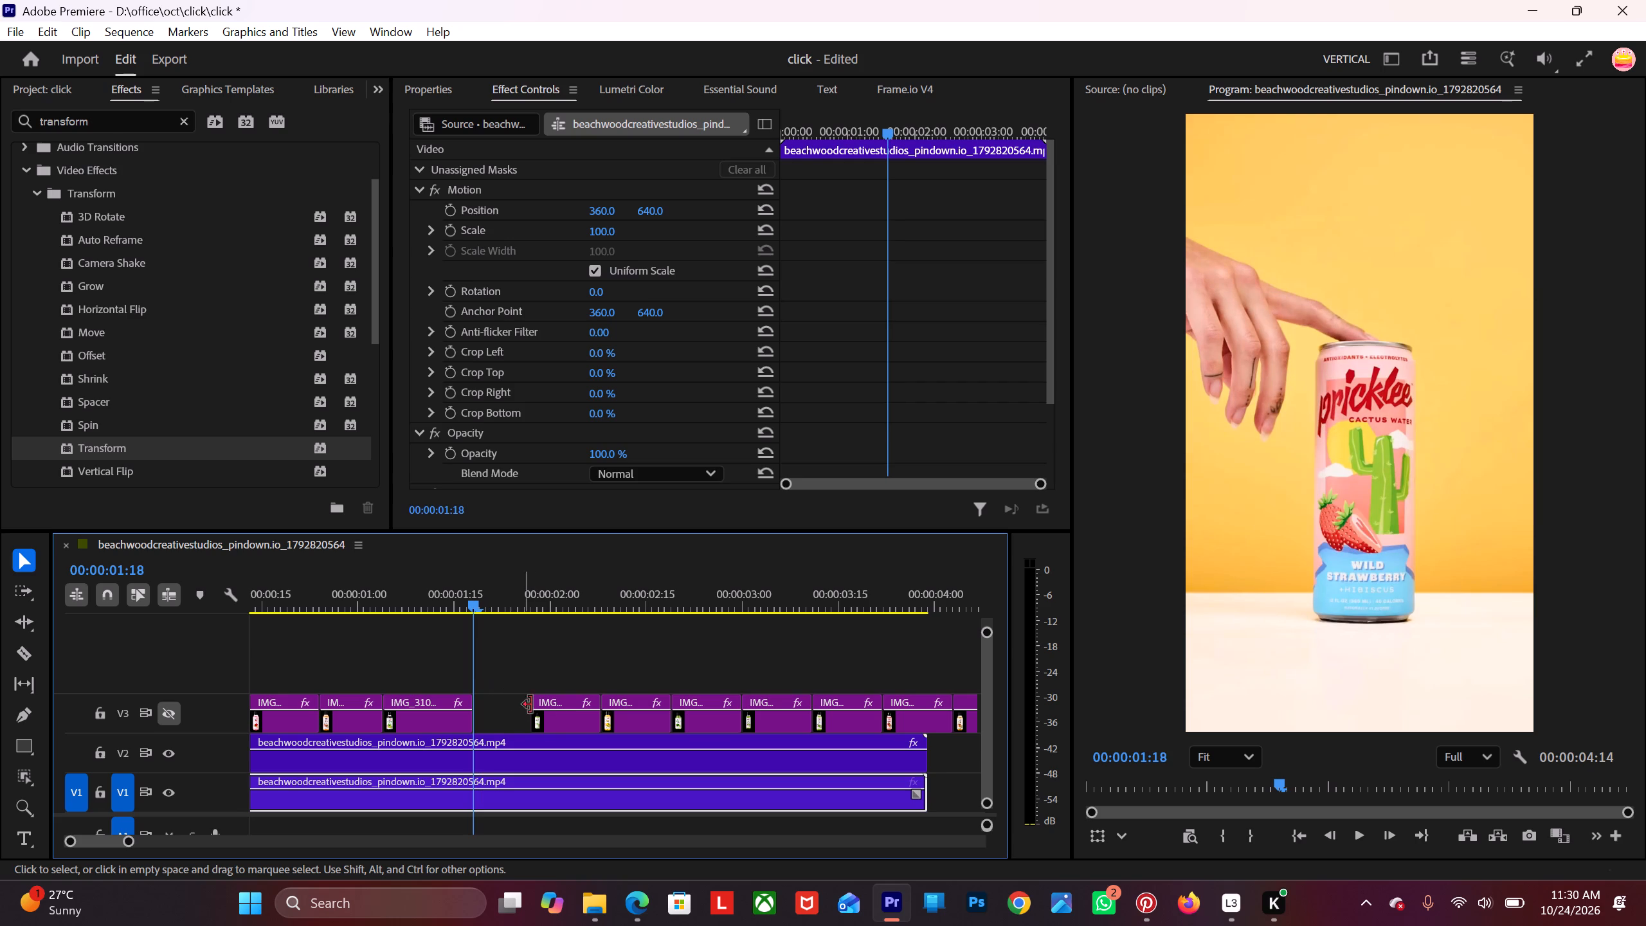
{"action": "left_click_drag", "start_coordinate": [571, 723], "coordinate": [500, 712]}
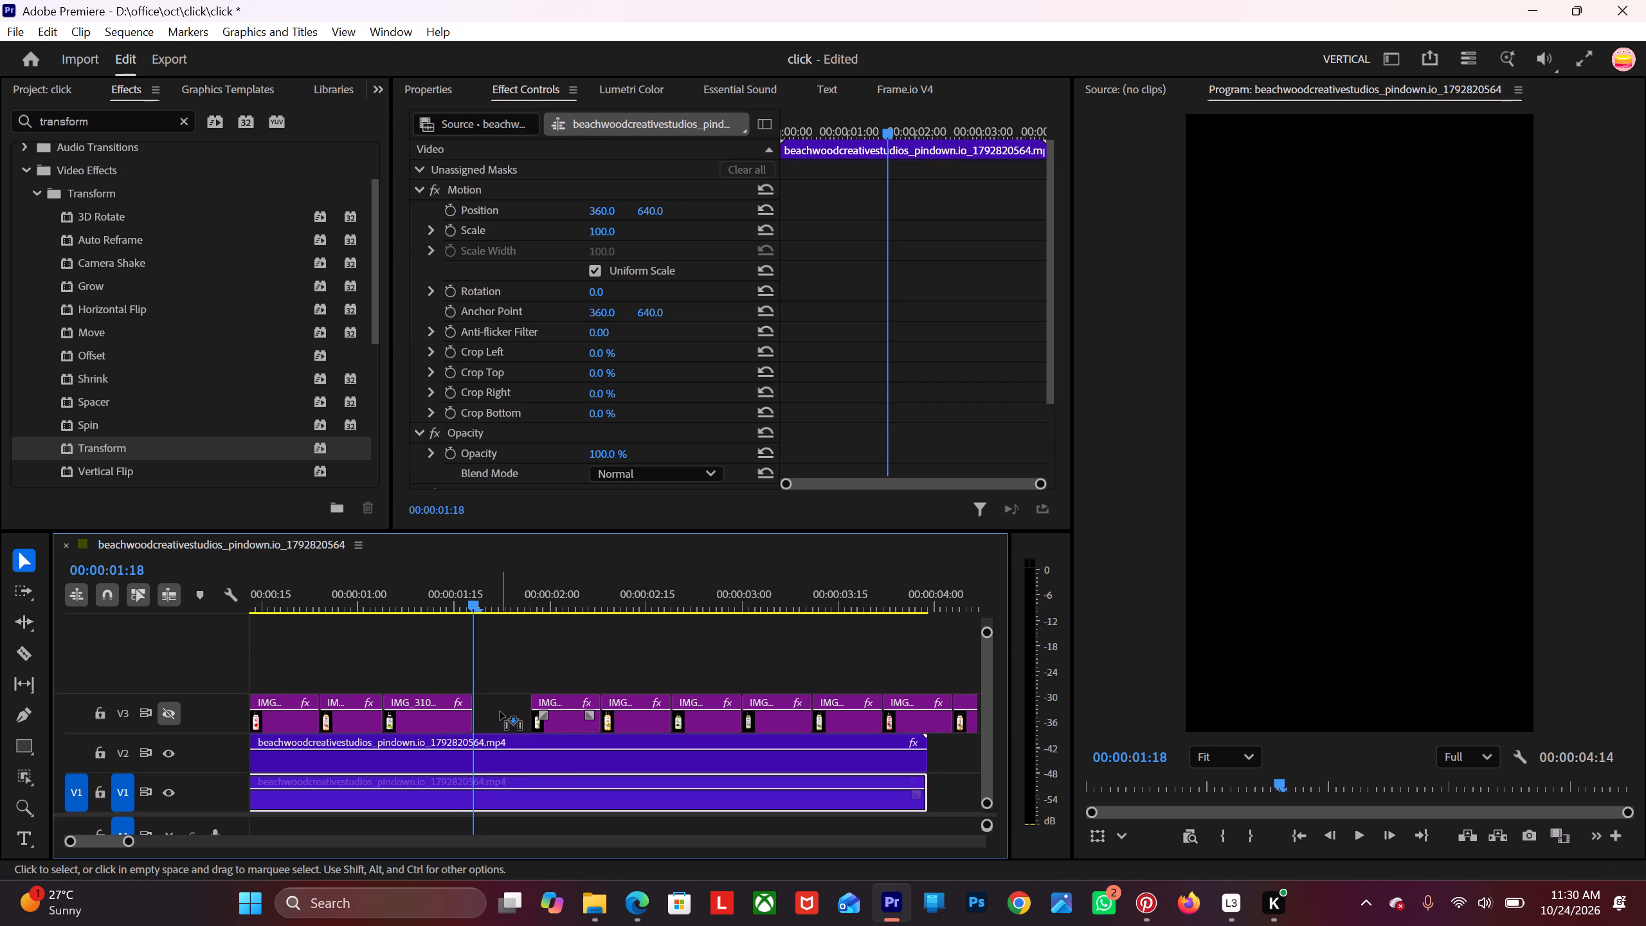
{"action": "left_click_drag", "start_coordinate": [500, 712], "coordinate": [505, 709]}
{"action": "left_click_drag", "start_coordinate": [552, 720], "coordinate": [545, 722]}
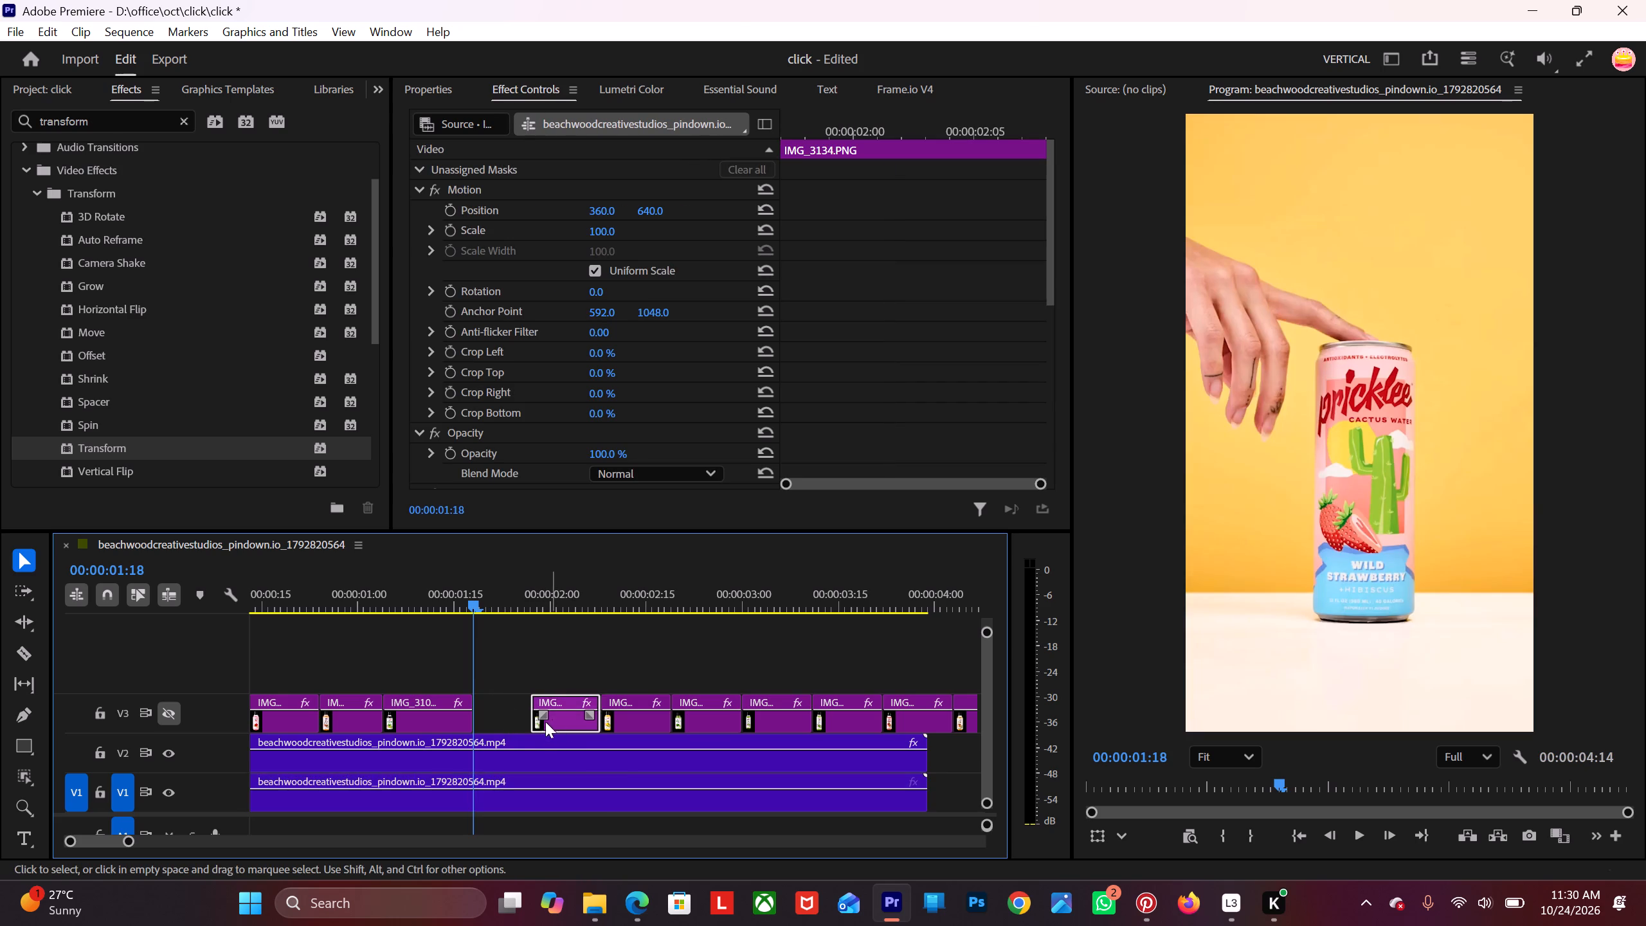
{"action": "left_click_drag", "start_coordinate": [545, 722], "coordinate": [501, 723]}
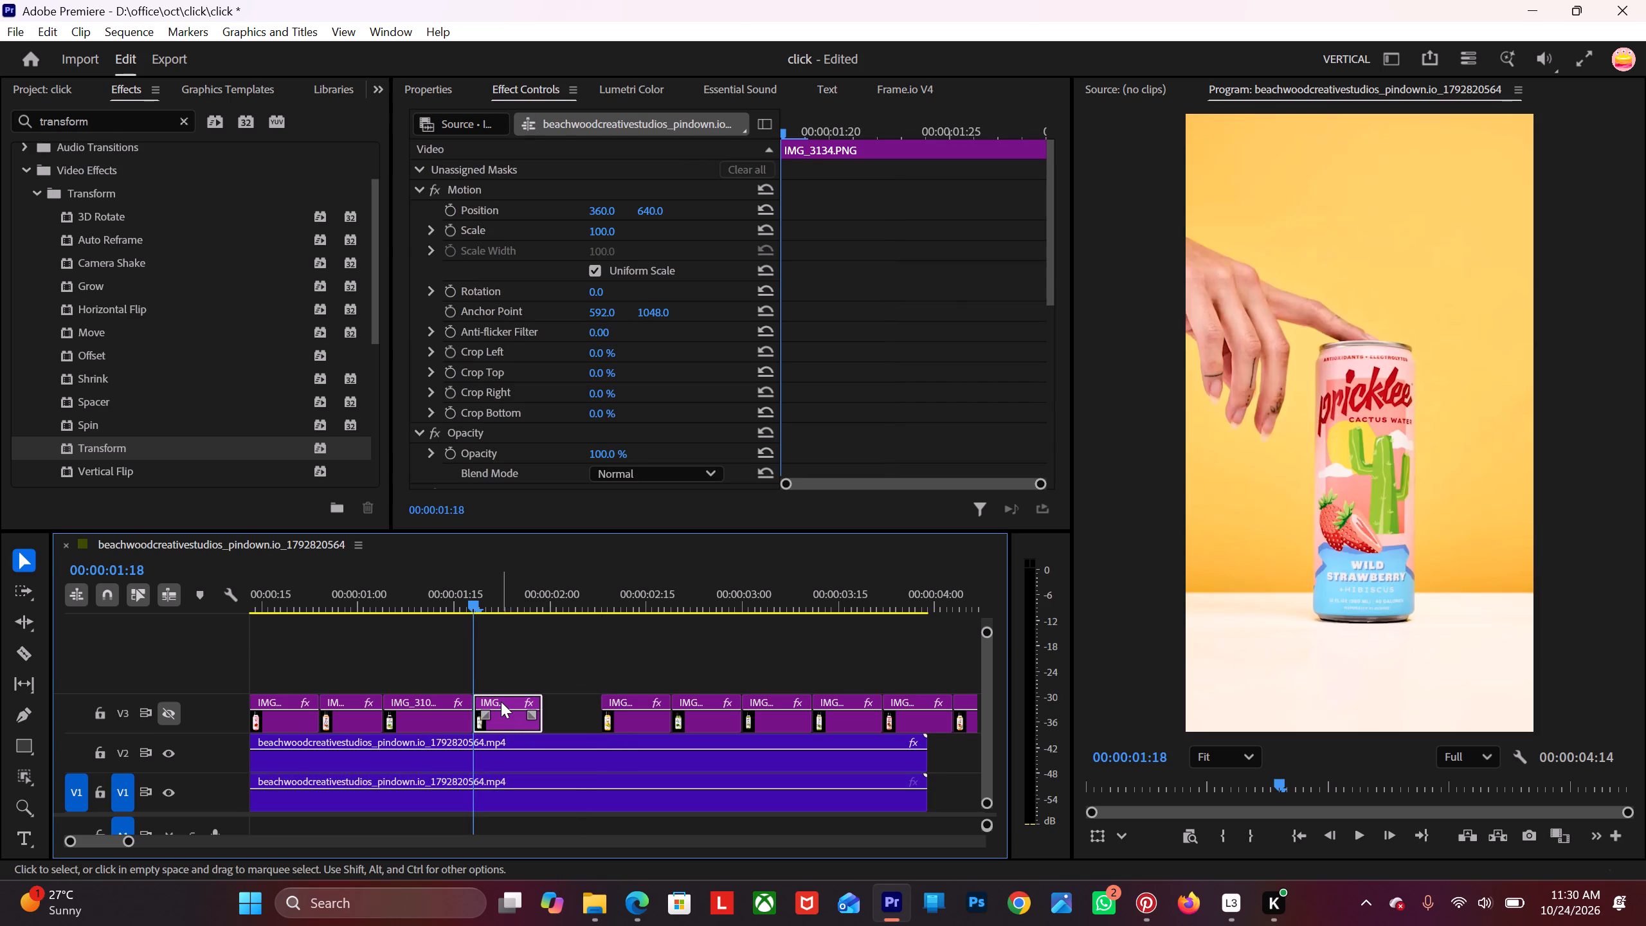
Move the sixth bottle clip, IMG_2969.PNG, against the end of the fifth on track V3 so it starts at 00:00:01:29.
{"action": "key", "text": "Right"}
{"action": "key", "text": "Right"}
{"action": "key", "text": "Right"}
{"action": "key", "text": "Right"}
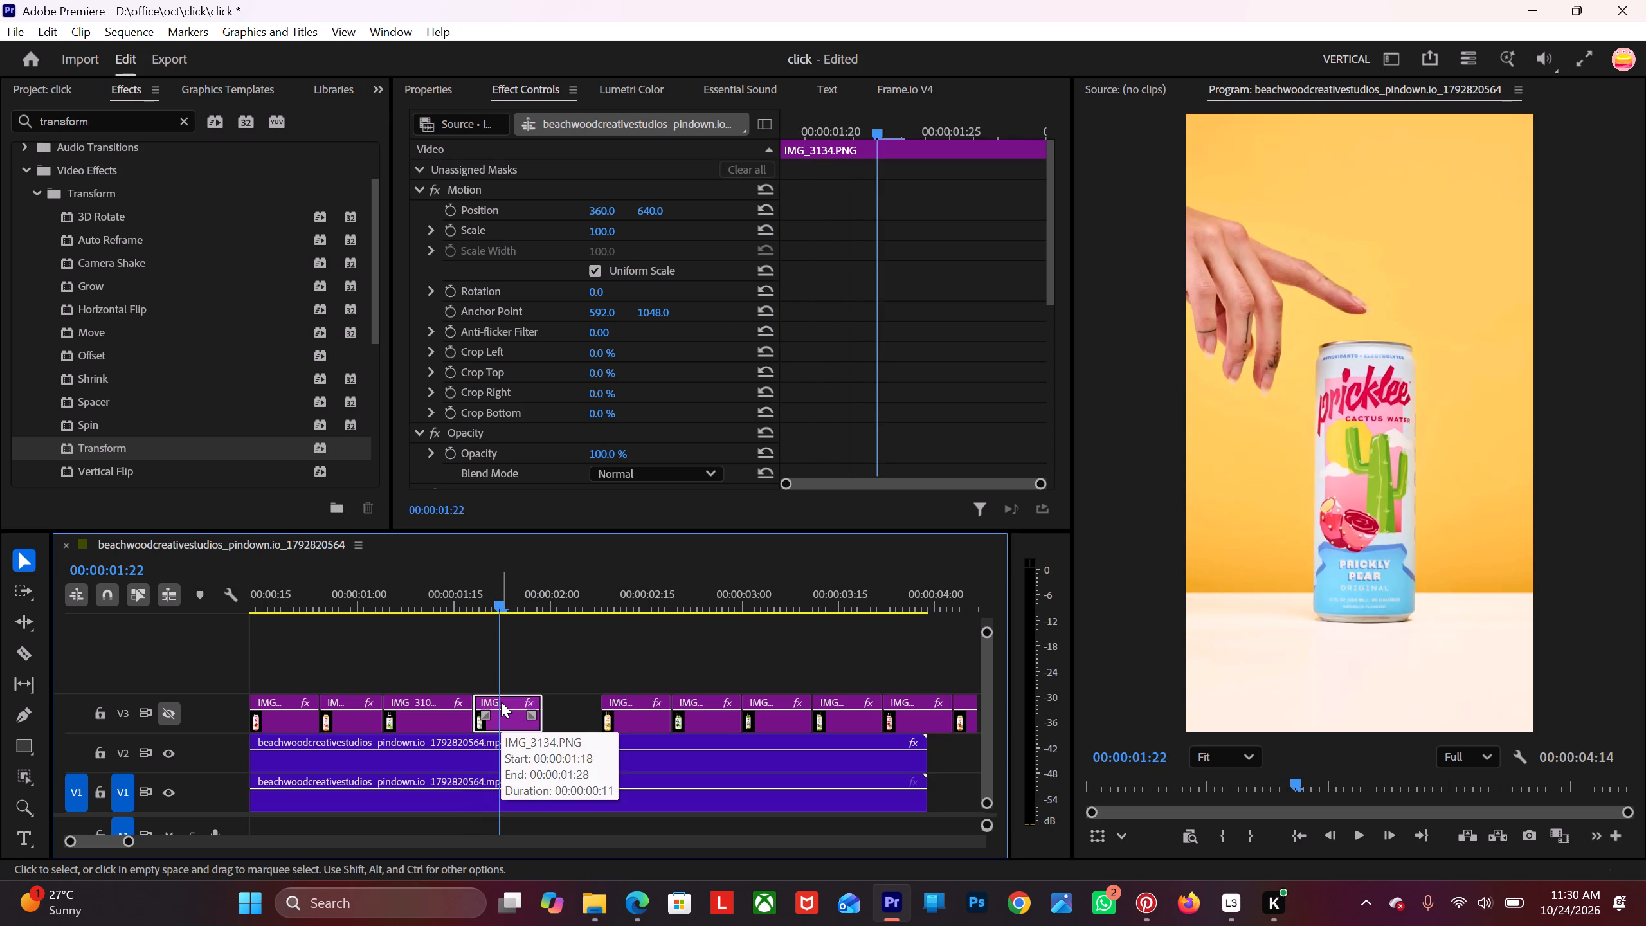
{"action": "key", "text": "Right"}
{"action": "key", "text": "Right"}
{"action": "key", "text": "Right"}
{"action": "key", "text": "Right"}
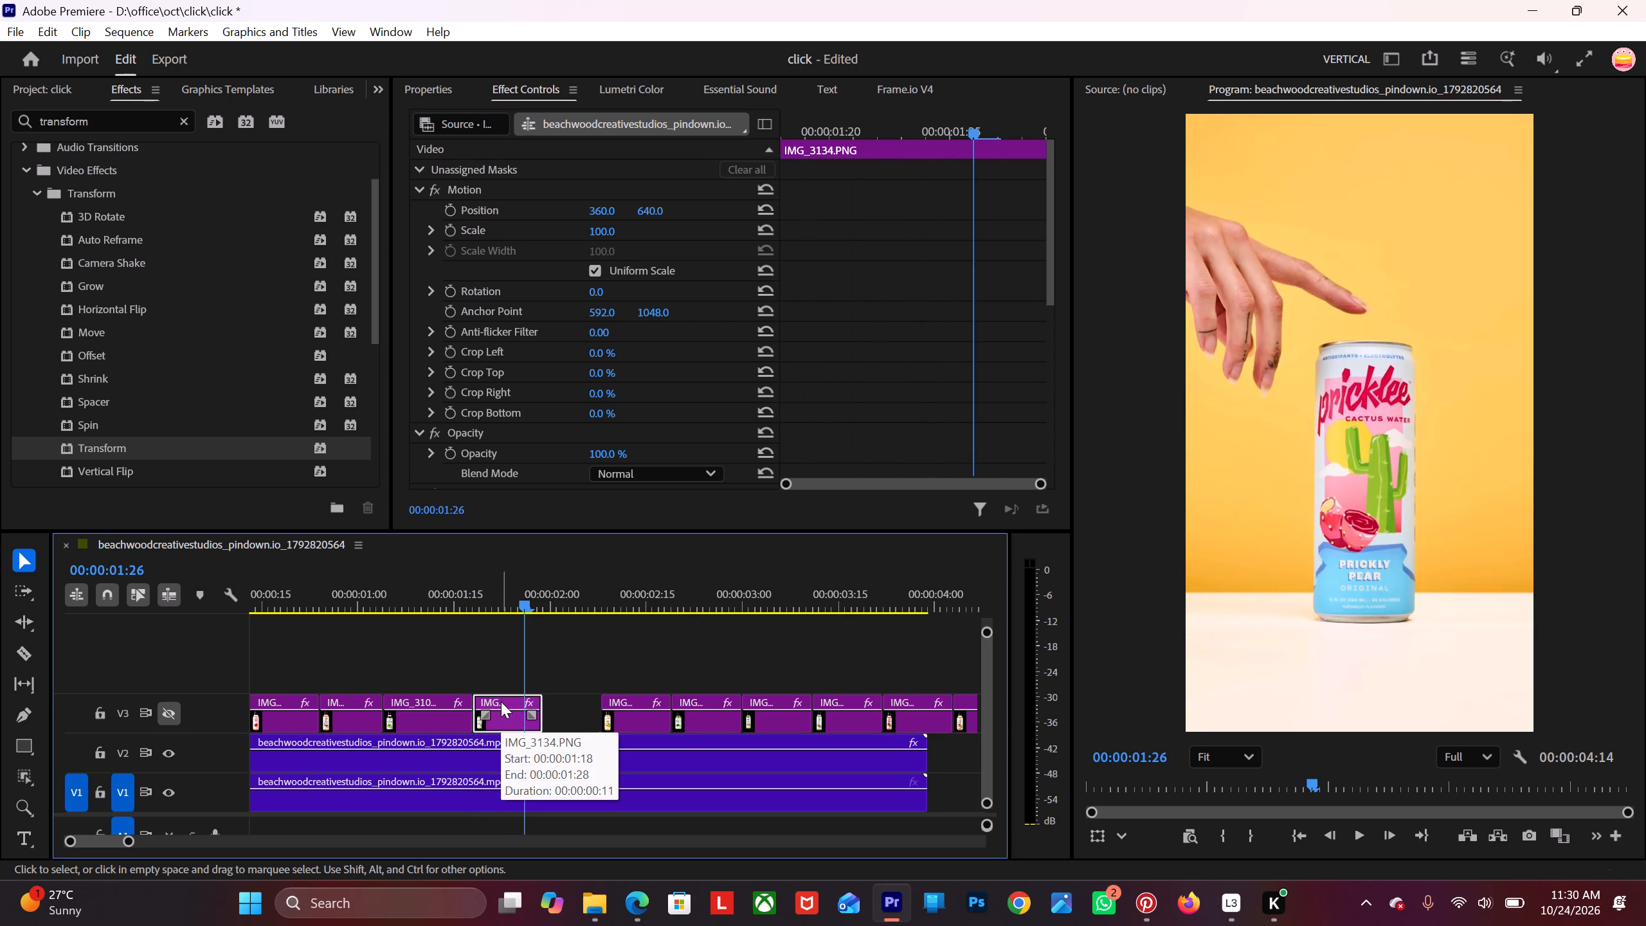
{"action": "key", "text": "Right"}
{"action": "key", "text": "Right"}
{"action": "key", "text": "Right"}
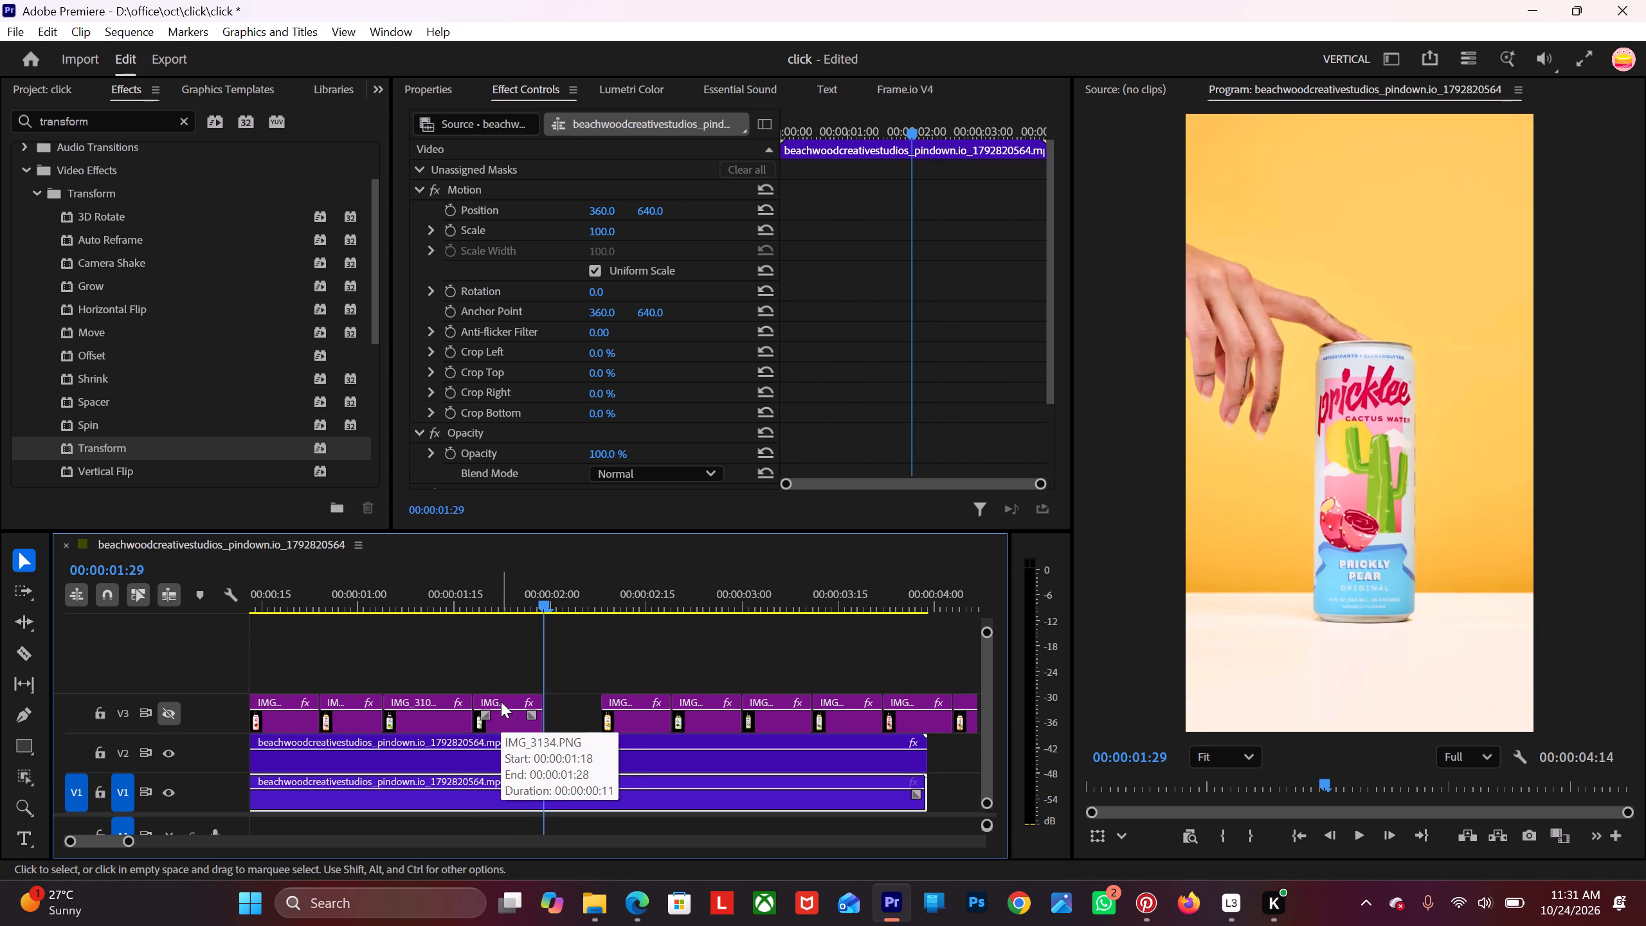
{"action": "key", "text": "Left"}
{"action": "key", "text": "Left"}
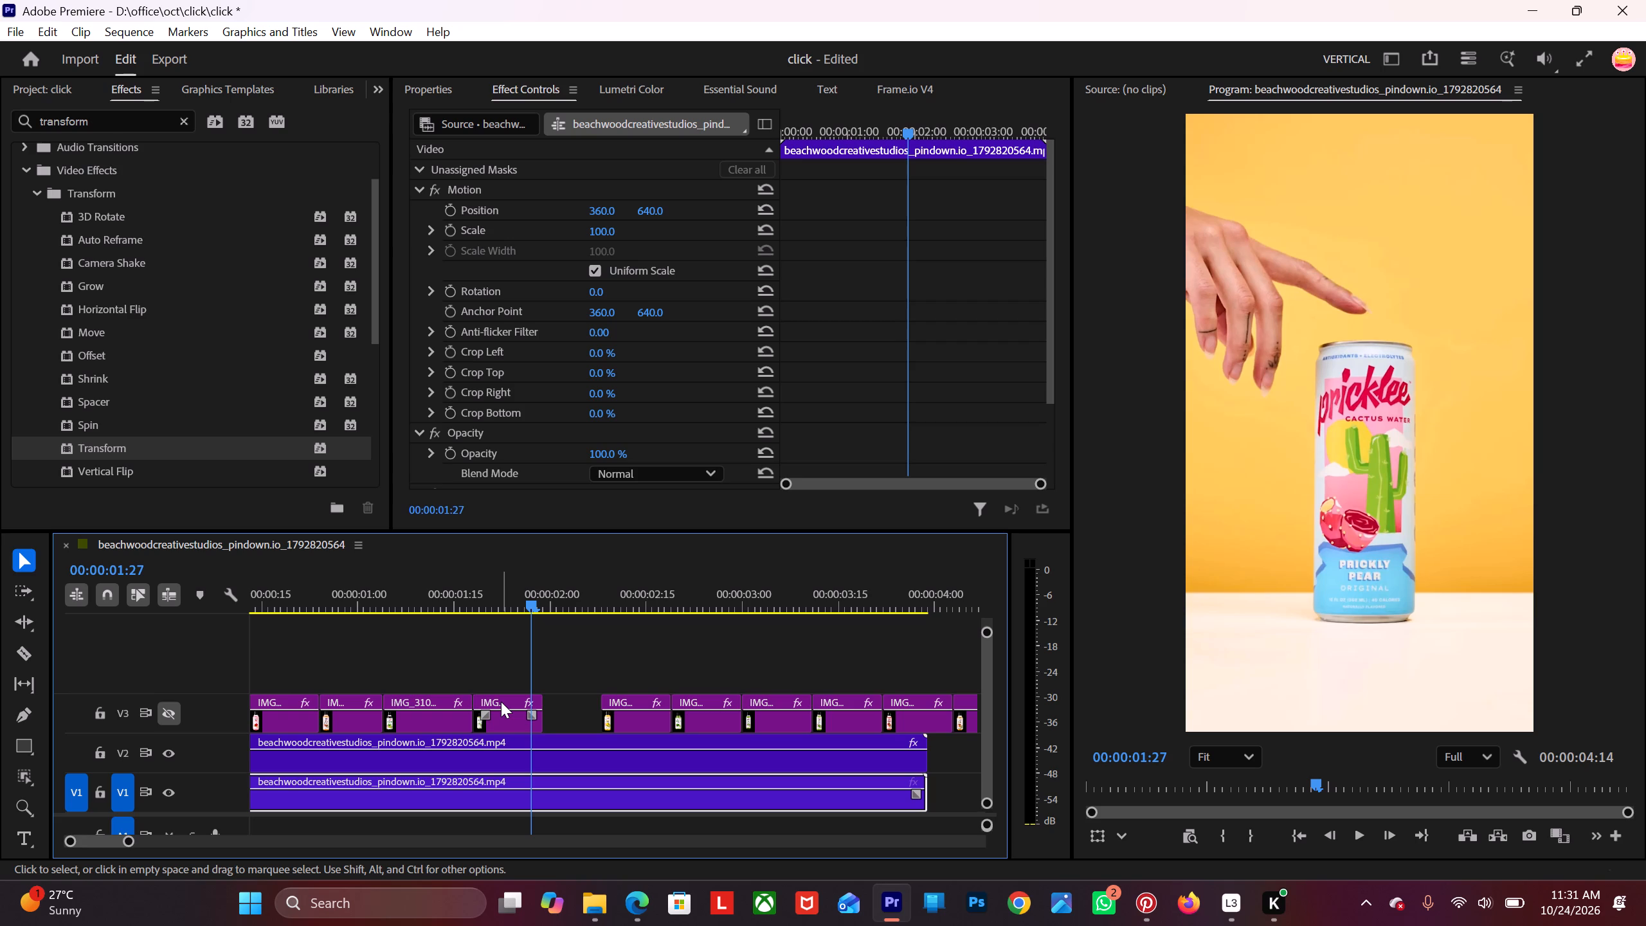
{"action": "key", "text": "Right"}
{"action": "key", "text": "Right"}
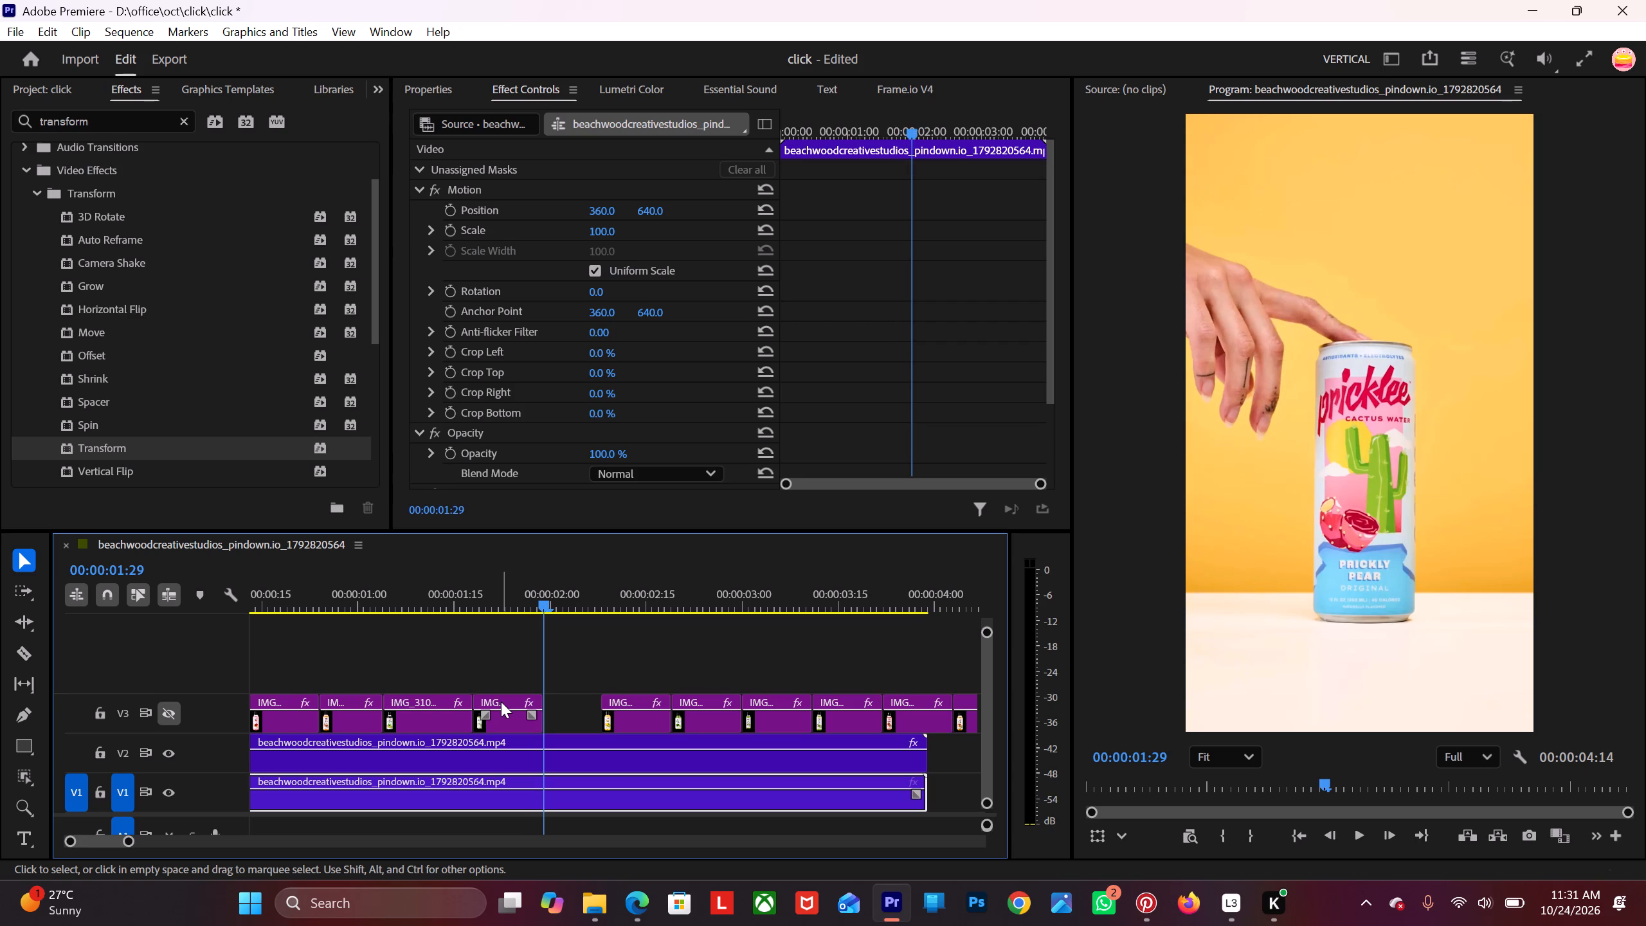
{"action": "key", "text": "Right"}
{"action": "key", "text": "Right"}
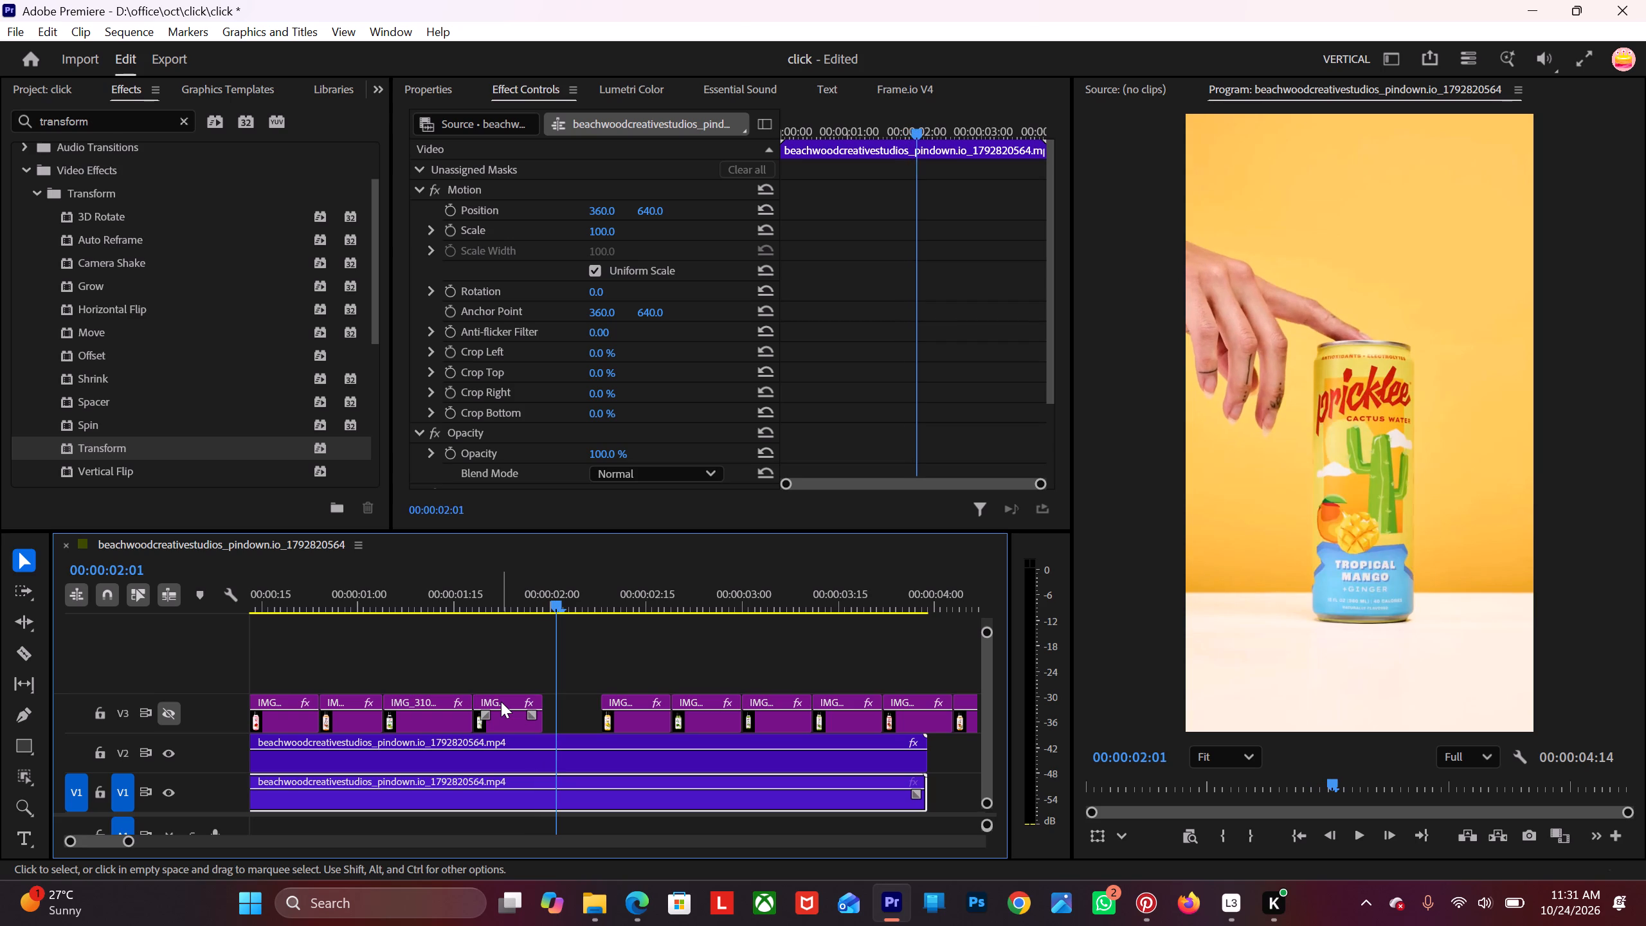
{"action": "key", "text": "Left"}
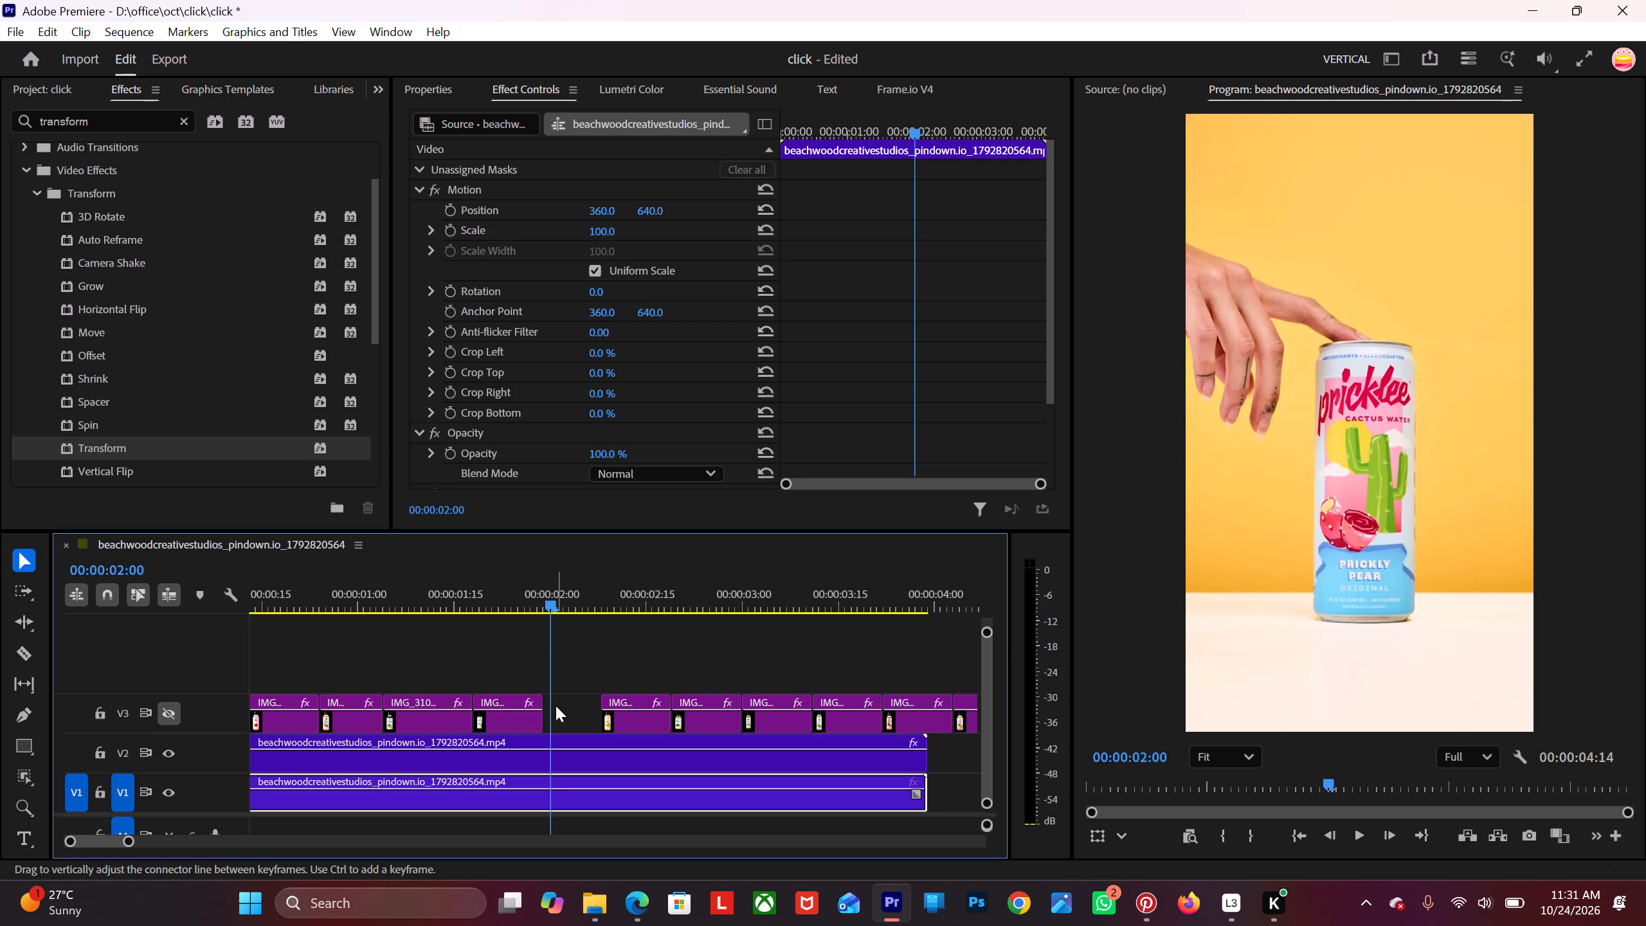
{"action": "key", "text": "Left"}
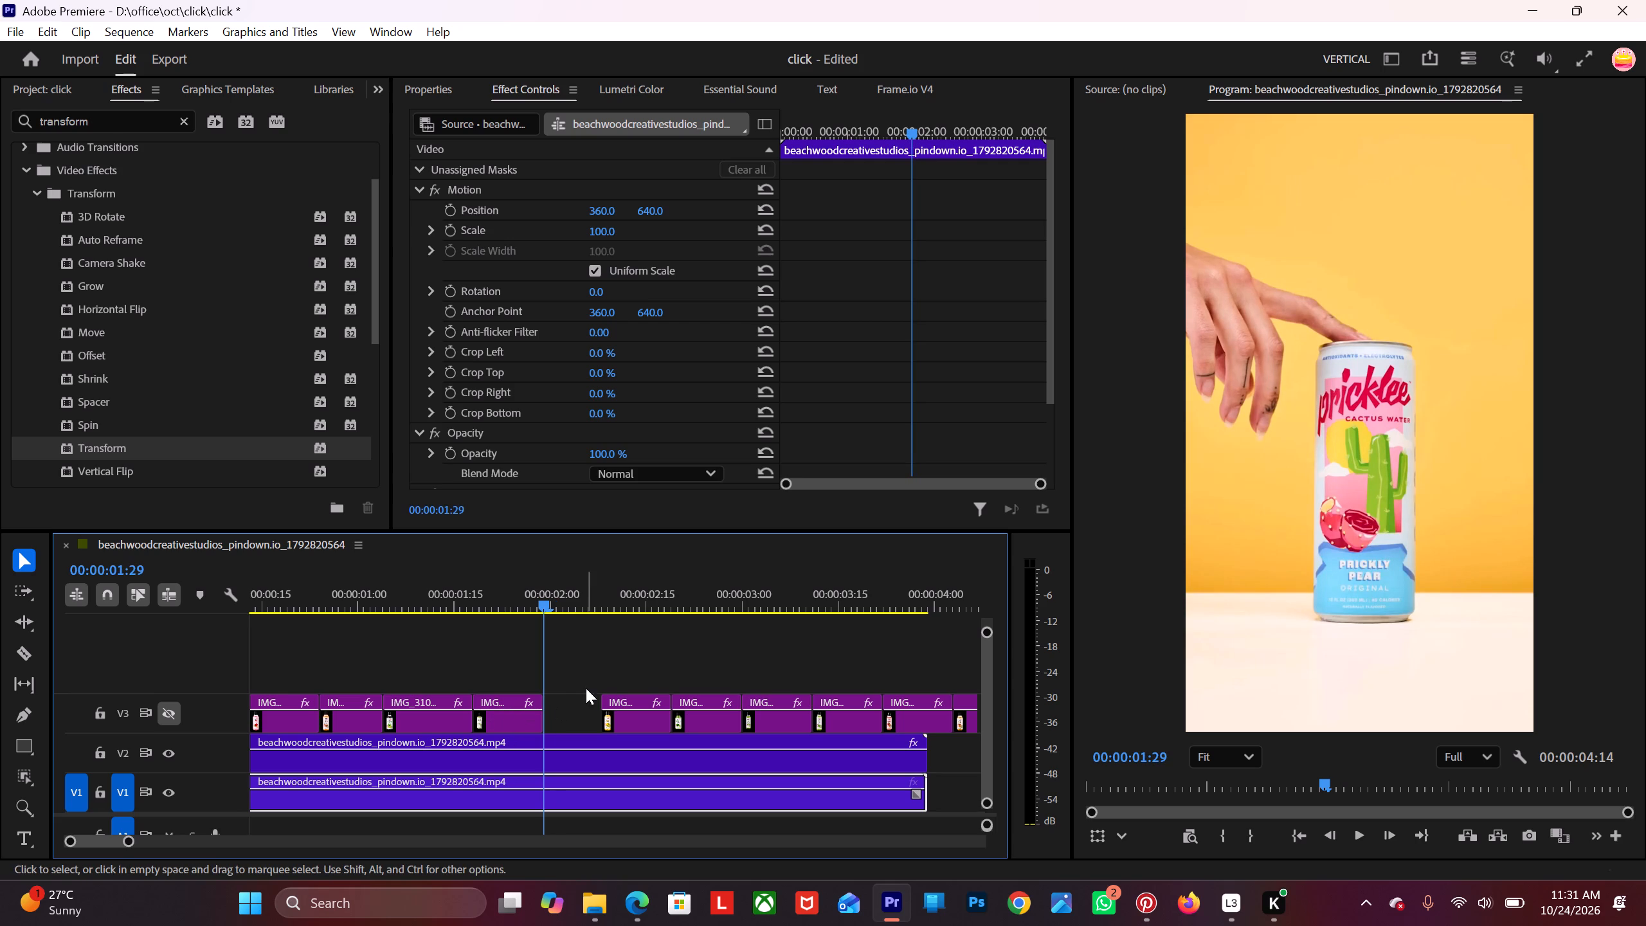
{"action": "left_click_drag", "start_coordinate": [624, 722], "coordinate": [582, 718]}
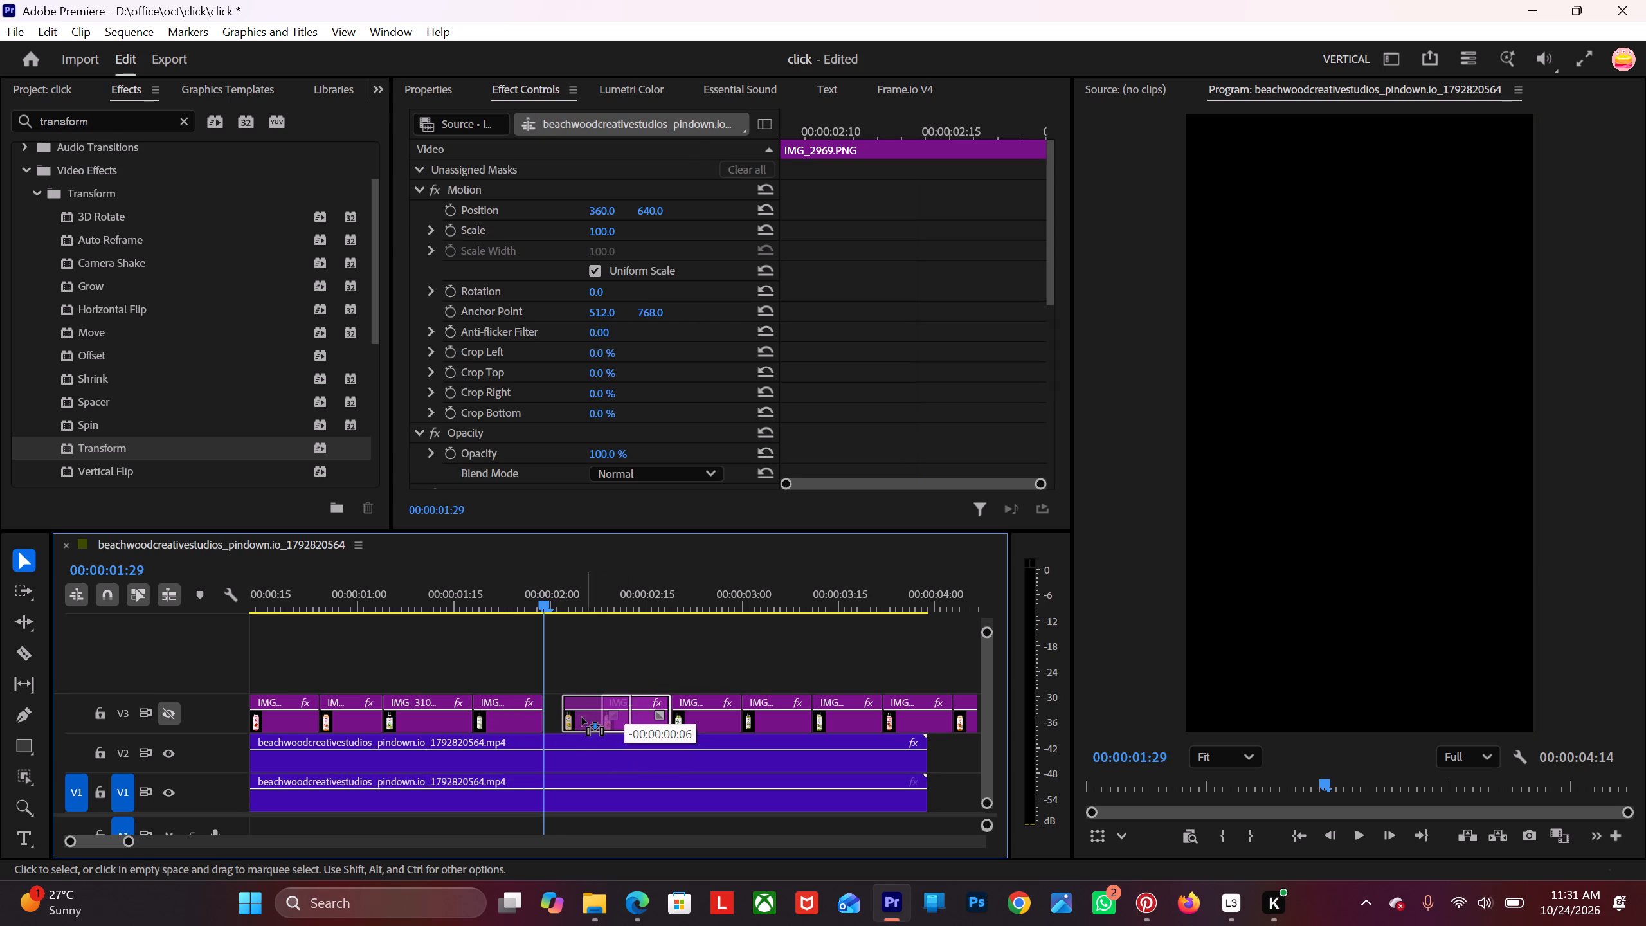
{"action": "left_click_drag", "start_coordinate": [582, 718], "coordinate": [572, 718]}
Check frame by frame how the cut between the fifth and sixth bottles lines up with the can change around 00:00:02:00.
{"action": "key", "text": "Right"}
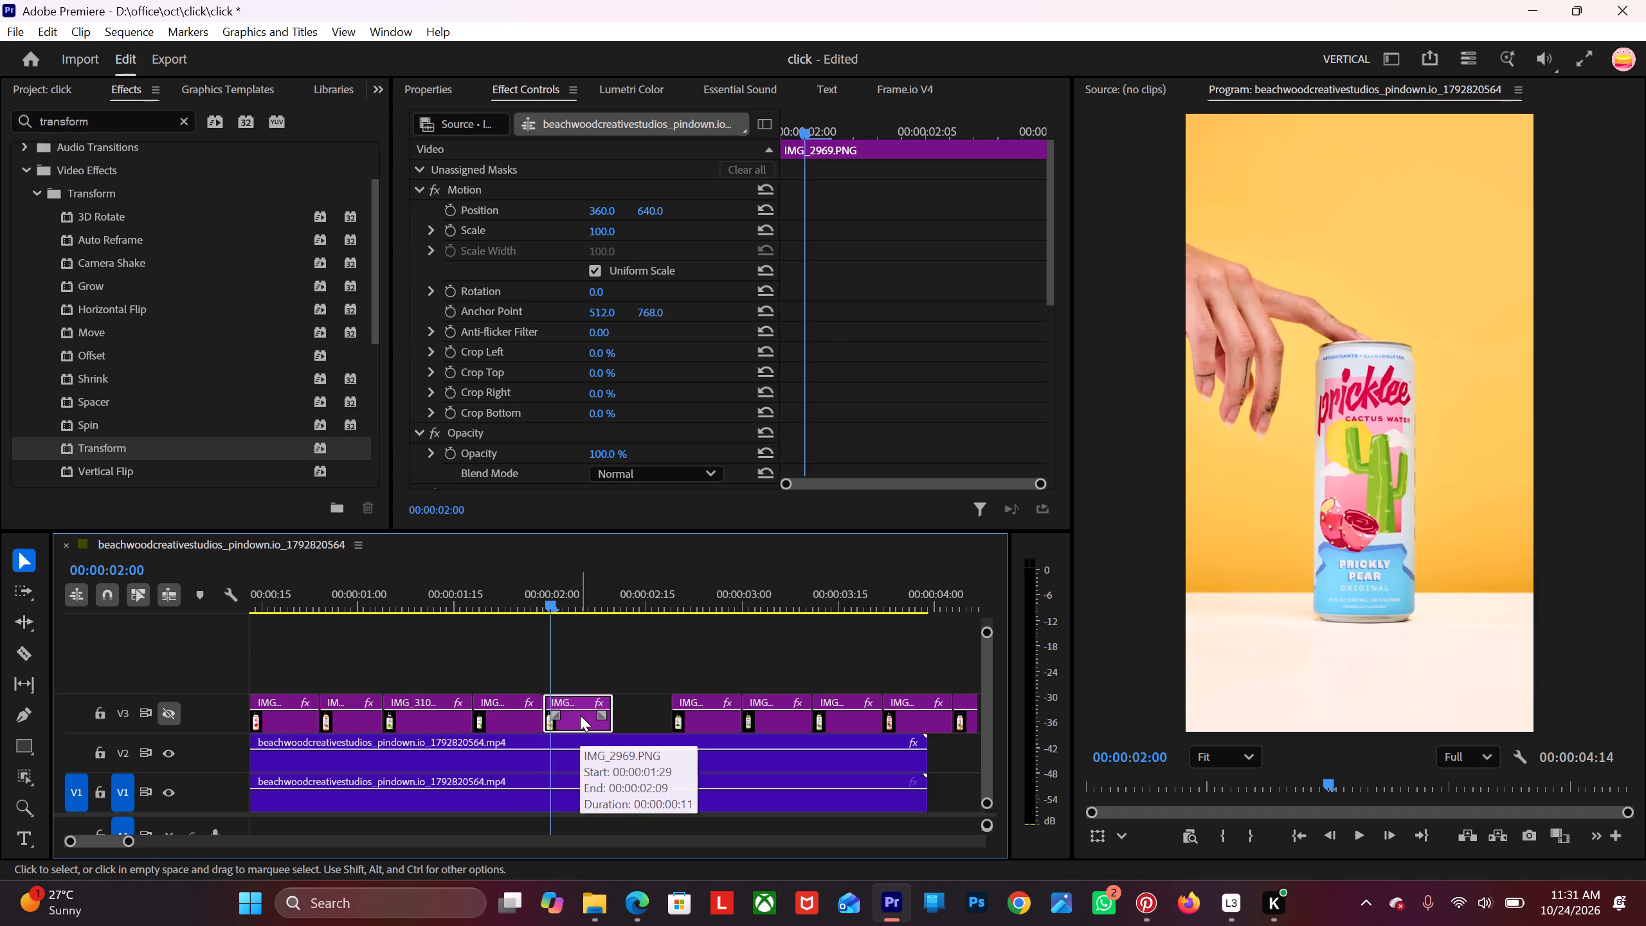
{"action": "key", "text": "Right"}
{"action": "key", "text": "Right"}
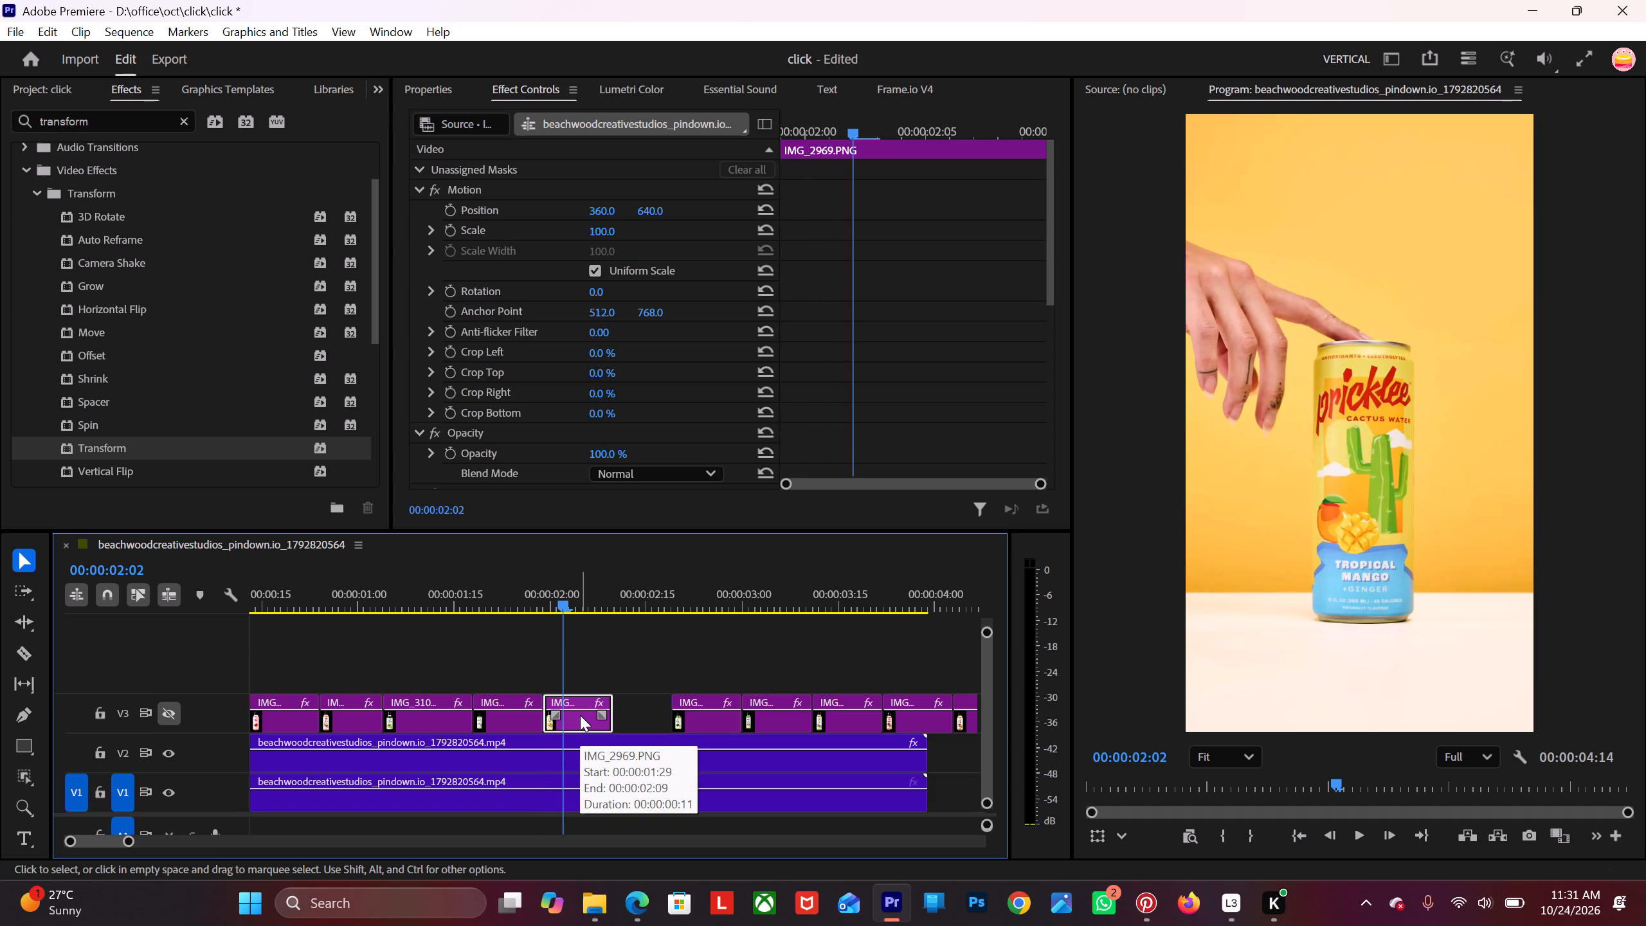
{"action": "key", "text": "Left"}
{"action": "key", "text": "Left"}
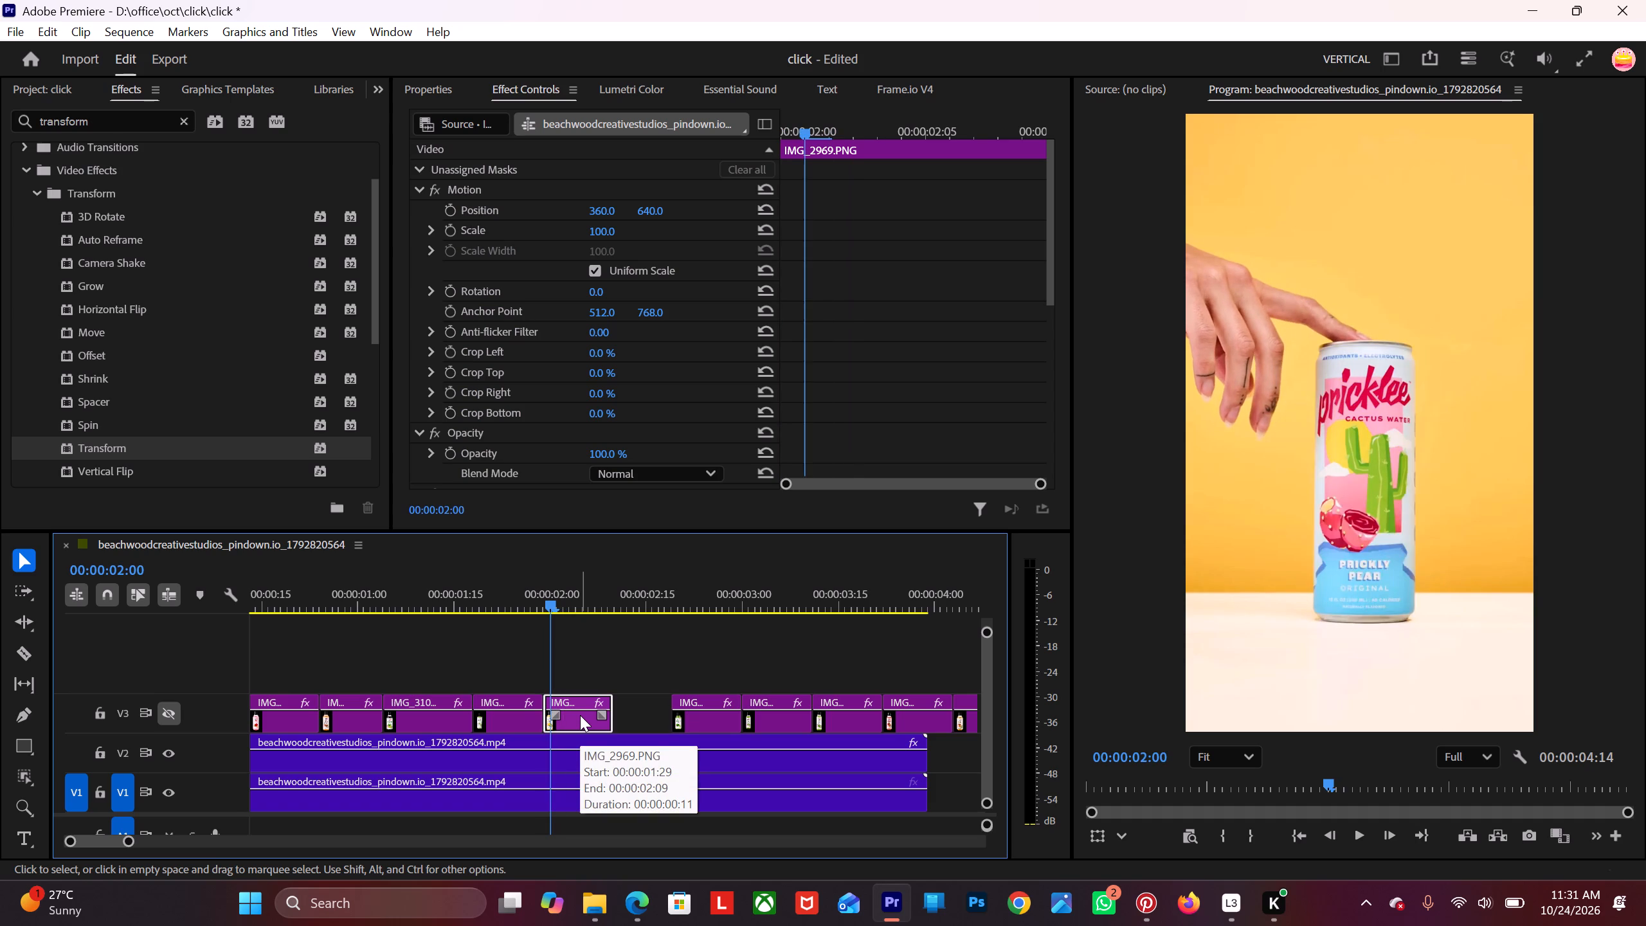
{"action": "key", "text": "Left"}
{"action": "key", "text": "Left"}
{"action": "key", "text": "Left"}
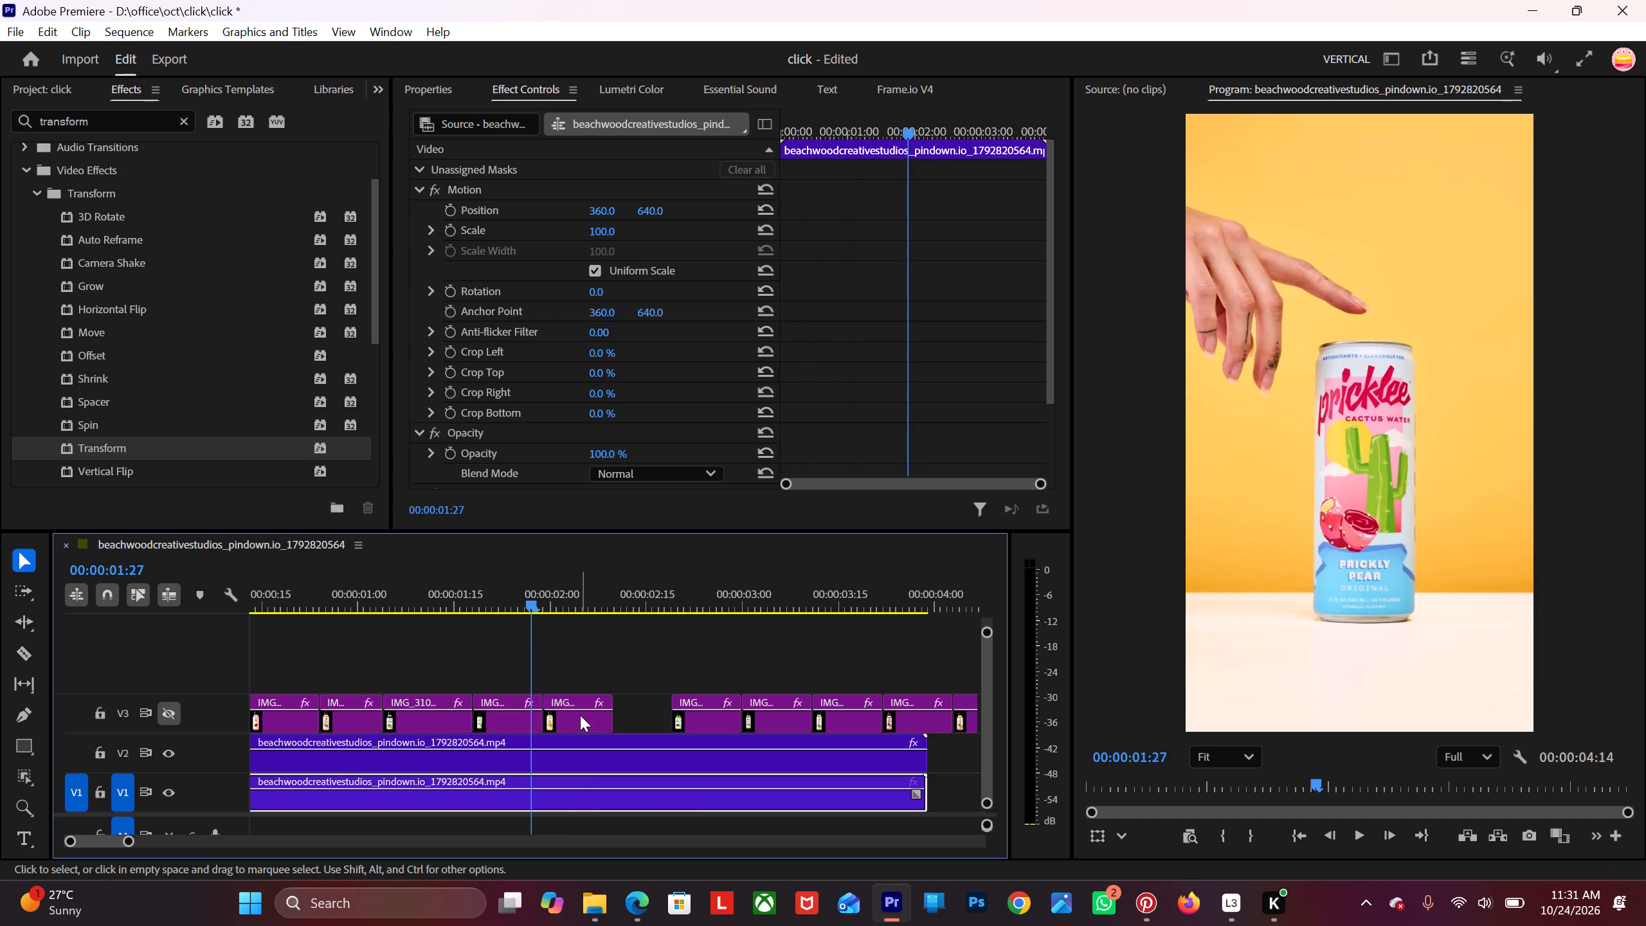
{"action": "key", "text": "Left"}
{"action": "key", "text": "Right"}
{"action": "key", "text": "Right"}
{"action": "key", "text": "Right"}
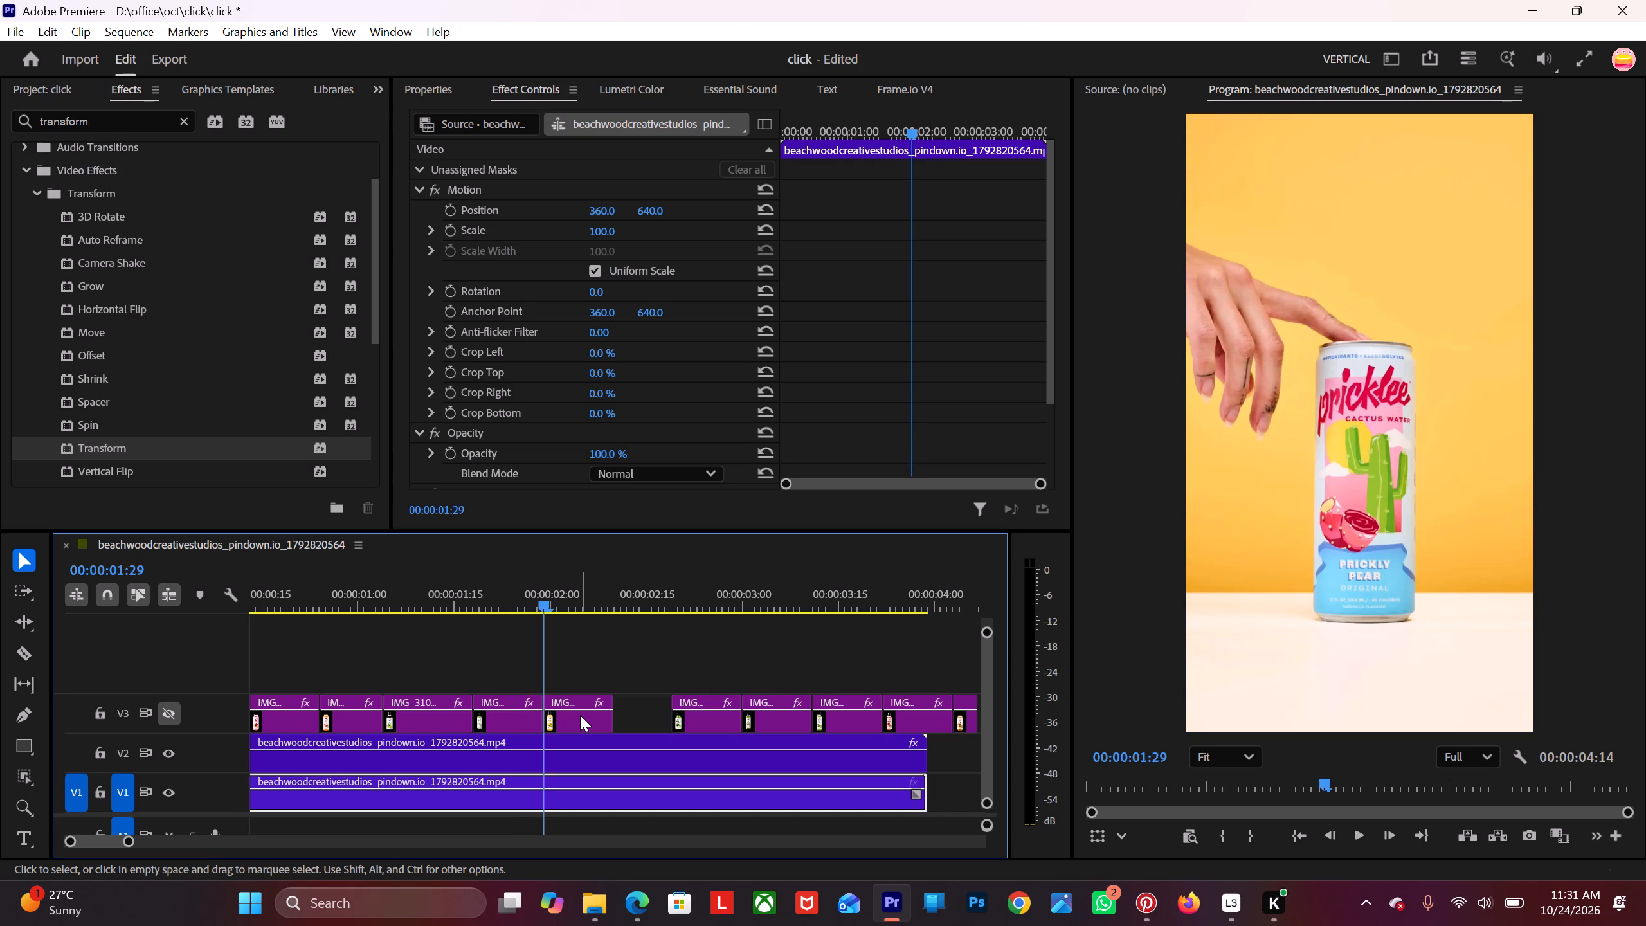
{"action": "key", "text": "Right"}
{"action": "key", "text": "Right"}
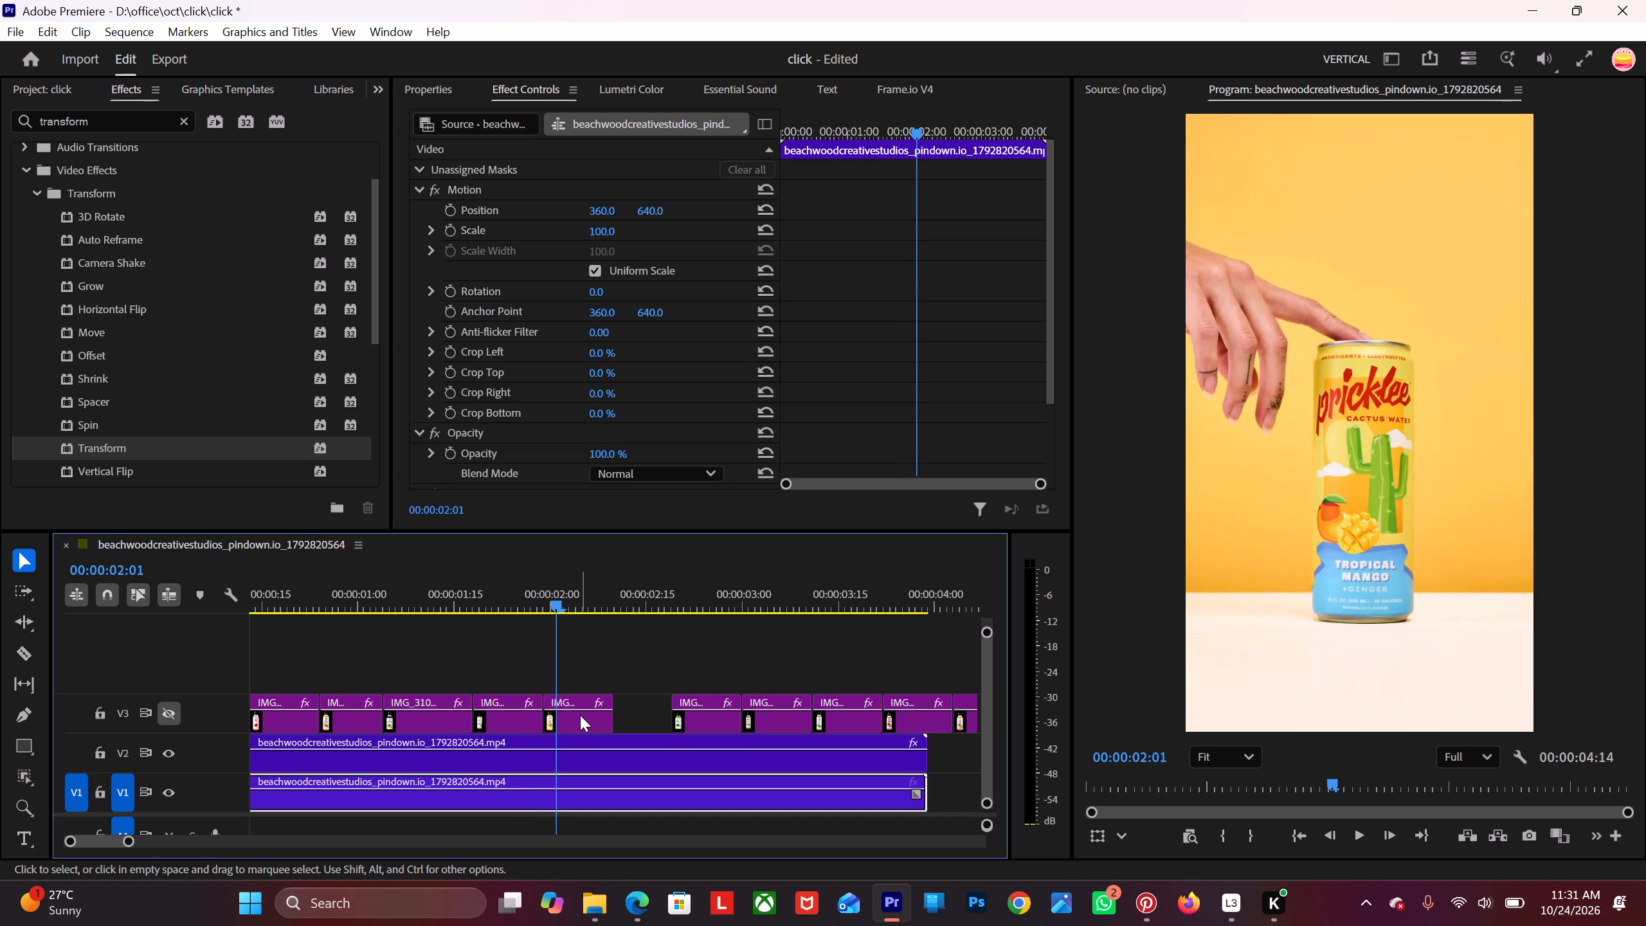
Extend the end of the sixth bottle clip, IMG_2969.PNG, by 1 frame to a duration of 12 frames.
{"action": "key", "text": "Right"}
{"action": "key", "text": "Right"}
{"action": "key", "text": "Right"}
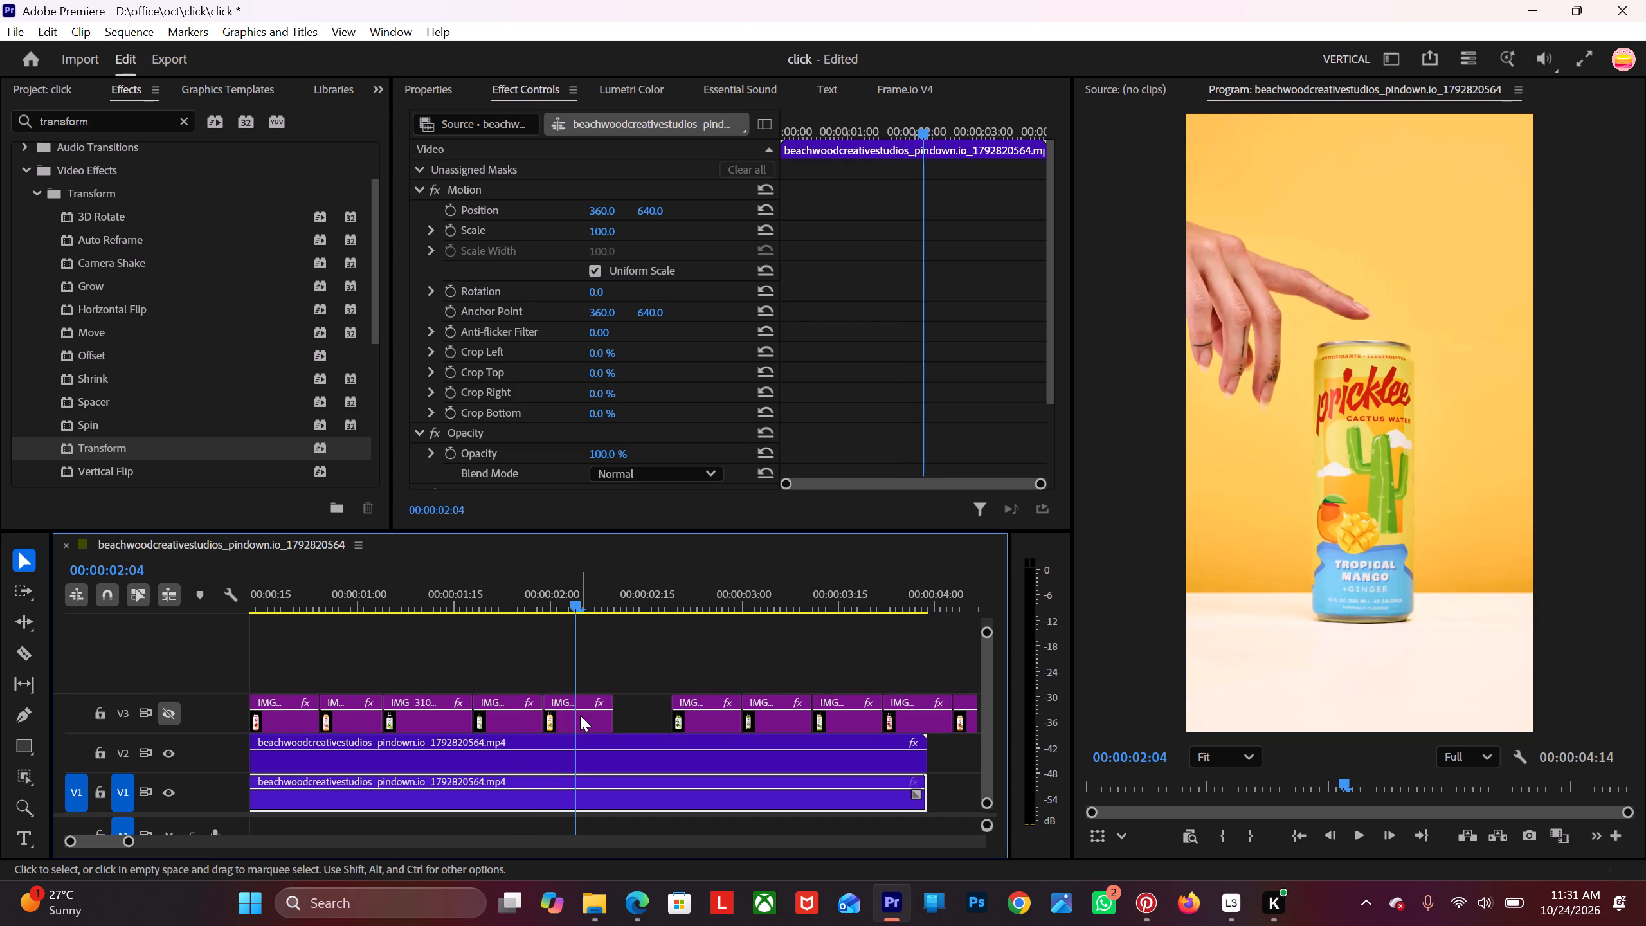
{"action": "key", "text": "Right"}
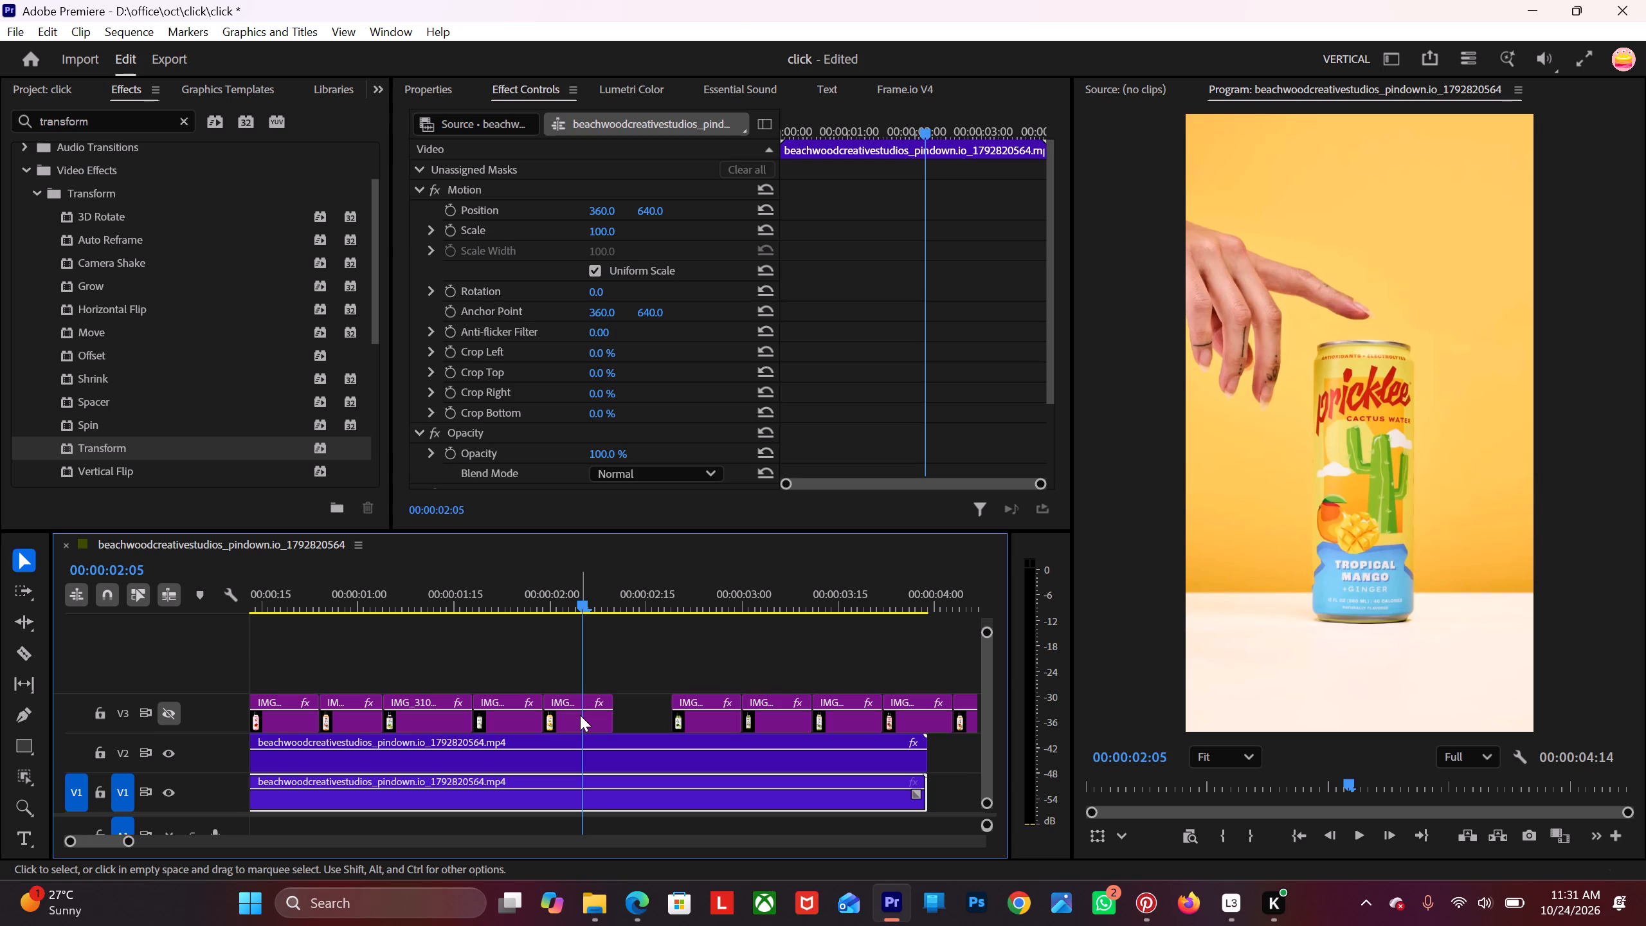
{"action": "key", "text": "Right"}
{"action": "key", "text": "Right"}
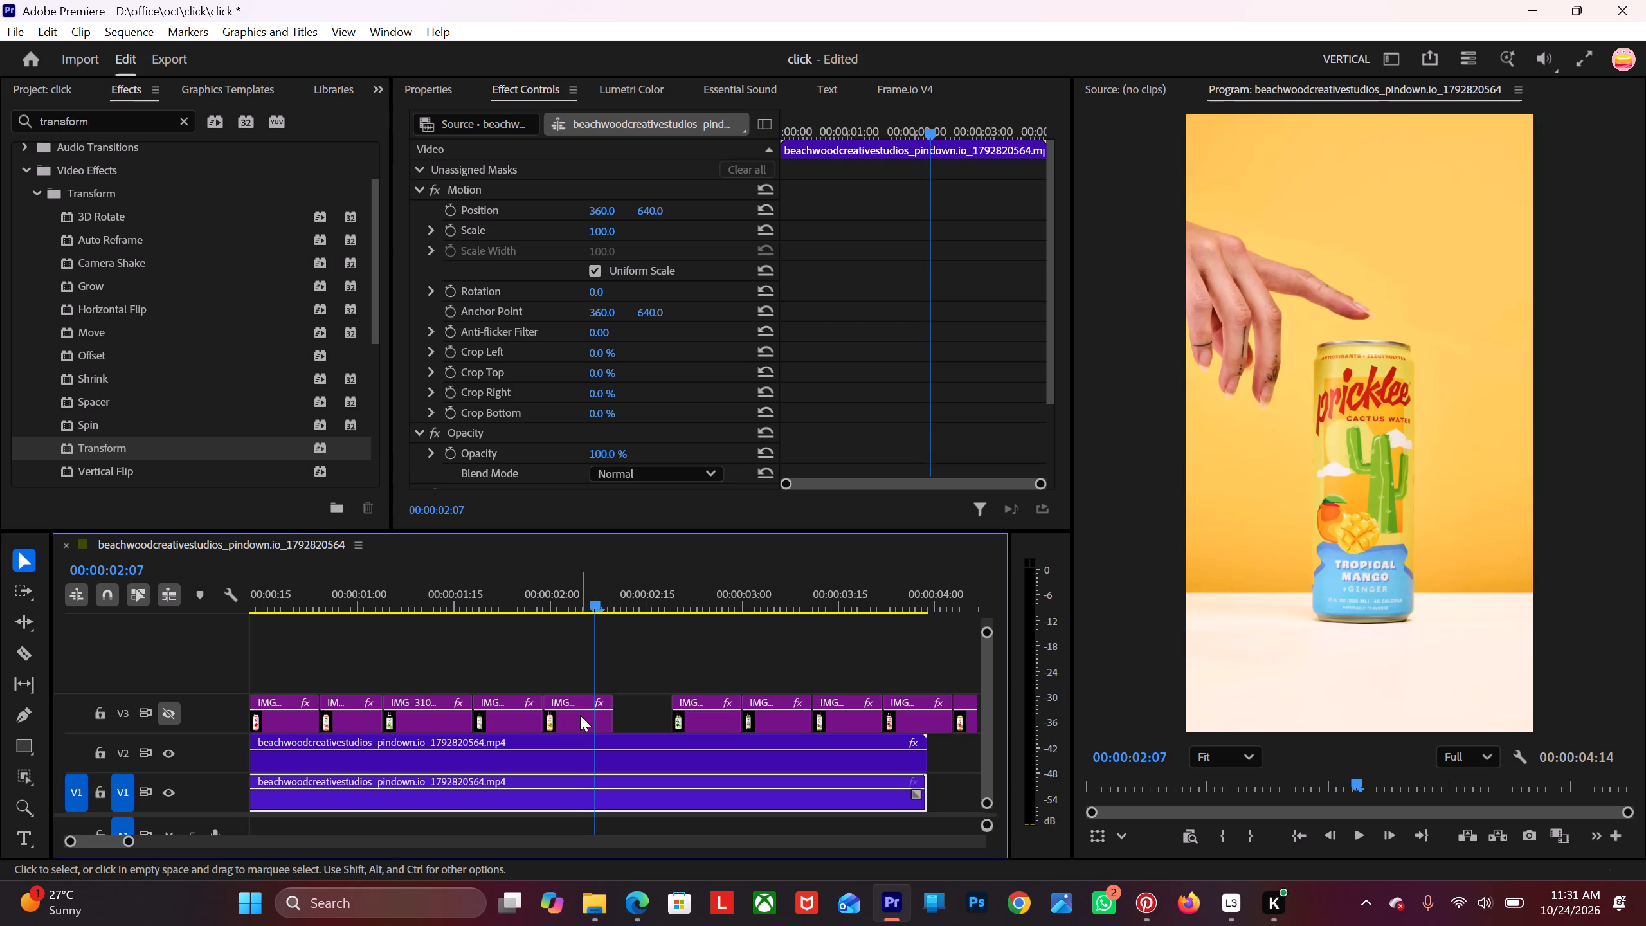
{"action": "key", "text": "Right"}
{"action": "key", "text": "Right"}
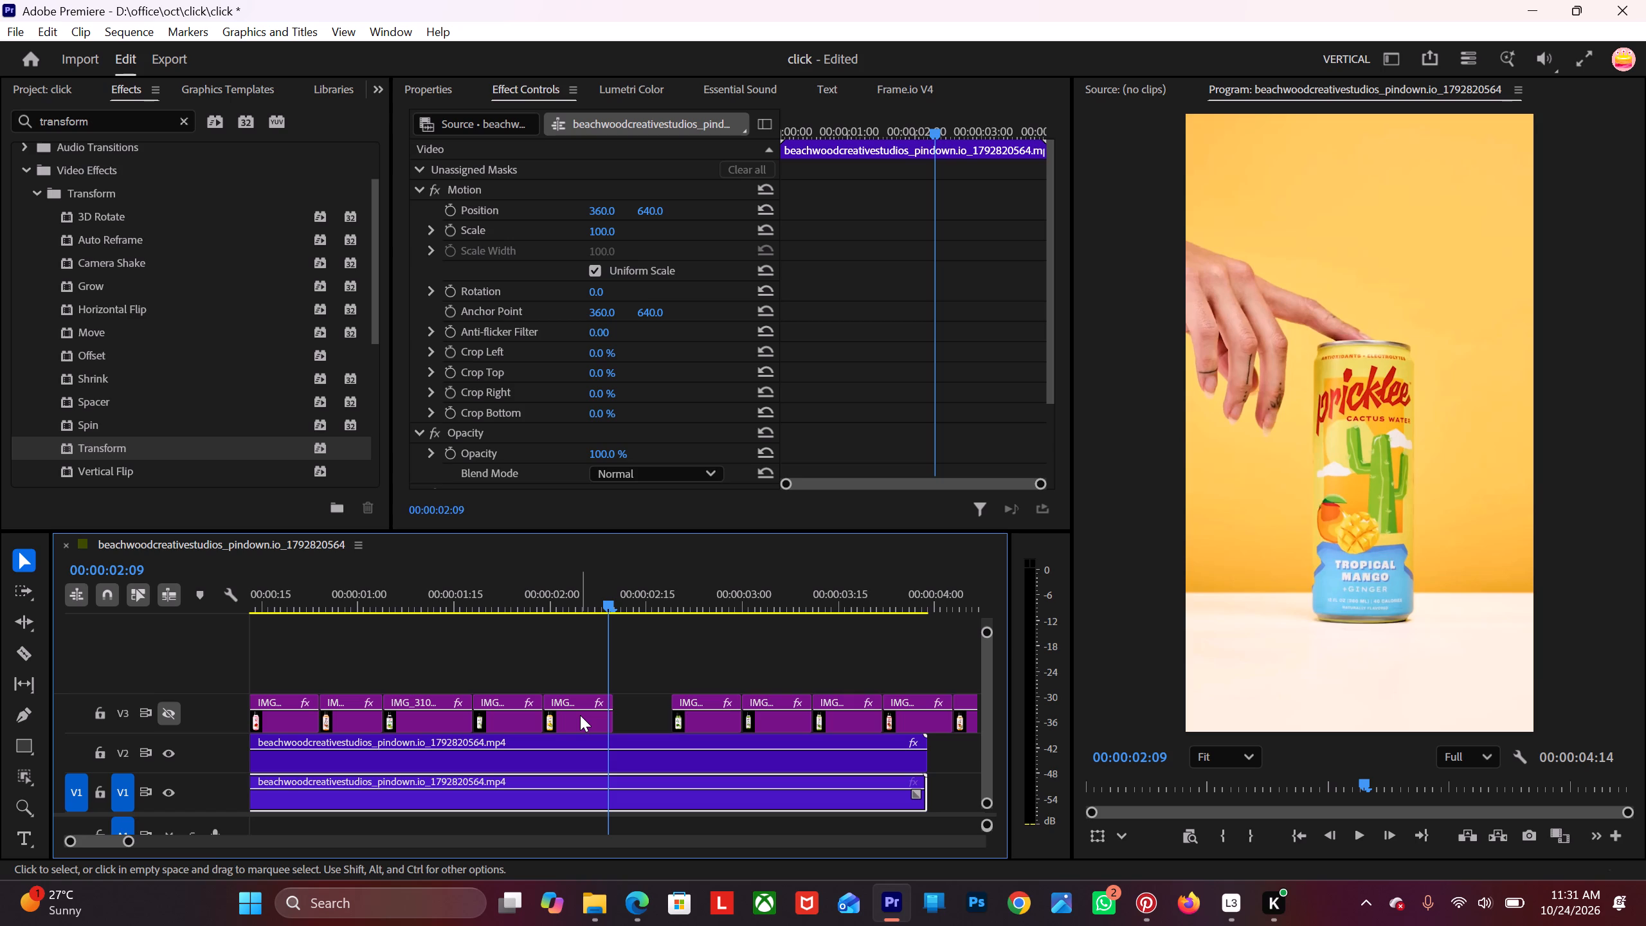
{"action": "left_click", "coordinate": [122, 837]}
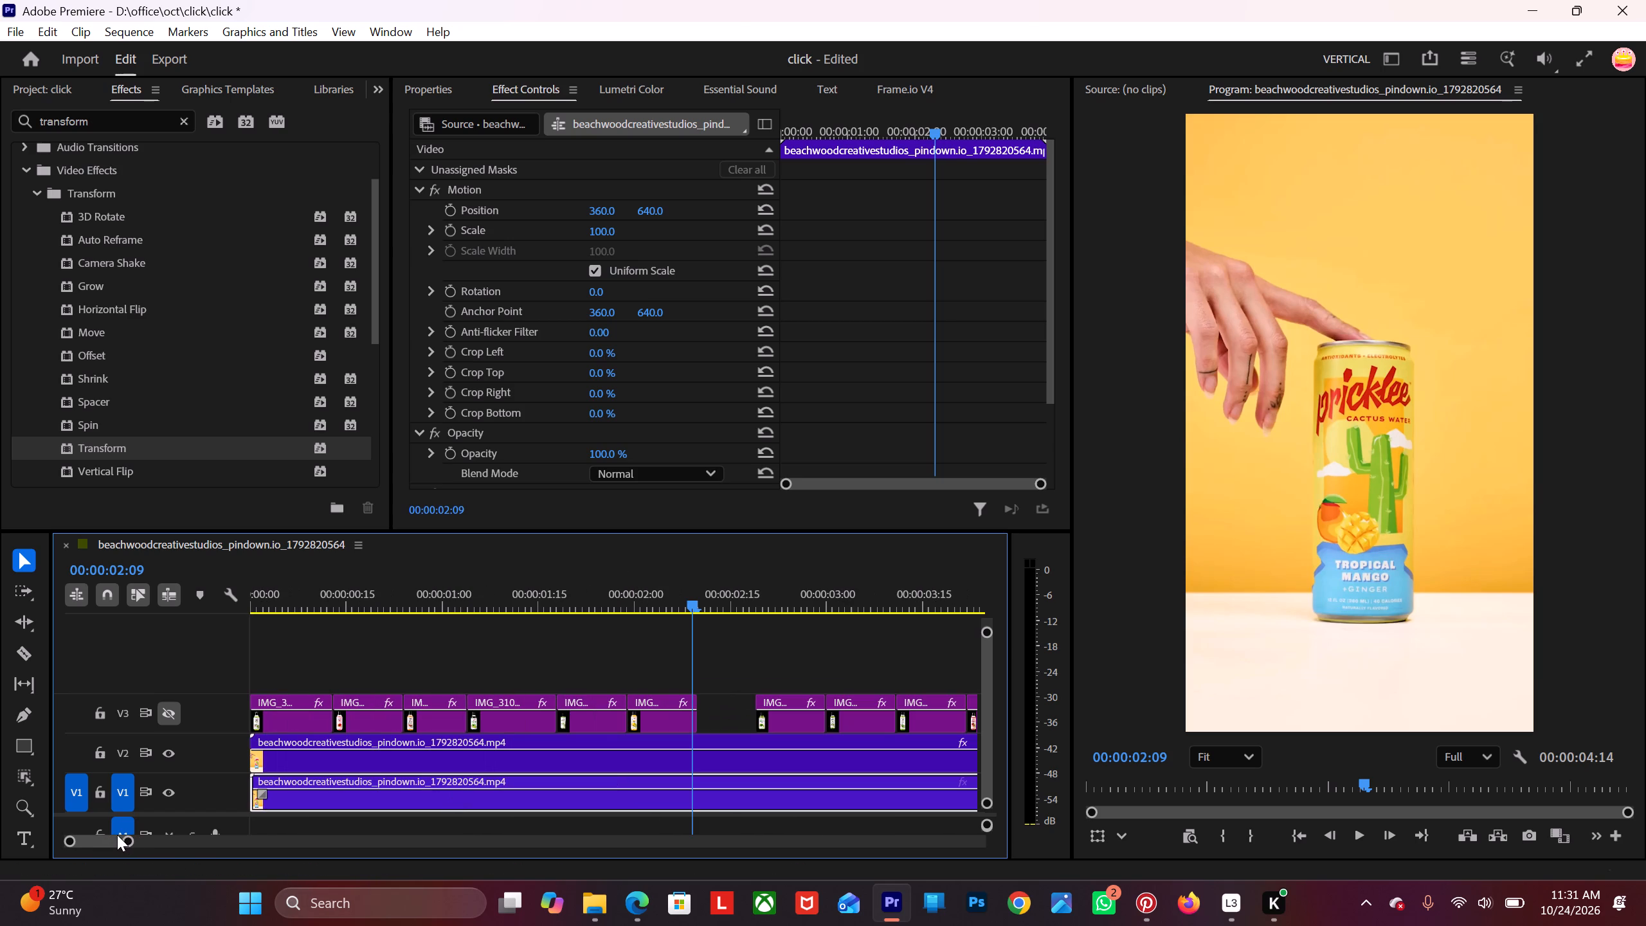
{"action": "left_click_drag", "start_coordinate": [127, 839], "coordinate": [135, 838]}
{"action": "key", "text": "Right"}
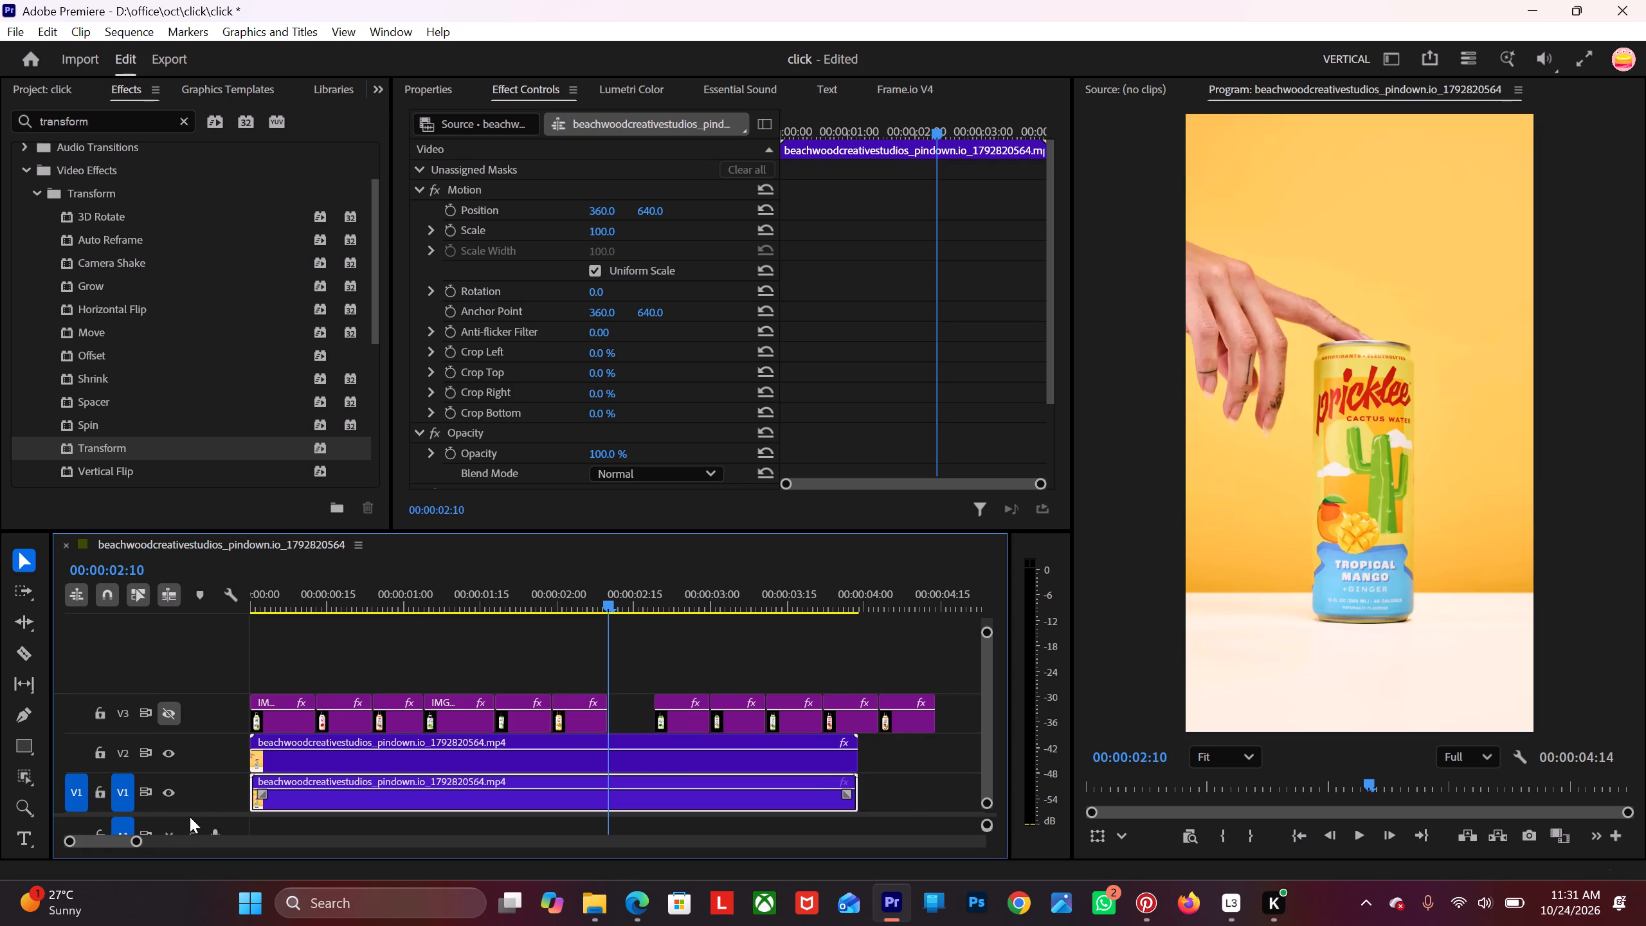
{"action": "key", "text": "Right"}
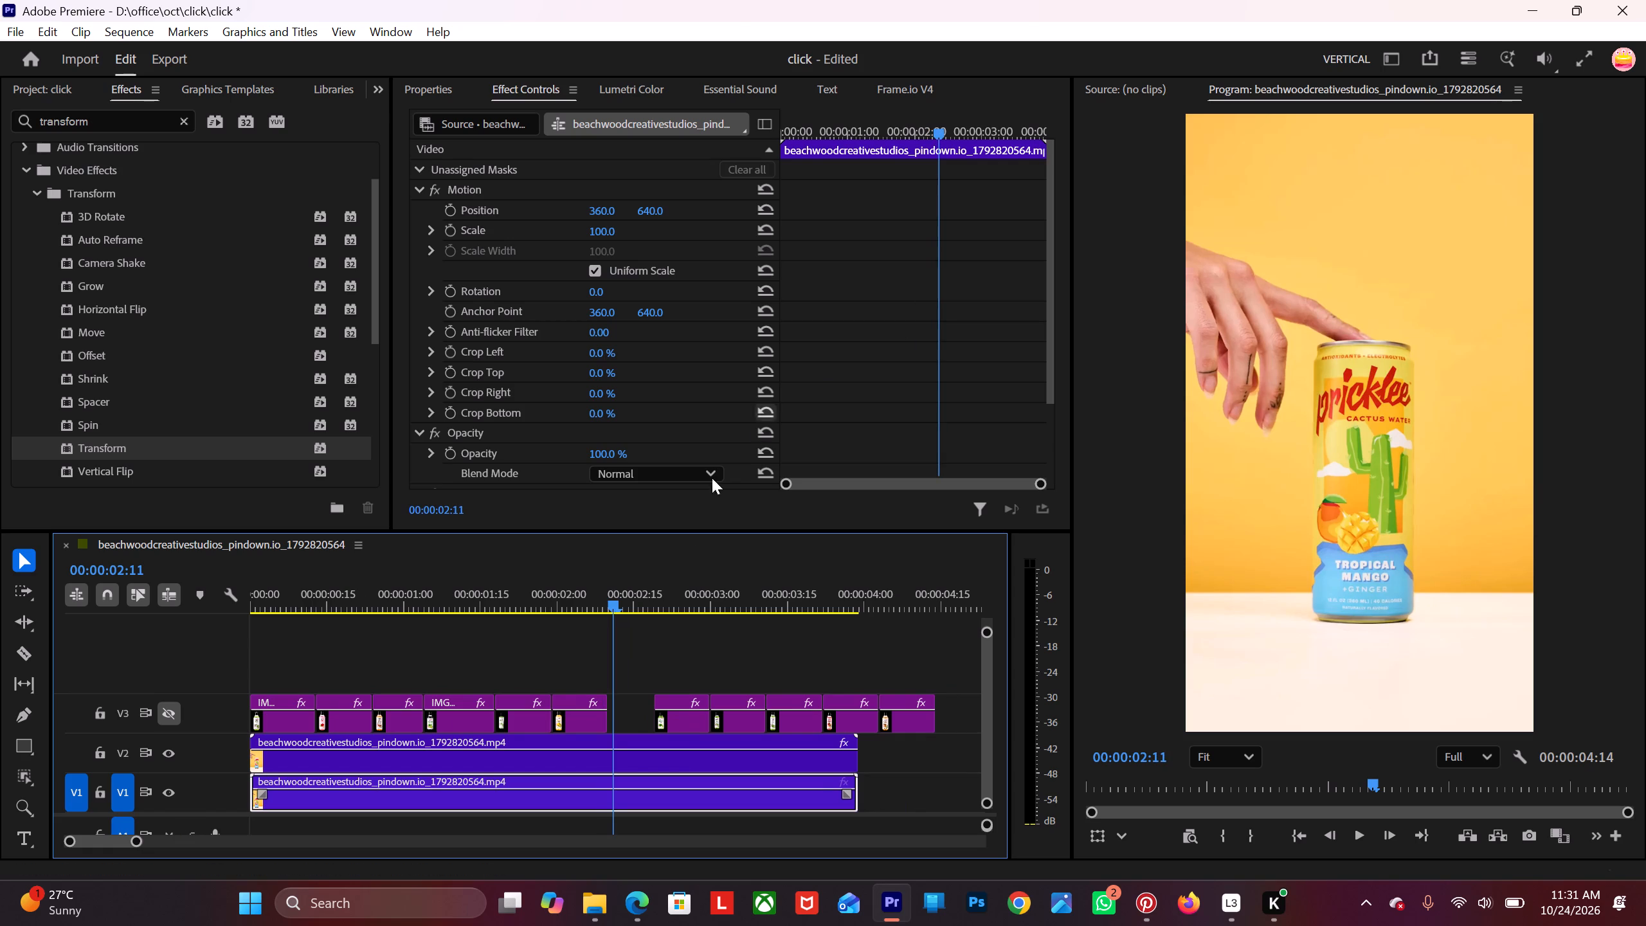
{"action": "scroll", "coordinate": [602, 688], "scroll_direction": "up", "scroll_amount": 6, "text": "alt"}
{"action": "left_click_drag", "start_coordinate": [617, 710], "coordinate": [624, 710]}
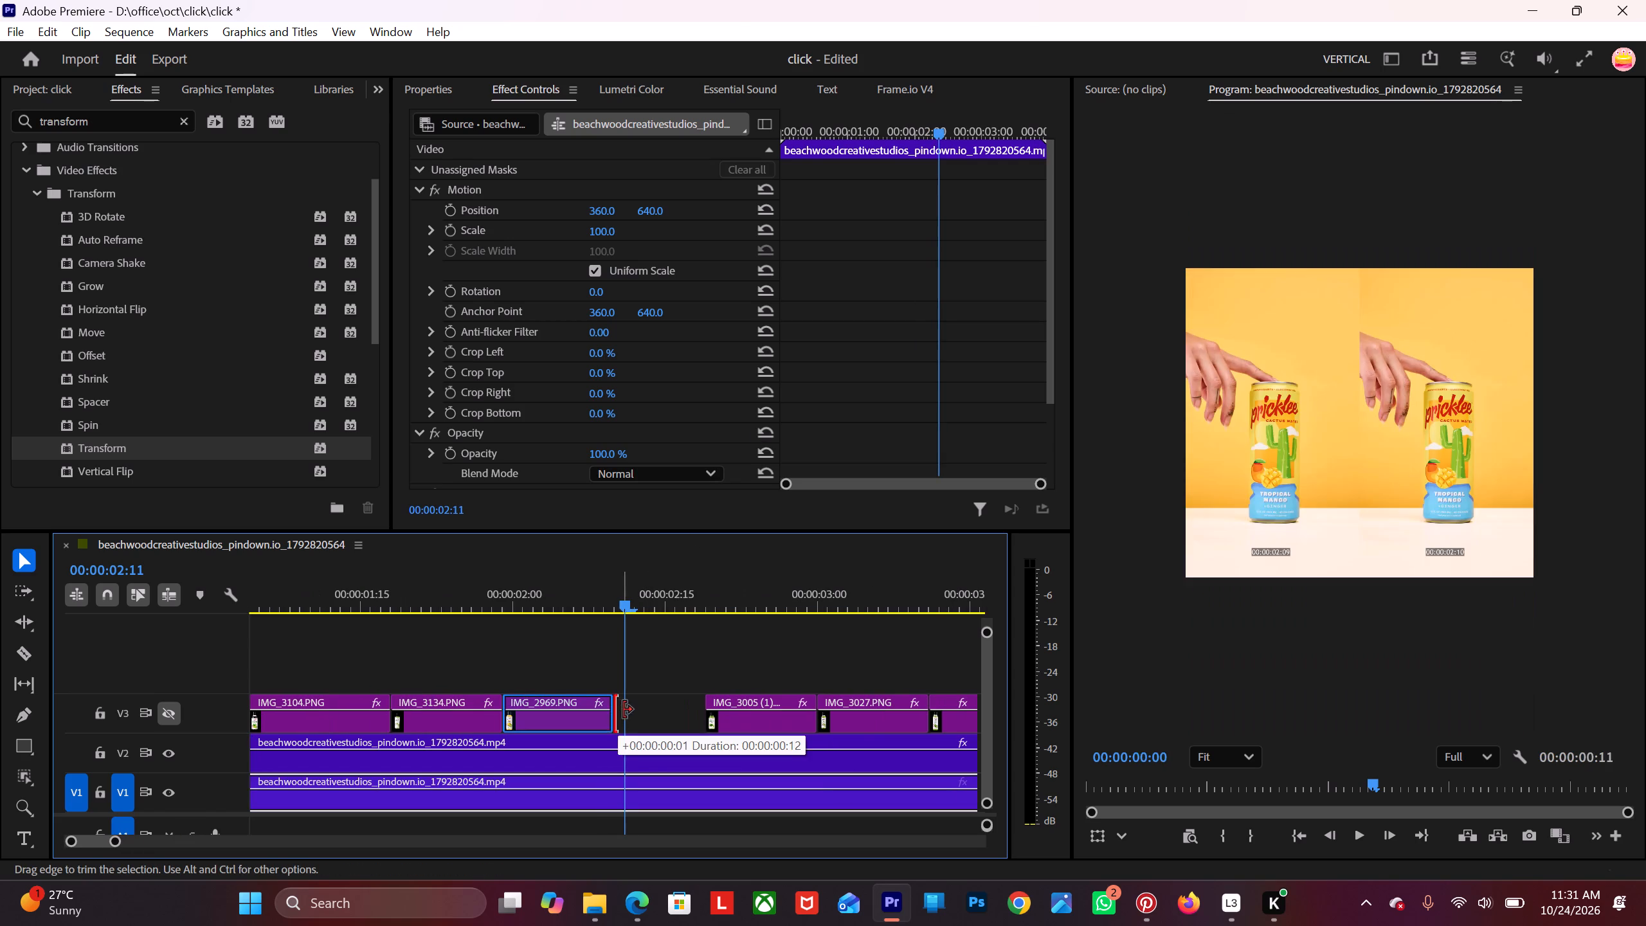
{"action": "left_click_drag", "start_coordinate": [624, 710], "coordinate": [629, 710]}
Trim the end of the sixth bottle clip, IMG_2969.PNG, back by 2 frames to a duration of 10 frames.
{"action": "key", "text": "Right"}
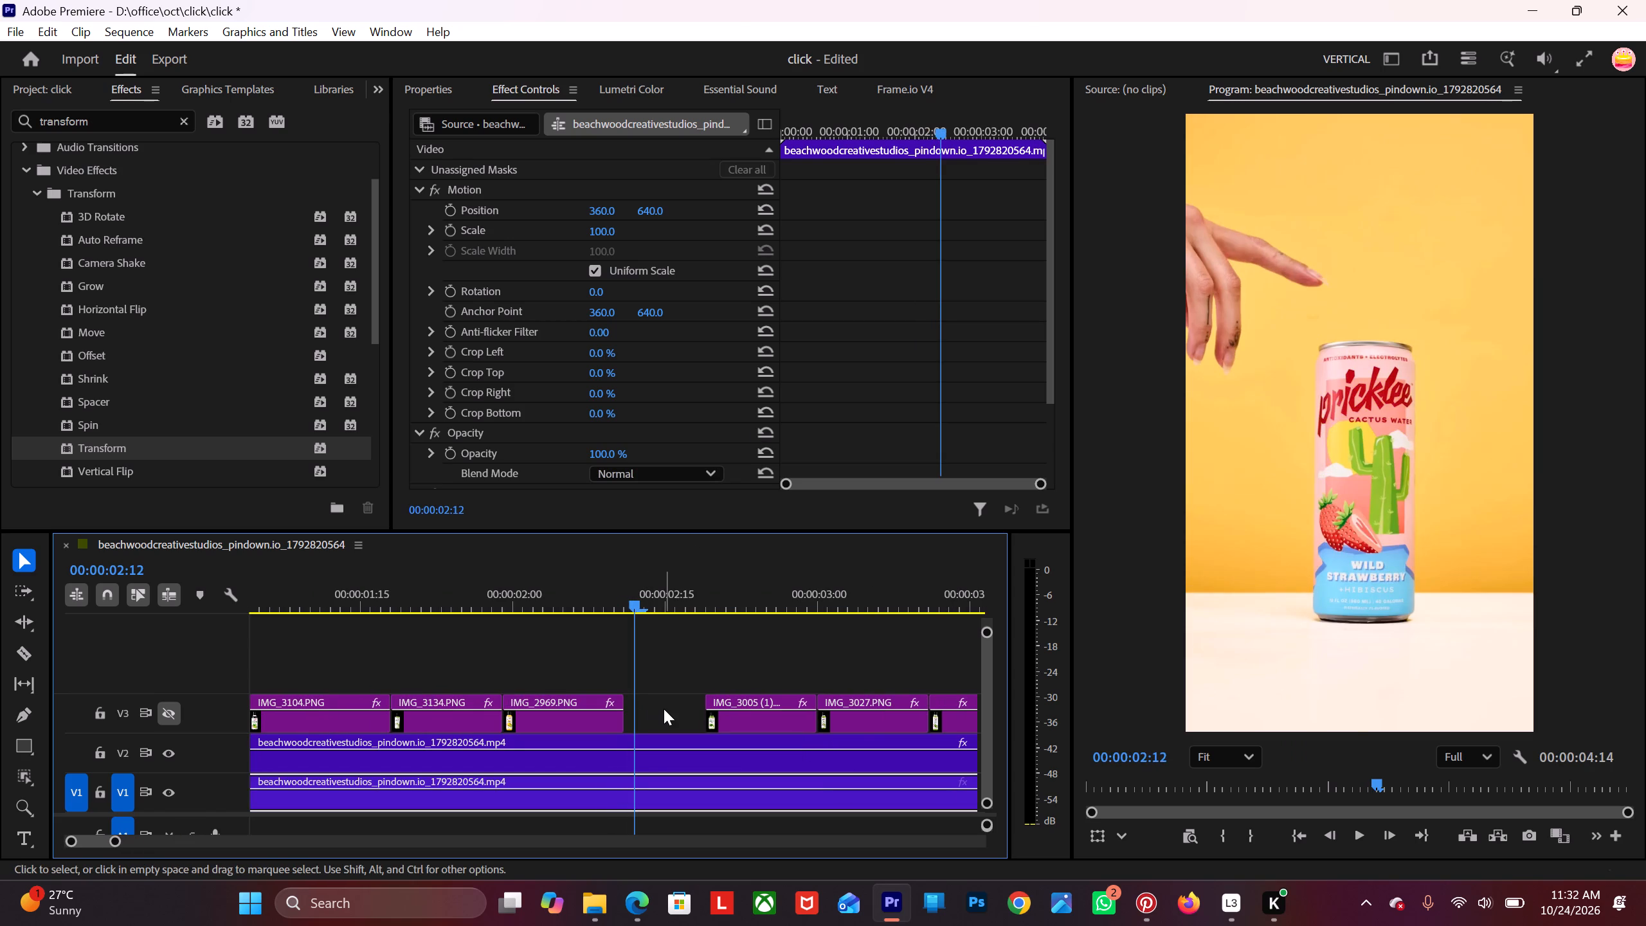
{"action": "key", "text": "Left"}
{"action": "key", "text": "Left"}
{"action": "key", "text": "Left"}
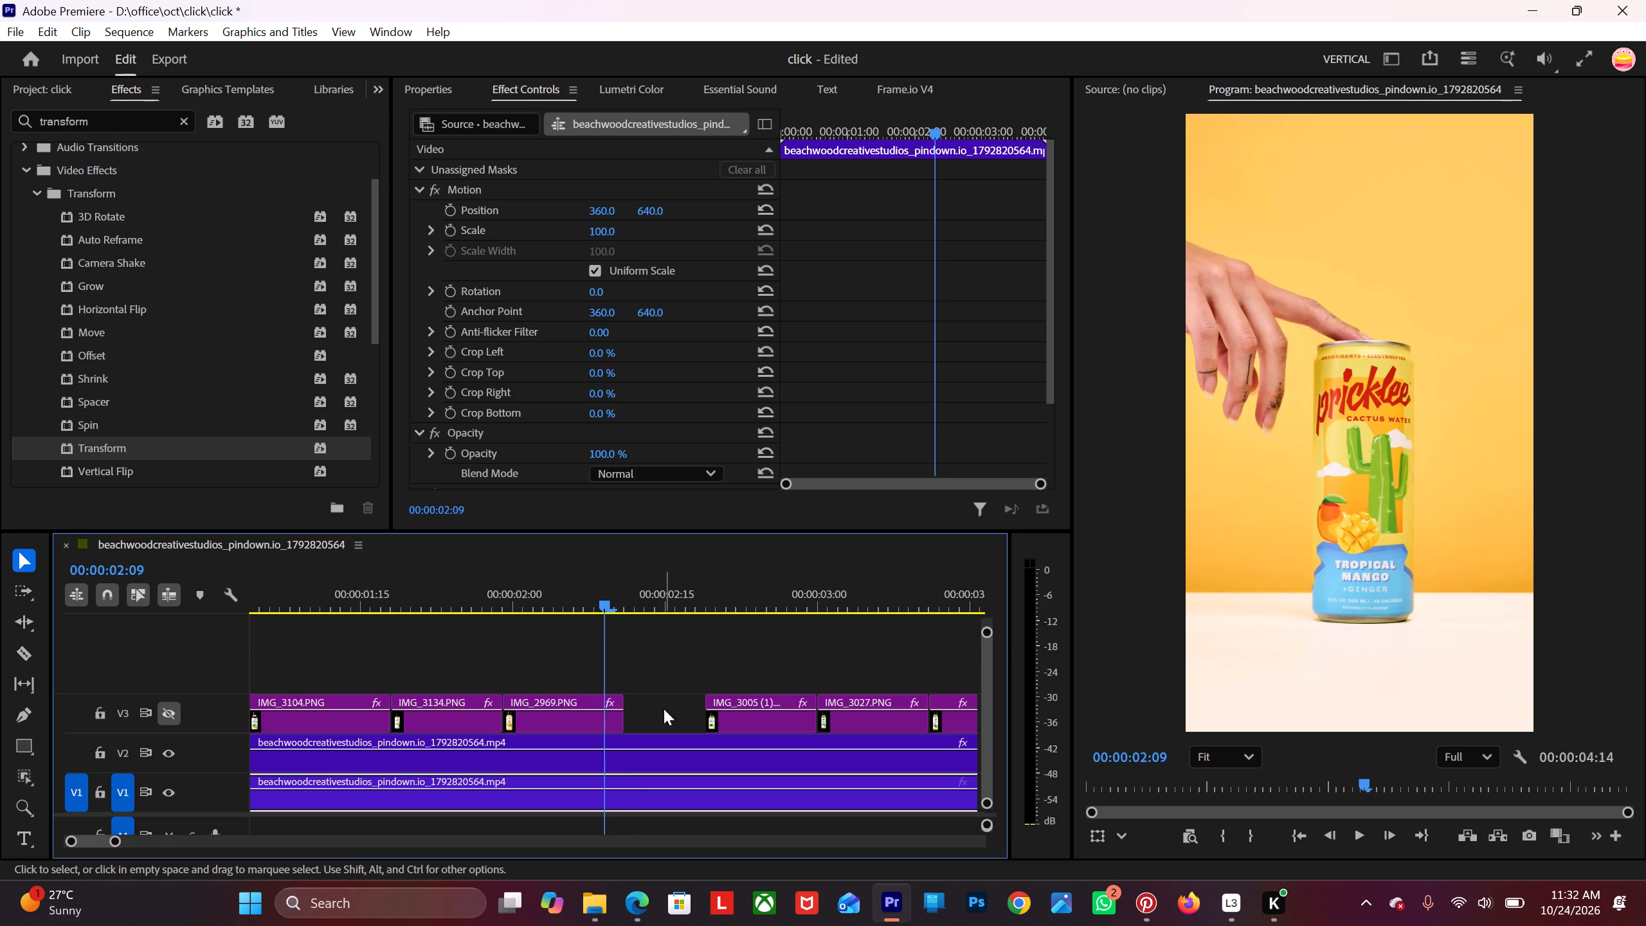
{"action": "left_click_drag", "start_coordinate": [621, 702], "coordinate": [608, 699]}
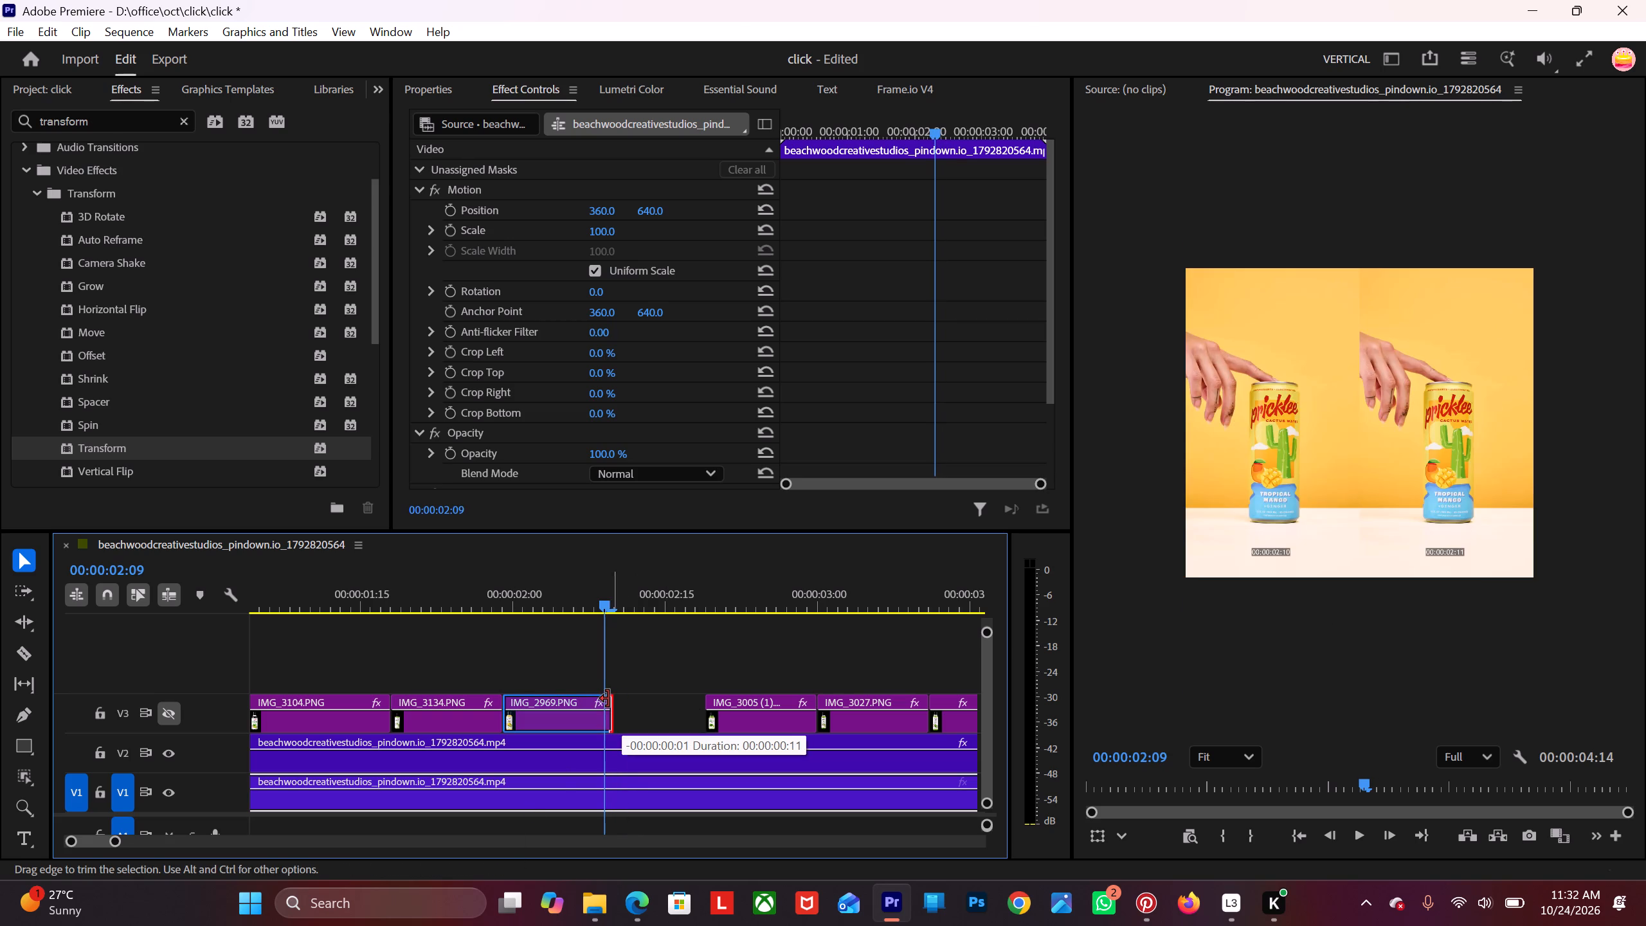
{"action": "left_click_drag", "start_coordinate": [608, 699], "coordinate": [601, 696]}
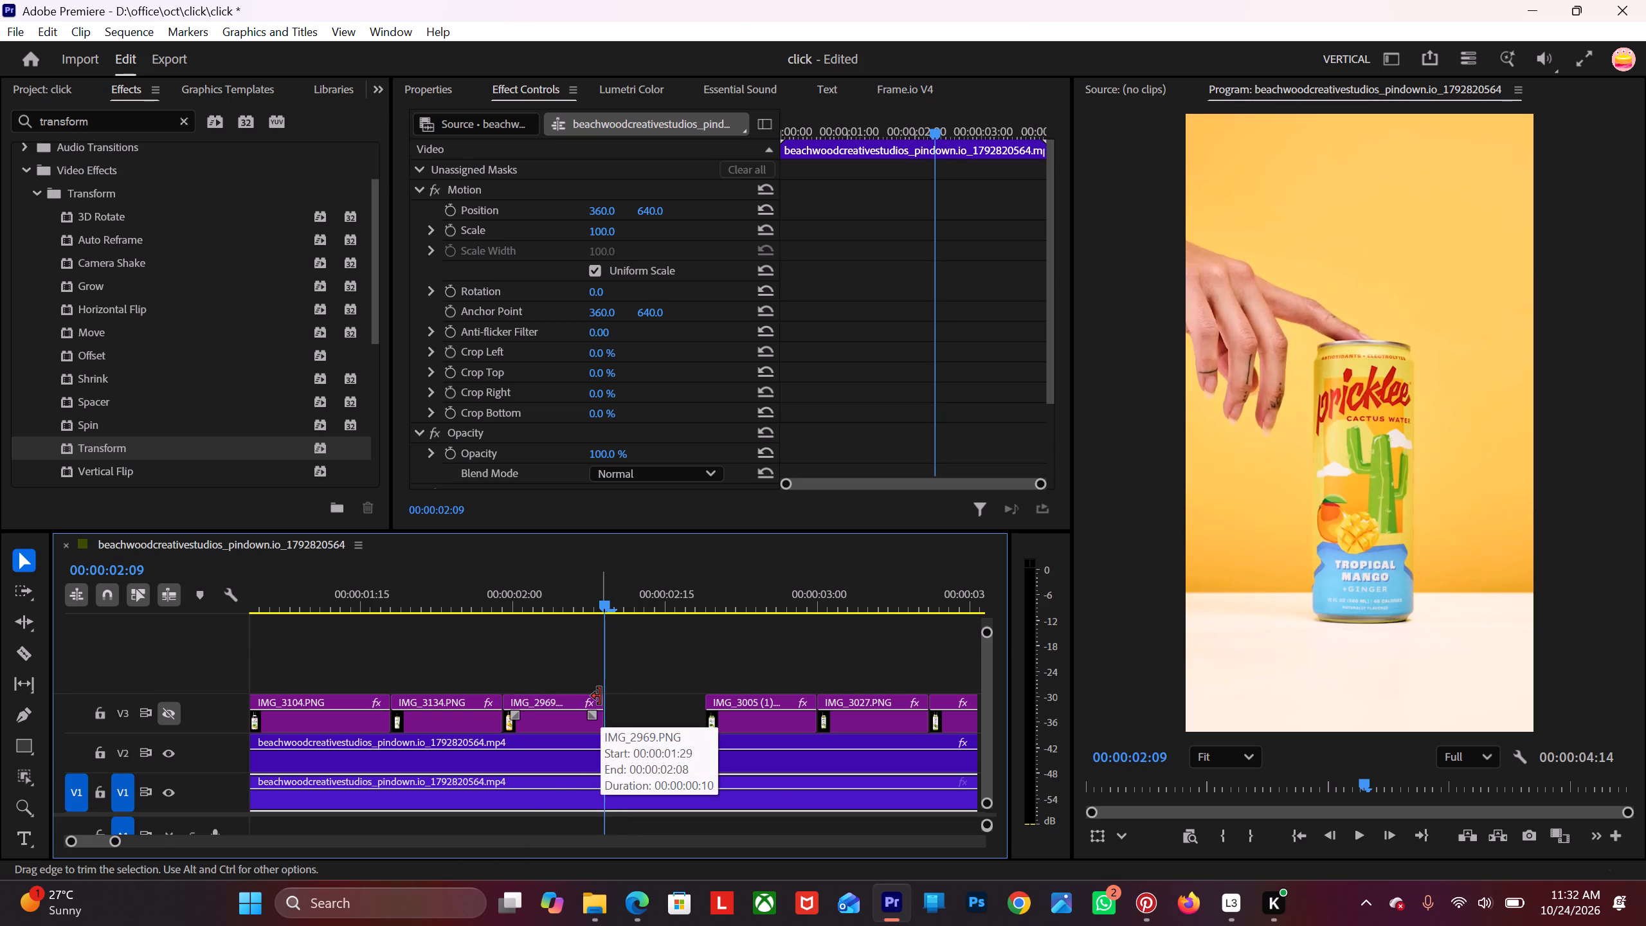
Move the seventh bottle clip, IMG_3005 (1).PNG, against the end of the sixth so it starts at 00:00:02:09.
{"action": "key", "text": "Right"}
{"action": "key", "text": "Right"}
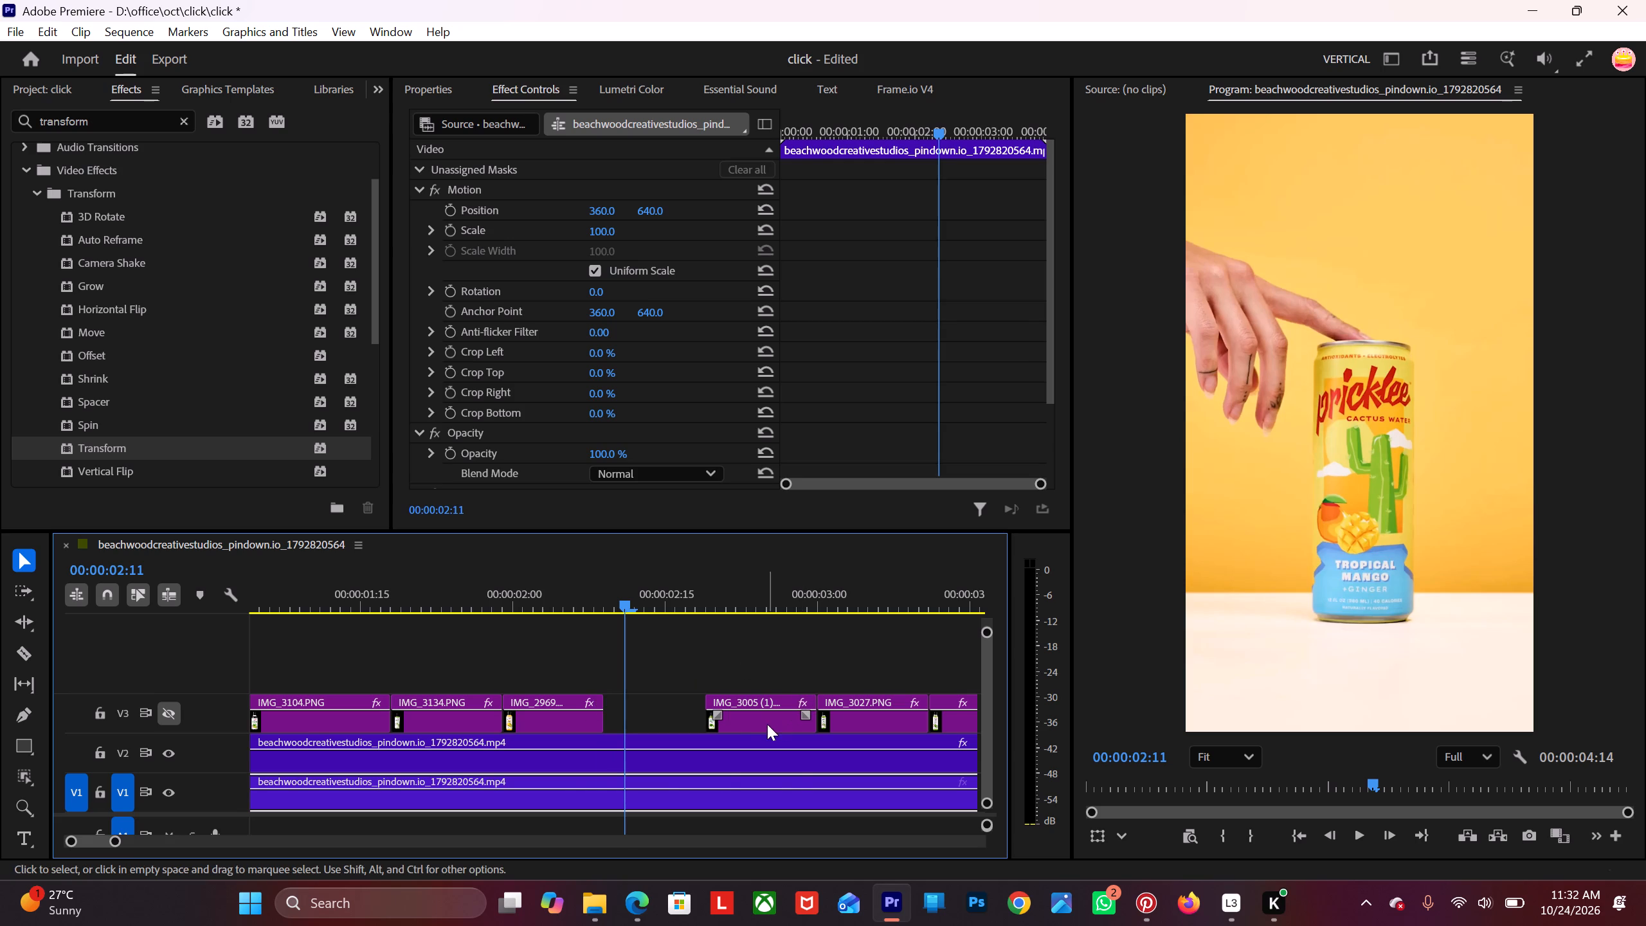
{"action": "left_click_drag", "start_coordinate": [767, 724], "coordinate": [667, 719]}
Extend the end of the seventh bottle clip, IMG_3005 (1).PNG, by about 3 frames on track V3.
{"action": "scroll", "coordinate": [659, 716], "scroll_direction": "down", "scroll_amount": 4}
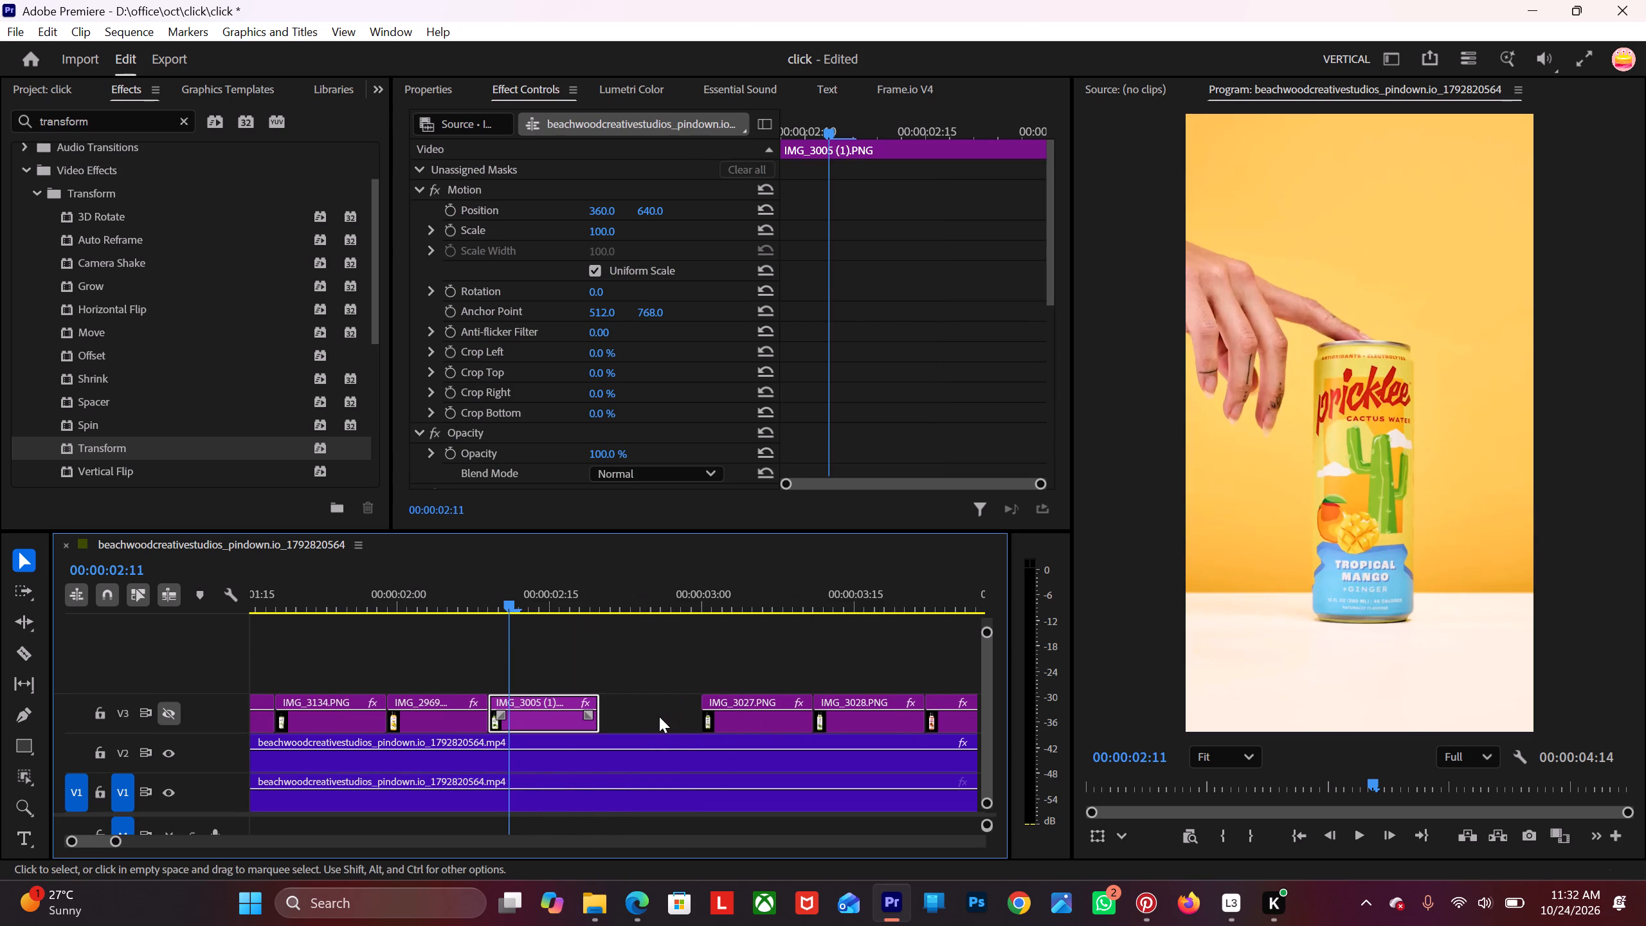
{"action": "key", "text": "Right"}
{"action": "key", "text": "Right"}
{"action": "key", "text": "Right"}
{"action": "key", "text": "Right"}
{"action": "key", "text": "Right"}
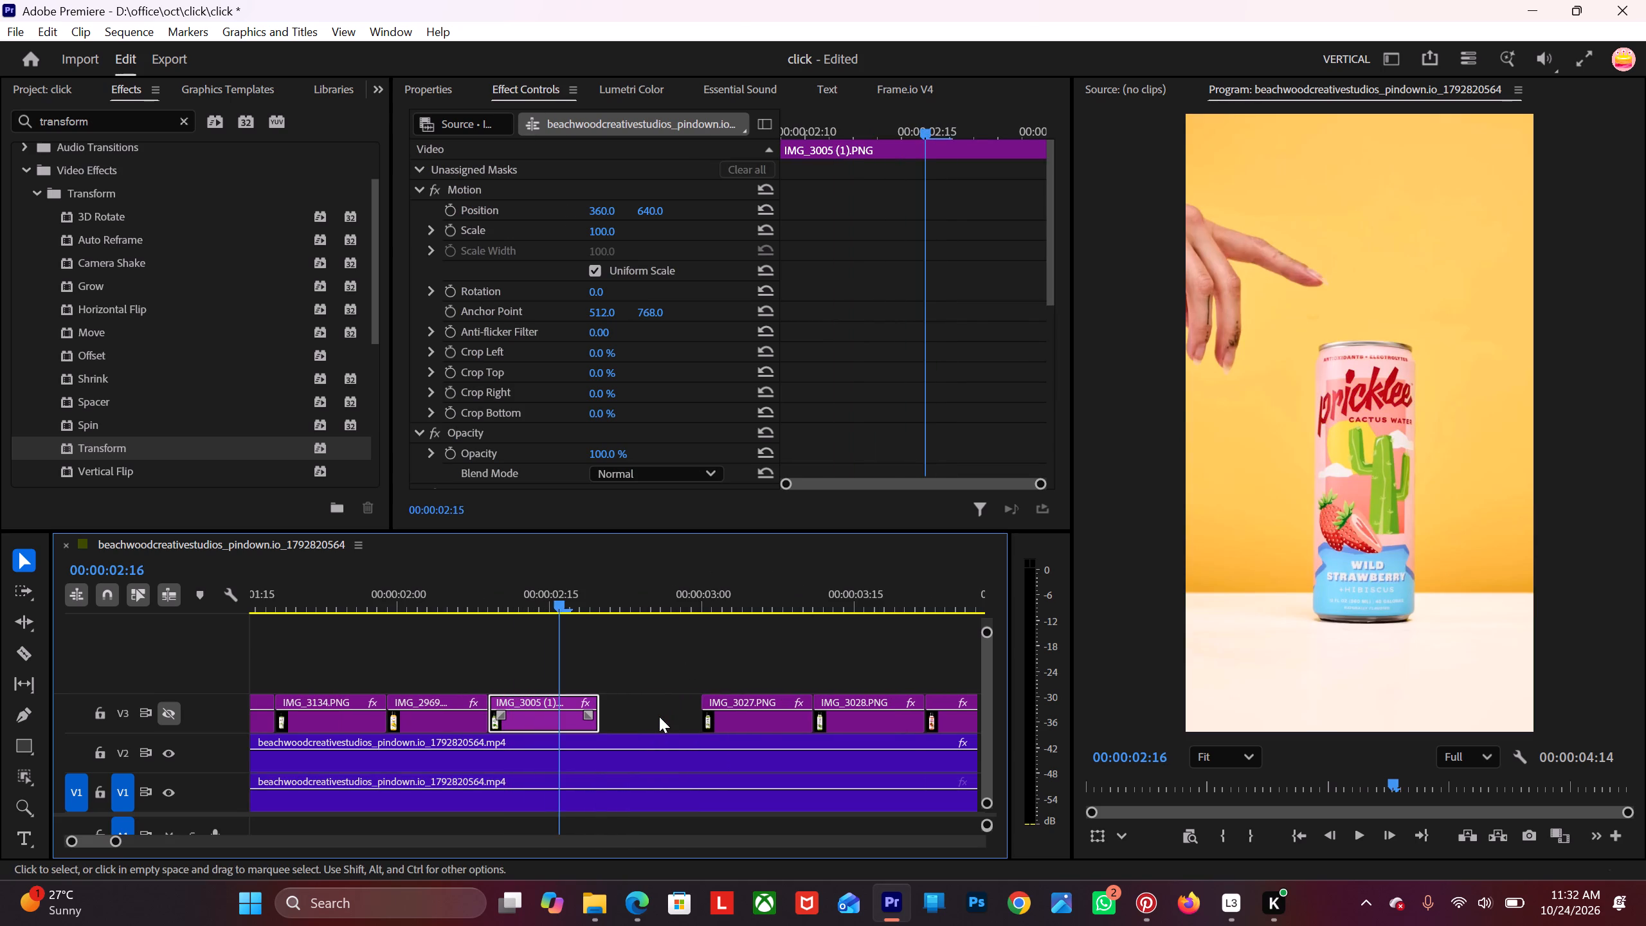
{"action": "key", "text": "Right"}
{"action": "key", "text": "Right"}
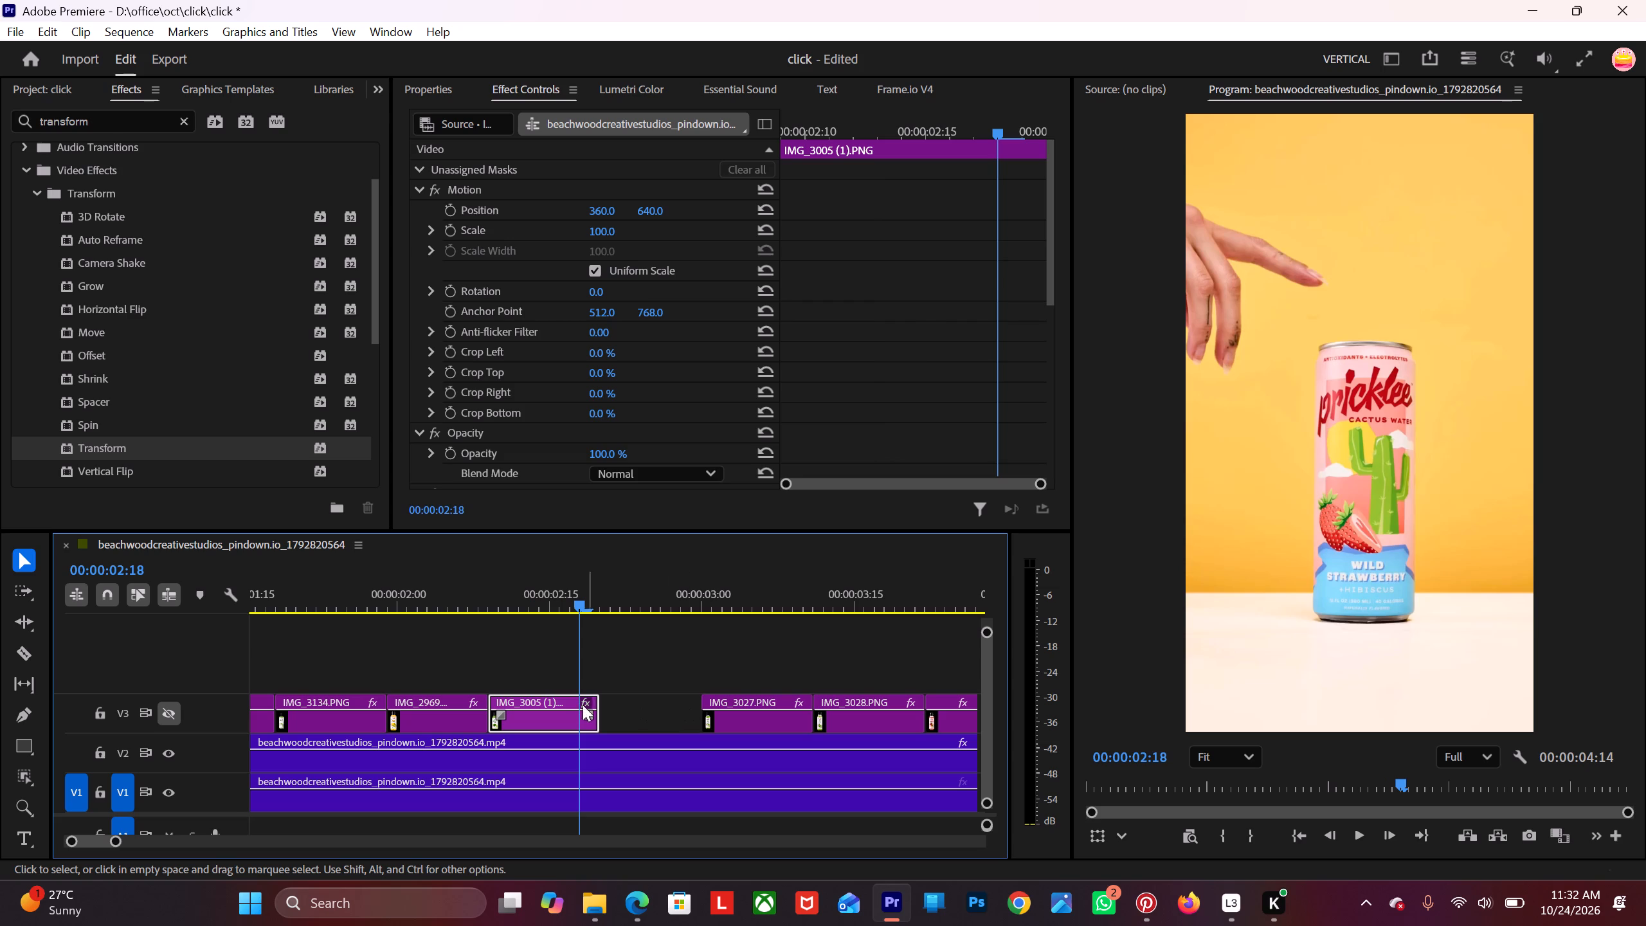
{"action": "left_click_drag", "start_coordinate": [596, 699], "coordinate": [631, 697]}
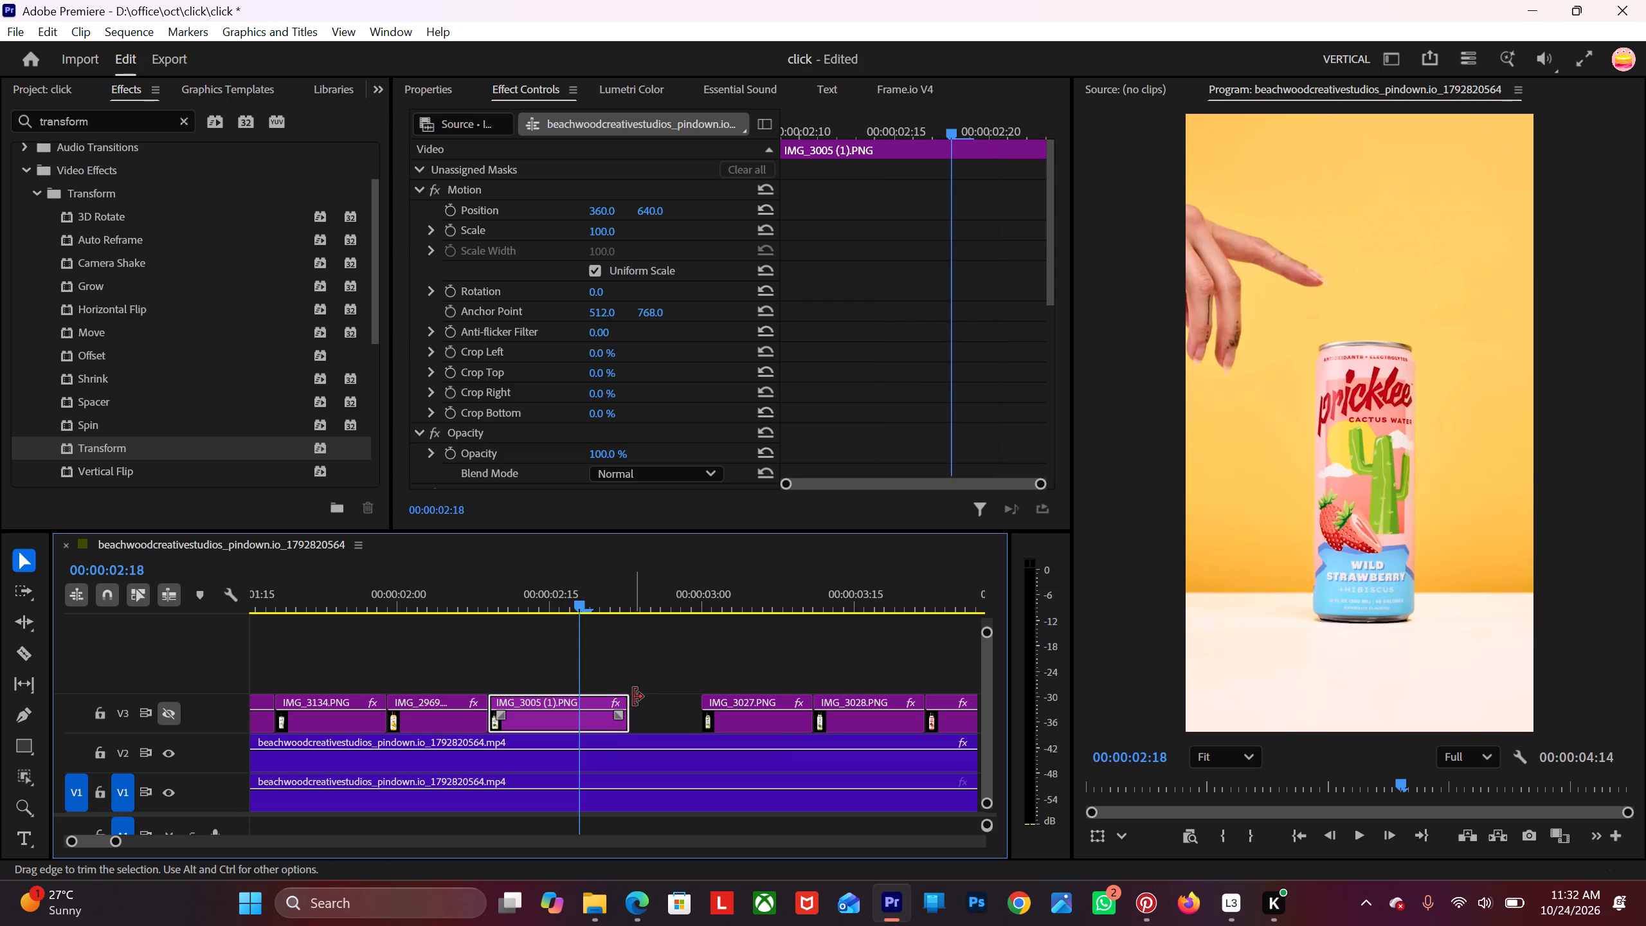
Move the eighth bottle clip, IMG_3027.PNG, against the end of the seventh so it starts at 00:00:02:23.
{"action": "key", "text": "Right"}
{"action": "key", "text": "Right"}
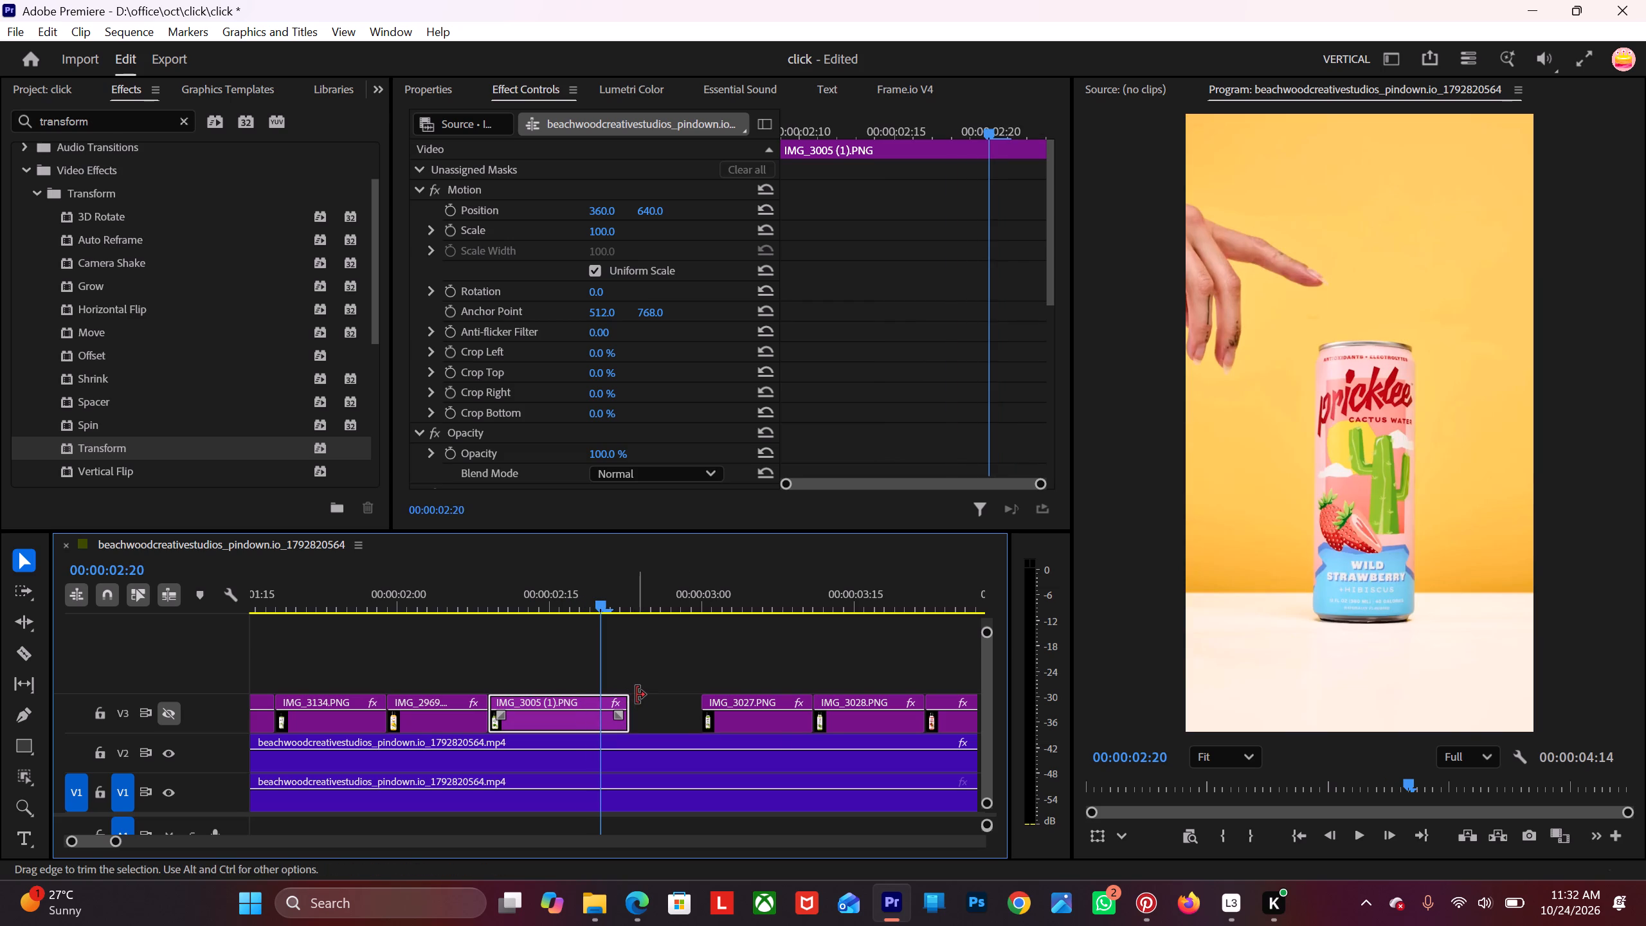
{"action": "key", "text": "Right"}
{"action": "key", "text": "Right"}
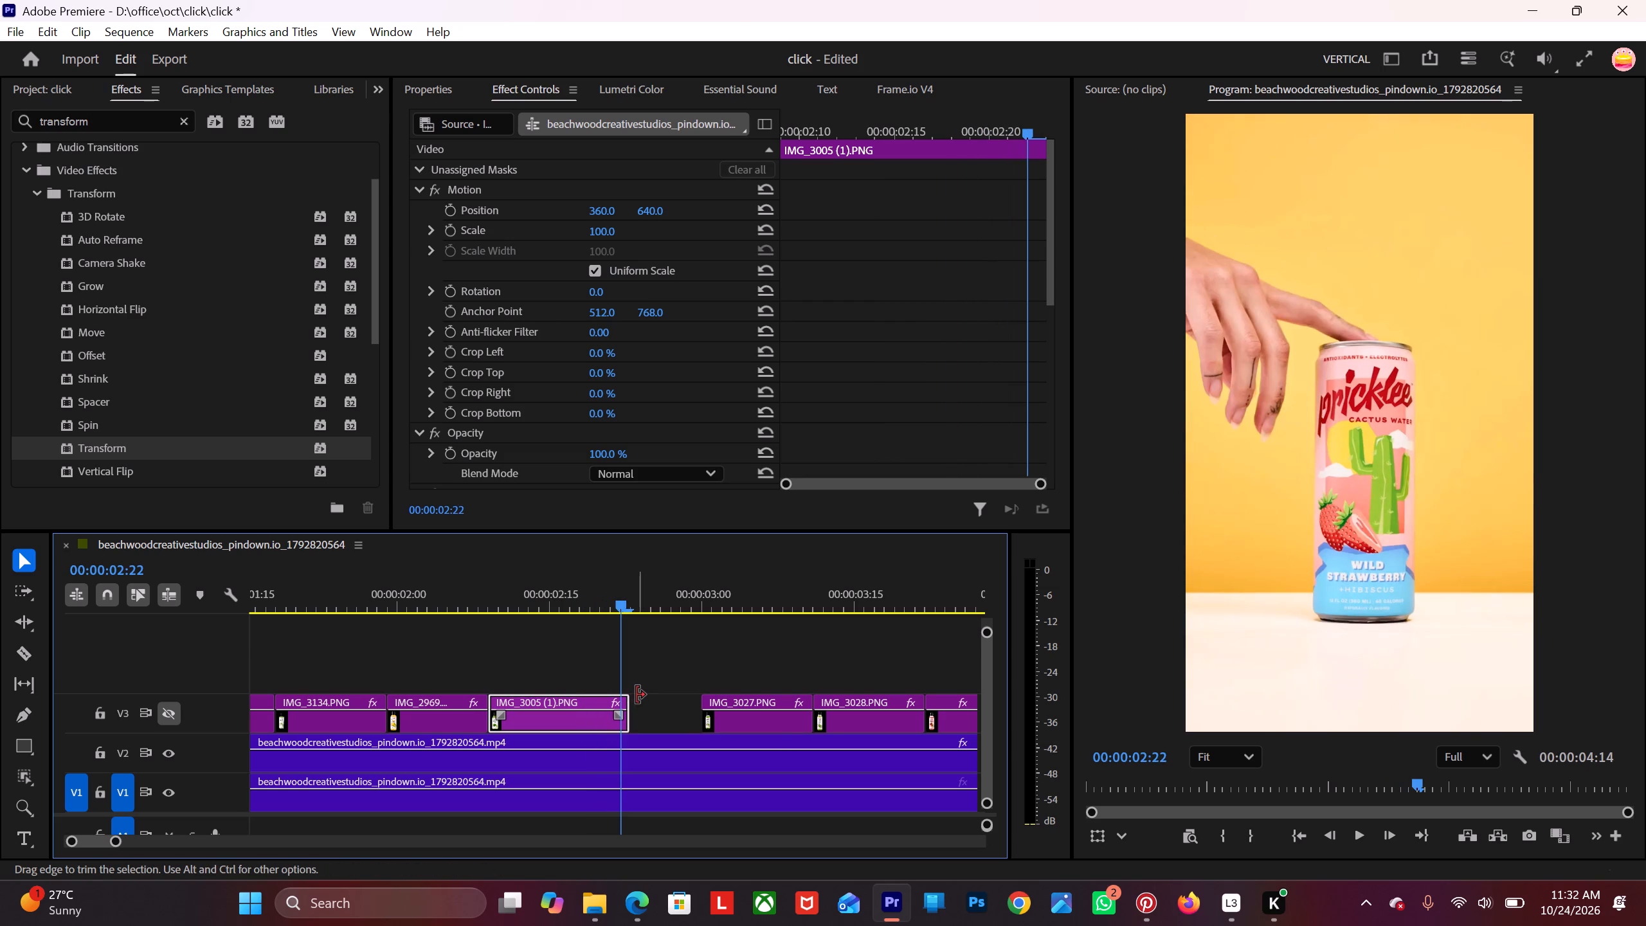
{"action": "key", "text": "Right"}
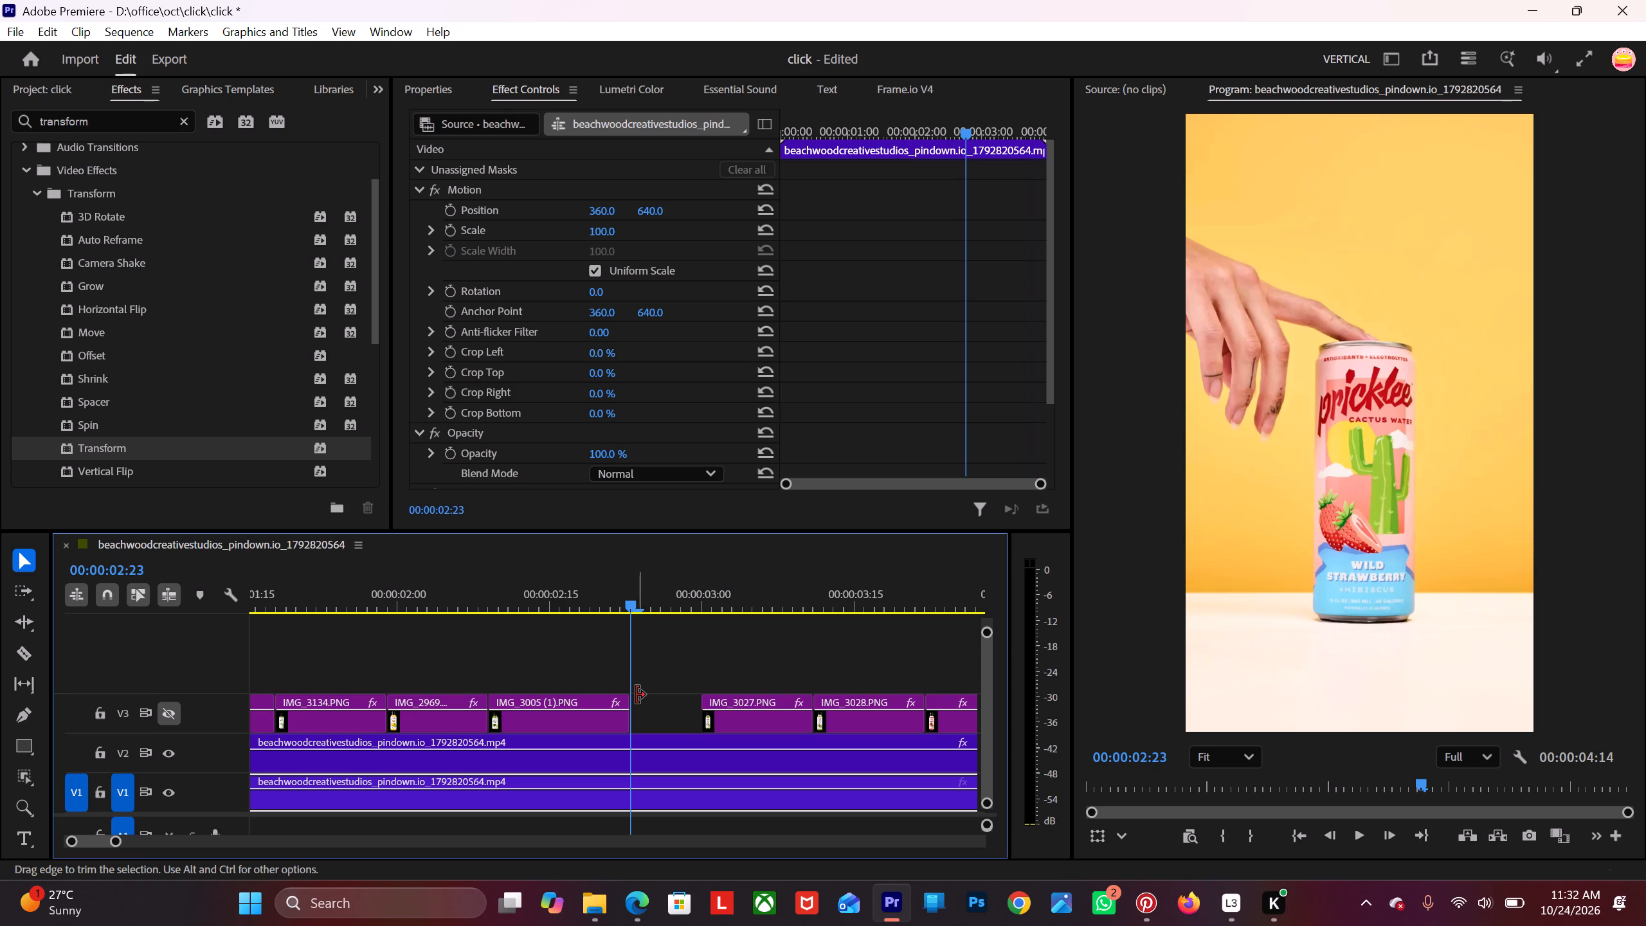
{"action": "left_click_drag", "start_coordinate": [746, 720], "coordinate": [690, 717]}
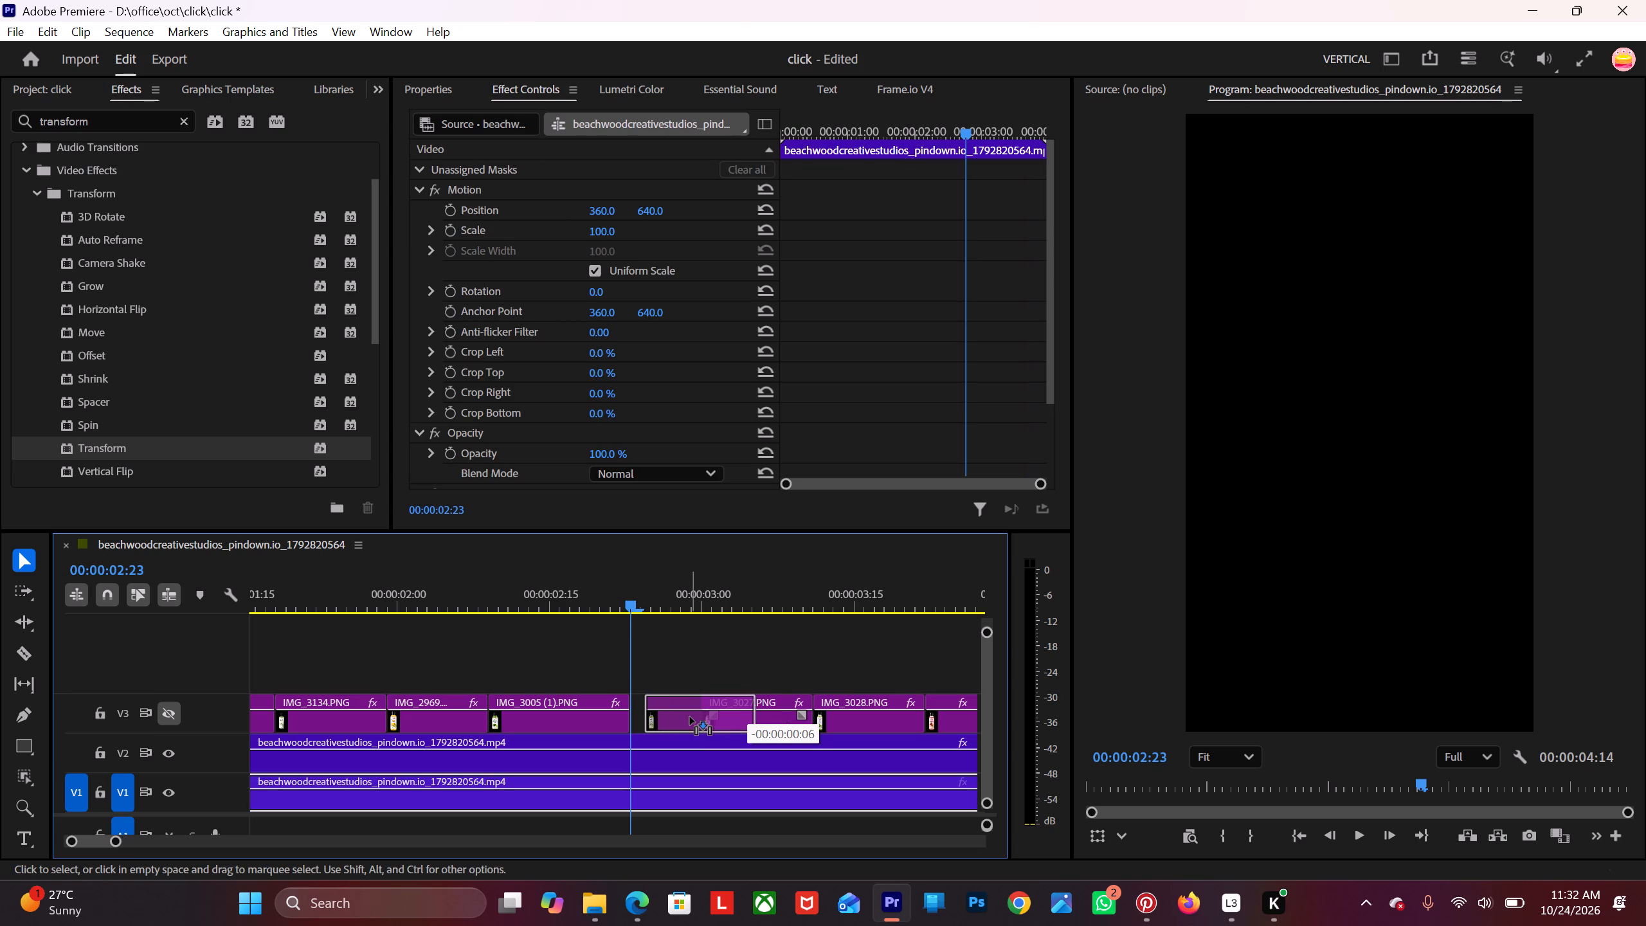
{"action": "left_click_drag", "start_coordinate": [690, 717], "coordinate": [685, 717]}
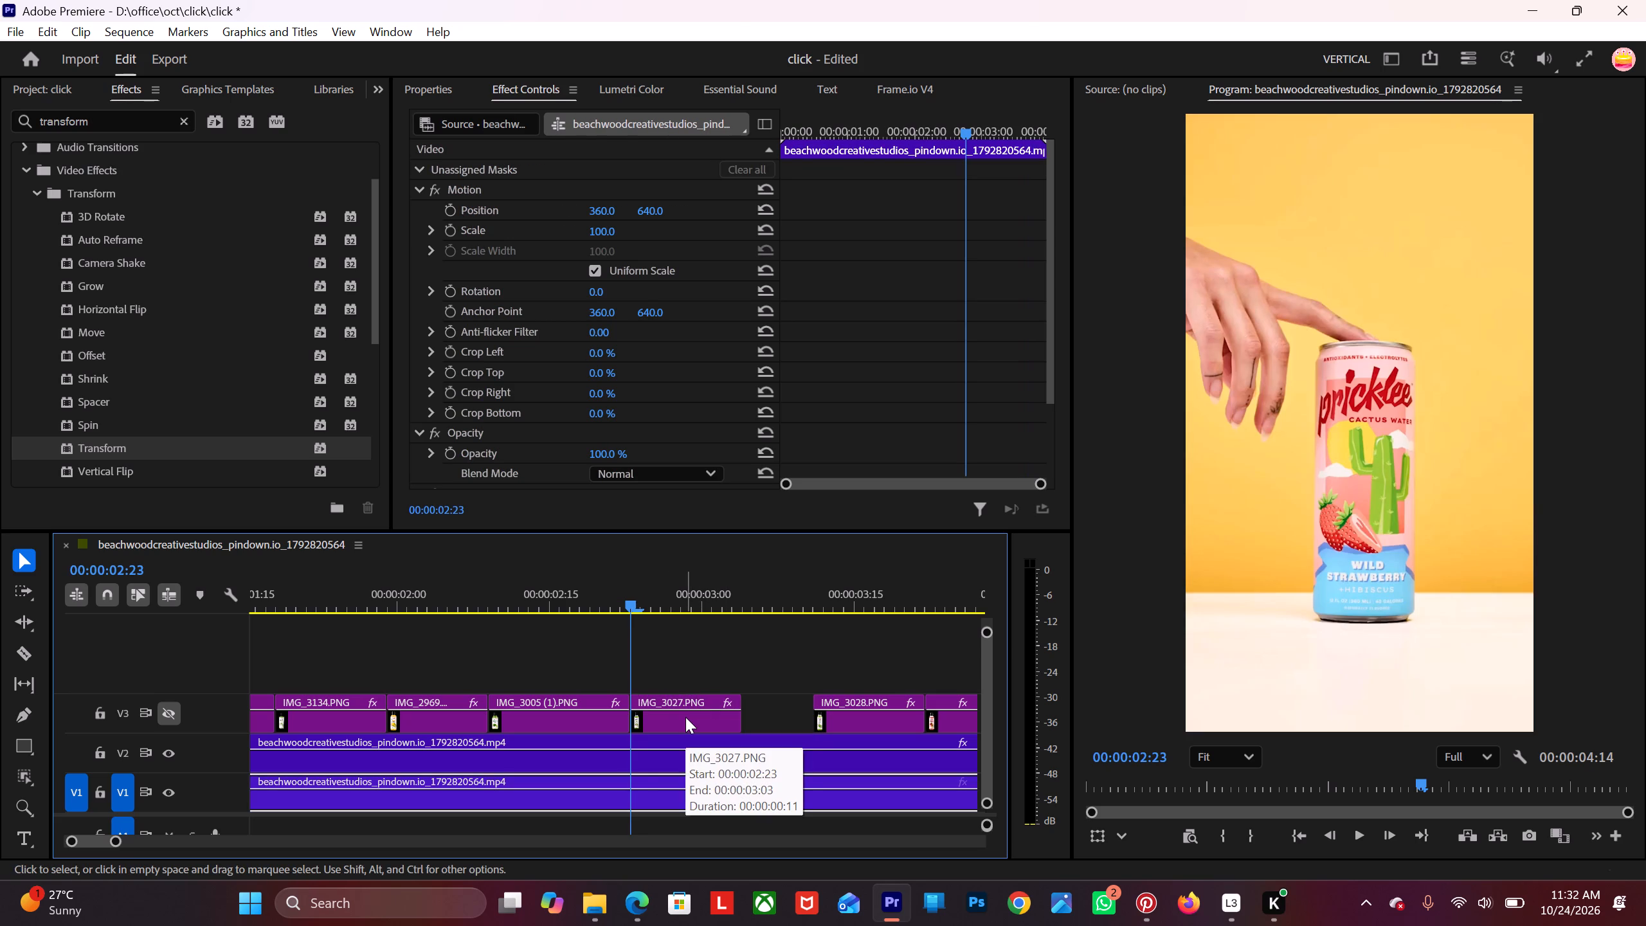
Extend the end of the eighth bottle clip, IMG_3027.PNG, by 1 frame to the can change at 00:00:03:05.
{"action": "key", "text": "Right"}
{"action": "key", "text": "Right"}
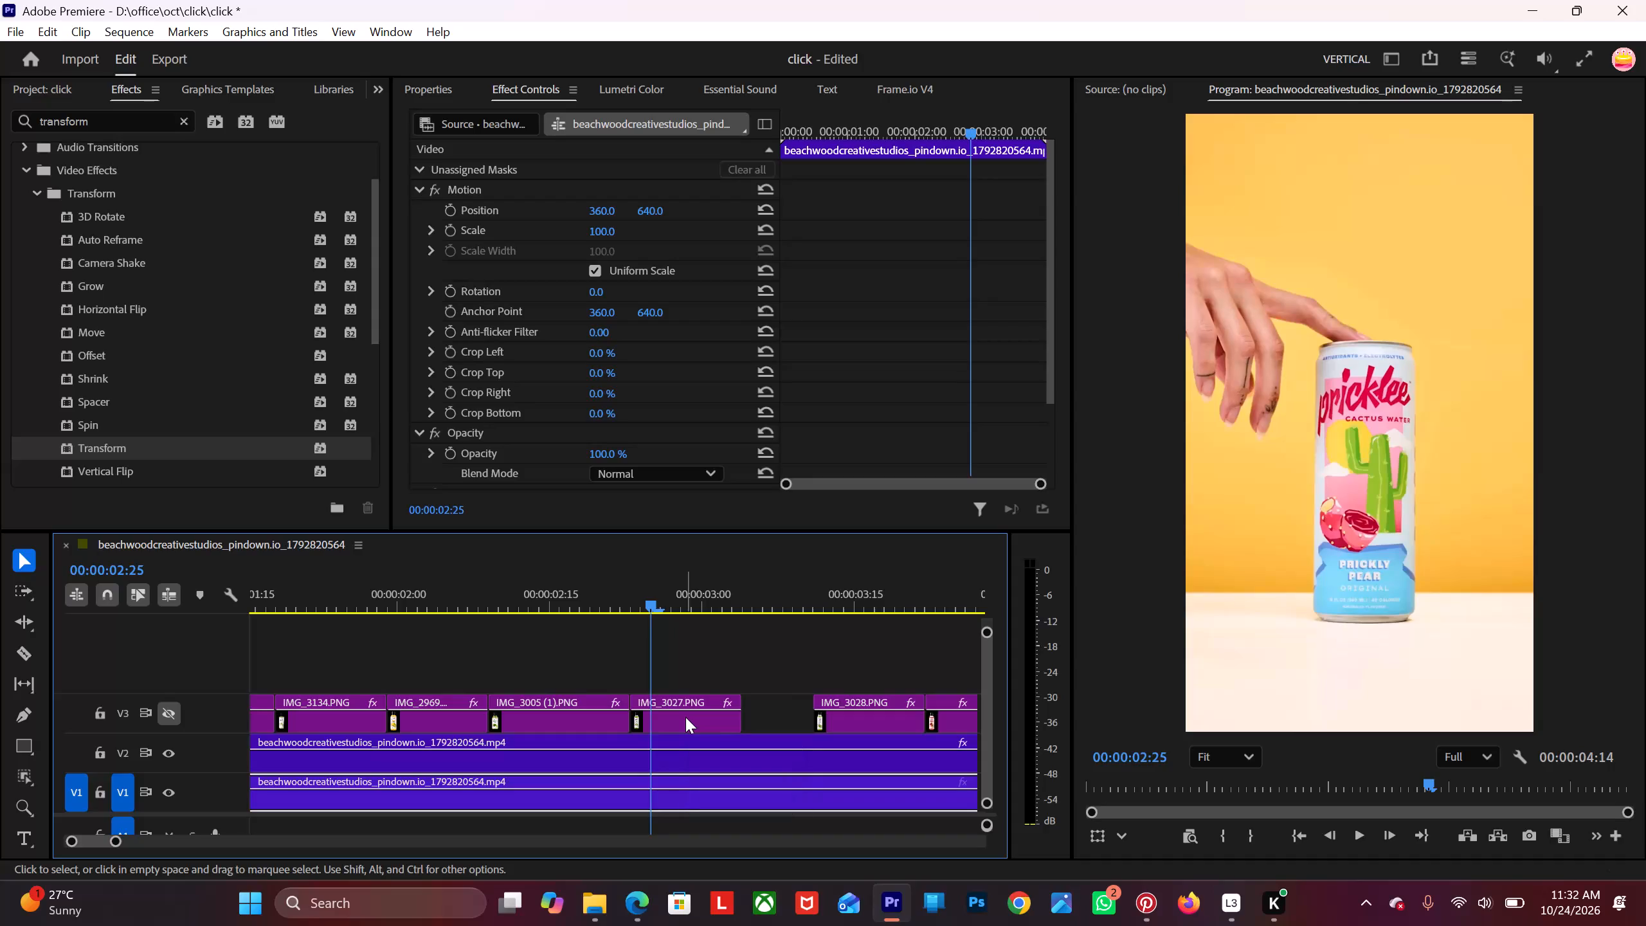
{"action": "key", "text": "Right"}
{"action": "key", "text": "Right"}
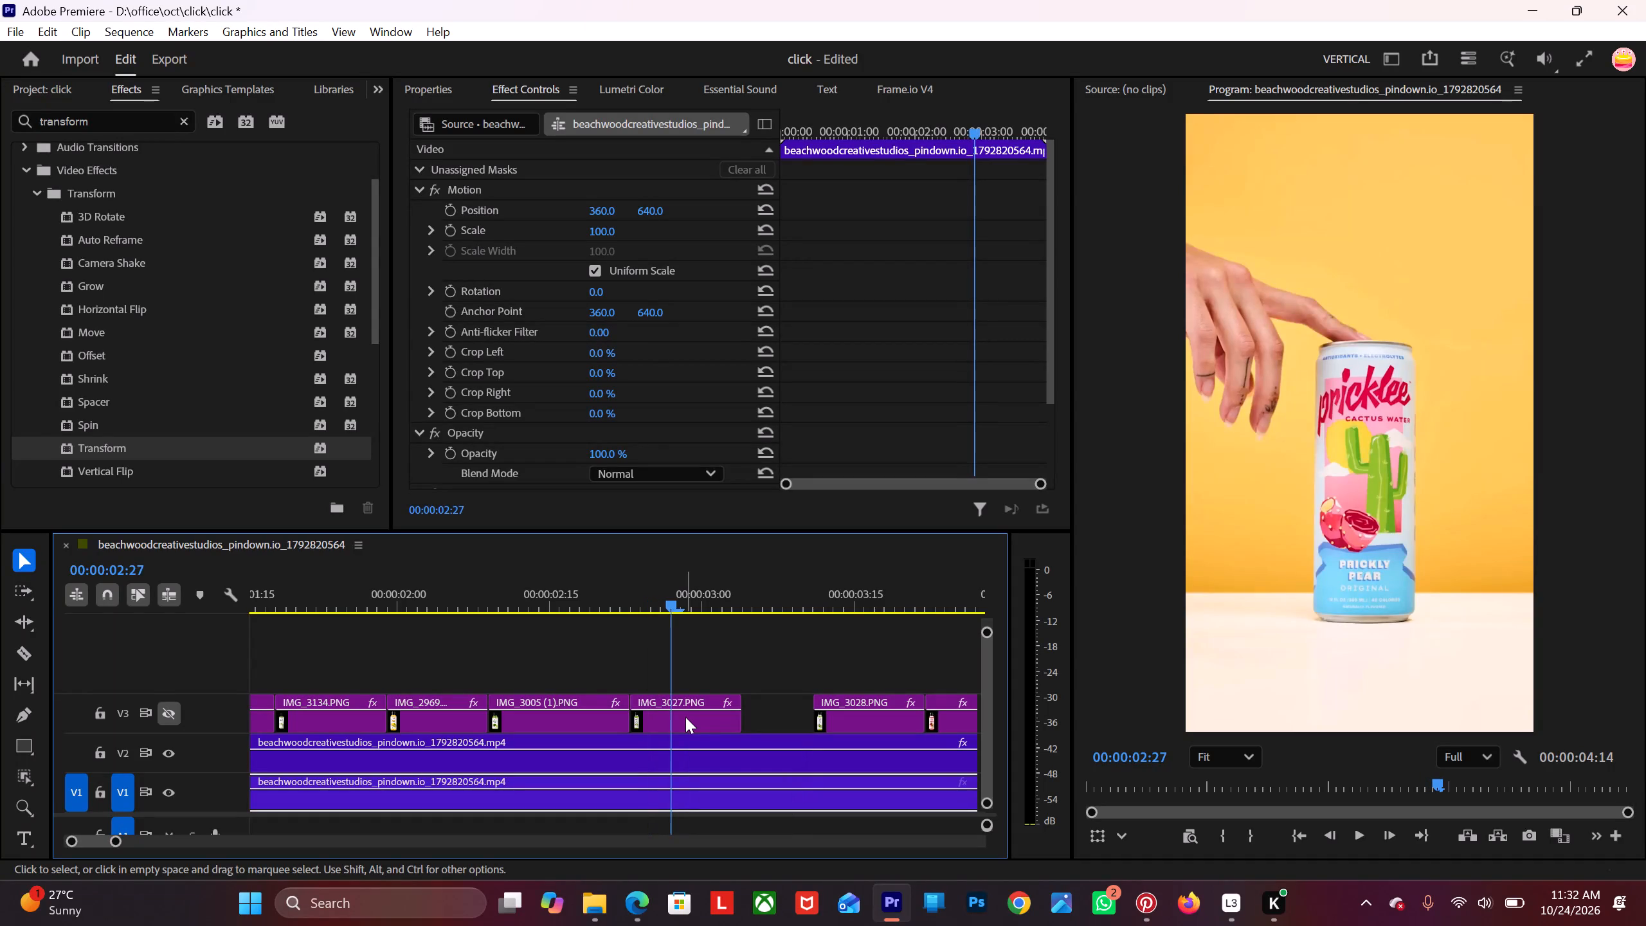
{"action": "key", "text": "Right"}
{"action": "key", "text": "Right"}
{"action": "key", "text": "Right"}
{"action": "key", "text": "Right"}
{"action": "key", "text": "Right"}
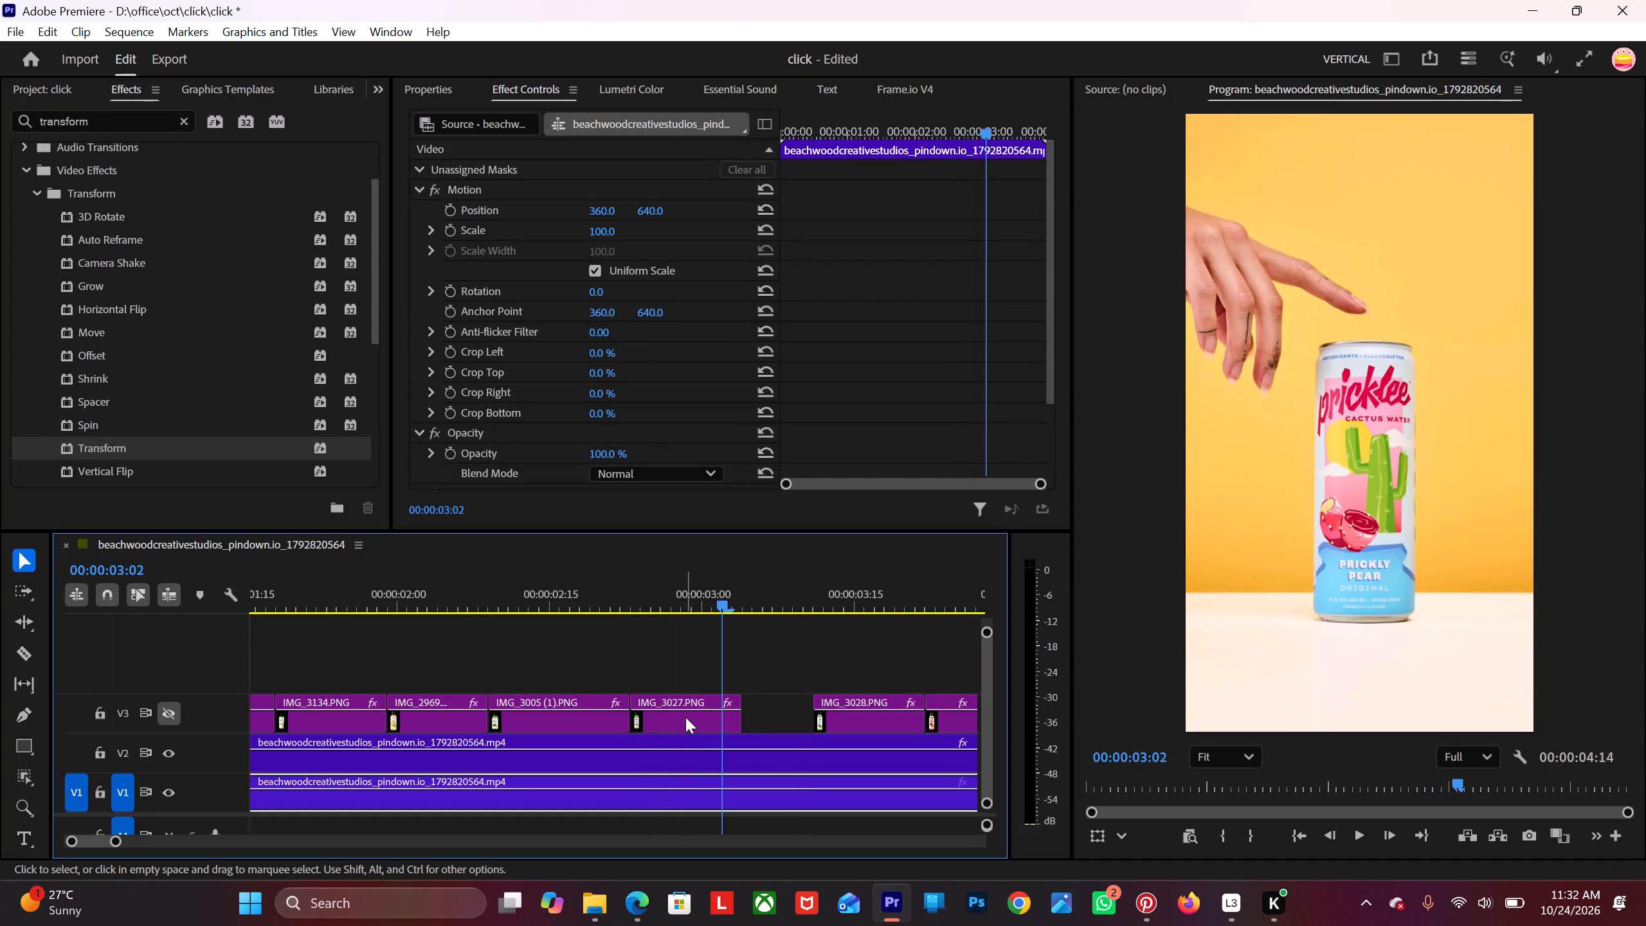
{"action": "key", "text": "Right"}
{"action": "key", "text": "Right"}
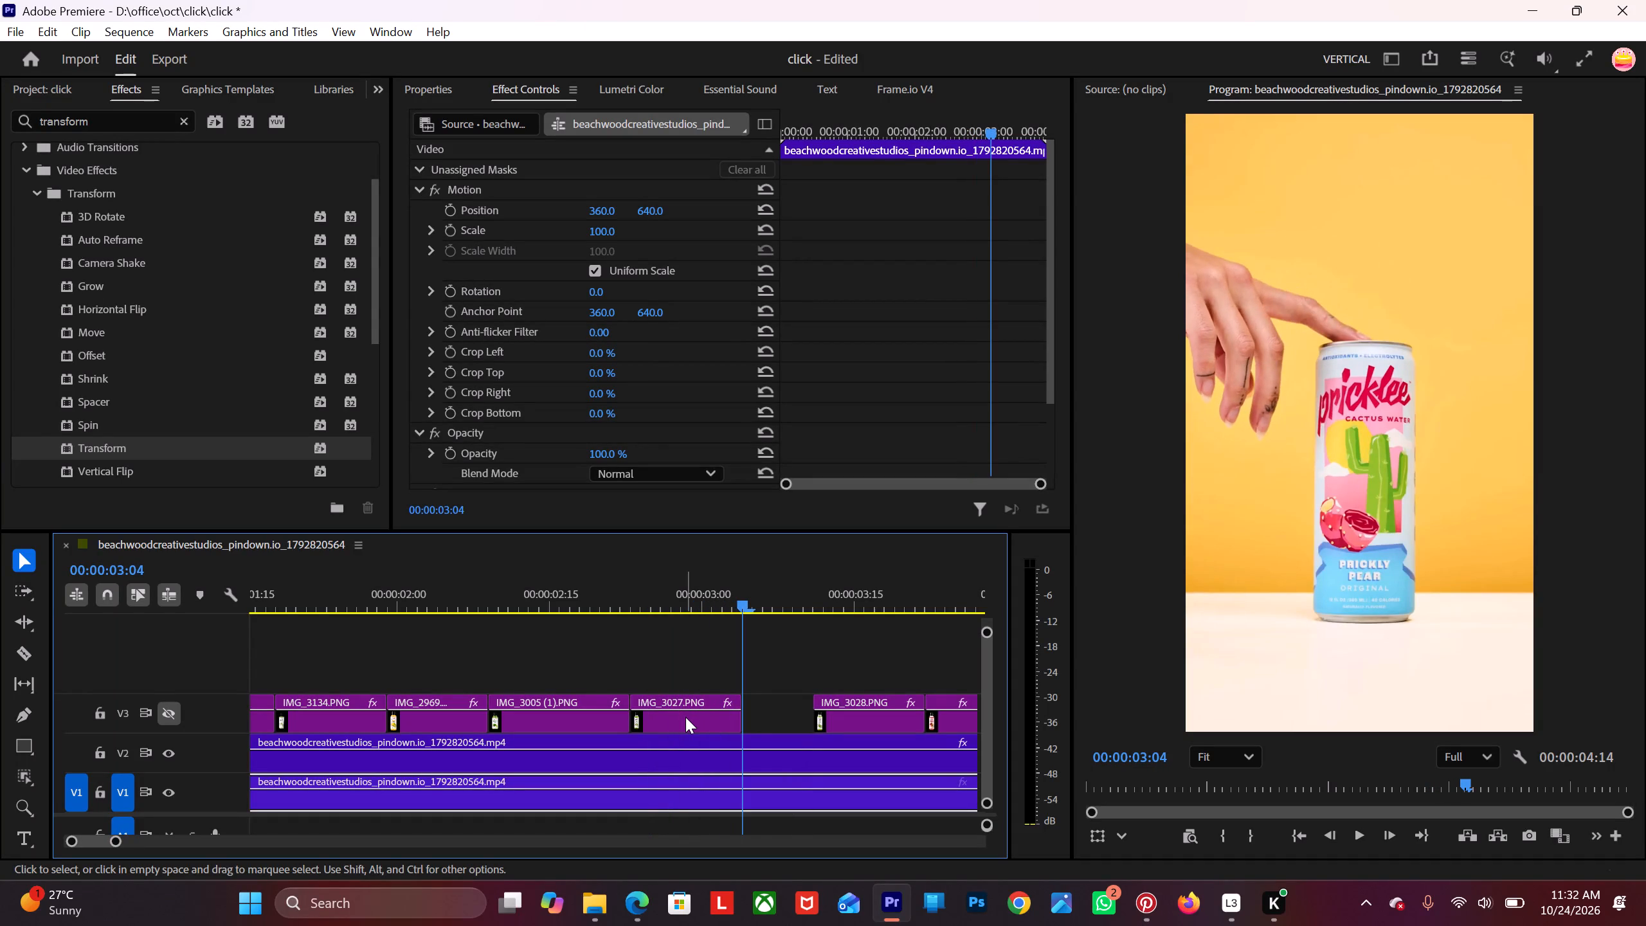
{"action": "key", "text": "Right"}
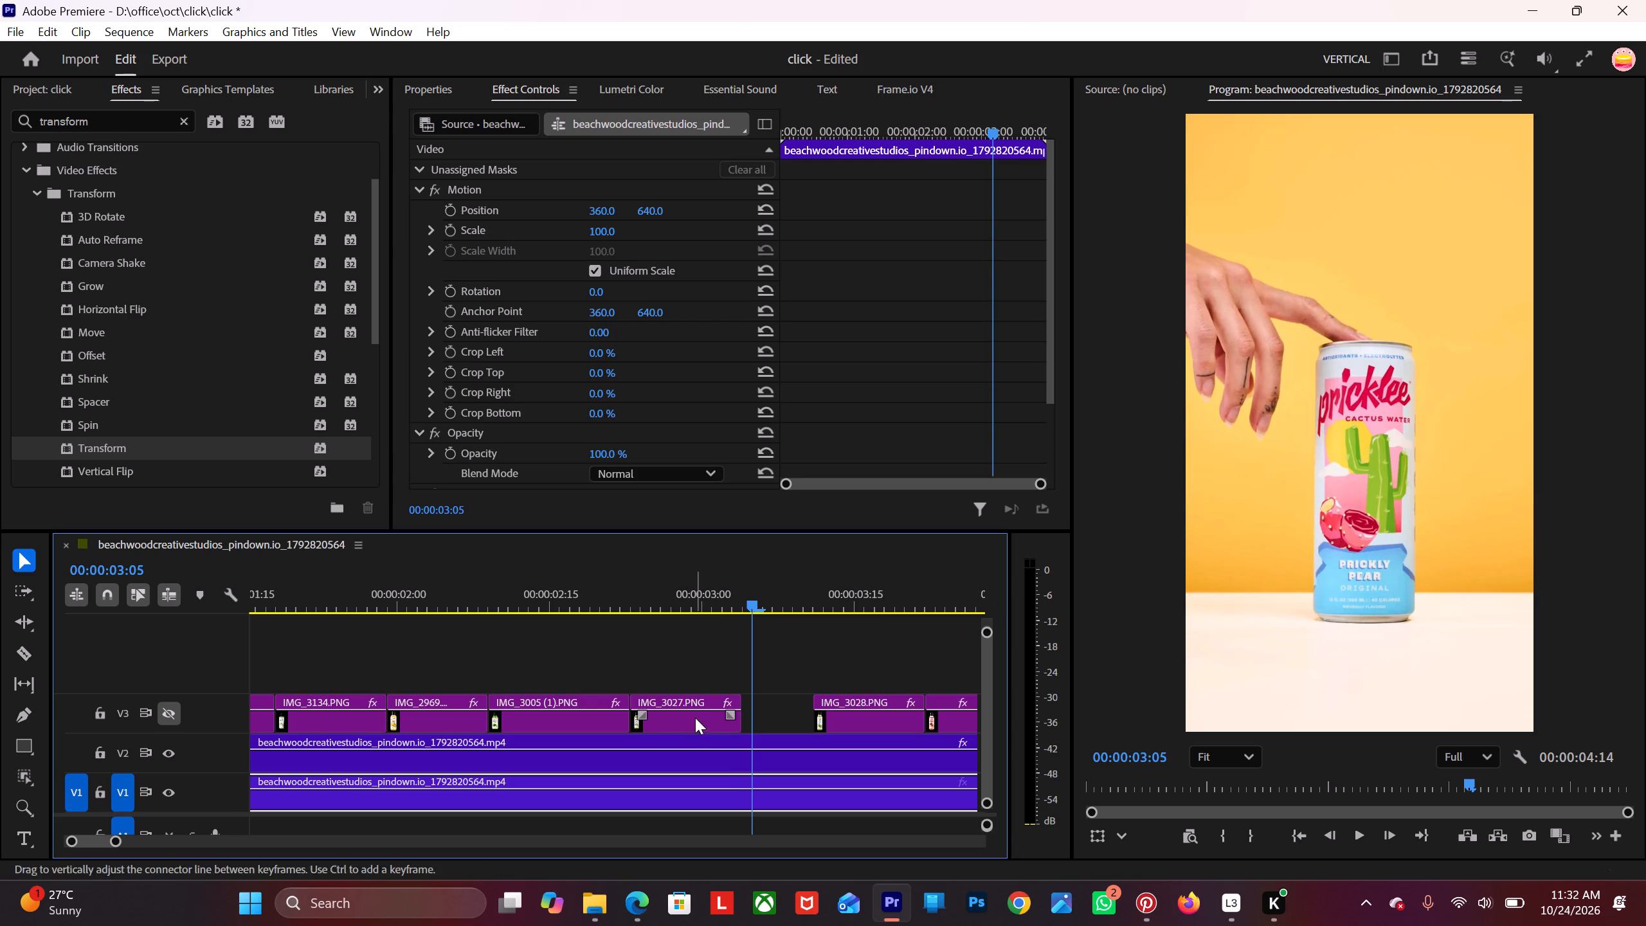
{"action": "left_click_drag", "start_coordinate": [739, 703], "coordinate": [748, 704]}
Move the ninth bottle clip, IMG_3028.PNG, against the end of the eighth so it starts at 00:00:03:05.
{"action": "scroll", "coordinate": [782, 713], "scroll_direction": "down", "scroll_amount": 7}
{"action": "left_click_drag", "start_coordinate": [688, 727], "coordinate": [681, 727]}
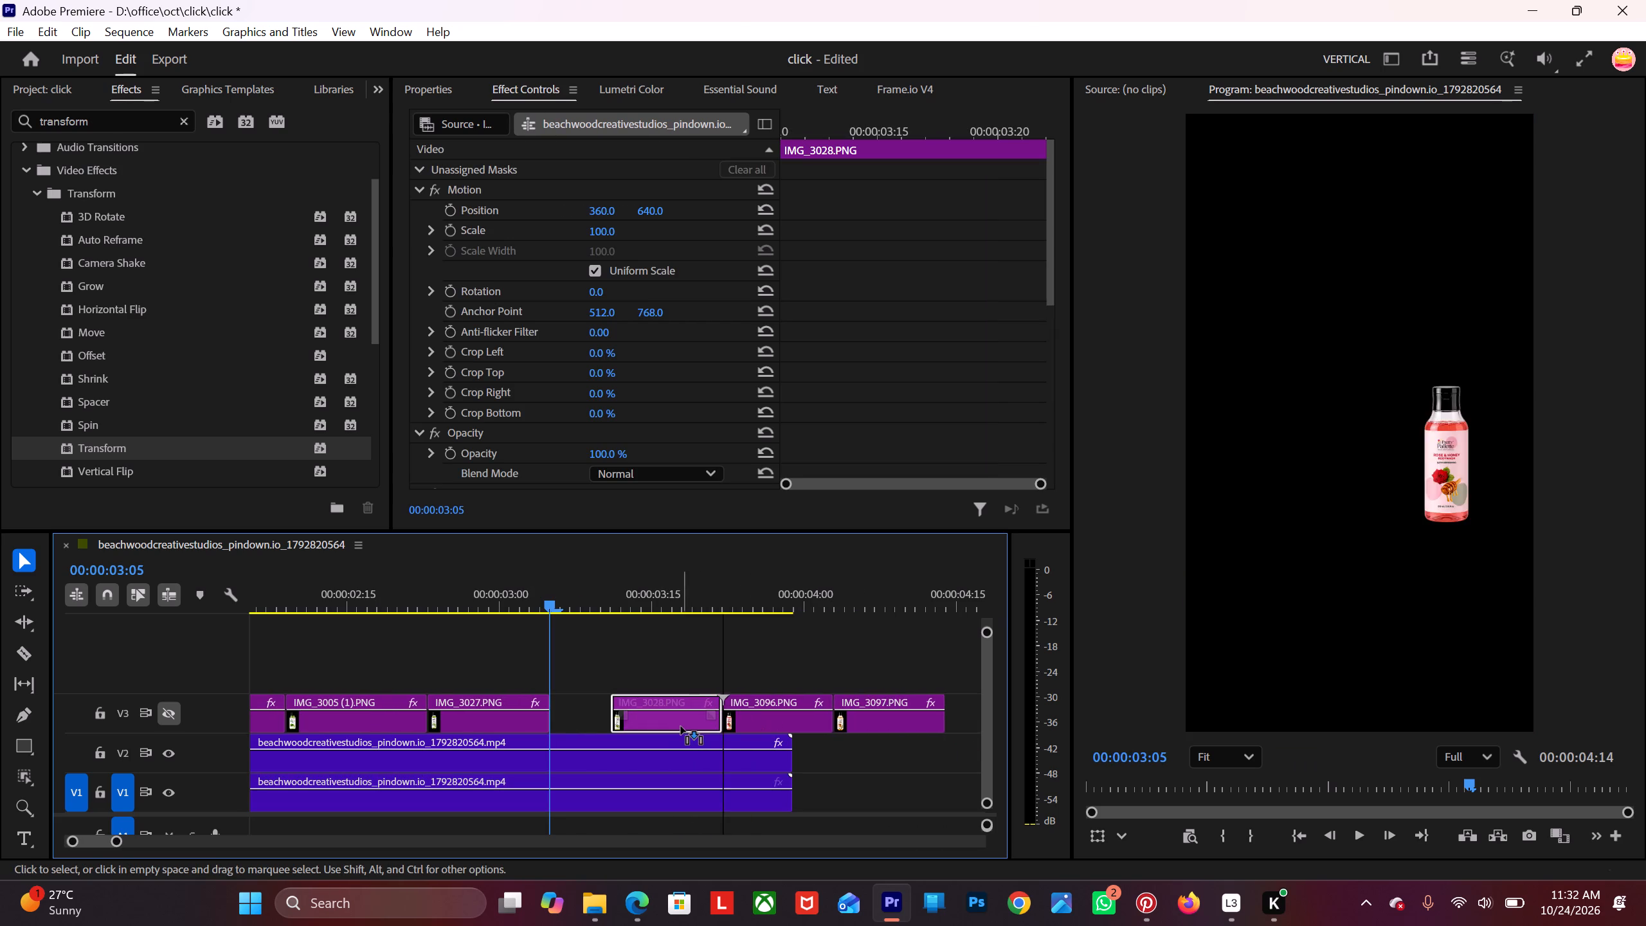
{"action": "left_click_drag", "start_coordinate": [681, 727], "coordinate": [623, 709]}
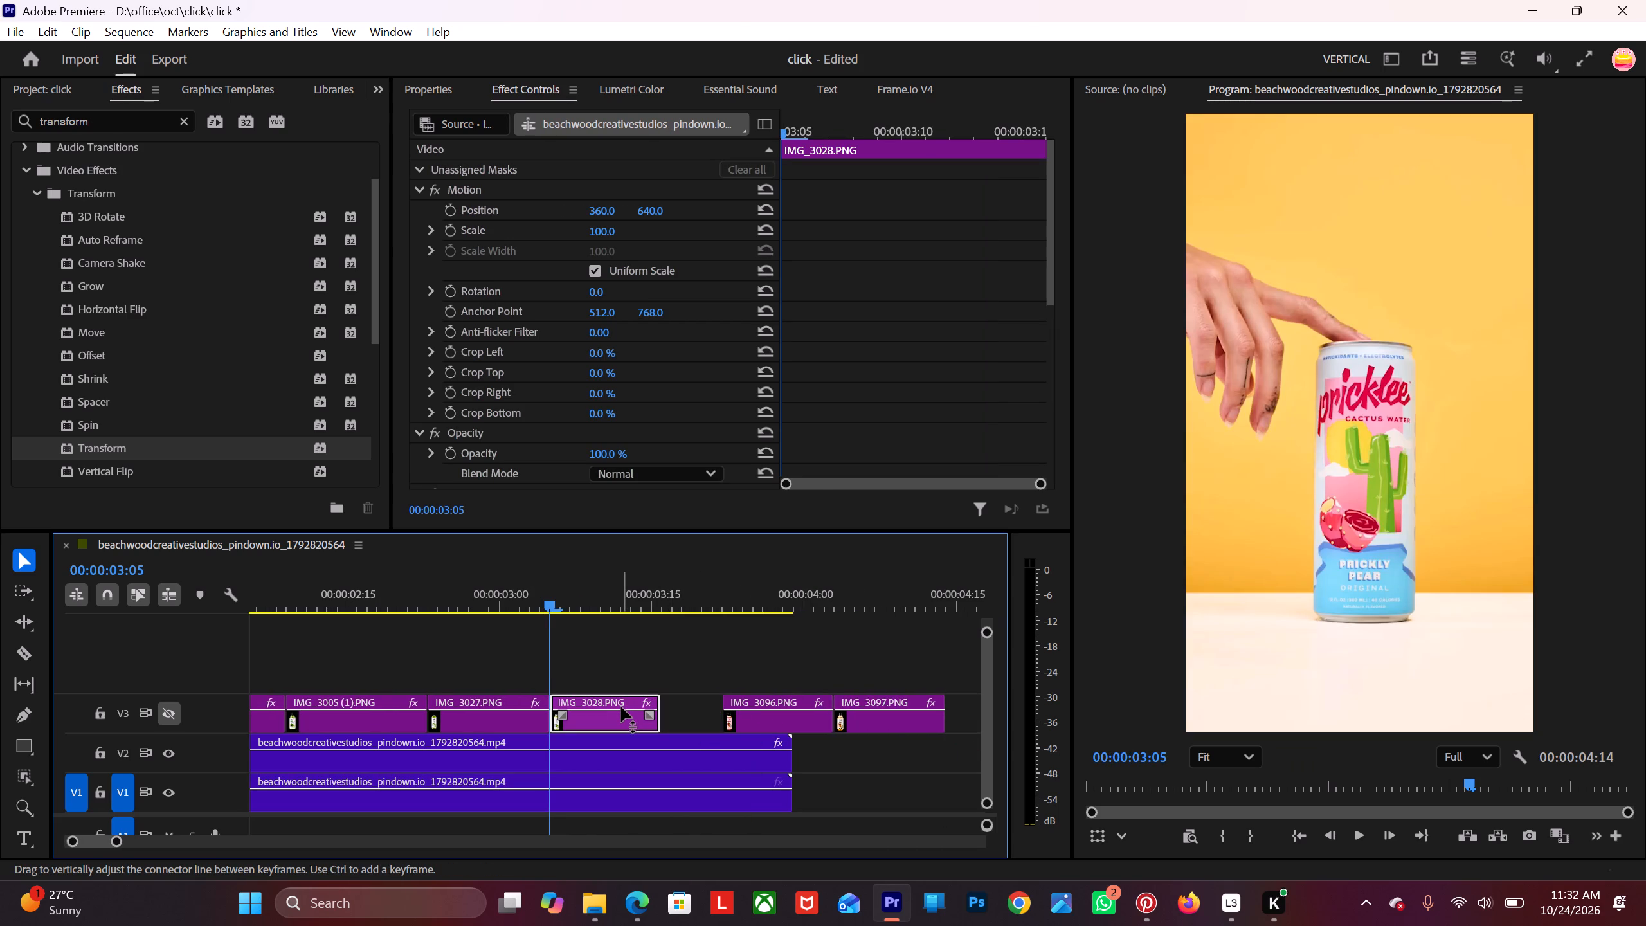
Trim the end of the ninth bottle clip, IMG_3028.PNG, back to the can change at 00:00:03:15.
{"action": "key", "text": "Right"}
{"action": "key", "text": "Right"}
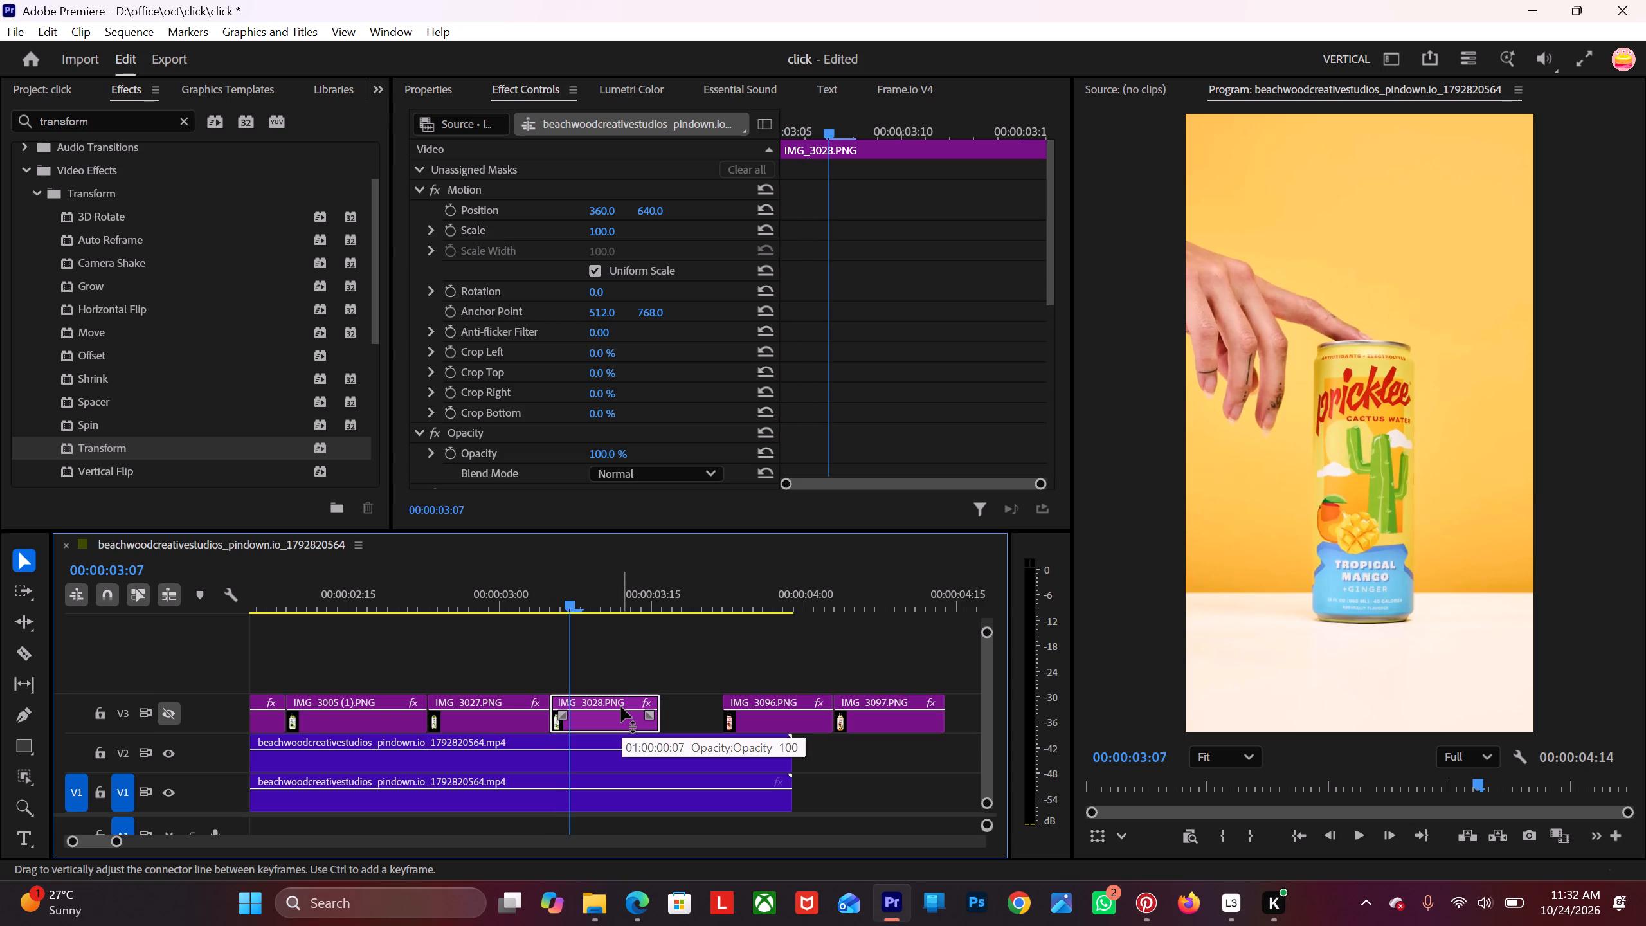
{"action": "key", "text": "Right"}
{"action": "key", "text": "Right"}
{"action": "key", "text": "Right"}
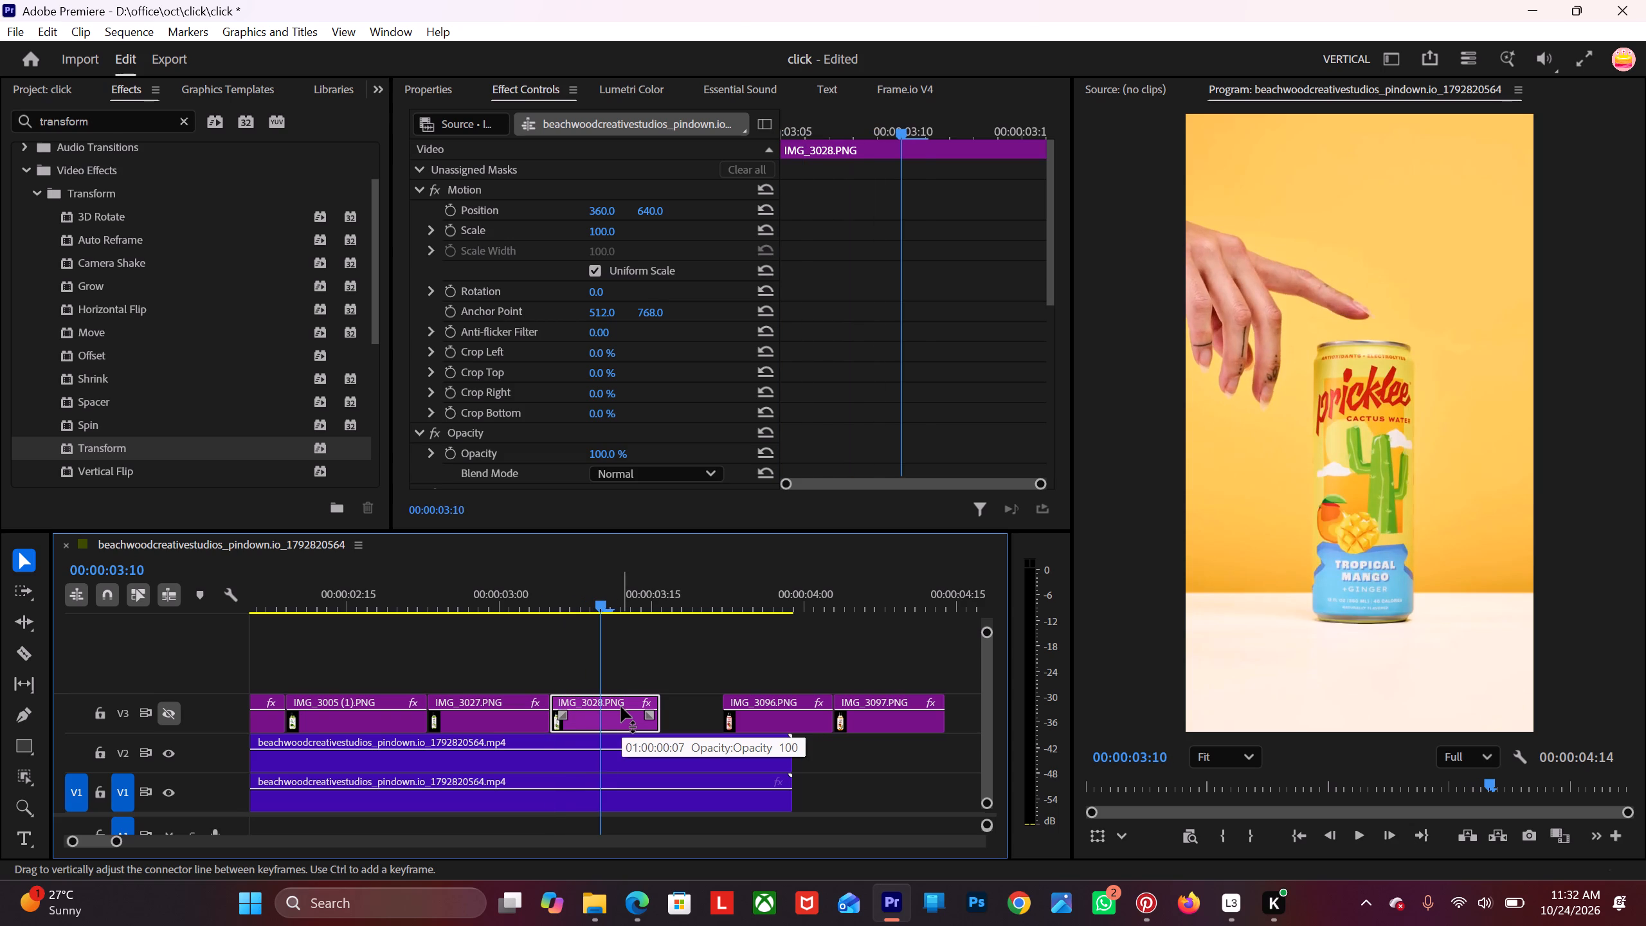
{"action": "key", "text": "Right"}
{"action": "key", "text": "Right"}
{"action": "key", "text": "Right"}
{"action": "key", "text": "Right"}
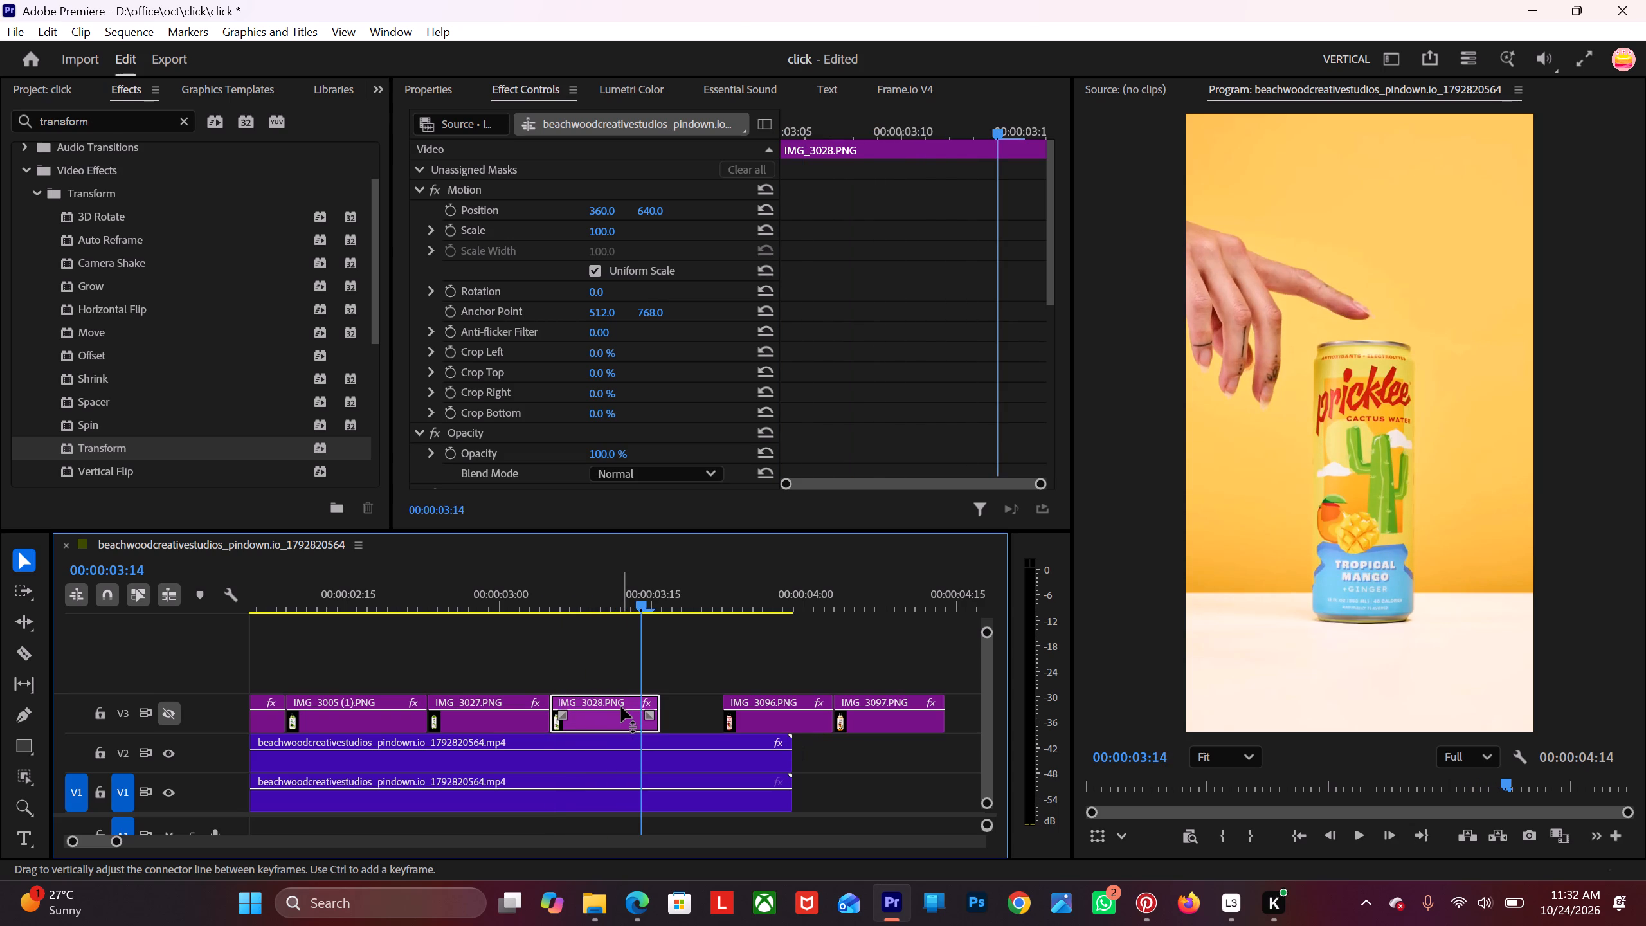
{"action": "key", "text": "Right"}
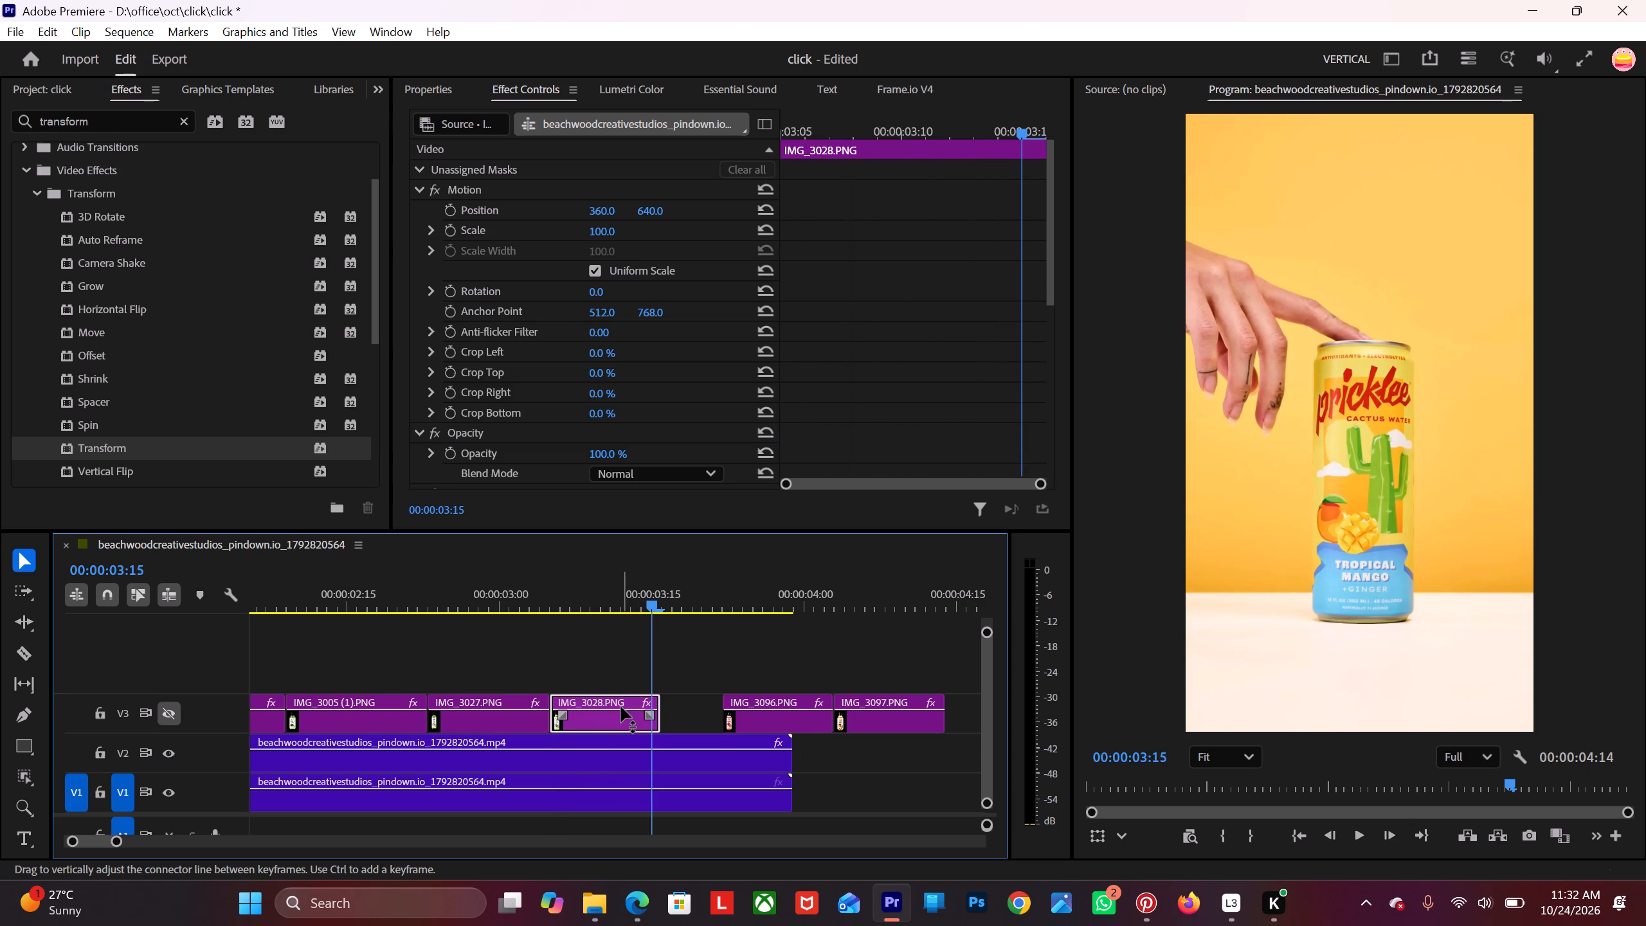
{"action": "left_click_drag", "start_coordinate": [669, 705], "coordinate": [657, 705]}
Move the tenth bottle clip, IMG_3096.PNG, against the end of the ninth so it starts at 00:00:03:15.
{"action": "left_click_drag", "start_coordinate": [755, 719], "coordinate": [703, 722]}
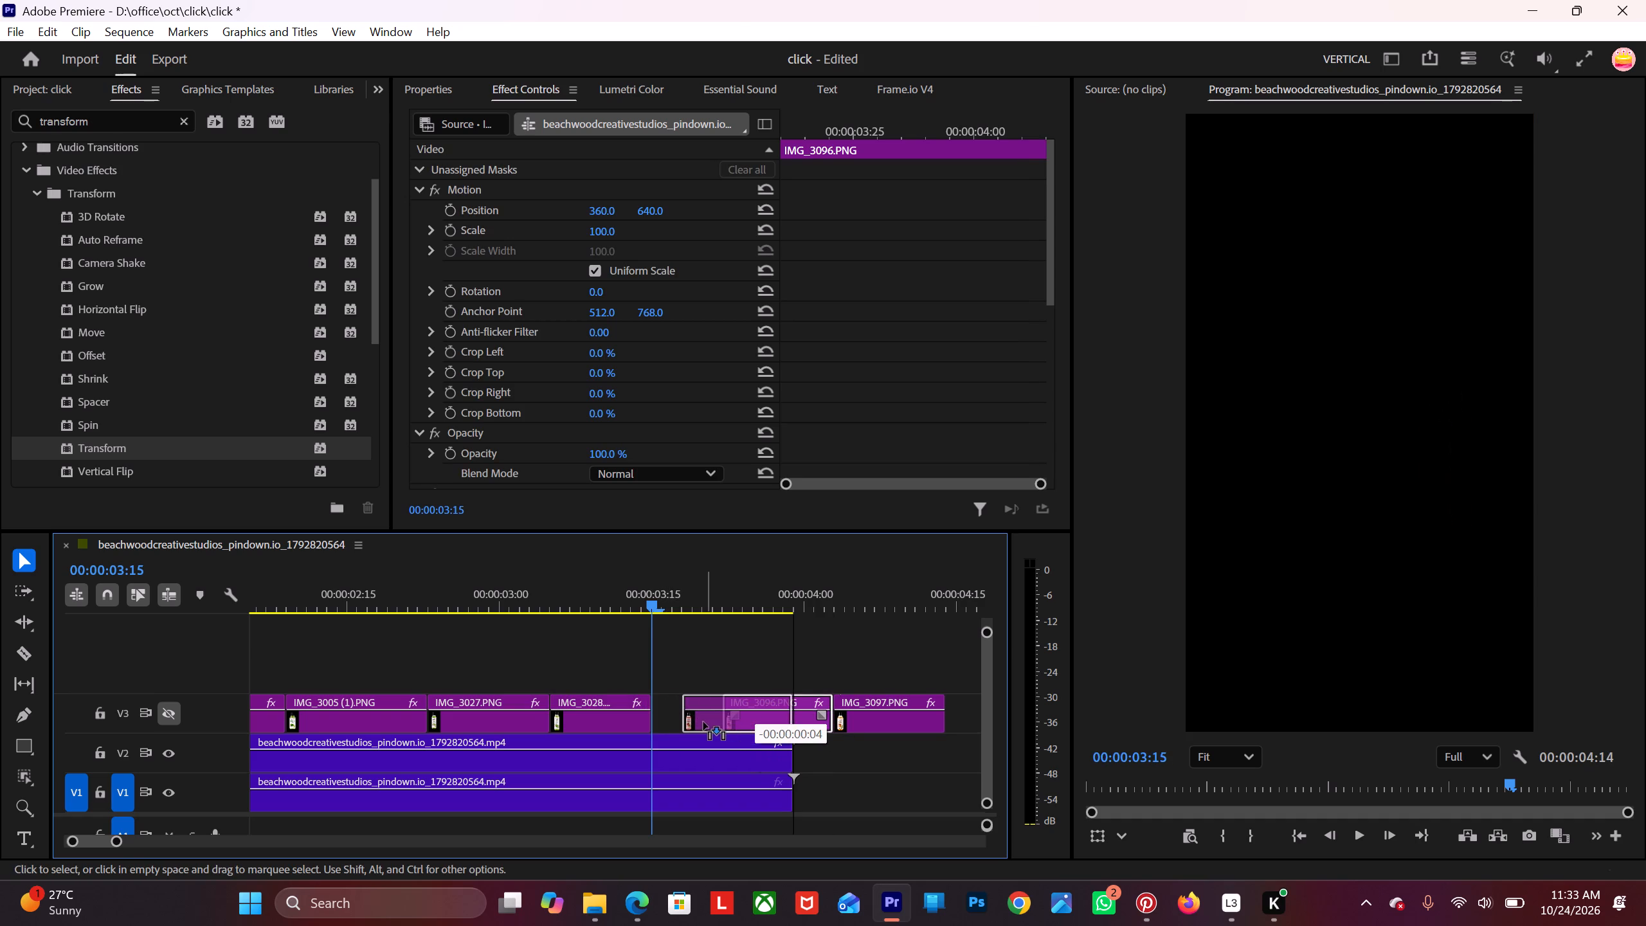
{"action": "left_click_drag", "start_coordinate": [703, 722], "coordinate": [692, 721]}
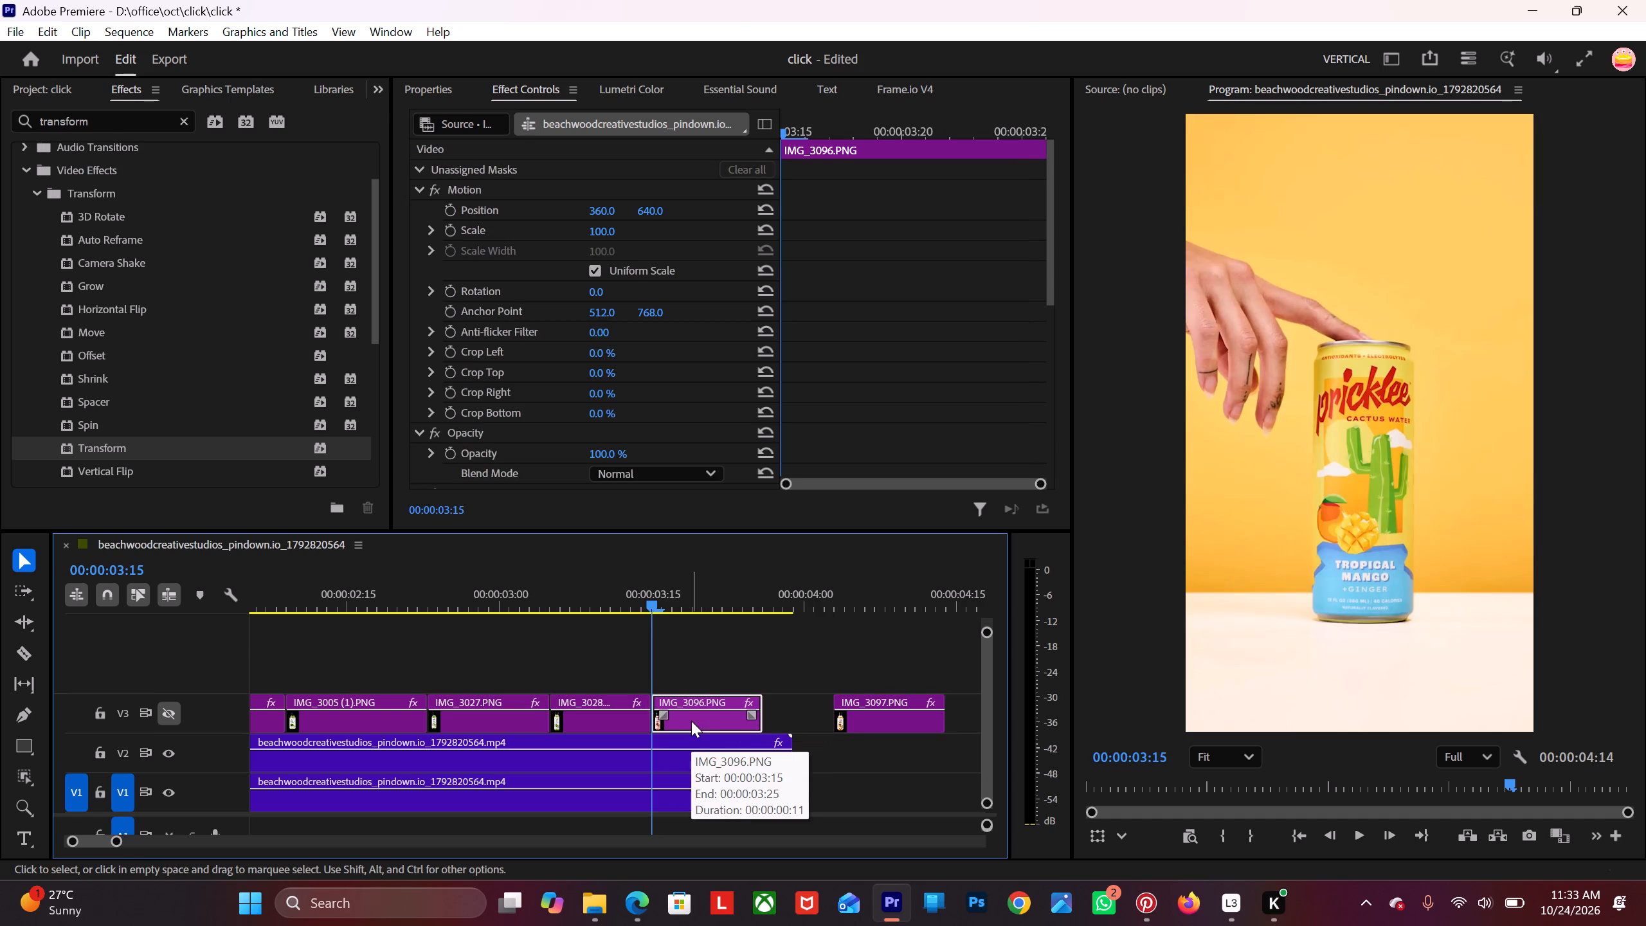
Extend the end of the tenth bottle clip, IMG_3096.PNG, to the end of the video at 00:00:03:29.
{"action": "key", "text": "Right"}
{"action": "key", "text": "Right"}
{"action": "key", "text": "Right"}
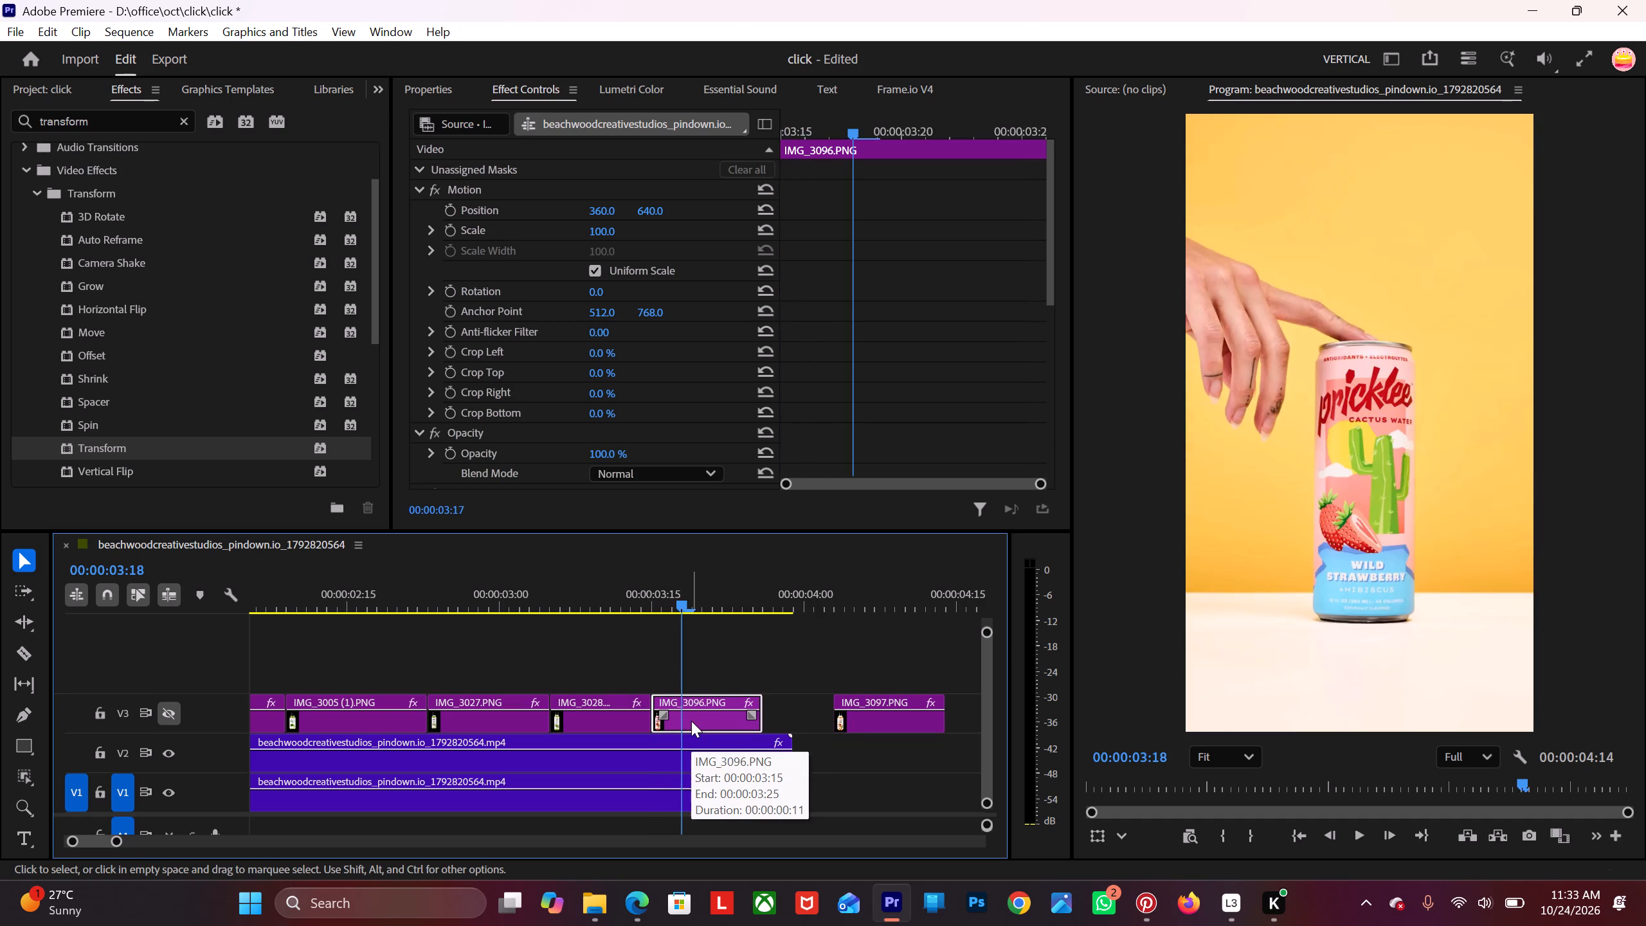
{"action": "key", "text": "Right"}
{"action": "key", "text": "Right"}
{"action": "key", "text": "Right"}
{"action": "key", "text": "Right"}
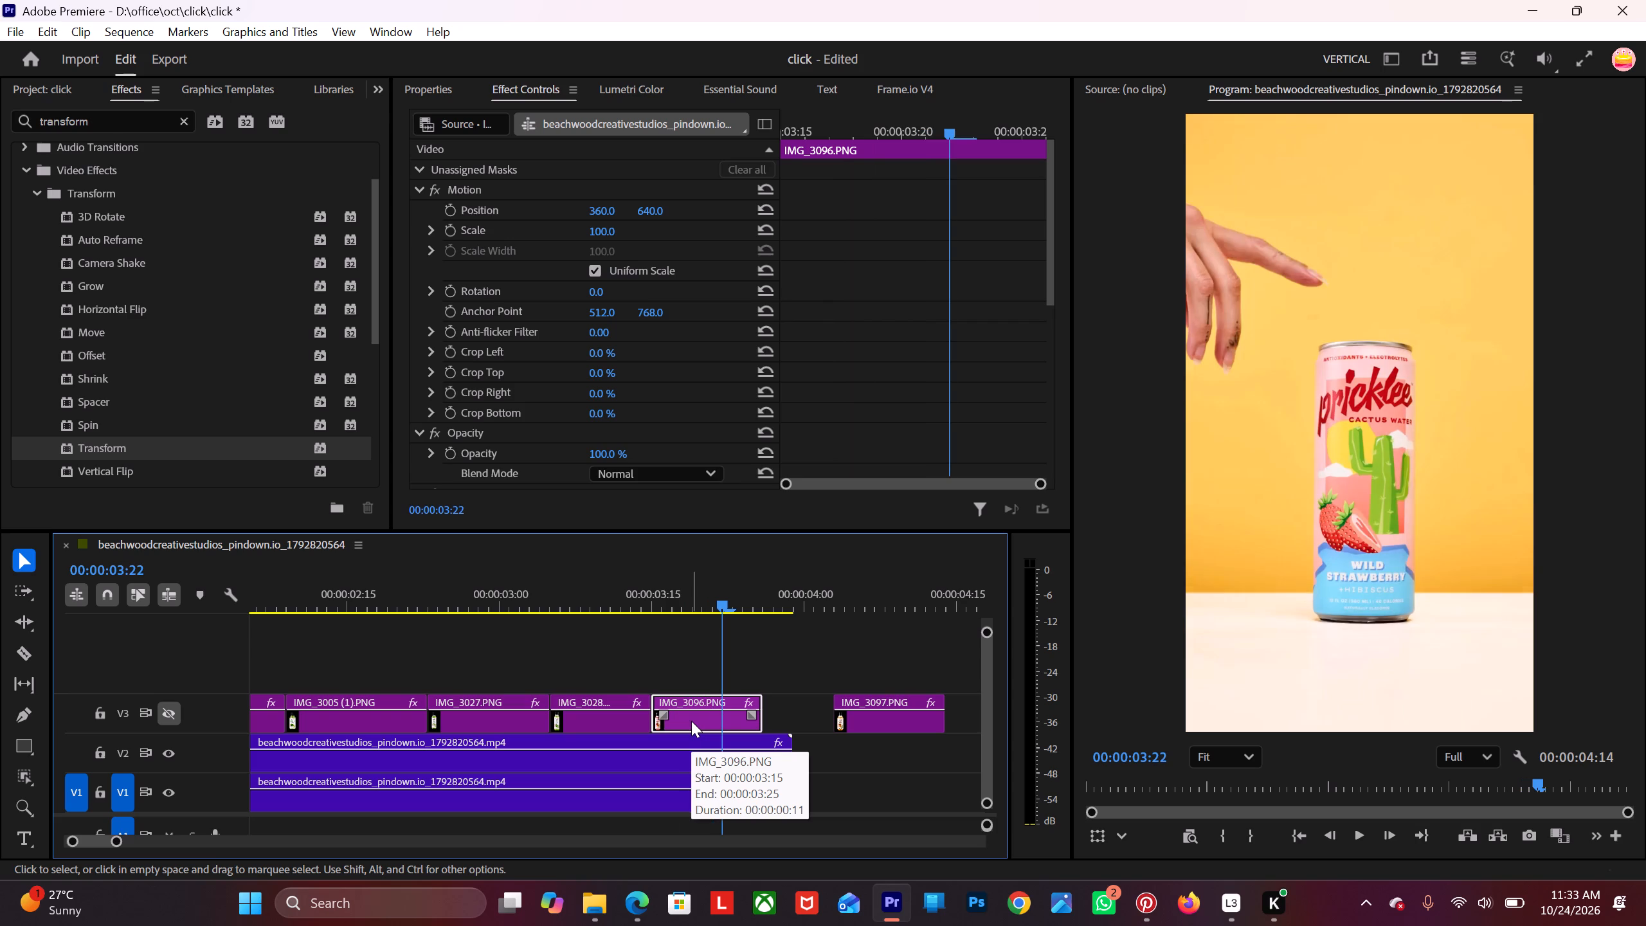
{"action": "key", "text": "Right"}
{"action": "key", "text": "Right"}
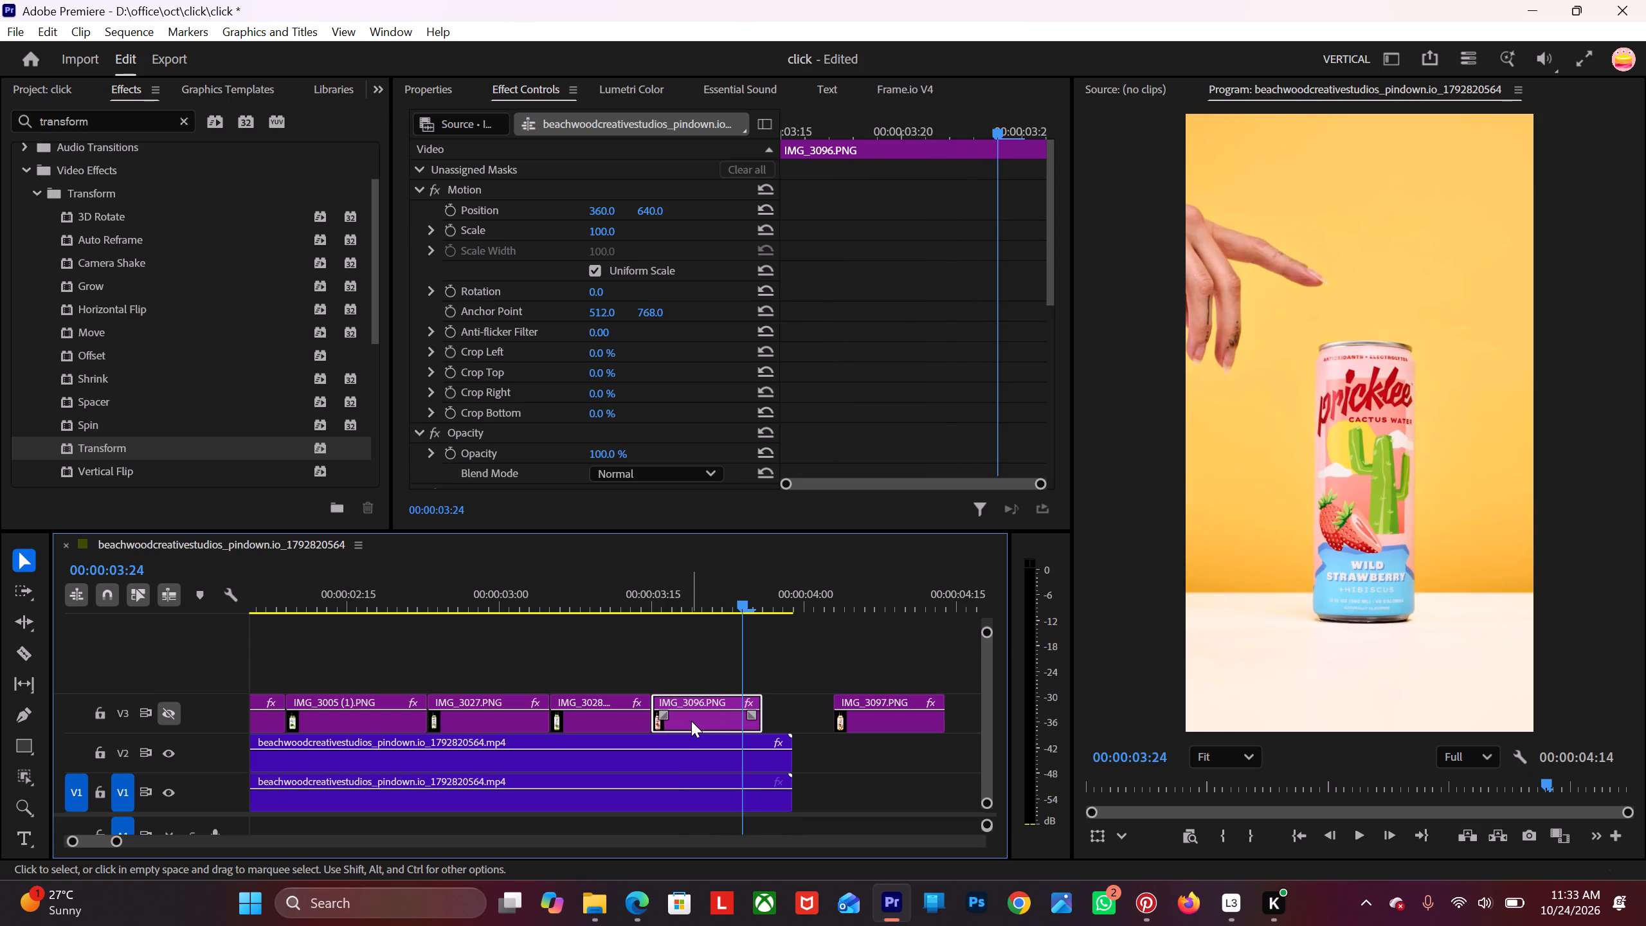
{"action": "key", "text": "Right"}
{"action": "key", "text": "Right"}
{"action": "key", "text": "Right"}
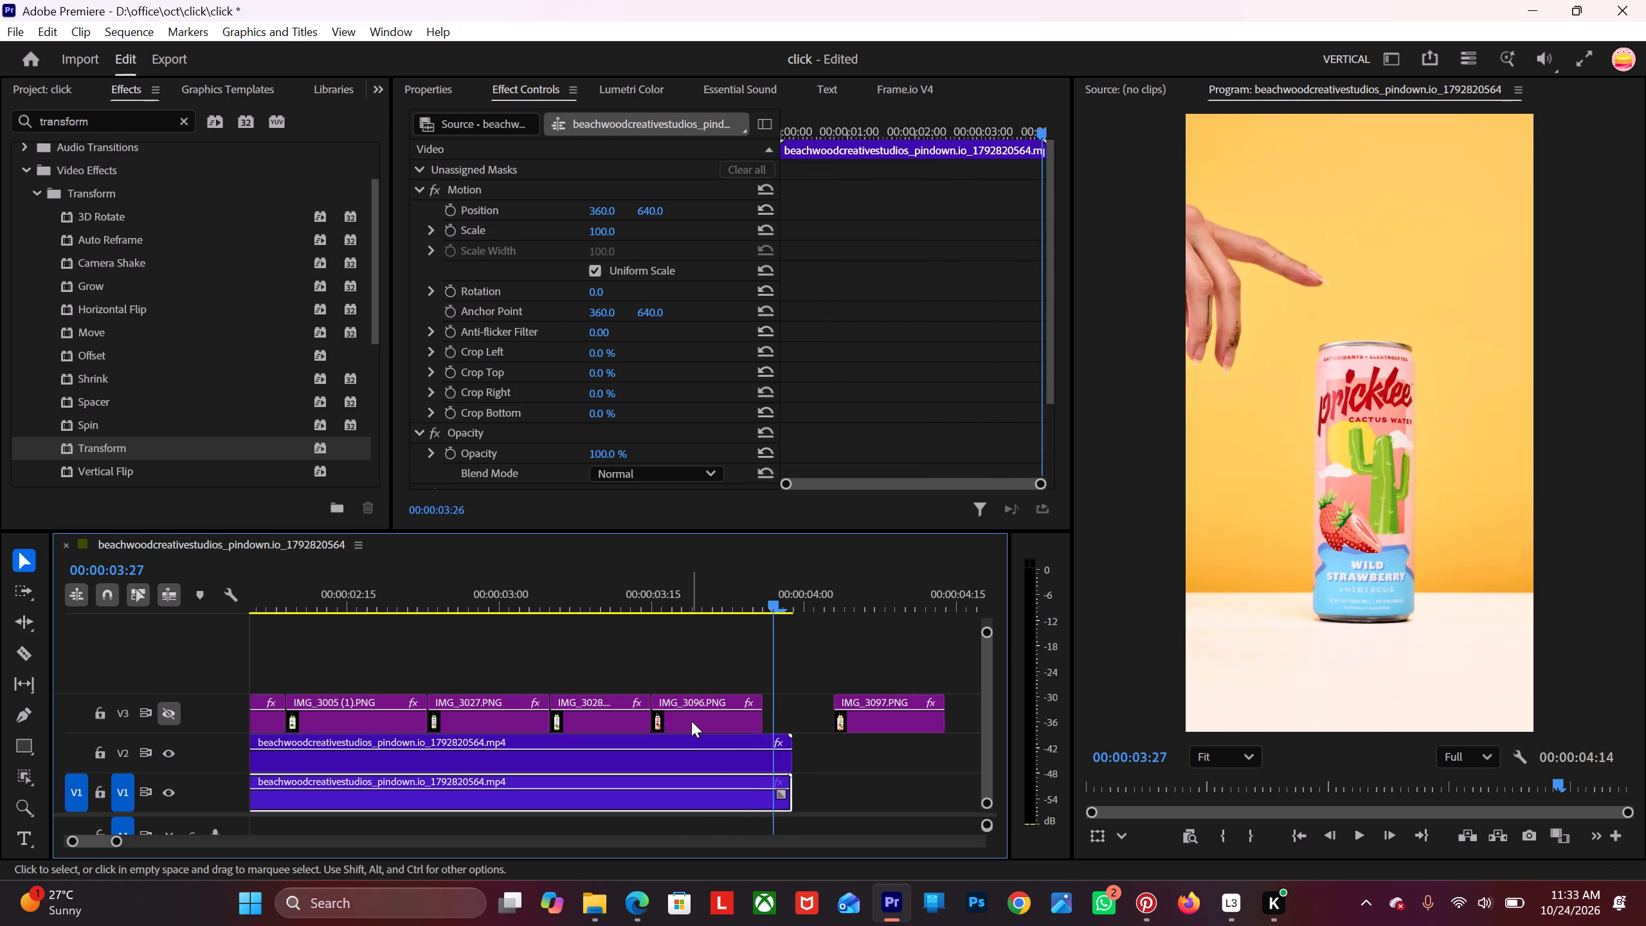
{"action": "key", "text": "Right"}
{"action": "key", "text": "Right"}
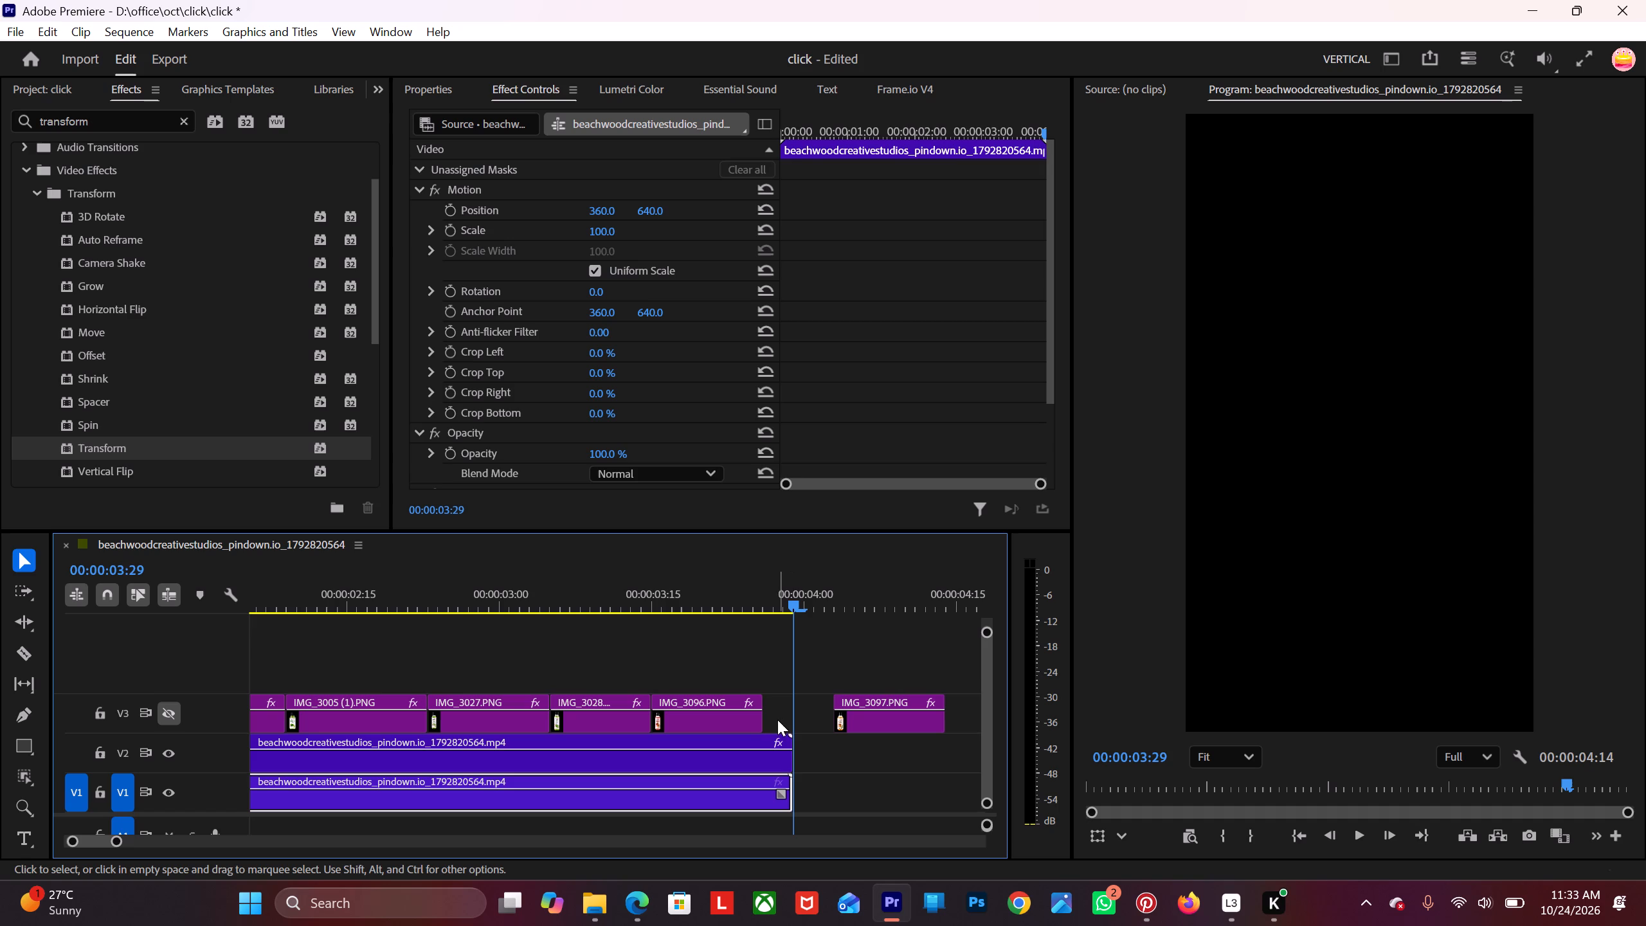
{"action": "left_click_drag", "start_coordinate": [771, 707], "coordinate": [797, 699]}
Delete the leftover bottle clip IMG_3097.PNG that lies beyond the end of the video on track V3.
{"action": "scroll", "coordinate": [702, 707], "scroll_direction": "down", "scroll_amount": 4, "text": "alt"}
{"action": "scroll", "coordinate": [543, 658], "scroll_direction": "up", "scroll_amount": 6}
{"action": "scroll", "coordinate": [543, 658], "scroll_direction": "down", "scroll_amount": 7}
{"action": "scroll", "coordinate": [512, 643], "scroll_direction": "up", "scroll_amount": 4}
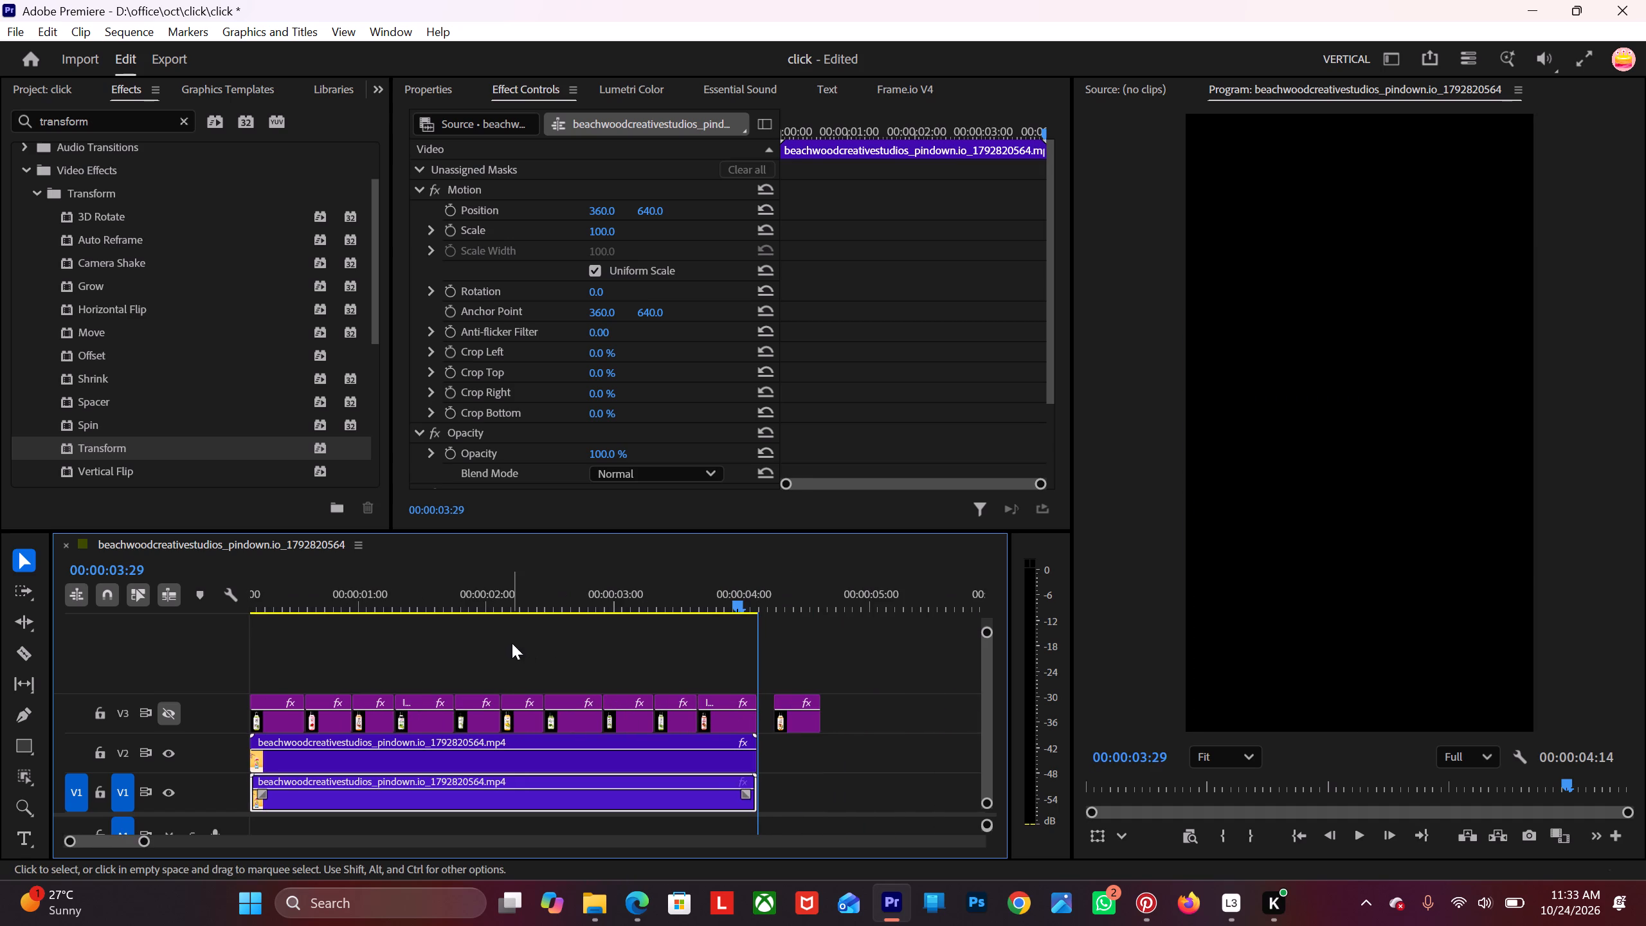
{"action": "scroll", "coordinate": [512, 643], "scroll_direction": "up", "scroll_amount": 3}
{"action": "left_click", "coordinate": [791, 729]}
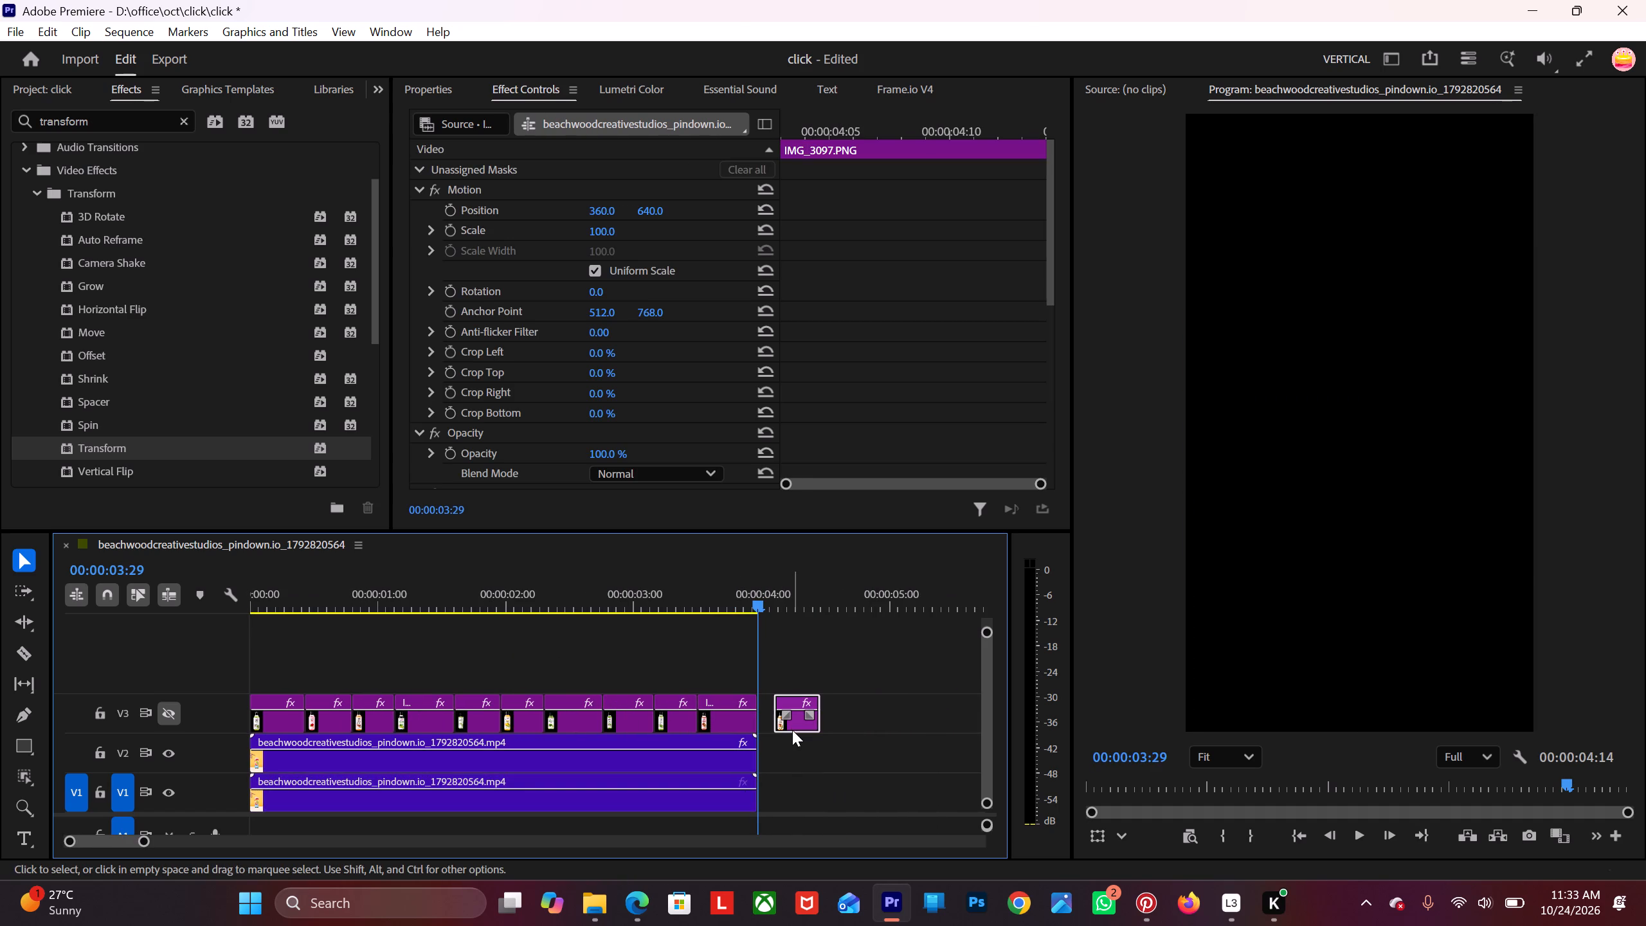
{"action": "key", "text": "Delete"}
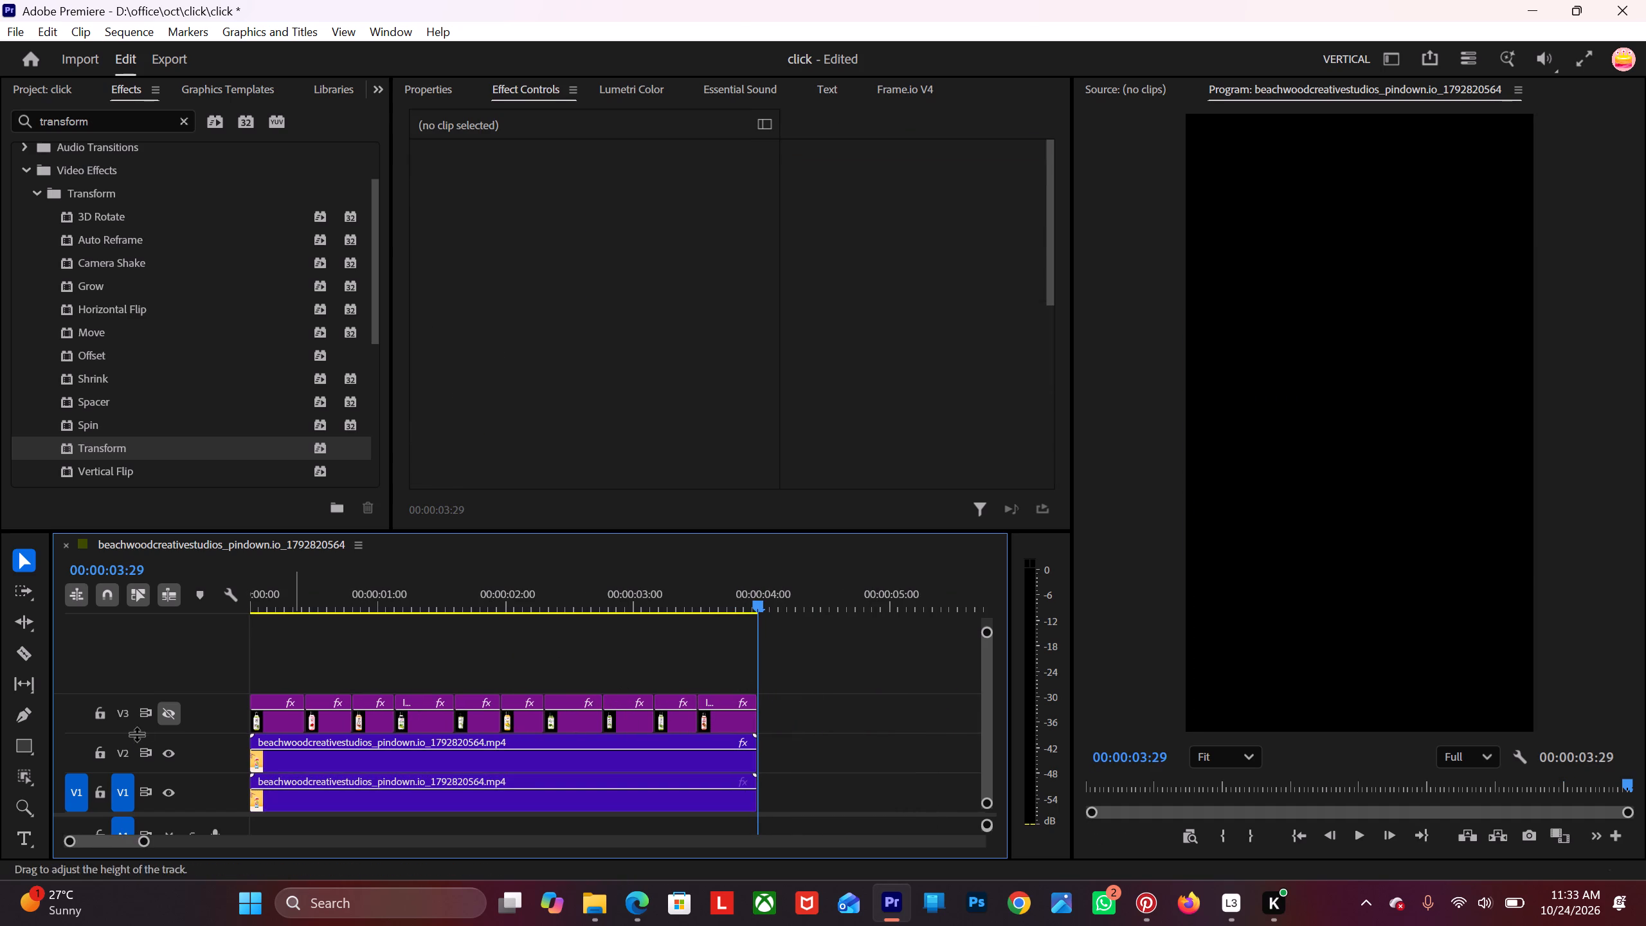
Show the bottle track V3, return the playhead to 00:00:00:00 and hide the original video track V1.
{"action": "left_click", "coordinate": [163, 709]}
{"action": "left_click_drag", "start_coordinate": [771, 592], "coordinate": [384, 663]}
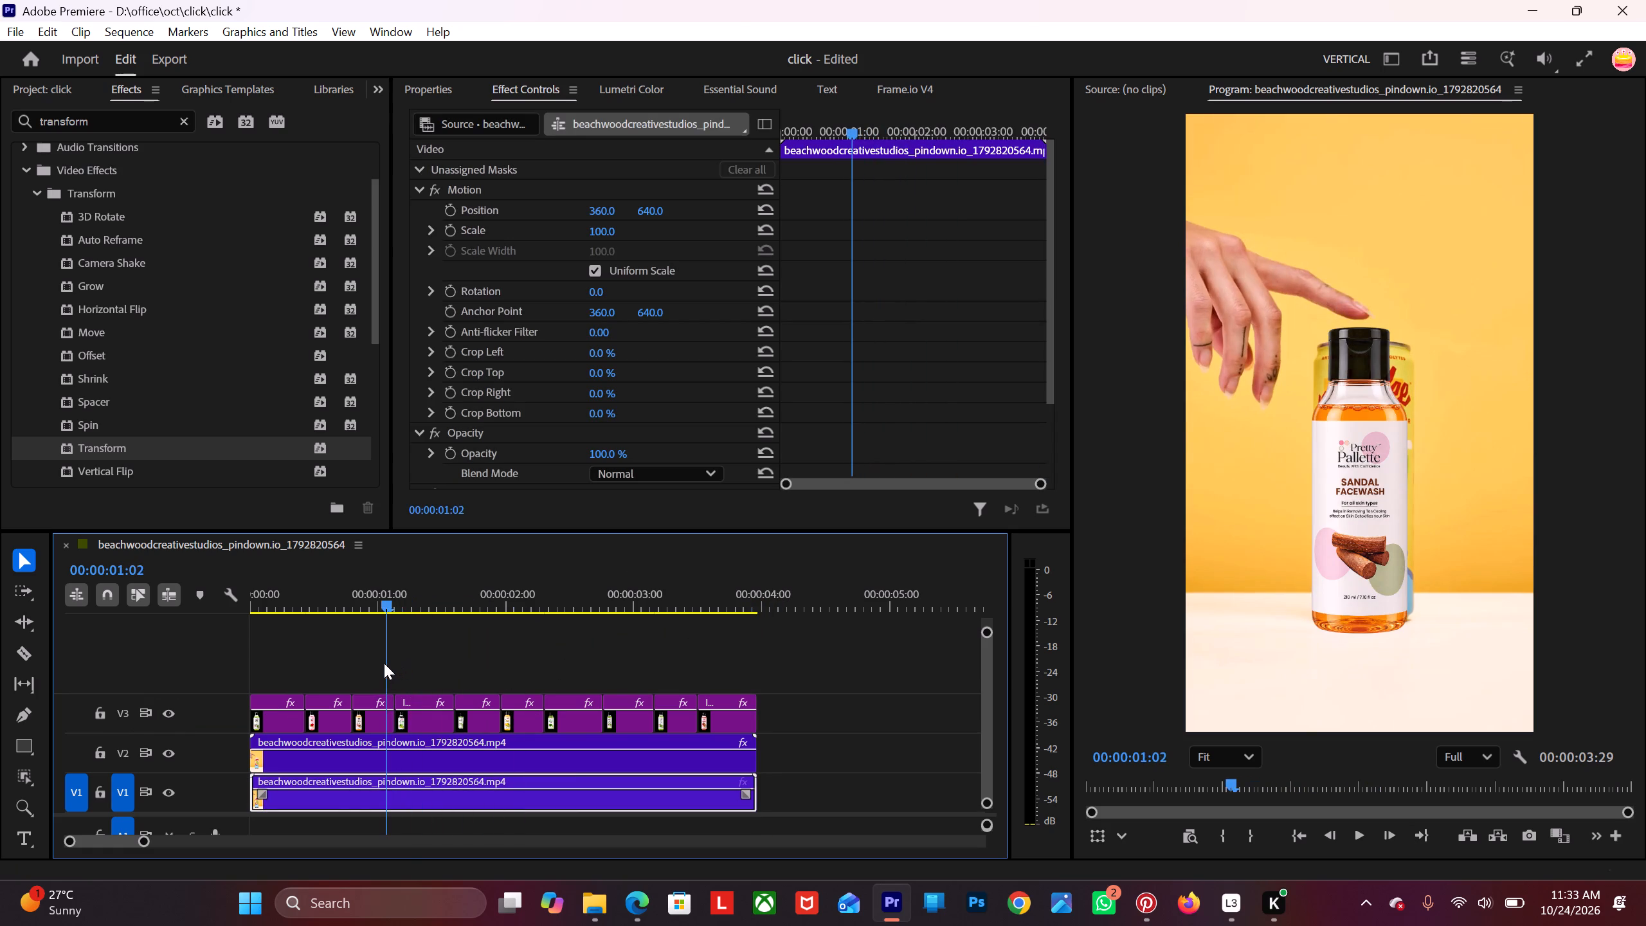
{"action": "left_click_drag", "start_coordinate": [384, 663], "coordinate": [172, 689]}
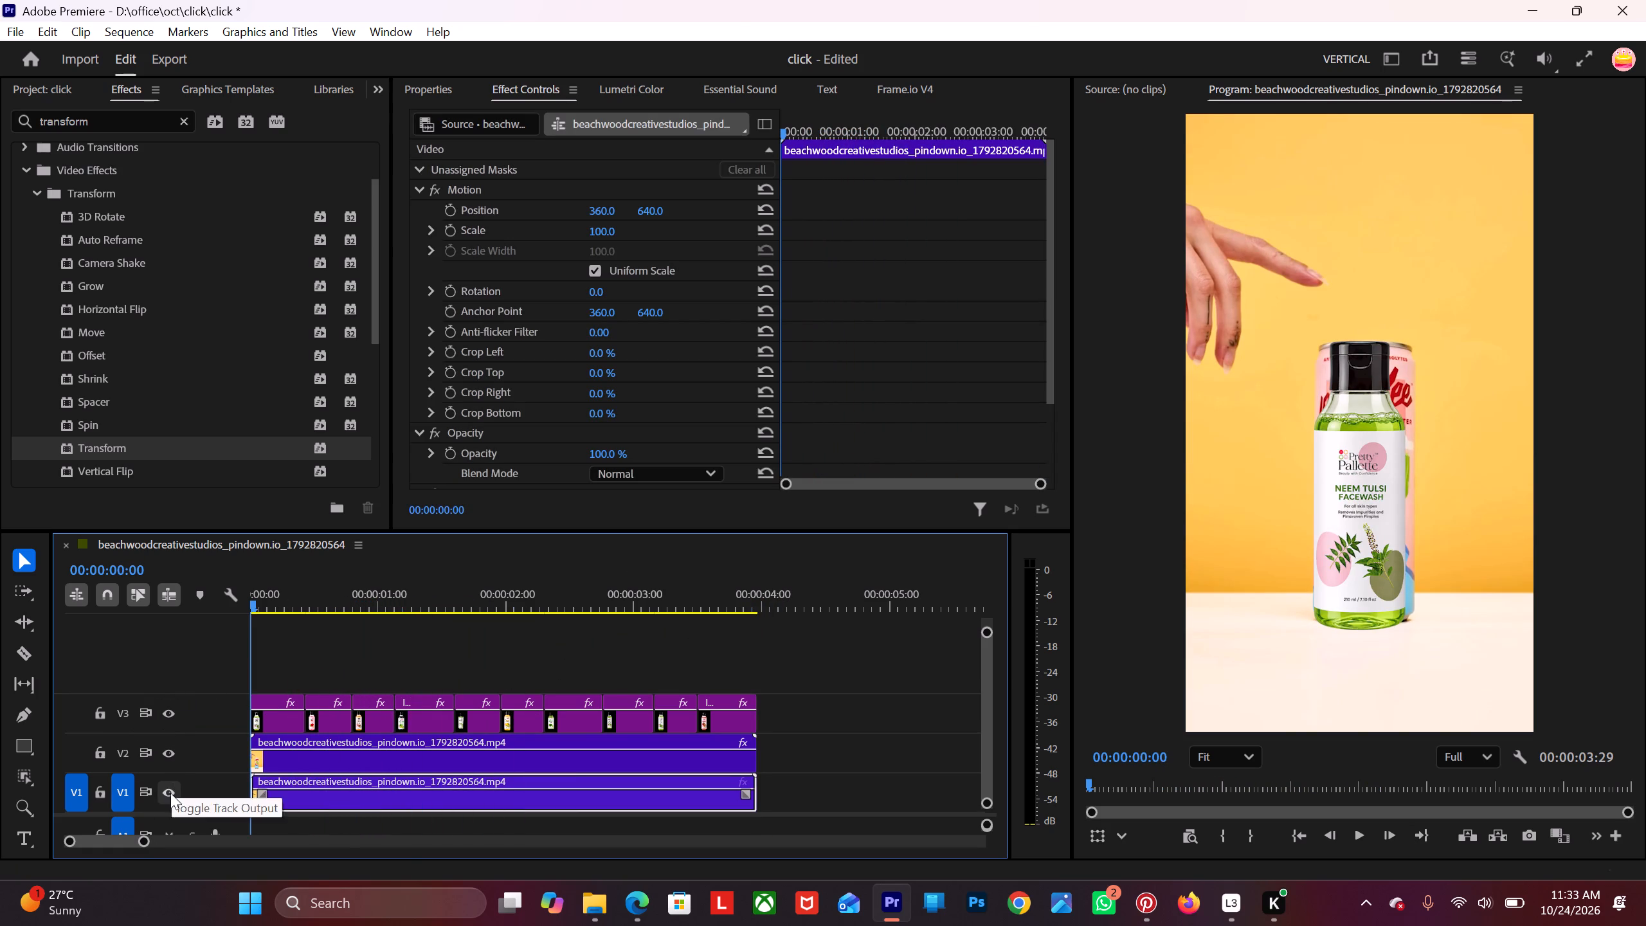
{"action": "left_click", "coordinate": [170, 793]}
Play the sequence from the start through to 00:00:01:24 to check the bottles against the hand.
{"action": "key", "text": "space"}
{"action": "key", "text": "space"}
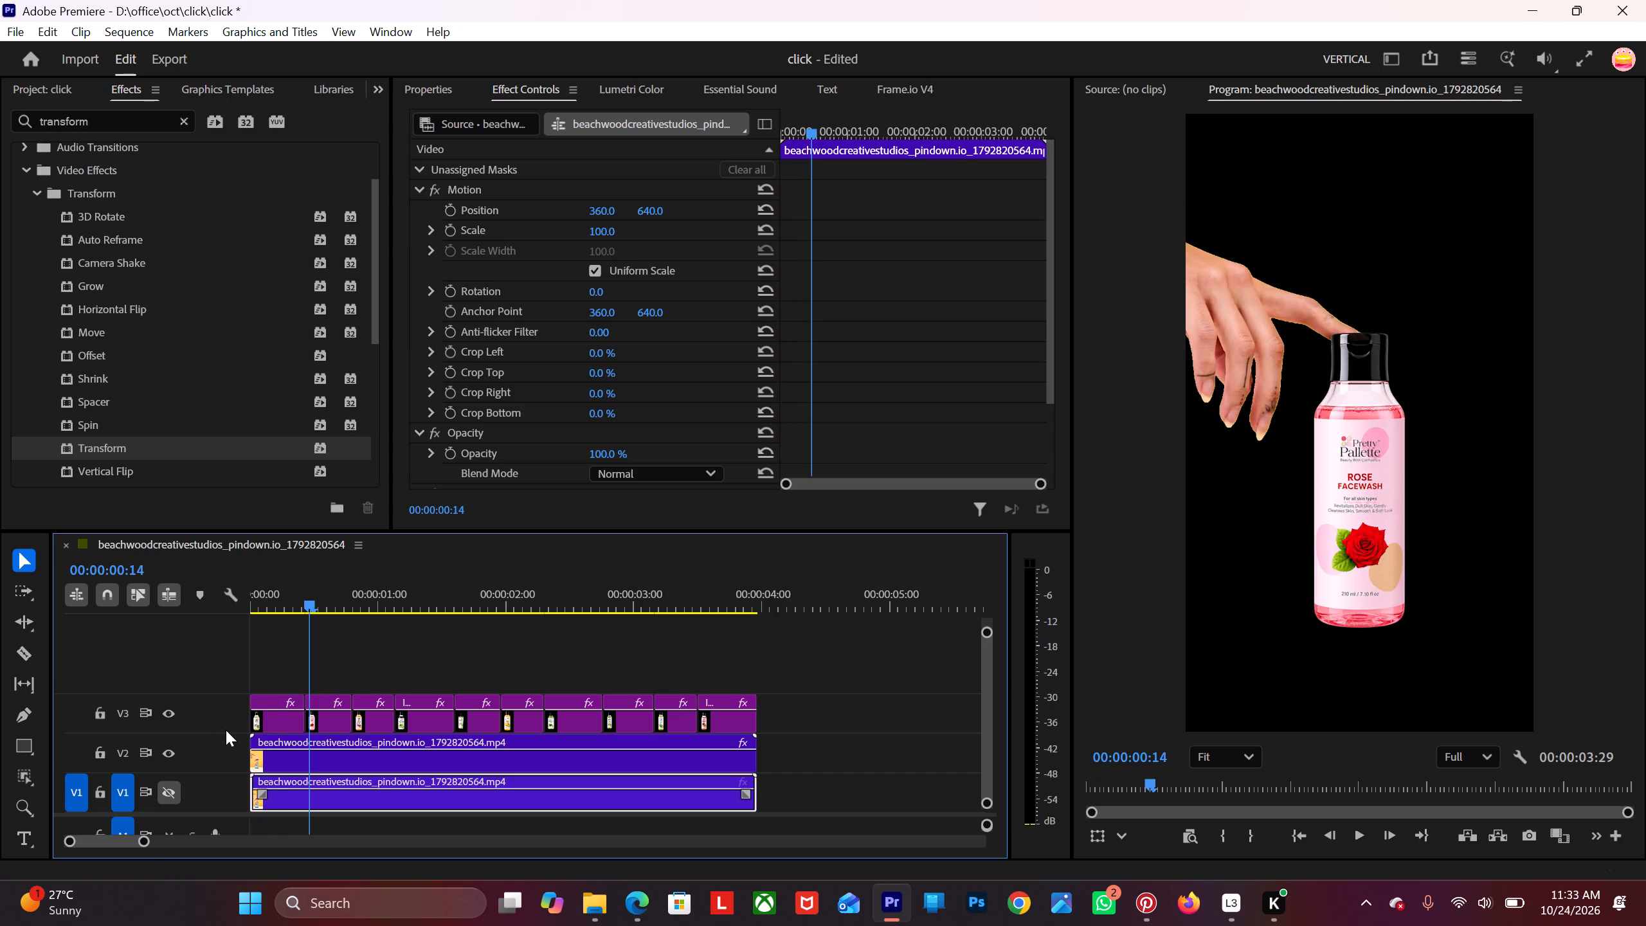
{"action": "key", "text": "space"}
{"action": "key", "text": "space"}
{"action": "key", "text": "space"}
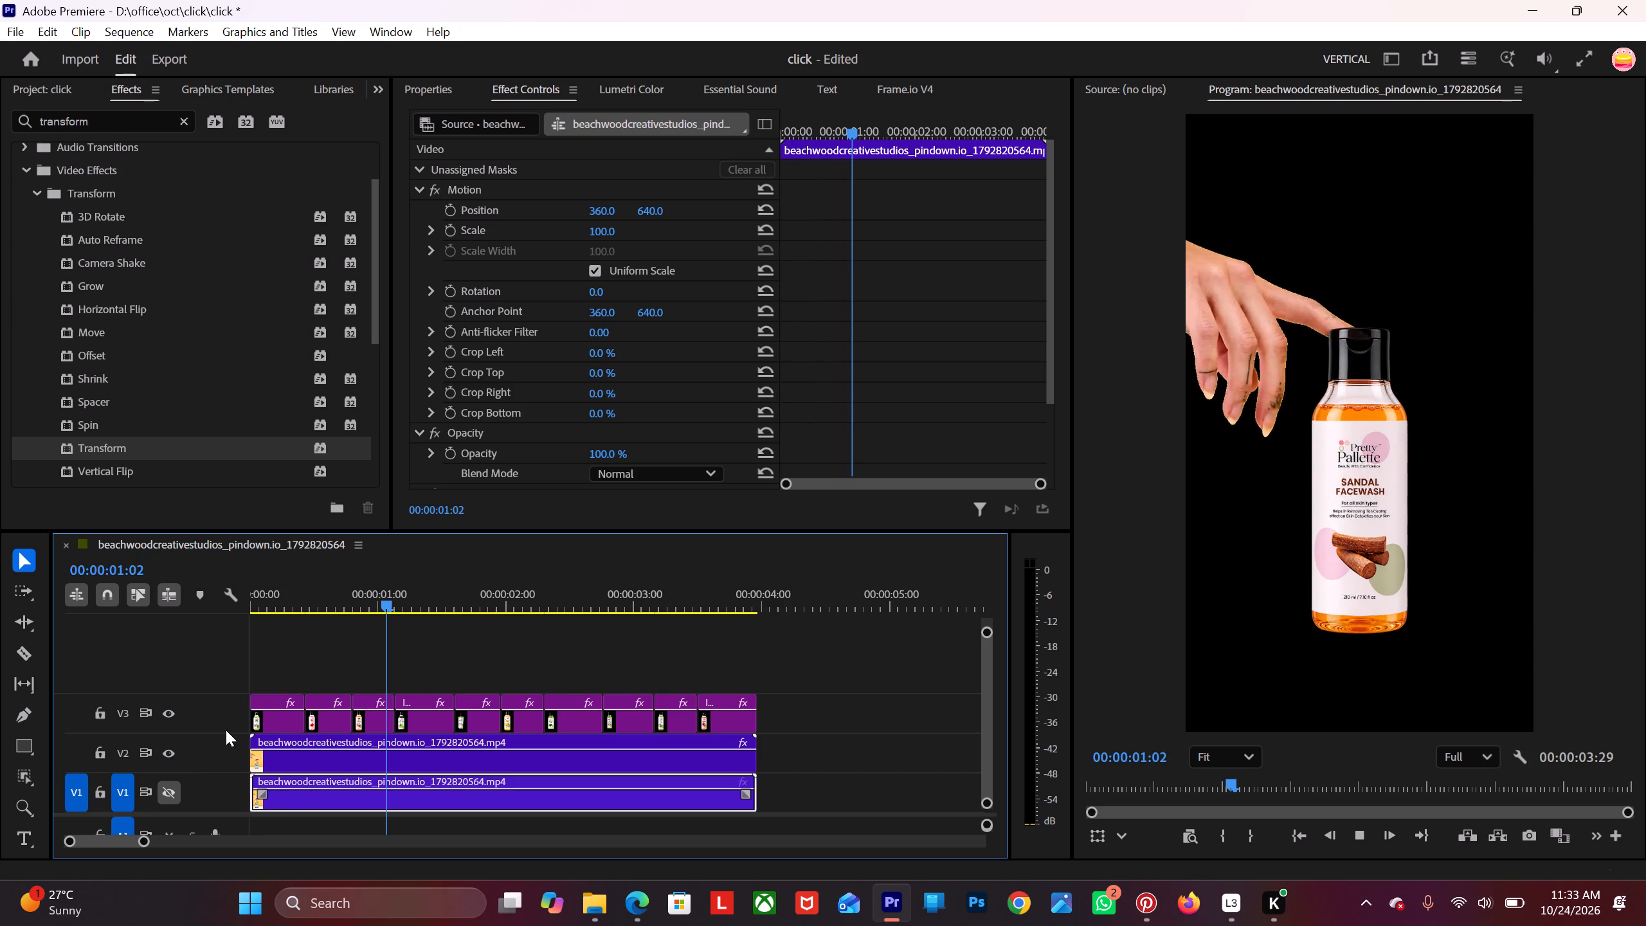
{"action": "key", "text": "space"}
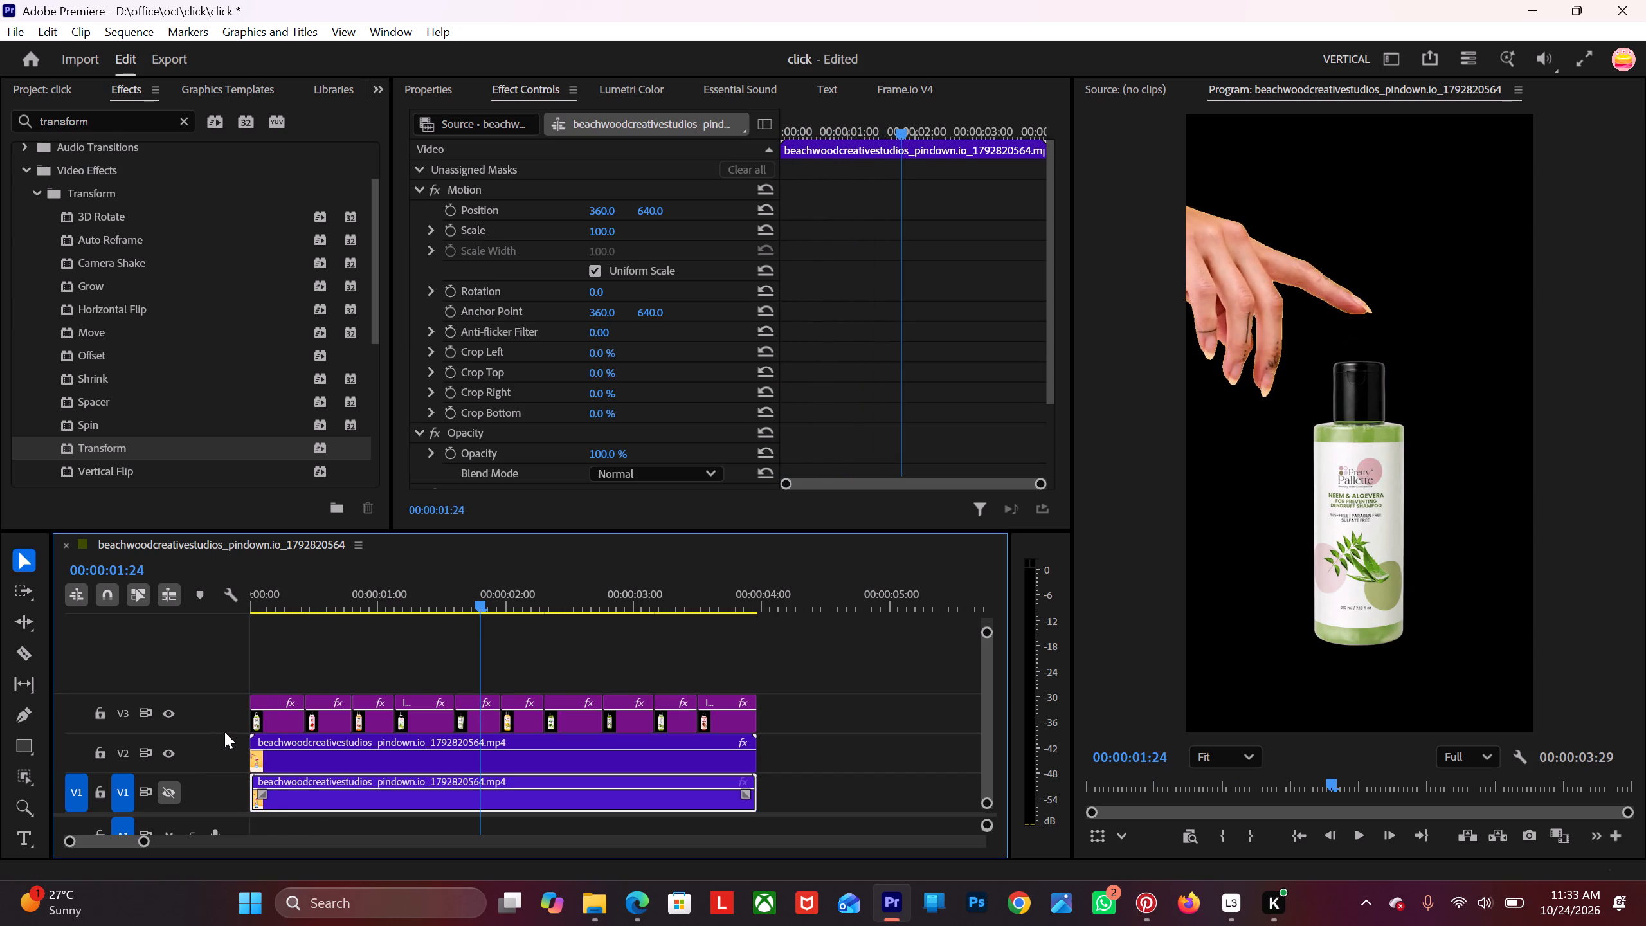
At 00:00:01:19, copy the fourth bottle clip, IMG_3104.PNG, onto track V4 at the start of the fifth bottle clip as an alignment reference.
{"action": "left_click", "coordinate": [480, 722]}
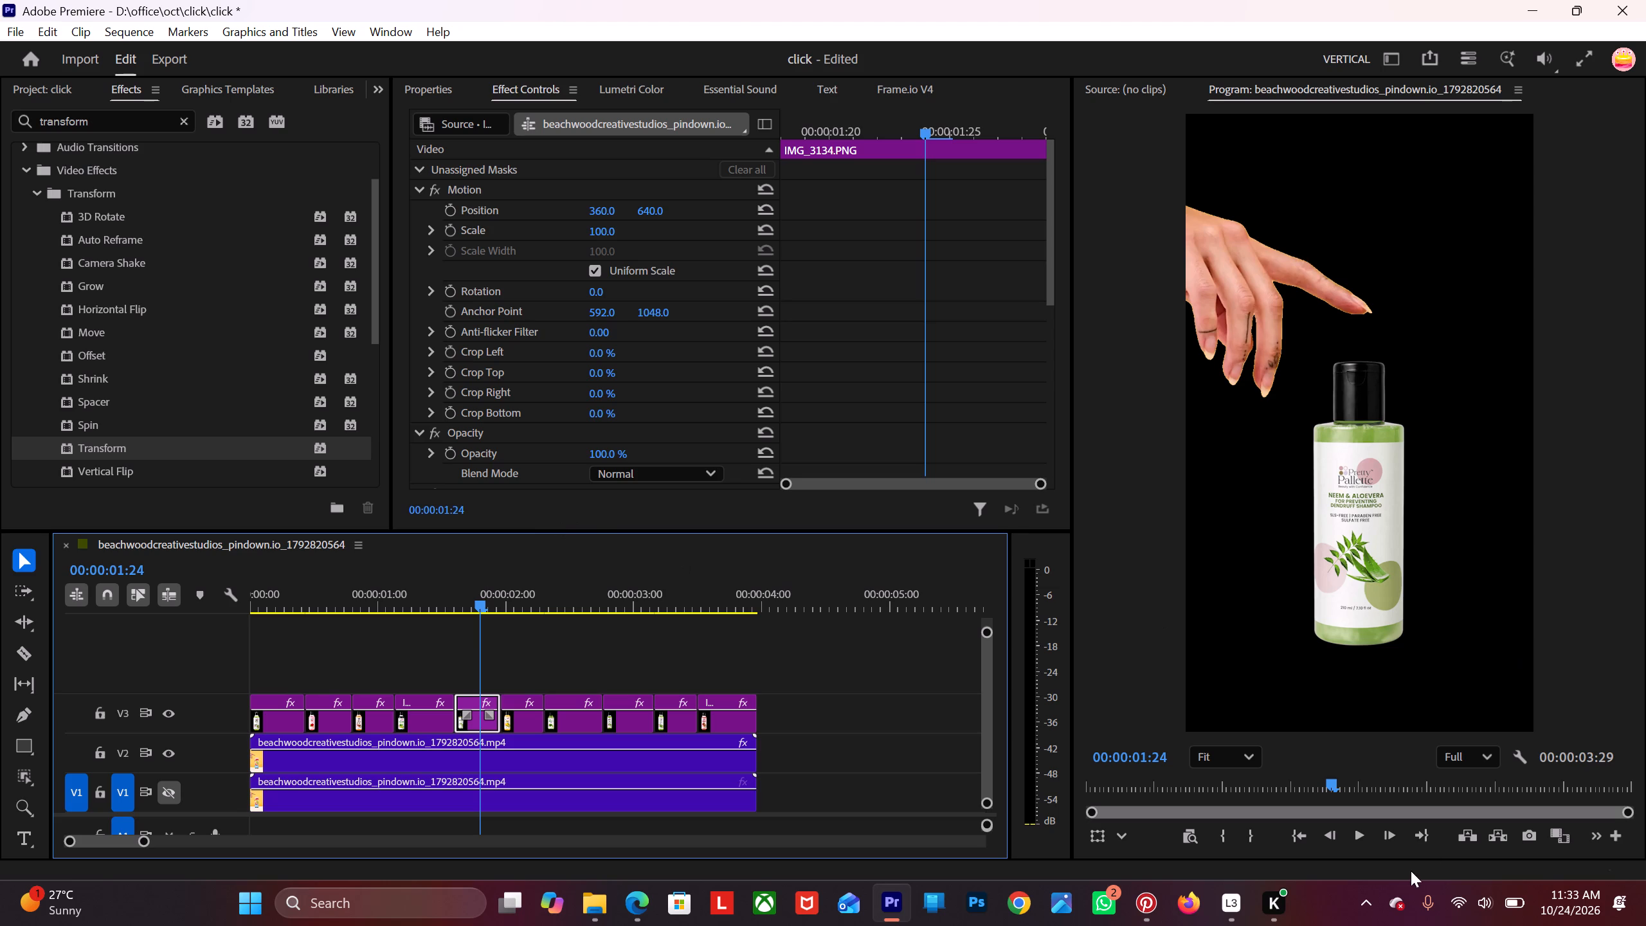
{"action": "left_click", "coordinate": [1390, 844]}
{"action": "left_click", "coordinate": [1335, 840]}
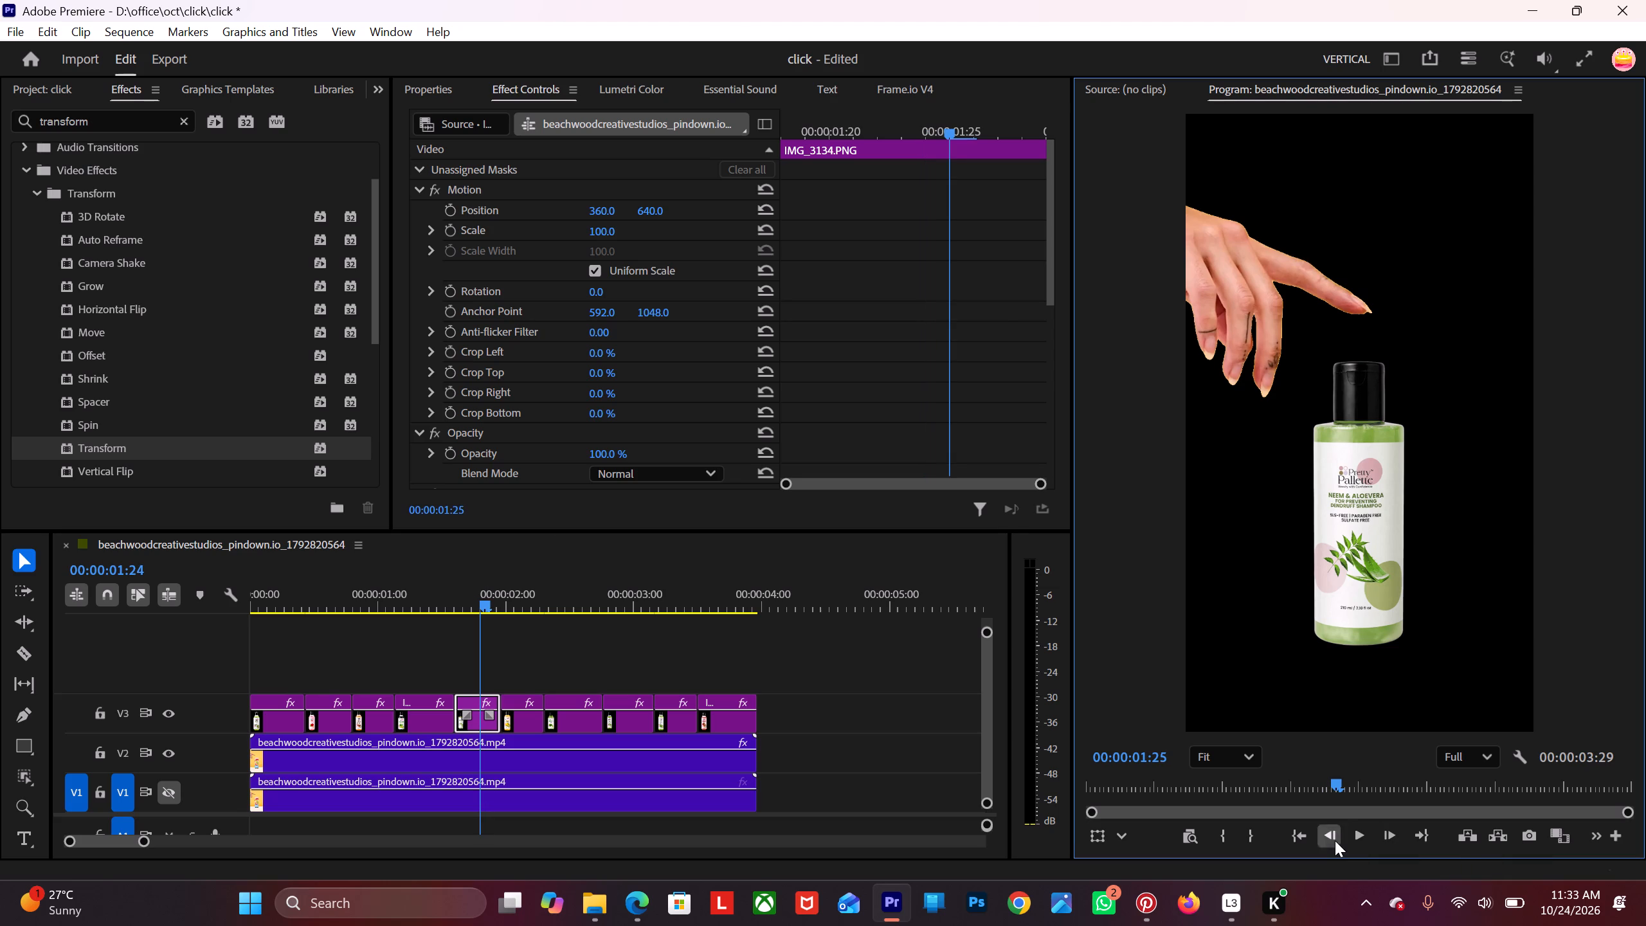
{"action": "left_click", "coordinate": [1335, 840]}
{"action": "triple_click", "coordinate": [1335, 840]}
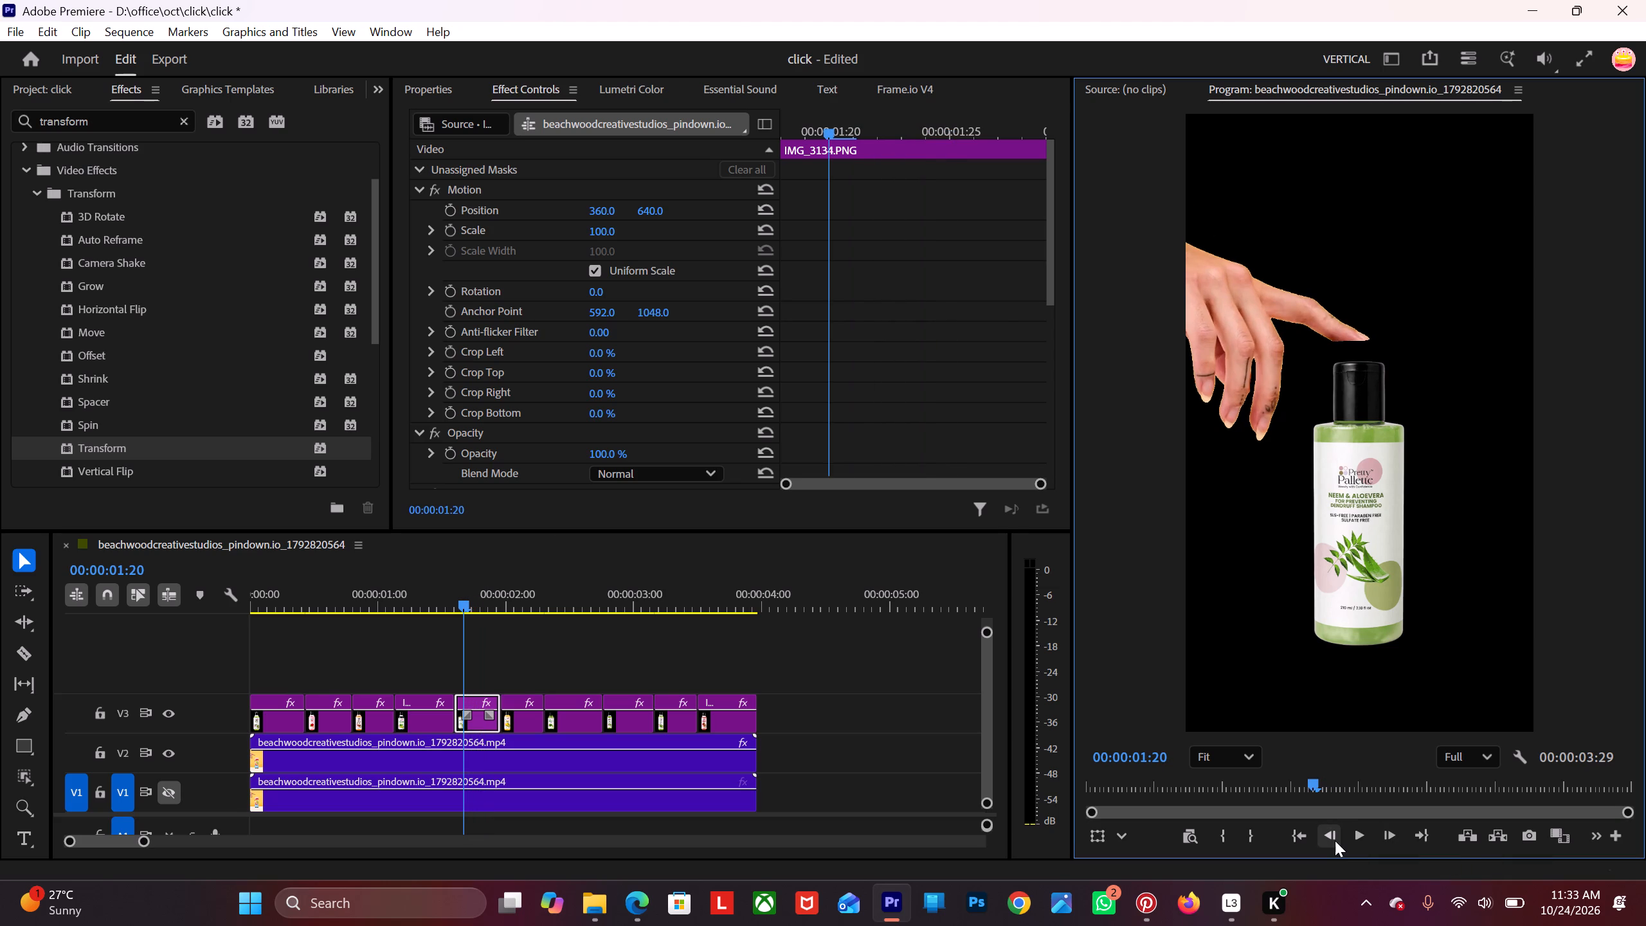
{"action": "left_click", "coordinate": [1335, 840]}
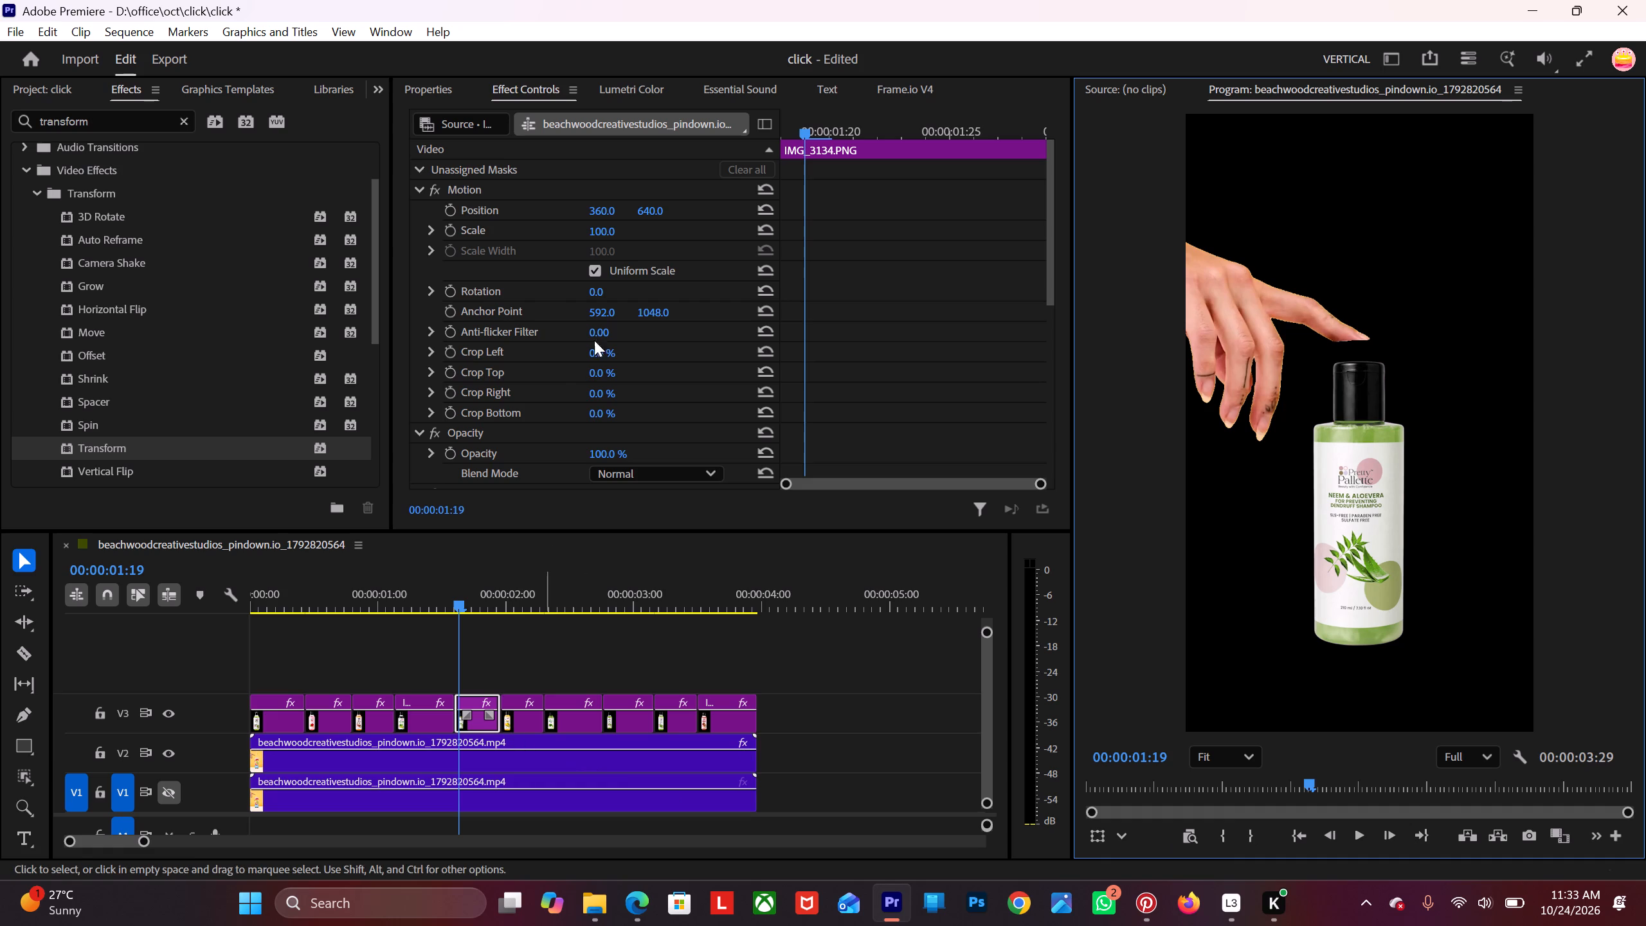
{"action": "scroll", "coordinate": [572, 386], "scroll_direction": "down", "scroll_amount": 13}
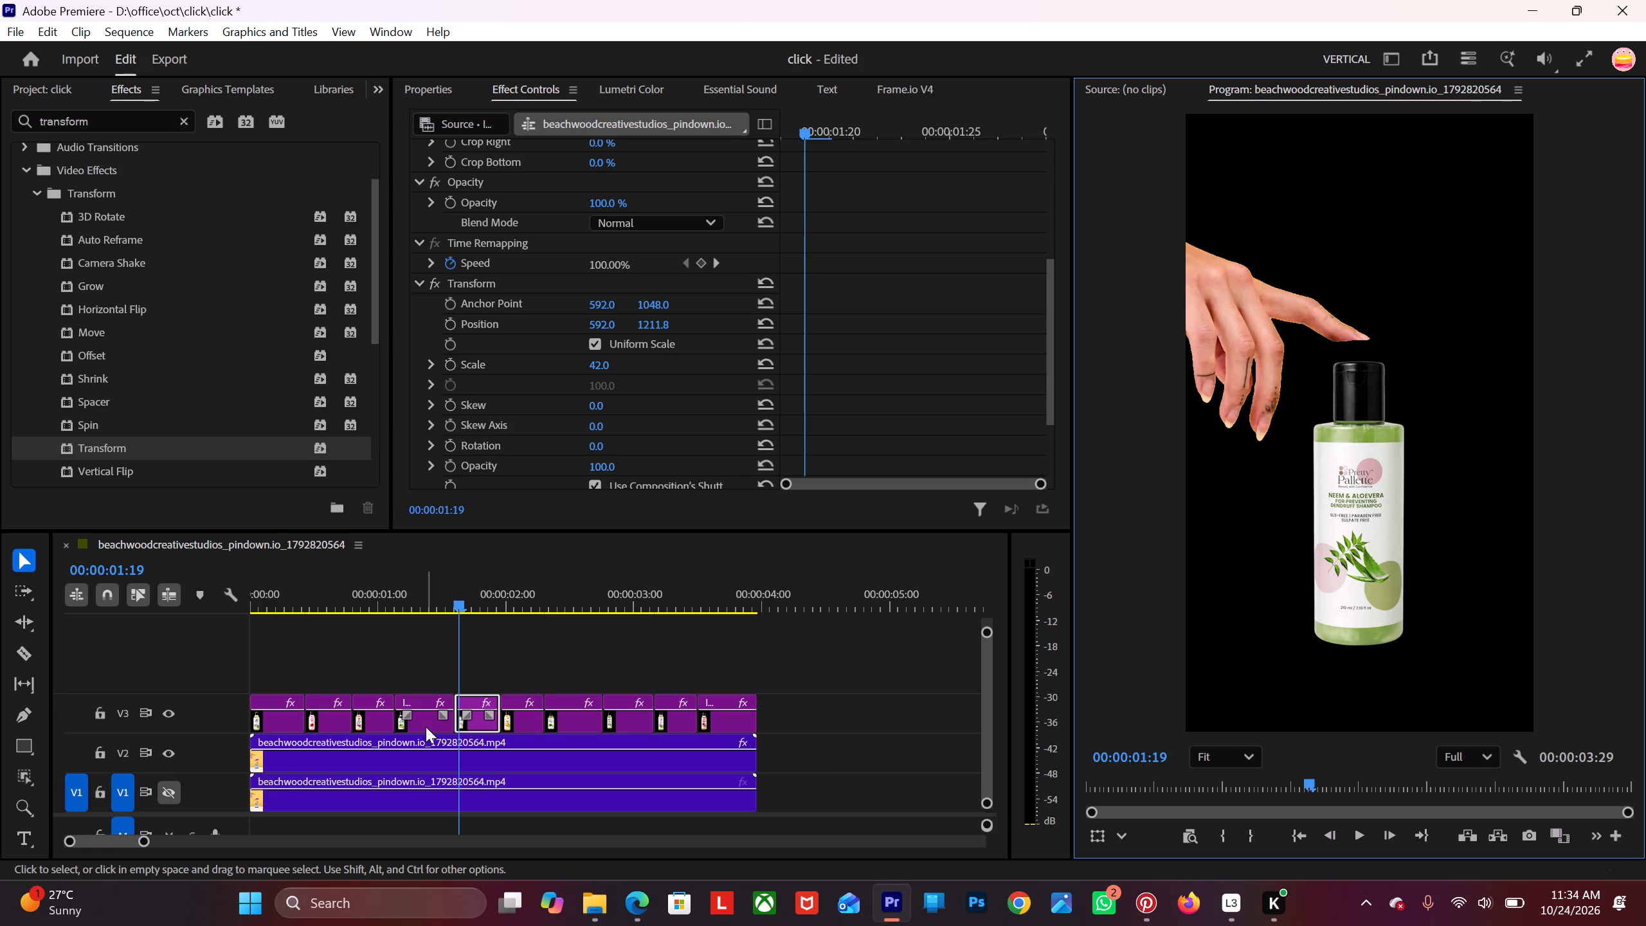
{"action": "left_click_drag", "start_coordinate": [426, 727], "coordinate": [476, 670]}
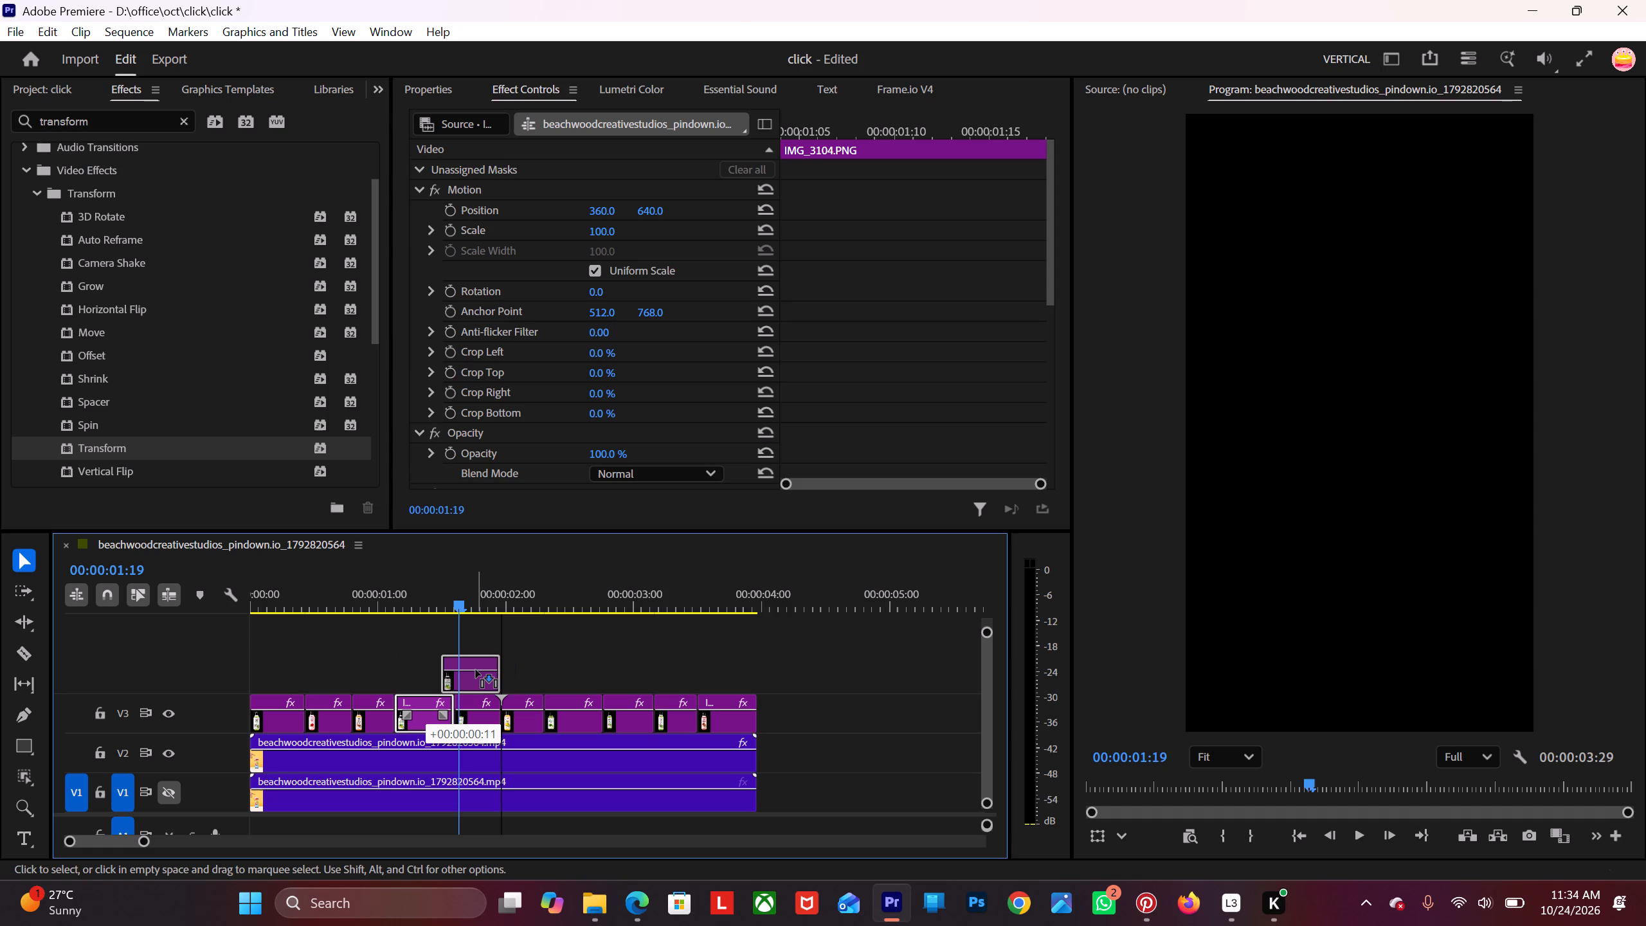
{"action": "left_click_drag", "start_coordinate": [476, 670], "coordinate": [484, 666]}
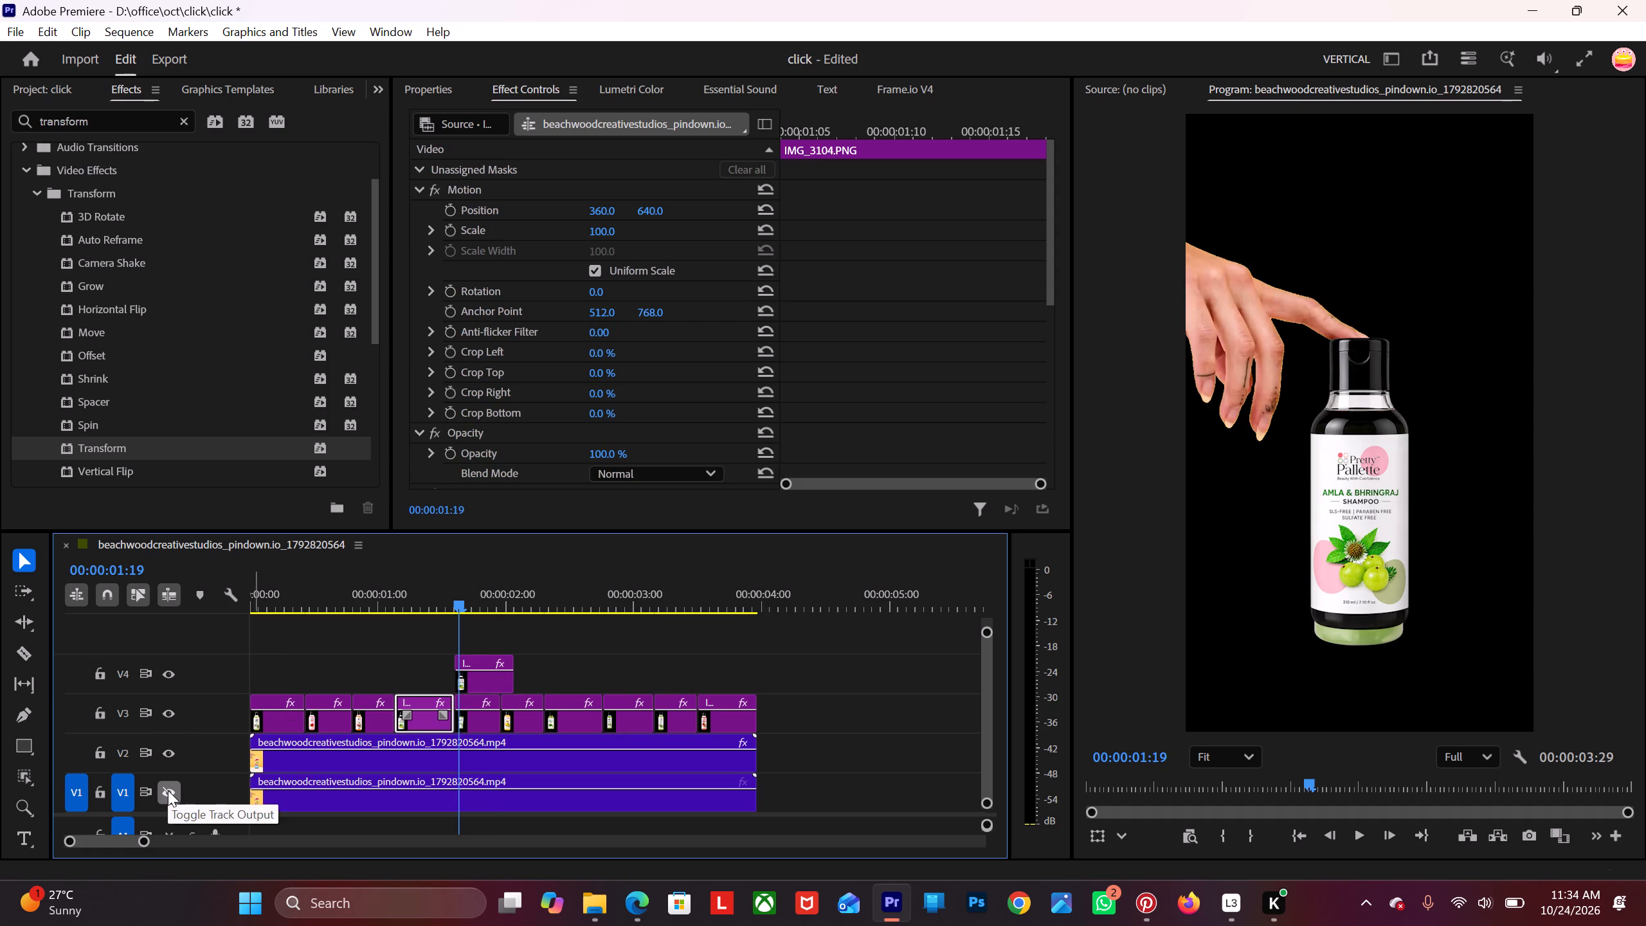
Raise the fifth bottle, IMG_3134.PNG, to match the reference bottle by setting its Transform vertical position to 1172.8.
{"action": "left_click", "coordinate": [475, 722]}
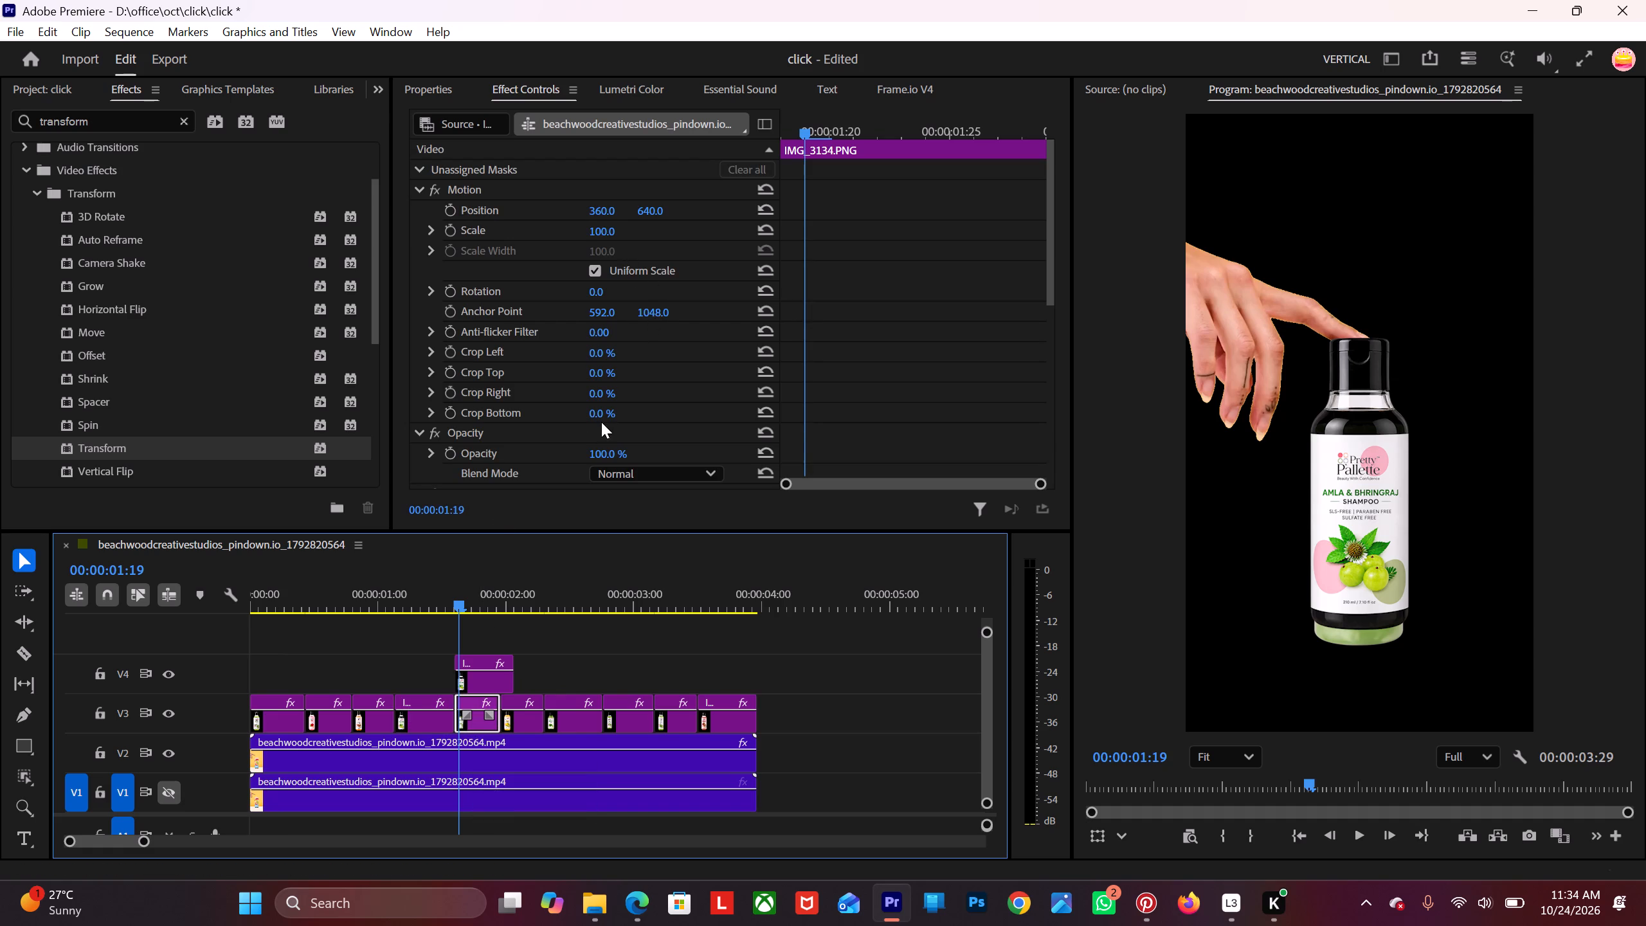
{"action": "scroll", "coordinate": [507, 388], "scroll_direction": "down", "scroll_amount": 13}
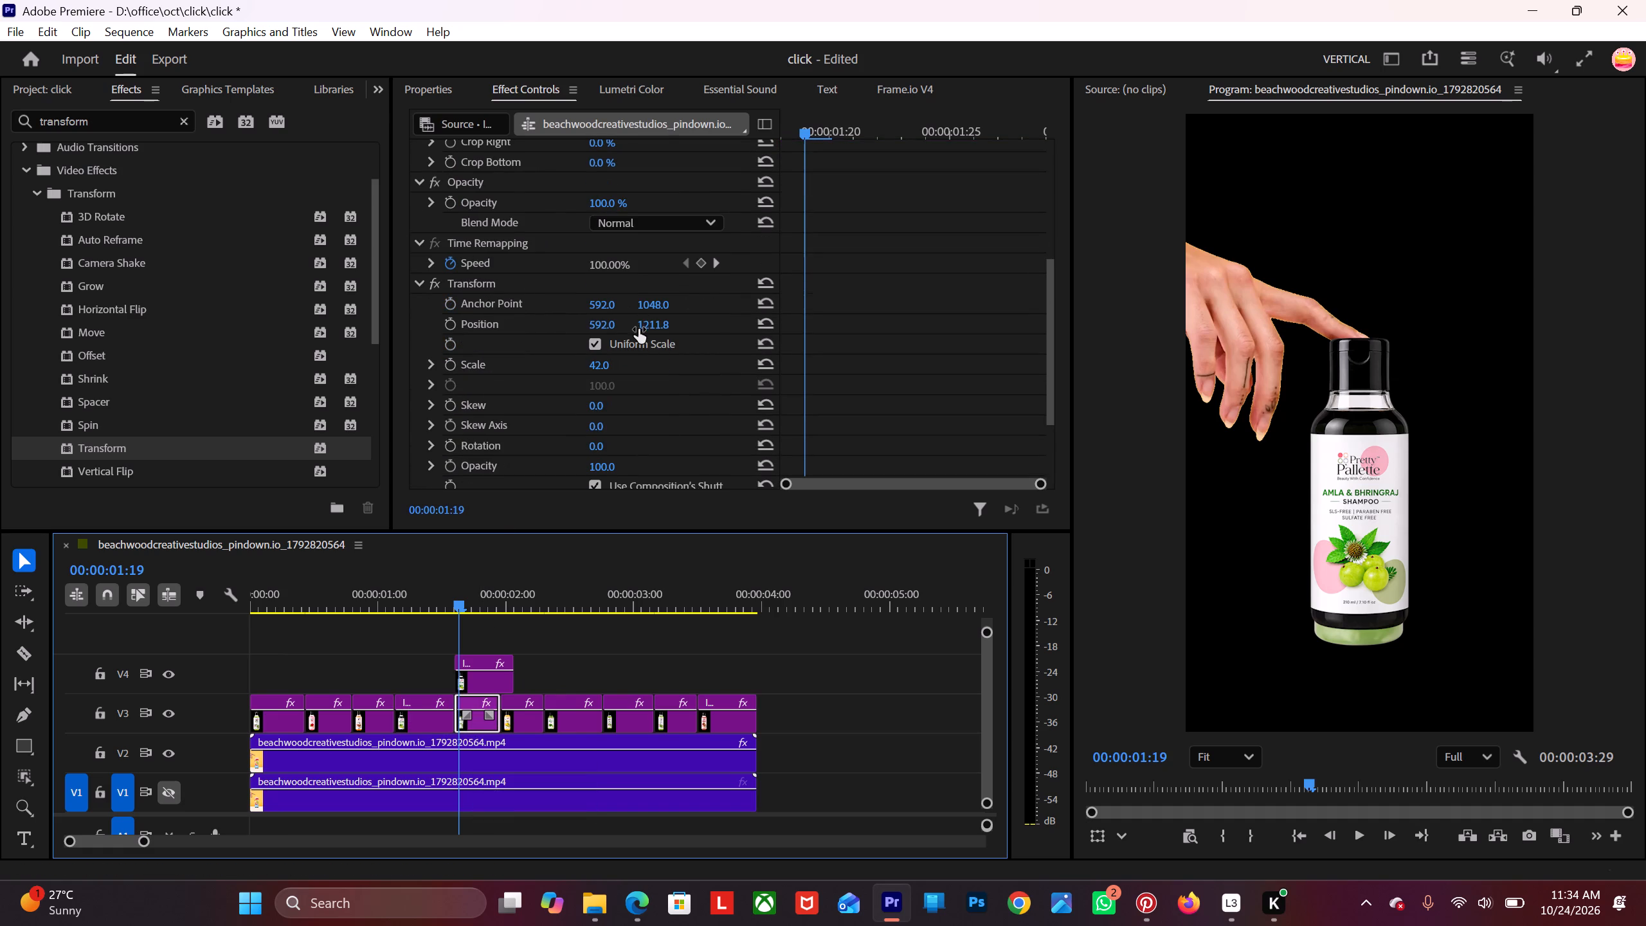
{"action": "left_click_drag", "start_coordinate": [660, 329], "coordinate": [654, 330]}
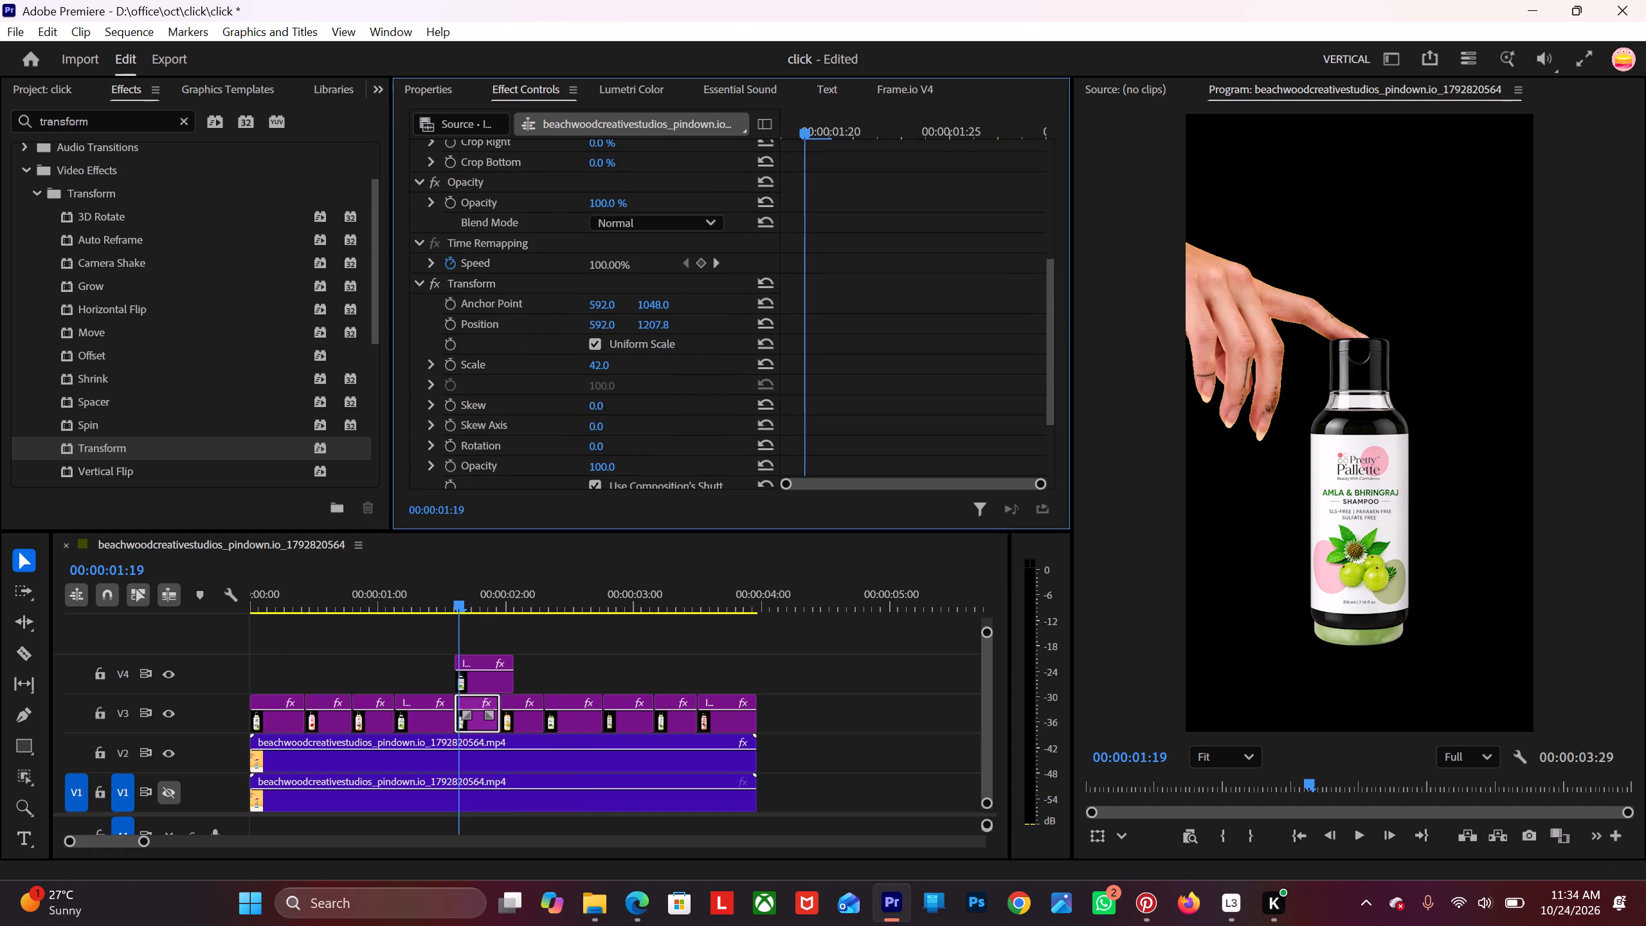
{"action": "left_click_drag", "start_coordinate": [654, 330], "coordinate": [638, 357]}
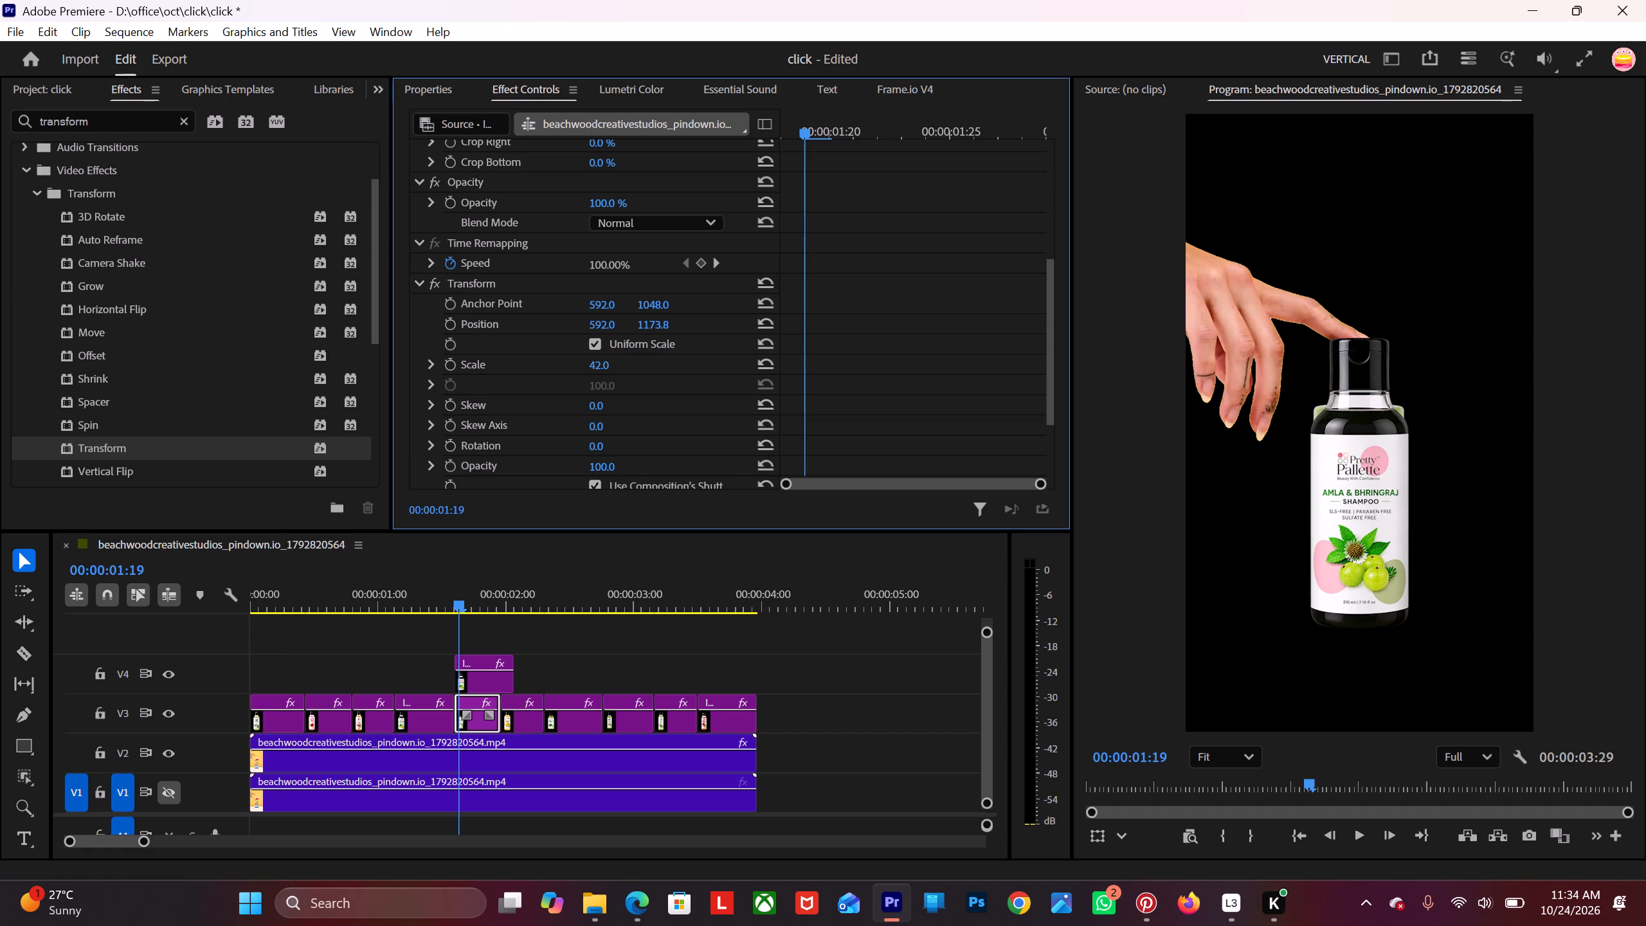
{"action": "left_click_drag", "start_coordinate": [638, 357], "coordinate": [638, 358]}
Hide track V4 and adjust the Transform scale of IMG_3134.PNG, trying 43 and settling on 42.5.
{"action": "left_click", "coordinate": [172, 683]}
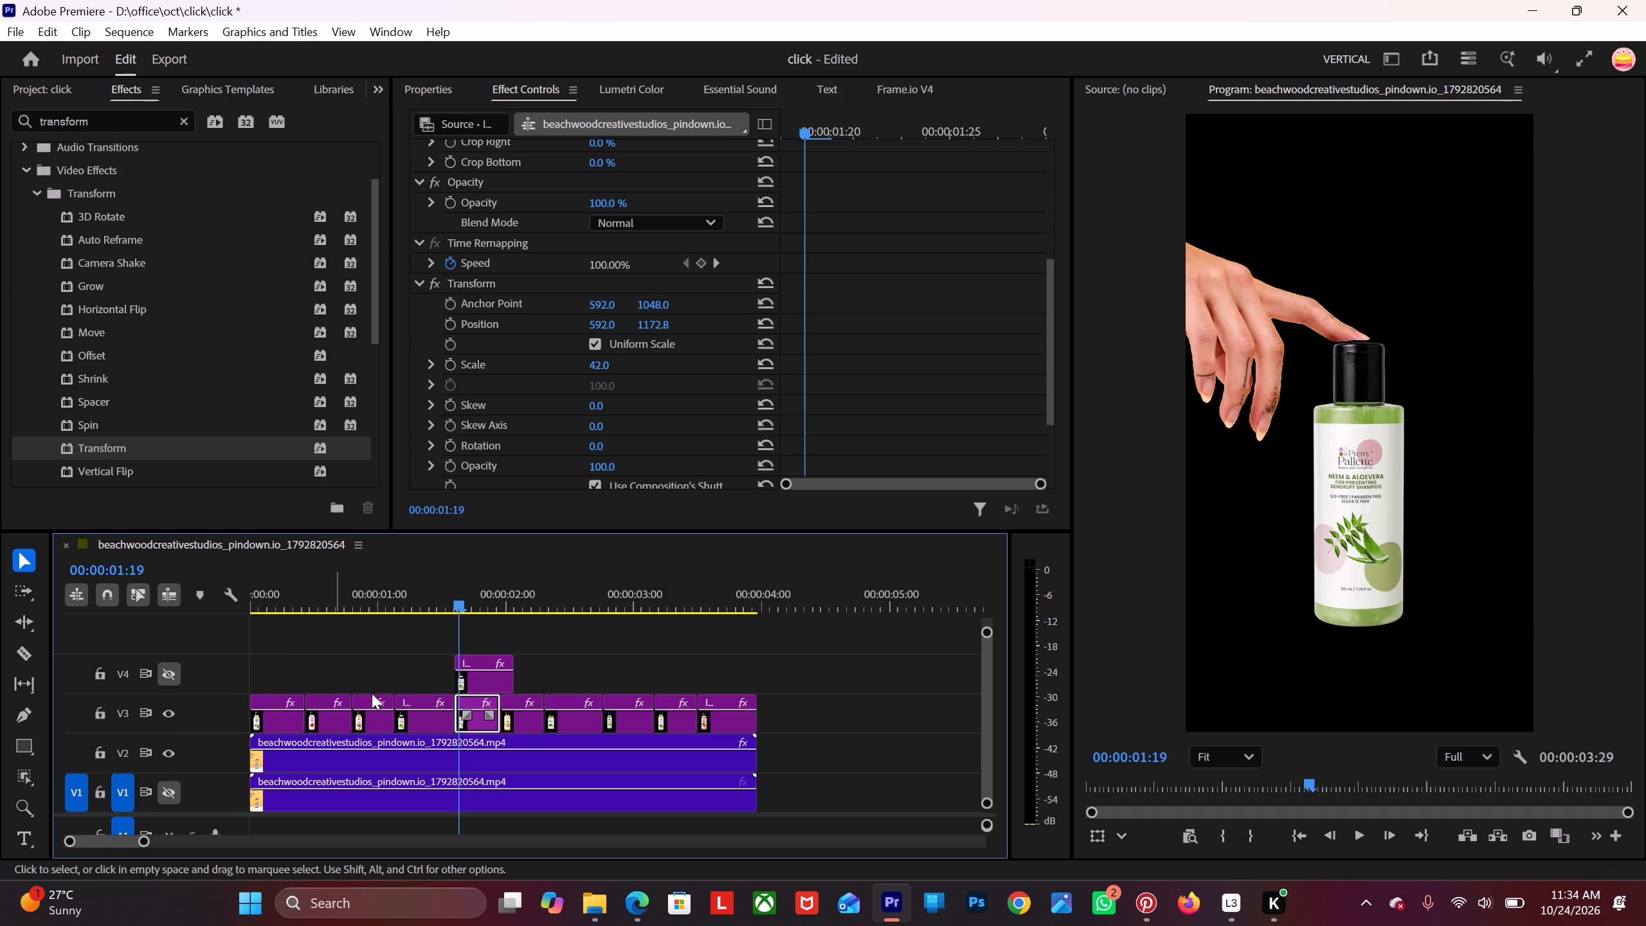
{"action": "left_click", "coordinate": [600, 362]}
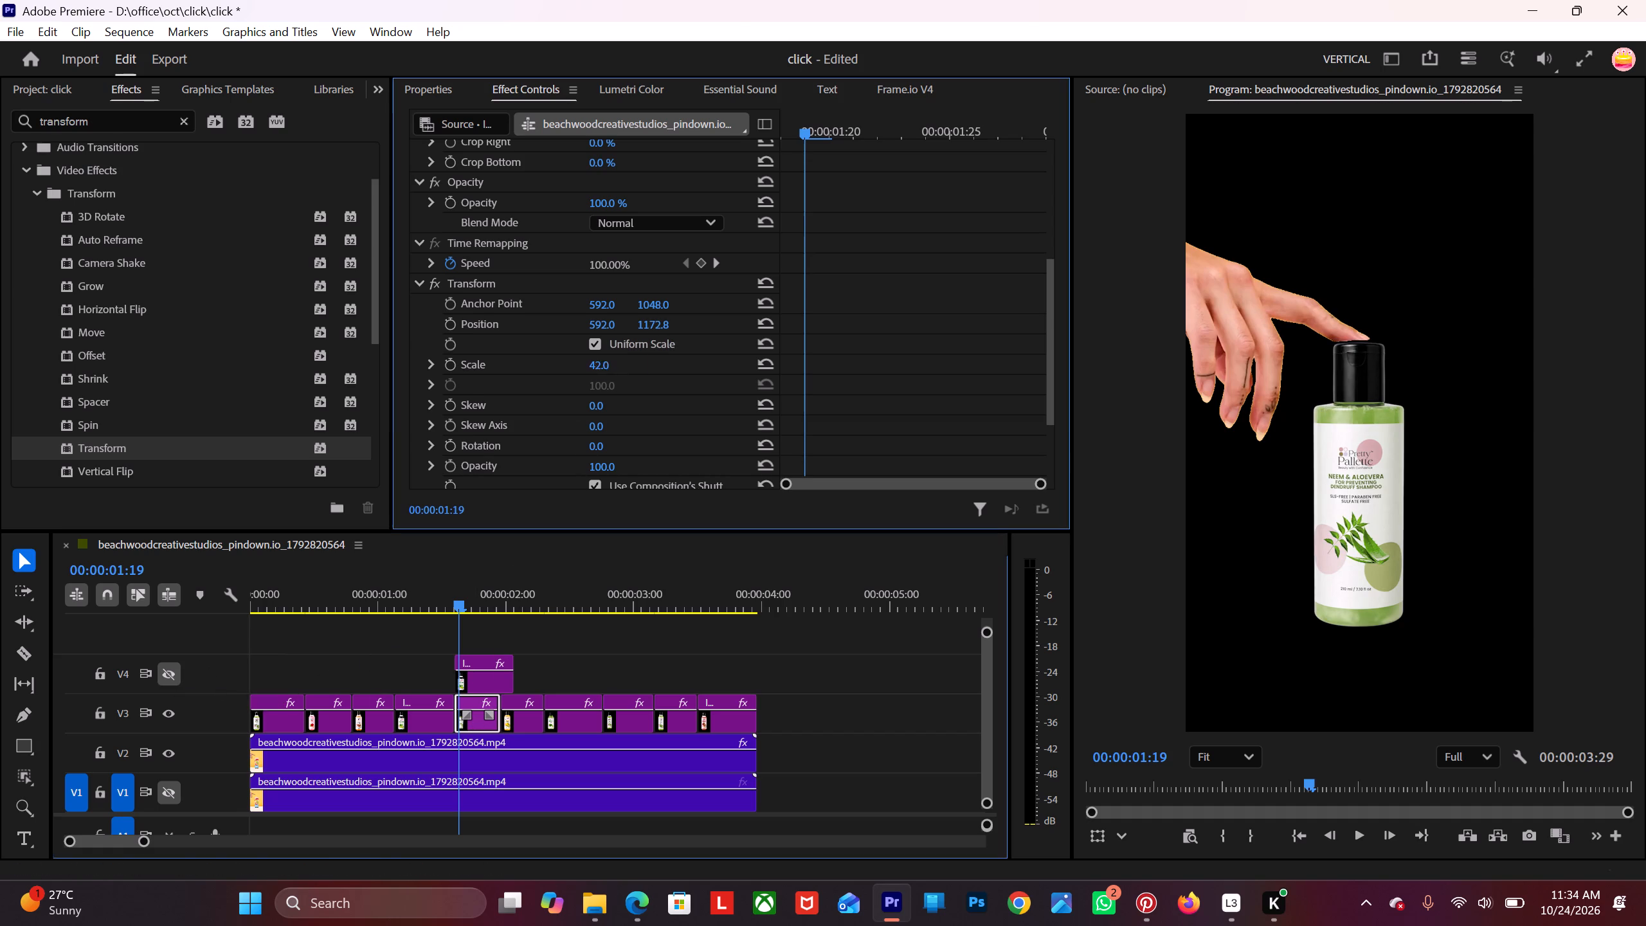
{"action": "type", "text": "43"}
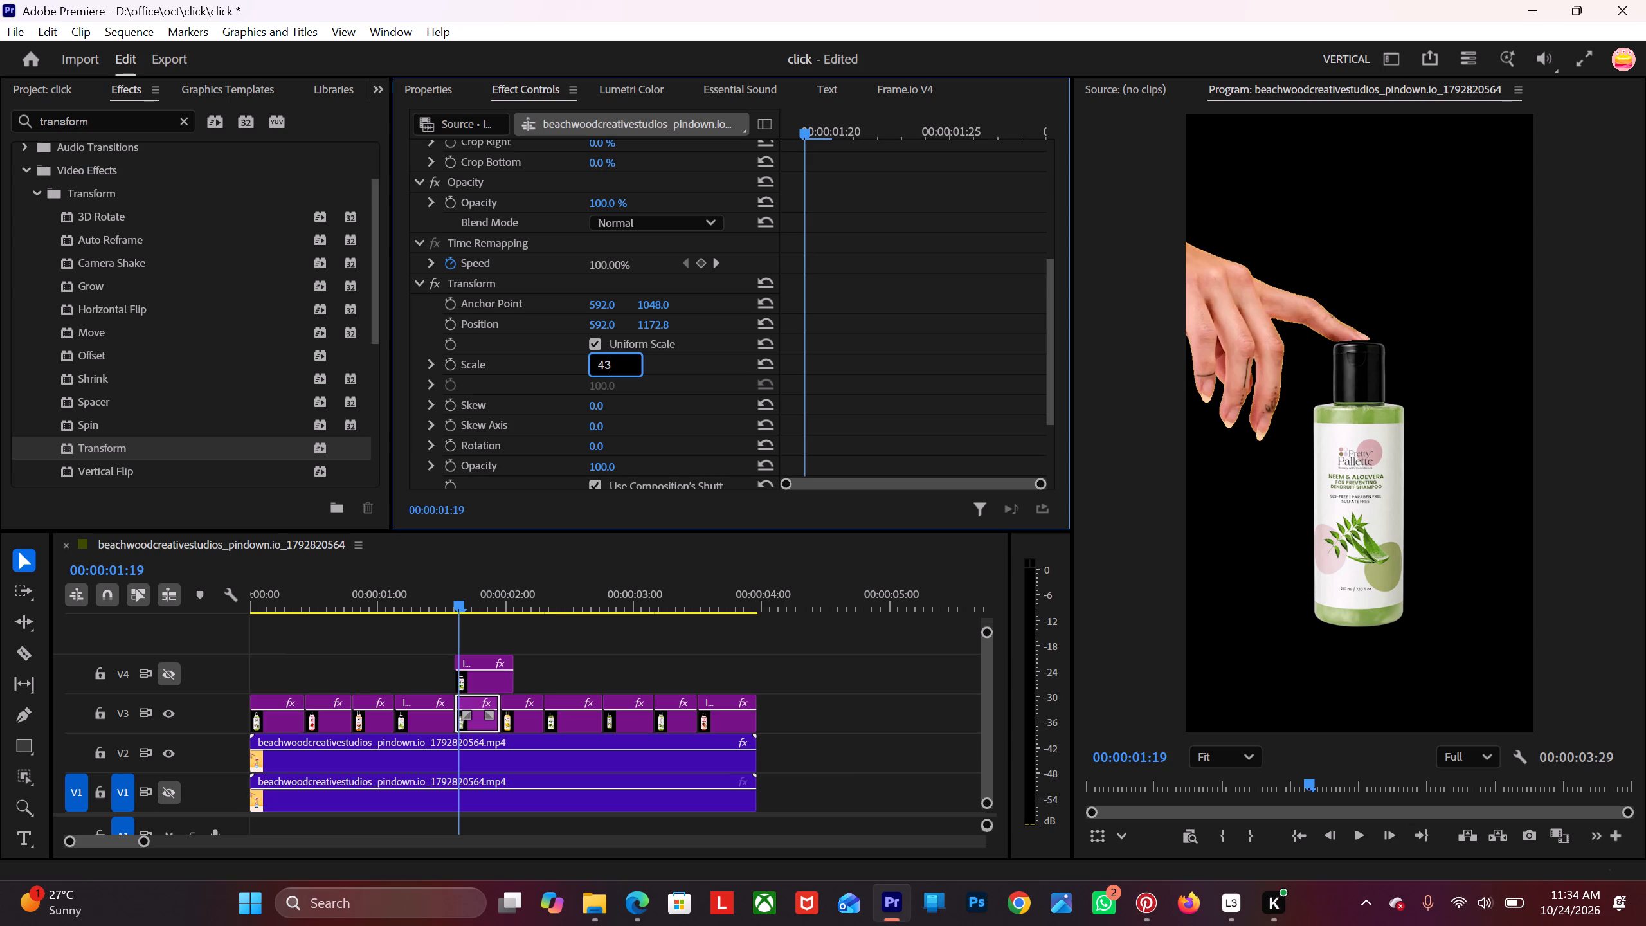
{"action": "key", "text": "Return"}
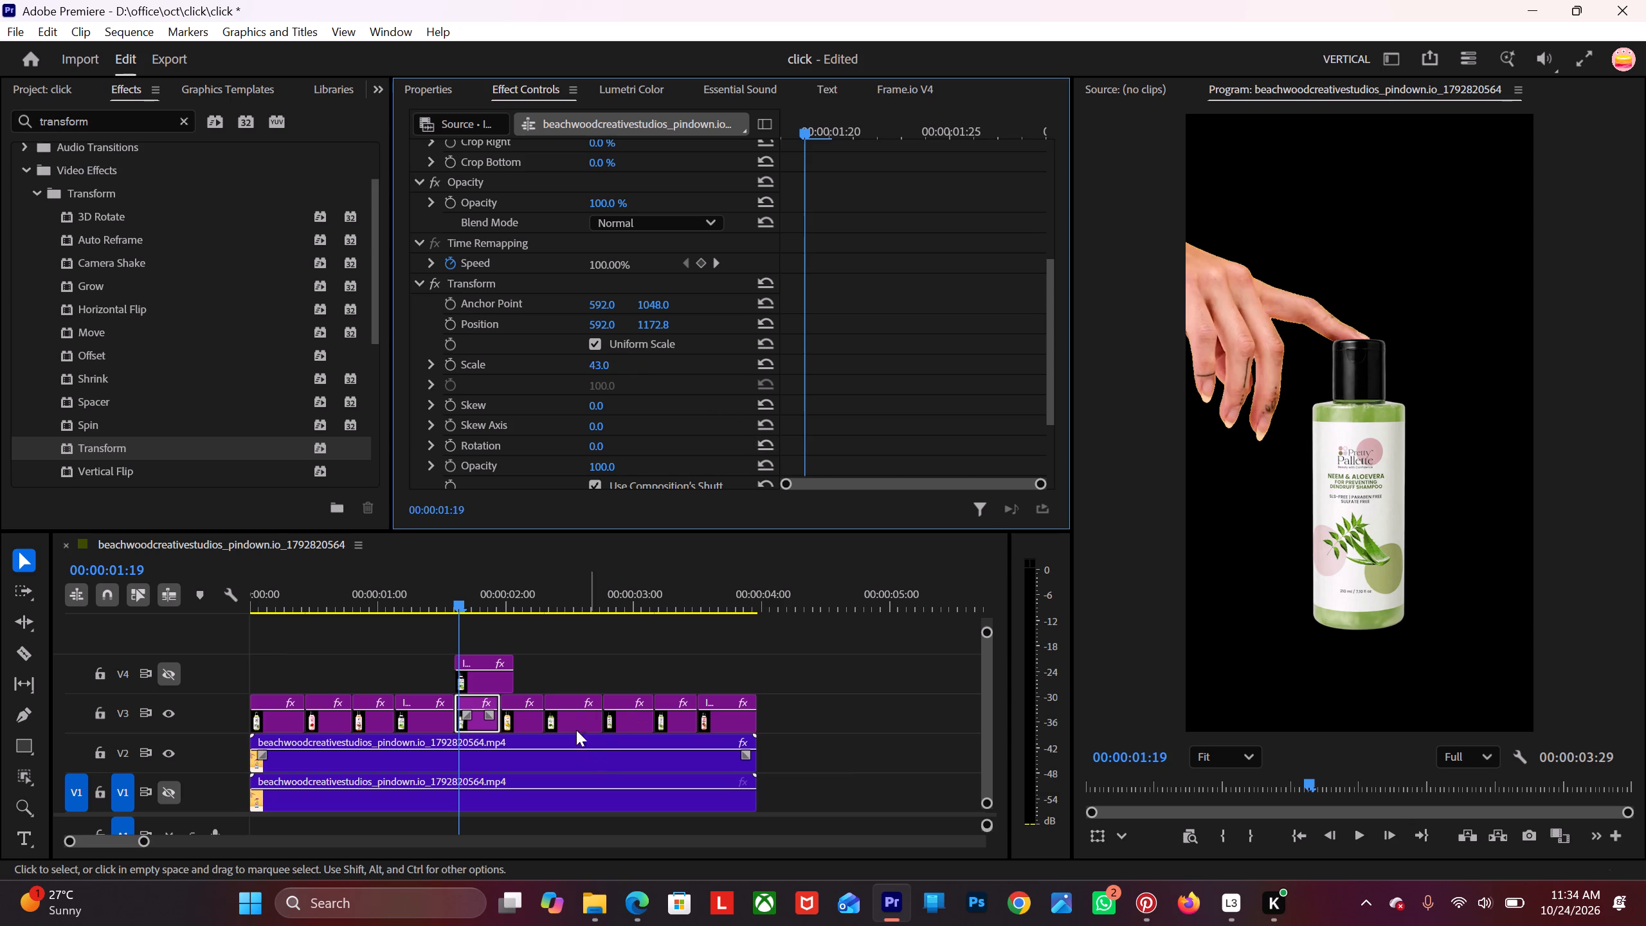
{"action": "left_click", "coordinate": [601, 359]}
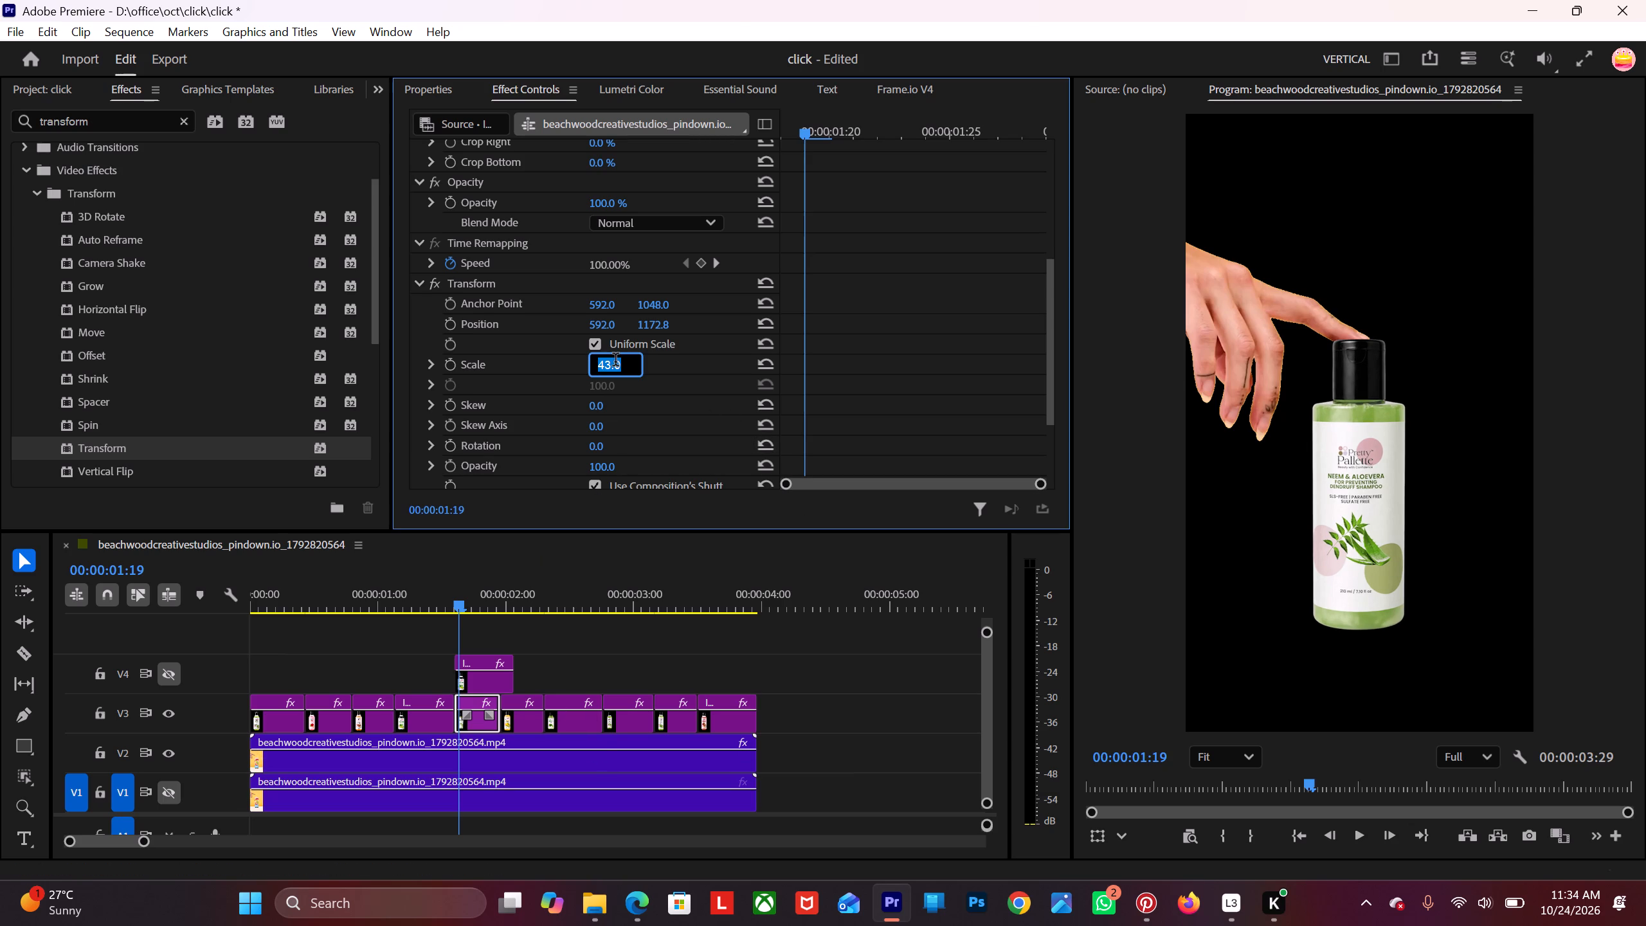
{"action": "type", "text": "42."}
{"action": "key", "text": "5"}
{"action": "key", "text": "Return"}
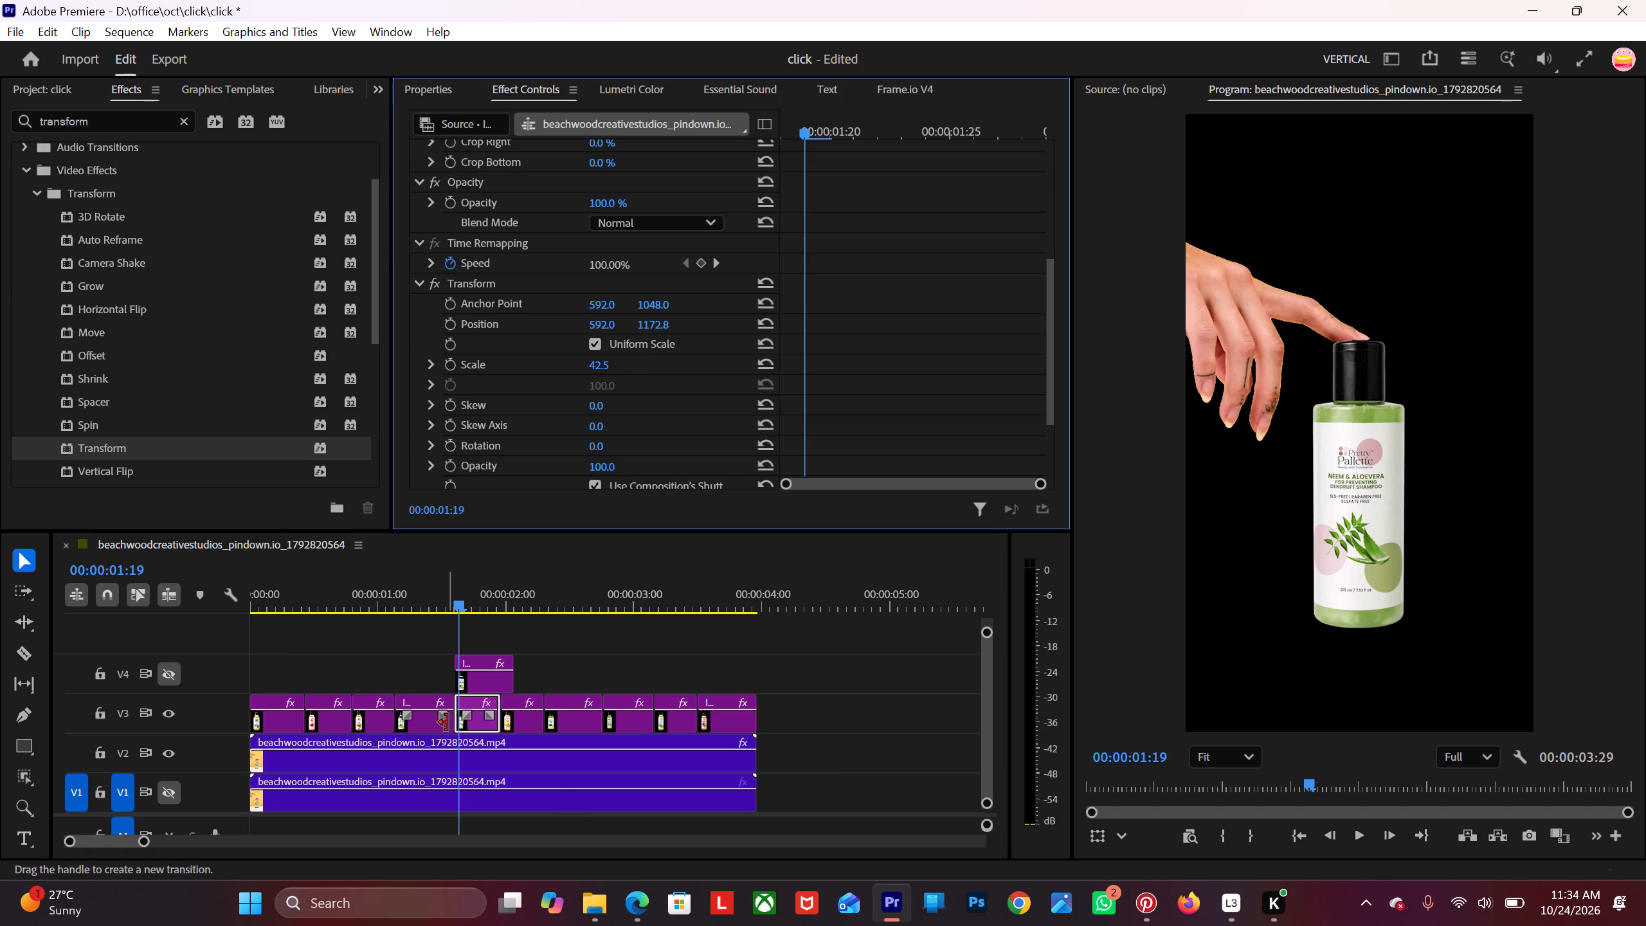
Scrub back through the earlier bottles to 00:00:00:24 to compare their heights under the hand, and select the third bottle clip, IMG_3103.PNG.
{"action": "left_click_drag", "start_coordinate": [467, 606], "coordinate": [452, 603]}
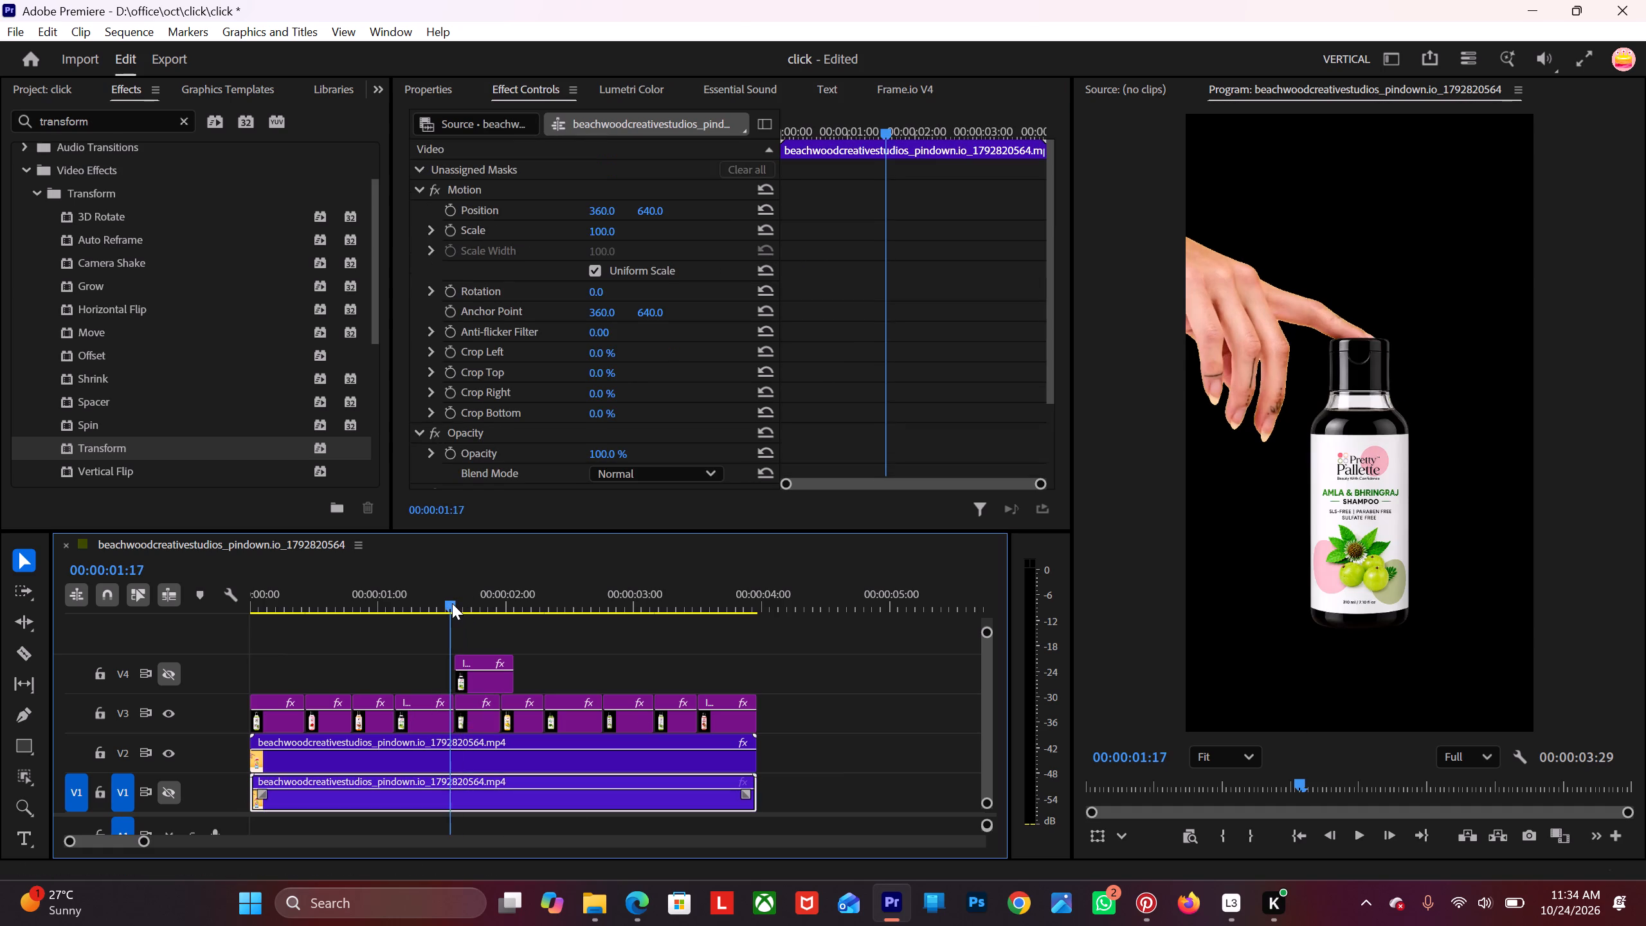
{"action": "left_click_drag", "start_coordinate": [452, 603], "coordinate": [453, 597]}
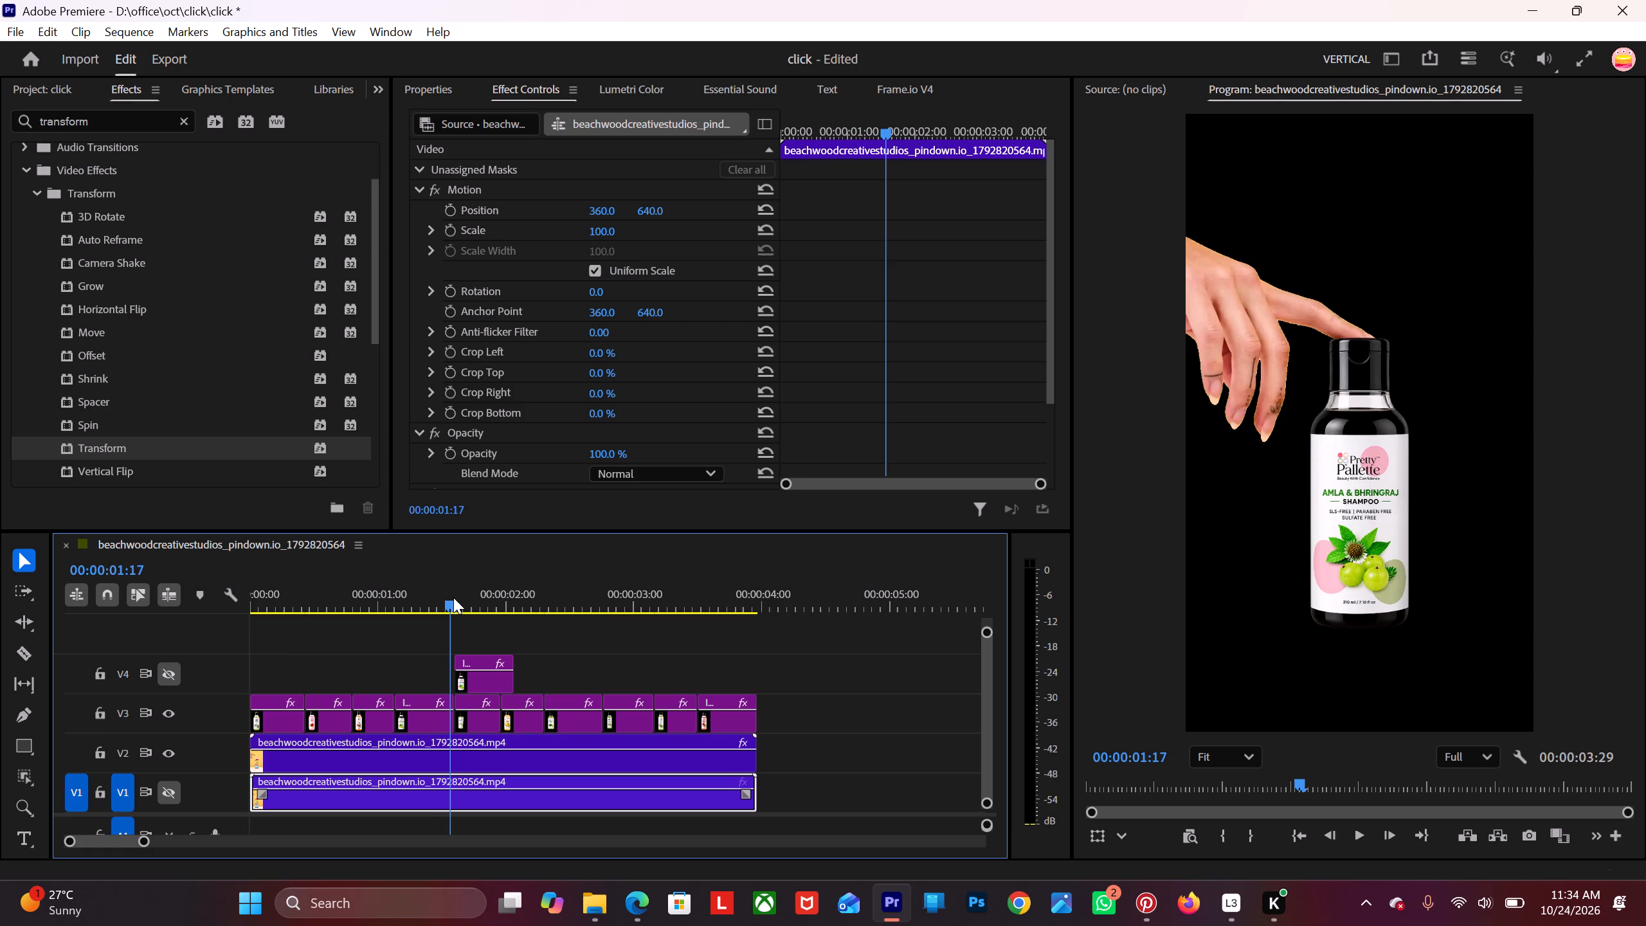
{"action": "left_click_drag", "start_coordinate": [453, 597], "coordinate": [424, 616]}
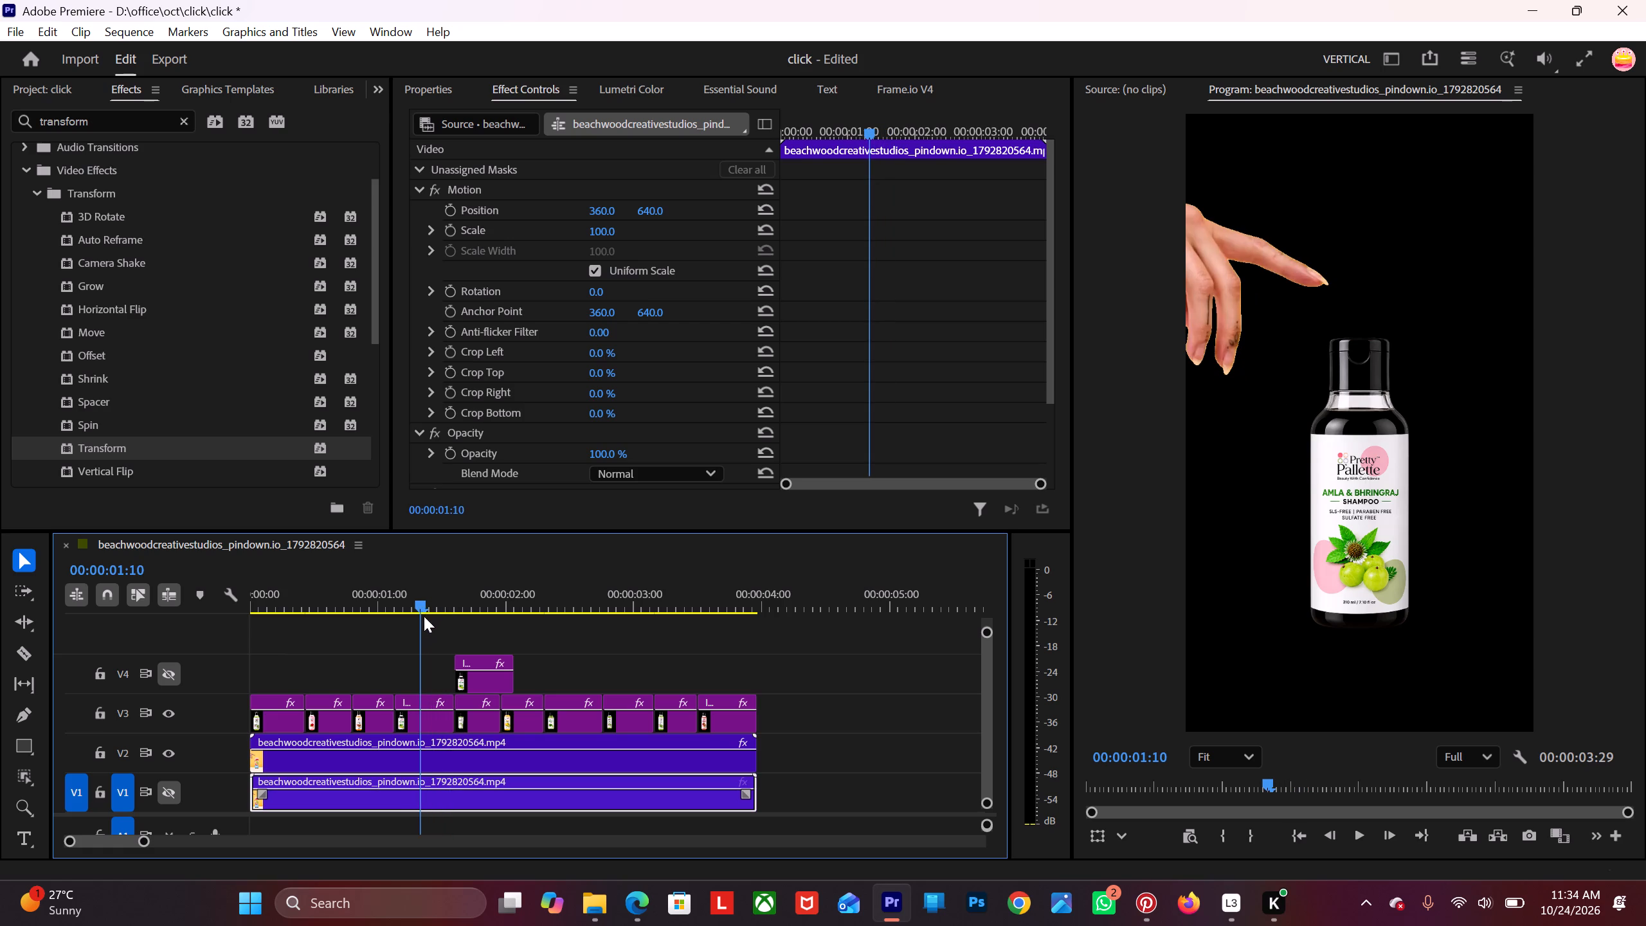
{"action": "left_click_drag", "start_coordinate": [424, 616], "coordinate": [384, 616]}
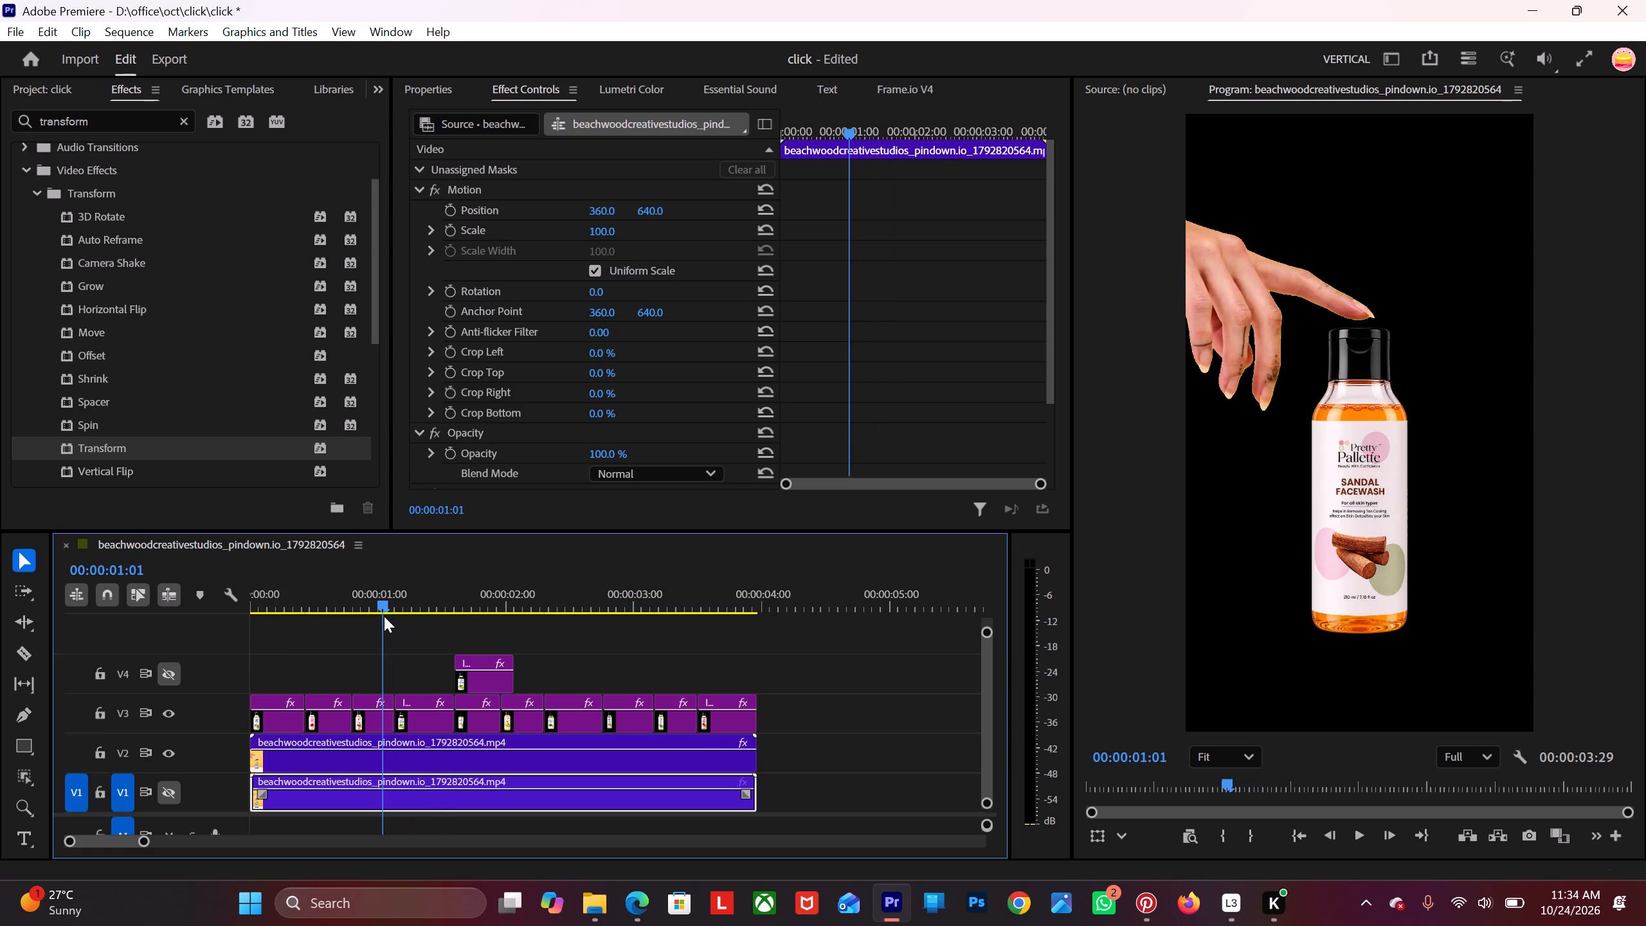
{"action": "left_click_drag", "start_coordinate": [384, 616], "coordinate": [357, 615]}
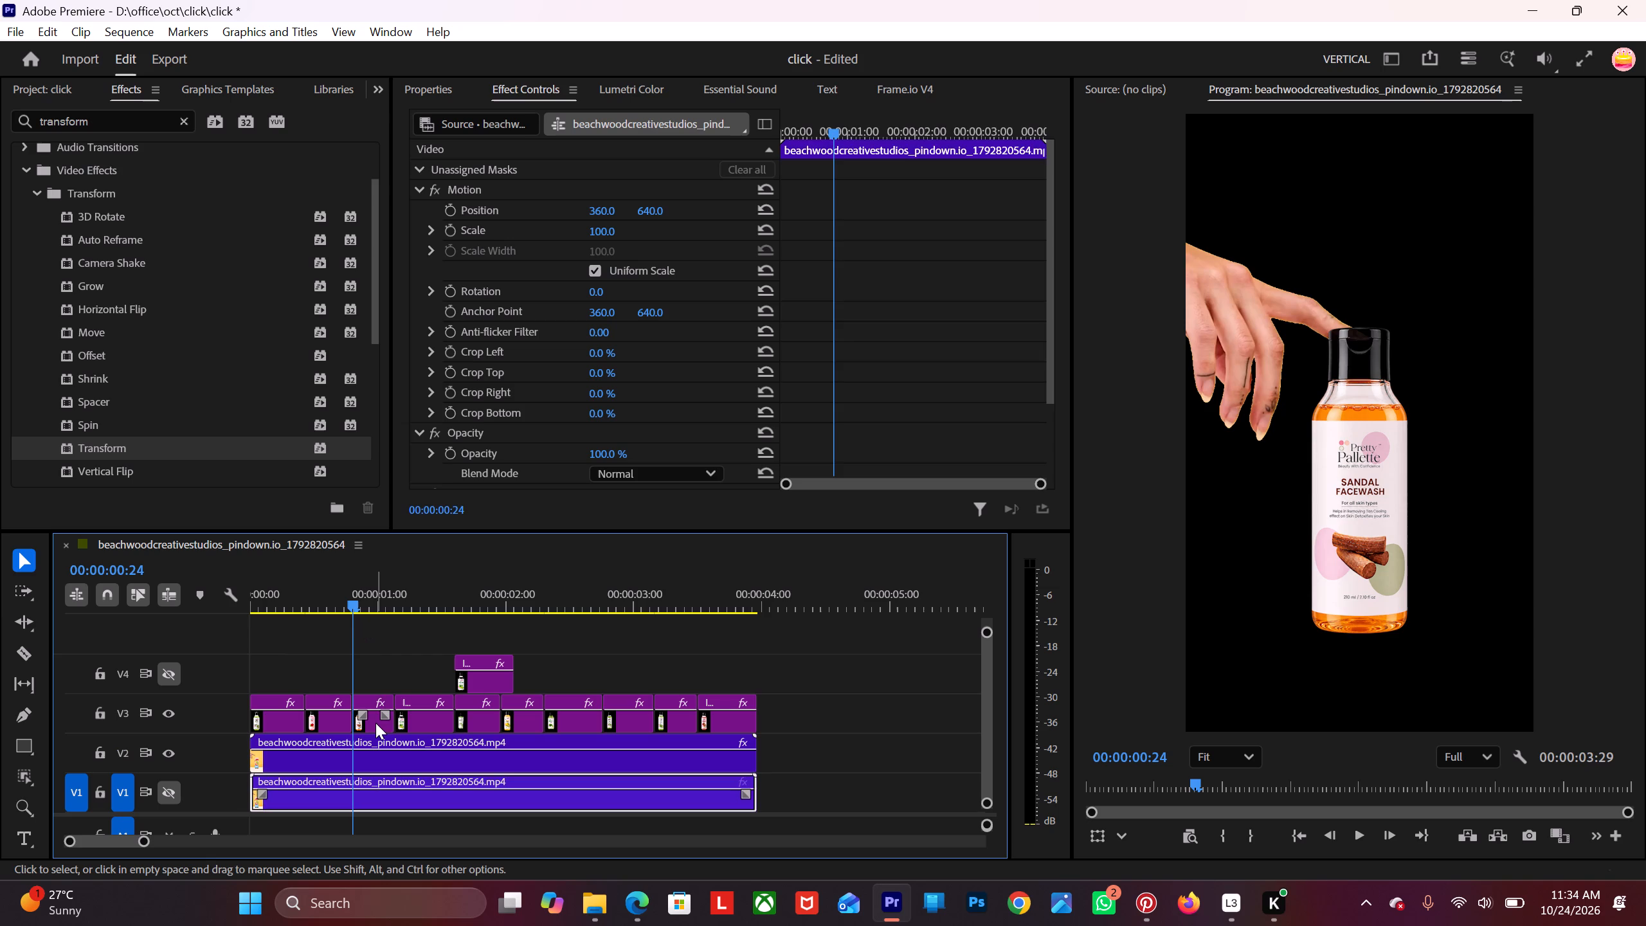
{"action": "left_click", "coordinate": [375, 723]}
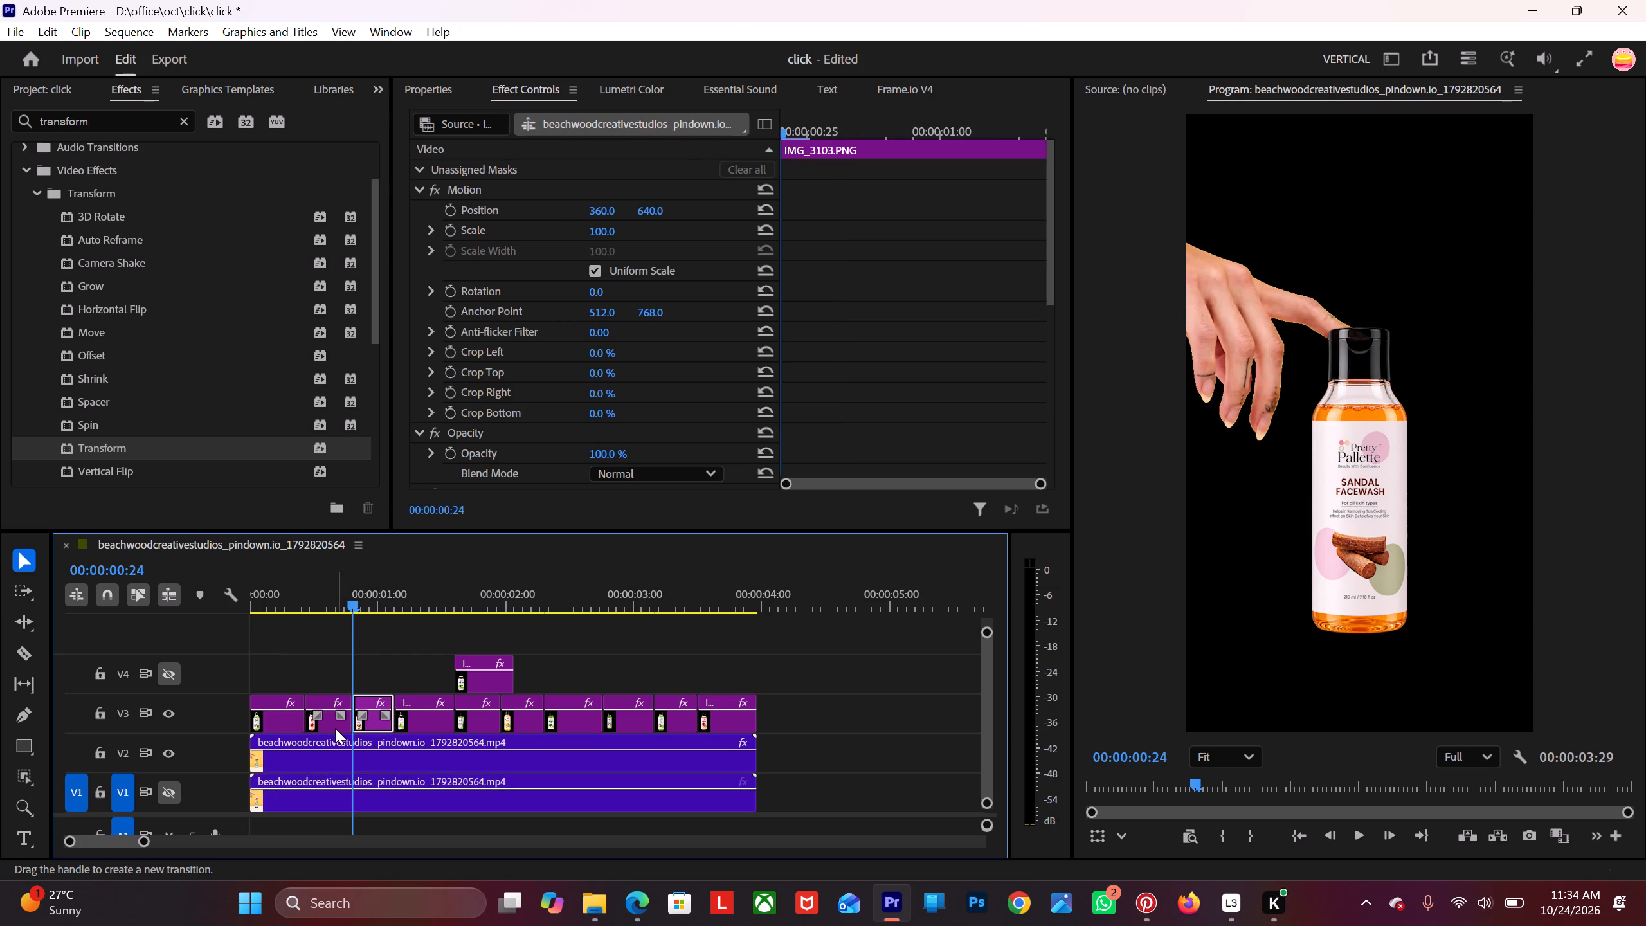
Copy the first bottle clip, IMG_3101.PNG, onto track V4 above the second bottle clip, ending at 00:00:00:24.
{"action": "left_click_drag", "start_coordinate": [269, 720], "coordinate": [268, 676], "text": "alt"}
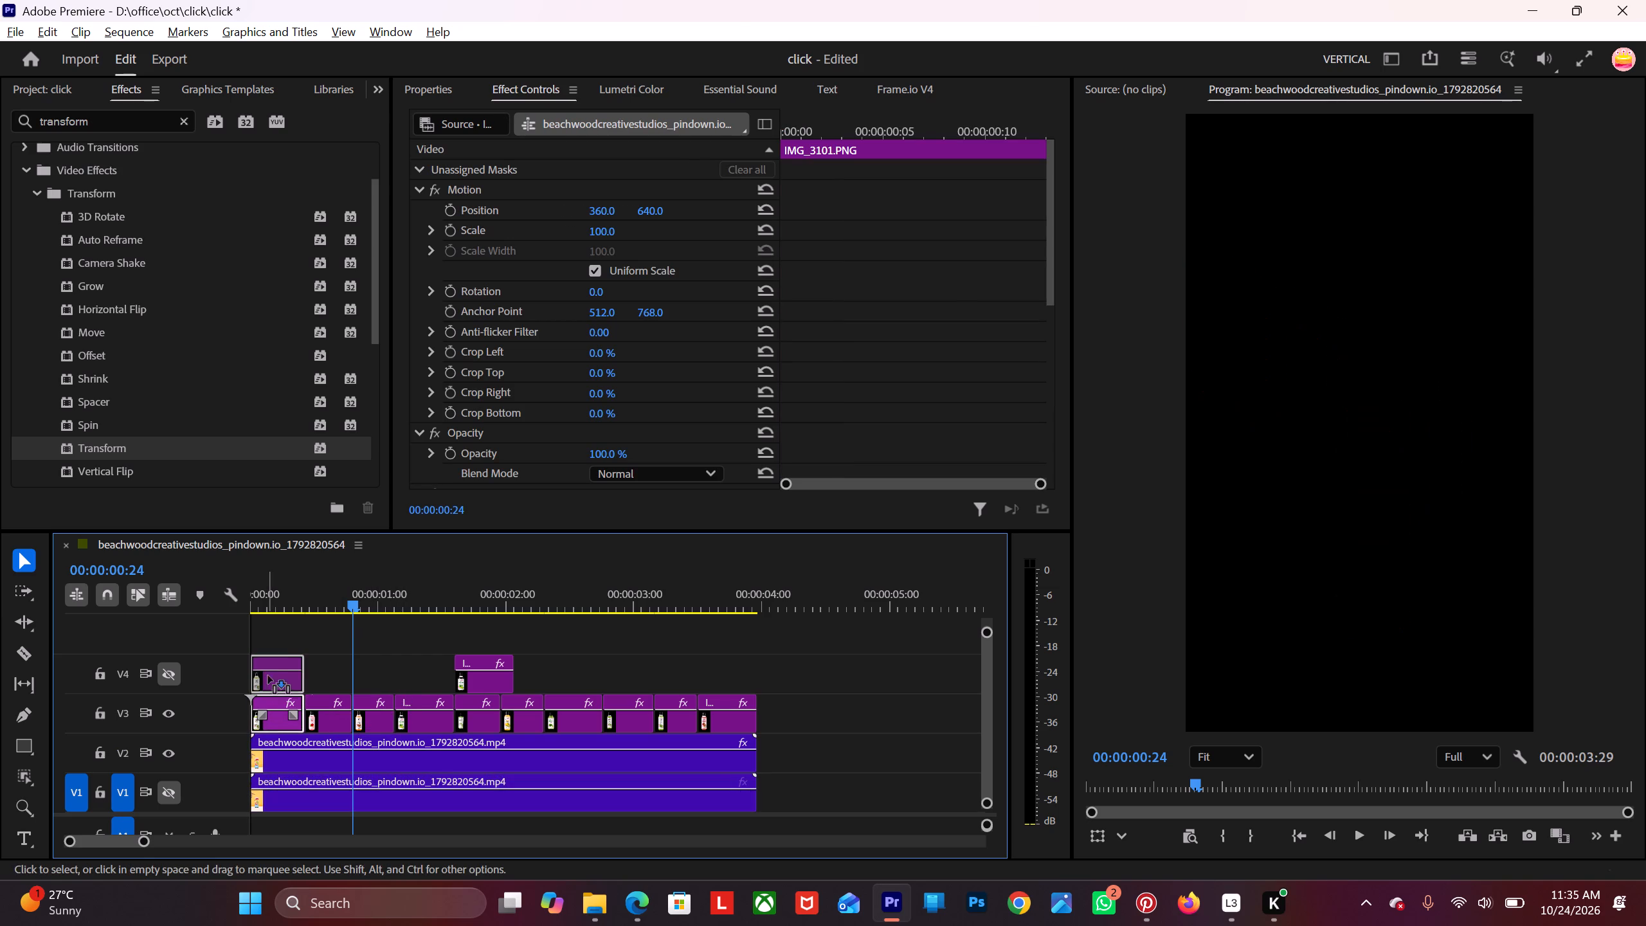
{"action": "left_click_drag", "start_coordinate": [268, 676], "coordinate": [317, 659], "text": "alt"}
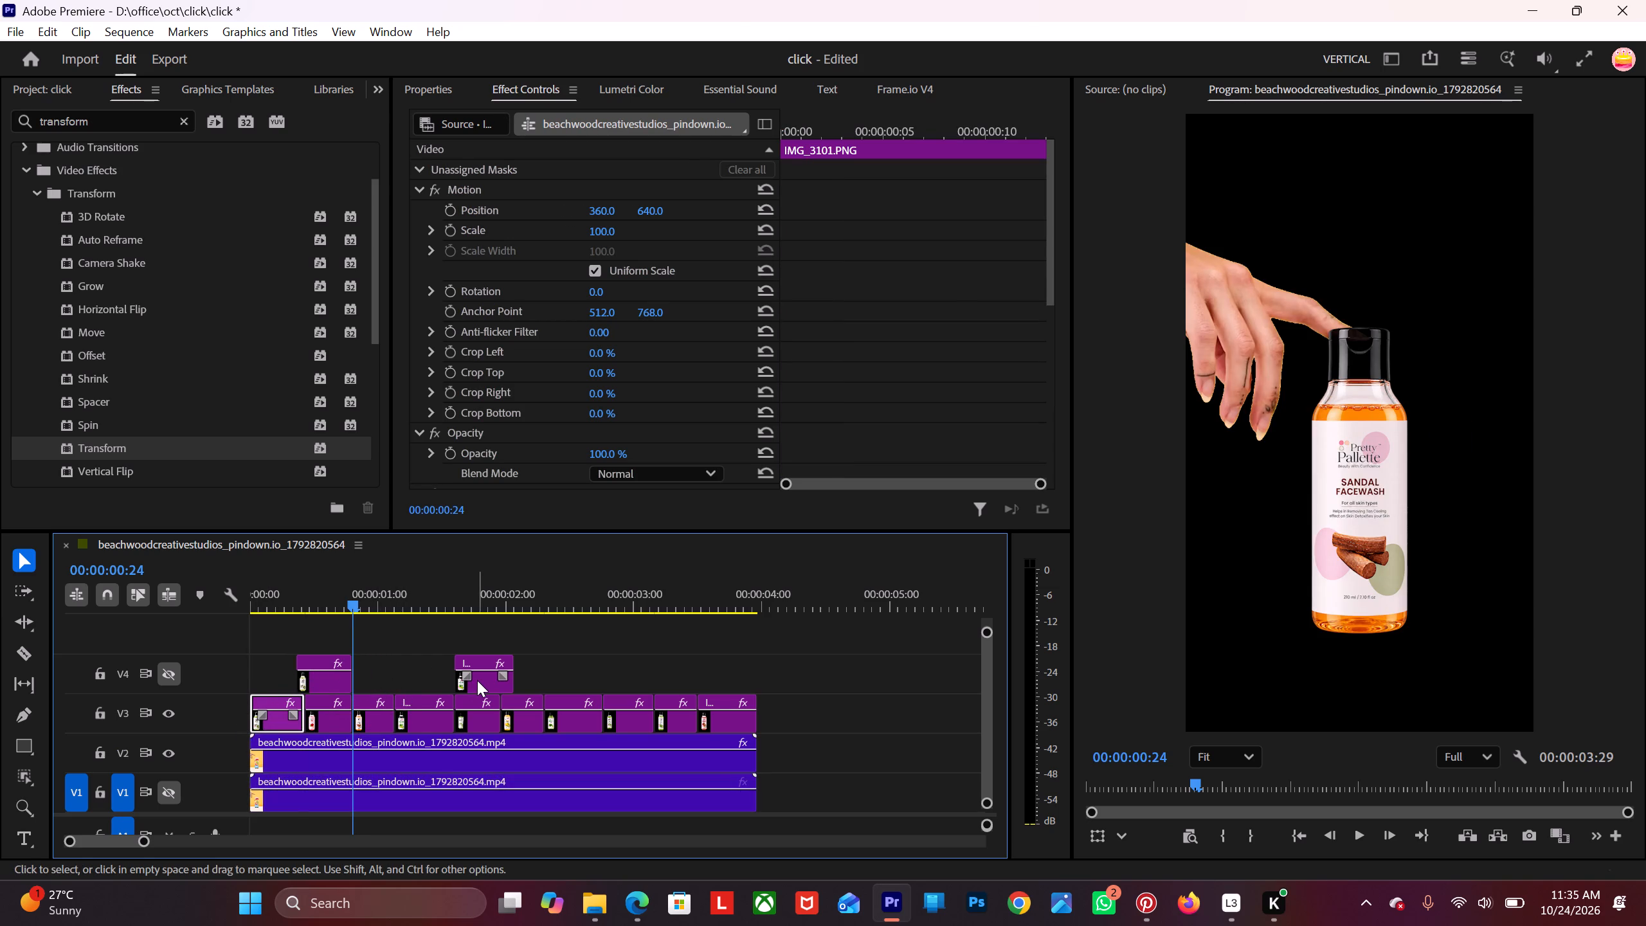
Delete the IMG_3104.PNG reference copy above the fifth bottle clip from track V4.
{"action": "left_click", "coordinate": [477, 680]}
{"action": "key", "text": "Delete"}
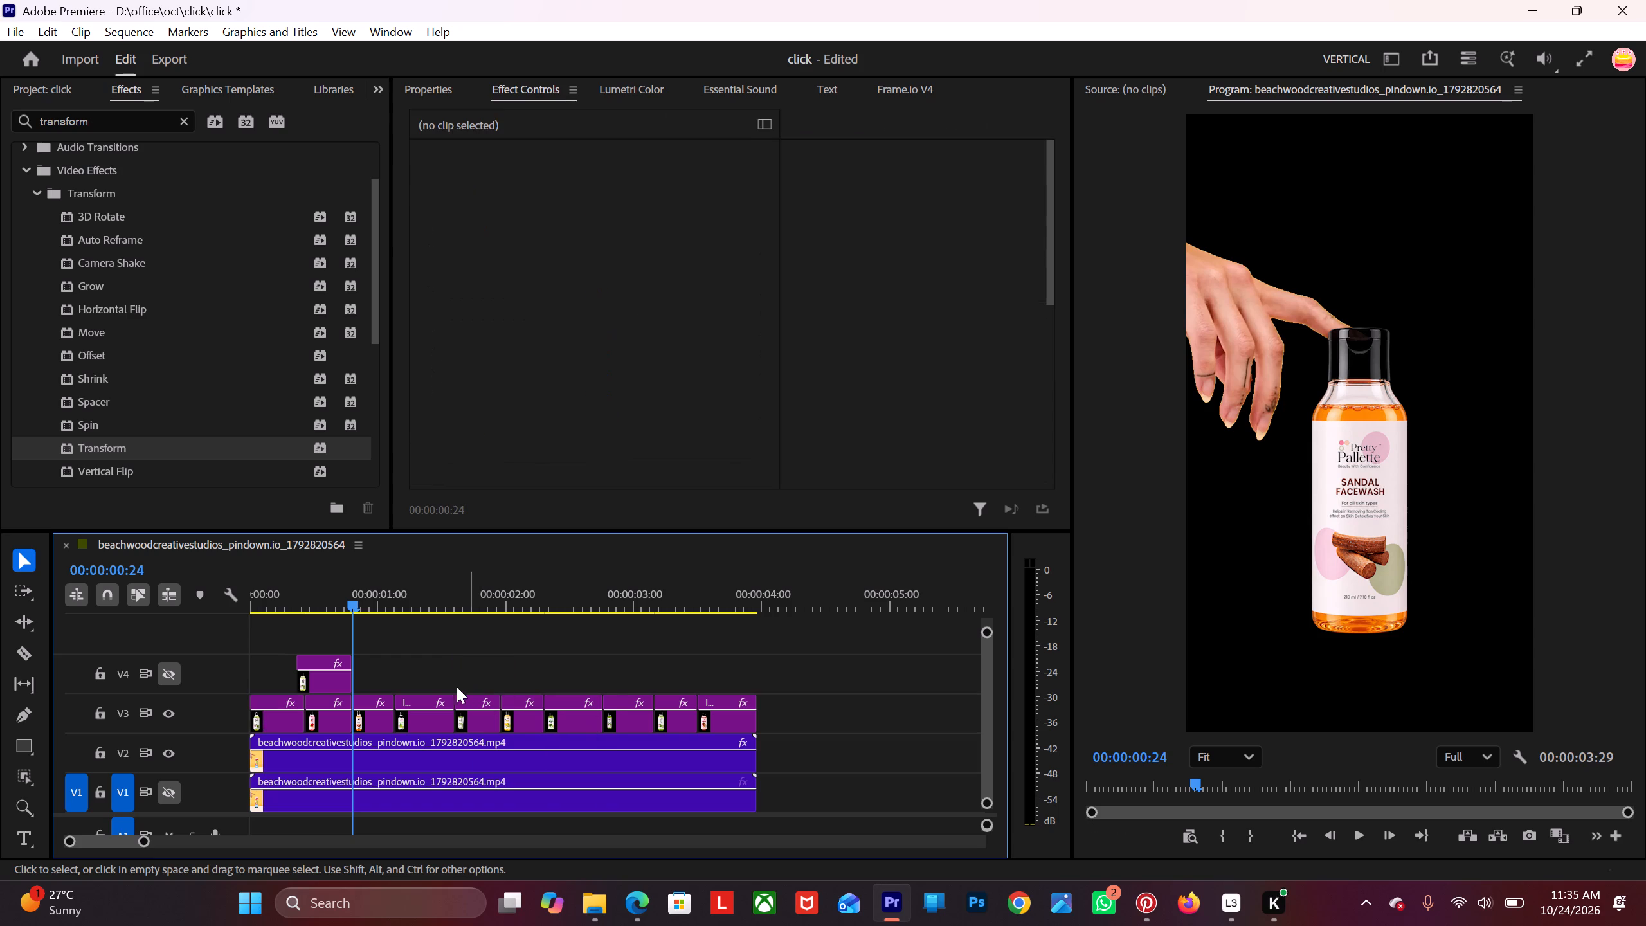
Extend the end of the IMG_3101.PNG copy on track V4 to the end of the video at 00:00:03:29.
{"action": "left_click_drag", "start_coordinate": [354, 672], "coordinate": [636, 661]}
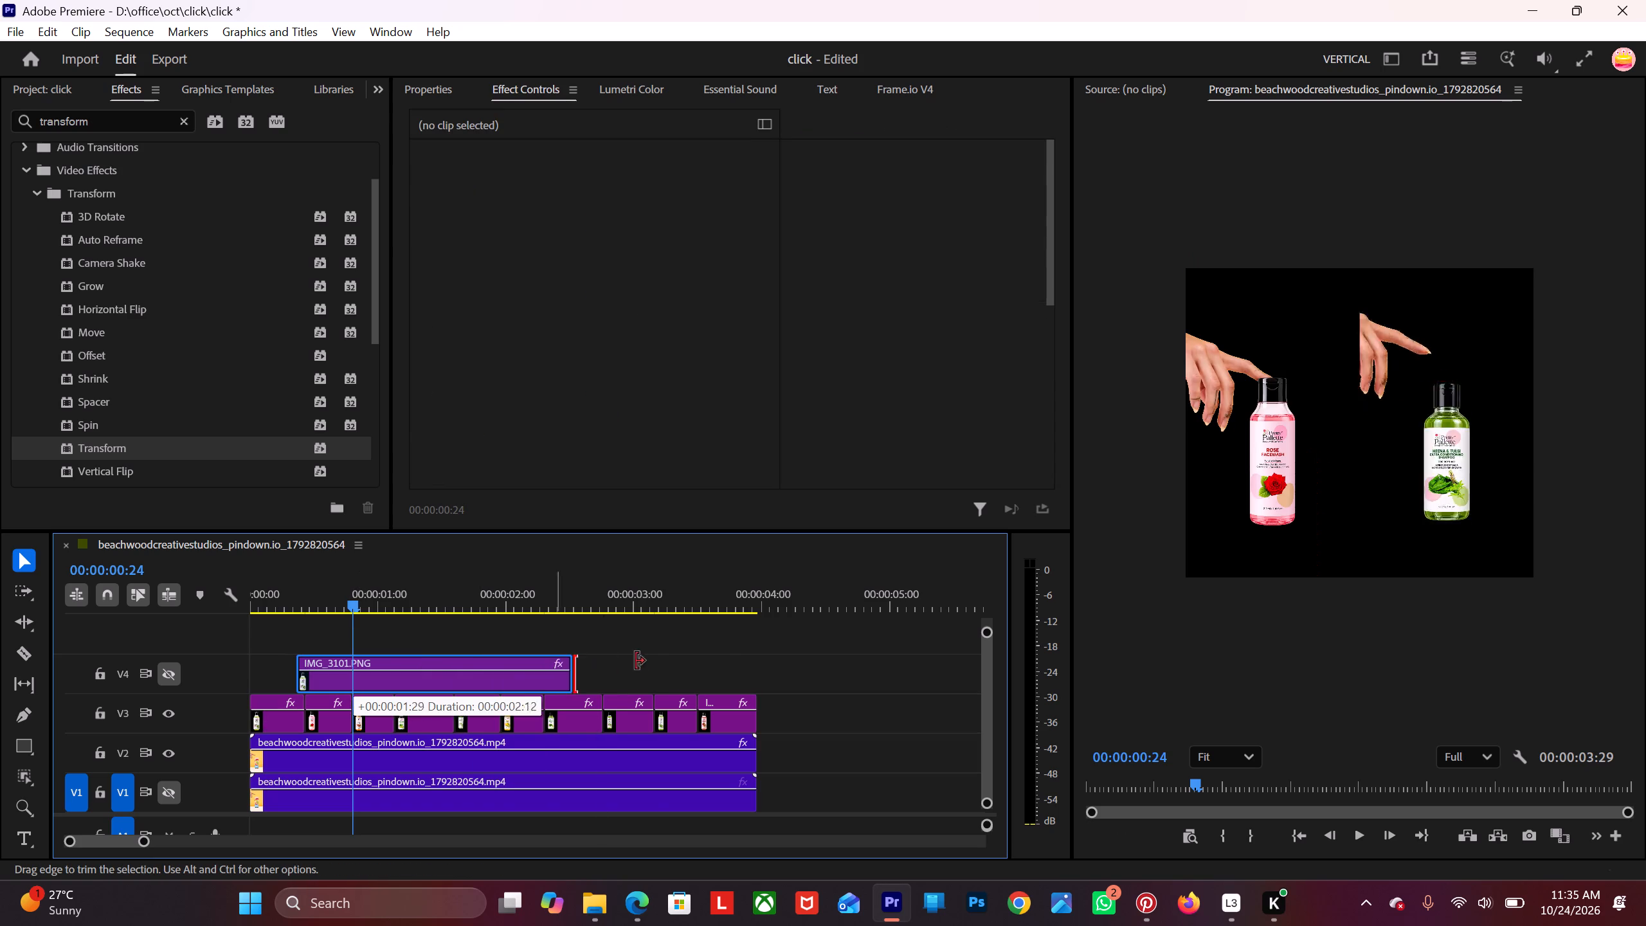
{"action": "left_click_drag", "start_coordinate": [636, 661], "coordinate": [754, 658]}
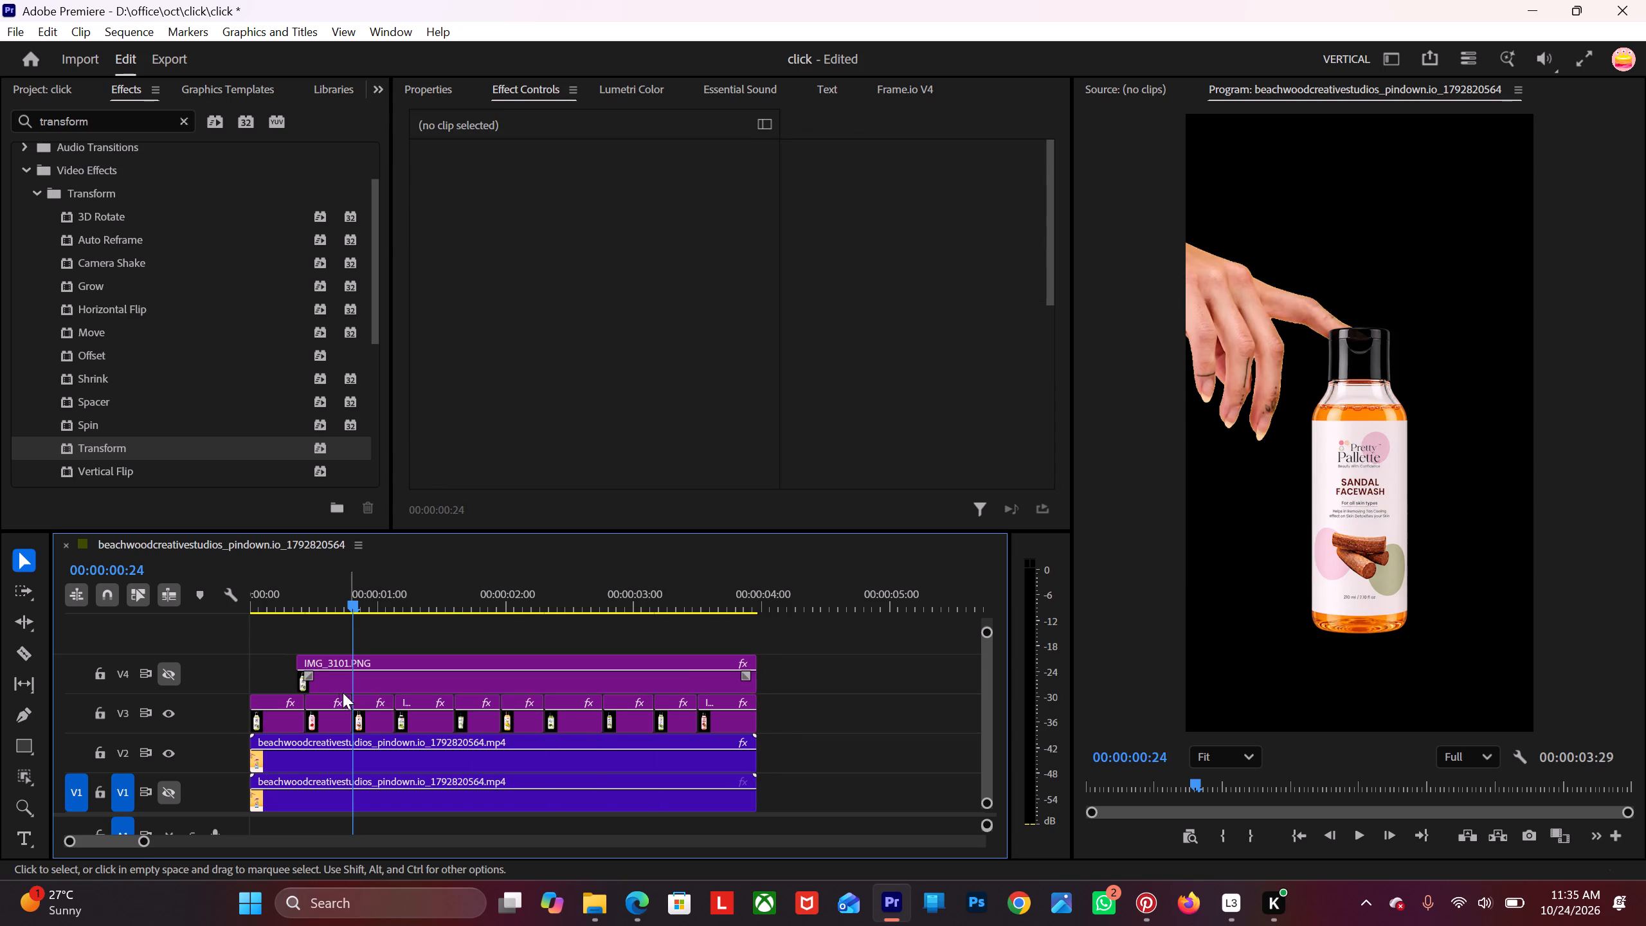
Move the playhead to 00:00:00:16 on the second bottle and show track V4.
{"action": "scroll", "coordinate": [329, 694], "scroll_direction": "up", "scroll_amount": 4}
{"action": "left_click_drag", "start_coordinate": [353, 601], "coordinate": [343, 598]}
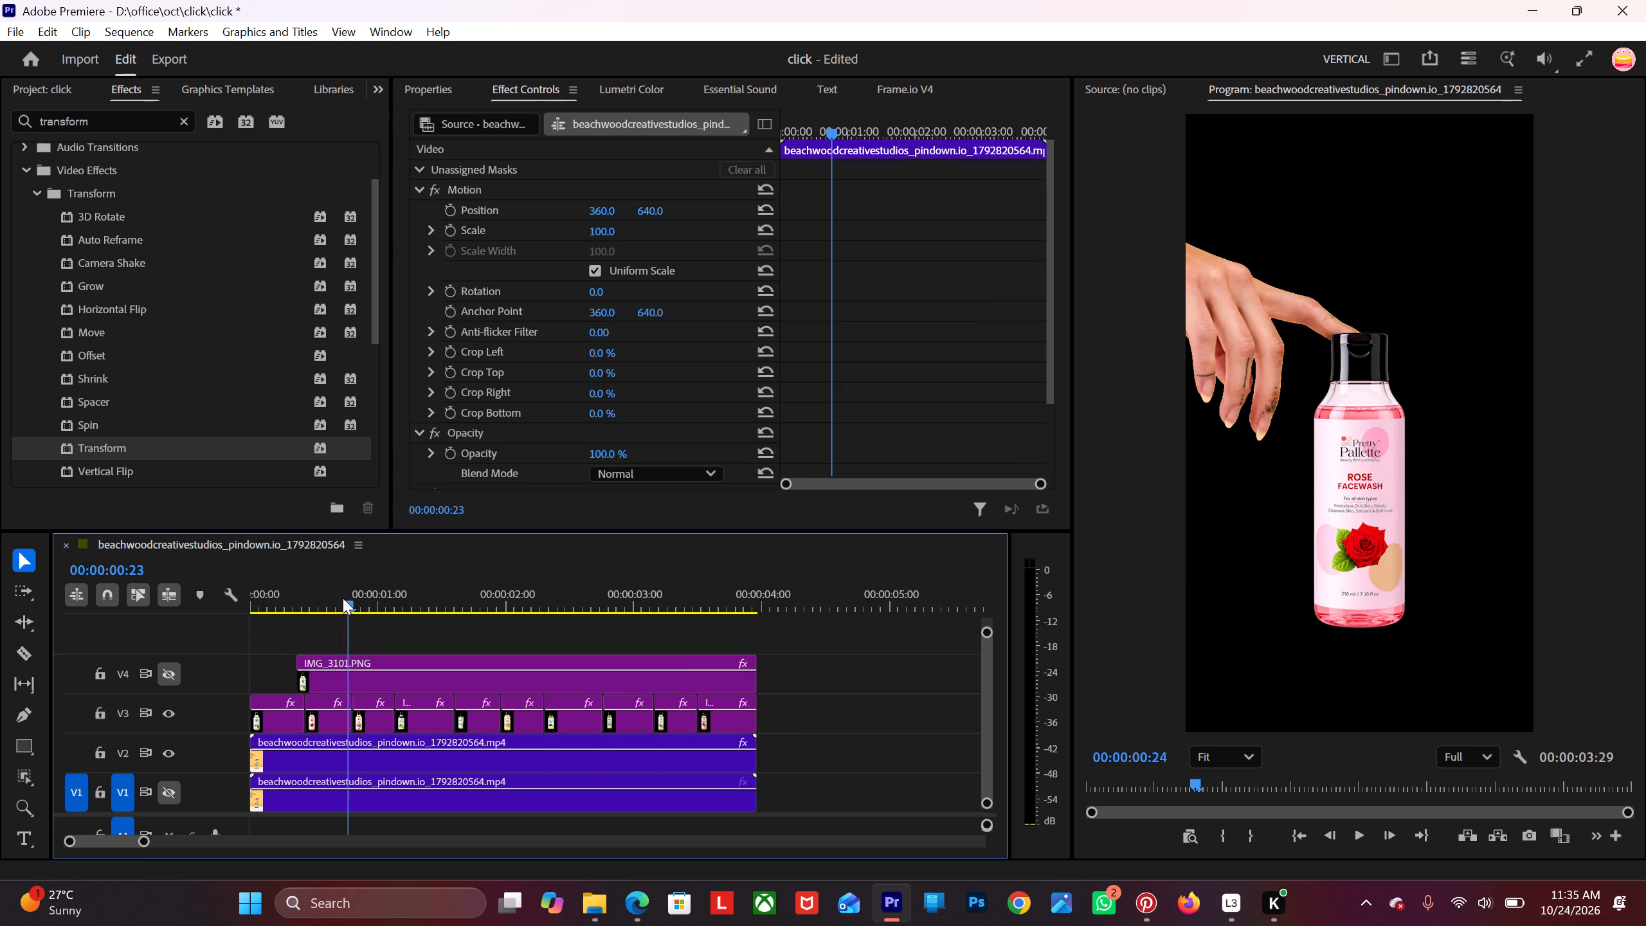
{"action": "left_click_drag", "start_coordinate": [343, 598], "coordinate": [318, 592]}
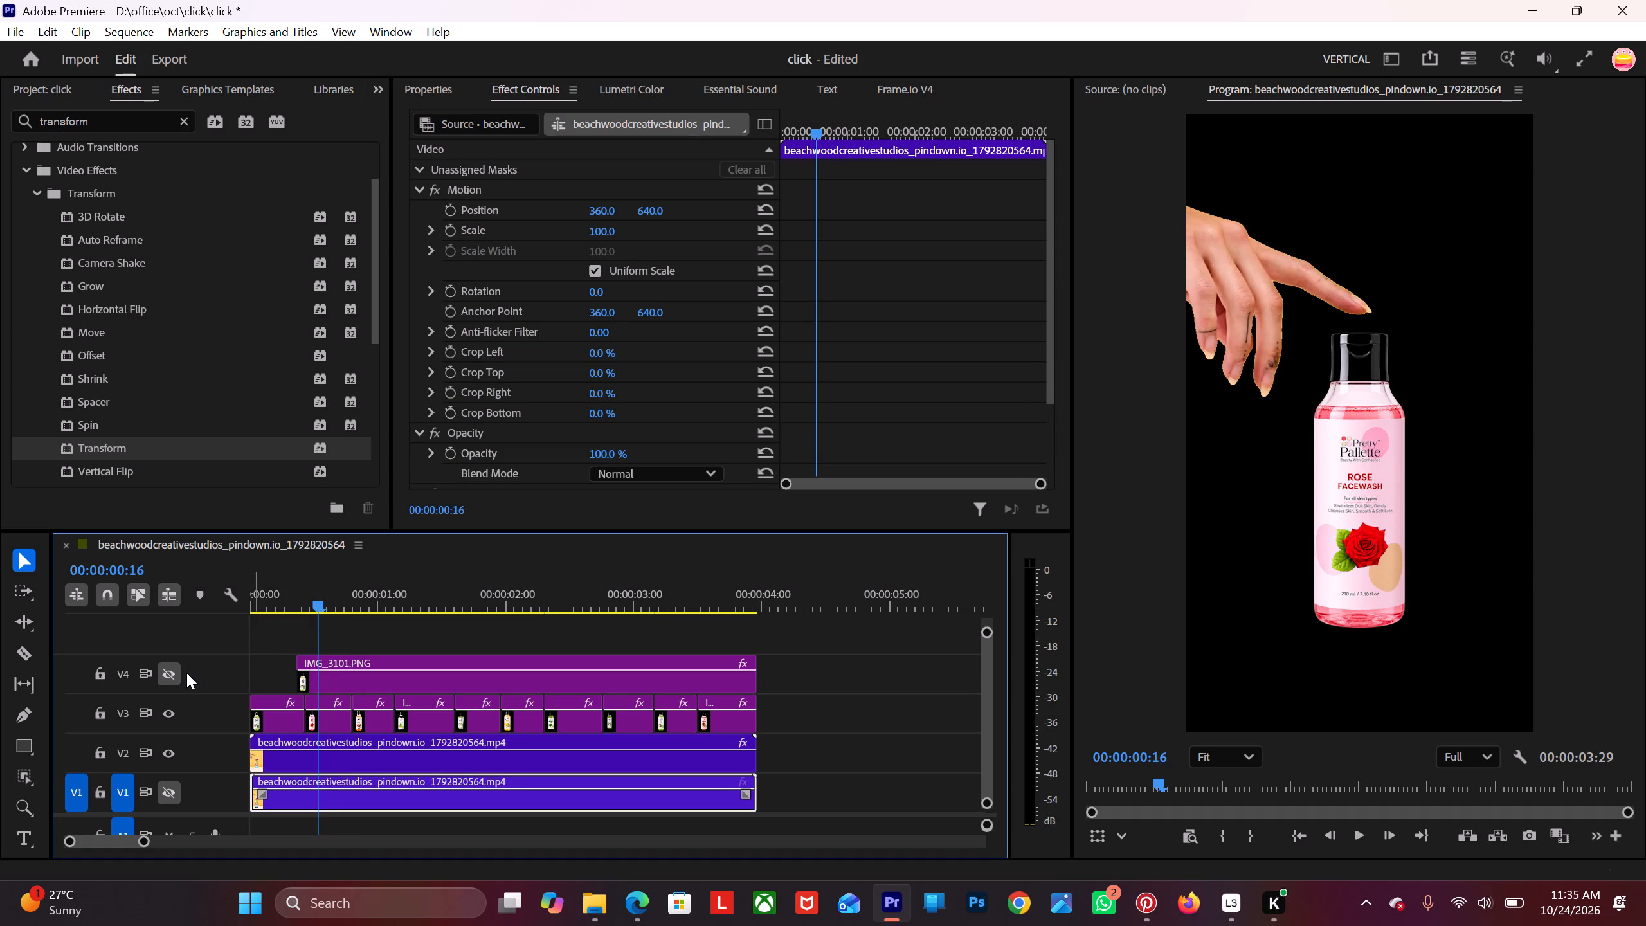
{"action": "left_click", "coordinate": [182, 673]}
{"action": "left_click", "coordinate": [172, 675]}
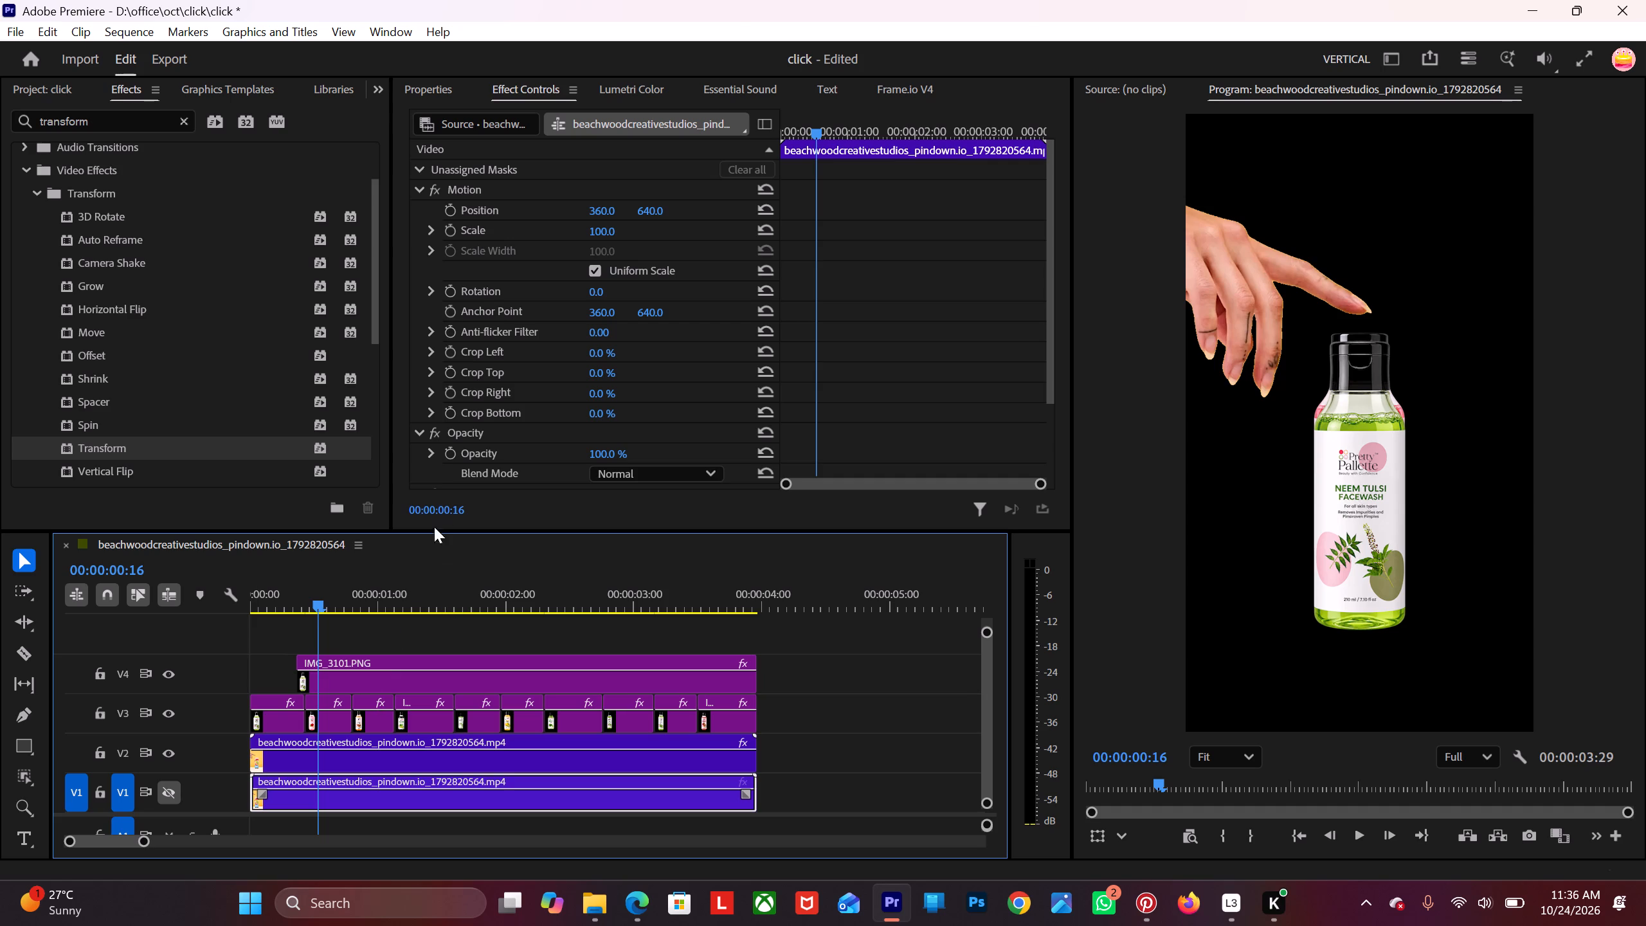
Reduce the opacity of the IMG_3101.PNG reference copy on track V4 to 73%.
{"action": "left_click", "coordinate": [325, 685]}
{"action": "scroll", "coordinate": [561, 259], "scroll_direction": "down", "scroll_amount": 7}
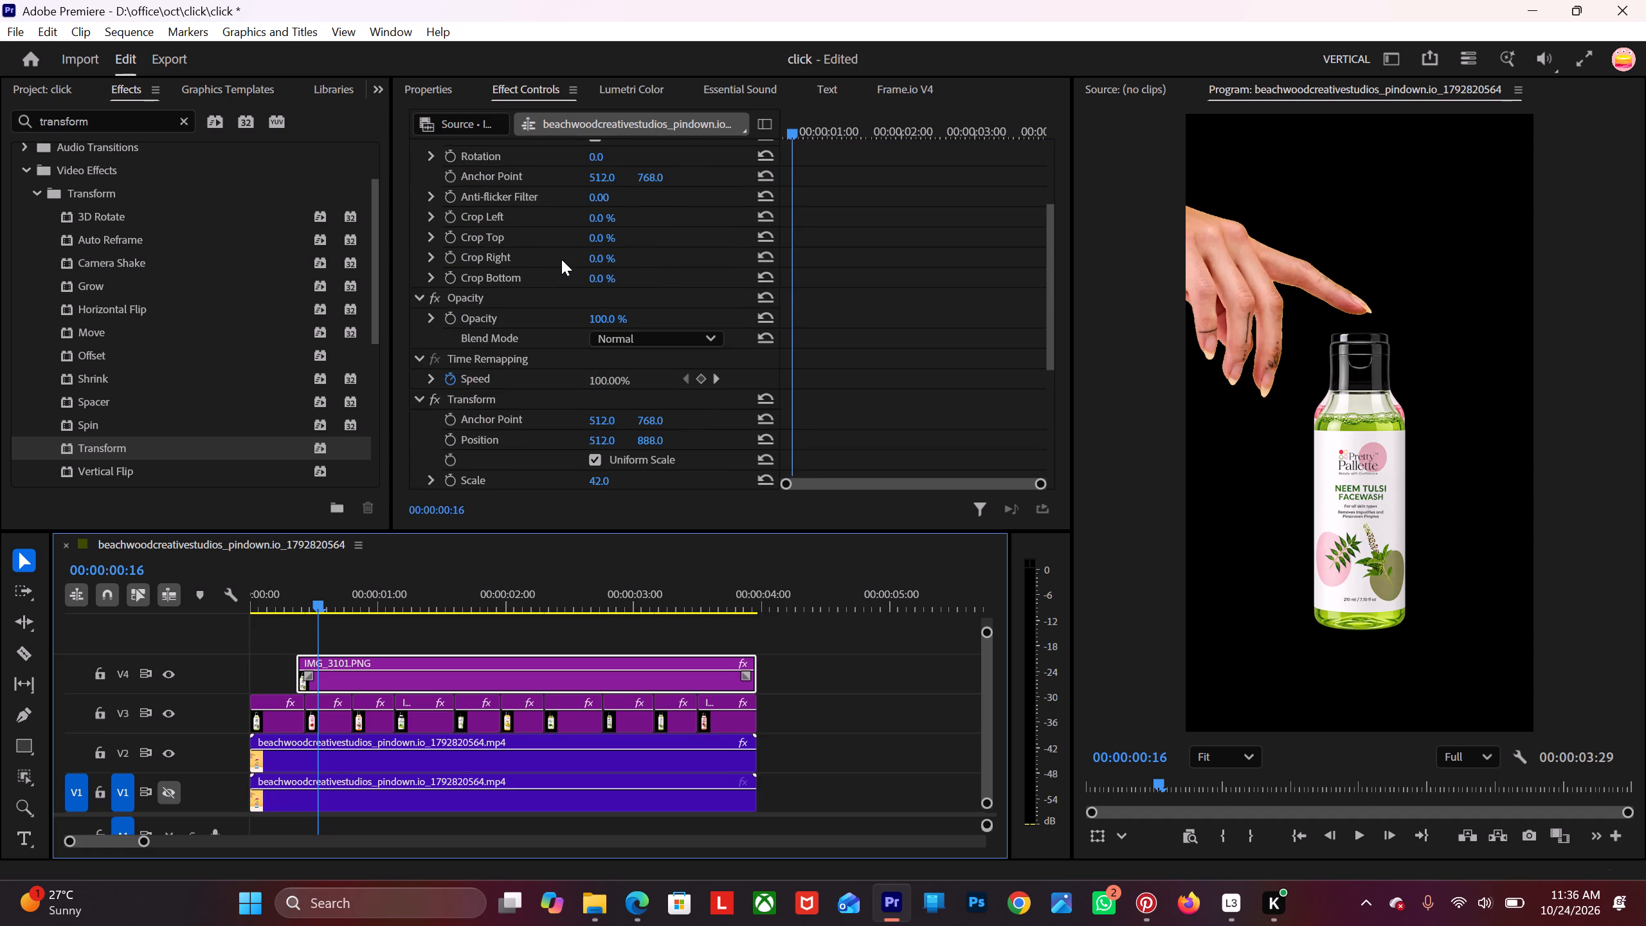
{"action": "left_click_drag", "start_coordinate": [608, 323], "coordinate": [581, 332]}
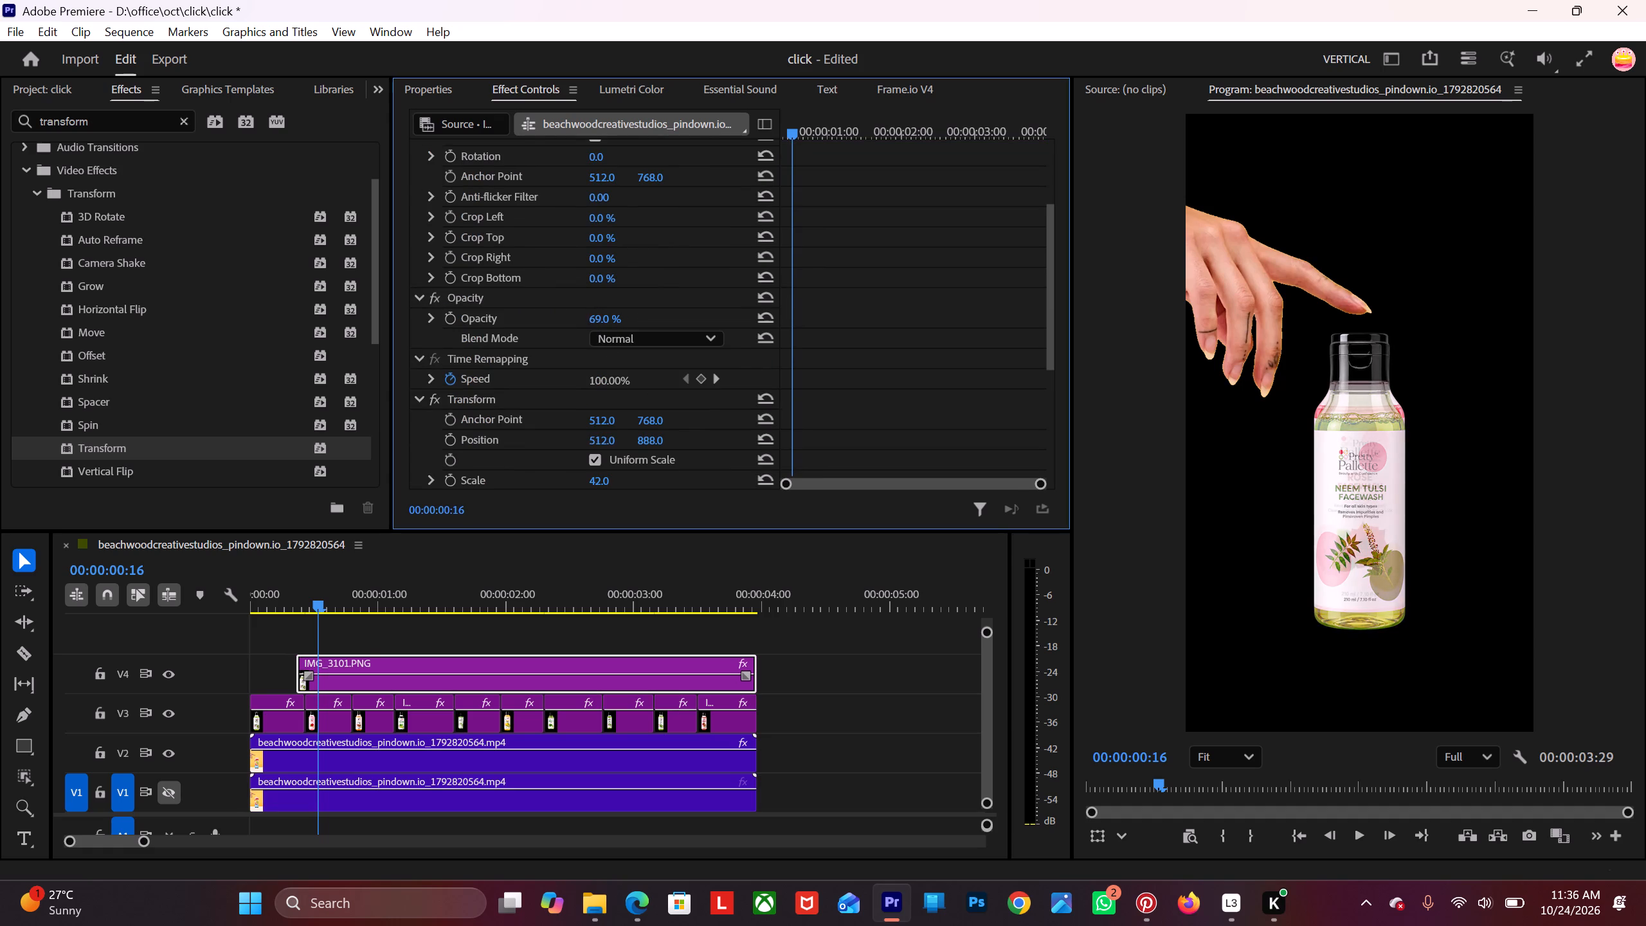
{"action": "left_click_drag", "start_coordinate": [581, 332], "coordinate": [570, 343]}
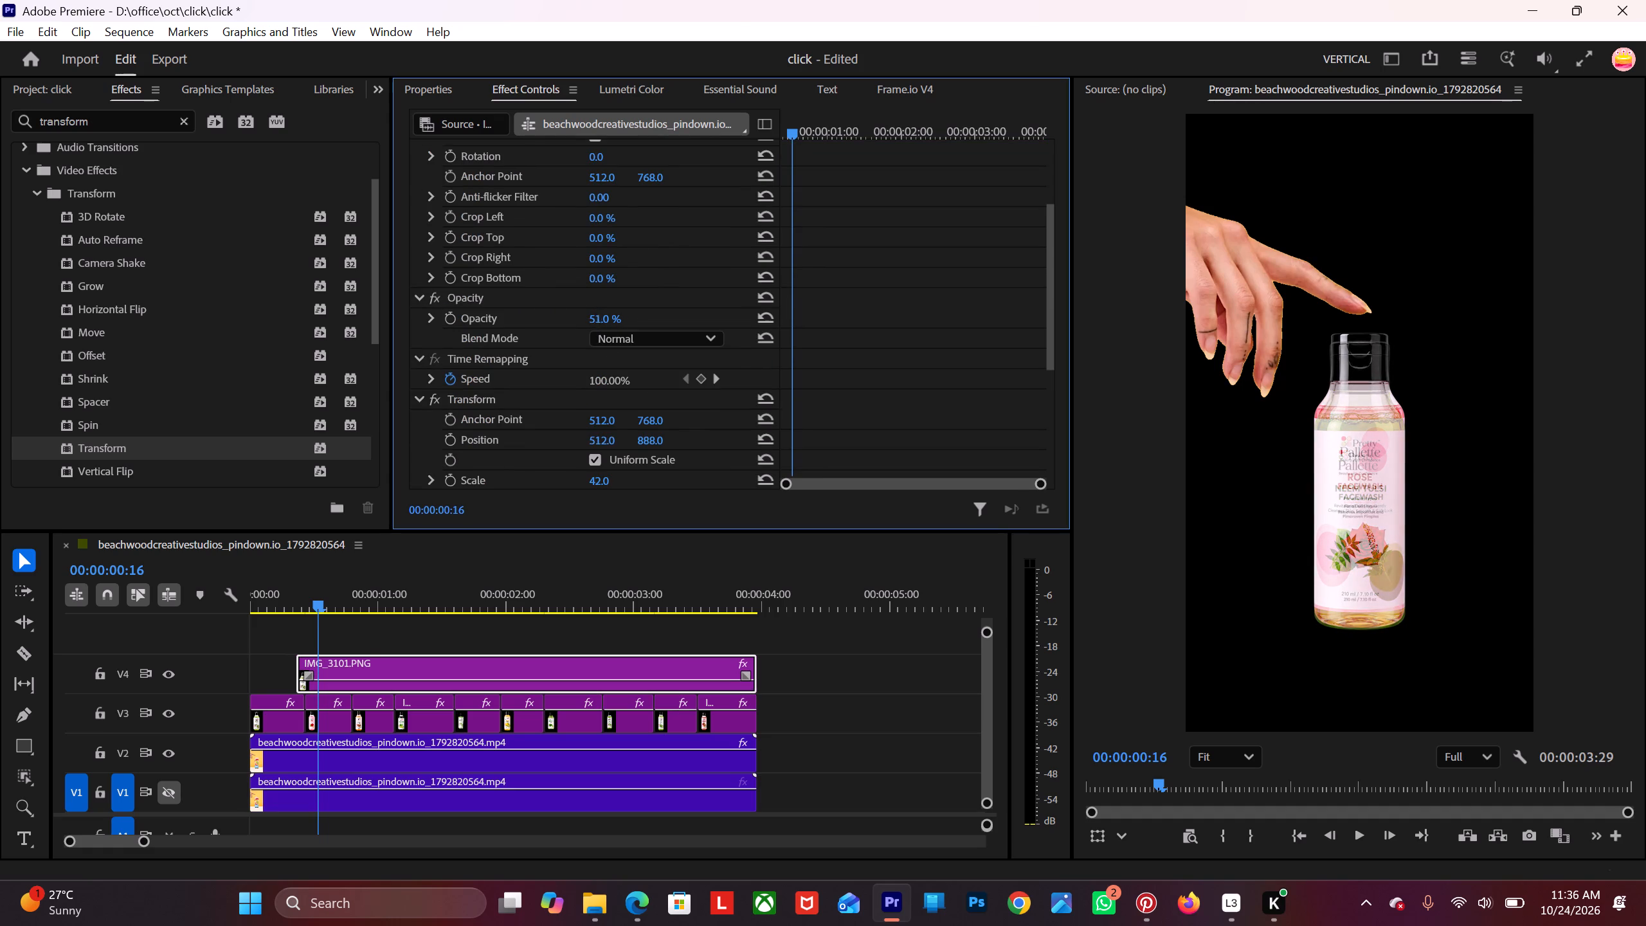
{"action": "left_click_drag", "start_coordinate": [570, 343], "coordinate": [637, 302]}
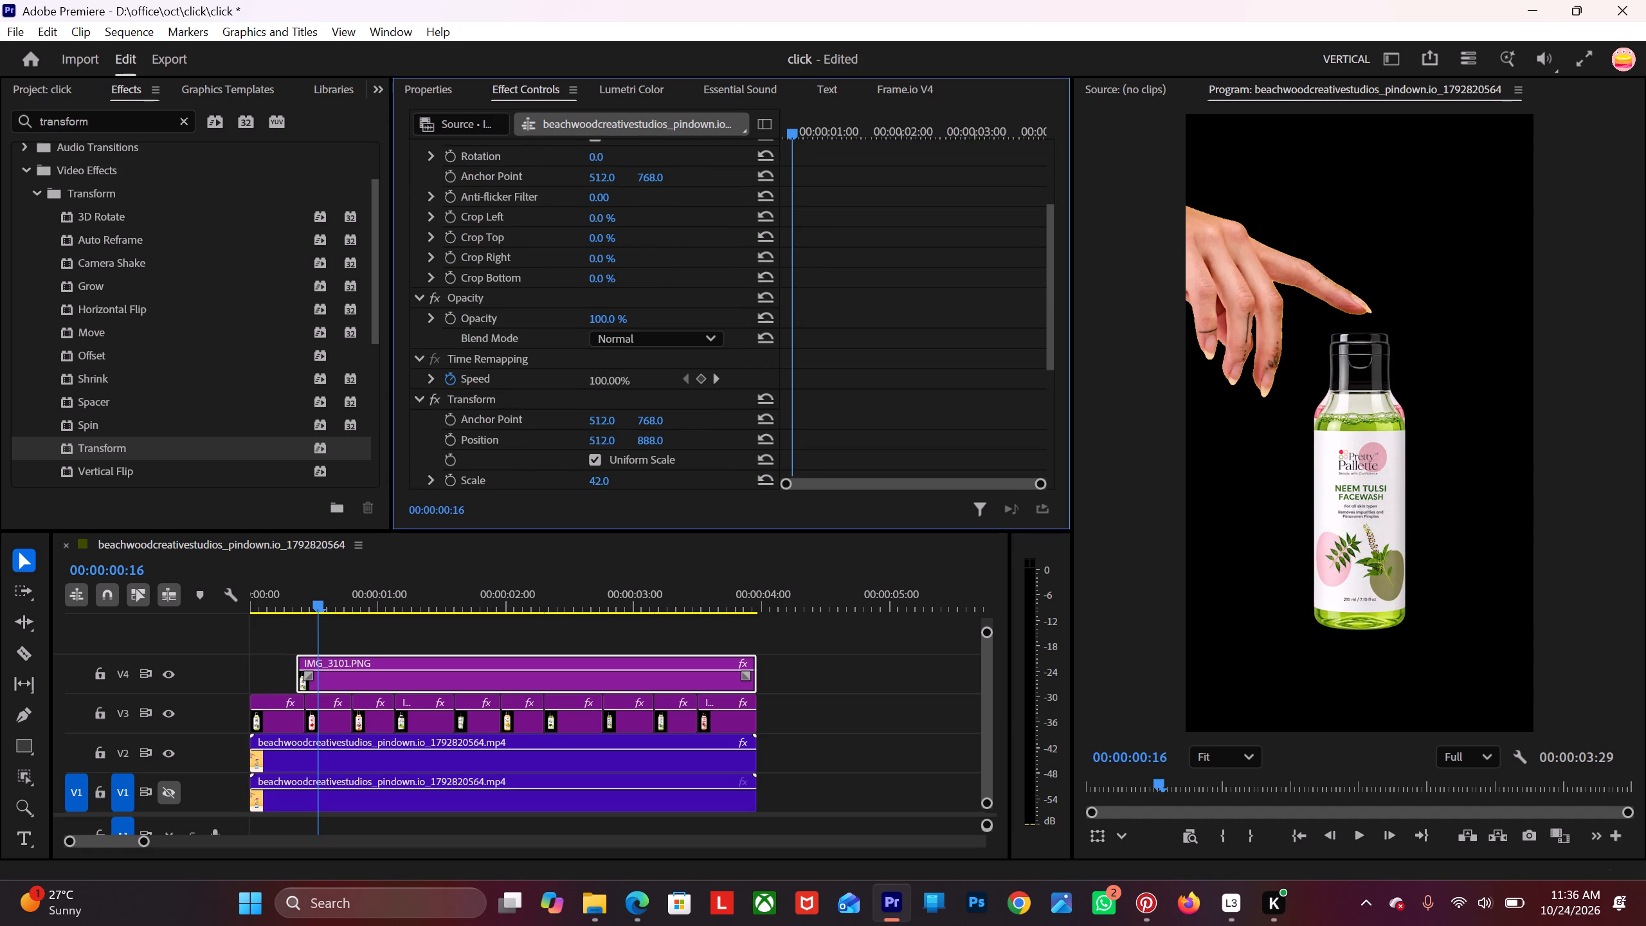
{"action": "left_click_drag", "start_coordinate": [637, 302], "coordinate": [613, 309]}
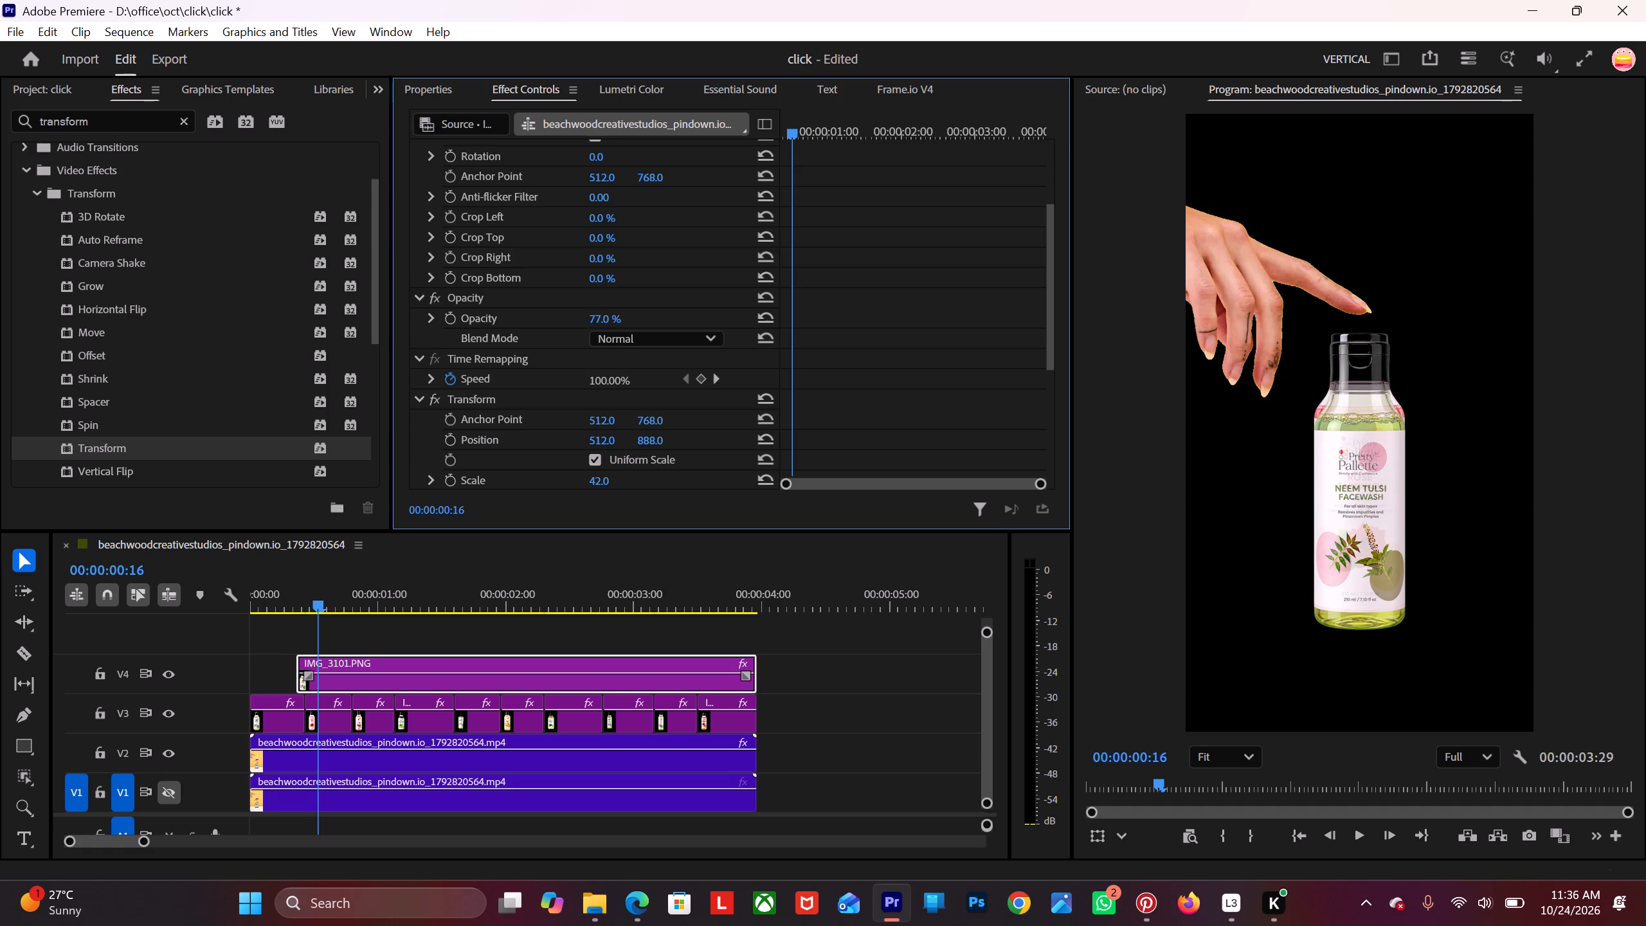
{"action": "left_click_drag", "start_coordinate": [613, 309], "coordinate": [611, 310]}
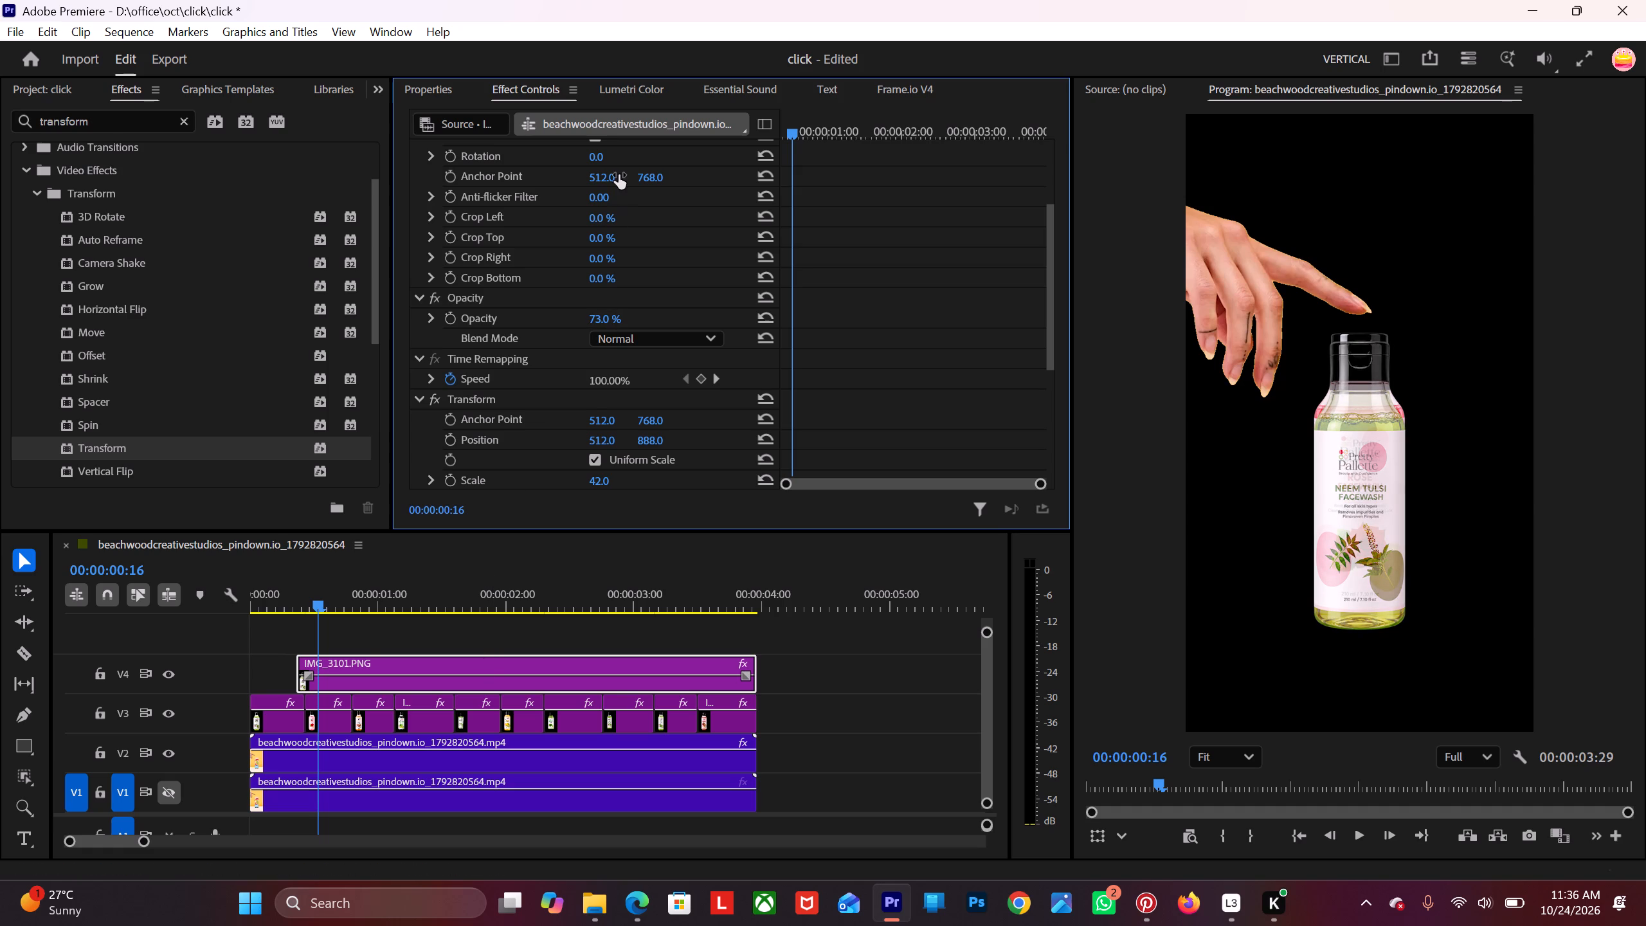
Shift the IMG_3101.PNG reference copy sideways to a Motion Position of 496, 640, beside the bottle under the hand.
{"action": "scroll", "coordinate": [588, 240], "scroll_direction": "up", "scroll_amount": 8}
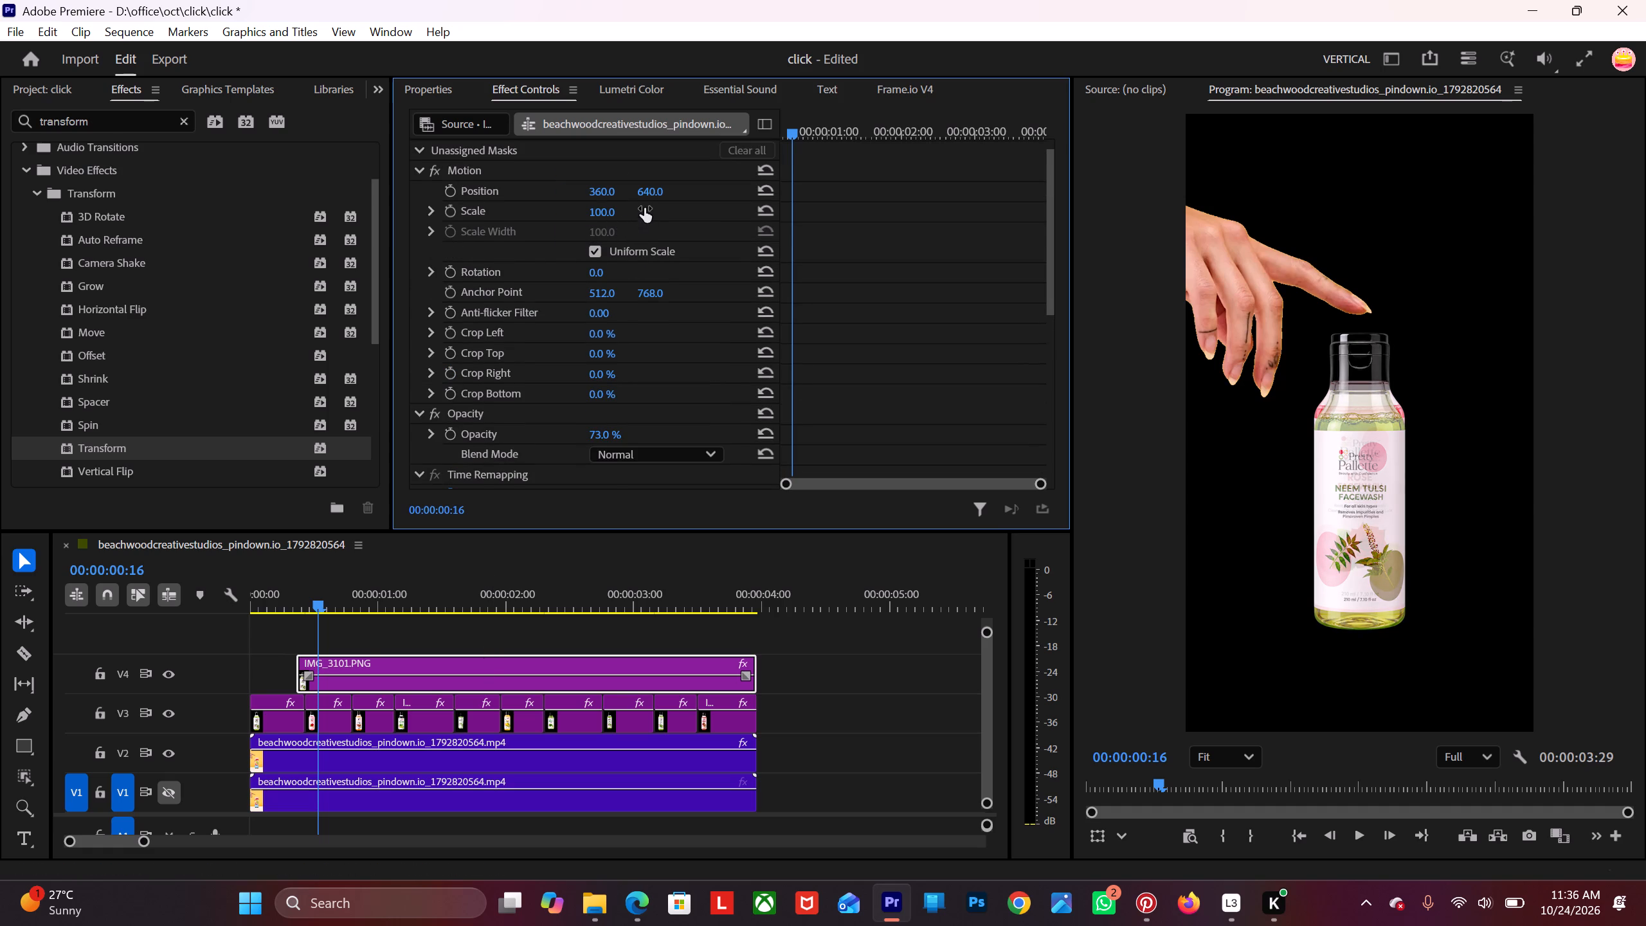
{"action": "left_click_drag", "start_coordinate": [644, 208], "coordinate": [666, 206]}
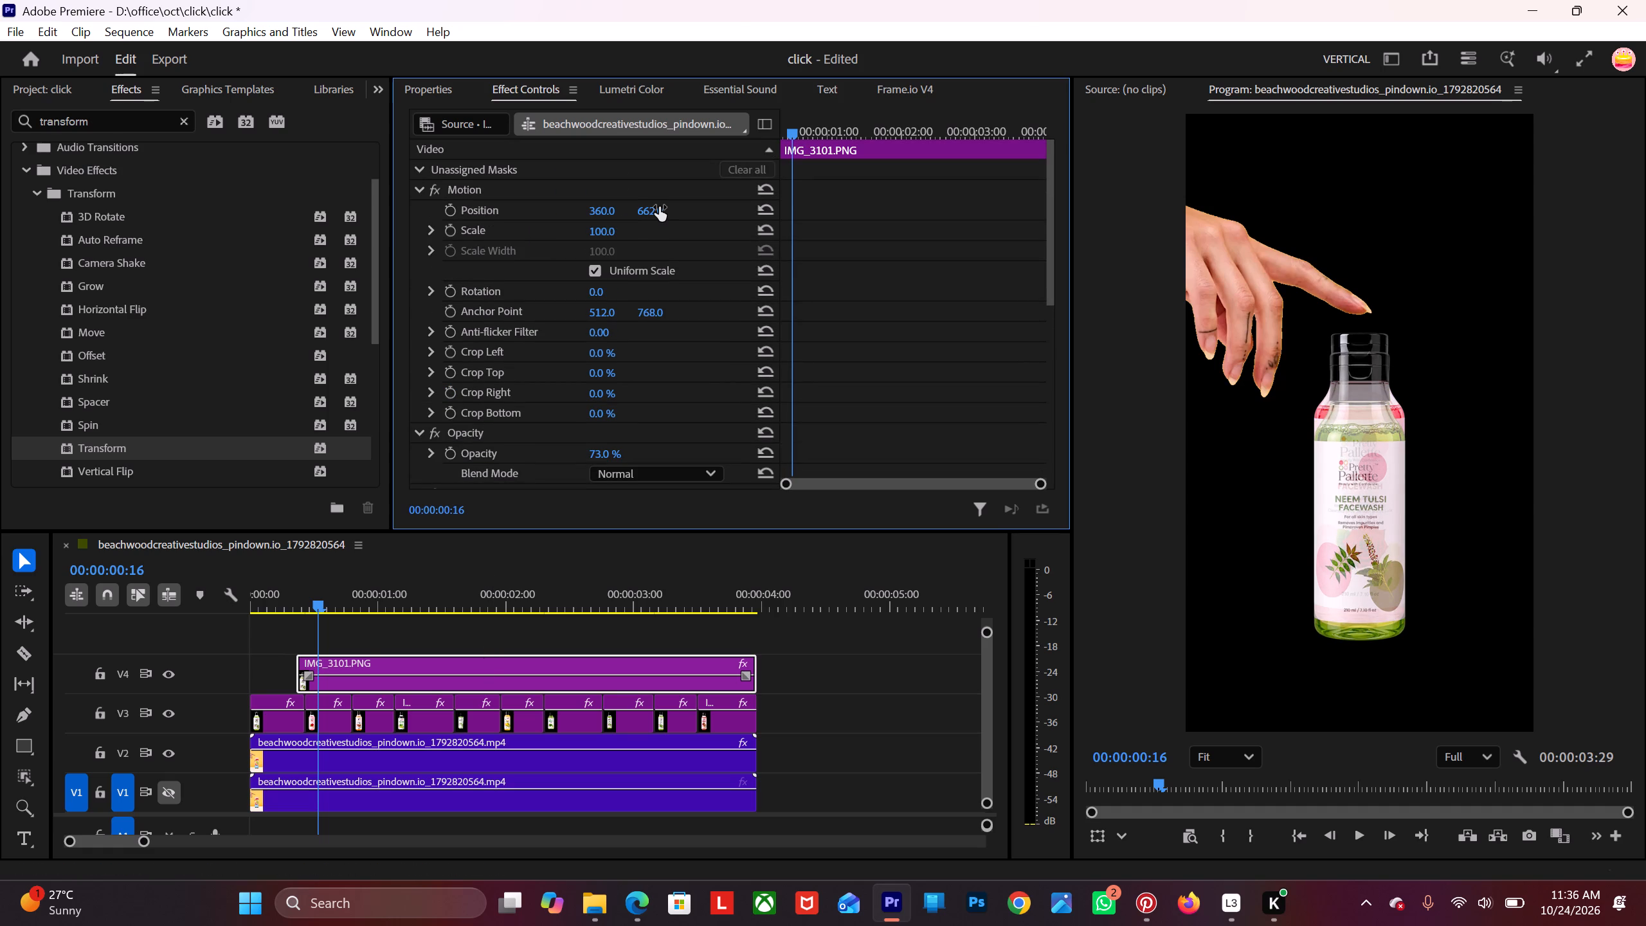
{"action": "key", "text": "ctrl+z"}
{"action": "left_click_drag", "start_coordinate": [602, 204], "coordinate": [593, 206]}
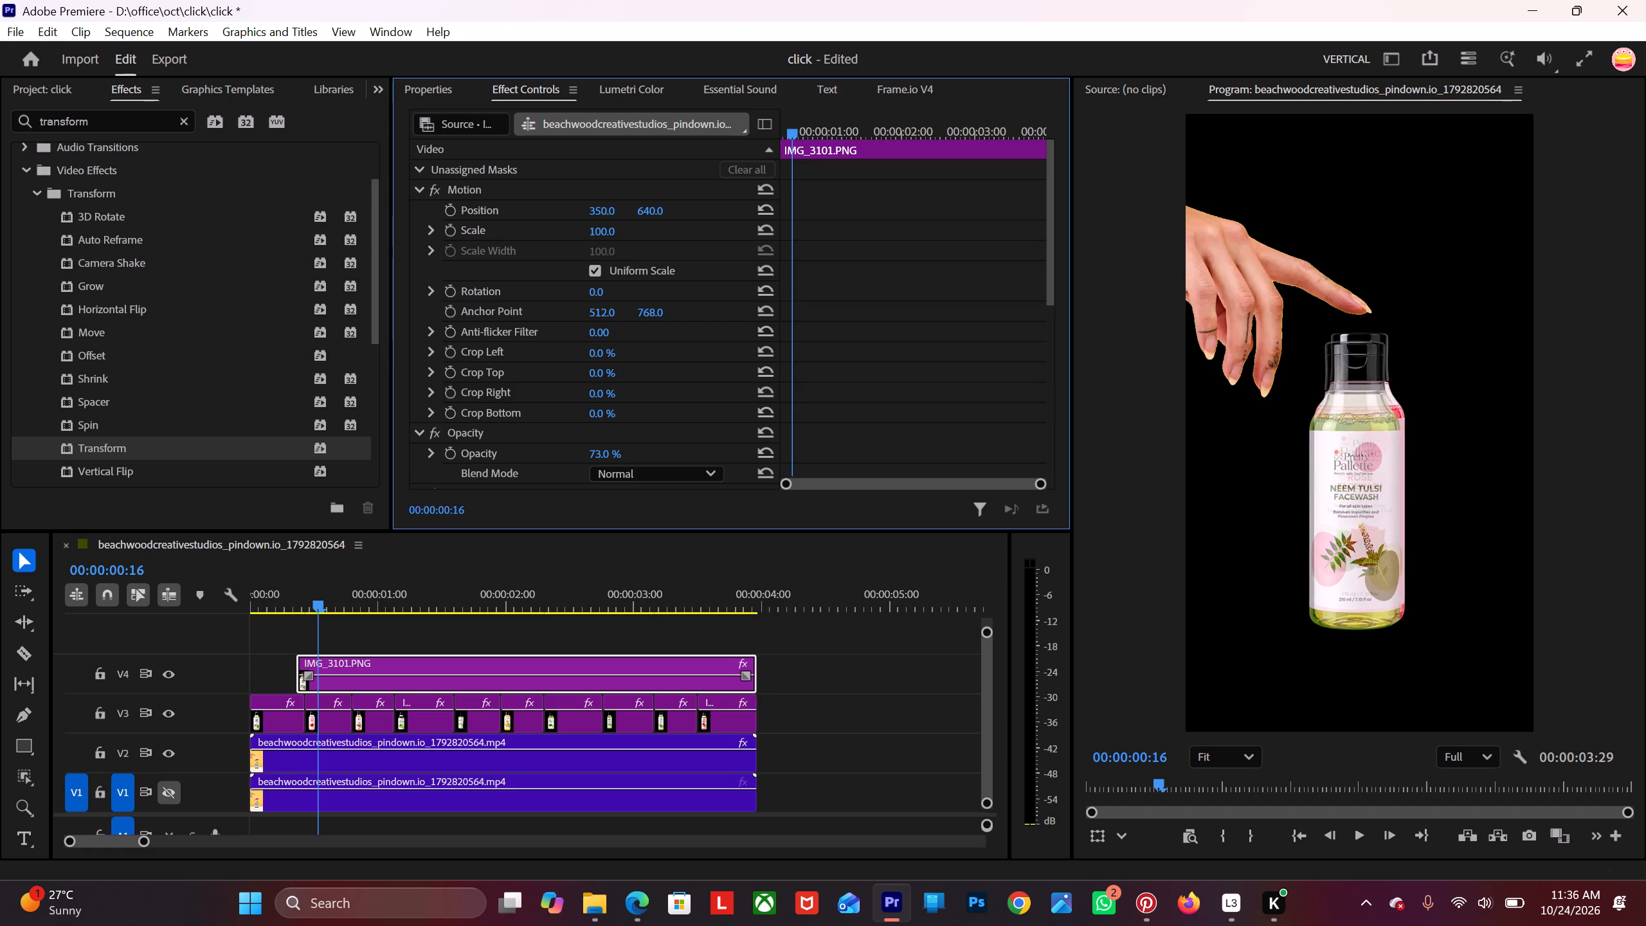
{"action": "left_click_drag", "start_coordinate": [593, 206], "coordinate": [733, 183]}
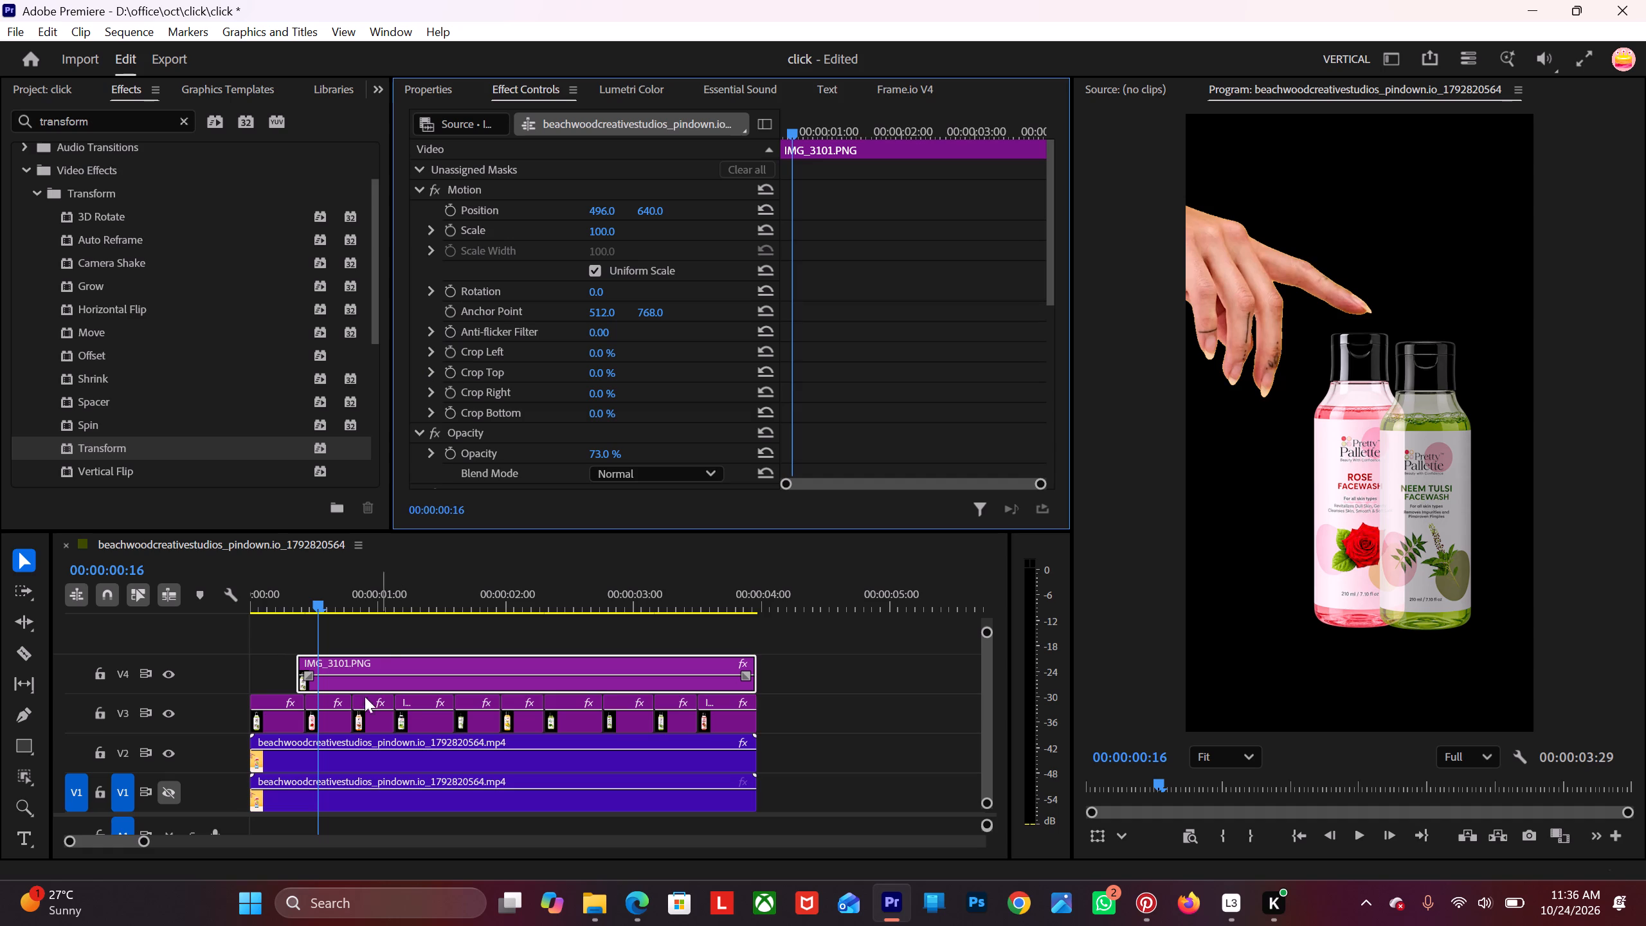
At 00:00:00:15, set the second bottle clip's Transform Scale to 40.5 and its vertical Position to 890 to match the reference.
{"action": "left_click", "coordinate": [1323, 837]}
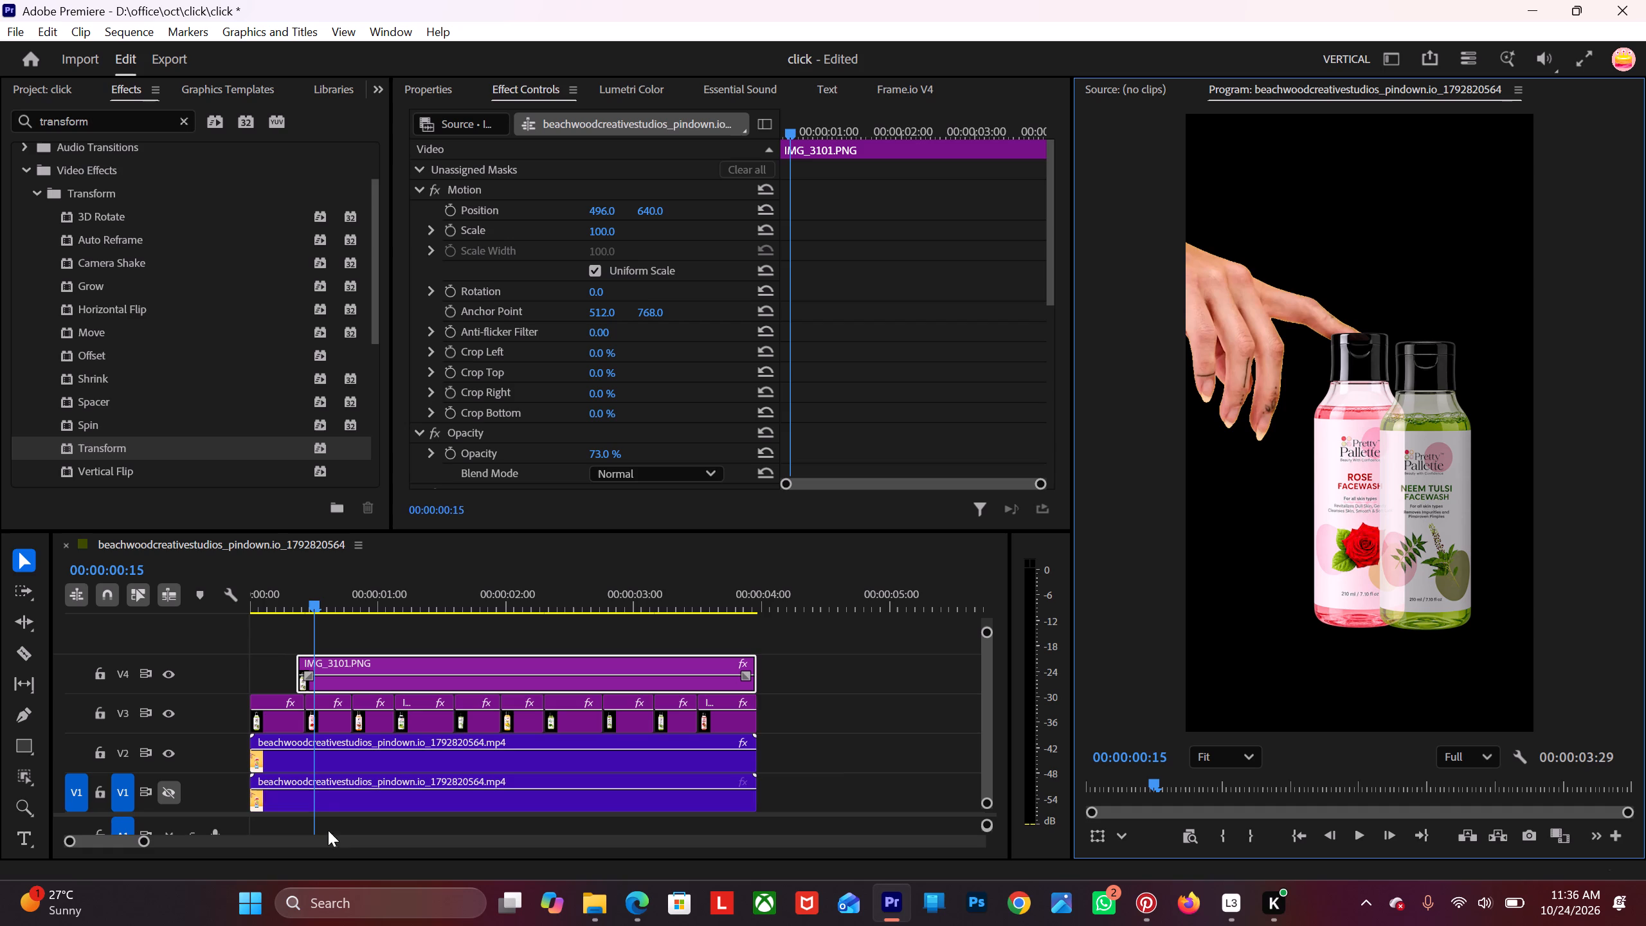
{"action": "left_click", "coordinate": [321, 722]}
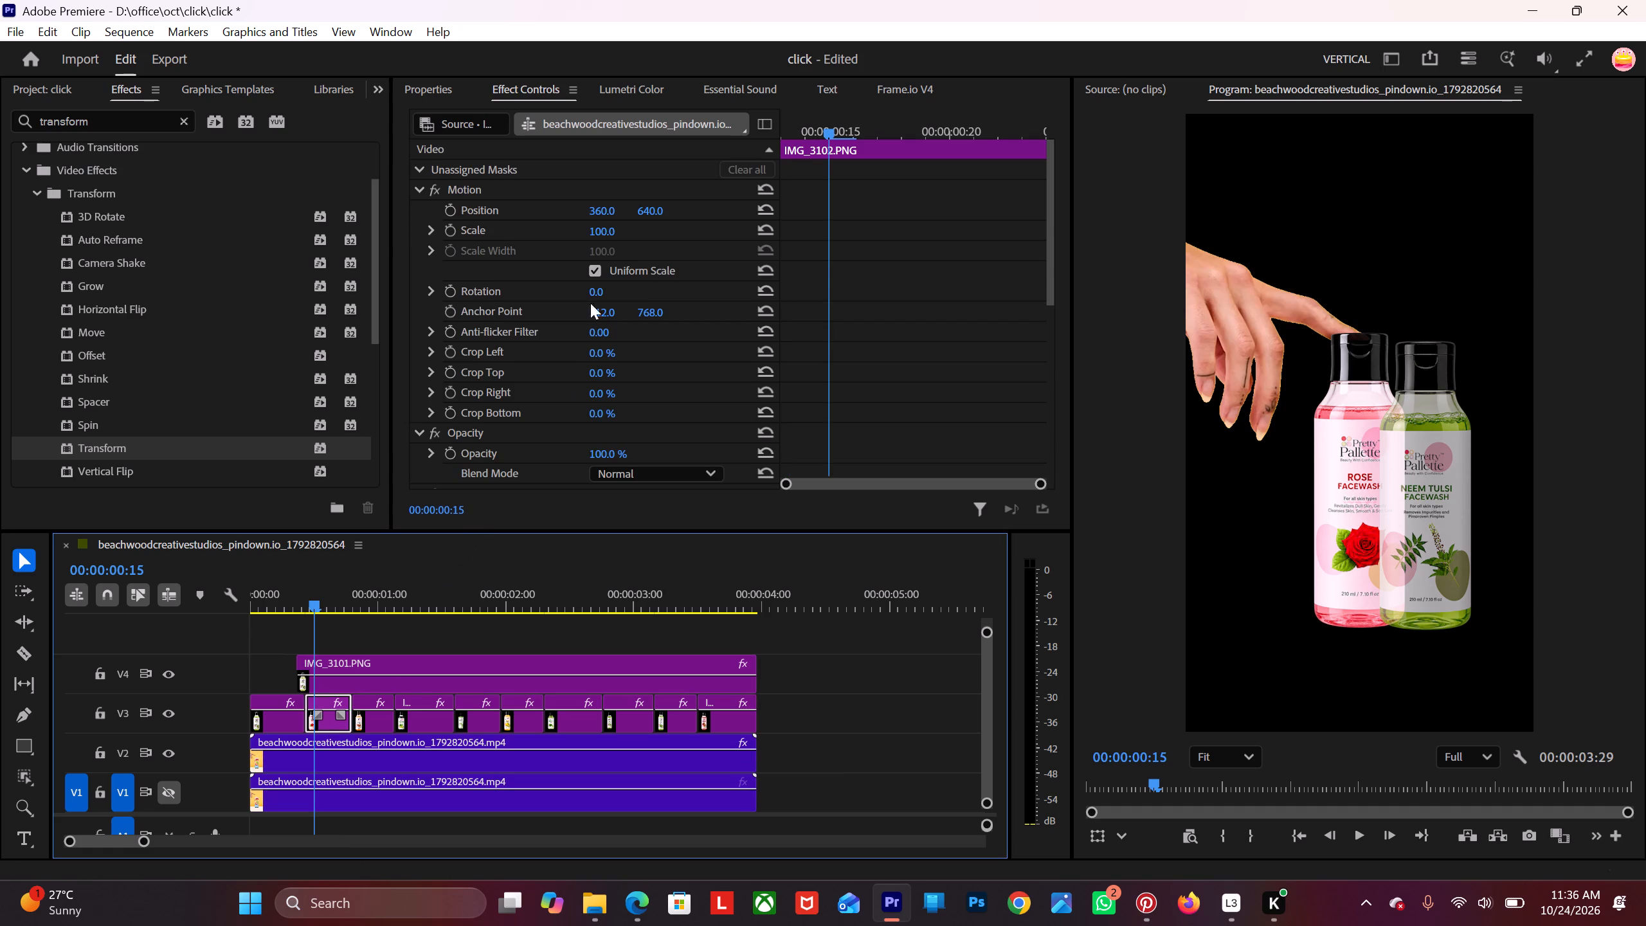
{"action": "scroll", "coordinate": [584, 302], "scroll_direction": "down", "scroll_amount": 7}
{"action": "scroll", "coordinate": [574, 387], "scroll_direction": "down", "scroll_amount": 3}
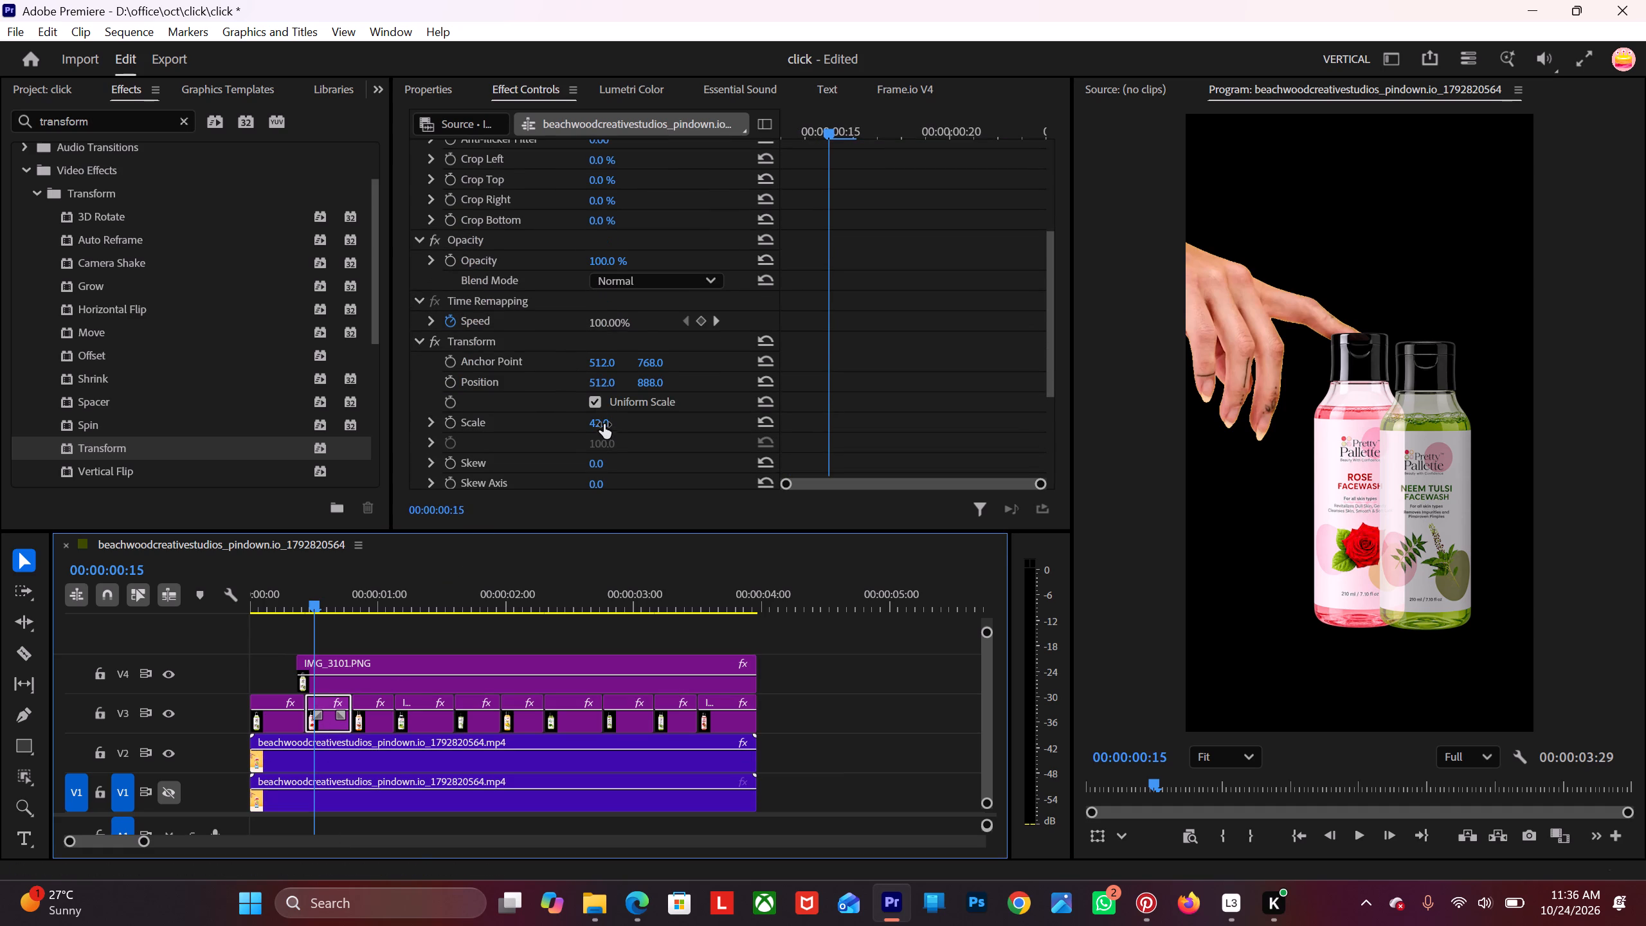
{"action": "left_click", "coordinate": [604, 424]}
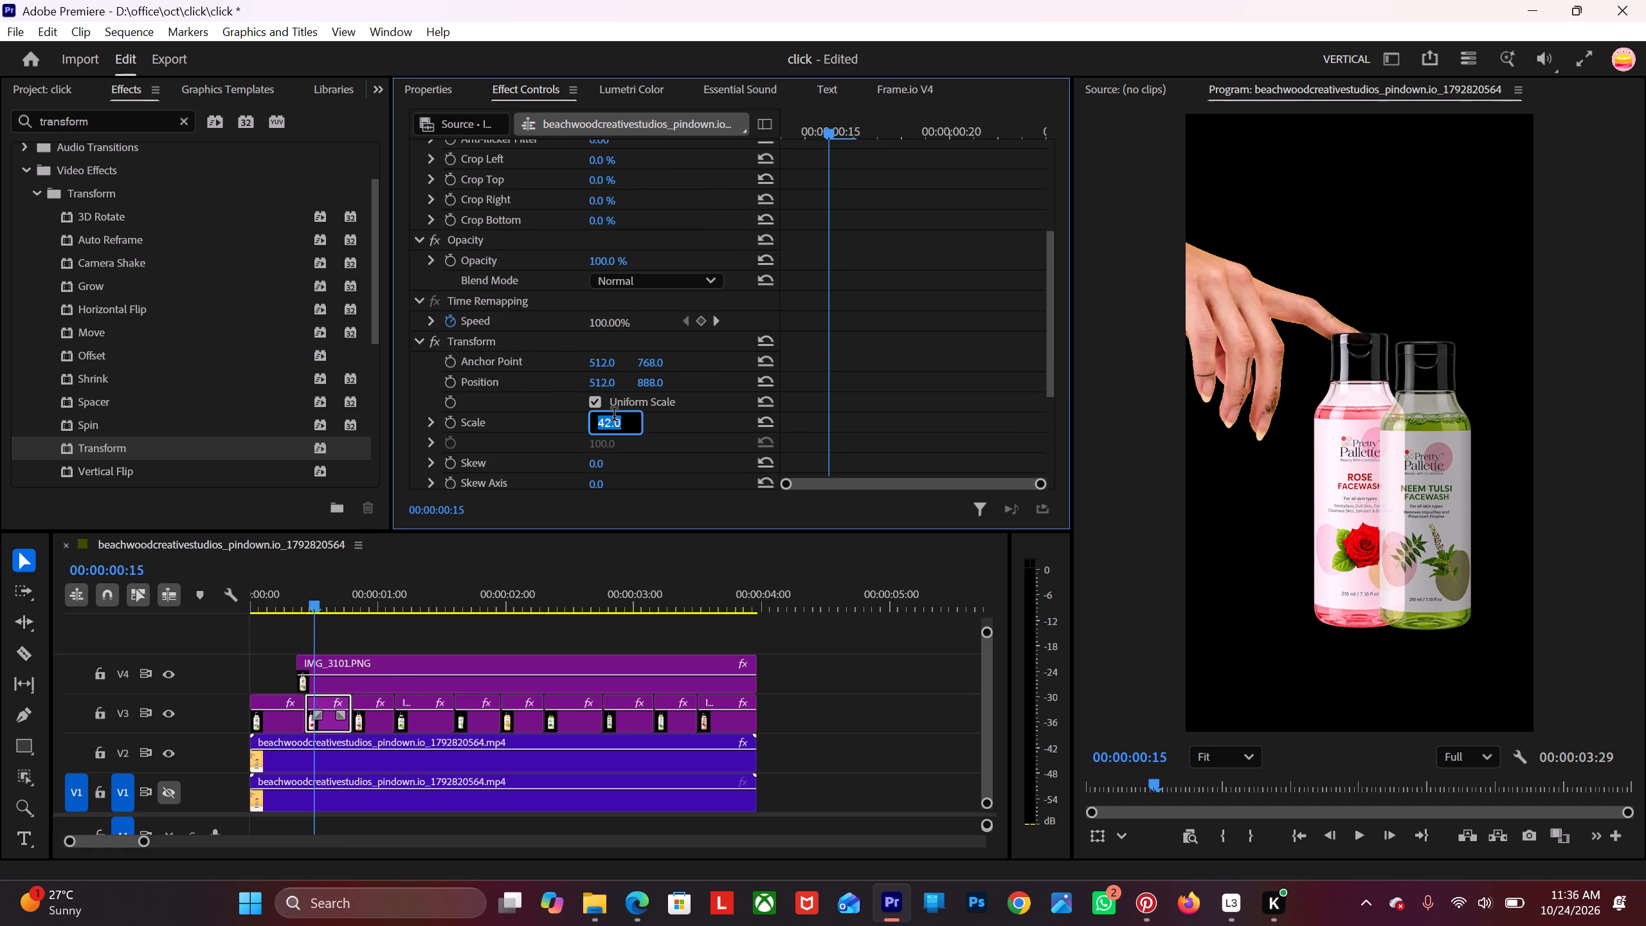
{"action": "type", "text": "40"}
{"action": "key", "text": "Return"}
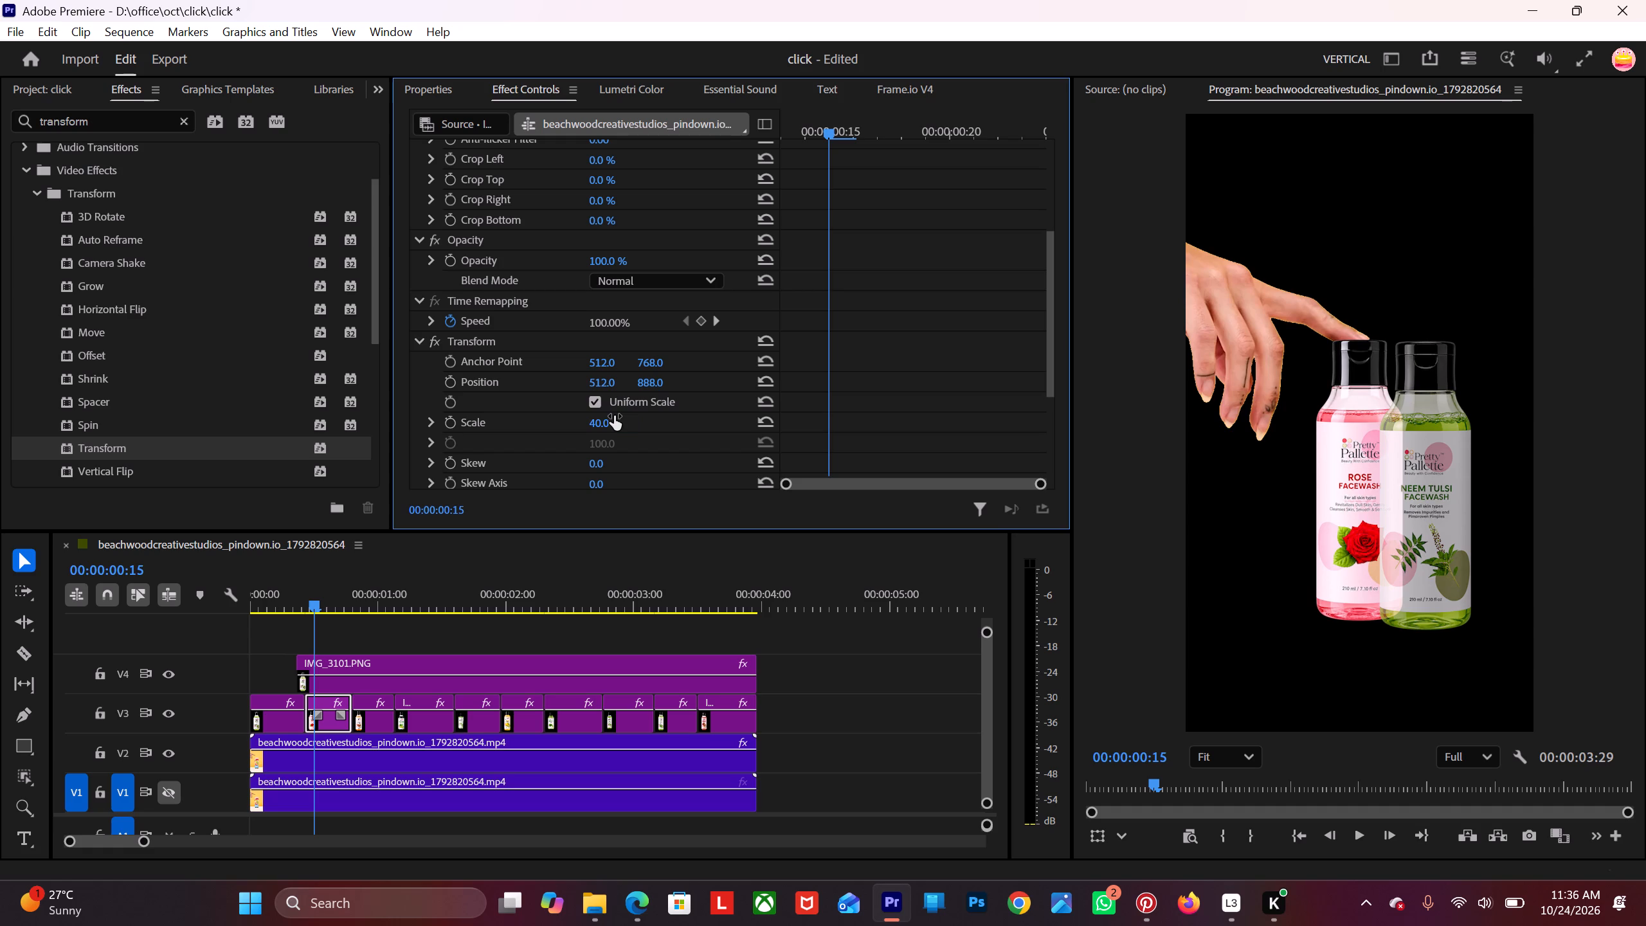
{"action": "left_click", "coordinate": [615, 424]}
{"action": "type", "text": "40.5"}
{"action": "key", "text": "Return"}
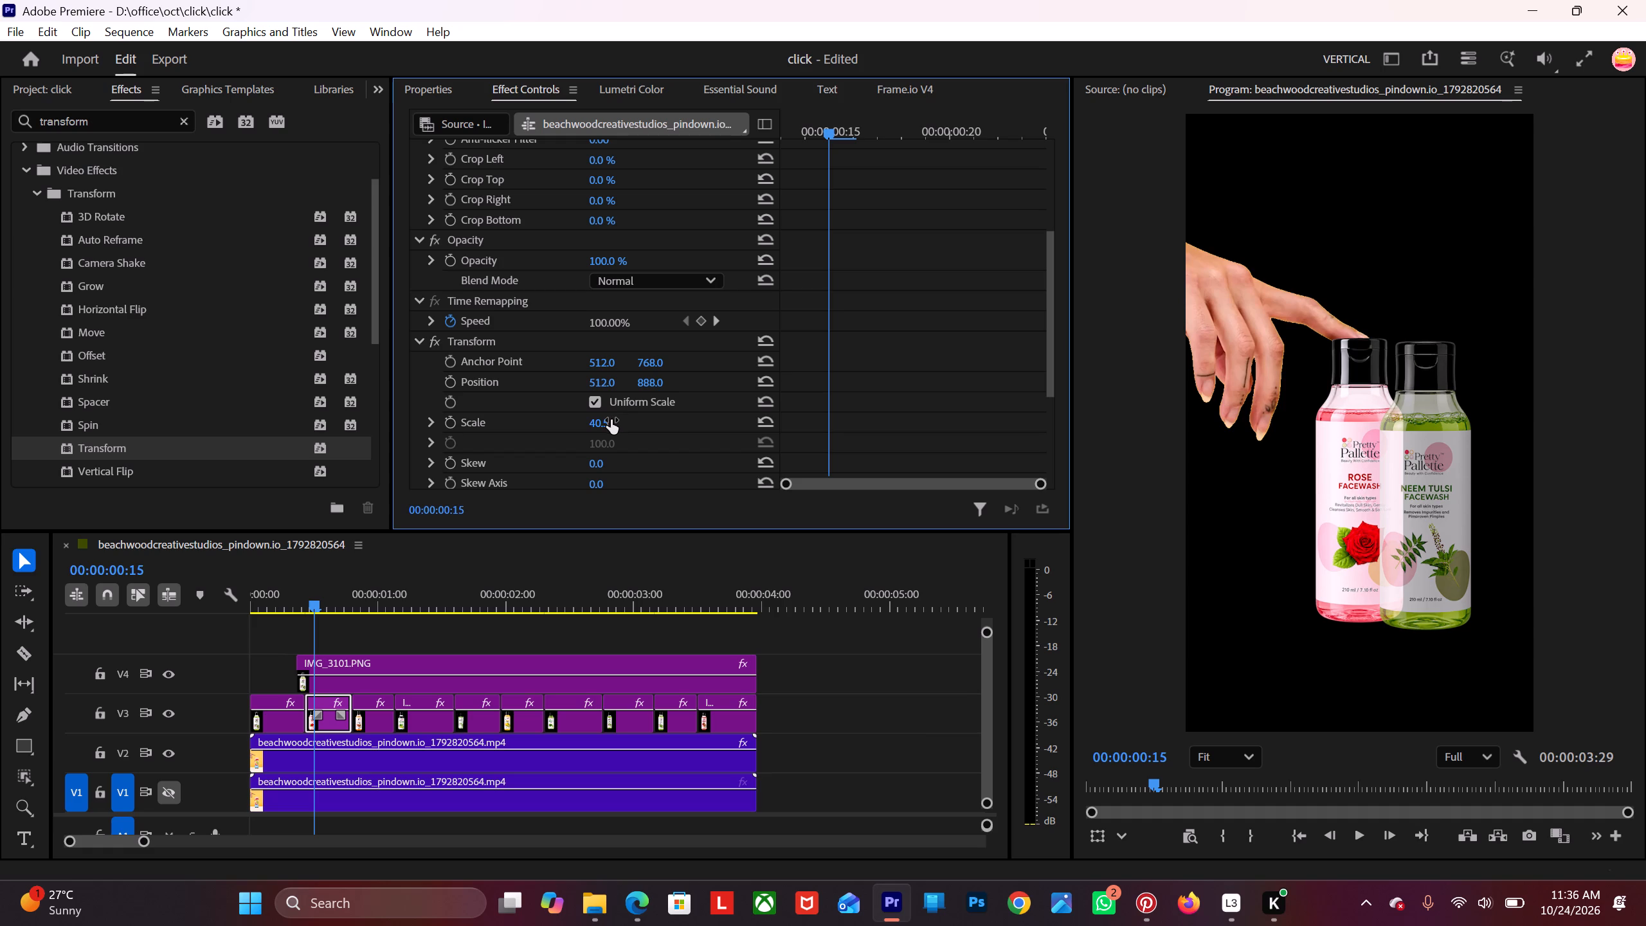
{"action": "left_click", "coordinate": [648, 378]}
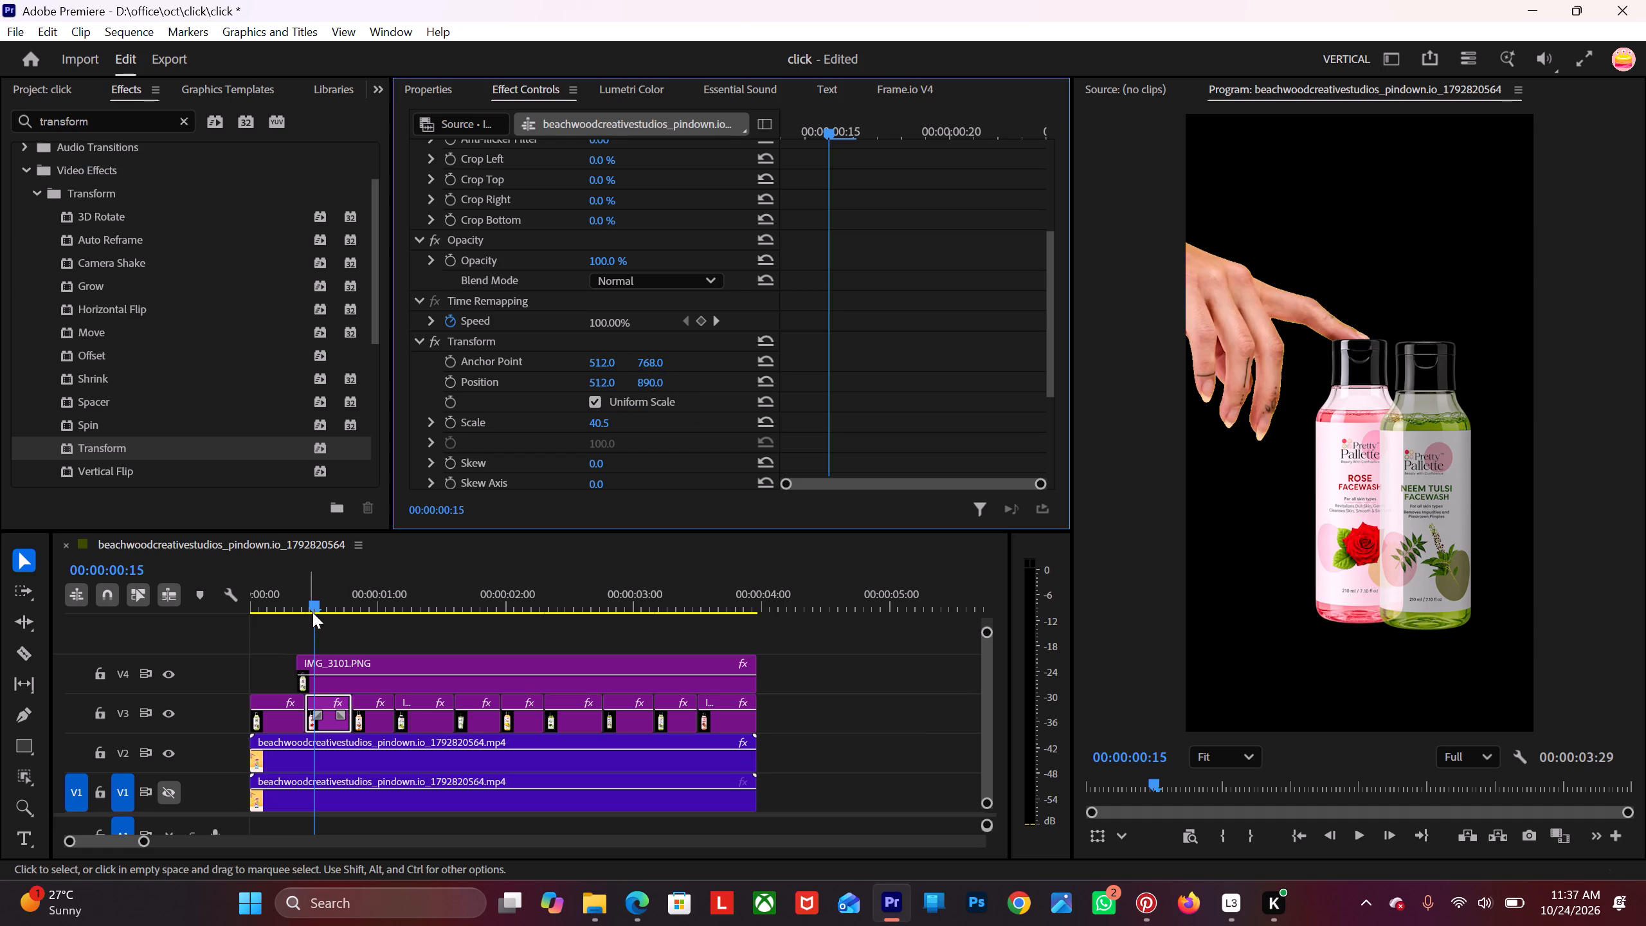
At 00:00:00:26, set the third bottle clip's Transform Scale to 40 and its vertical Position to 895 to match the reference.
{"action": "left_click_drag", "start_coordinate": [313, 612], "coordinate": [361, 605]}
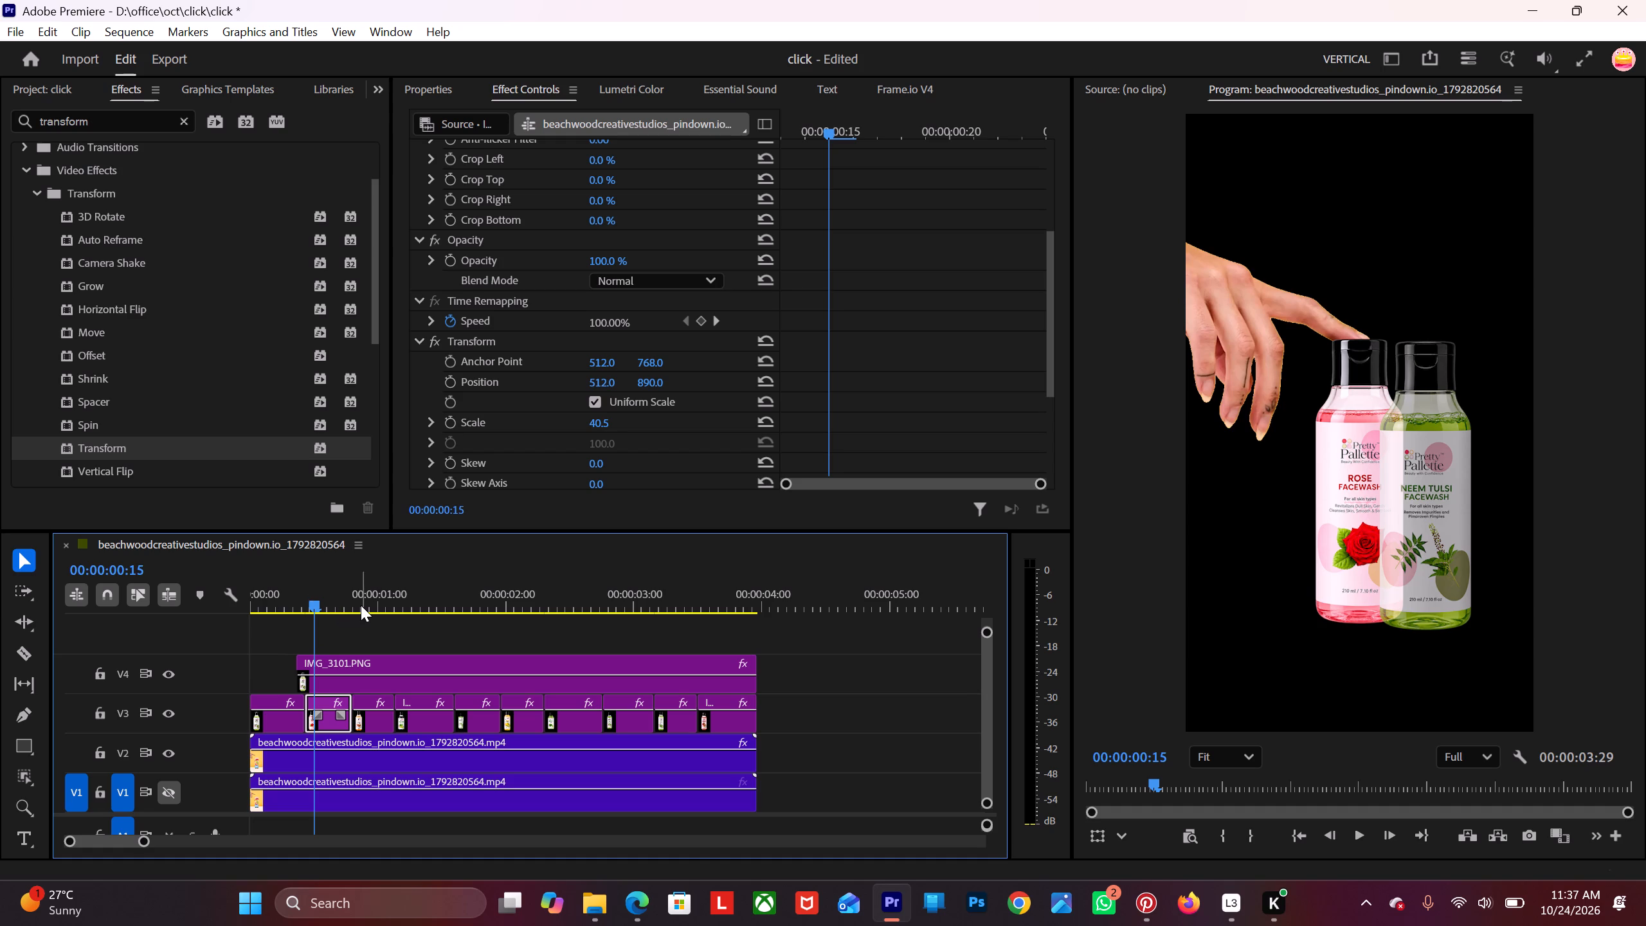
{"action": "left_click_drag", "start_coordinate": [312, 598], "coordinate": [359, 600]}
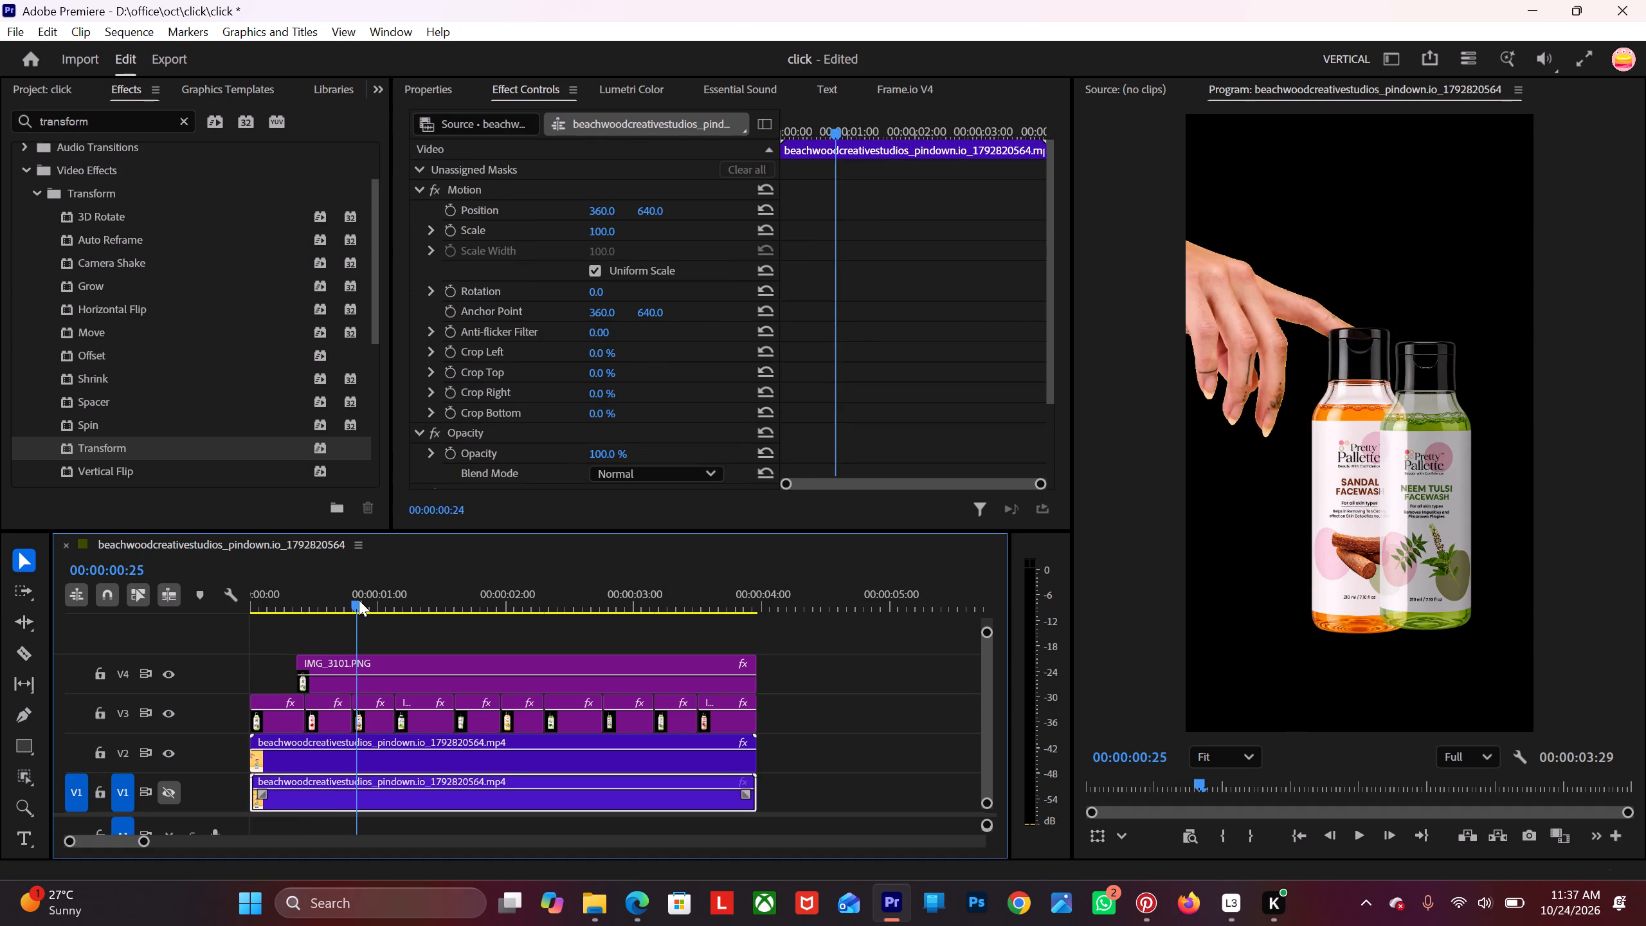
{"action": "left_click_drag", "start_coordinate": [359, 600], "coordinate": [365, 597]}
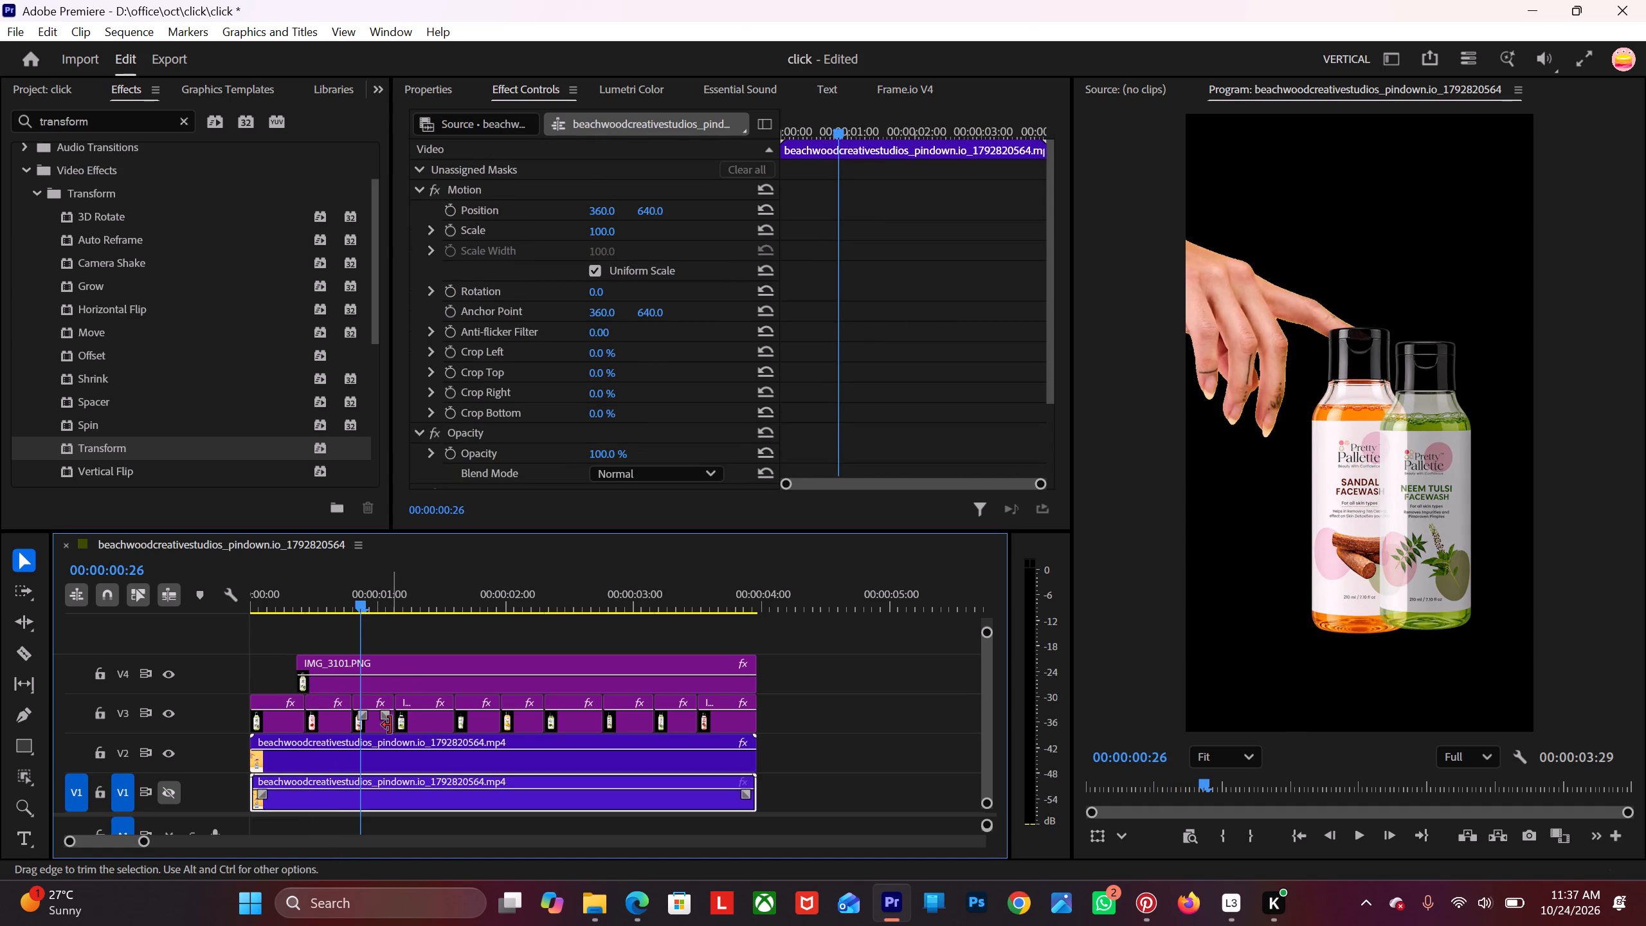
{"action": "left_click", "coordinate": [379, 729]}
{"action": "scroll", "coordinate": [556, 374], "scroll_direction": "down", "scroll_amount": 9}
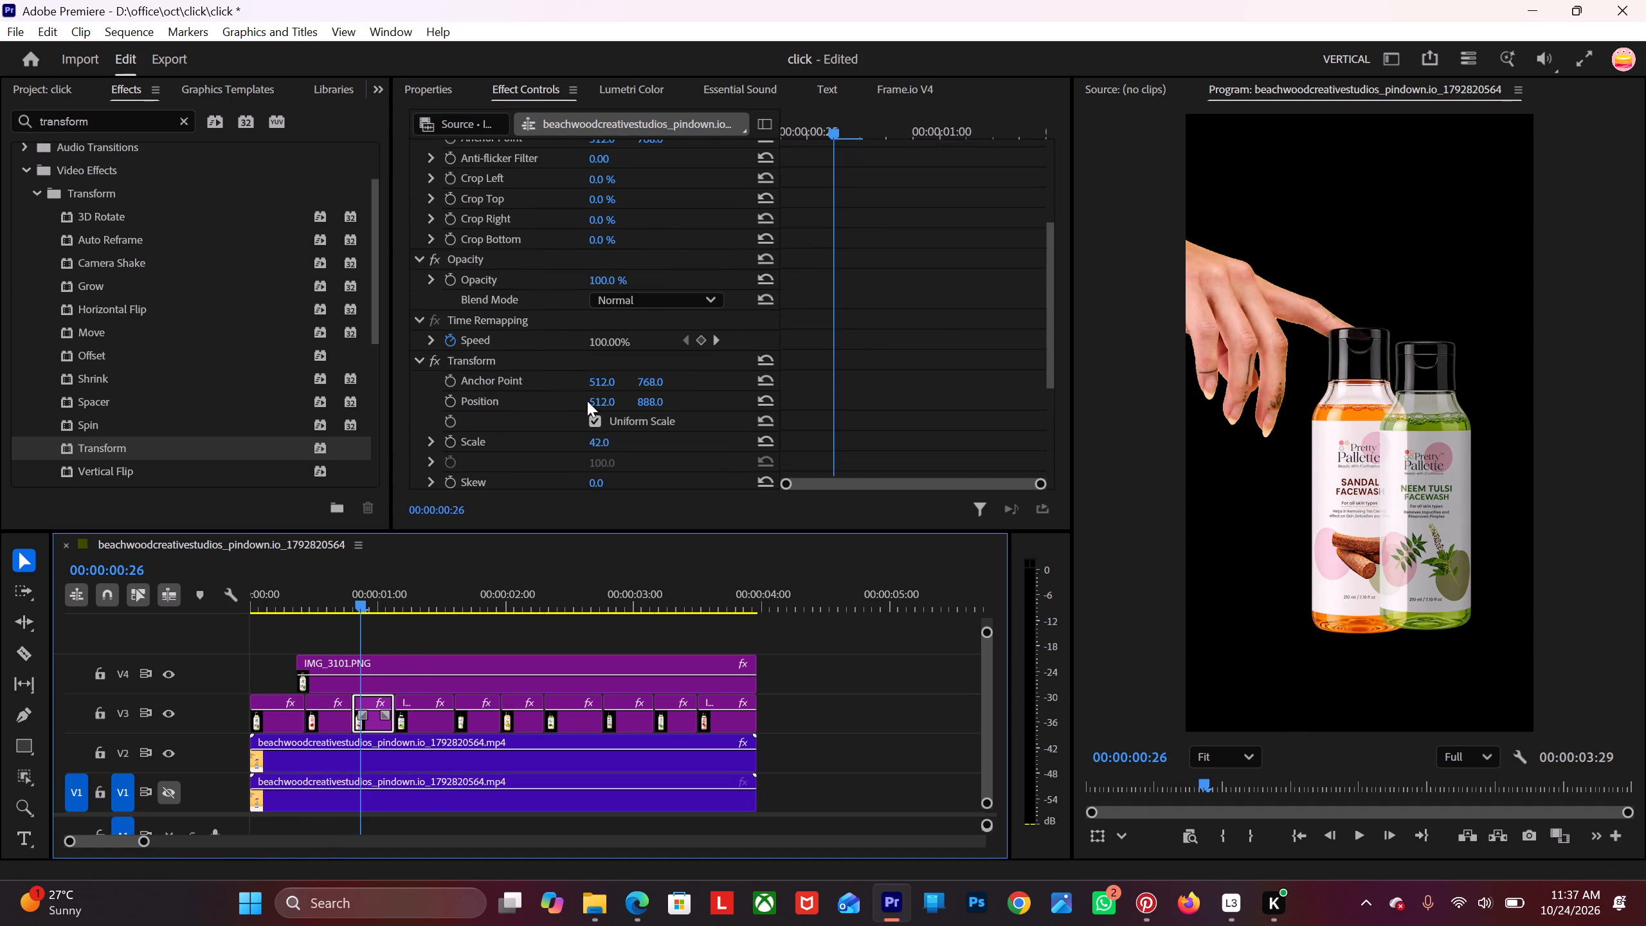
{"action": "left_click", "coordinate": [597, 441]}
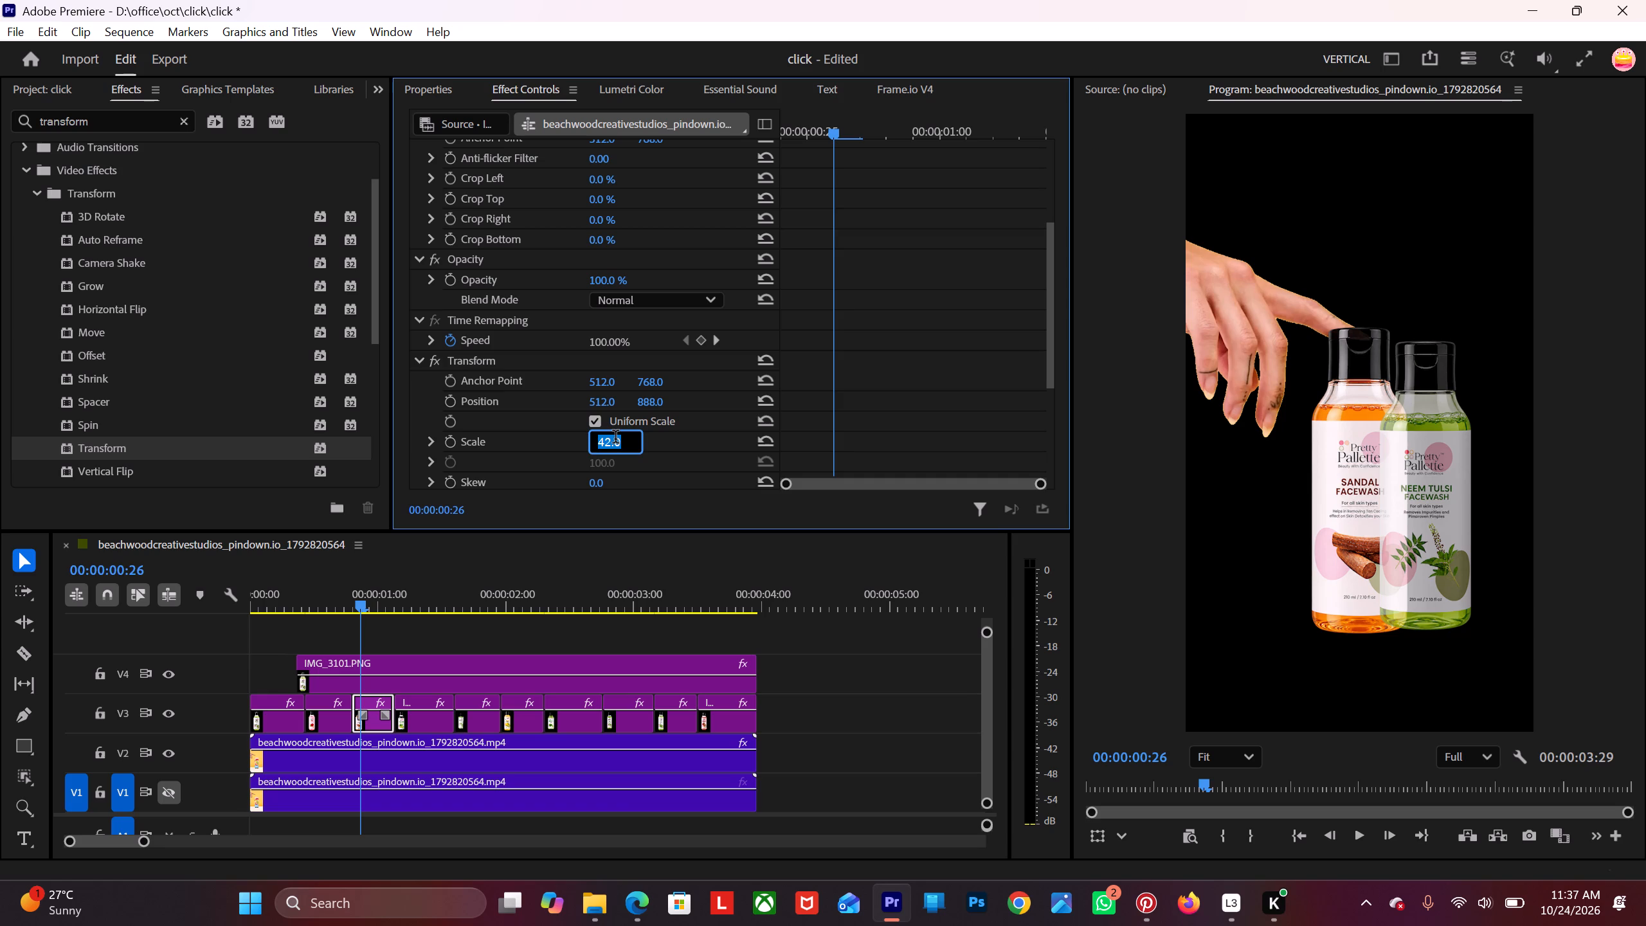
{"action": "type", "text": "40.5"}
{"action": "key", "text": "Return"}
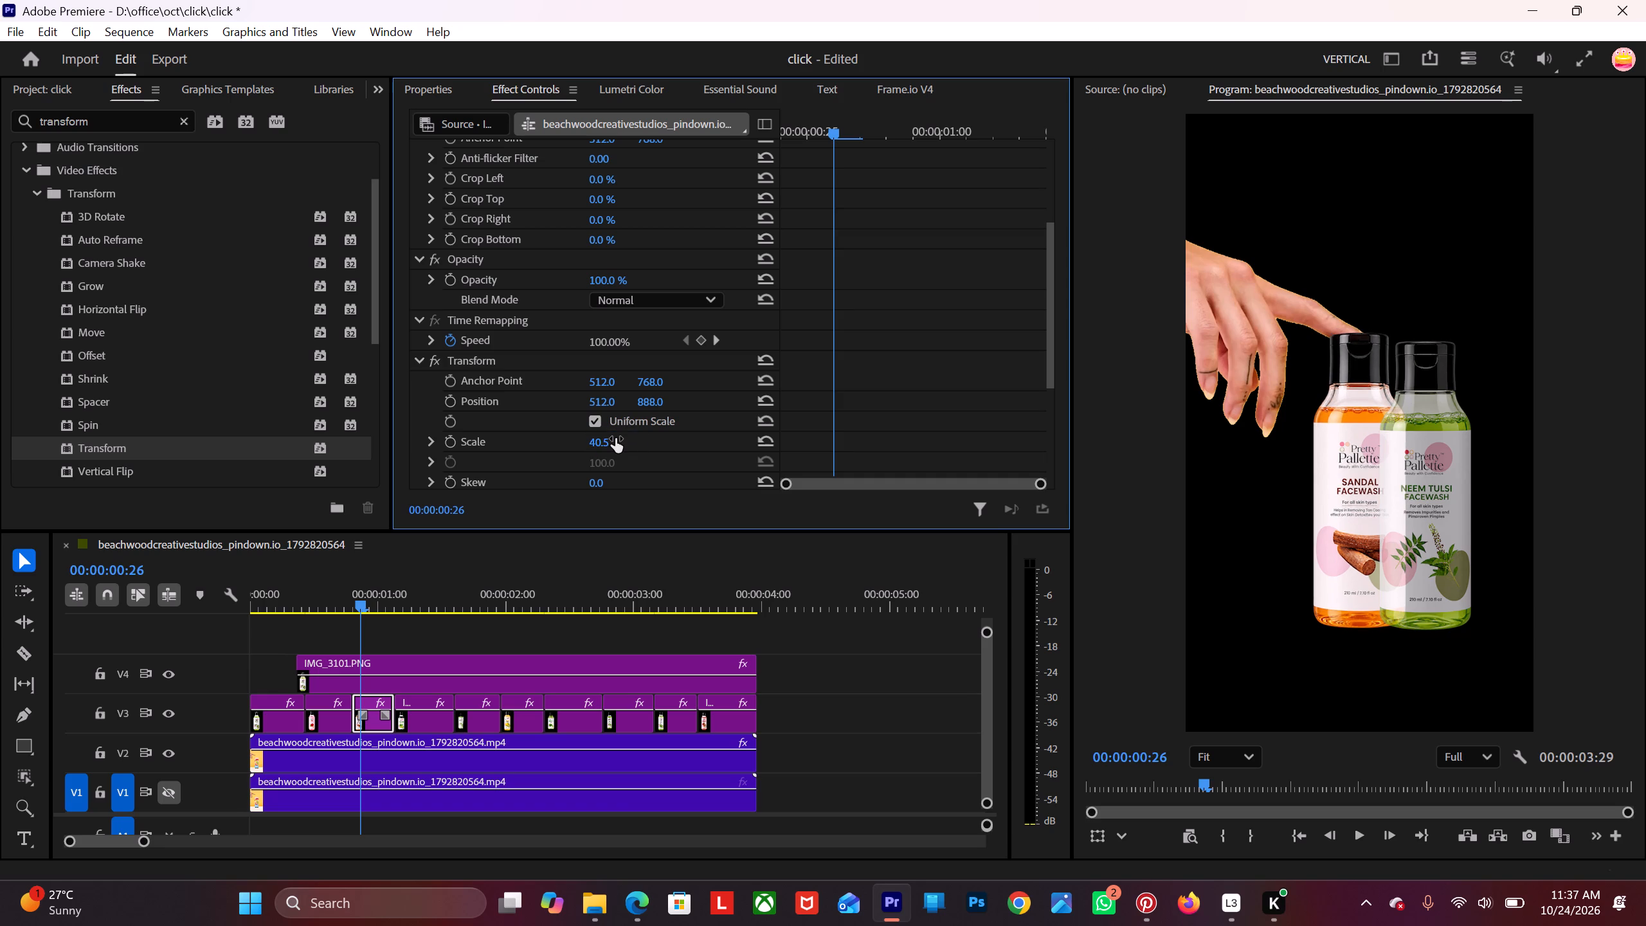
{"action": "type", "text": "40"}
{"action": "key", "text": "Return"}
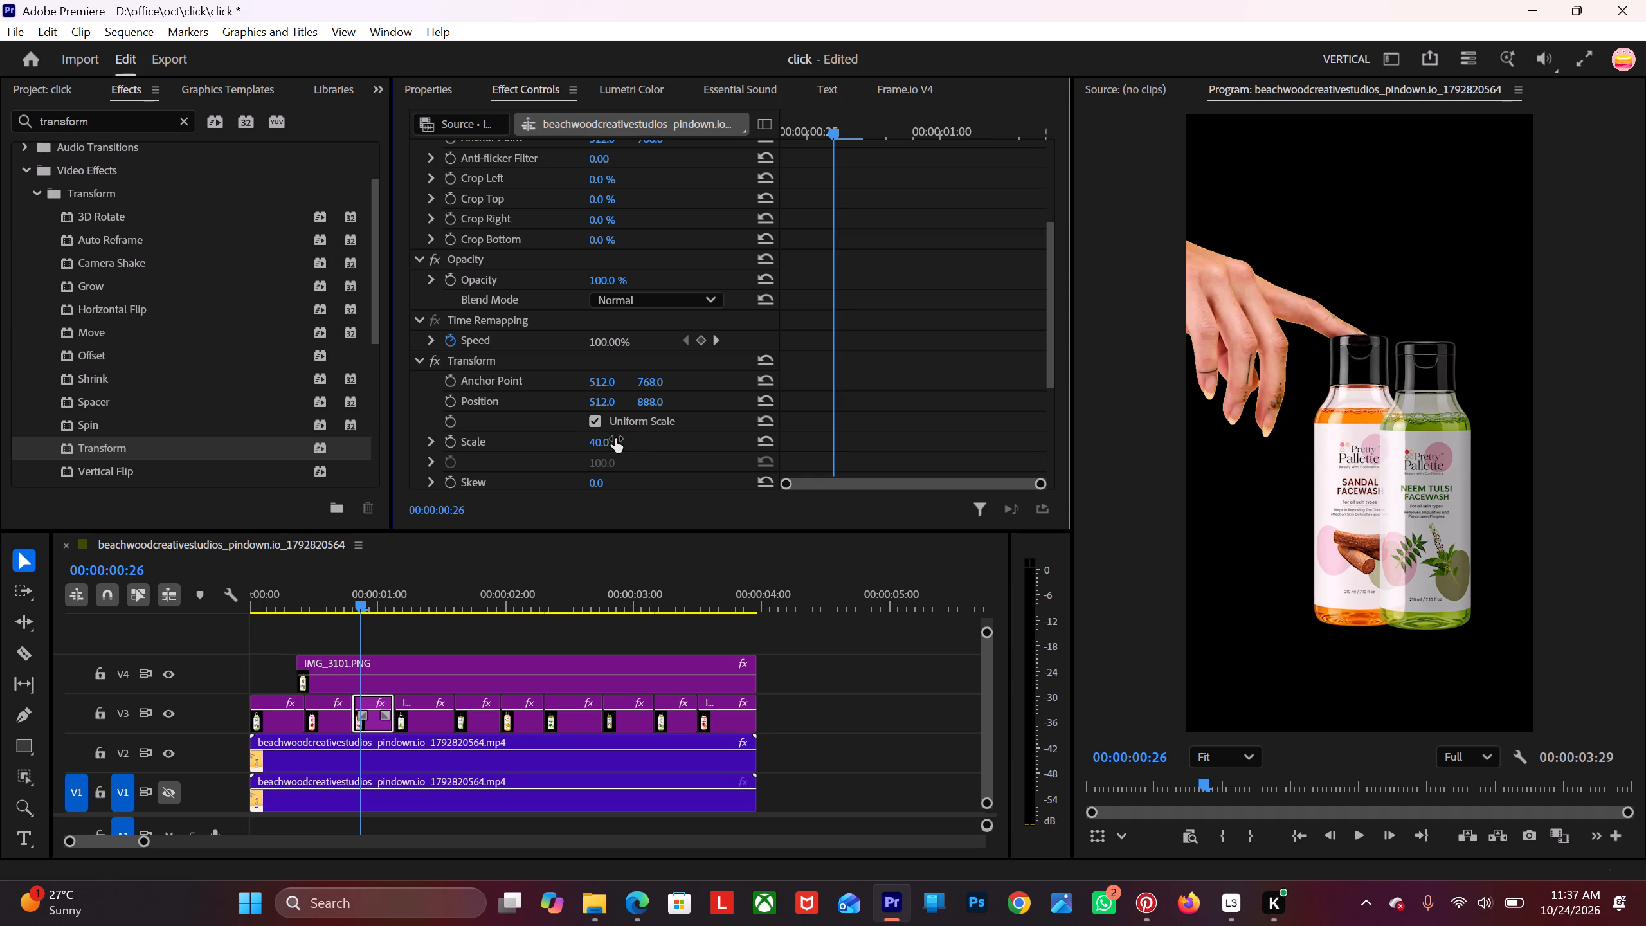
{"action": "left_click_drag", "start_coordinate": [644, 404], "coordinate": [655, 404]}
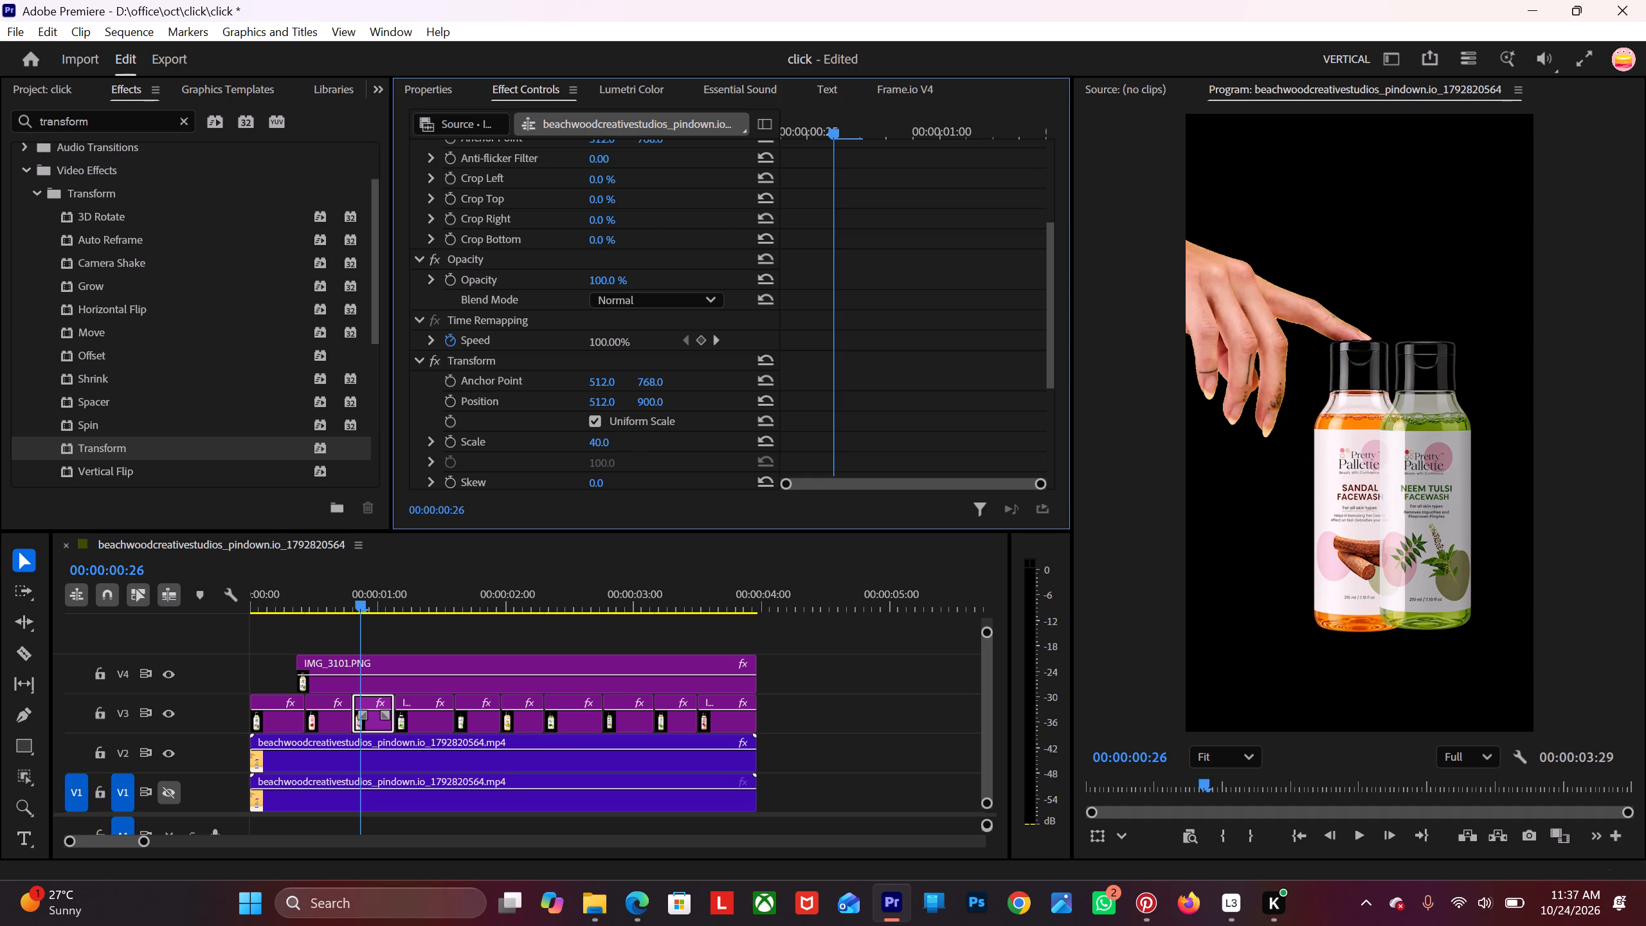
{"action": "left_click_drag", "start_coordinate": [655, 404], "coordinate": [651, 407]}
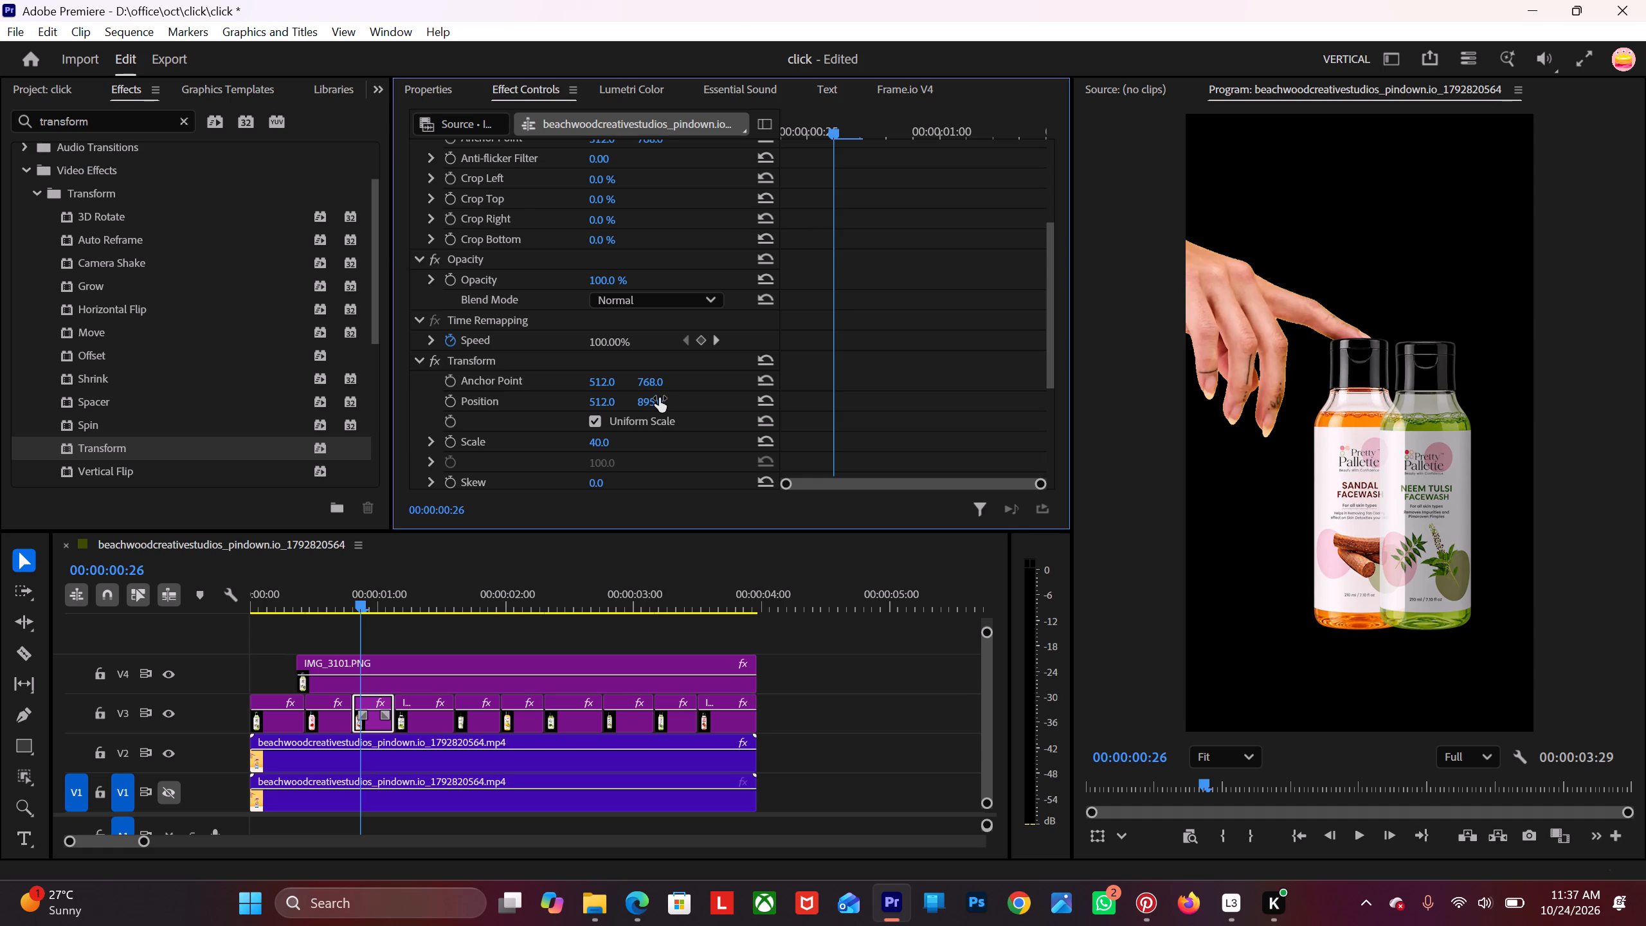
Step frame by frame through the third and fourth bottle clips to 00:00:01:18, comparing bottle size and height with the reference.
{"action": "key", "text": "Right"}
{"action": "key", "text": "Right"}
{"action": "key", "text": "Right"}
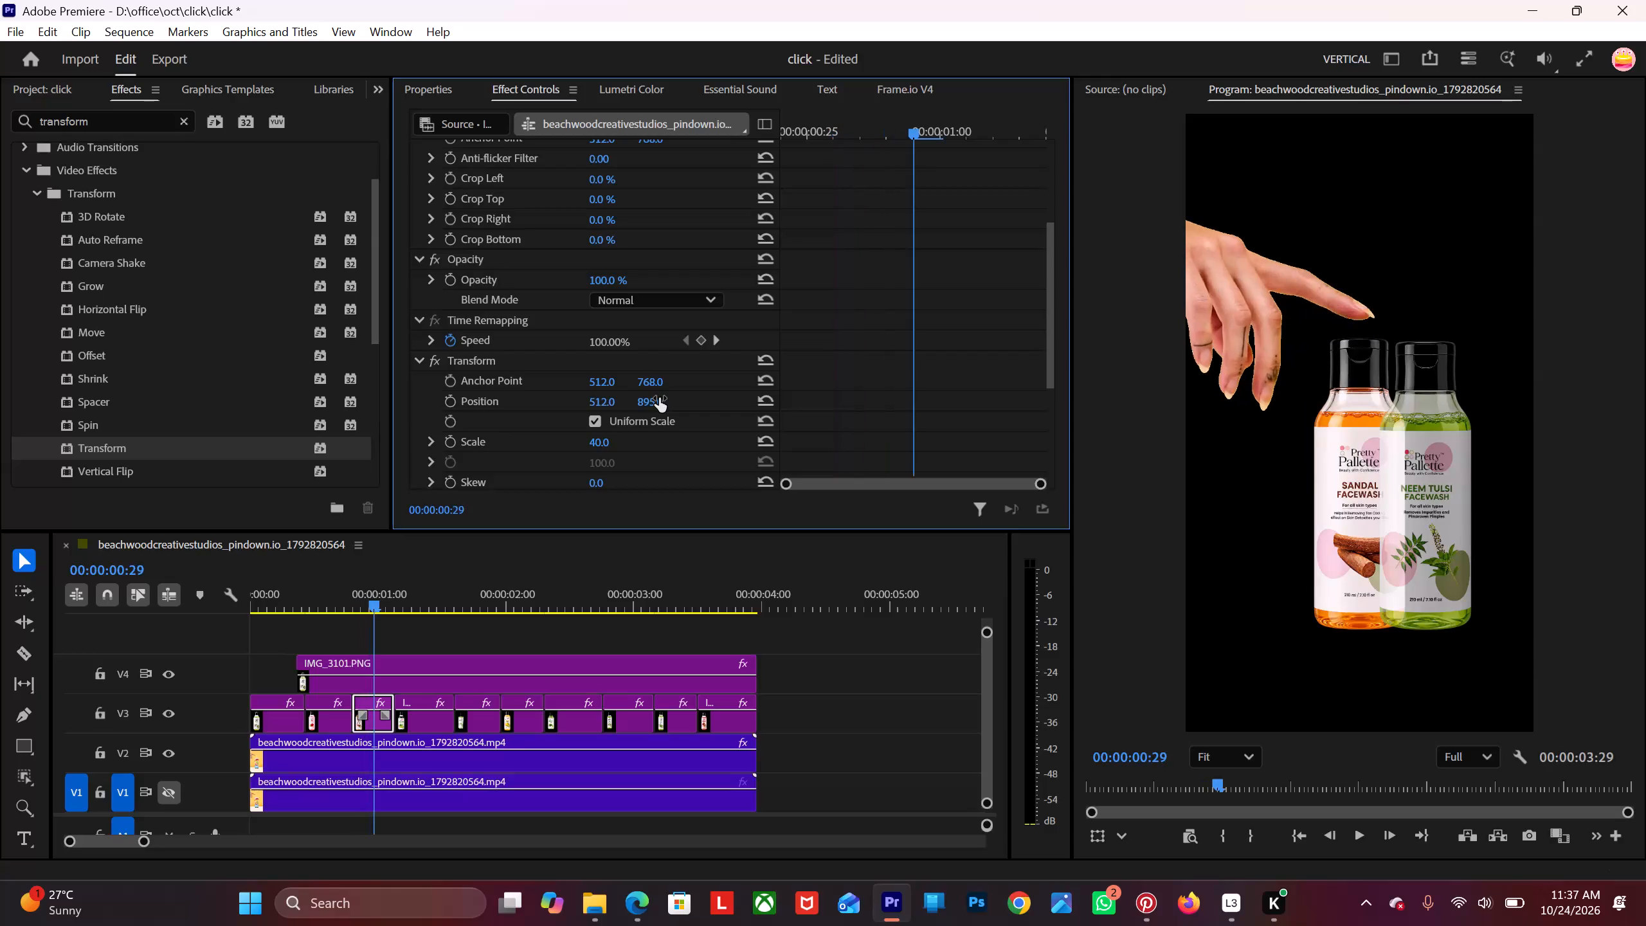
{"action": "key", "text": "Right"}
{"action": "key", "text": "Right"}
{"action": "key", "text": "Right"}
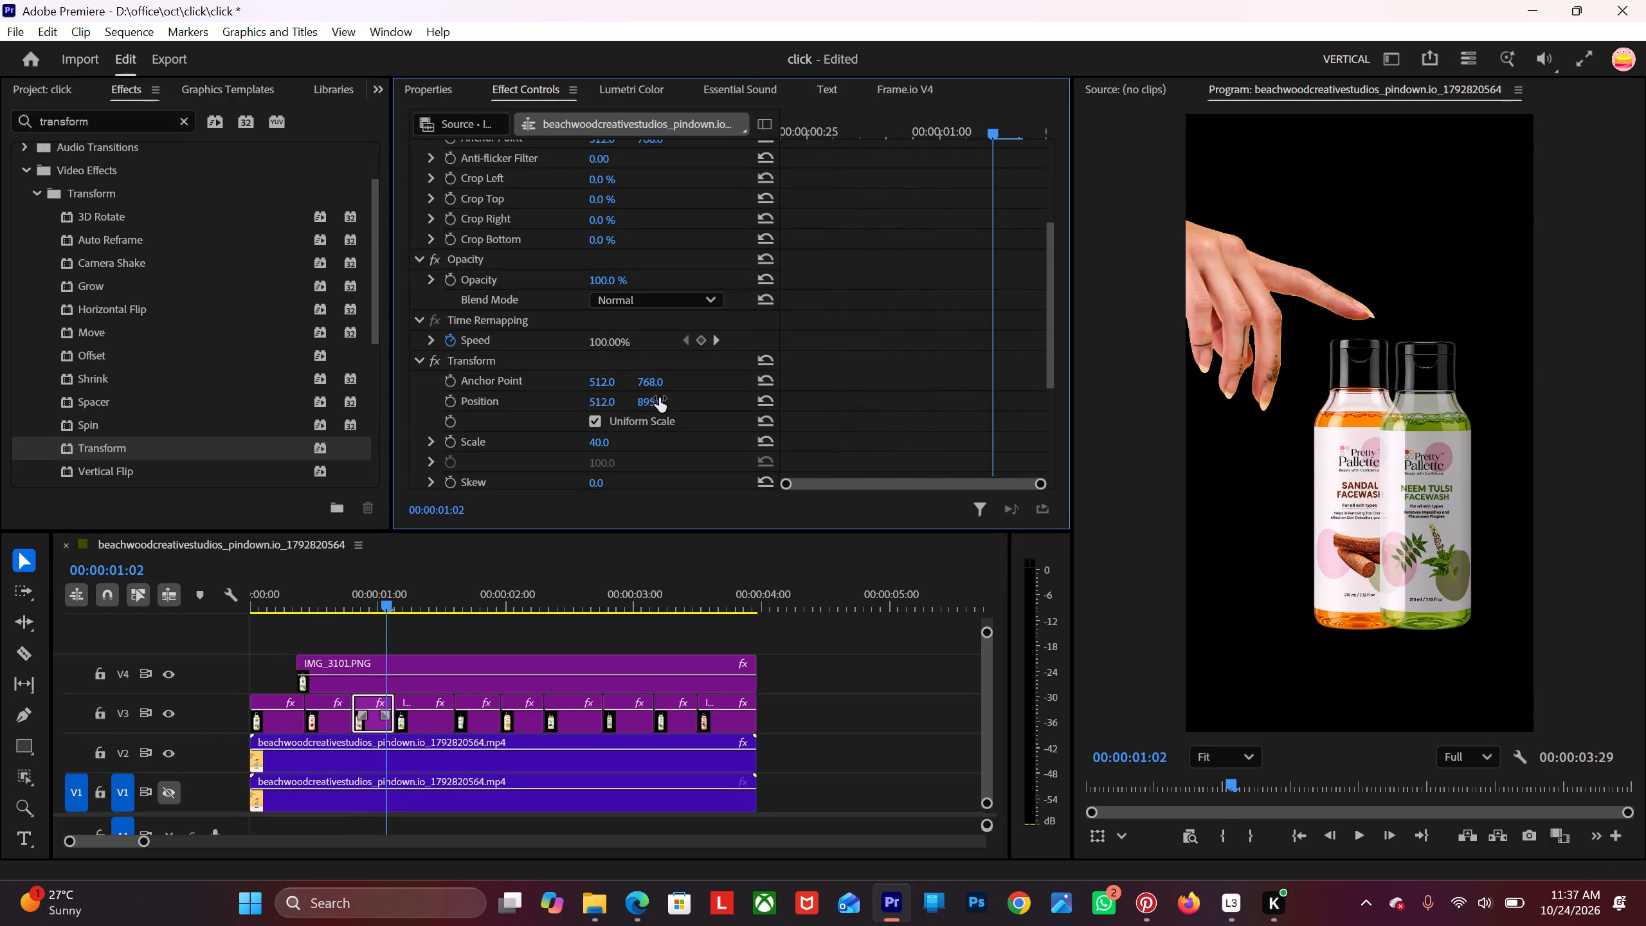
{"action": "key", "text": "Right"}
{"action": "key", "text": "Right"}
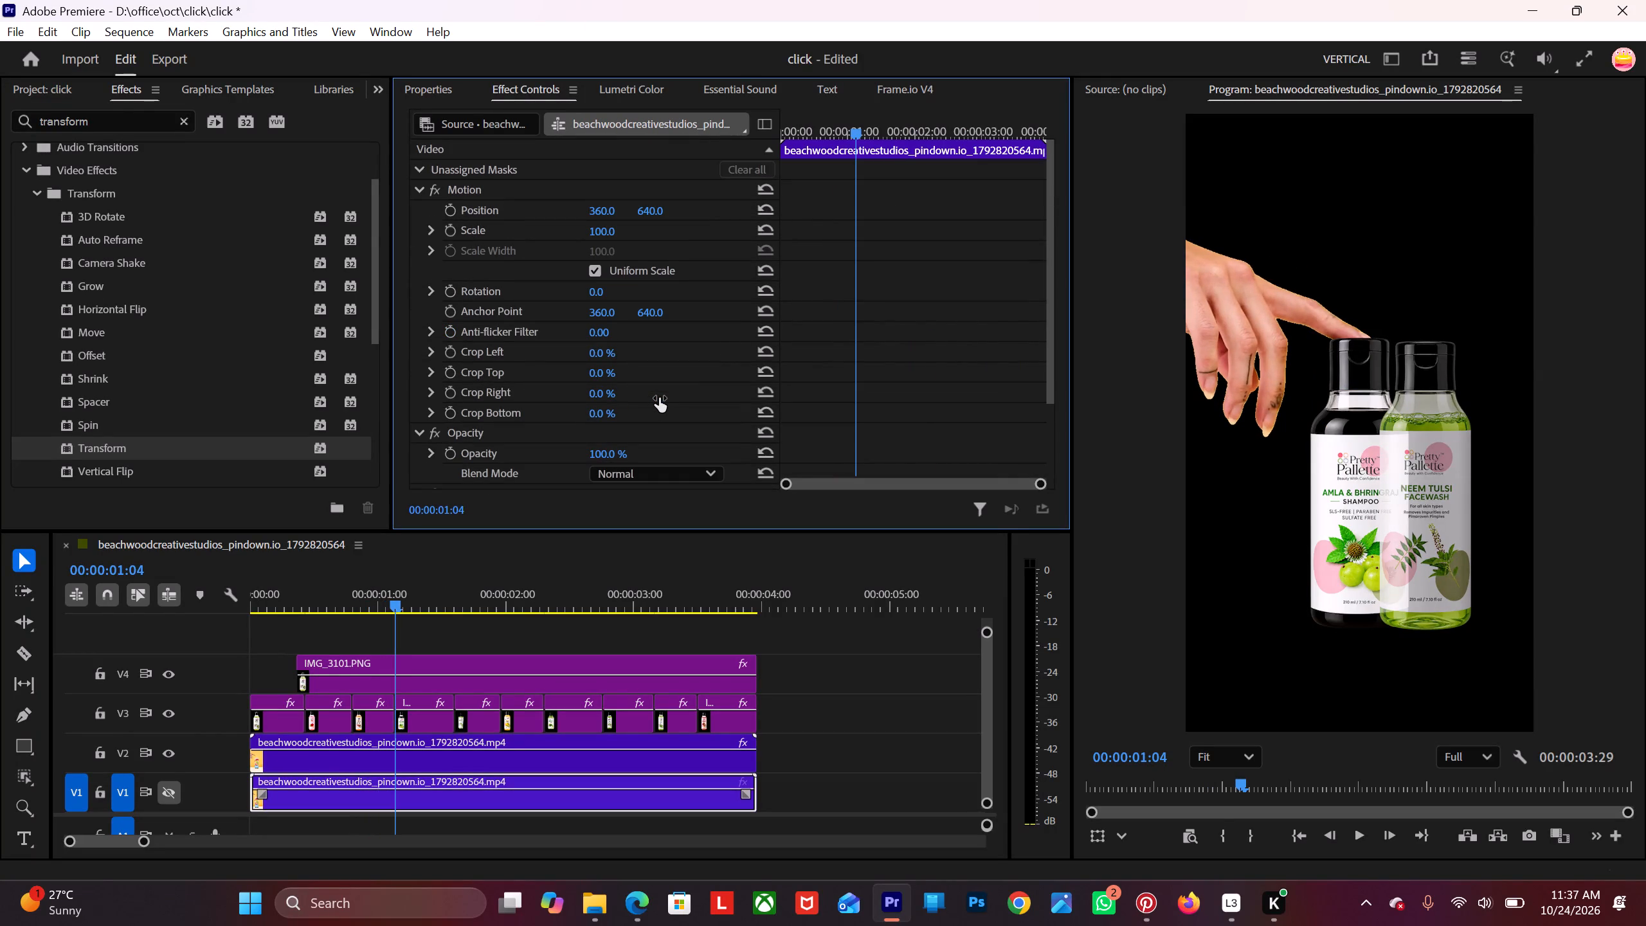
{"action": "key", "text": "Right"}
{"action": "key", "text": "Right"}
{"action": "key", "text": "Right"}
{"action": "key", "text": "Right"}
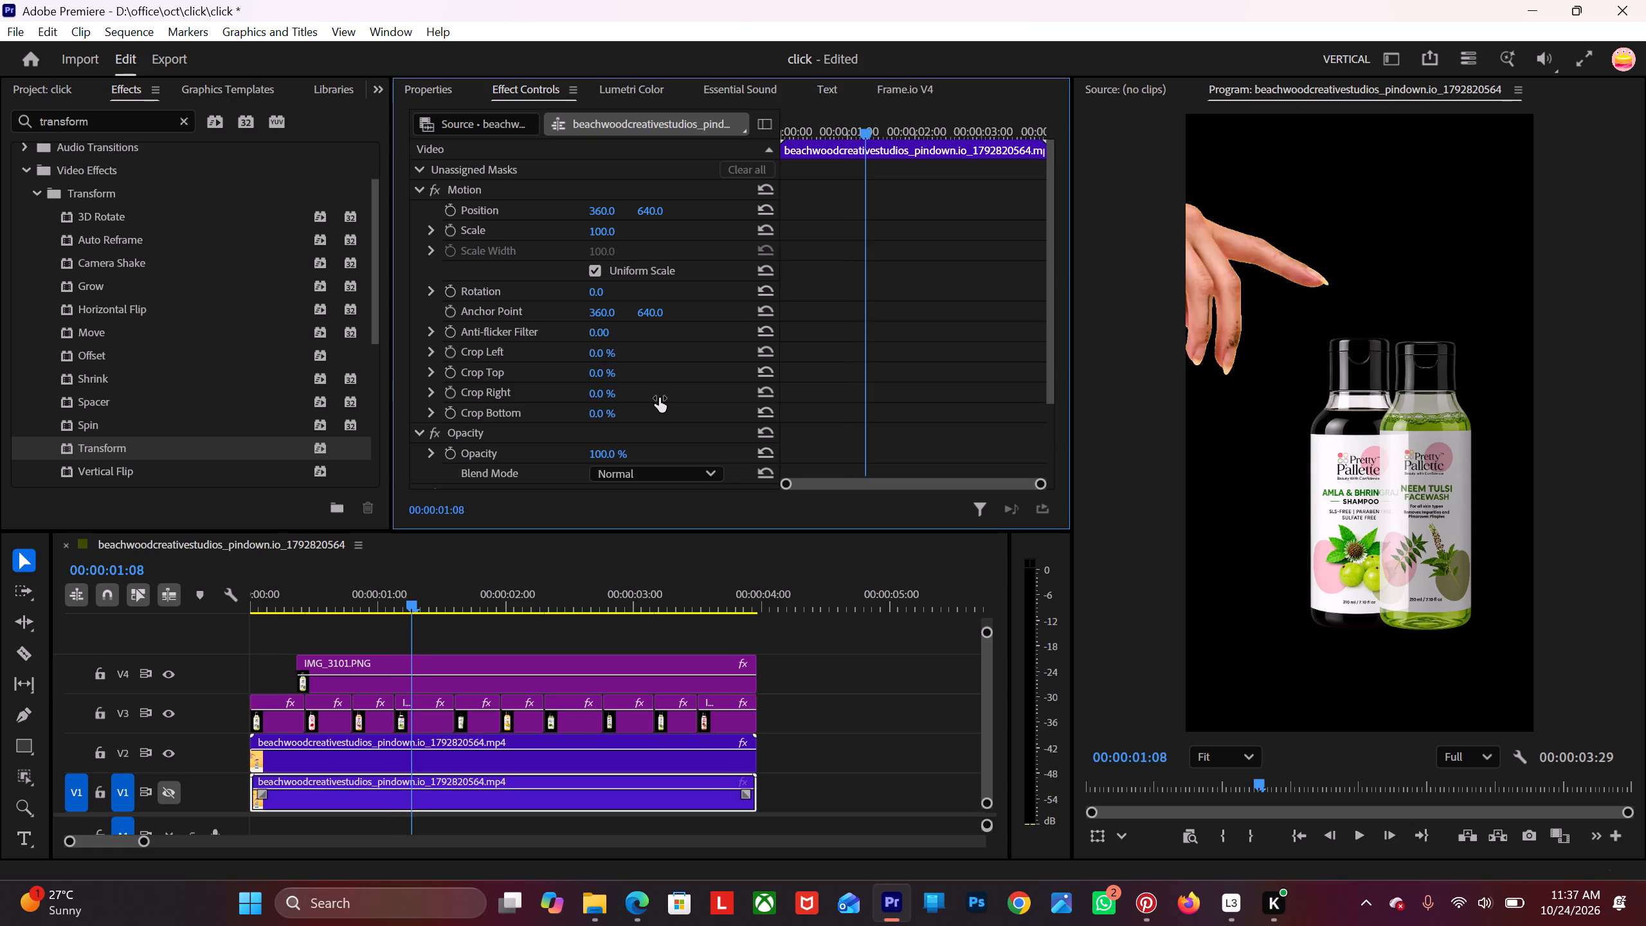
{"action": "key", "text": "Right"}
{"action": "key", "text": "Right"}
{"action": "key", "text": "Right"}
{"action": "key", "text": "Right"}
{"action": "key", "text": "Right"}
{"action": "key", "text": "Right"}
{"action": "key", "text": "Right"}
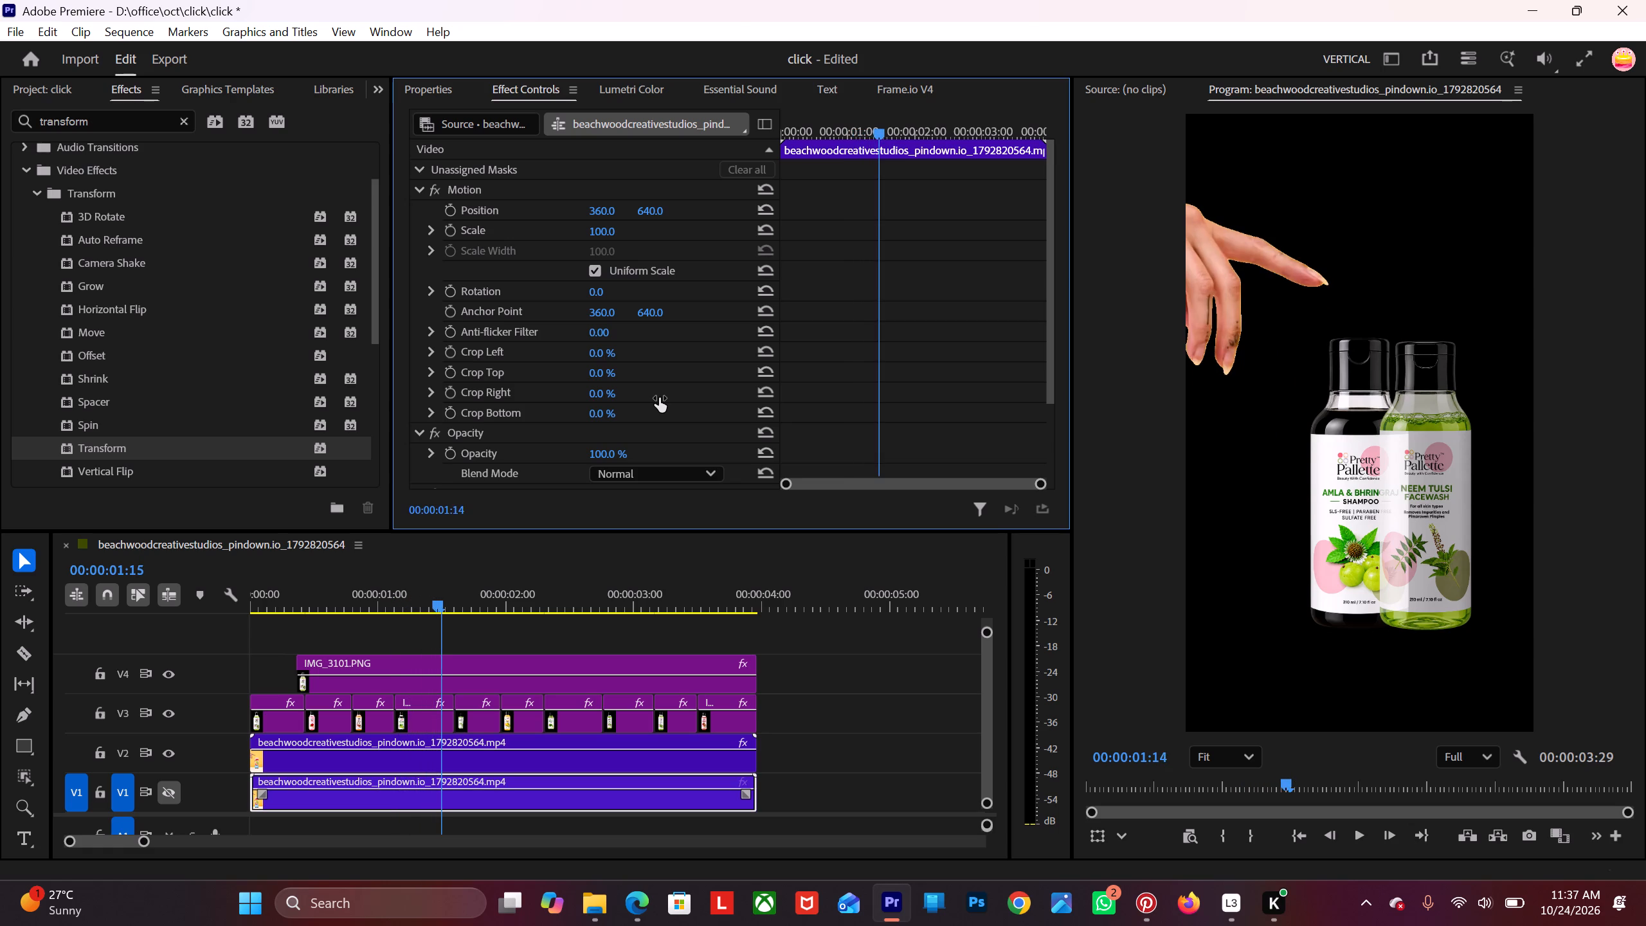
{"action": "key", "text": "Right"}
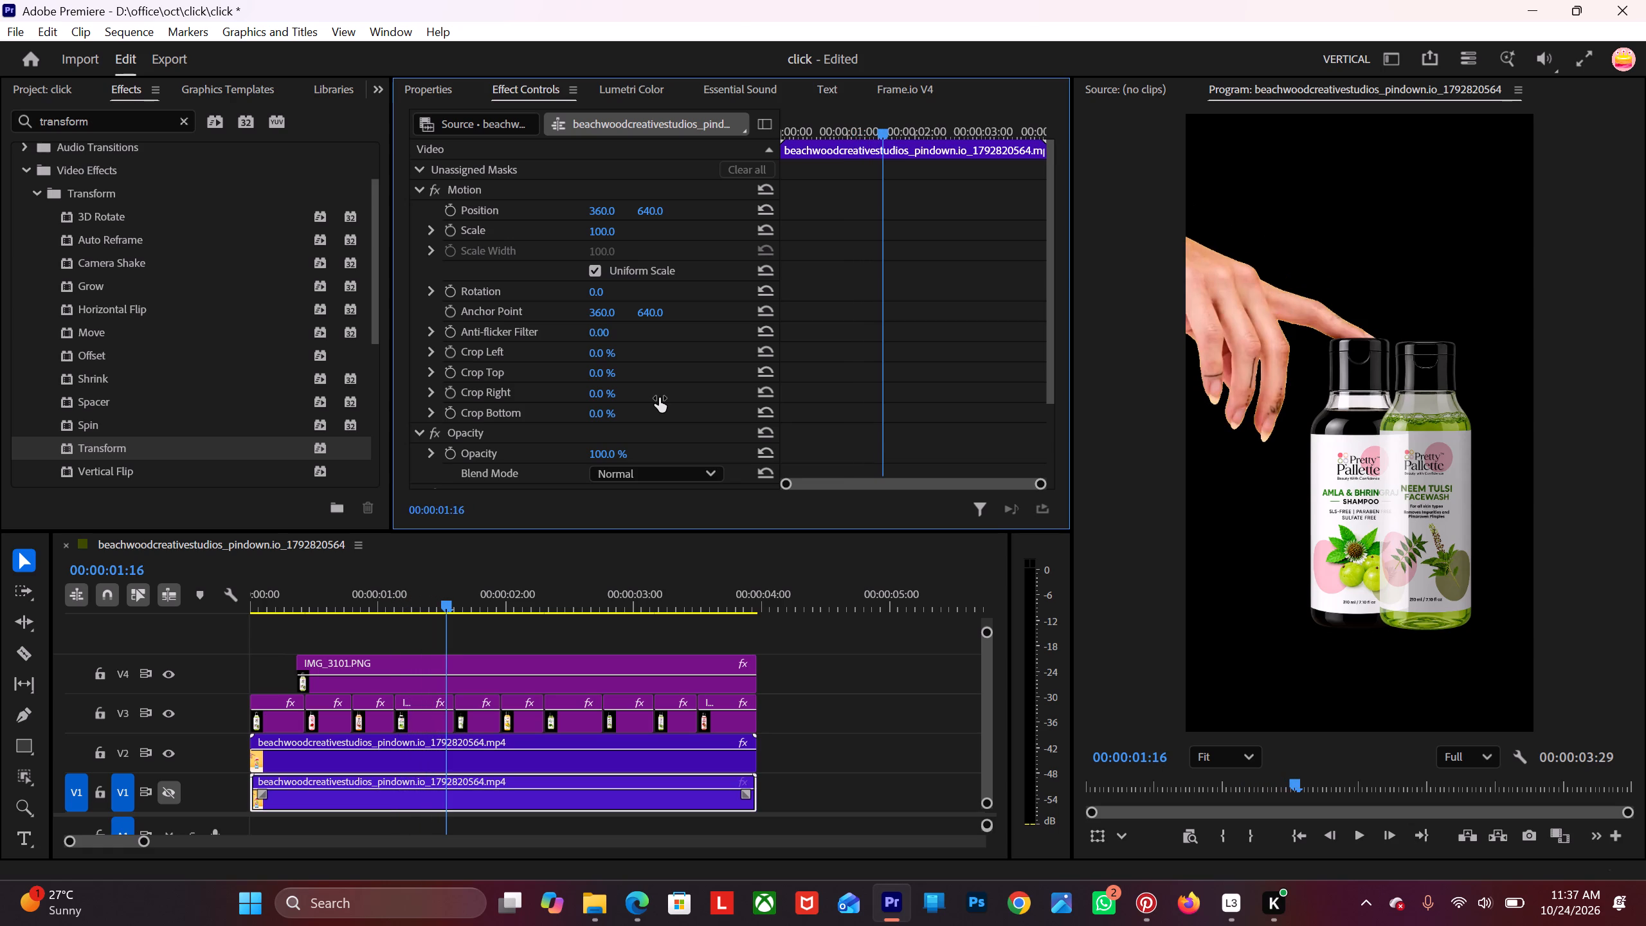
{"action": "key", "text": "Right"}
{"action": "key", "text": "Right"}
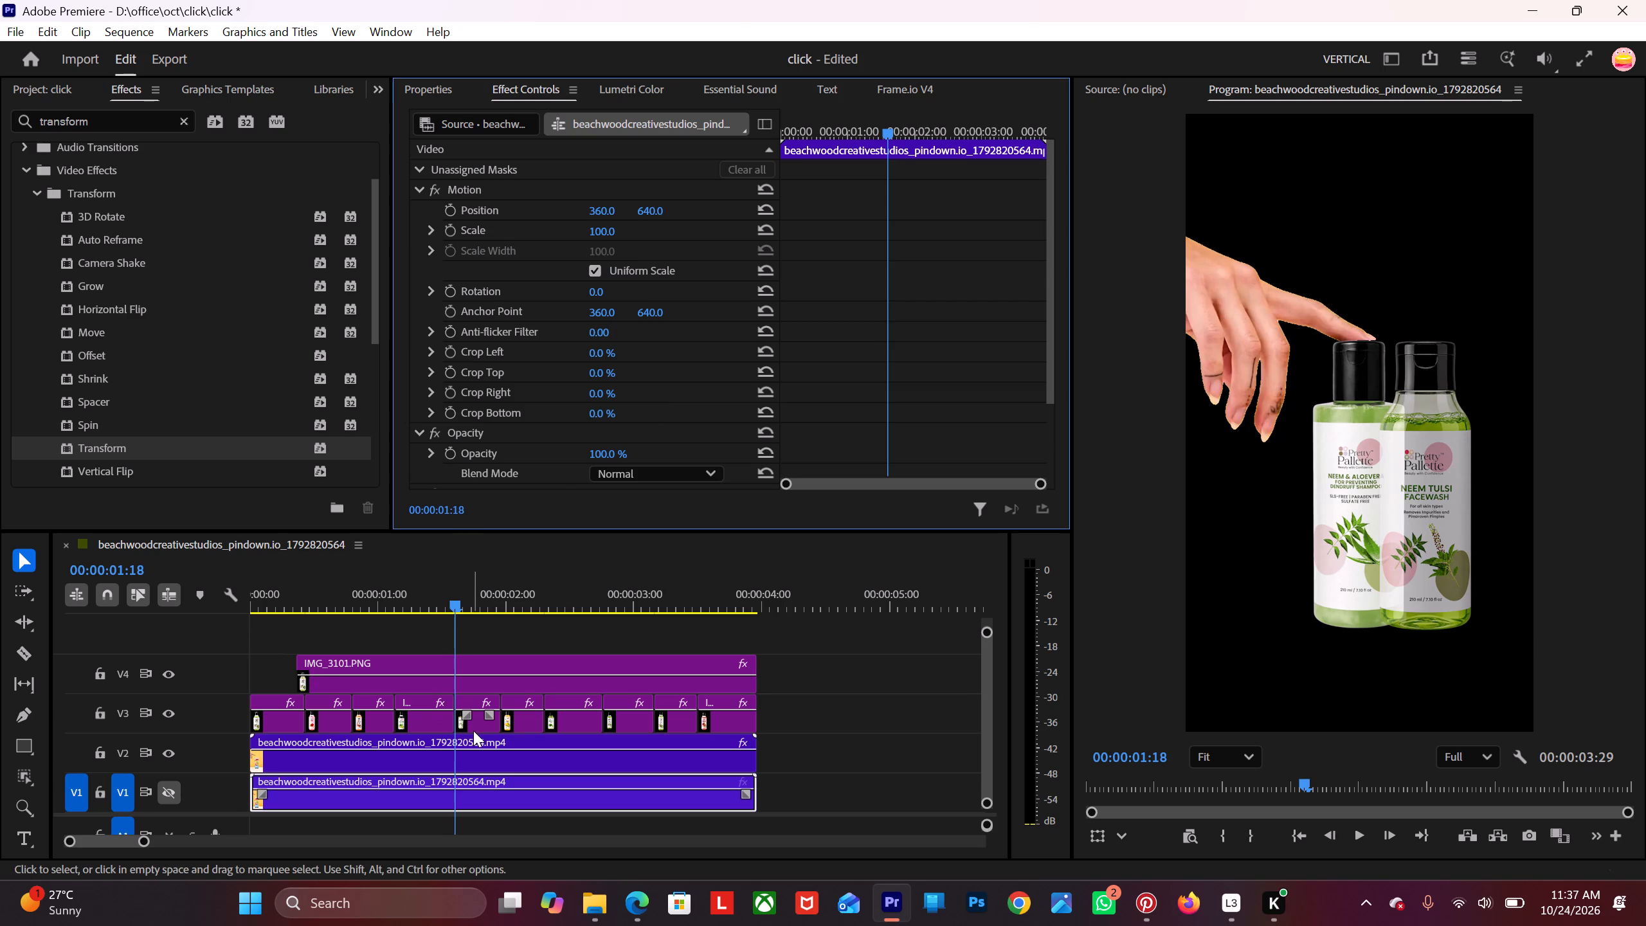
At 00:00:01:19, open the fifth bottle clip's Transform Scale value and compare the Neem & Aloevera shampoo bottle's size with the reference.
{"action": "key", "text": "Right"}
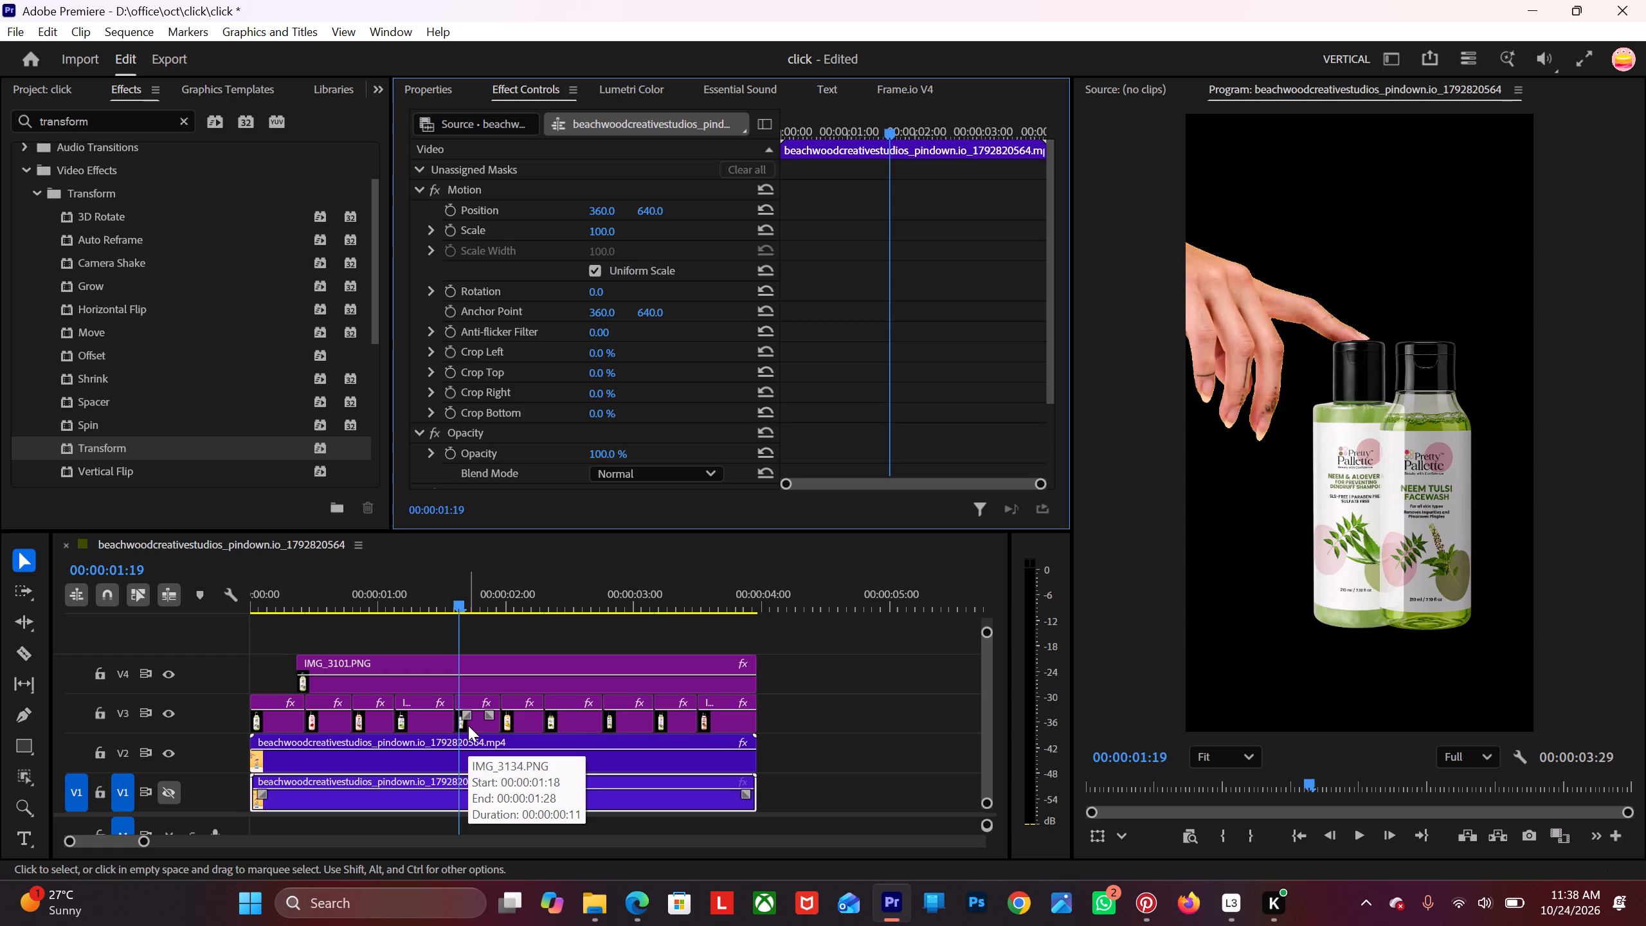
{"action": "left_click", "coordinate": [468, 725]}
{"action": "scroll", "coordinate": [585, 320], "scroll_direction": "down", "scroll_amount": 3}
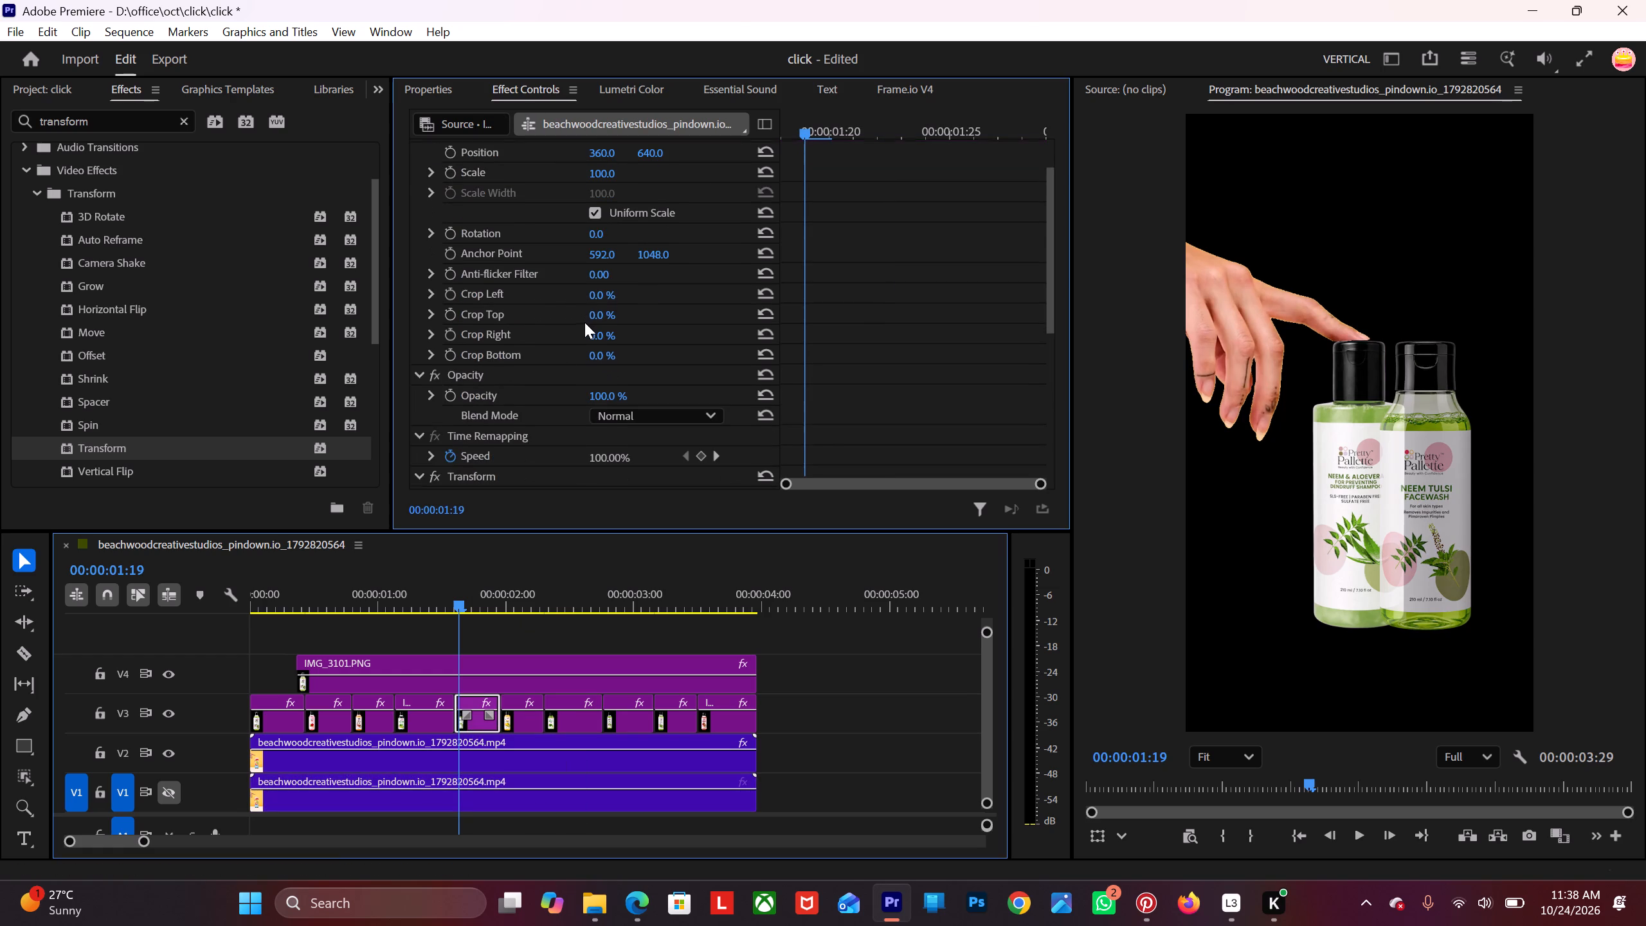
{"action": "scroll", "coordinate": [576, 337], "scroll_direction": "down", "scroll_amount": 5}
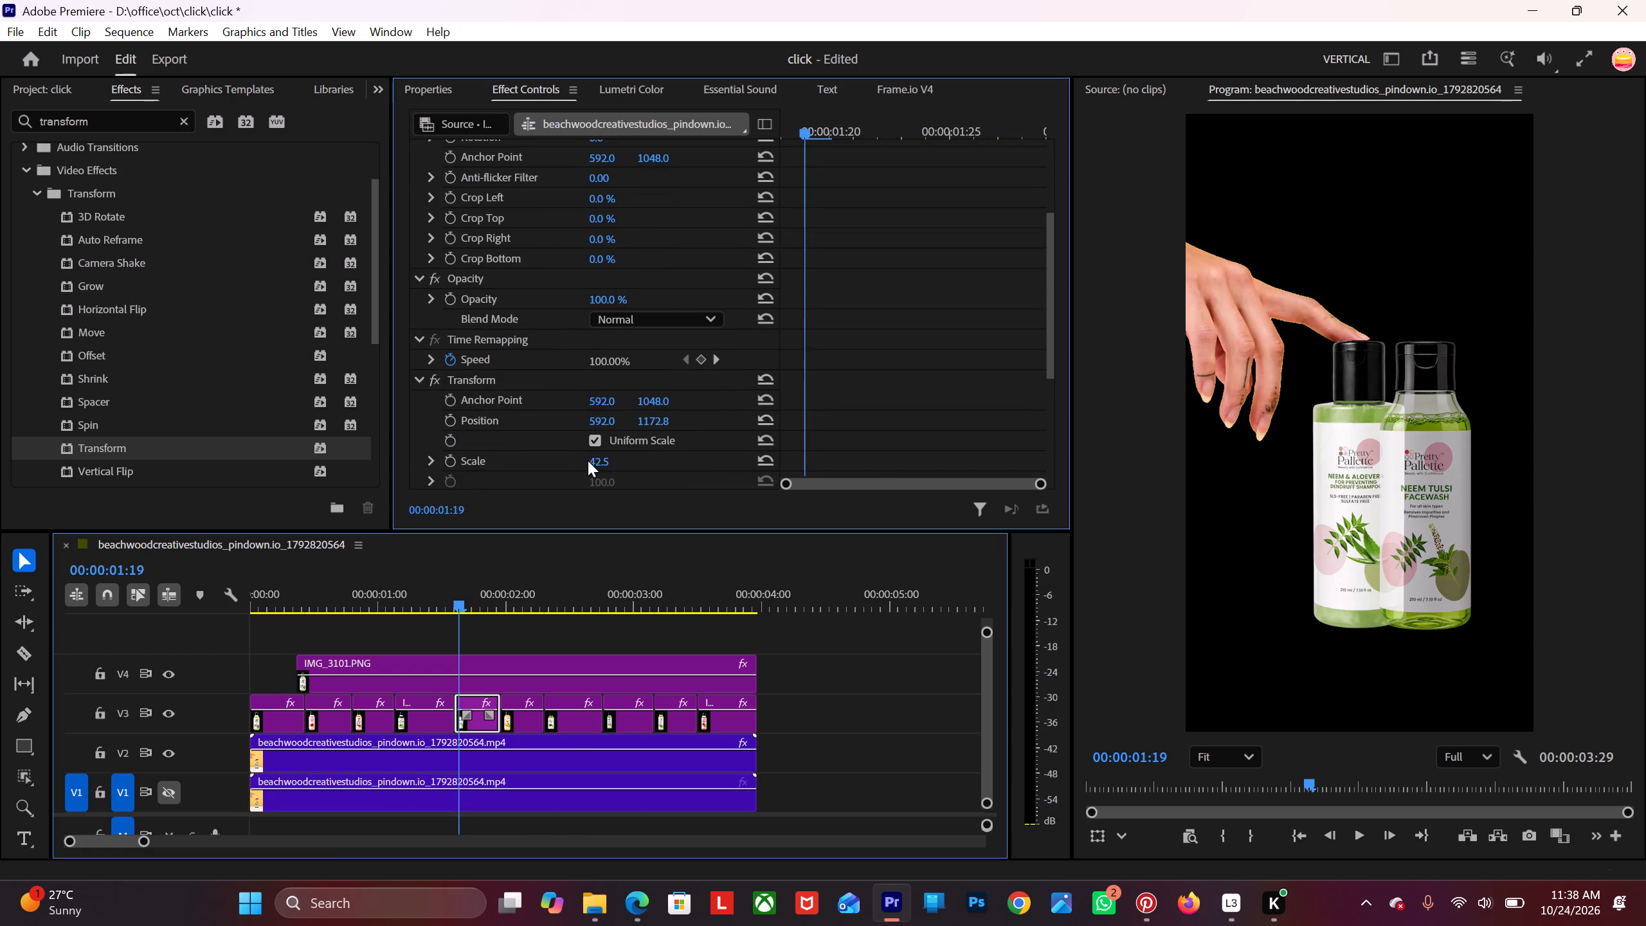
{"action": "left_click", "coordinate": [601, 464]}
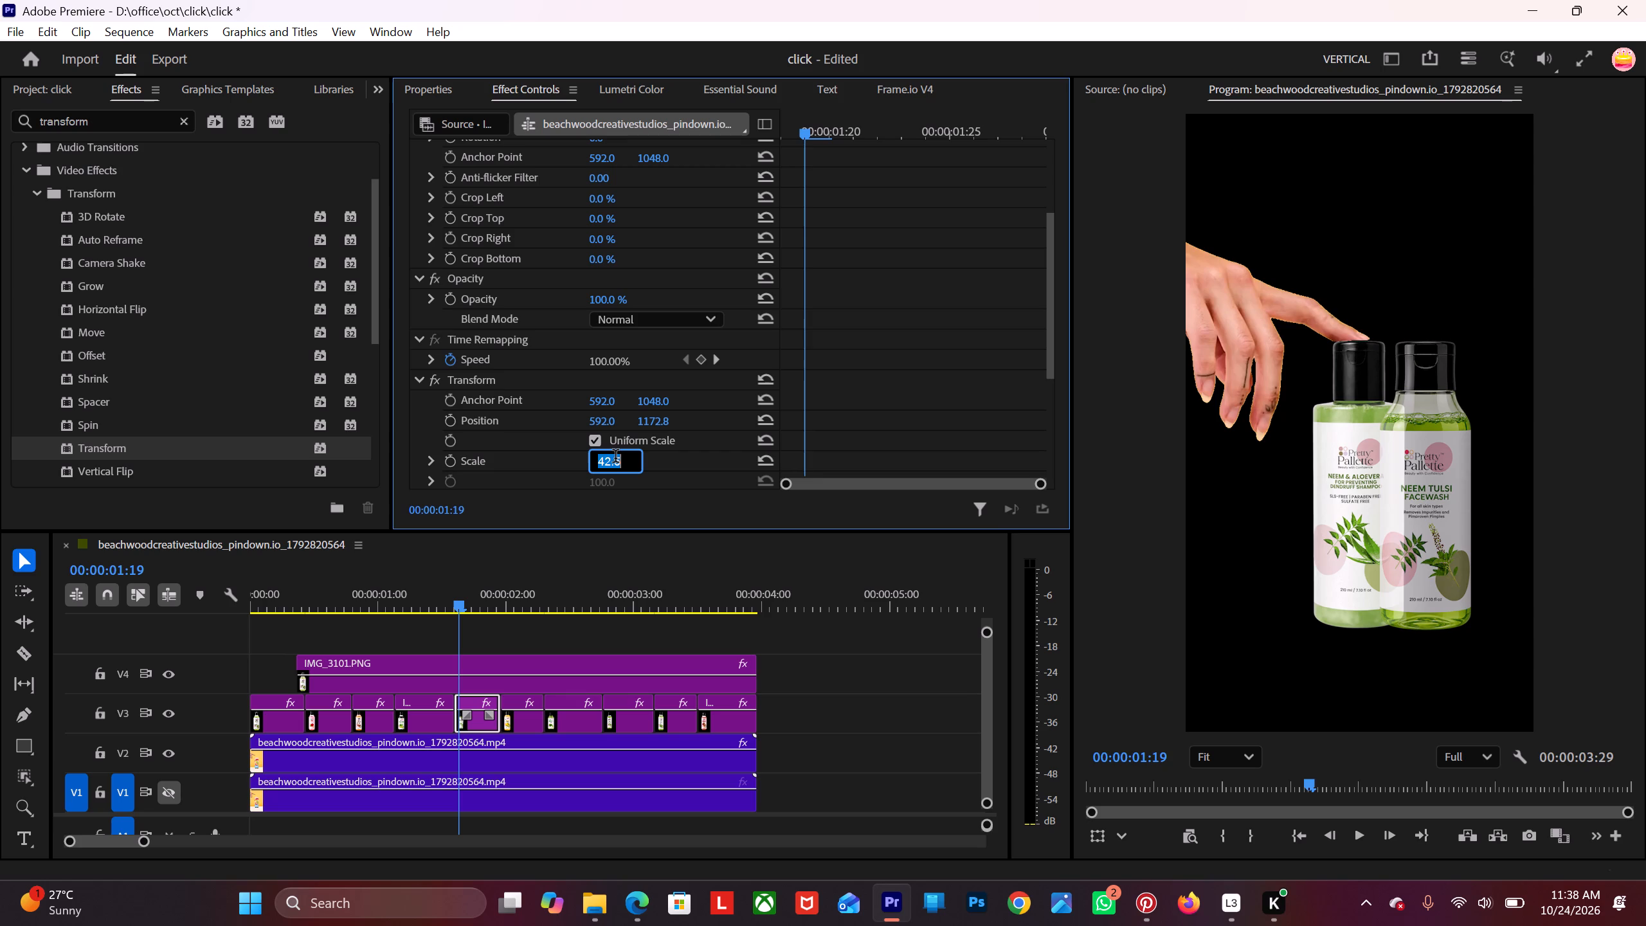
{"action": "key", "text": "Right"}
{"action": "key", "text": "Right"}
{"action": "key", "text": "Right"}
{"action": "key", "text": "Right"}
{"action": "key", "text": "Right"}
{"action": "key", "text": "Right"}
{"action": "key", "text": "Right"}
{"action": "key", "text": "Right"}
Step frame by frame through the rest of the fifth bottle clip to 00:00:01:29, comparing it with the reference bottle.
{"action": "left_click", "coordinate": [458, 603]}
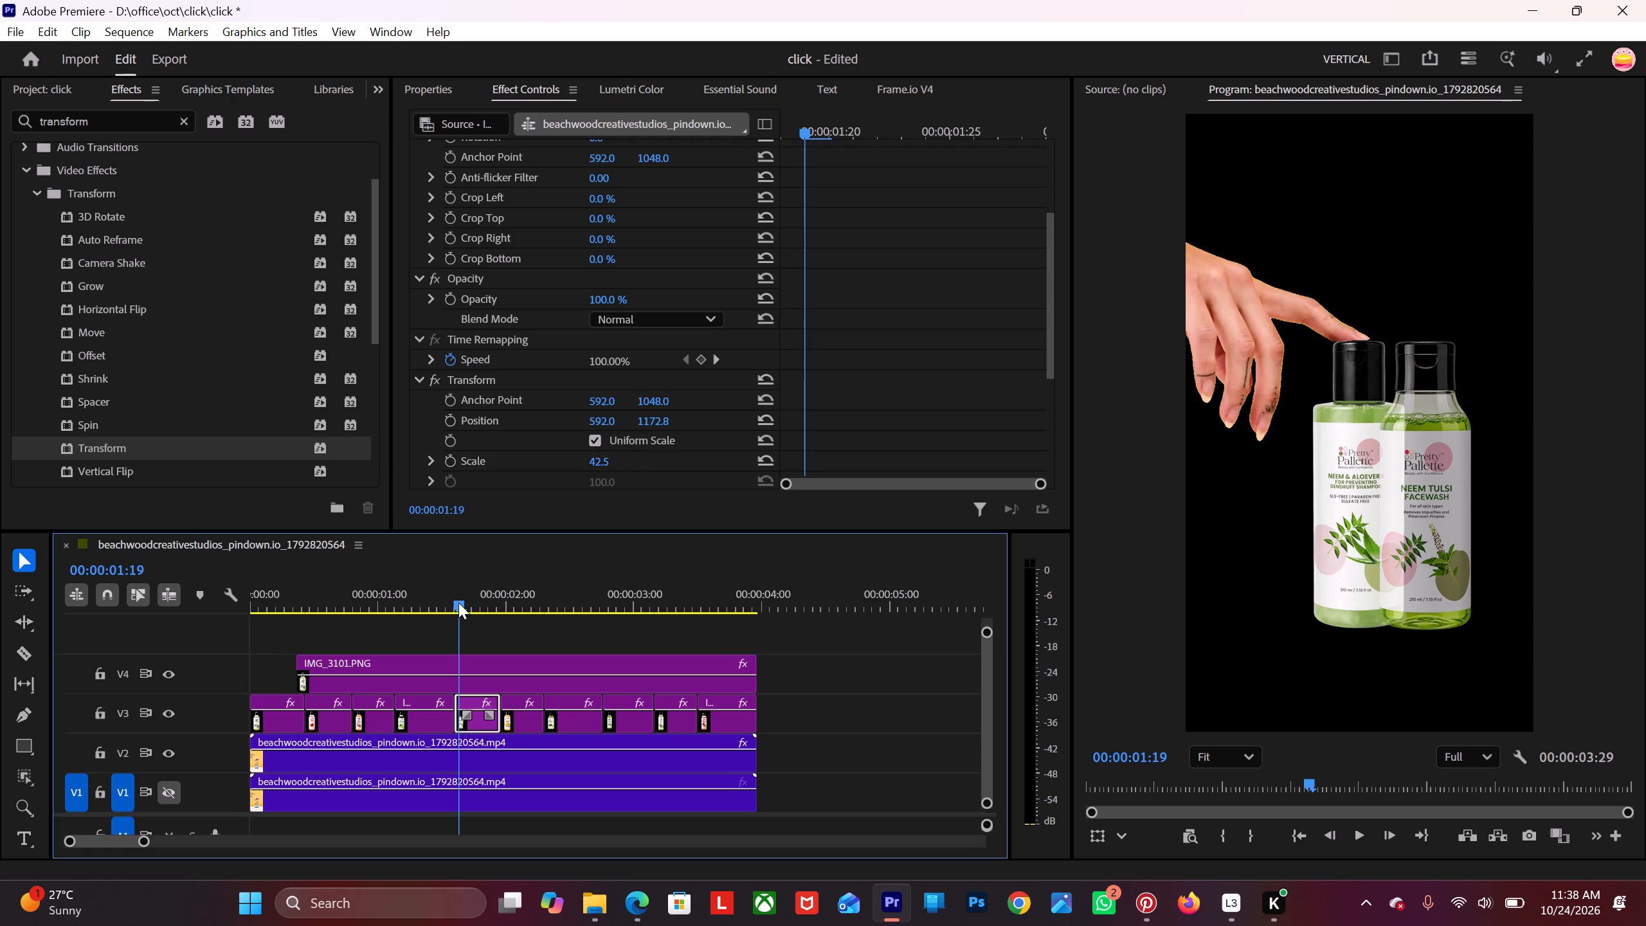
{"action": "key", "text": "Right"}
{"action": "key", "text": "Right"}
{"action": "key", "text": "Right"}
{"action": "key", "text": "Right"}
{"action": "key", "text": "Right"}
{"action": "key", "text": "Right"}
{"action": "key", "text": "Right"}
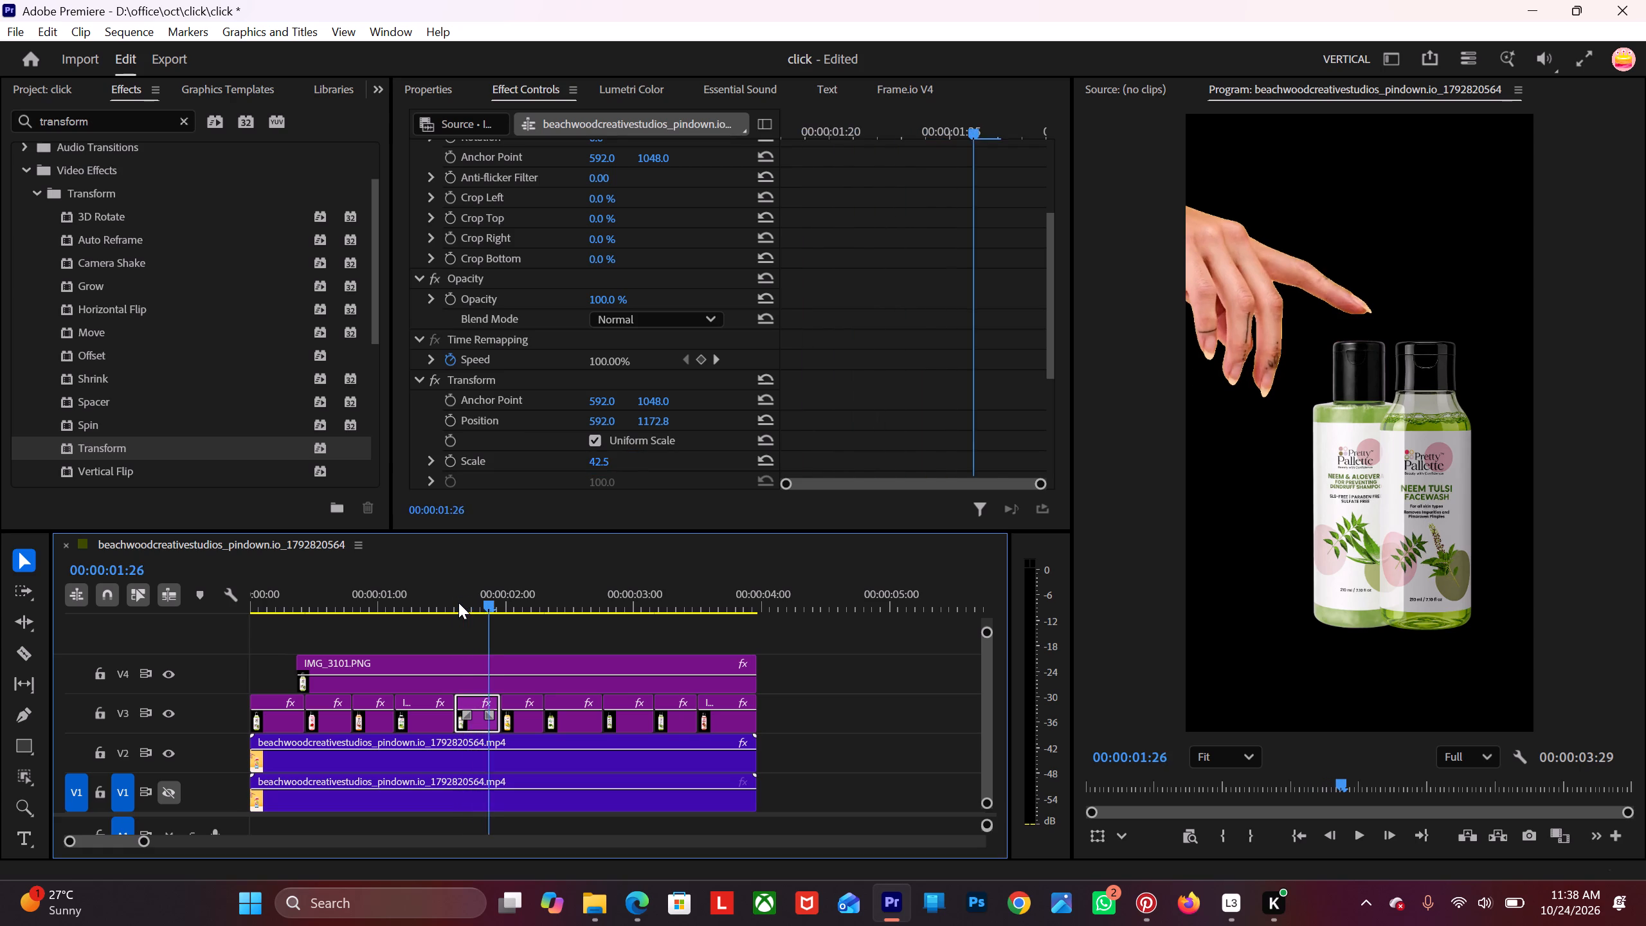
{"action": "key", "text": "Right"}
{"action": "key", "text": "Right"}
{"action": "key", "text": "Right"}
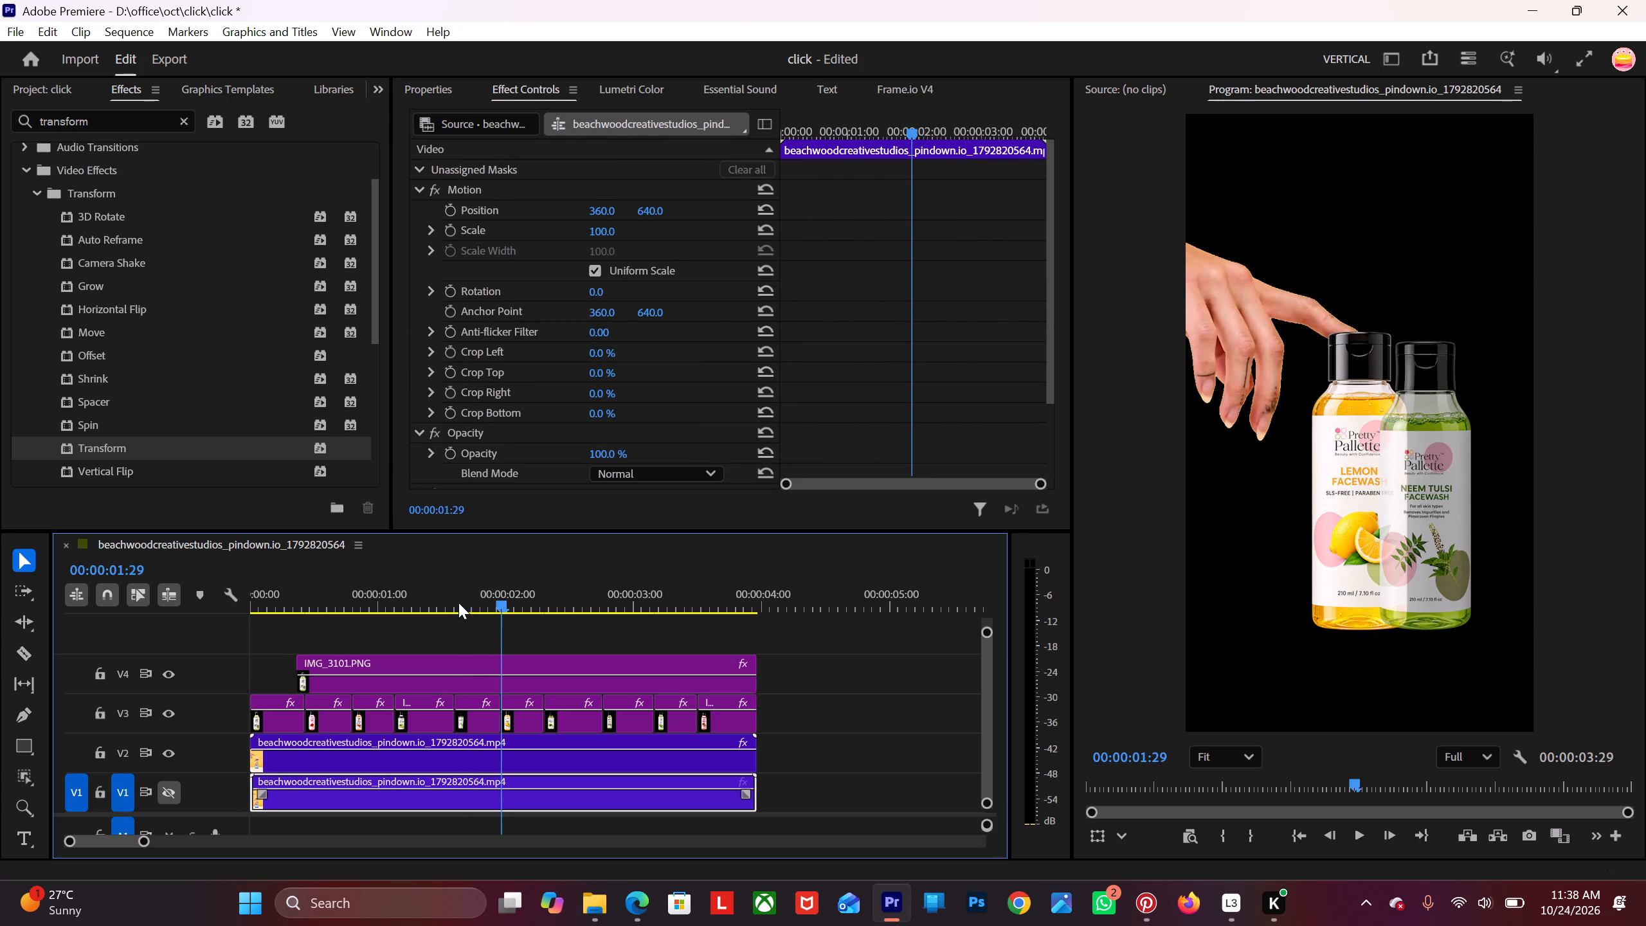
At 00:00:01:29, set the Lemon Facewash bottle clip's Transform Scale to 40.5 and its vertical Position to 893 to match the reference.
{"action": "left_click", "coordinate": [517, 730]}
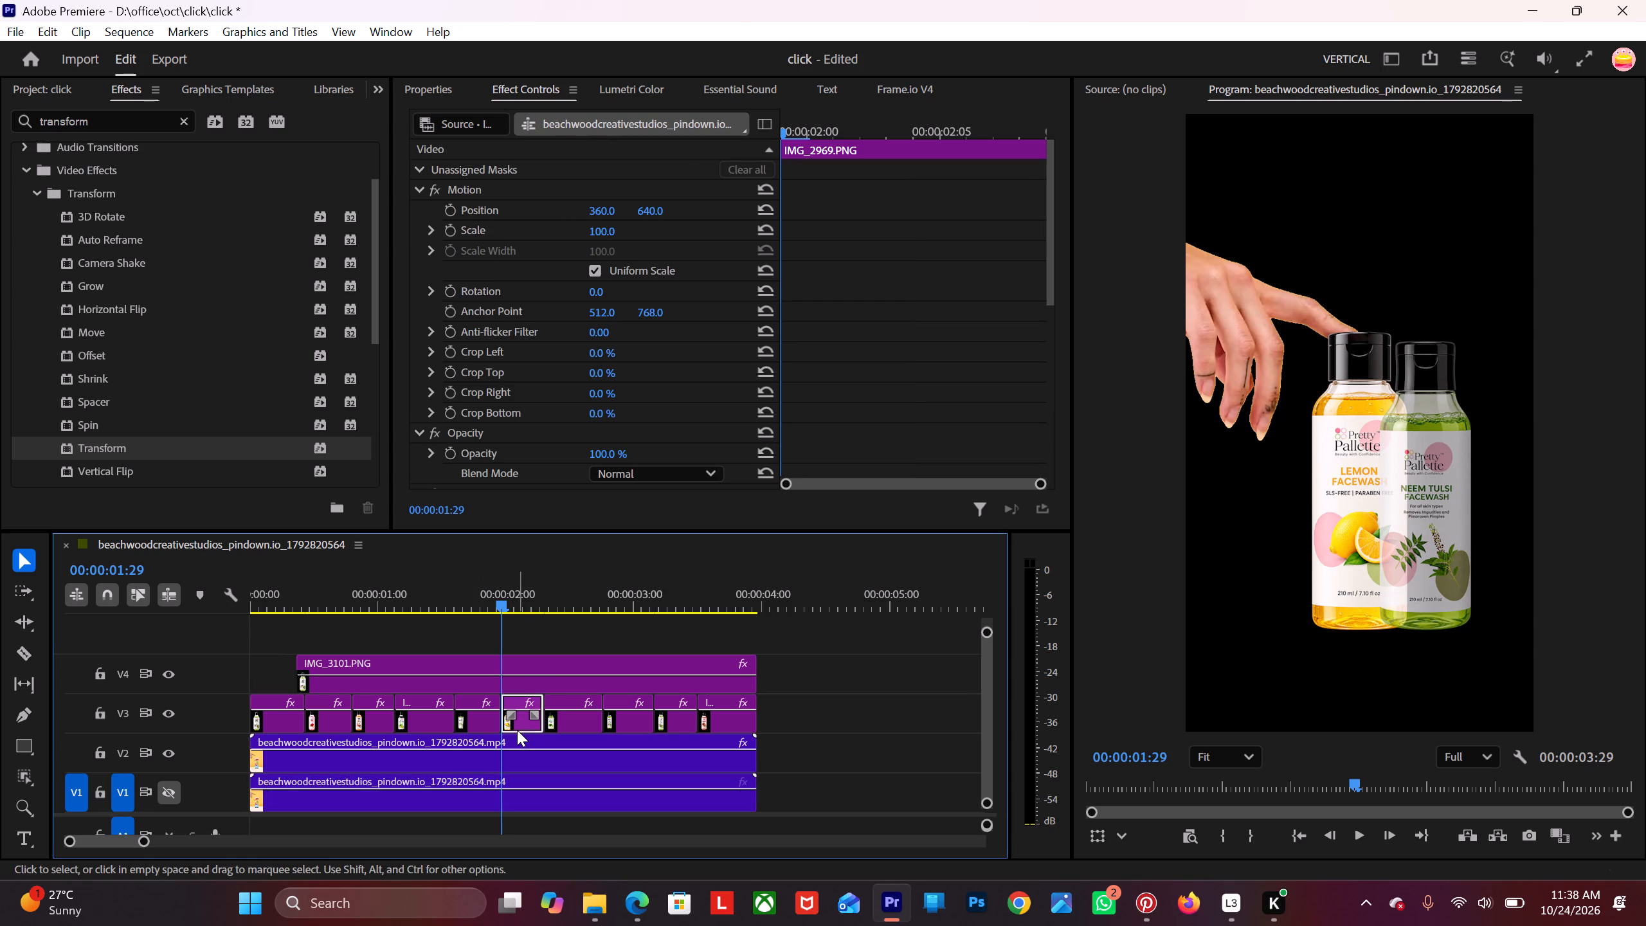
{"action": "scroll", "coordinate": [511, 359], "scroll_direction": "down", "scroll_amount": 12}
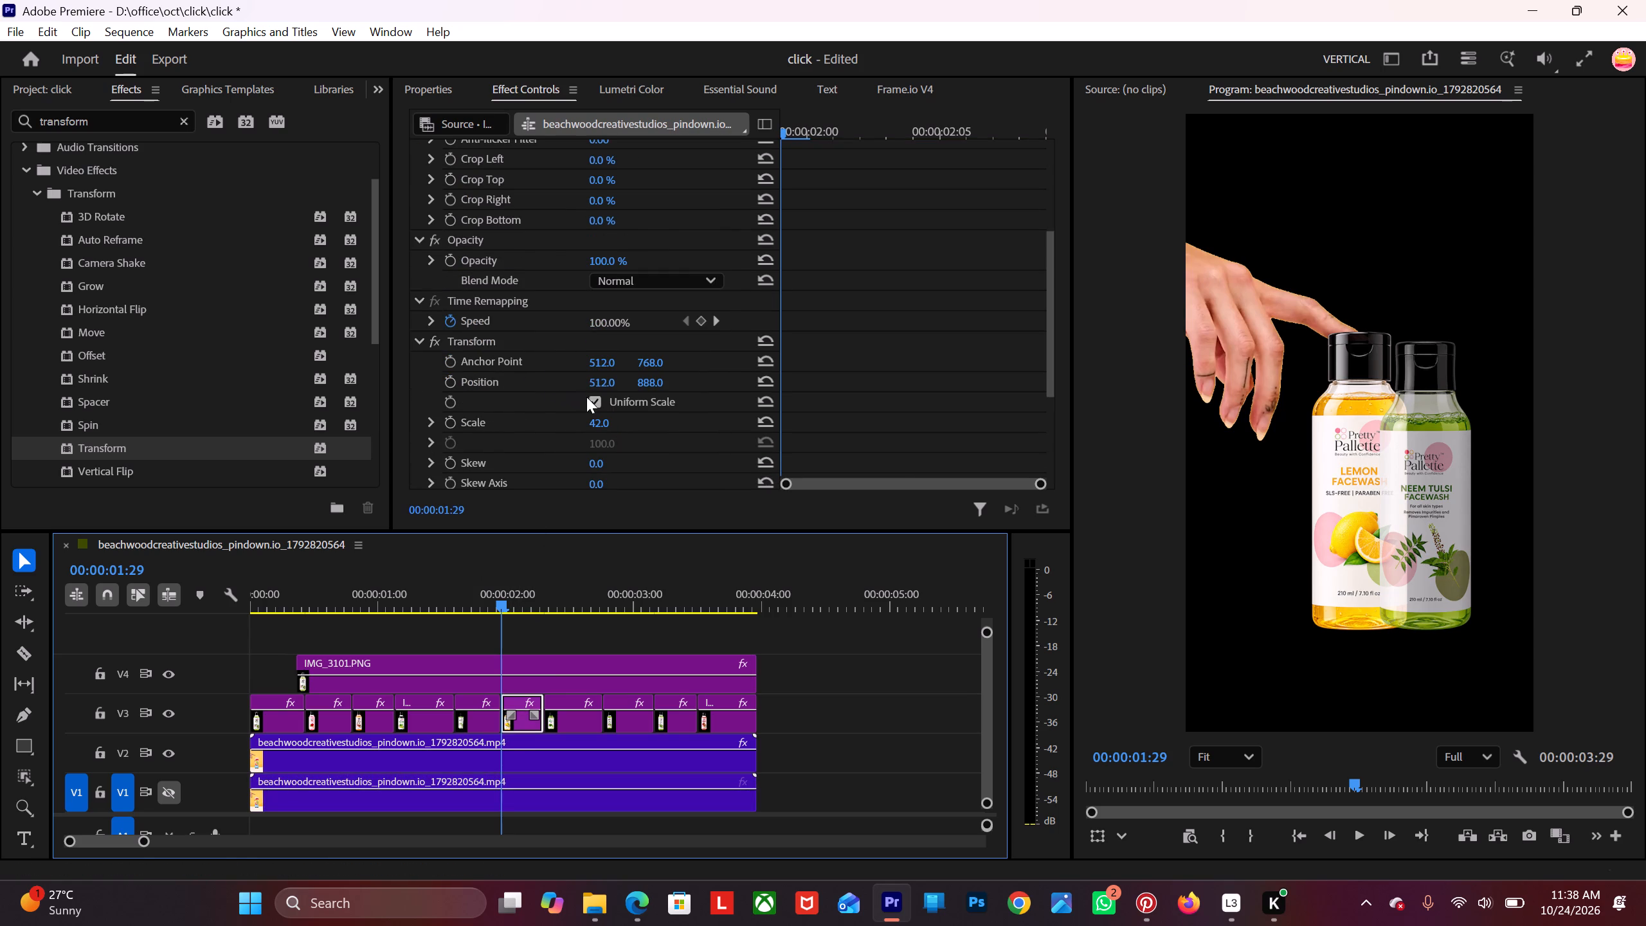
{"action": "left_click", "coordinate": [593, 383]}
{"action": "type", "text": "40"}
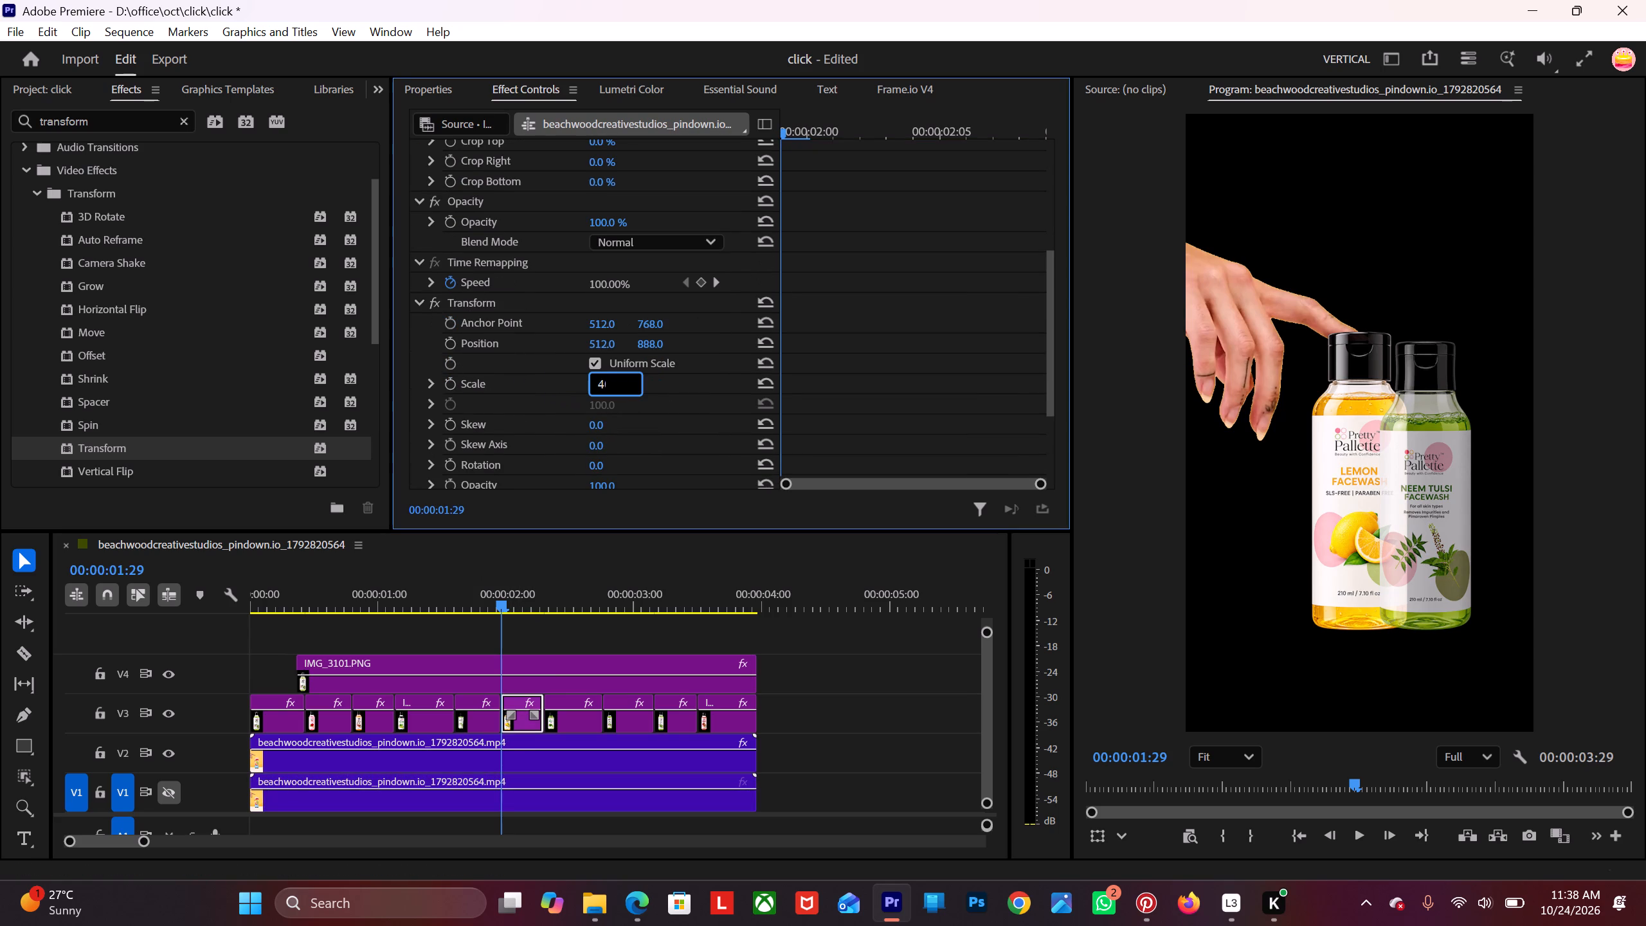
{"action": "key", "text": "Return"}
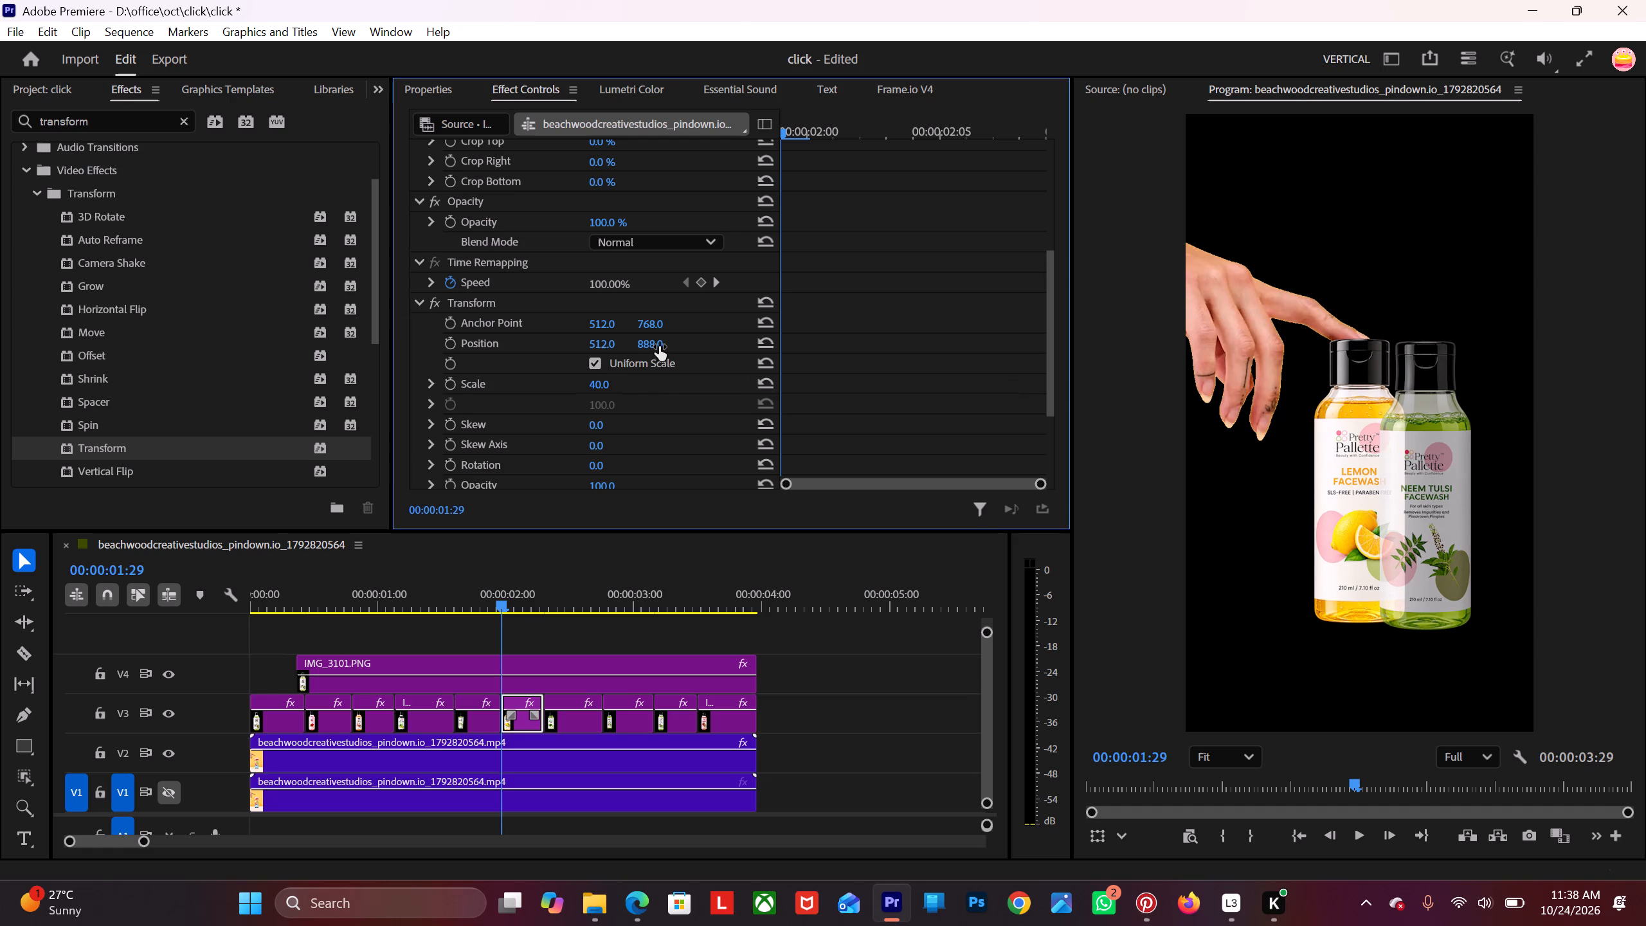
{"action": "left_click_drag", "start_coordinate": [659, 347], "coordinate": [655, 347]}
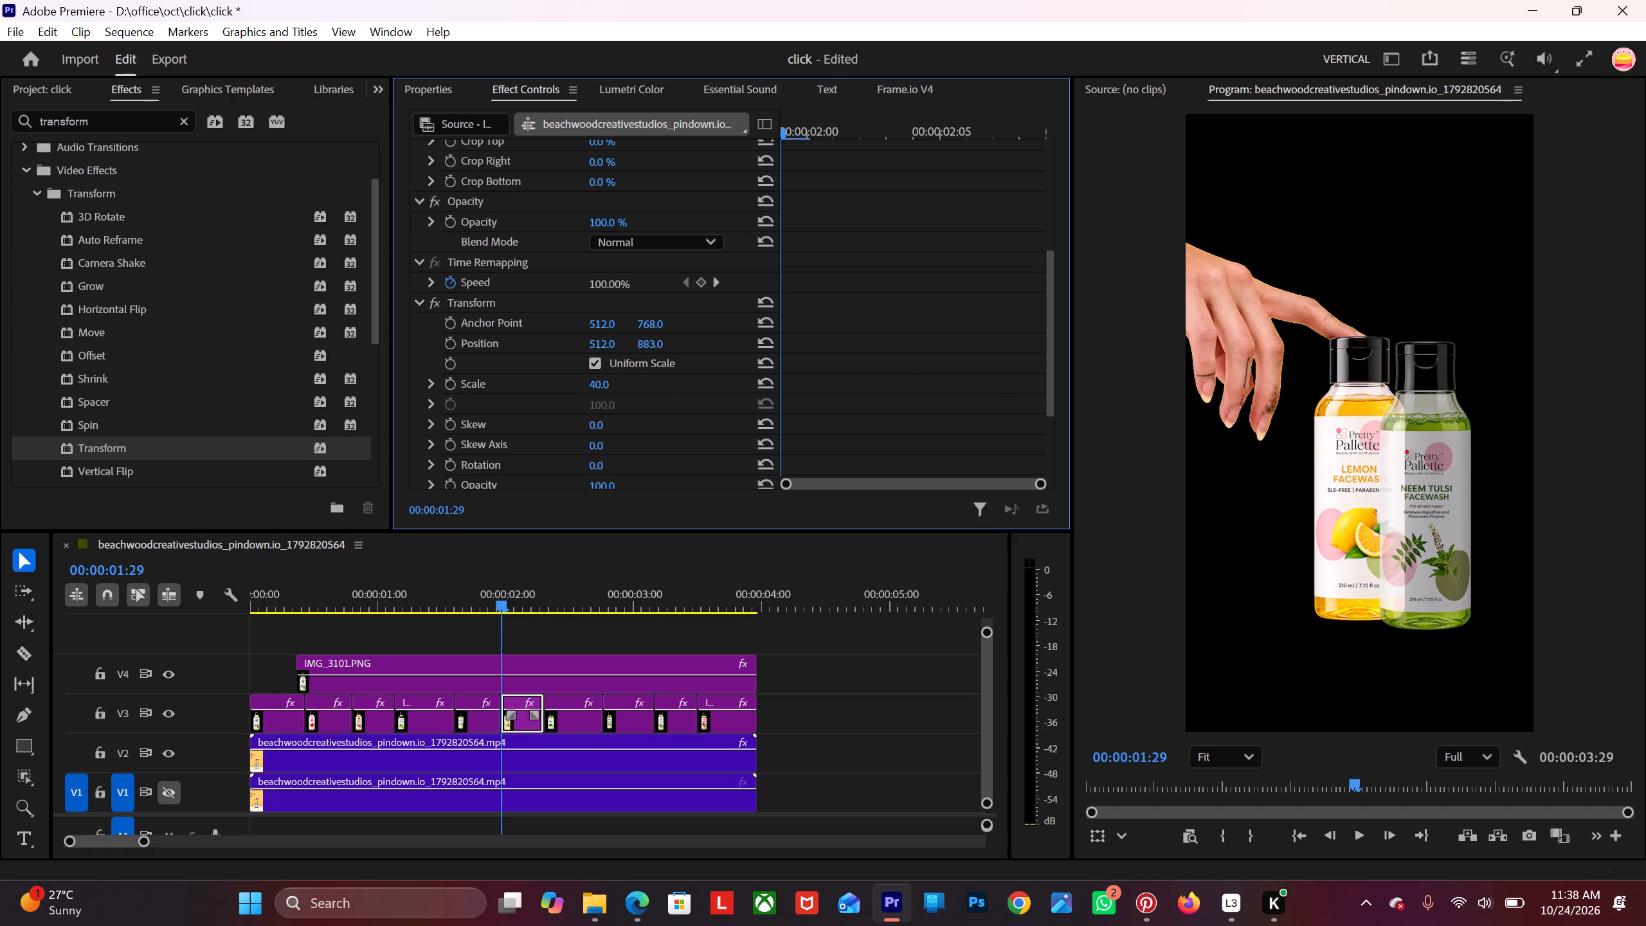
{"action": "left_click_drag", "start_coordinate": [655, 347], "coordinate": [655, 339]}
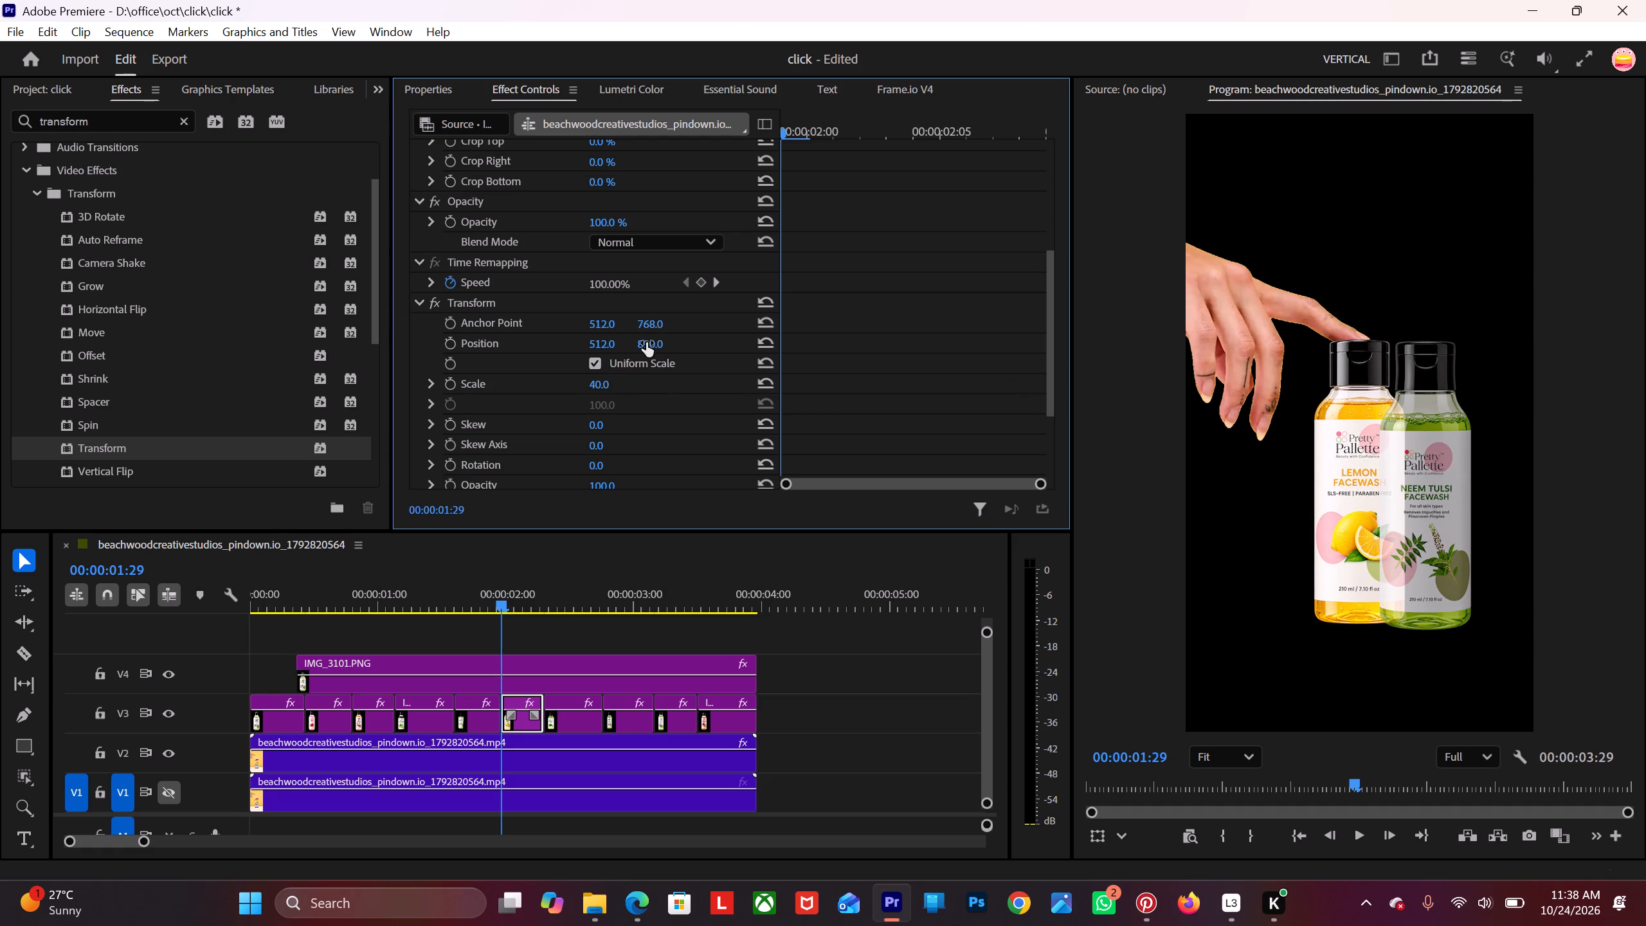
{"action": "left_click", "coordinate": [606, 384]}
{"action": "type", "text": "40.5"}
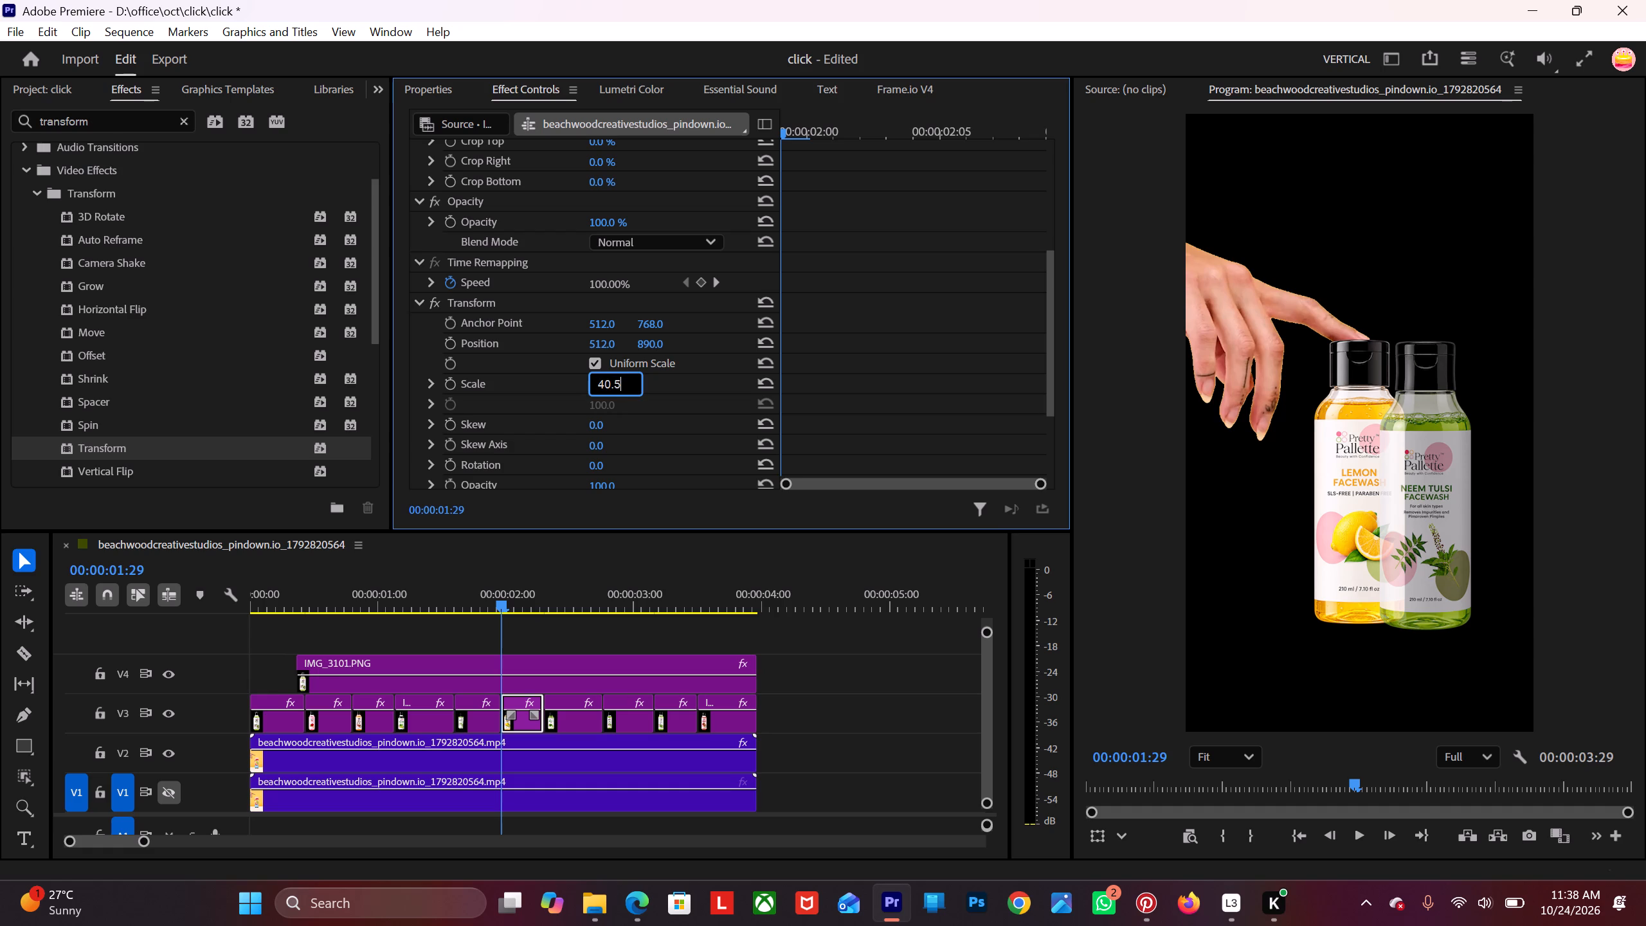
{"action": "key", "text": "Return"}
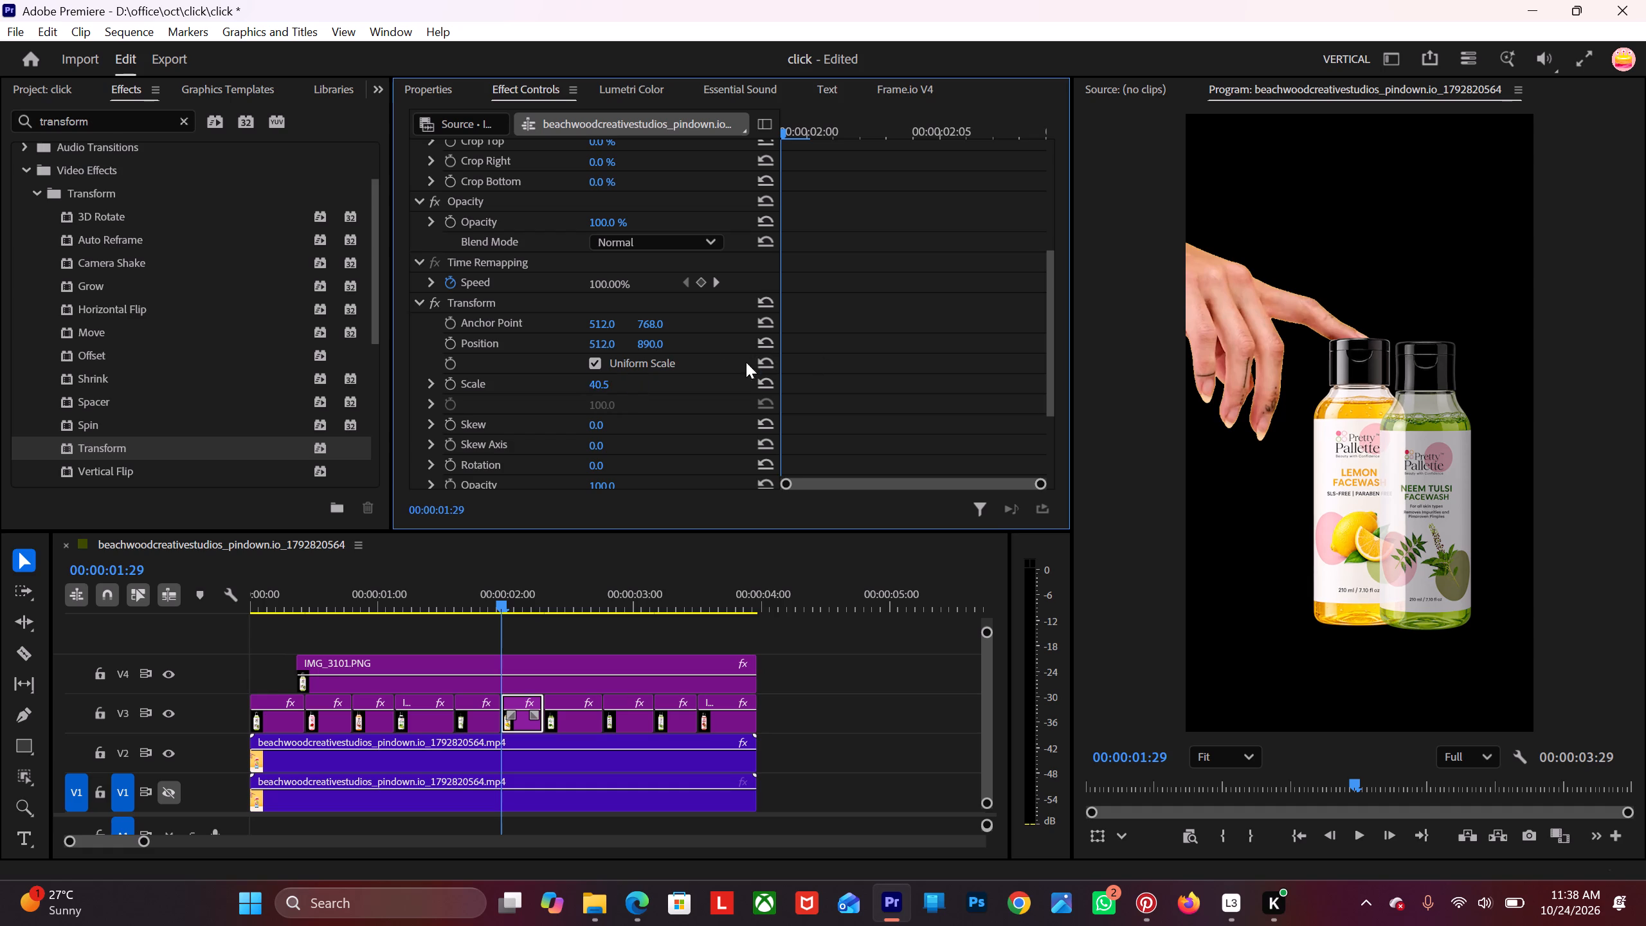
{"action": "left_click_drag", "start_coordinate": [654, 347], "coordinate": [660, 347]}
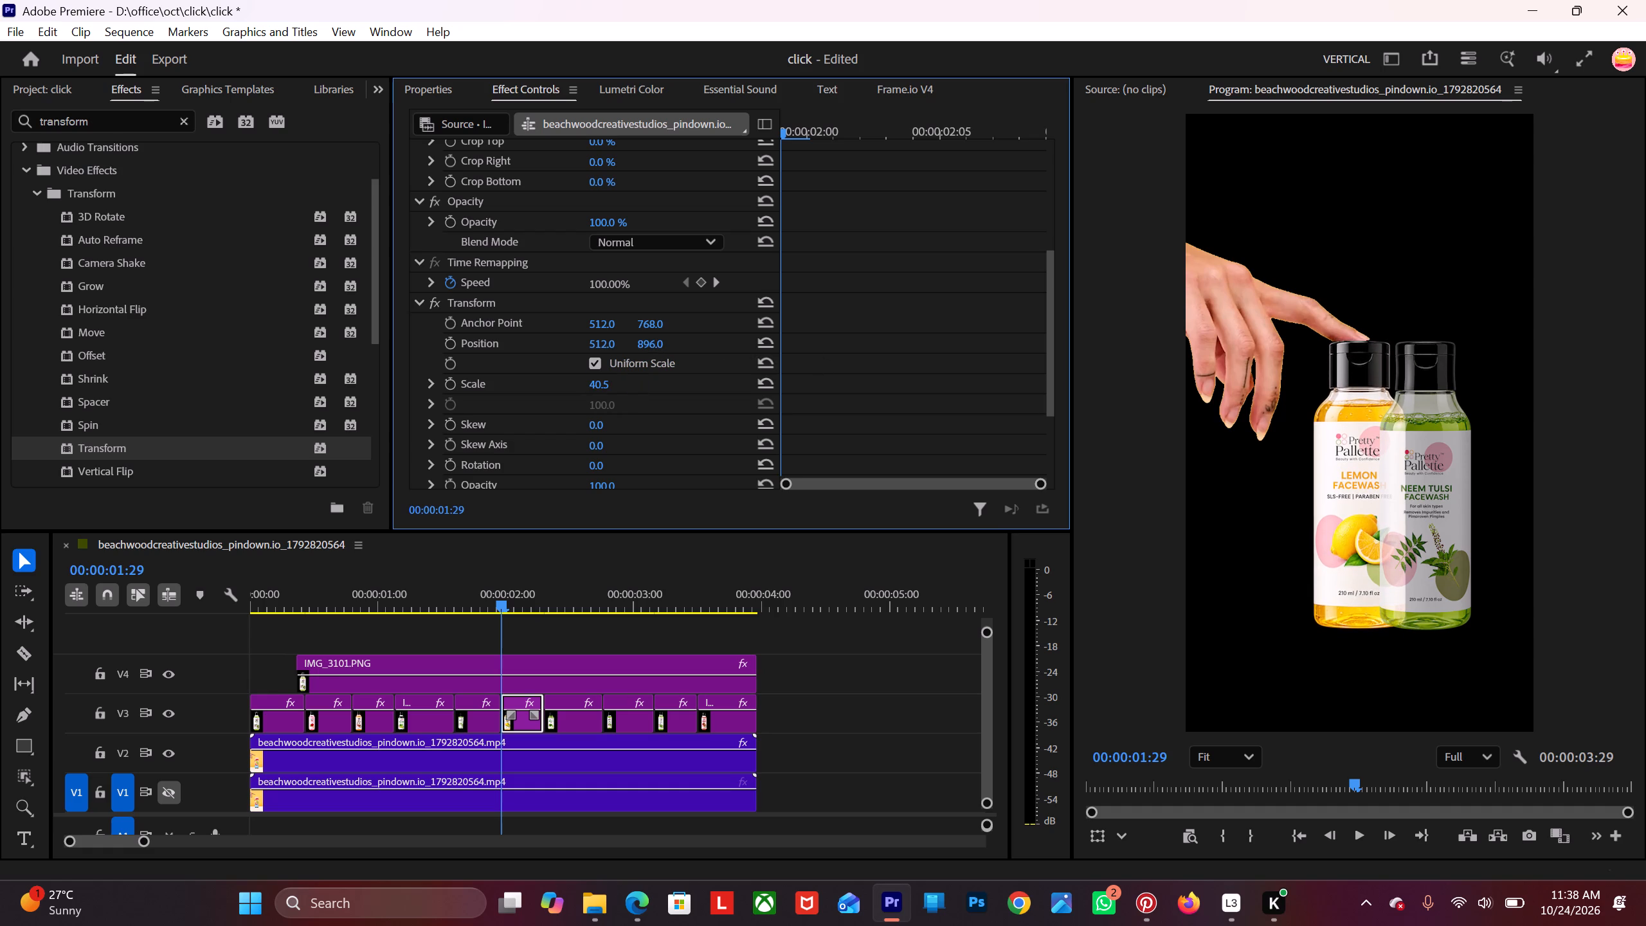
{"action": "left_click_drag", "start_coordinate": [660, 347], "coordinate": [660, 349]}
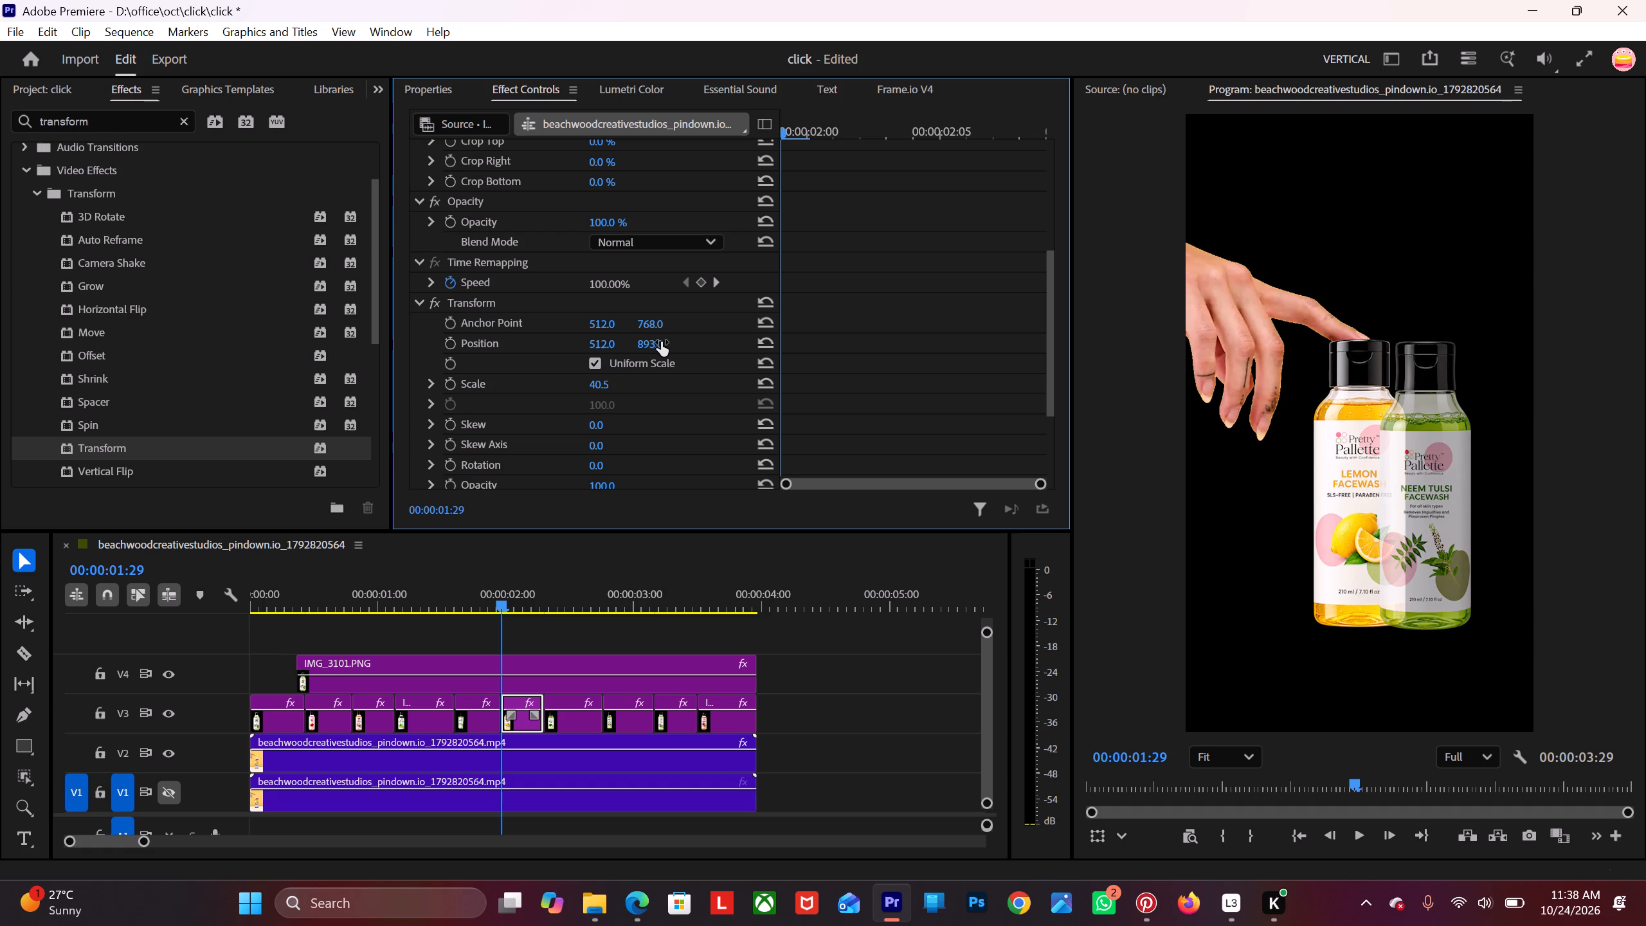
Step frame by frame through the Lemon Facewash clip to 00:00:02:09, checking the bottle against the reference and the tapping hand.
{"action": "key", "text": "Right"}
{"action": "key", "text": "Right"}
{"action": "key", "text": "Right"}
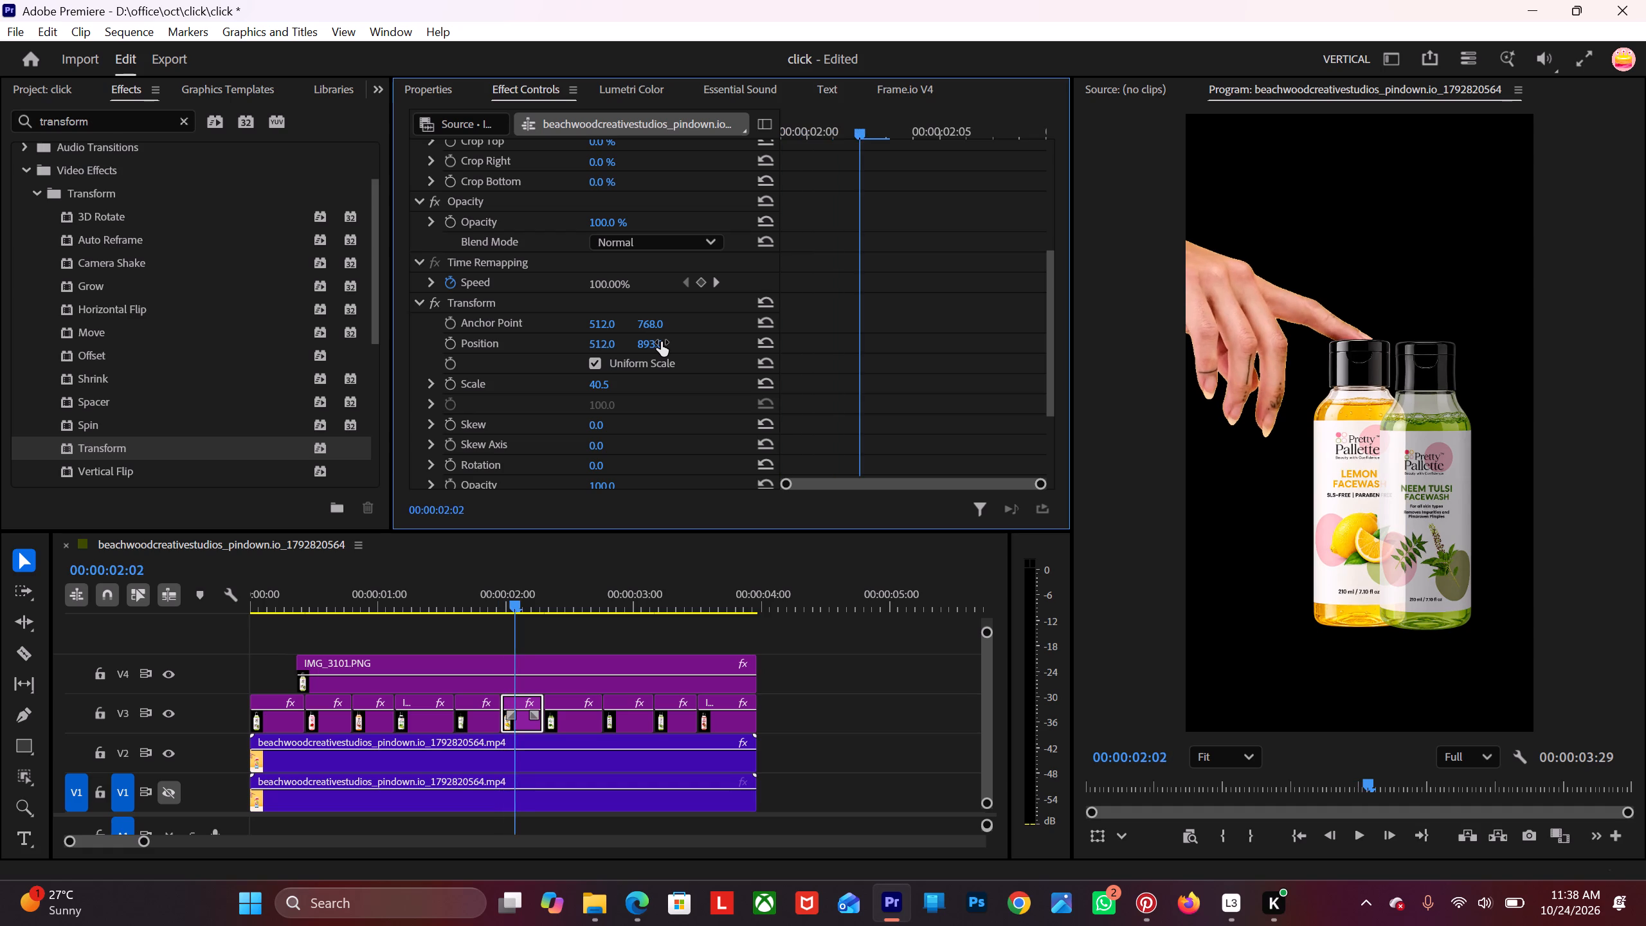
{"action": "key", "text": "Right"}
{"action": "key", "text": "Right"}
{"action": "key", "text": "Right"}
{"action": "key", "text": "Right"}
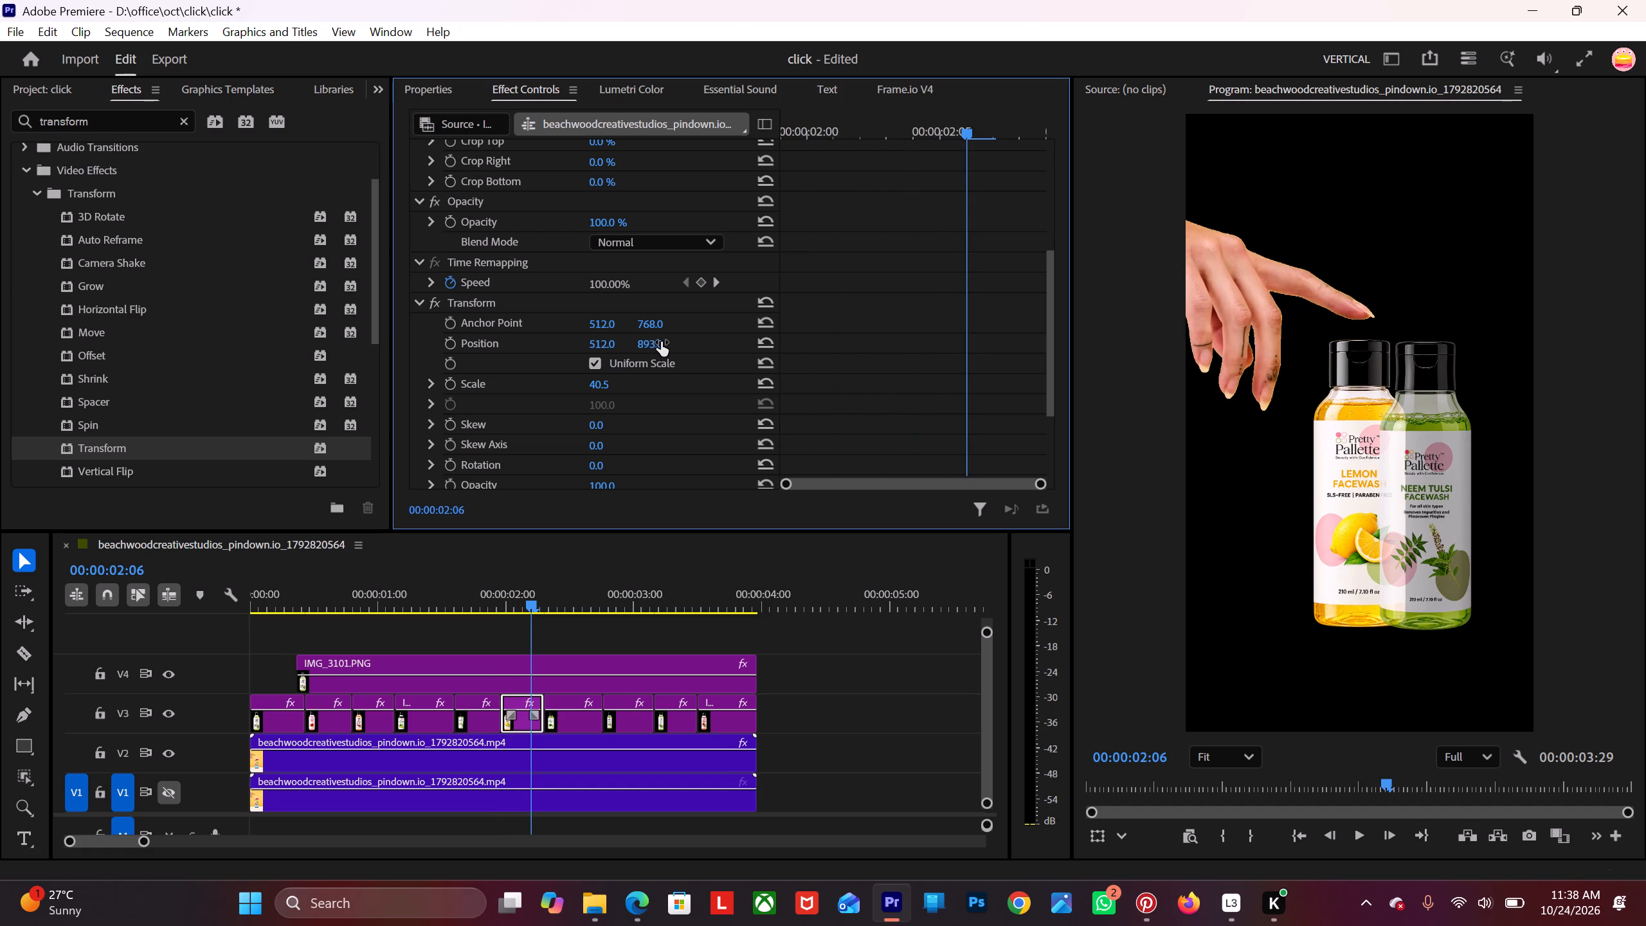
{"action": "key", "text": "Right"}
{"action": "key", "text": "Right"}
{"action": "key", "text": "Right"}
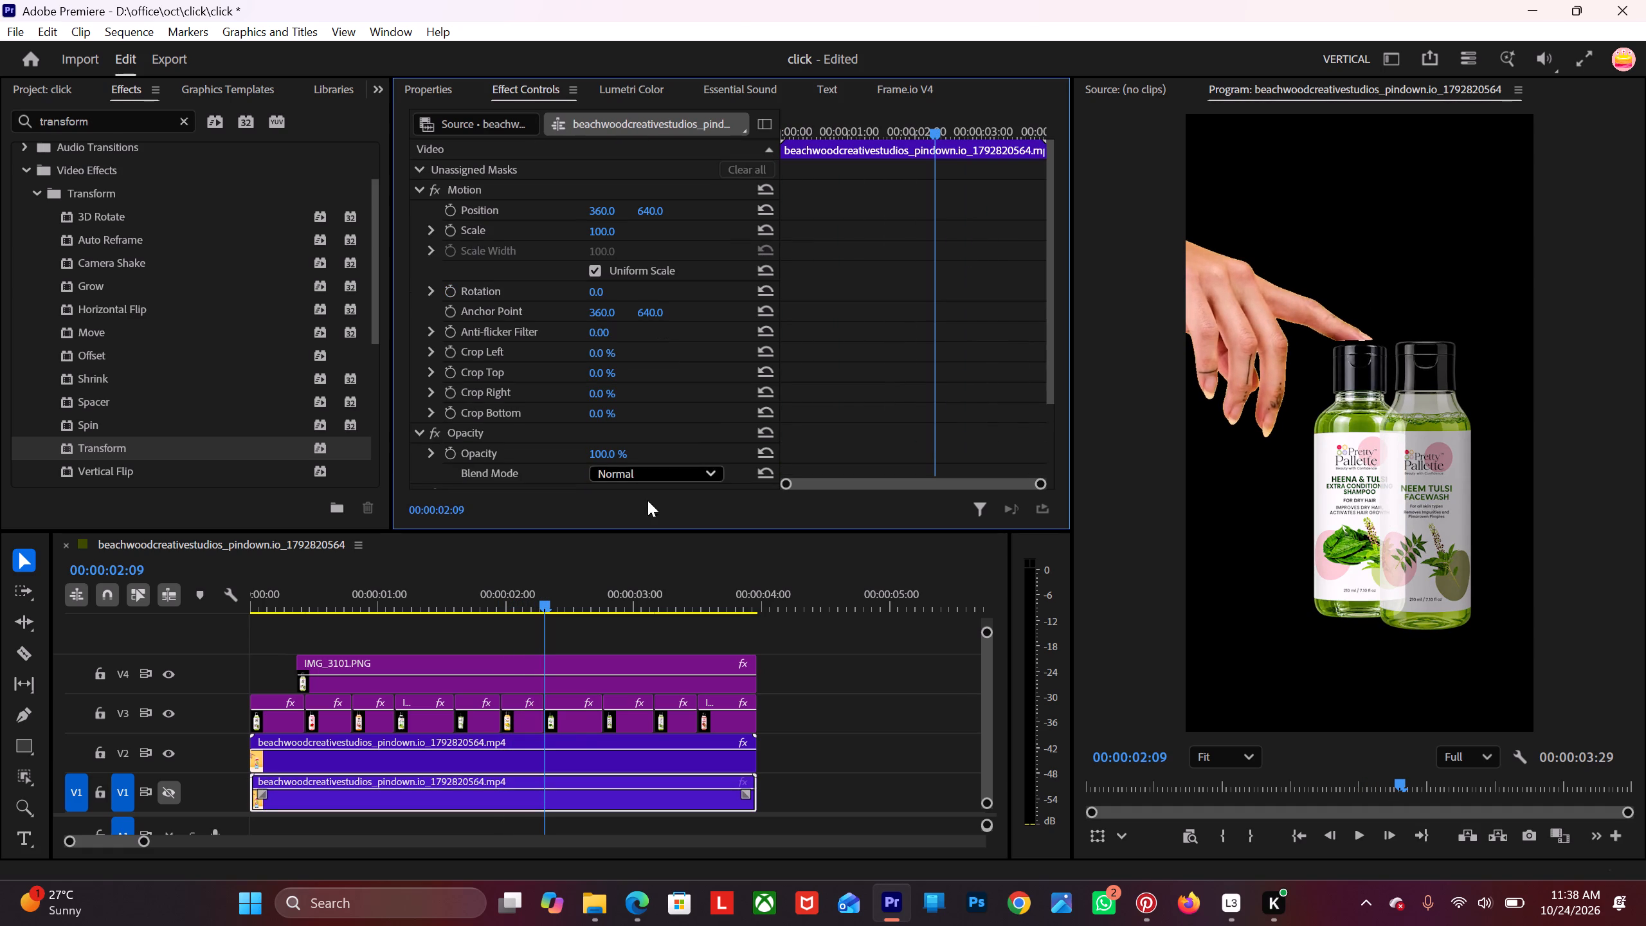
At 00:00:02:09, set the Heena & Tulsi shampoo bottle clip's Transform Scale to 44.5 to match the reference bottle's size.
{"action": "left_click", "coordinate": [577, 729]}
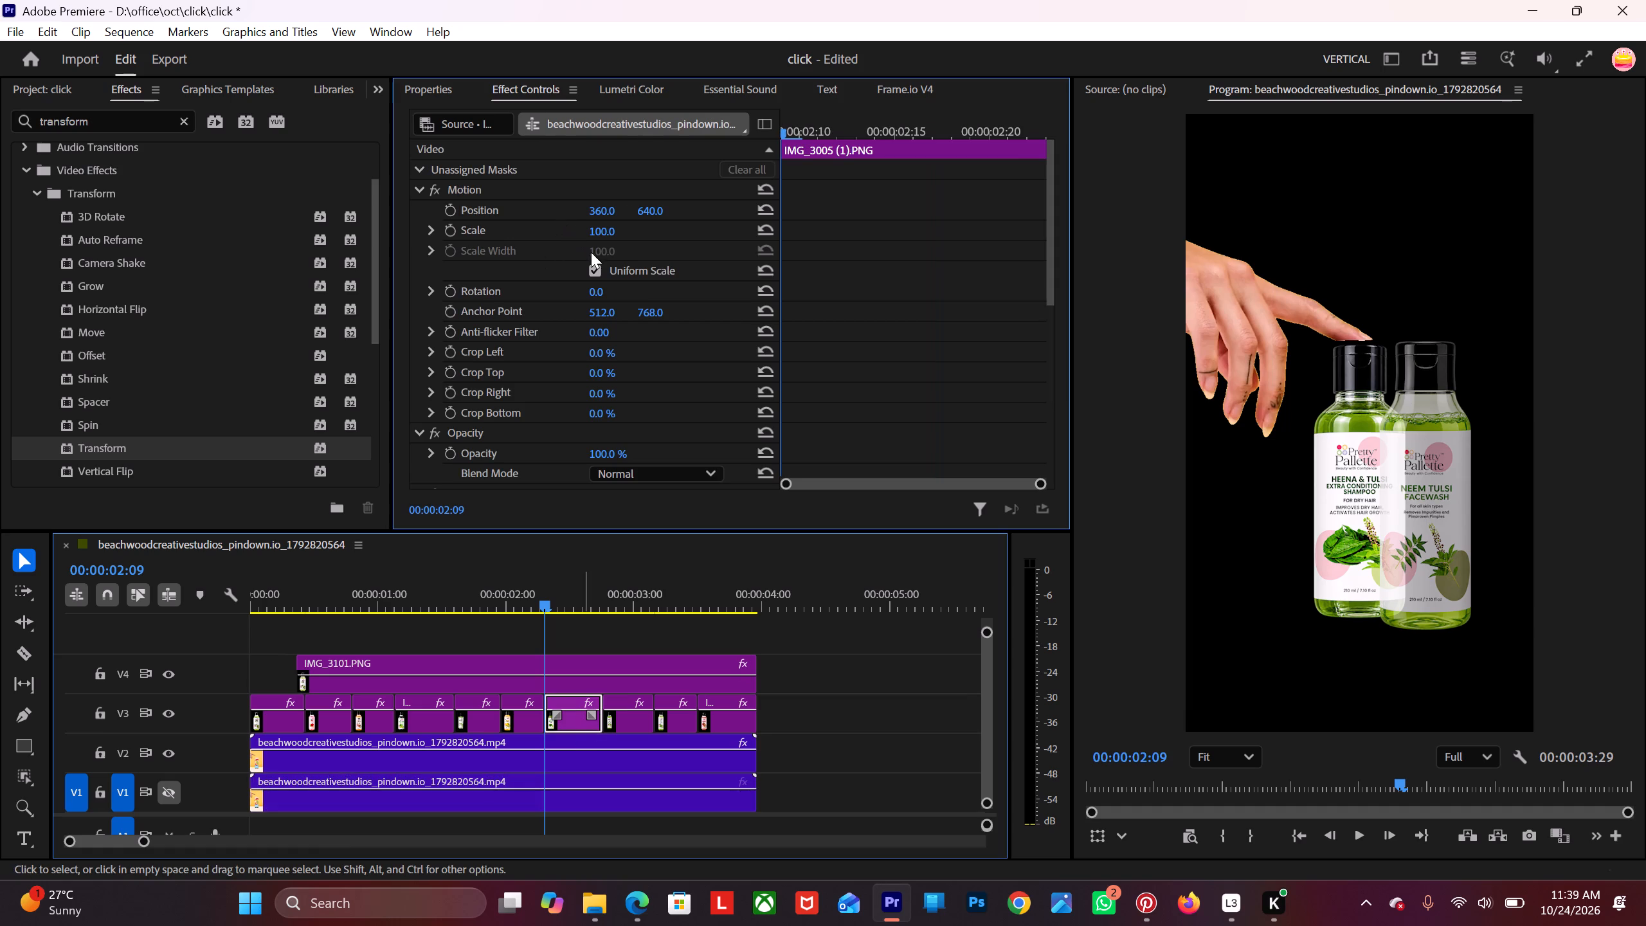
{"action": "scroll", "coordinate": [570, 253], "scroll_direction": "down", "scroll_amount": 6}
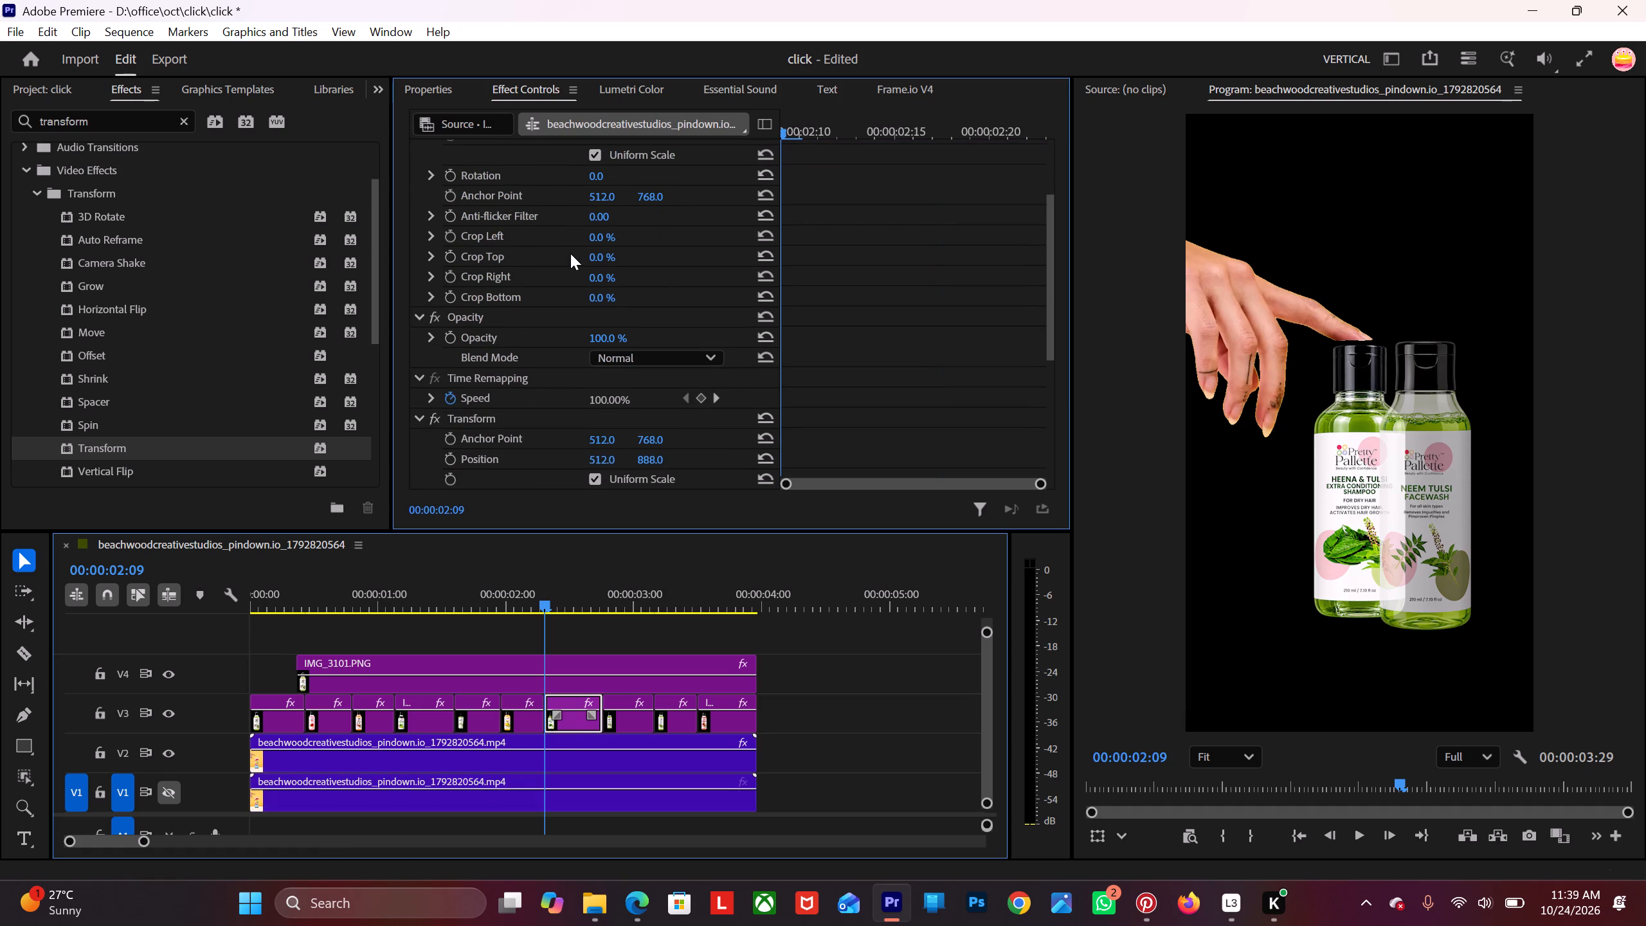
{"action": "scroll", "coordinate": [570, 253], "scroll_direction": "down", "scroll_amount": 6}
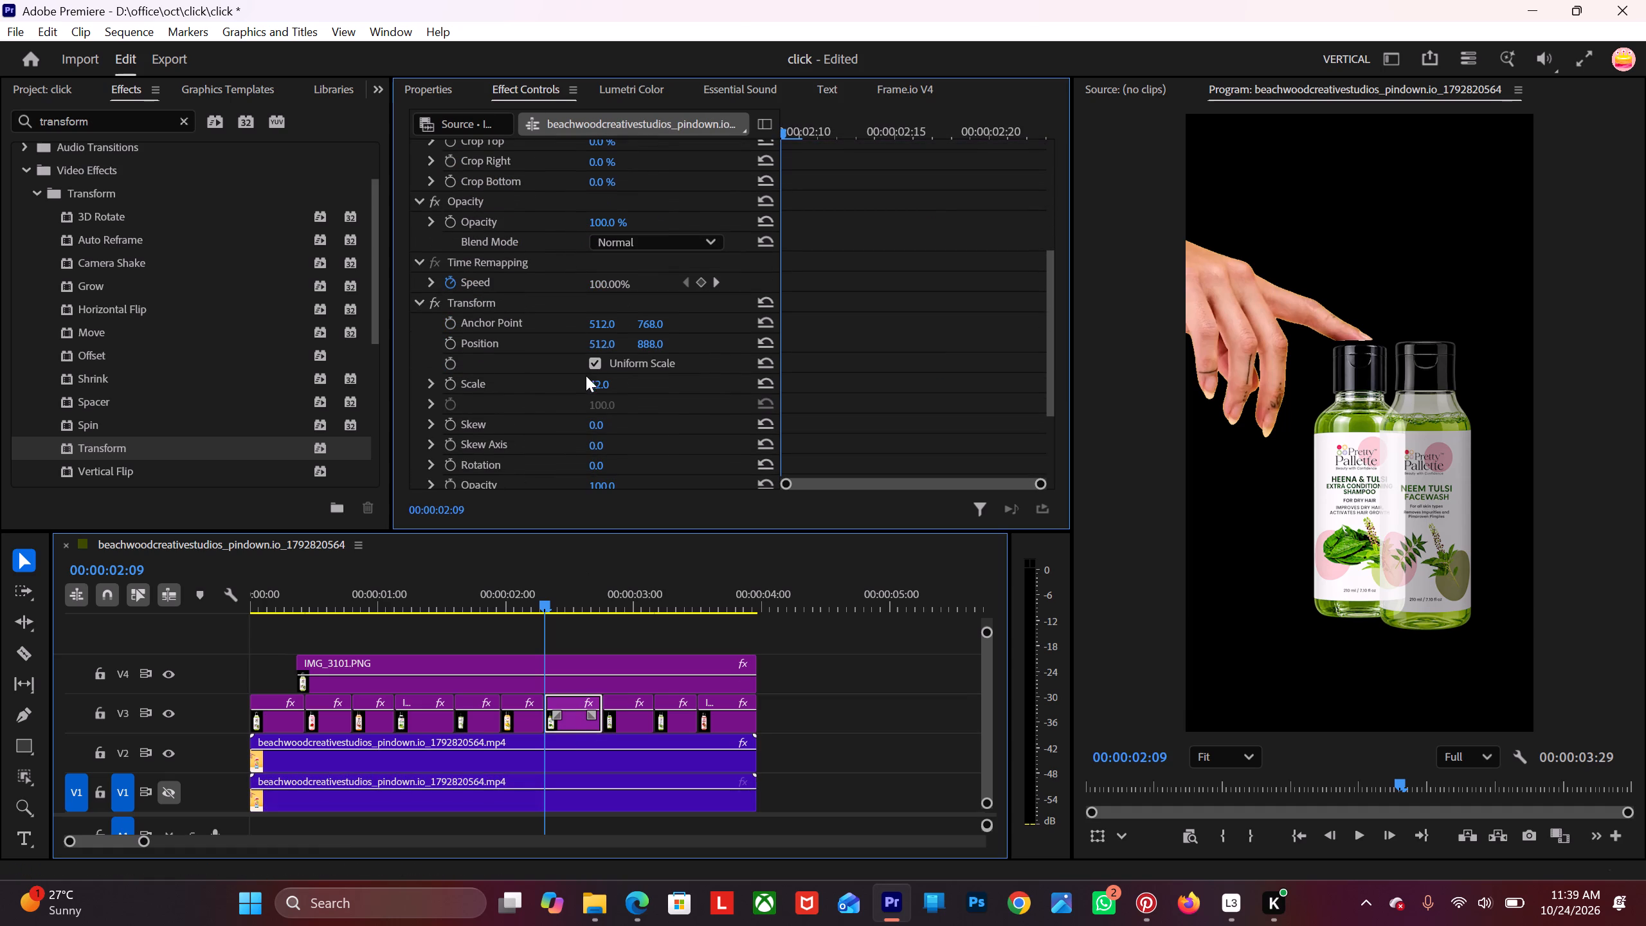
{"action": "left_click", "coordinate": [601, 386]}
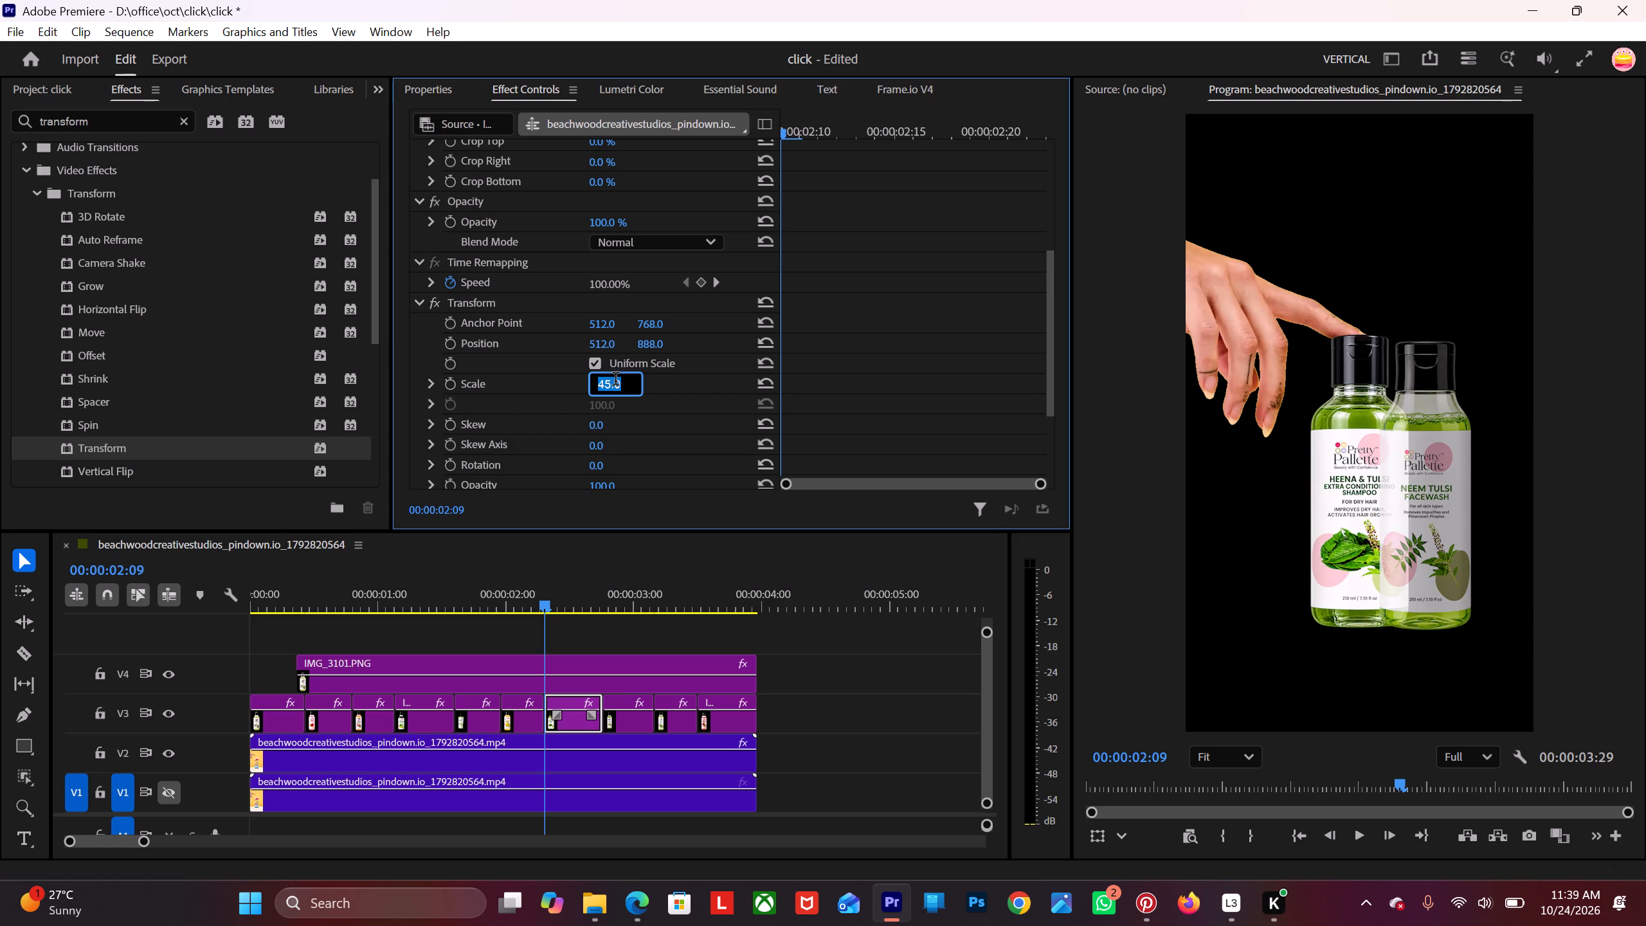
{"action": "type", "text": "44"}
{"action": "type", "text": ".5"}
{"action": "key", "text": "Return"}
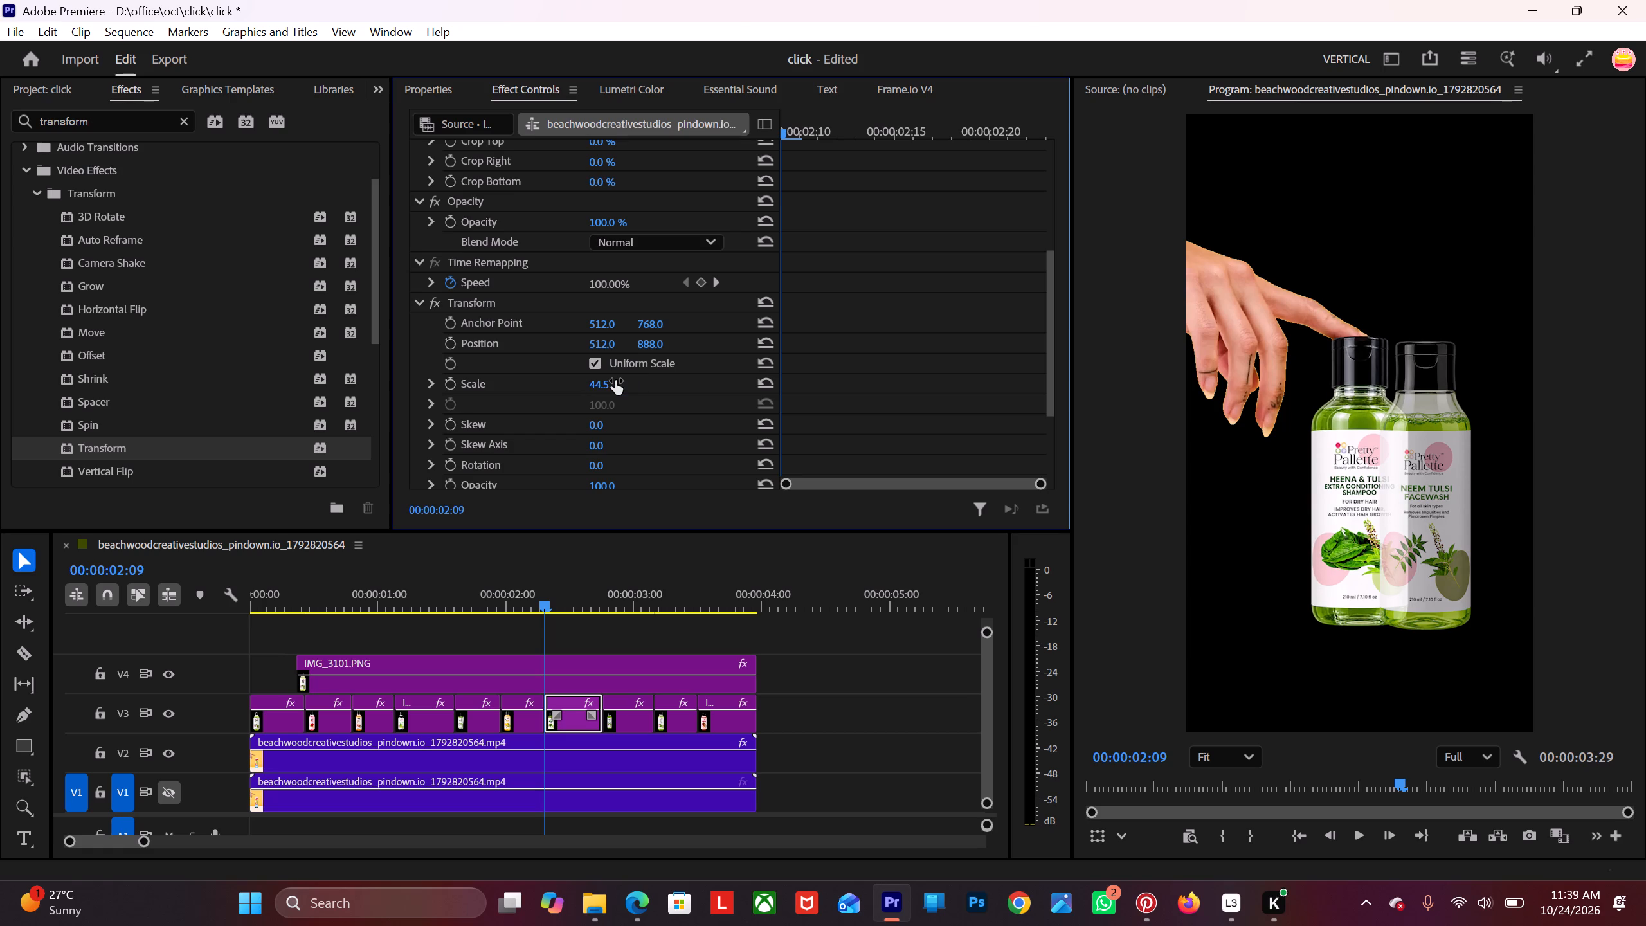
Step frame by frame through the Heena & Tulsi clip to 00:00:02:23, comparing bottle size and height with the reference.
{"action": "key", "text": "Right"}
{"action": "key", "text": "Right"}
{"action": "key", "text": "Right"}
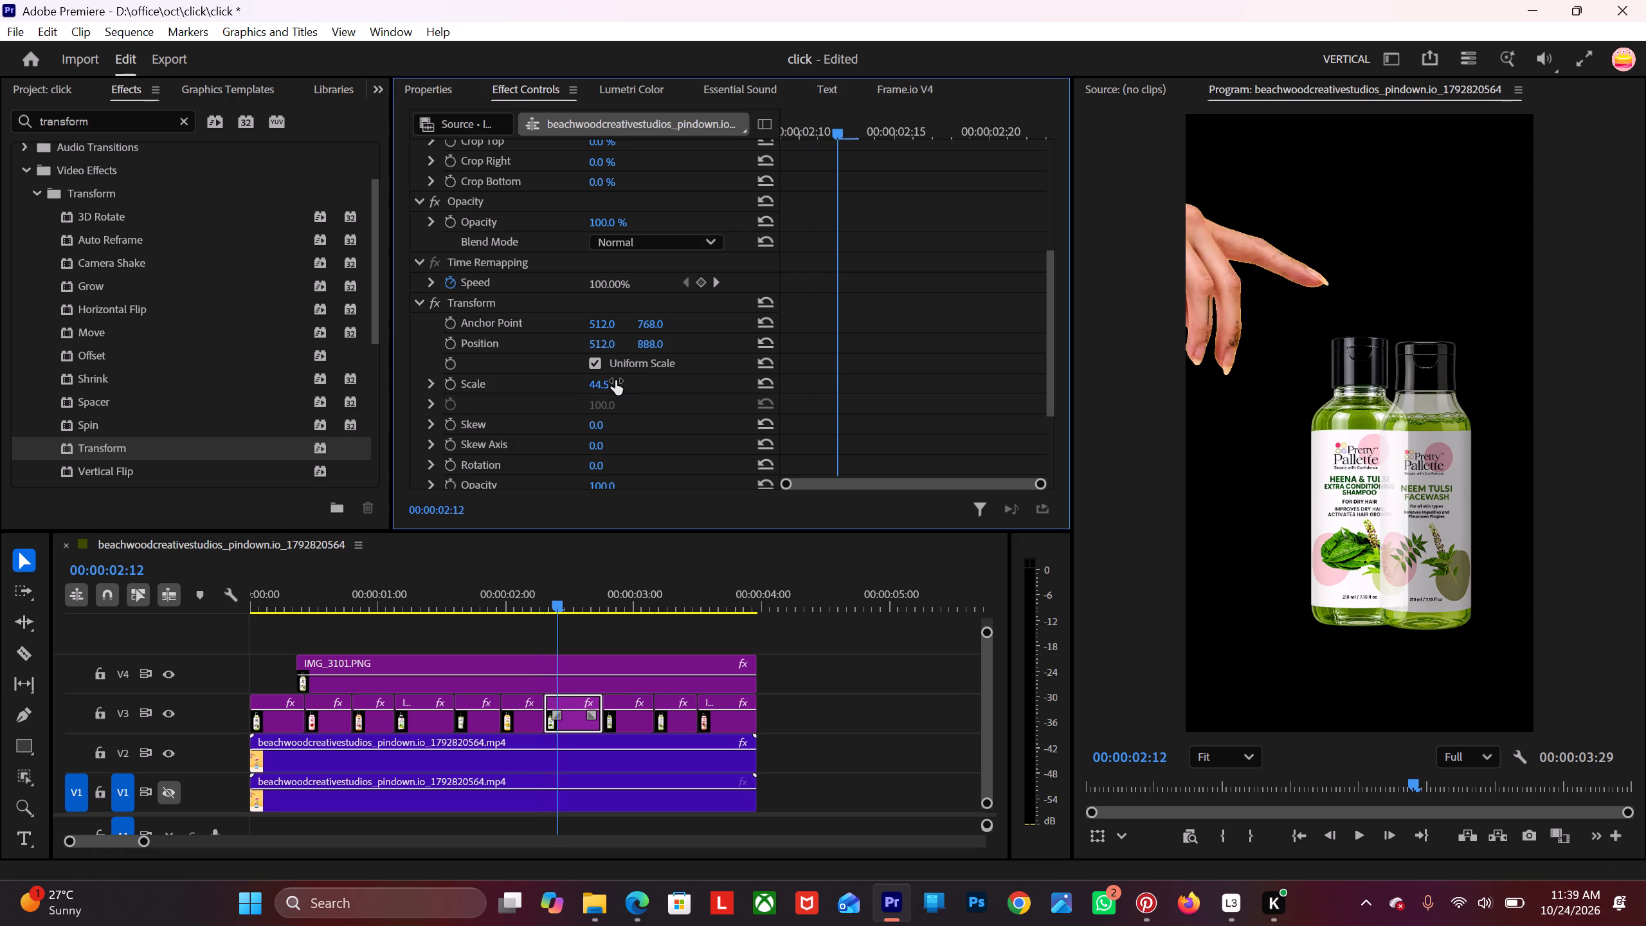
{"action": "key", "text": "Right"}
{"action": "key", "text": "Right"}
{"action": "key", "text": "Right"}
{"action": "key", "text": "Right"}
{"action": "key", "text": "Right"}
{"action": "key", "text": "Right"}
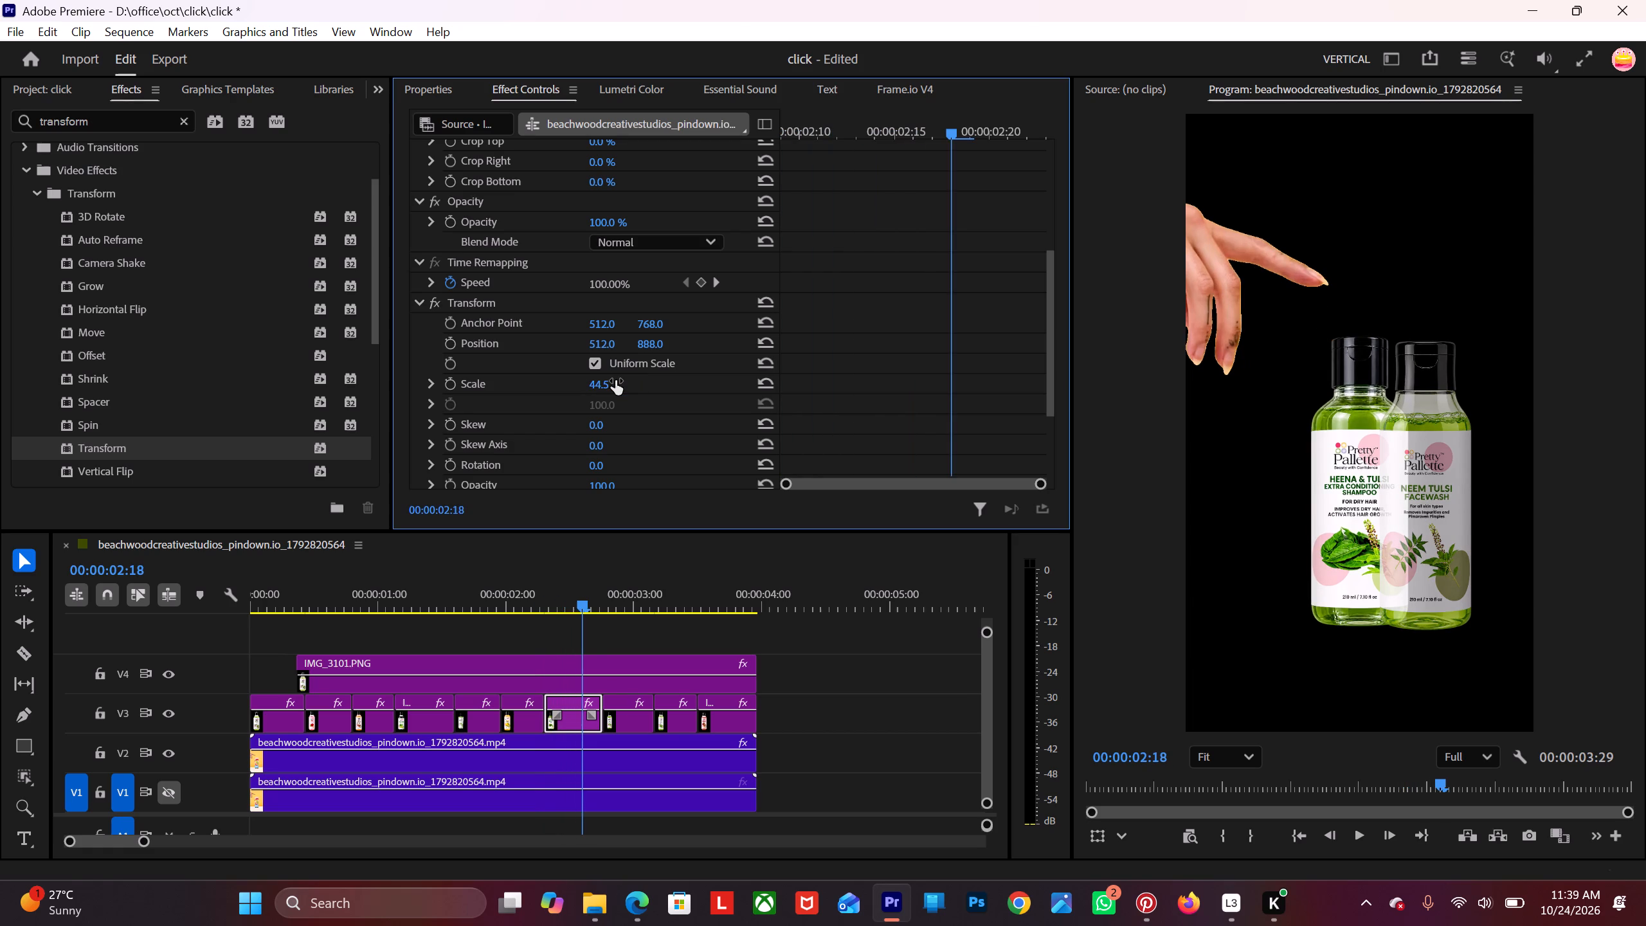
{"action": "key", "text": "Right"}
{"action": "key", "text": "Right"}
{"action": "key", "text": "Right"}
{"action": "key", "text": "Right"}
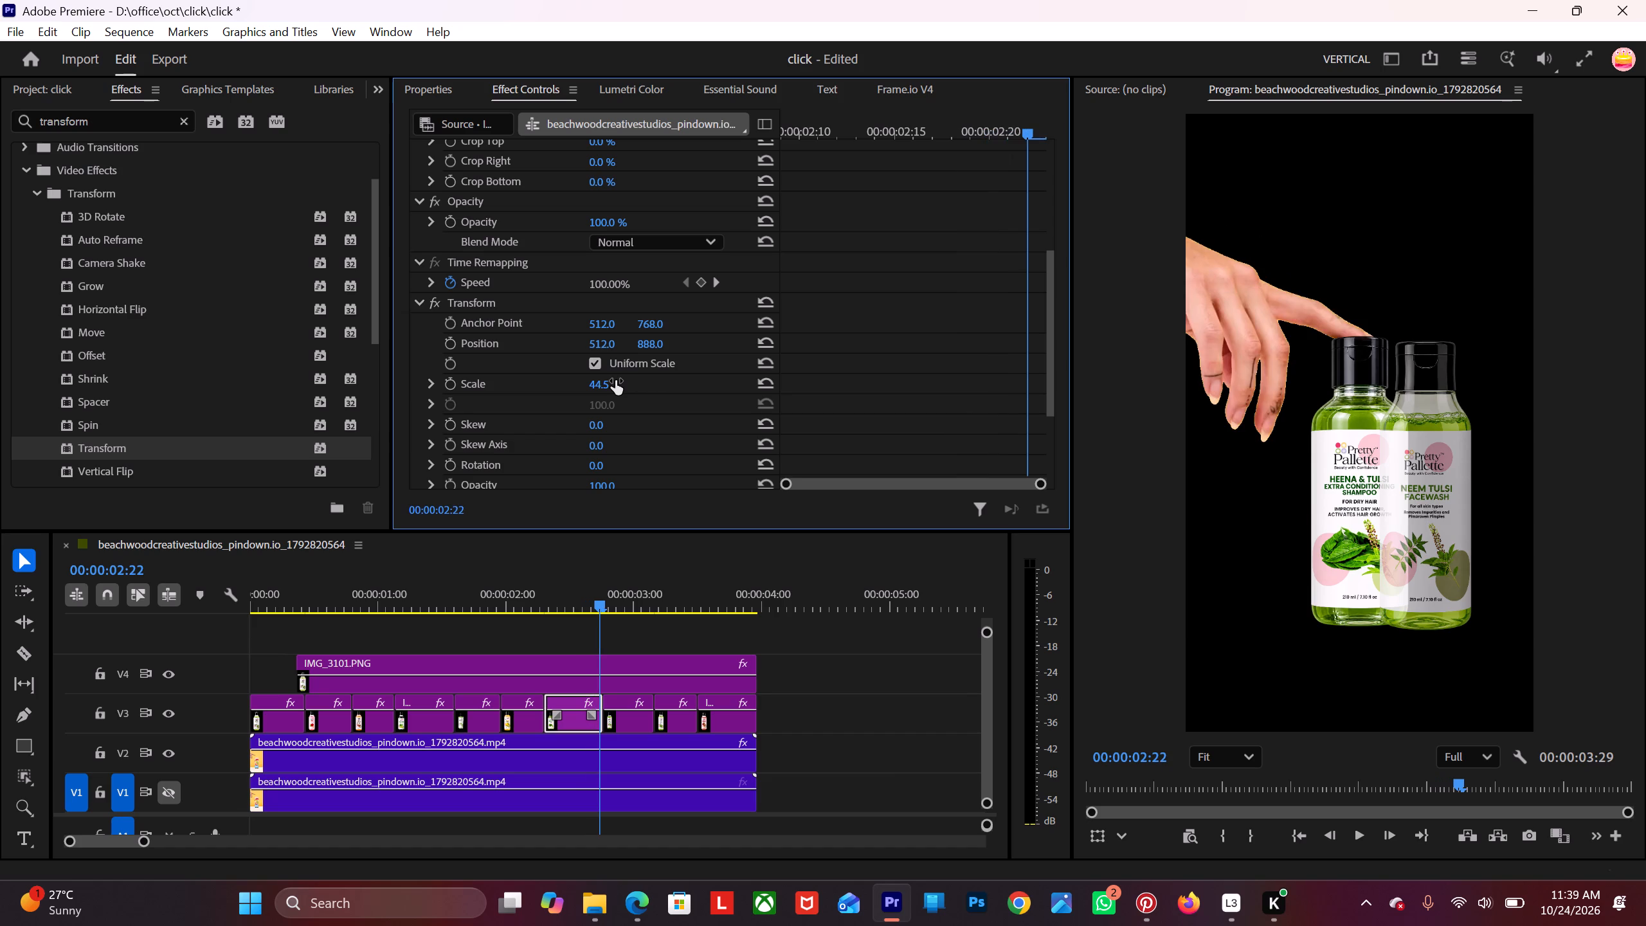
{"action": "key", "text": "Right"}
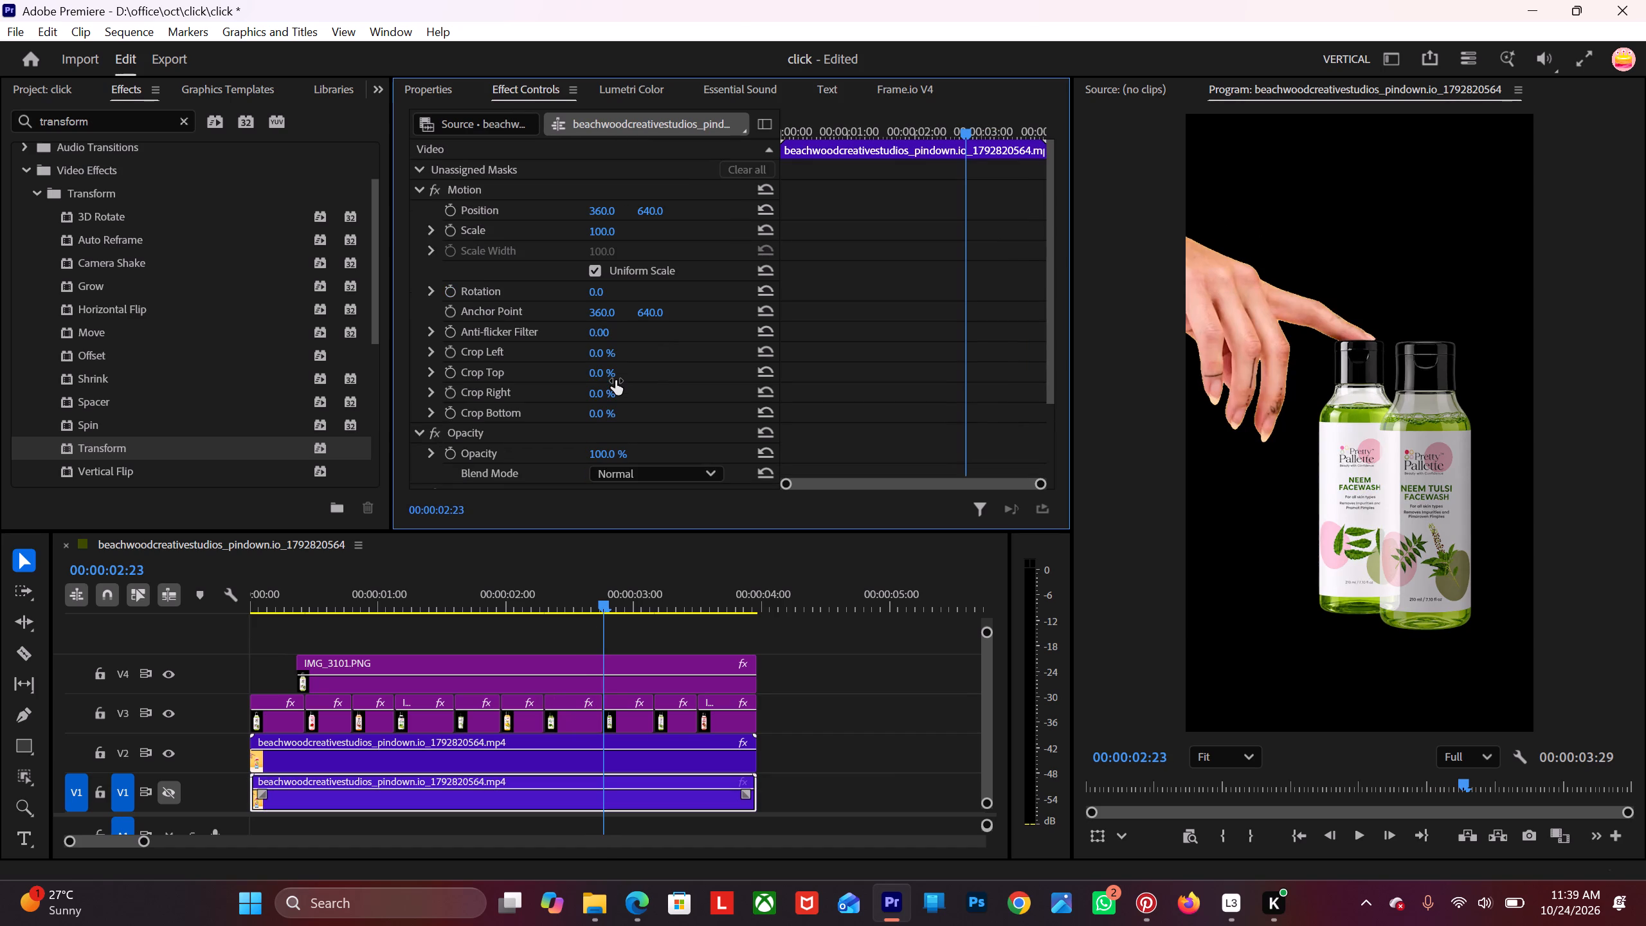
At 00:00:02:23, set the Neem Facewash bottle clip's Transform Scale to 44 and its vertical Position to about 847 to match the reference.
{"action": "scroll", "coordinate": [580, 360], "scroll_direction": "down", "scroll_amount": 6}
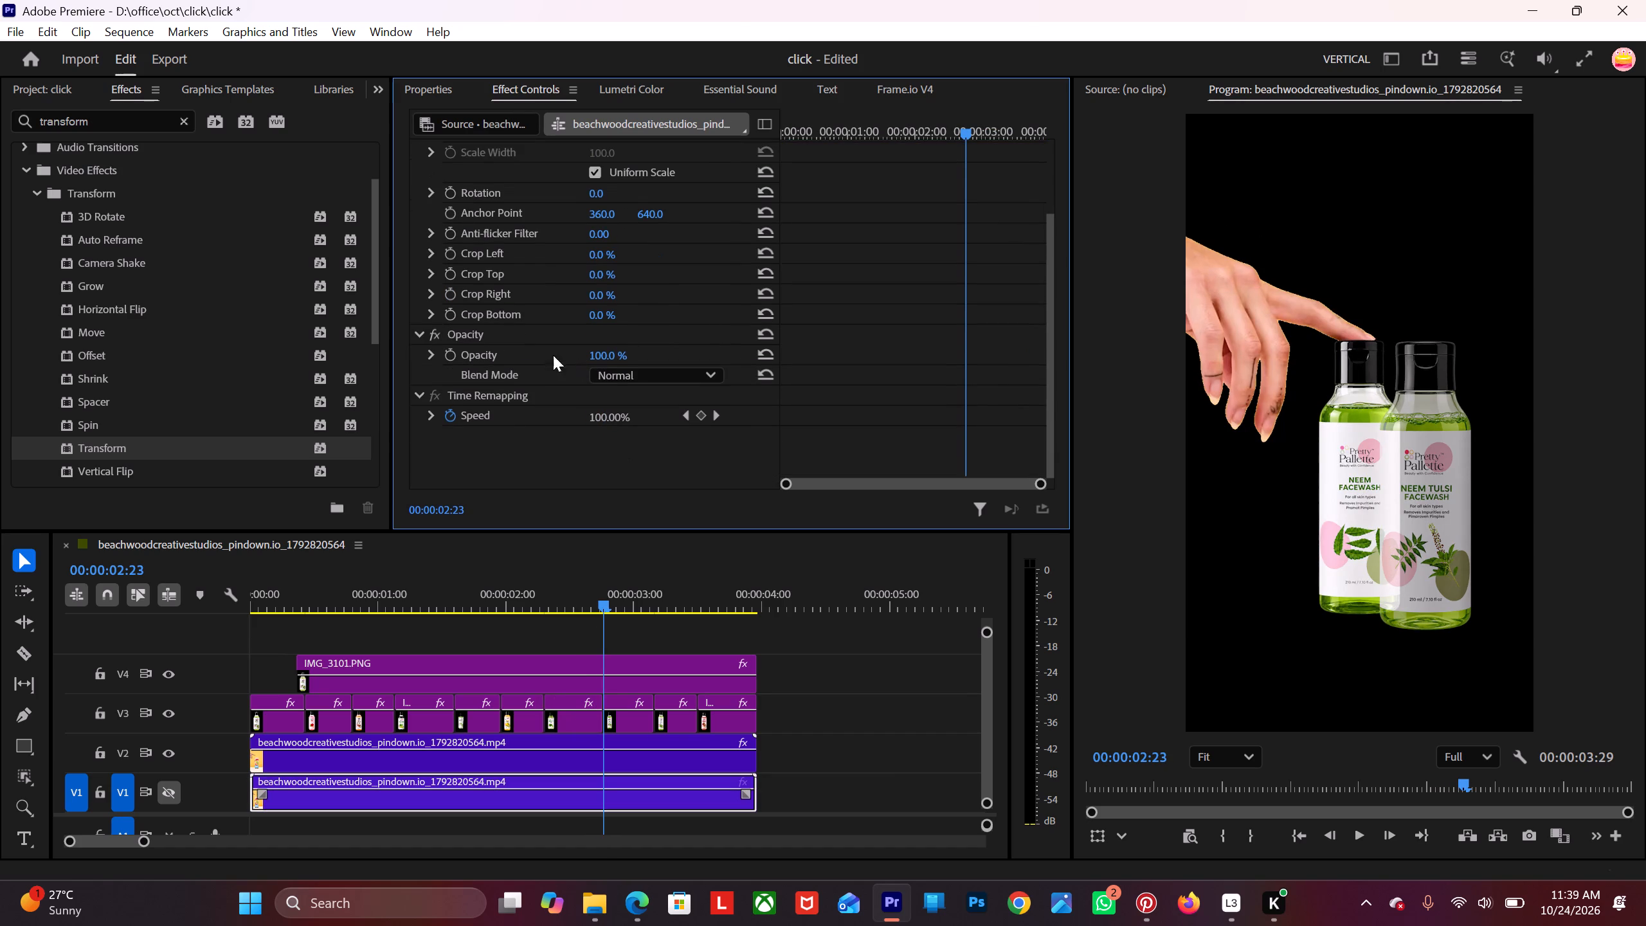
{"action": "scroll", "coordinate": [518, 339], "scroll_direction": "up", "scroll_amount": 9}
{"action": "scroll", "coordinate": [515, 339], "scroll_direction": "down", "scroll_amount": 17}
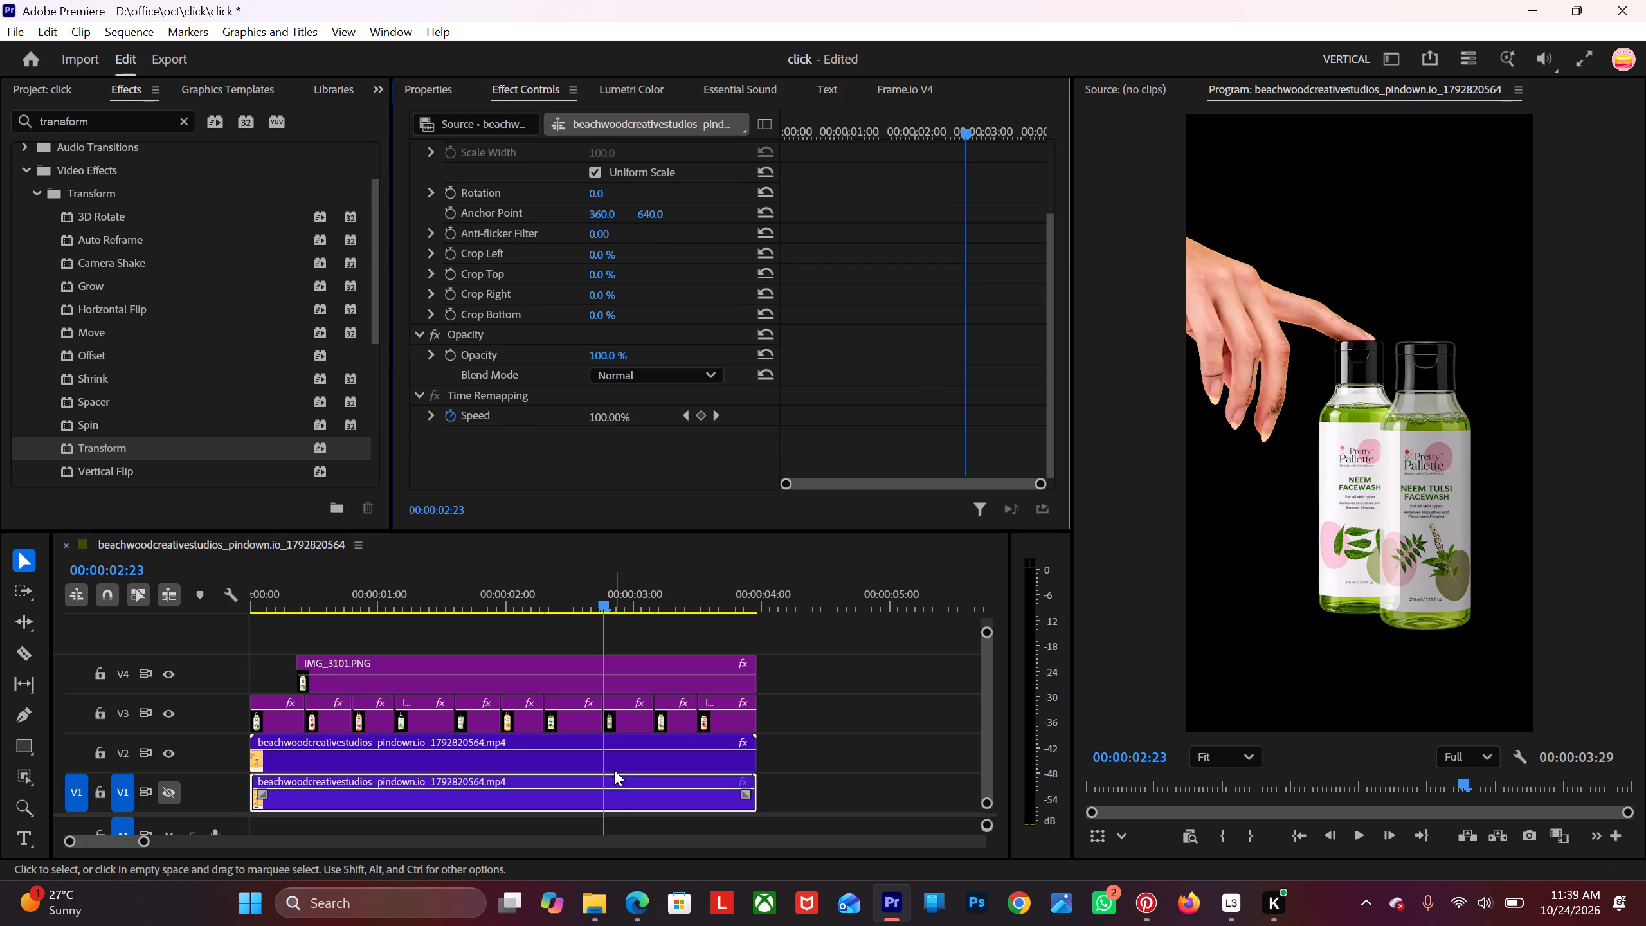
{"action": "left_click", "coordinate": [622, 732]}
{"action": "scroll", "coordinate": [501, 232], "scroll_direction": "down", "scroll_amount": 8}
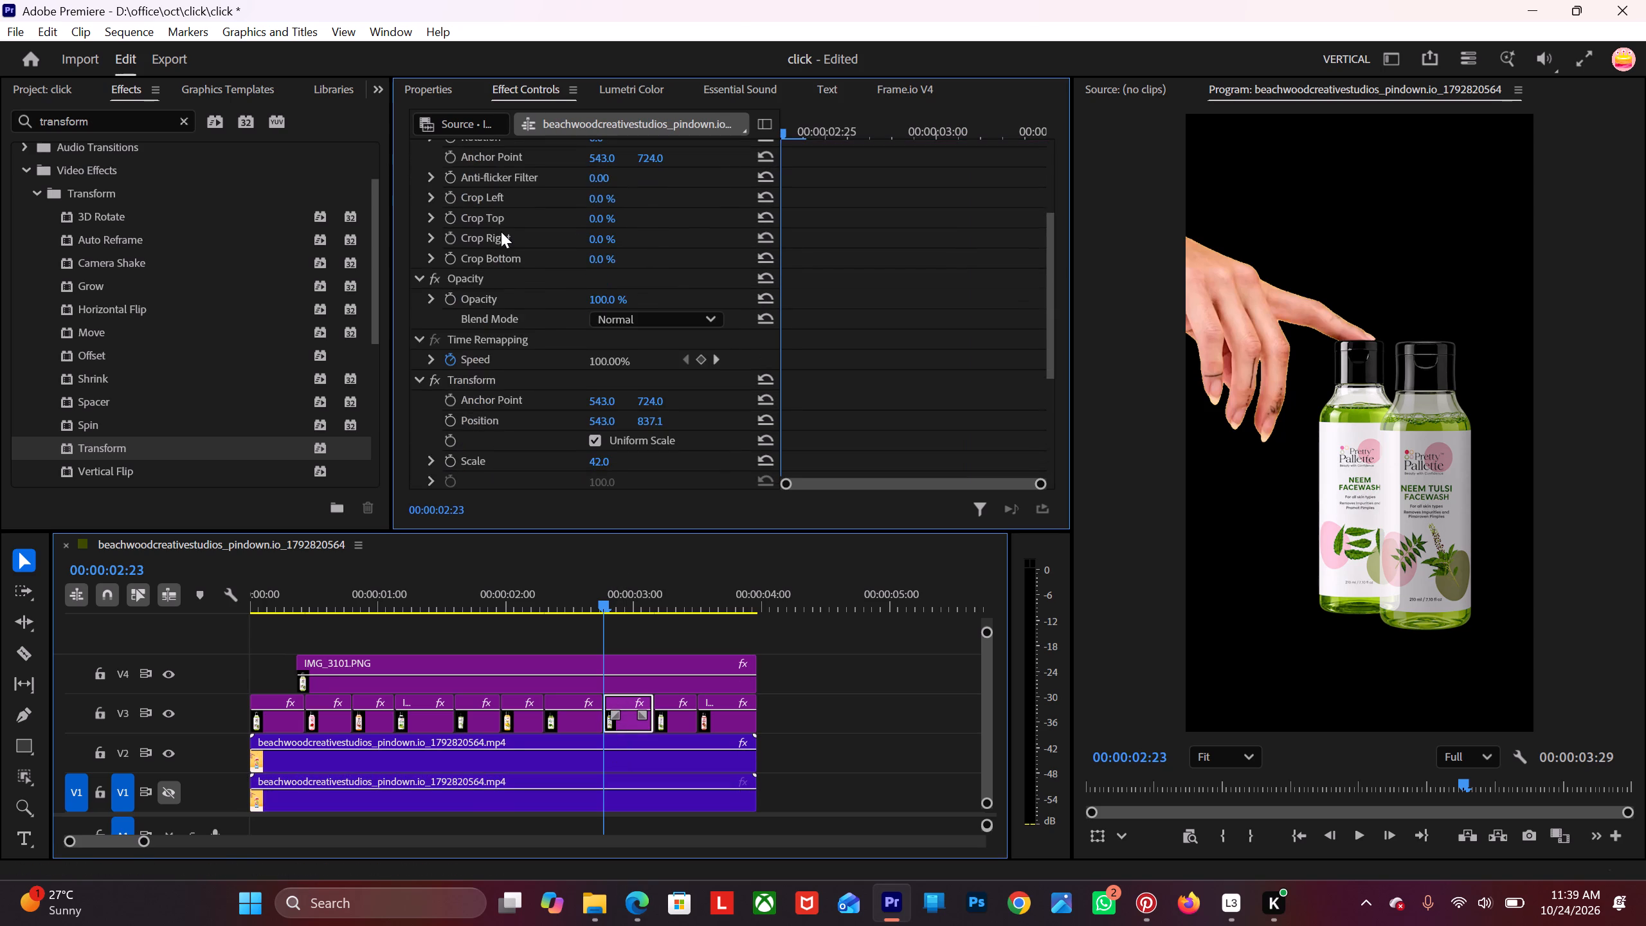
{"action": "scroll", "coordinate": [502, 235], "scroll_direction": "down", "scroll_amount": 11}
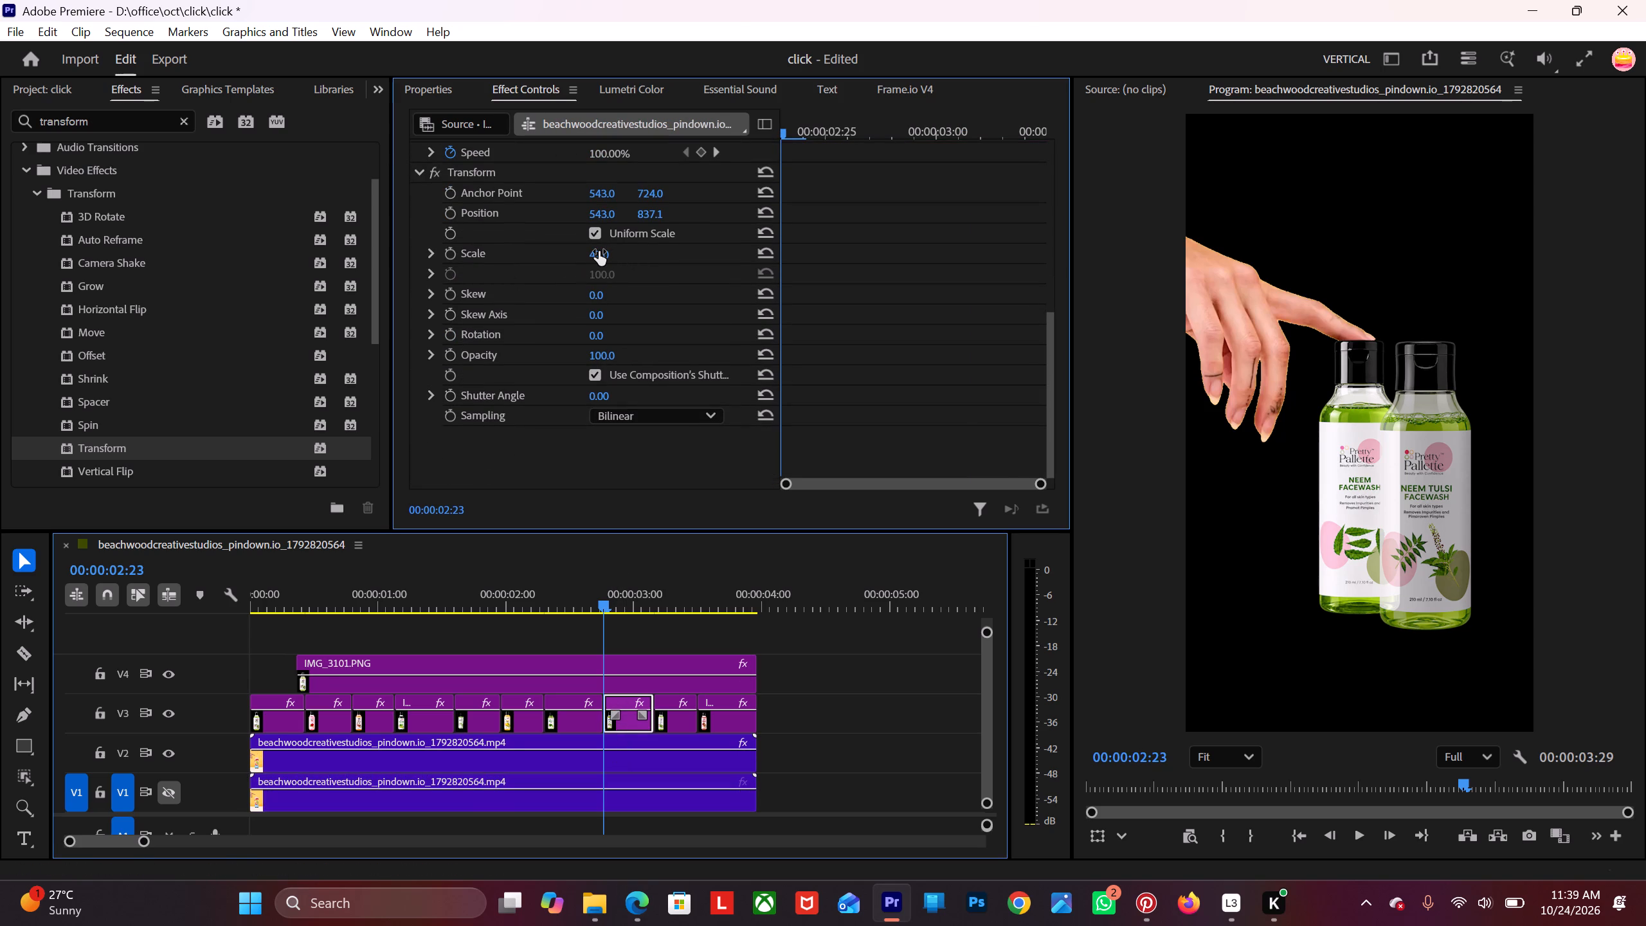
{"action": "left_click", "coordinate": [599, 251]}
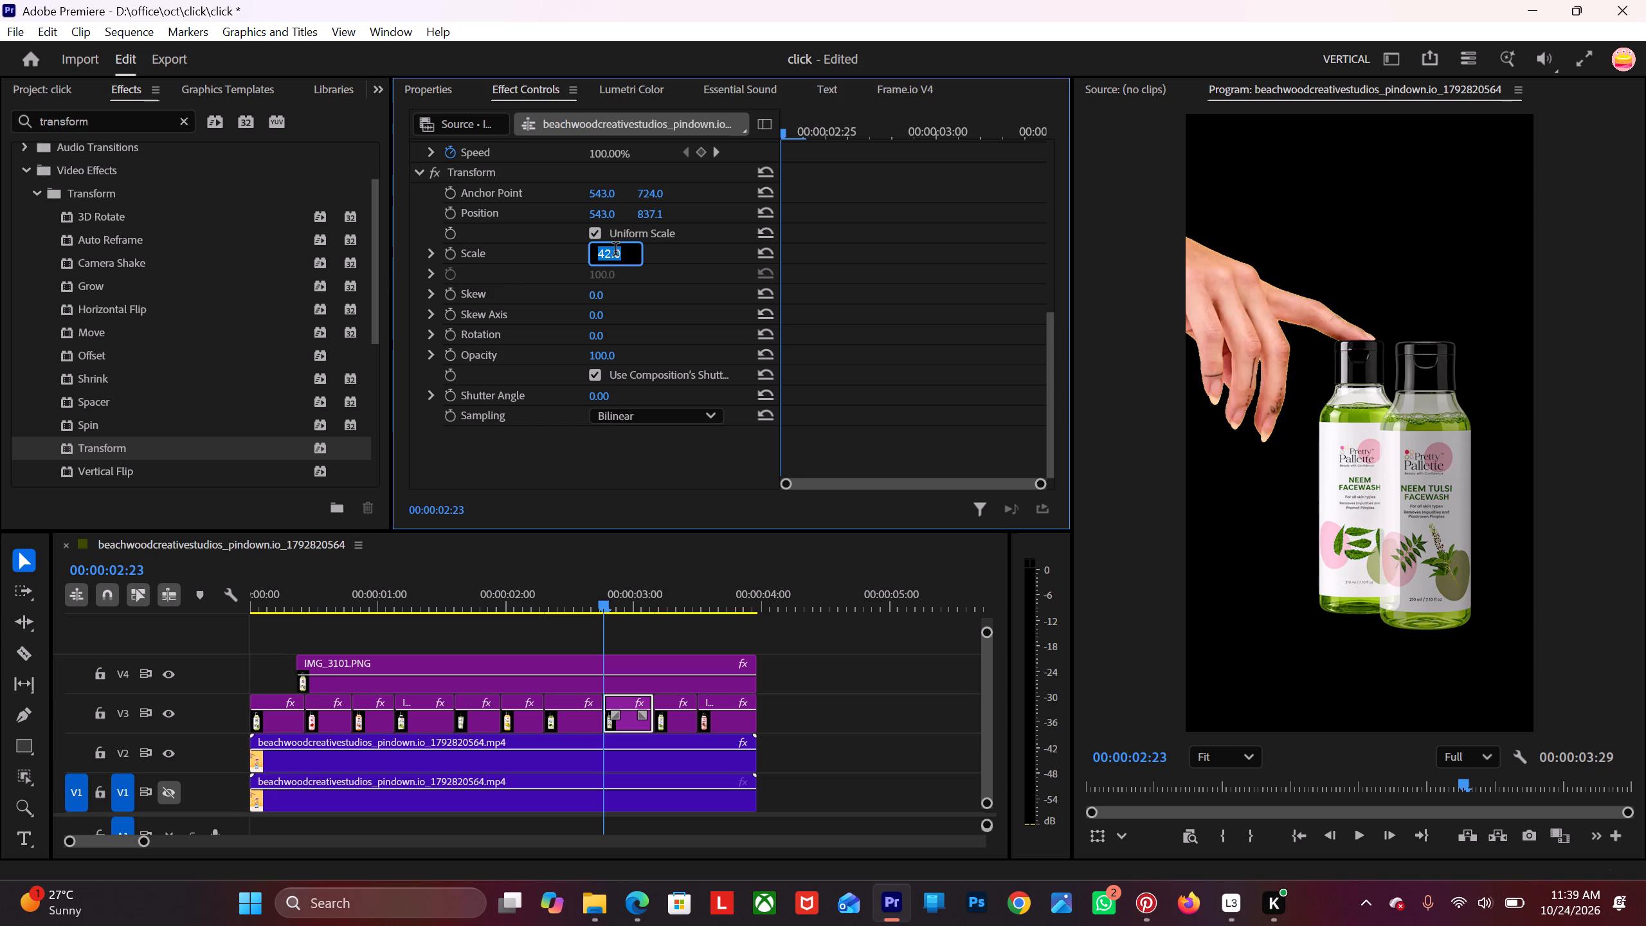
{"action": "type", "text": "44"}
{"action": "key", "text": "Return"}
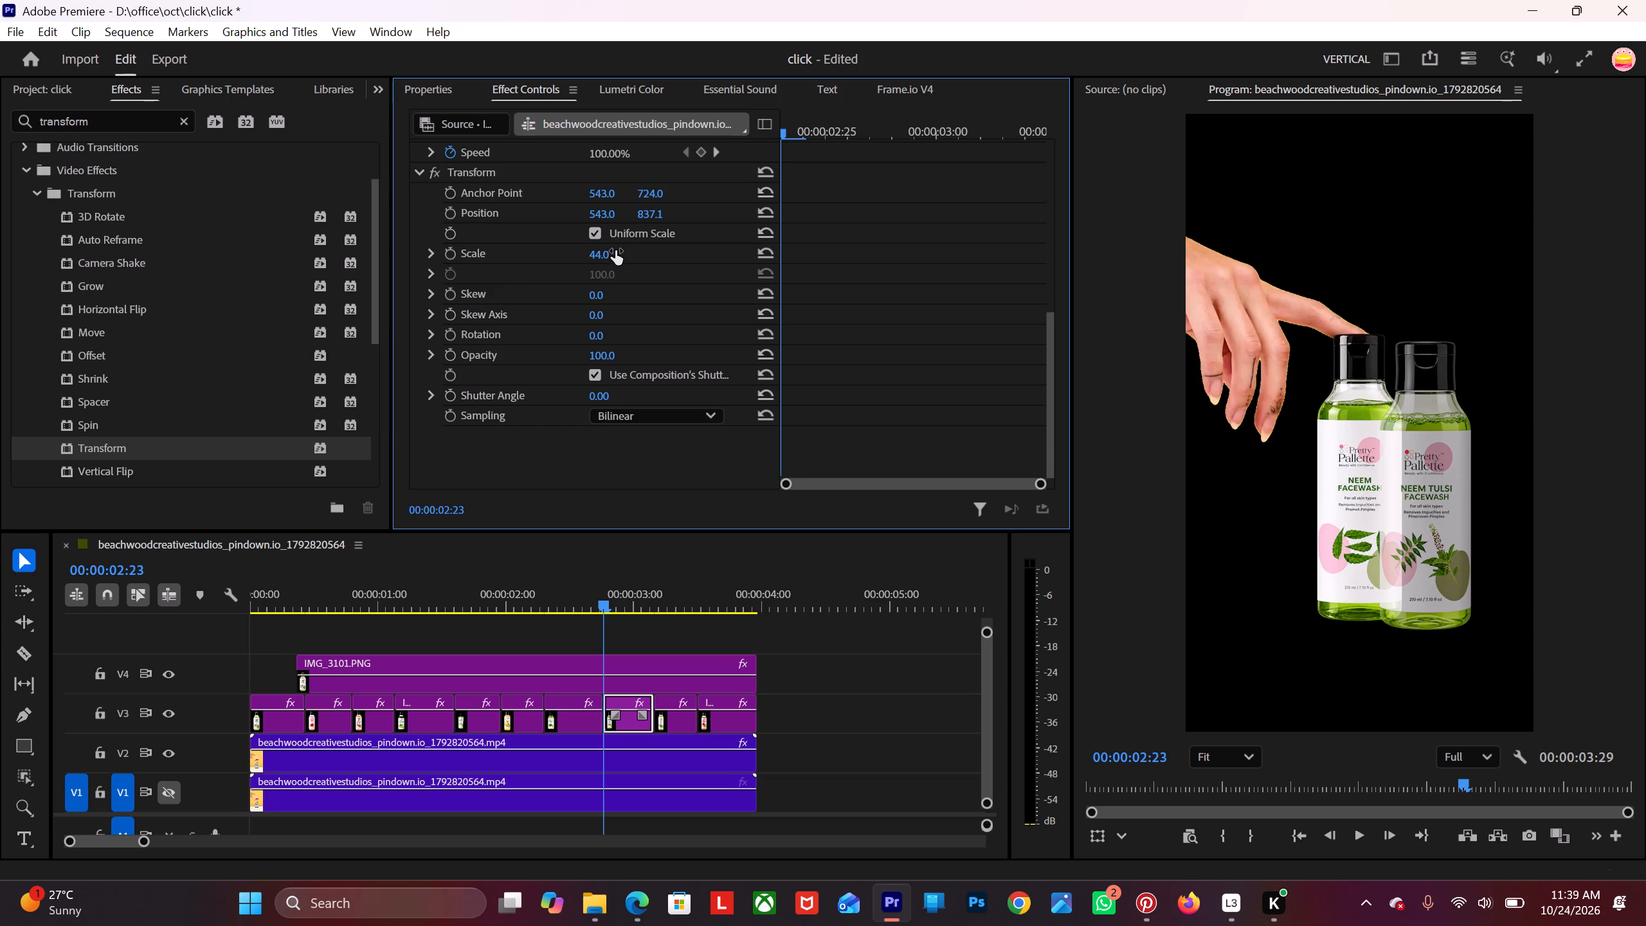
{"action": "left_click", "coordinate": [647, 212]}
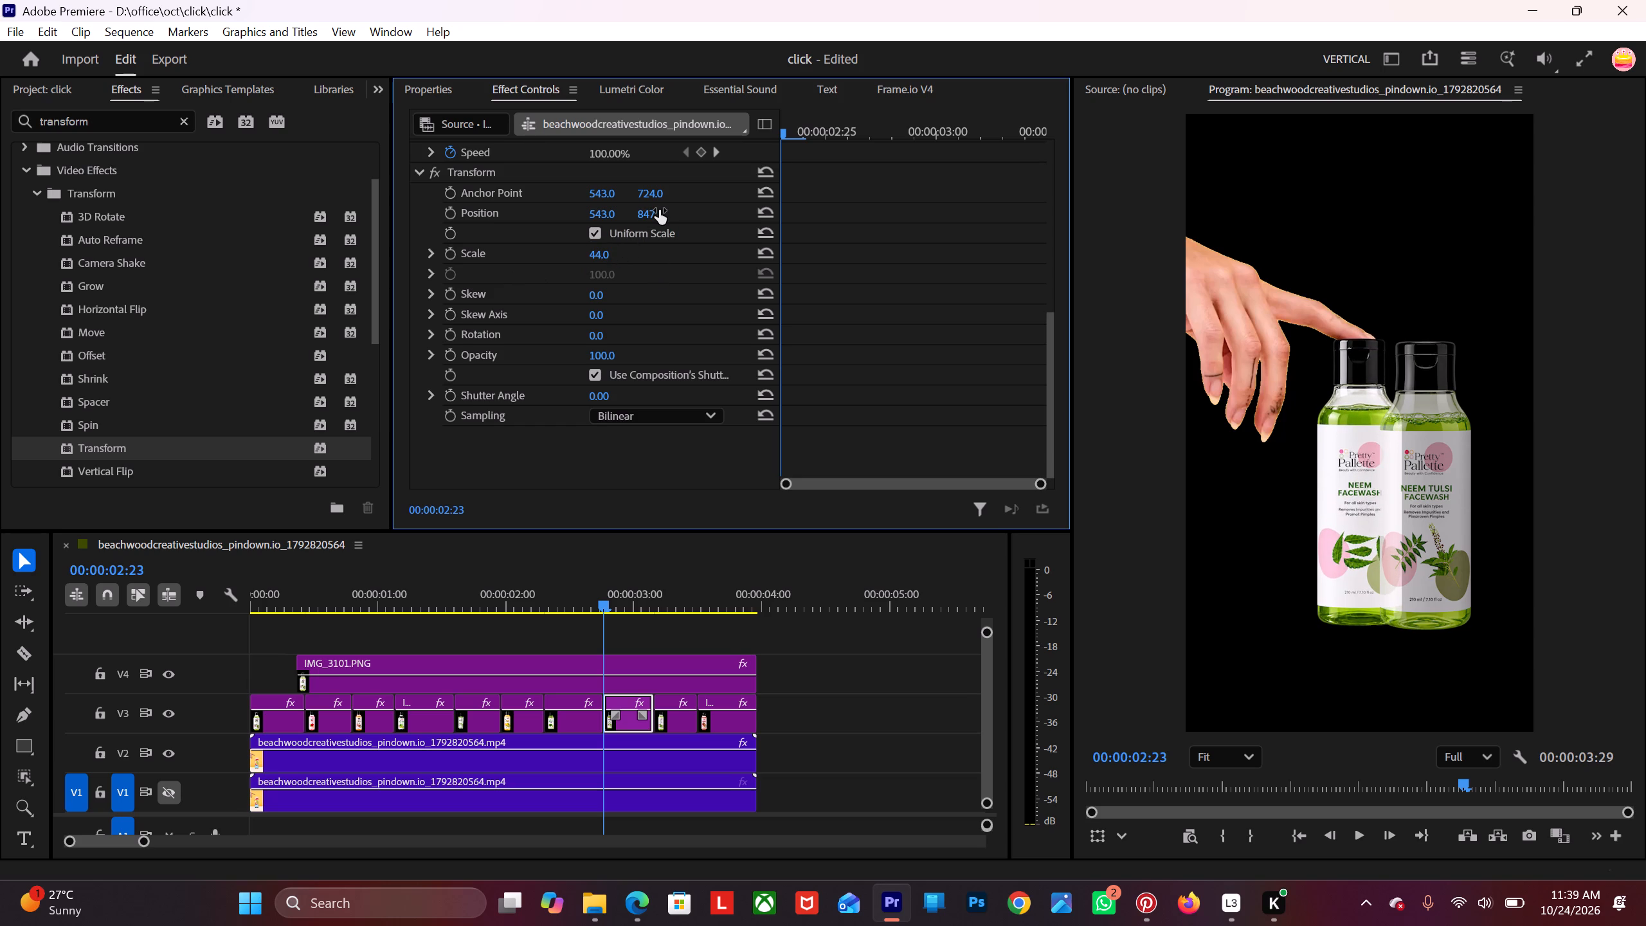
Step frame by frame through the Neem Facewash clip to 00:00:03:05, comparing bottle size and height with the reference and tapping hand.
{"action": "key", "text": "Right"}
{"action": "key", "text": "Right"}
{"action": "key", "text": "Right"}
{"action": "key", "text": "Right"}
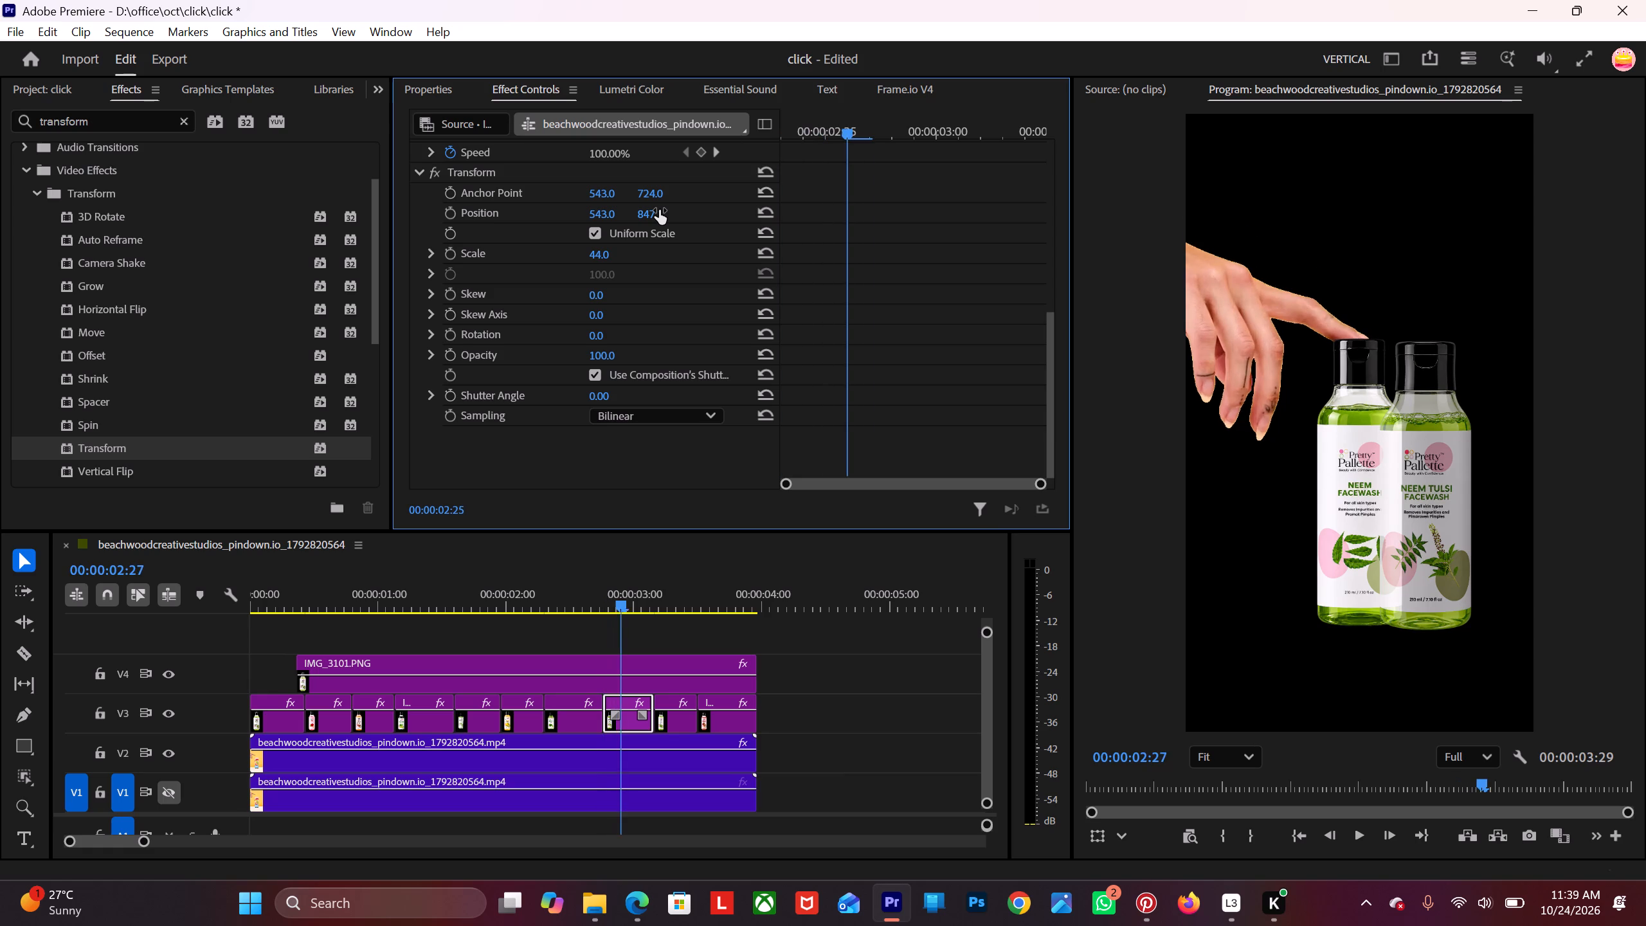
{"action": "key", "text": "Right"}
{"action": "key", "text": "Right"}
{"action": "key", "text": "Right"}
{"action": "key", "text": "Right"}
{"action": "key", "text": "Right"}
{"action": "key", "text": "Right"}
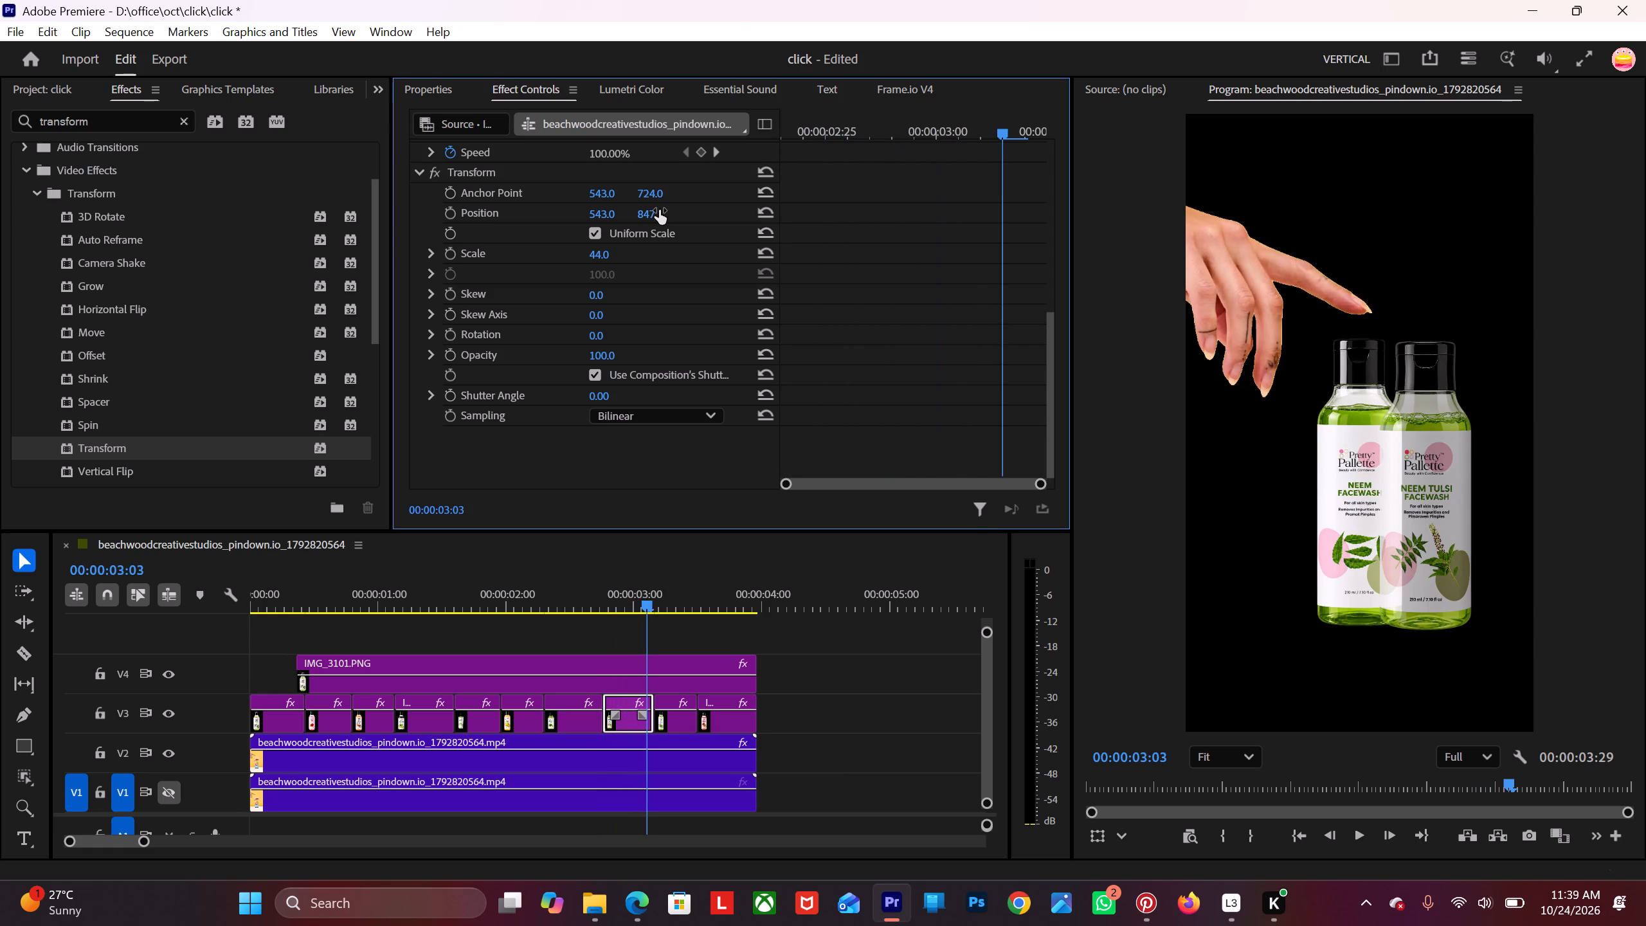
{"action": "key", "text": "Right"}
{"action": "key", "text": "Right"}
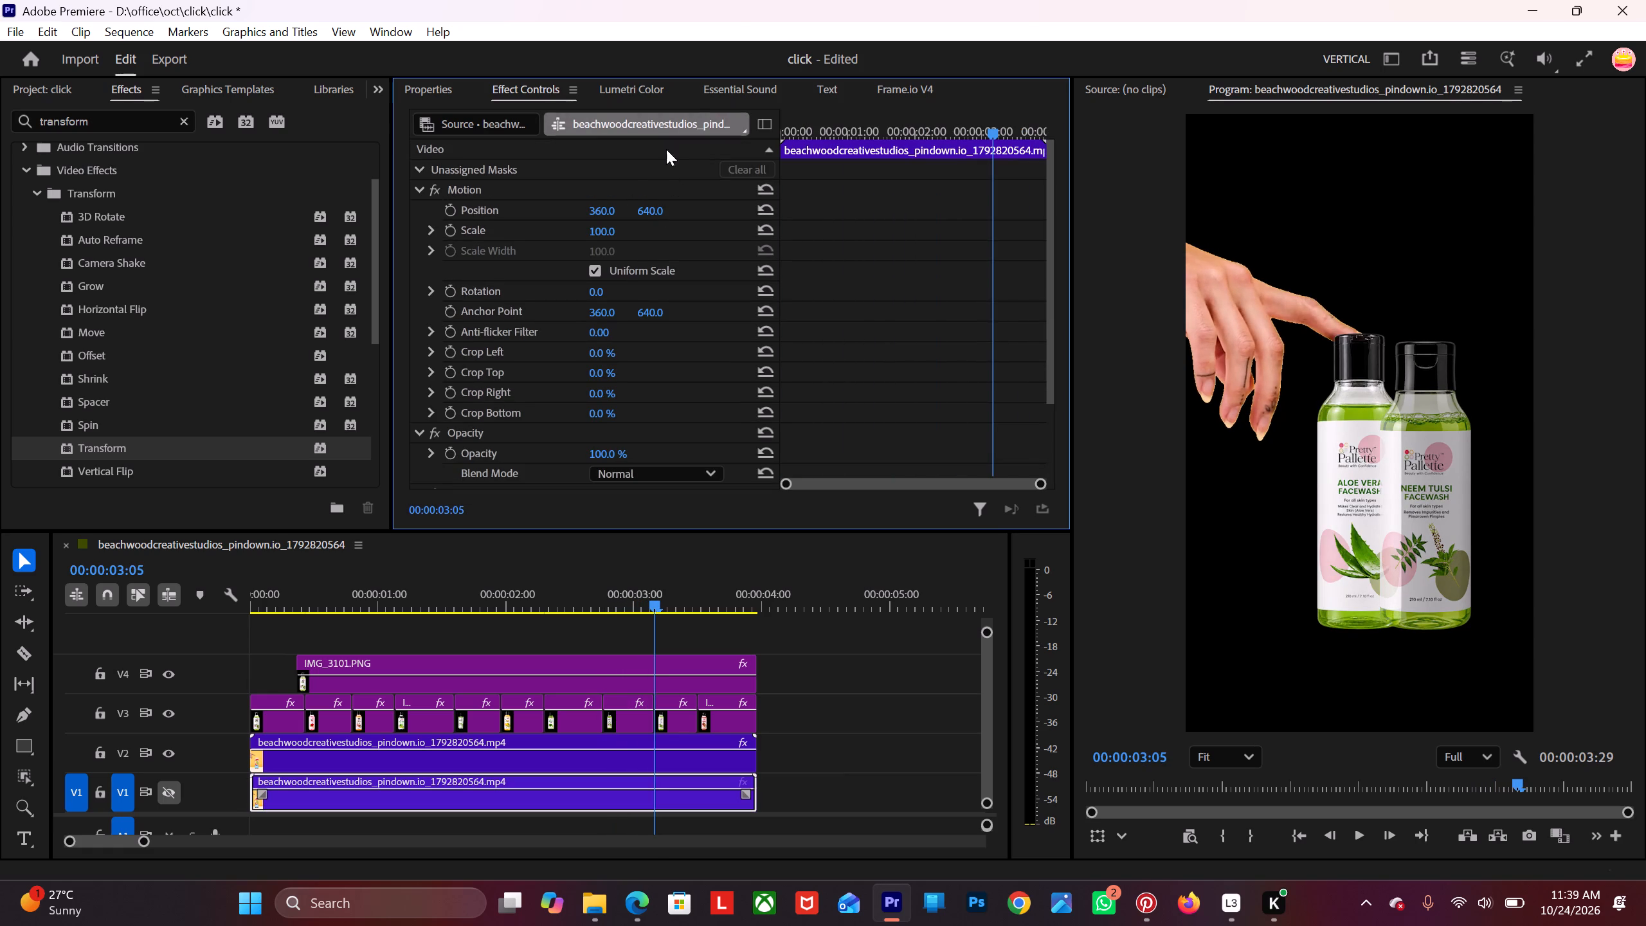
At 00:00:03:05, set the Aloe Vera Facewash bottle clip's Transform Scale to 41 and its vertical Position to about 892 to match the reference.
{"action": "scroll", "coordinate": [561, 342], "scroll_direction": "down", "scroll_amount": 9}
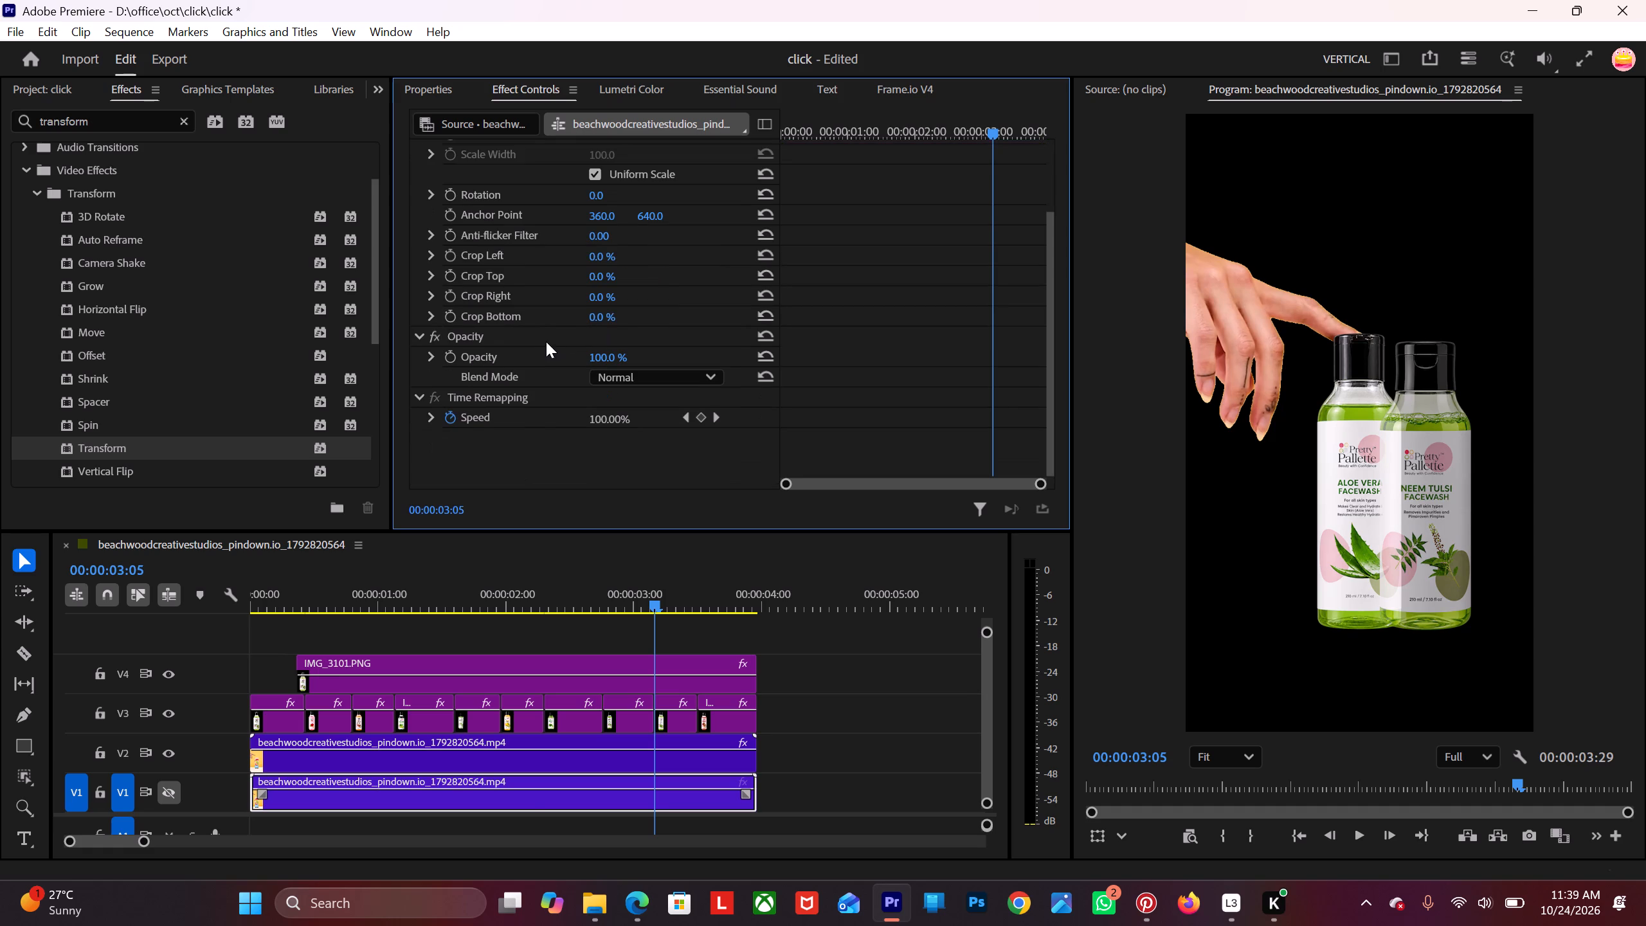
{"action": "left_click", "coordinate": [676, 720]}
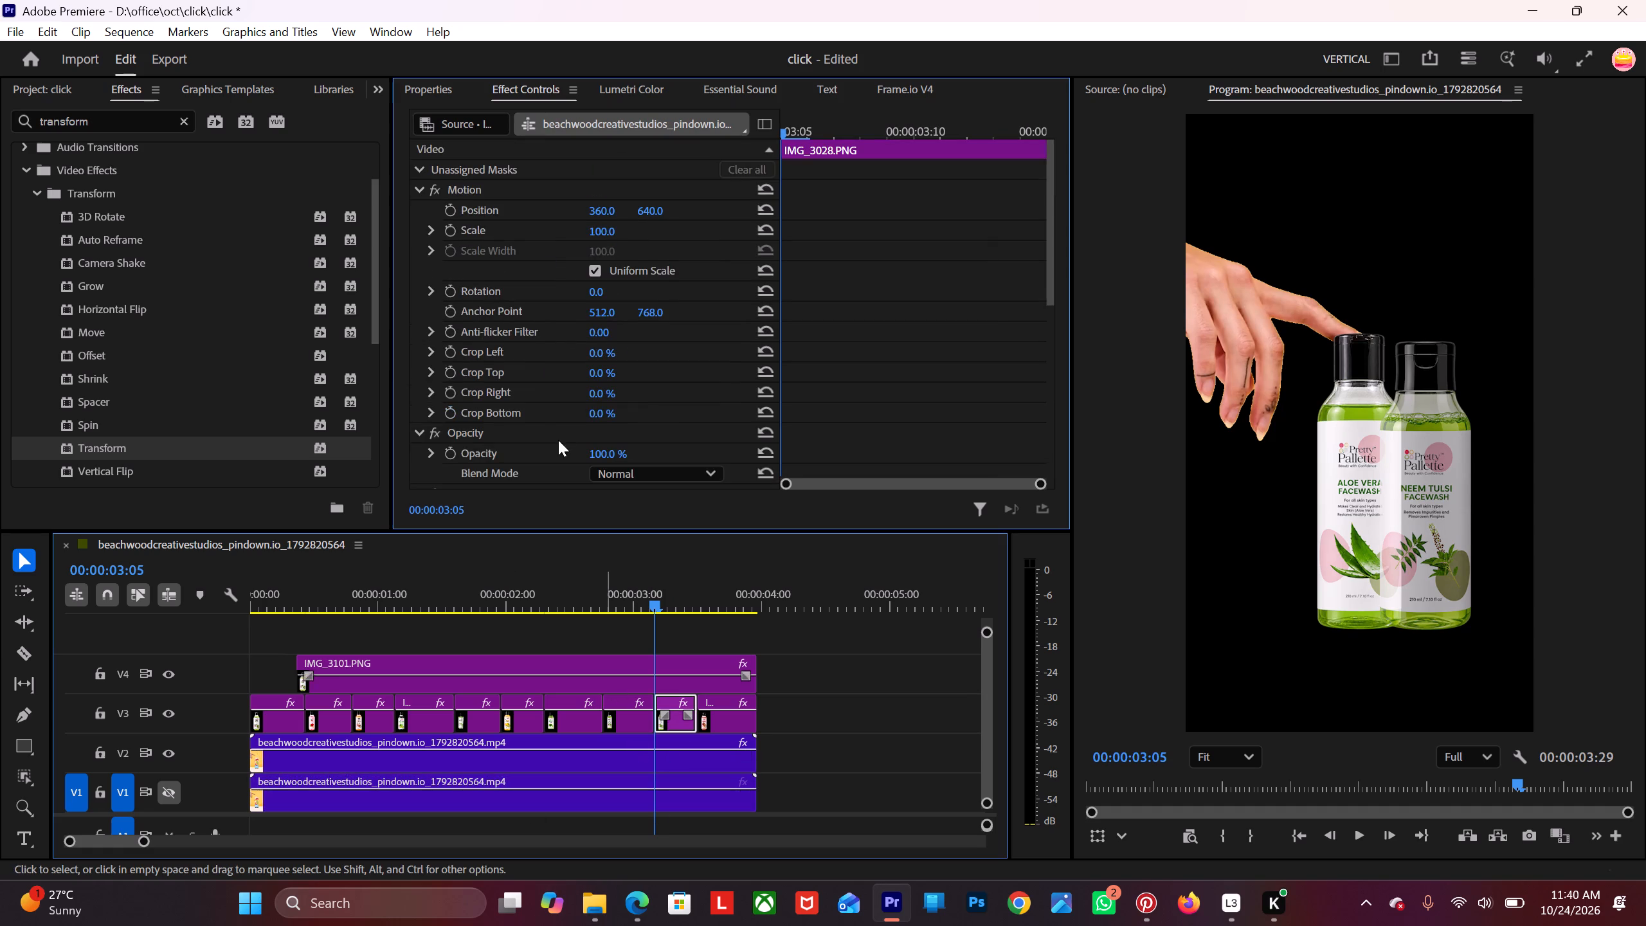
{"action": "scroll", "coordinate": [542, 240], "scroll_direction": "down", "scroll_amount": 14}
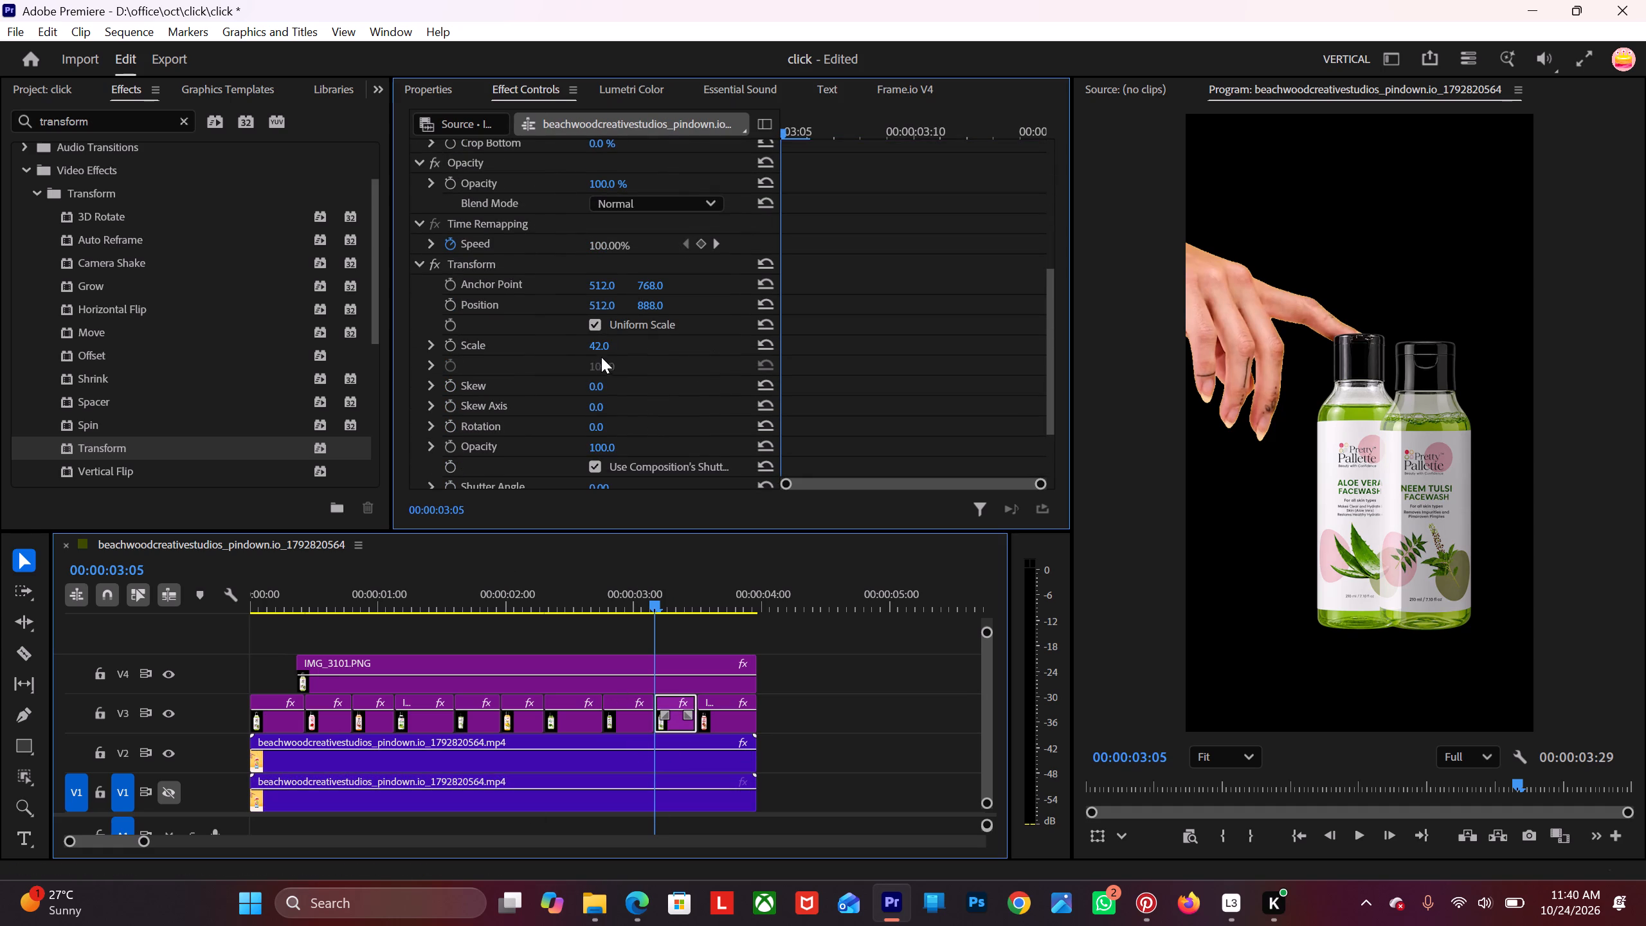
{"action": "left_click", "coordinate": [601, 351]}
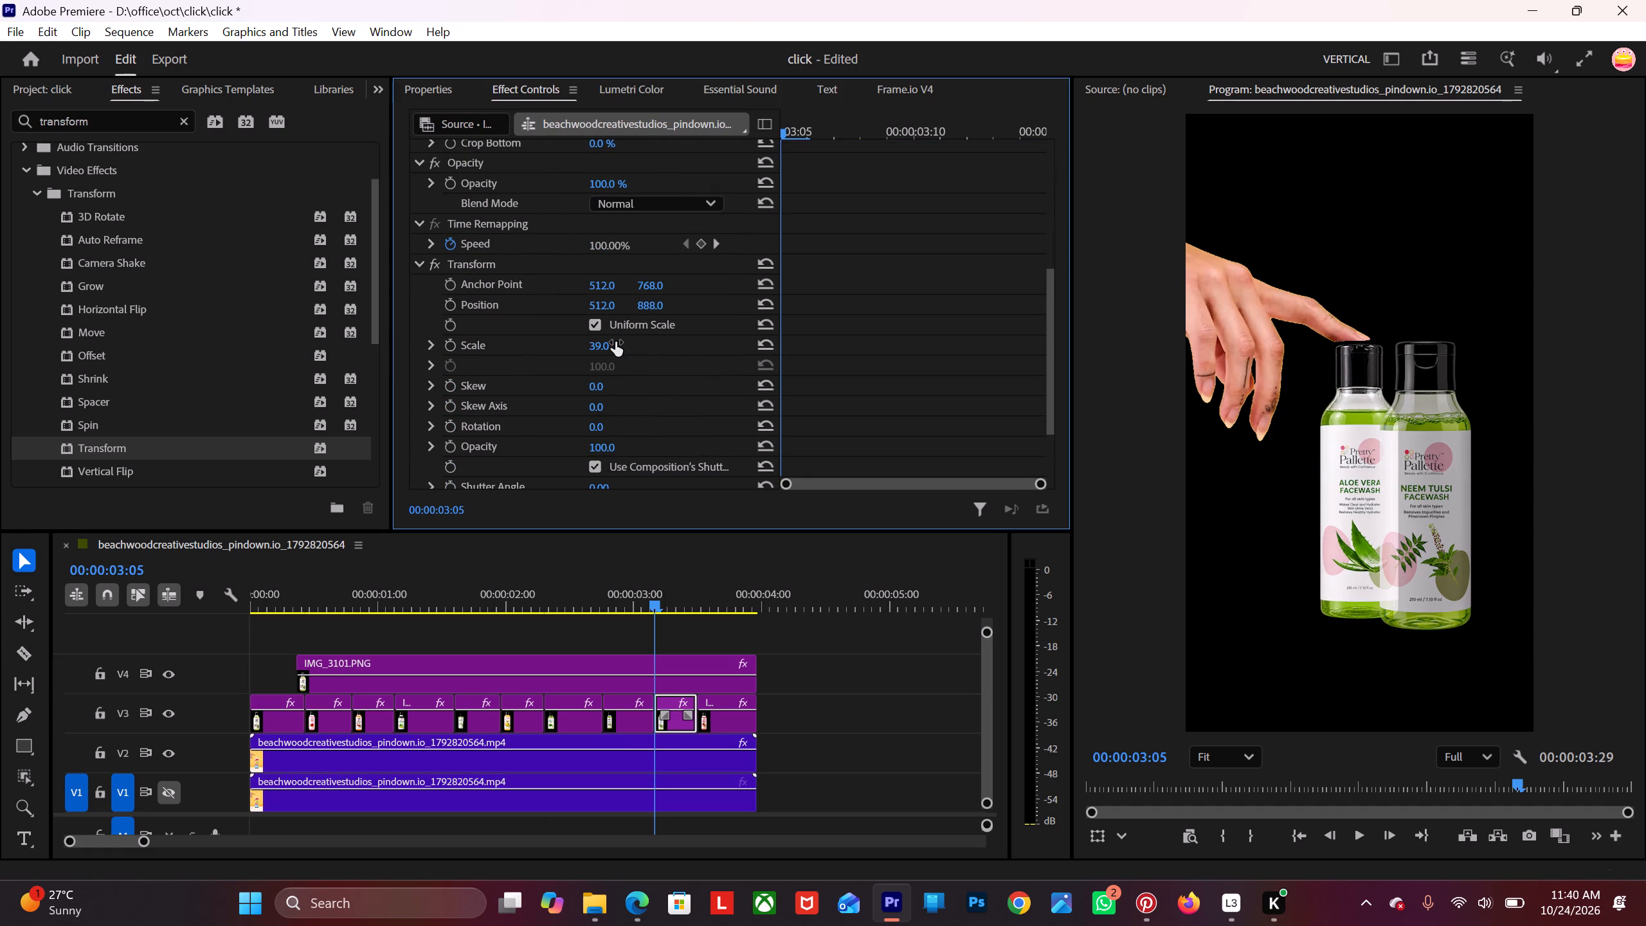
{"action": "left_click", "coordinate": [615, 342]}
{"action": "type", "text": "41"}
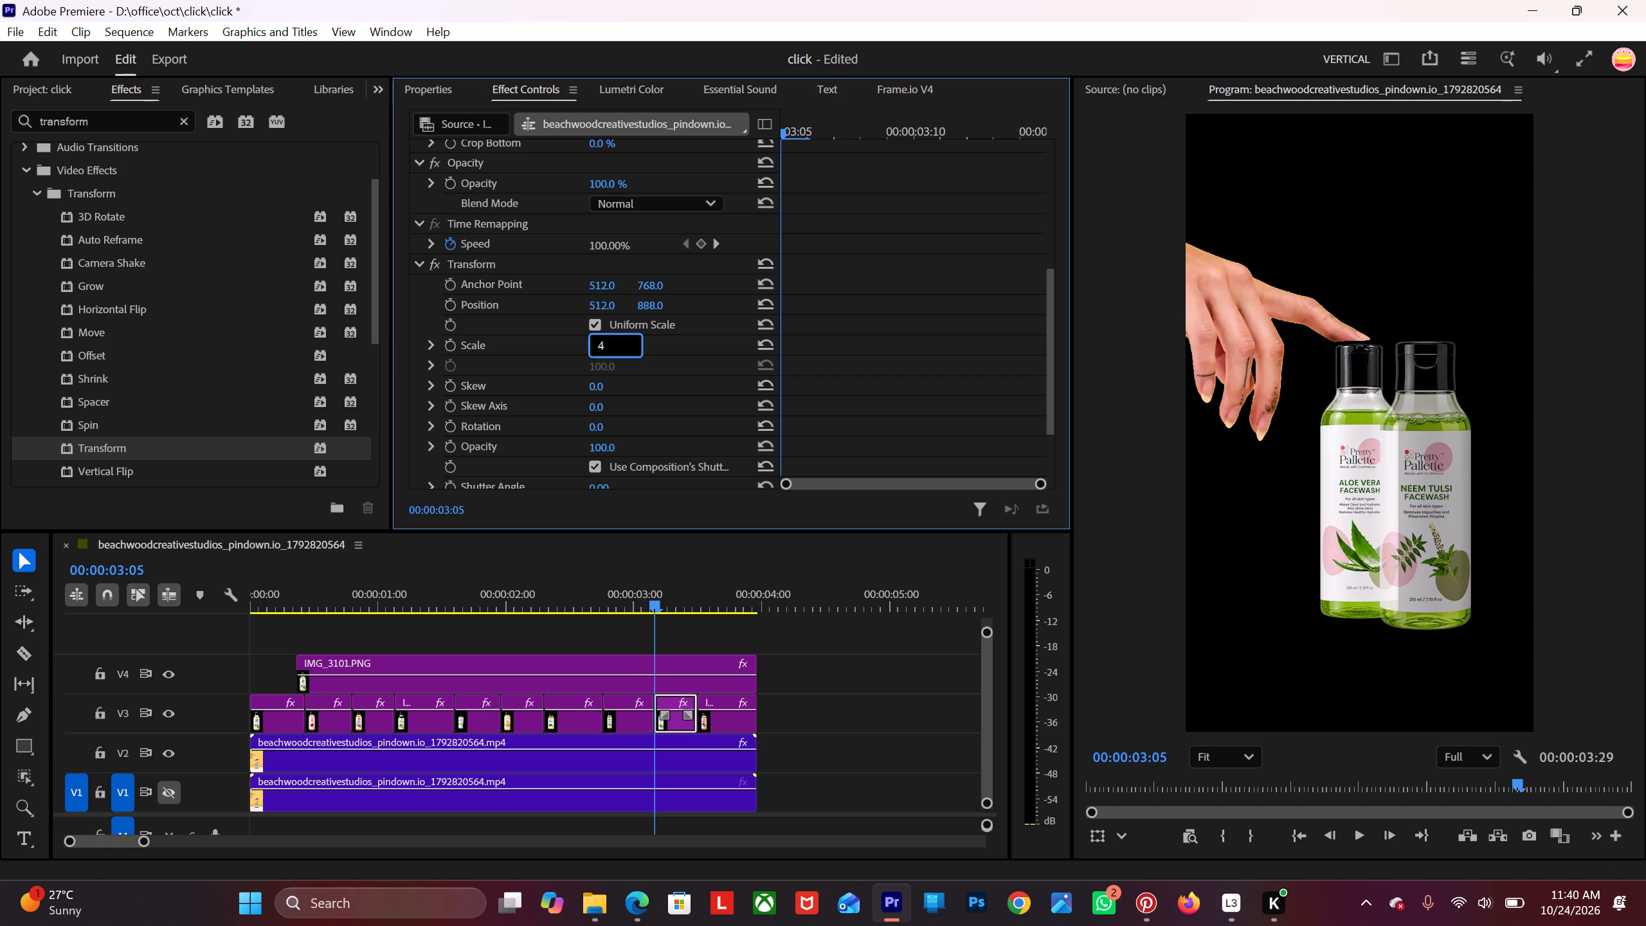
{"action": "key", "text": "Return"}
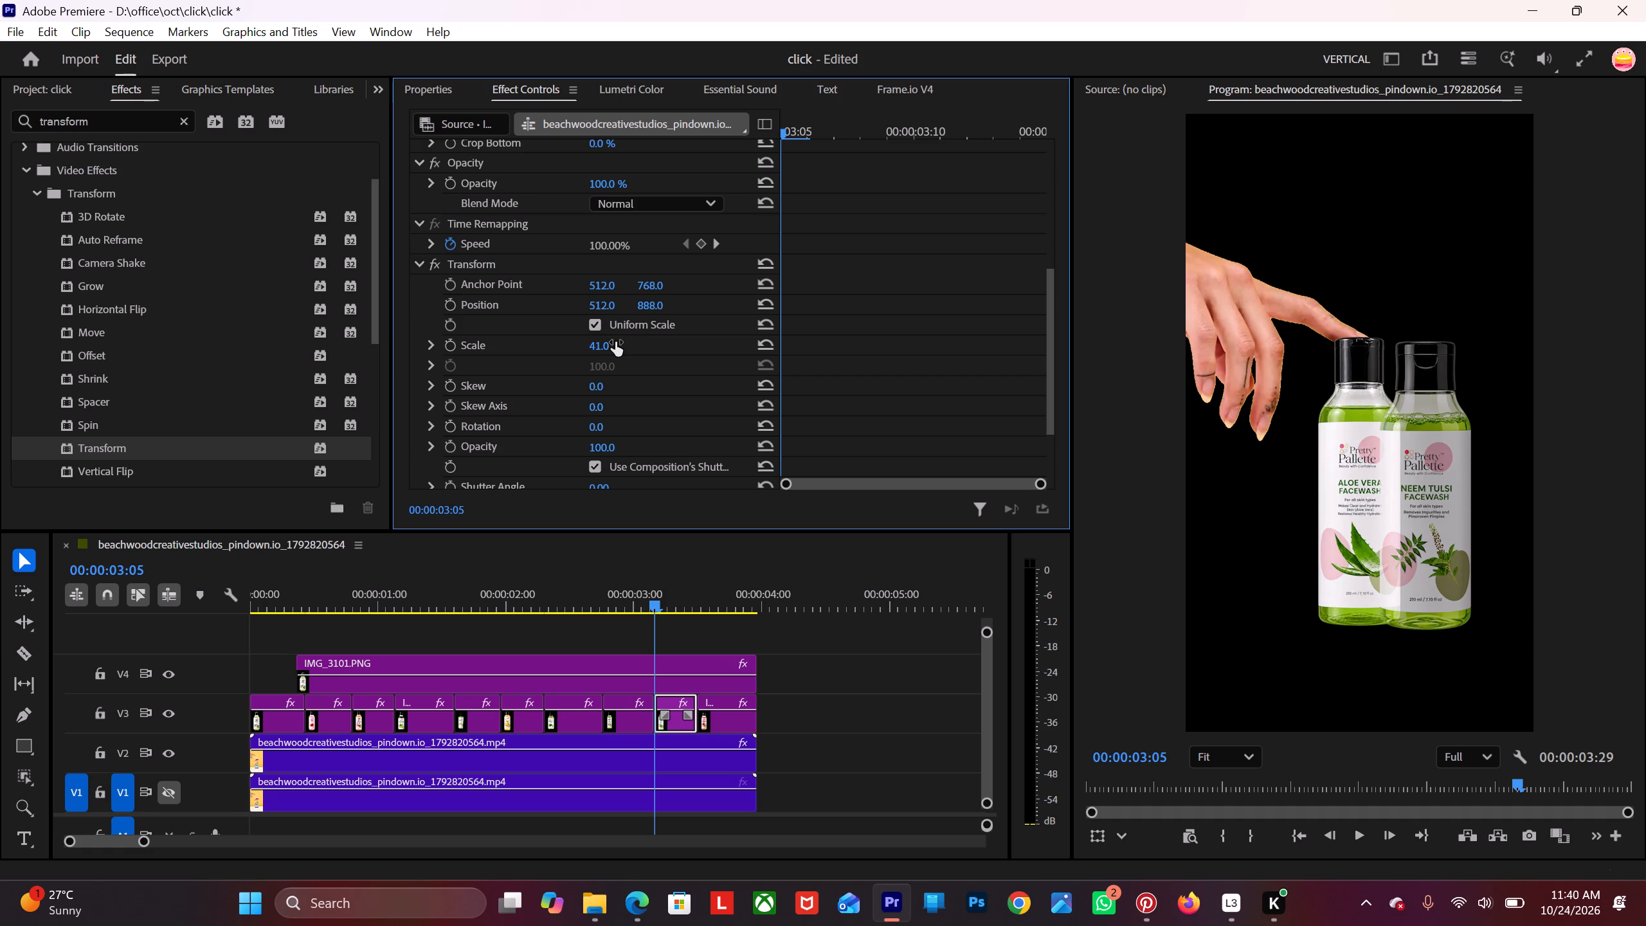
{"action": "left_click", "coordinate": [651, 310]}
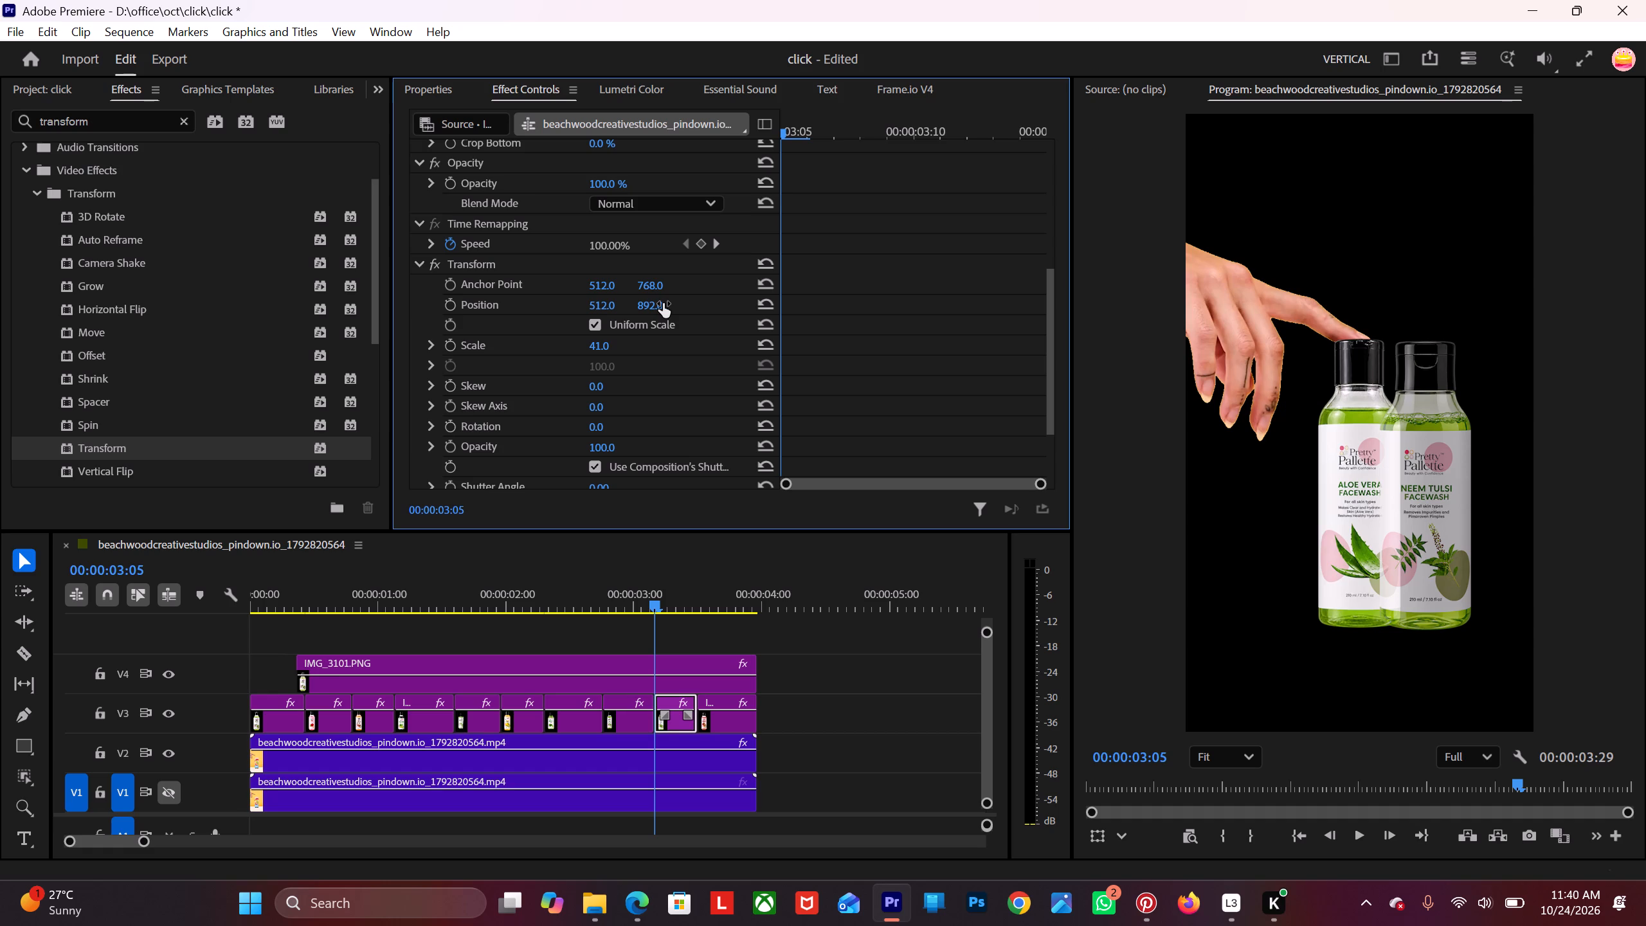
Step frame by frame through the Aloe Vera Facewash clip to 00:00:03:16, comparing the bottle with the reference and the tapping hand.
{"action": "key", "text": "Right"}
{"action": "key", "text": "Right"}
{"action": "key", "text": "Right"}
{"action": "key", "text": "Right"}
{"action": "key", "text": "Right"}
{"action": "key", "text": "Right"}
{"action": "key", "text": "Right"}
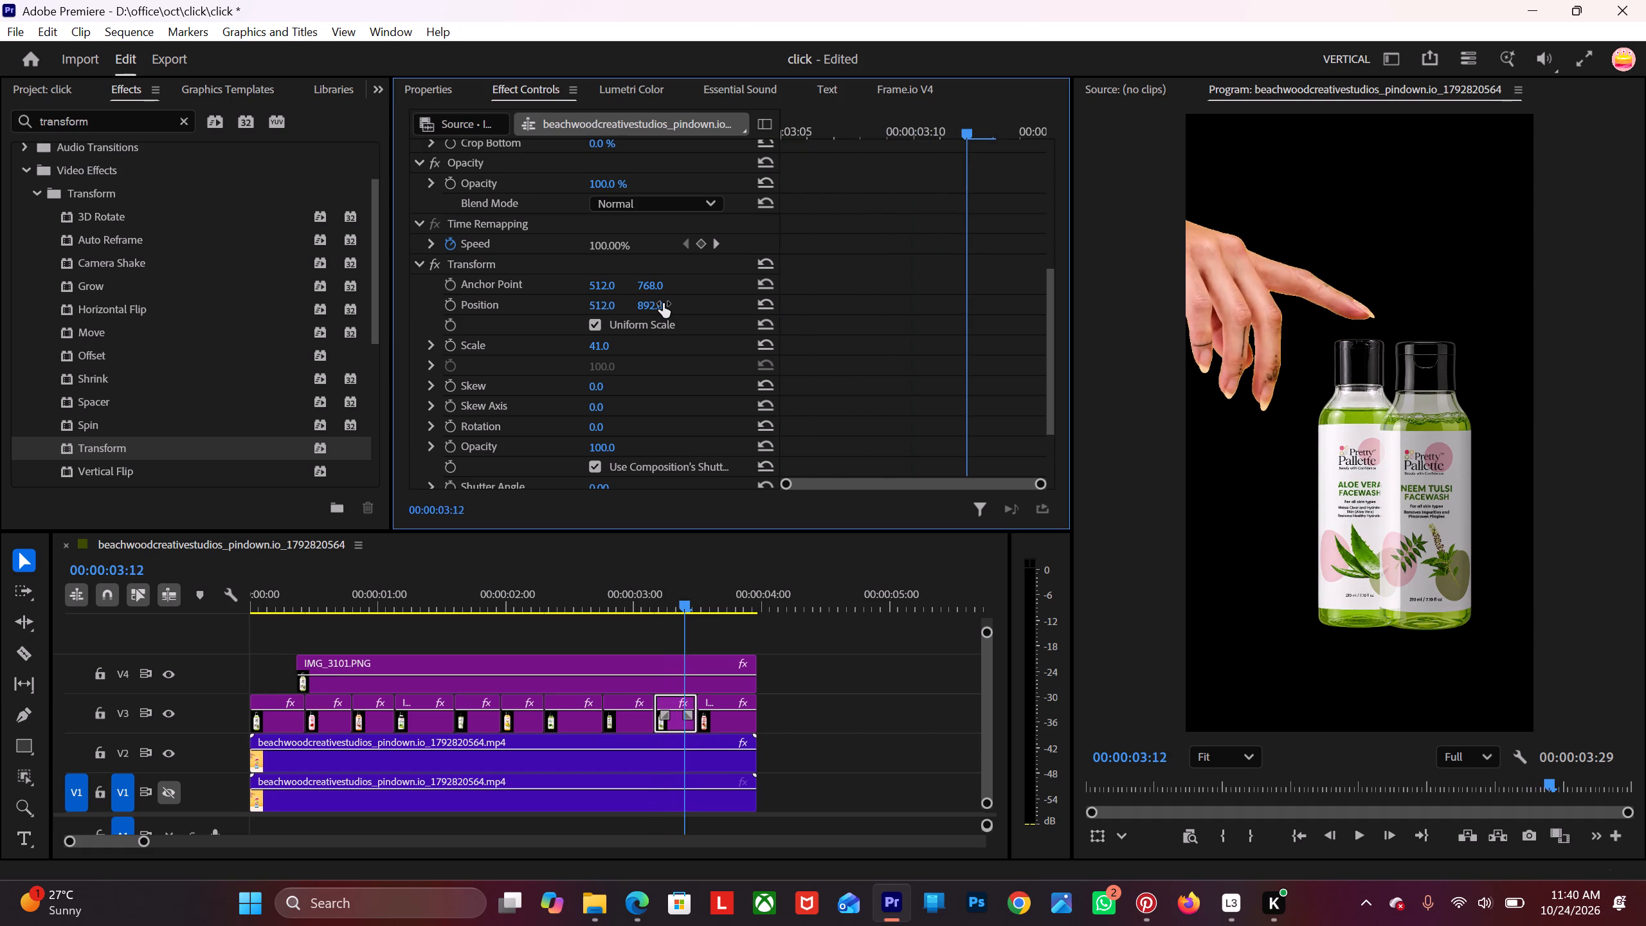
{"action": "key", "text": "Right"}
{"action": "key", "text": "Right"}
{"action": "key", "text": "Right"}
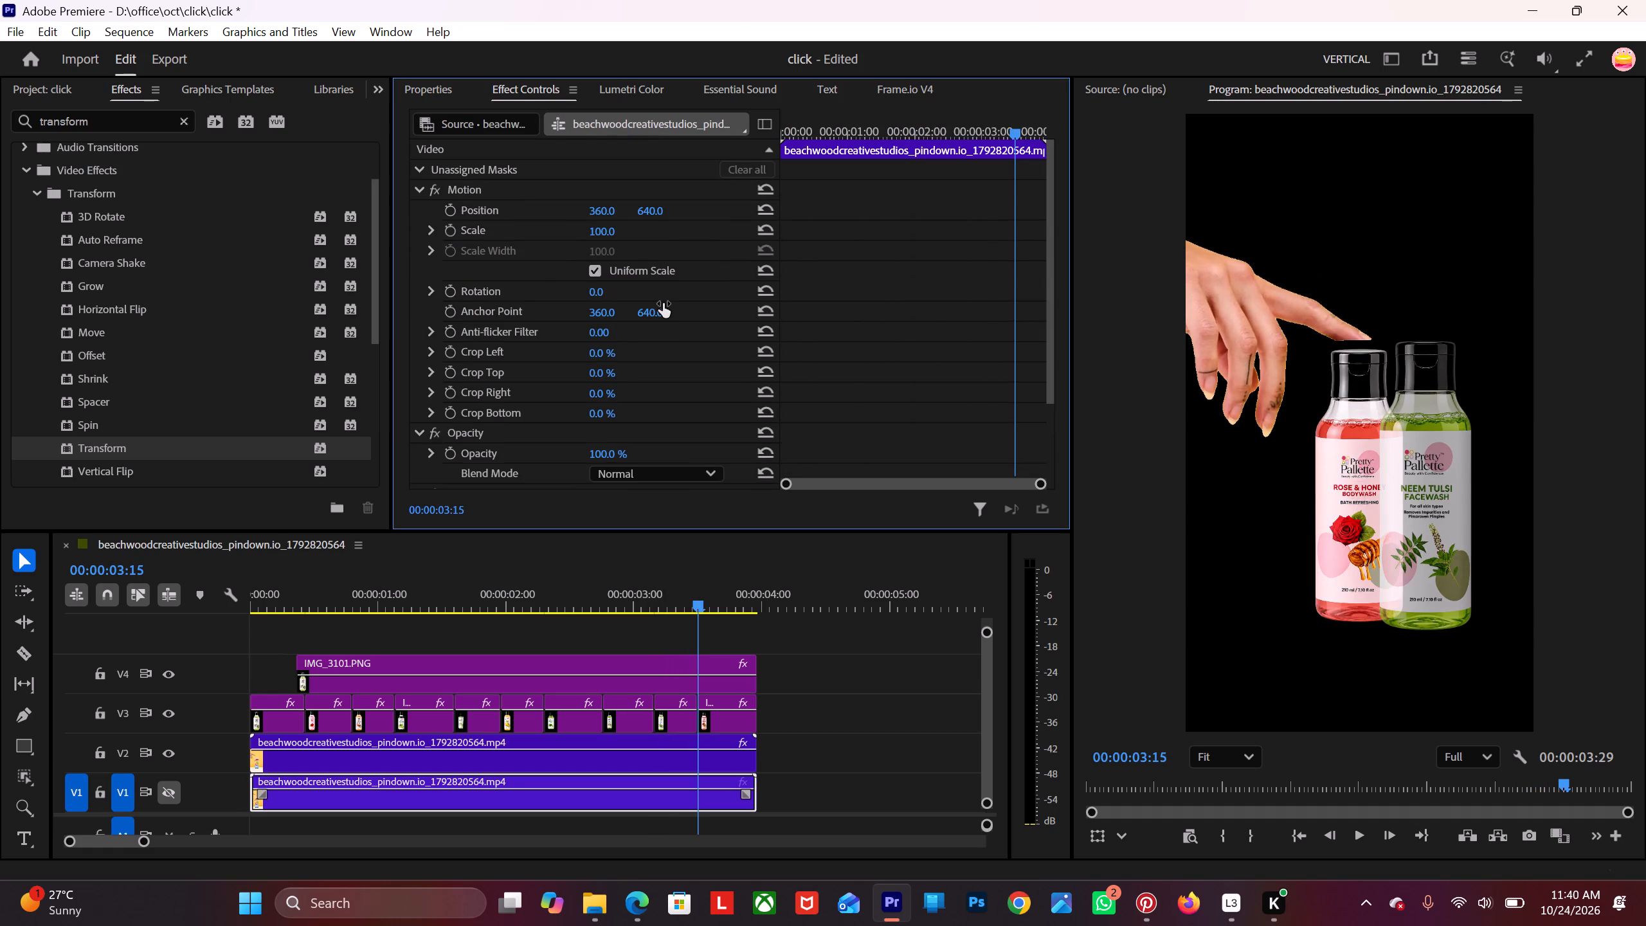
{"action": "key", "text": "Right"}
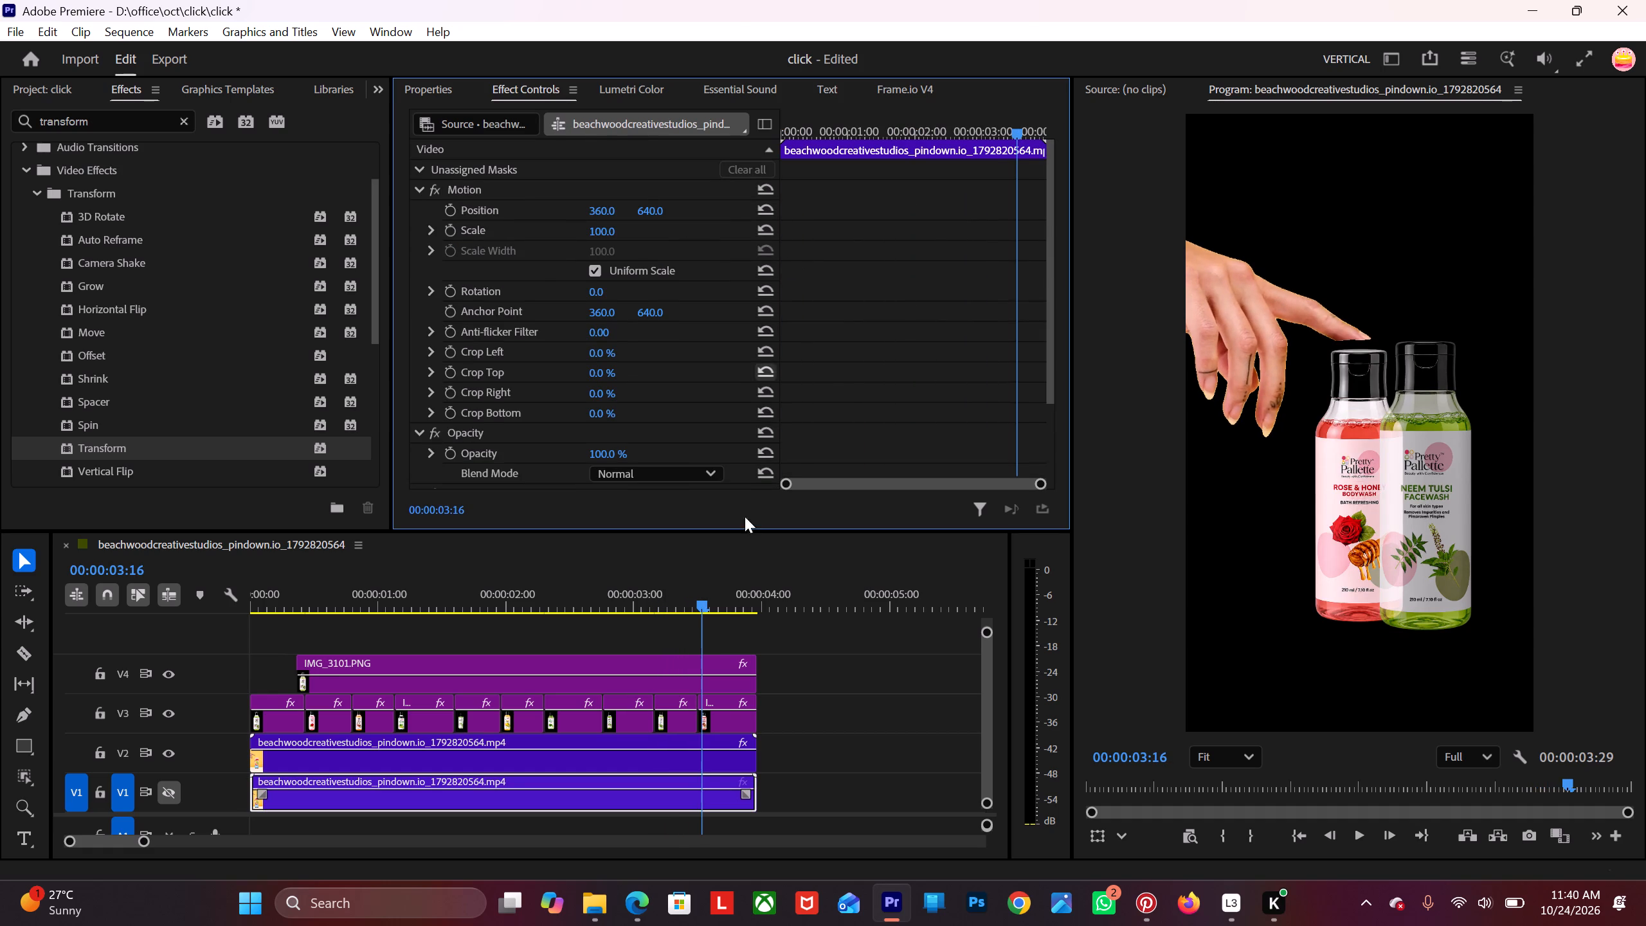
At 00:00:03:16, set the Rose & Honey Bodywash bottle clip's Transform Scale to 44.5 and its vertical Position to 883 to match the reference.
{"action": "left_click", "coordinate": [720, 720]}
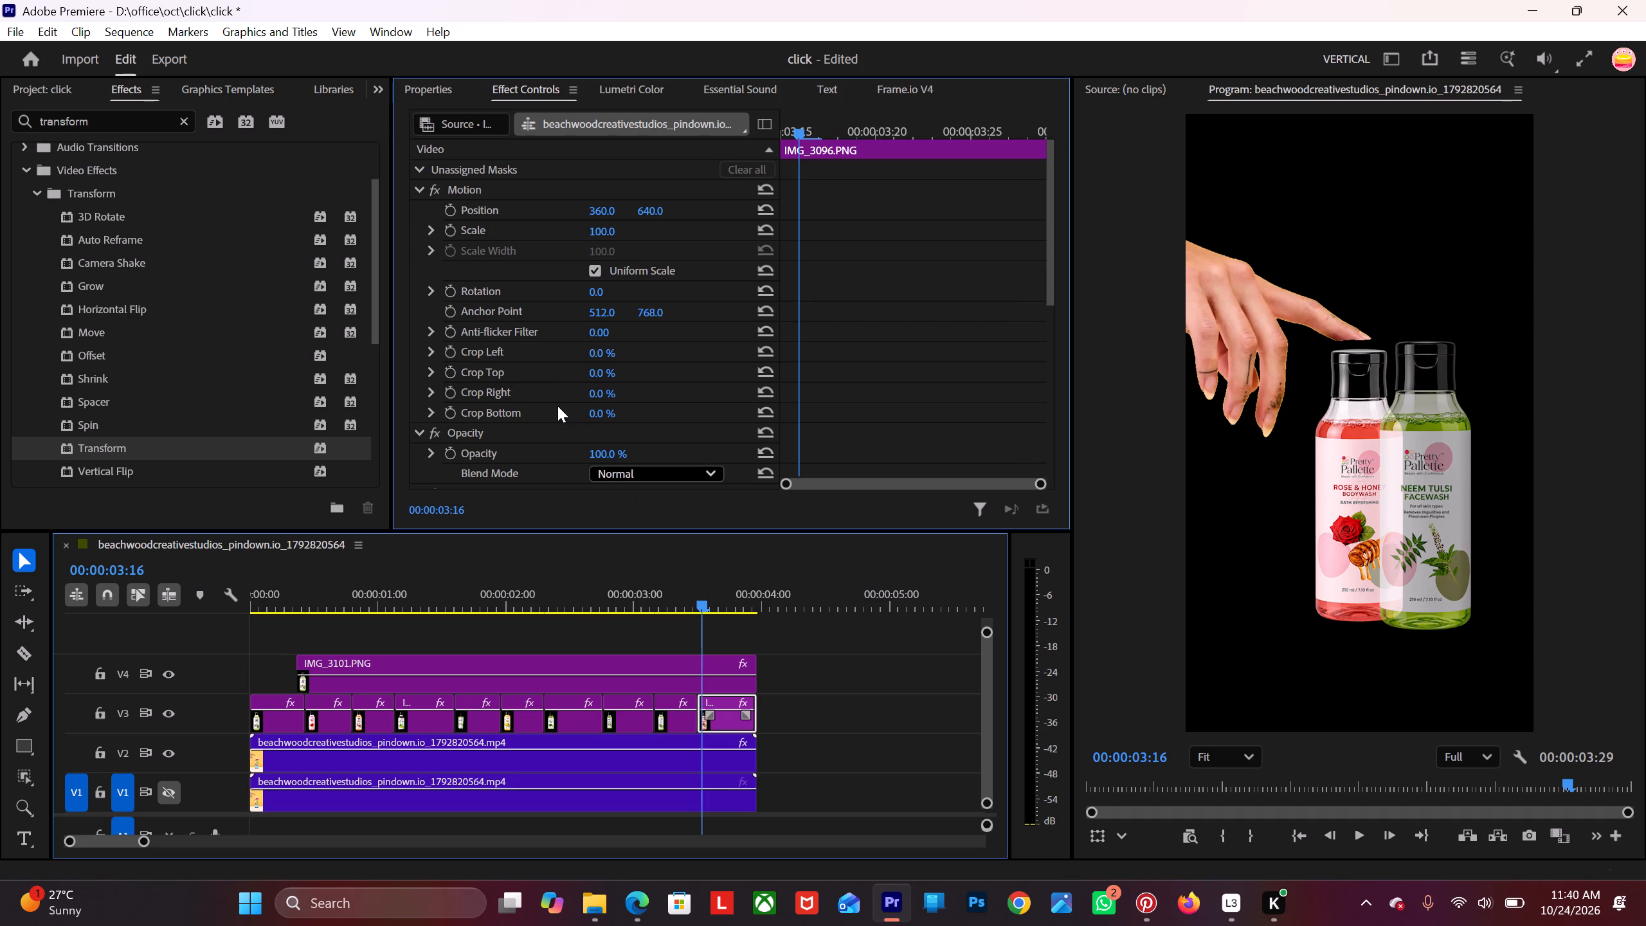
{"action": "scroll", "coordinate": [556, 393], "scroll_direction": "down", "scroll_amount": 9}
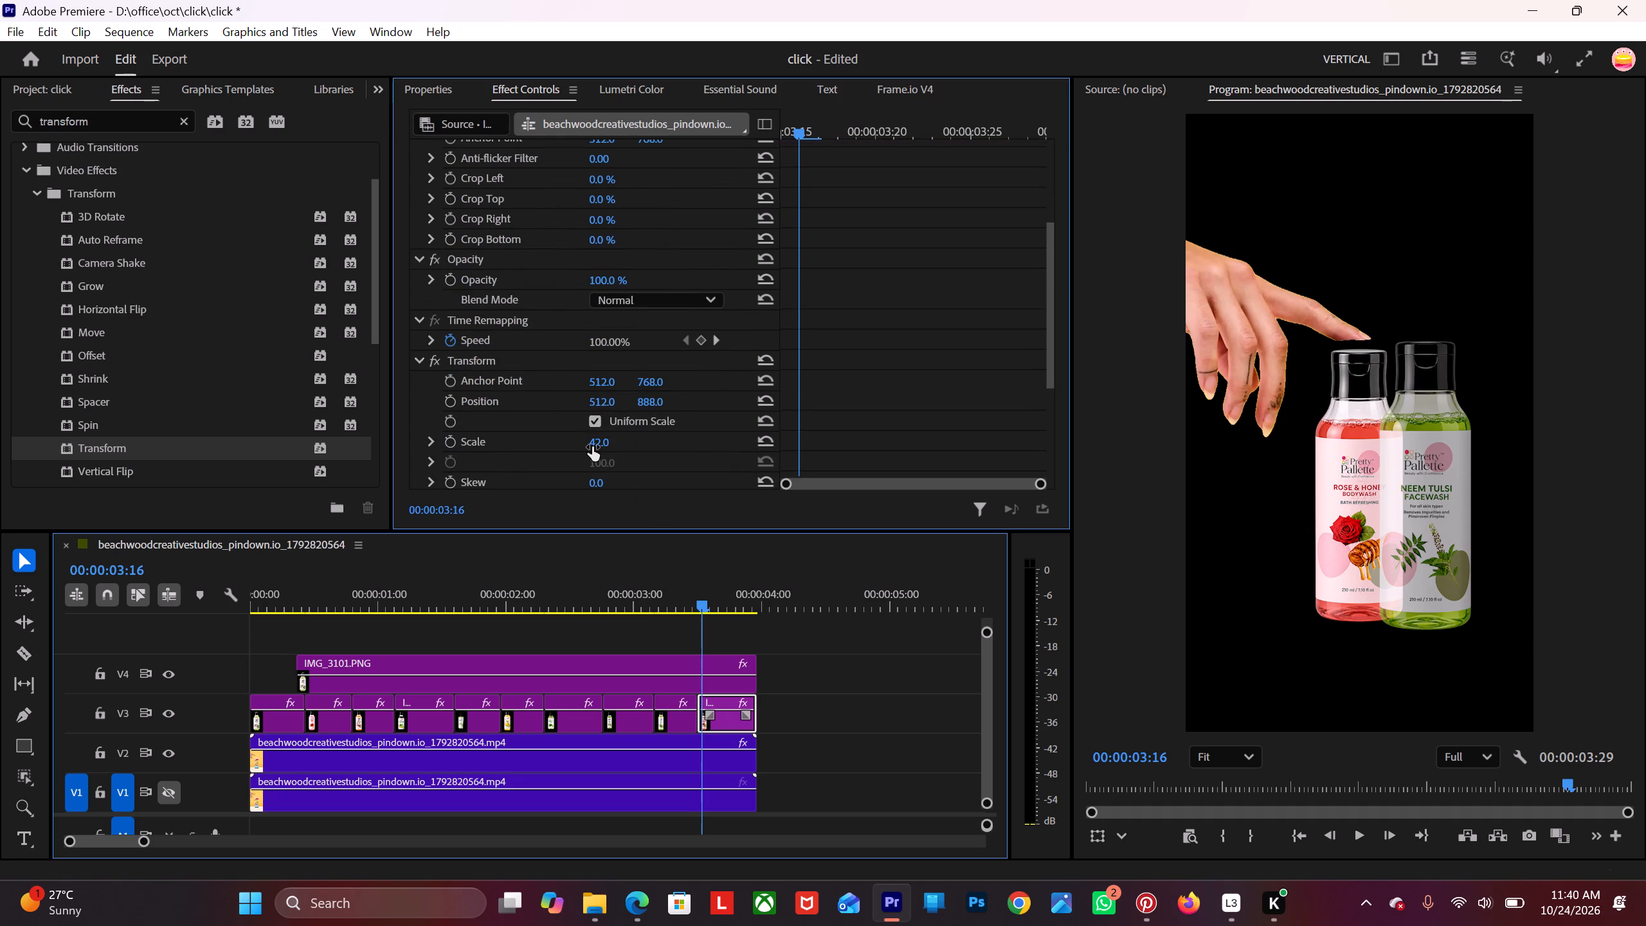
{"action": "left_click", "coordinate": [592, 447]}
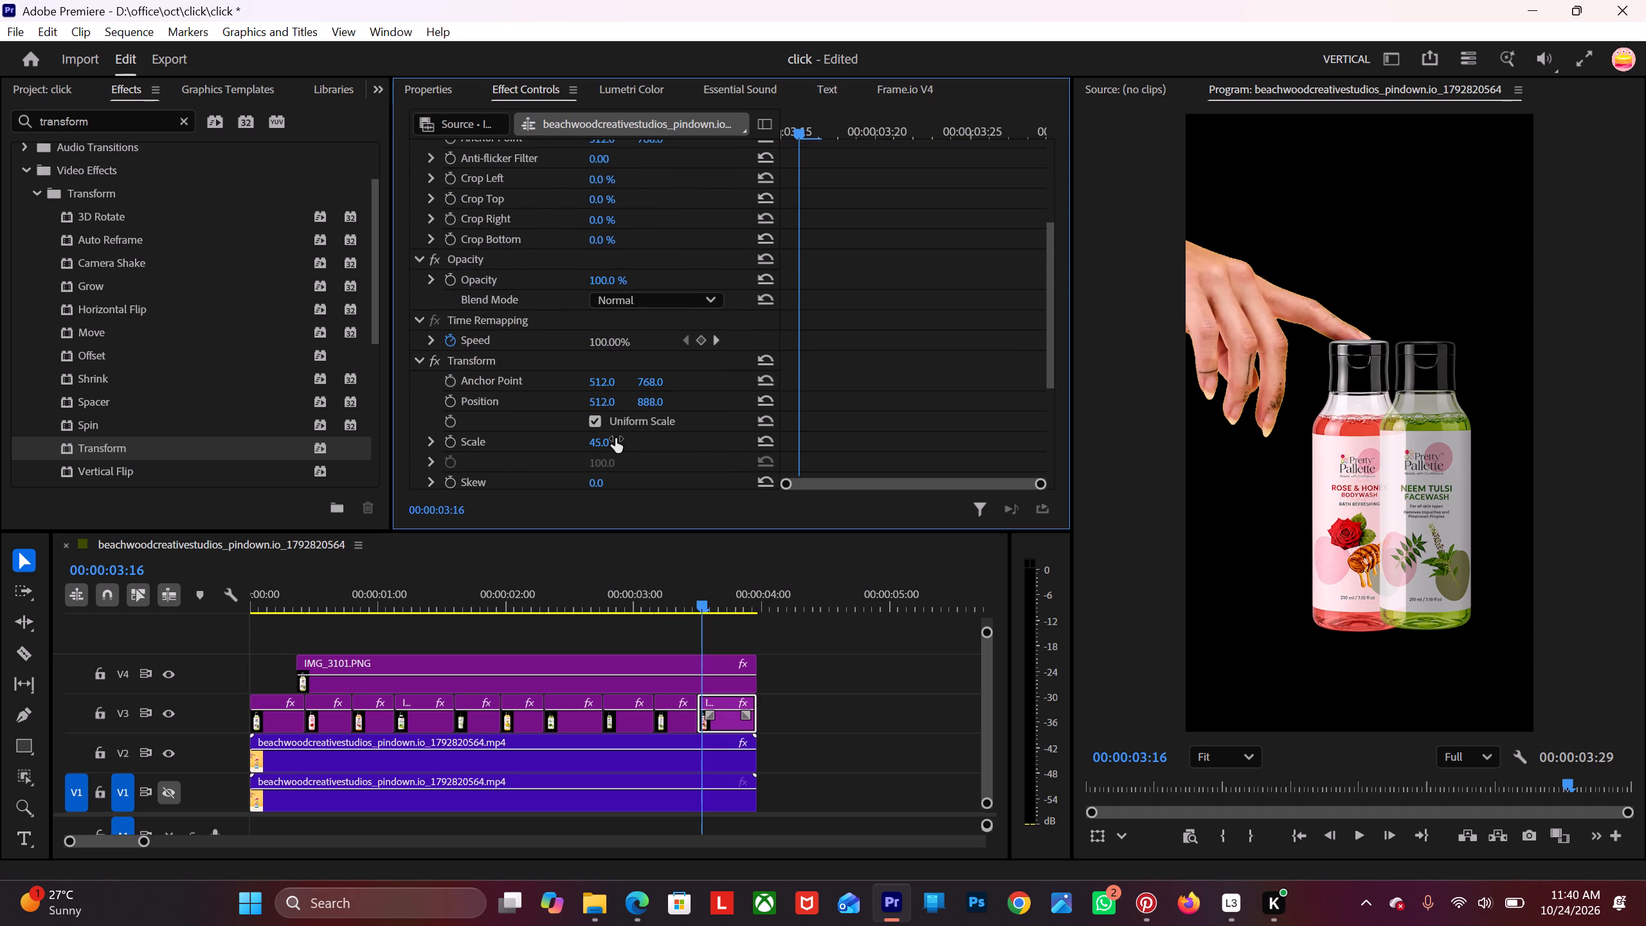
{"action": "type", "text": "44"}
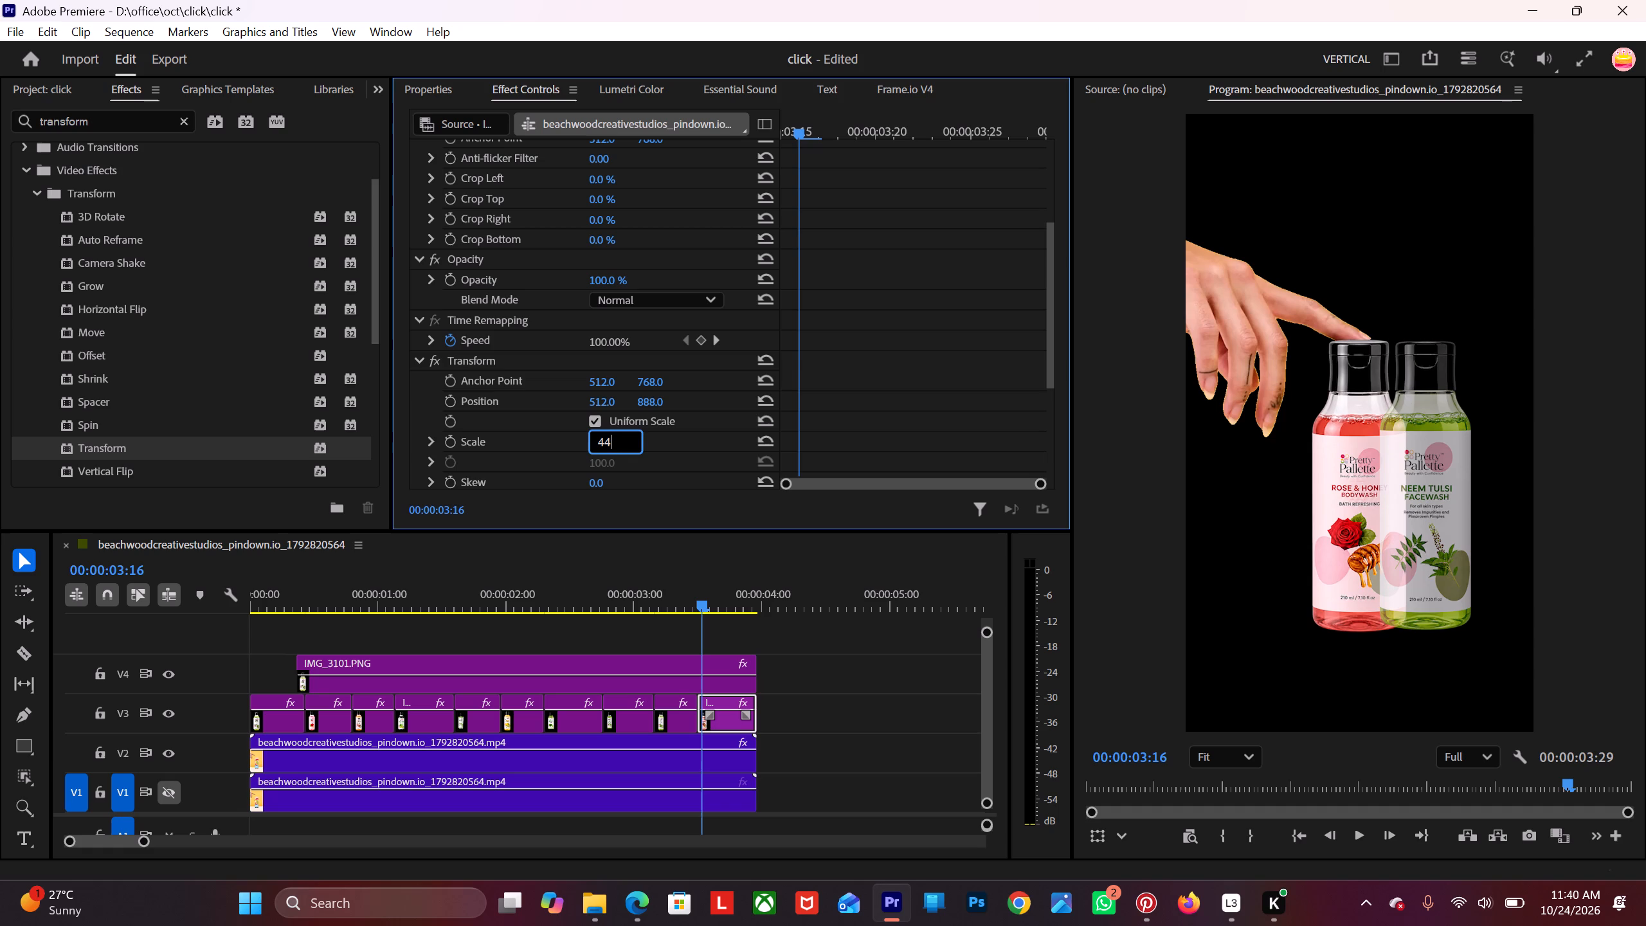
{"action": "key", "text": "Return"}
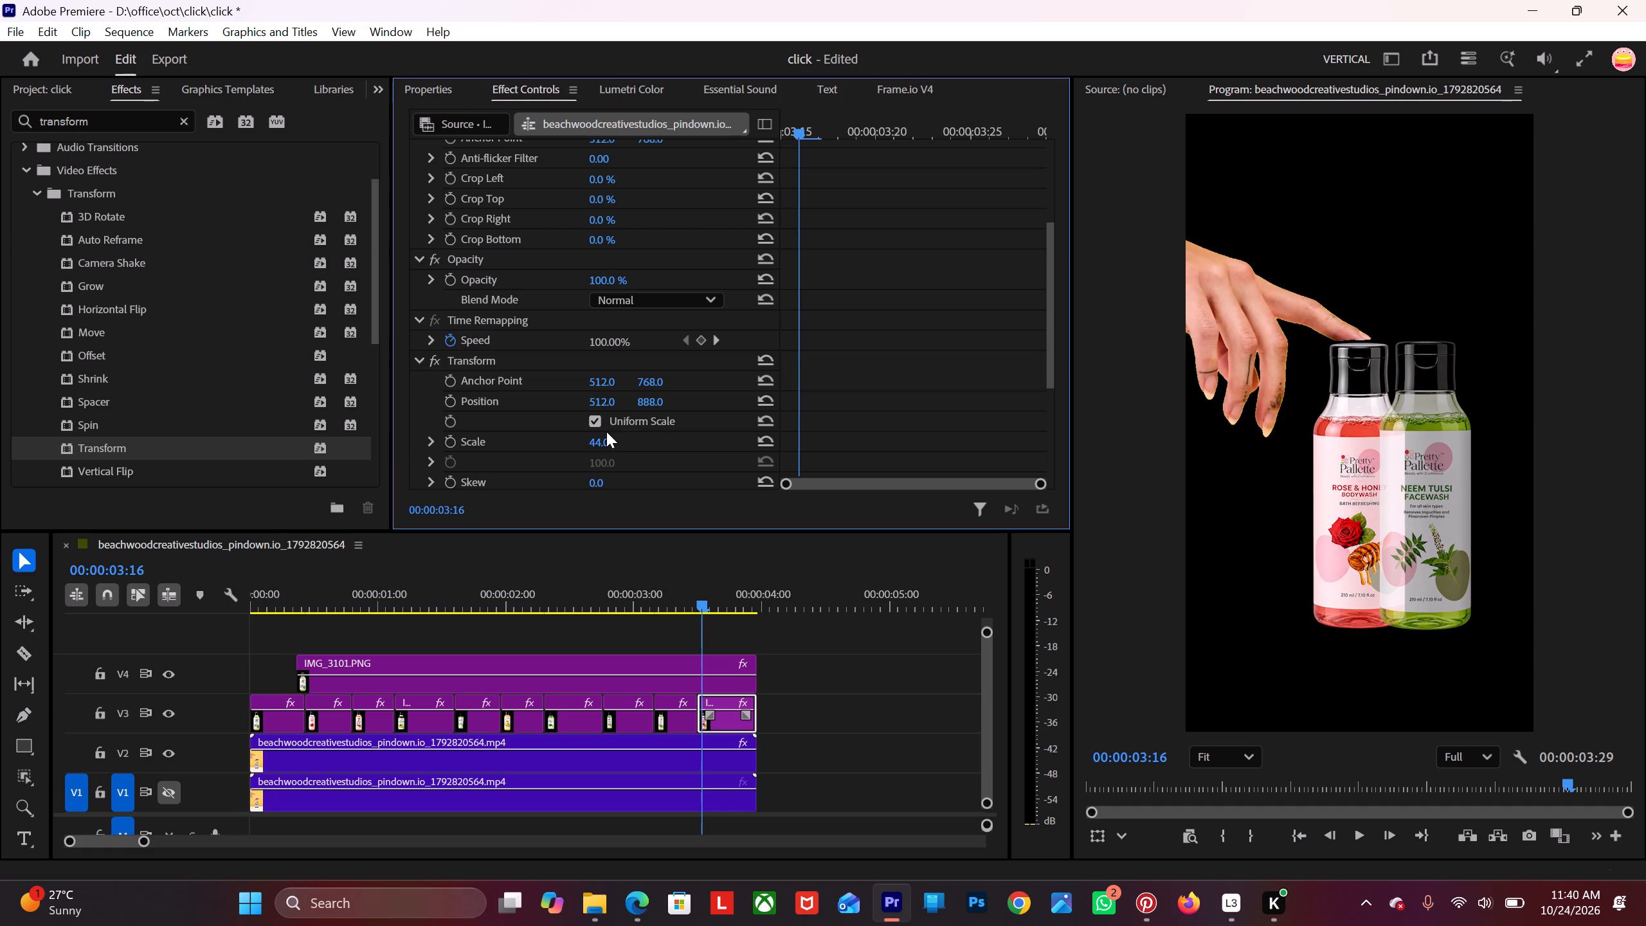
{"action": "left_click", "coordinate": [655, 397]}
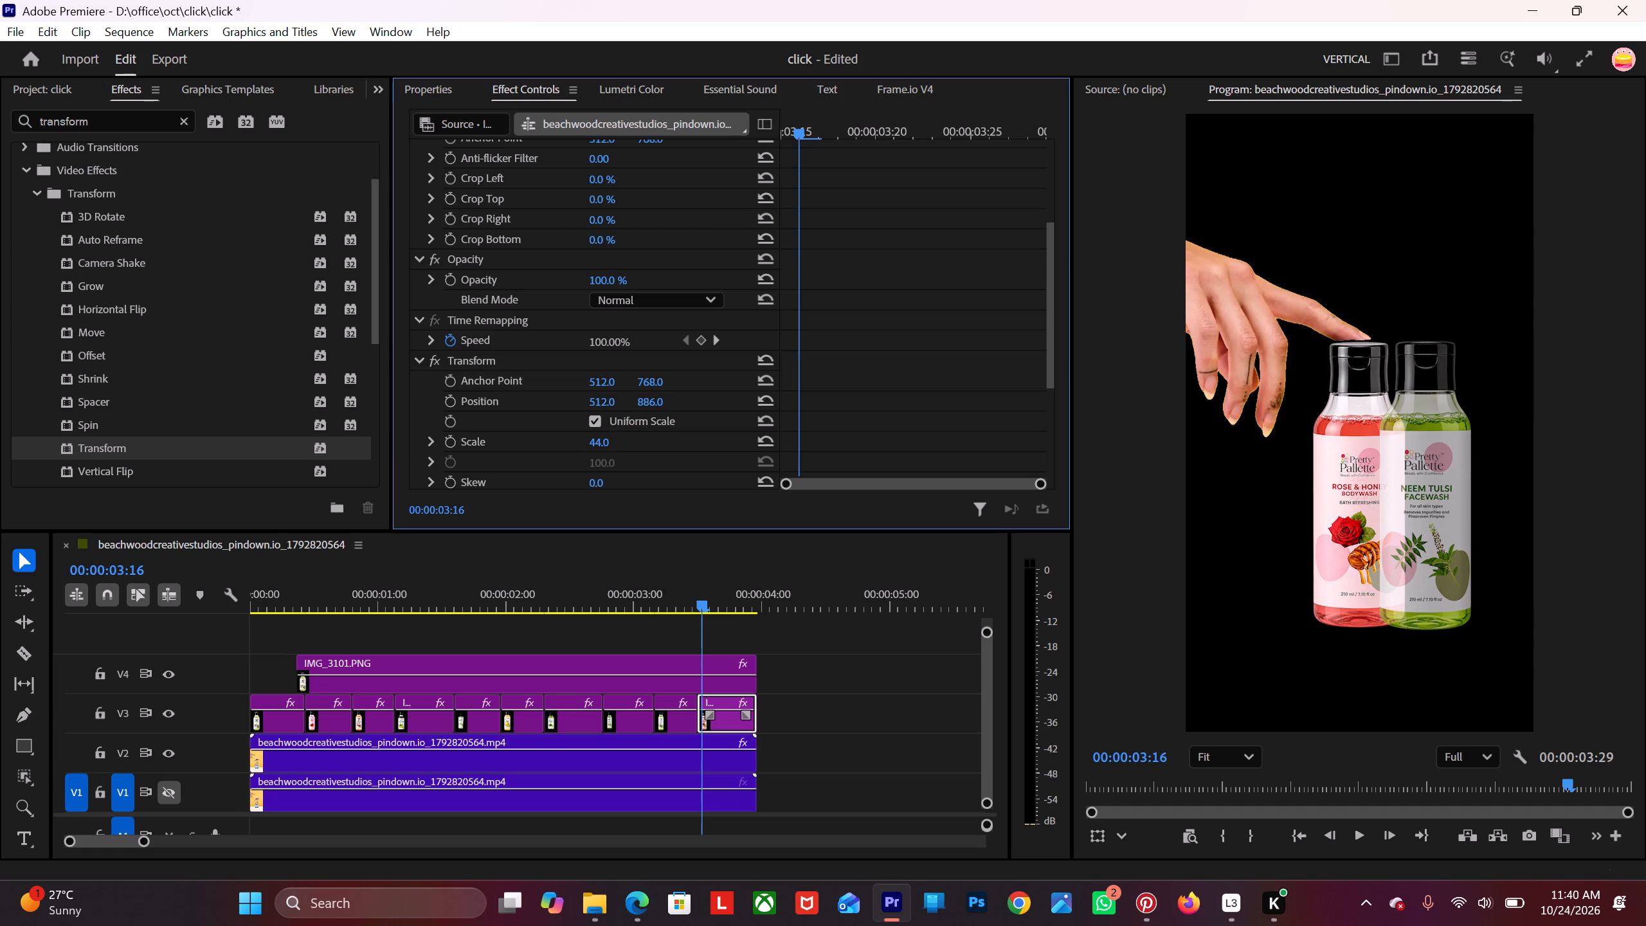
{"action": "left_click", "coordinate": [601, 435]}
{"action": "type", "text": "44.5"}
{"action": "key", "text": "Return"}
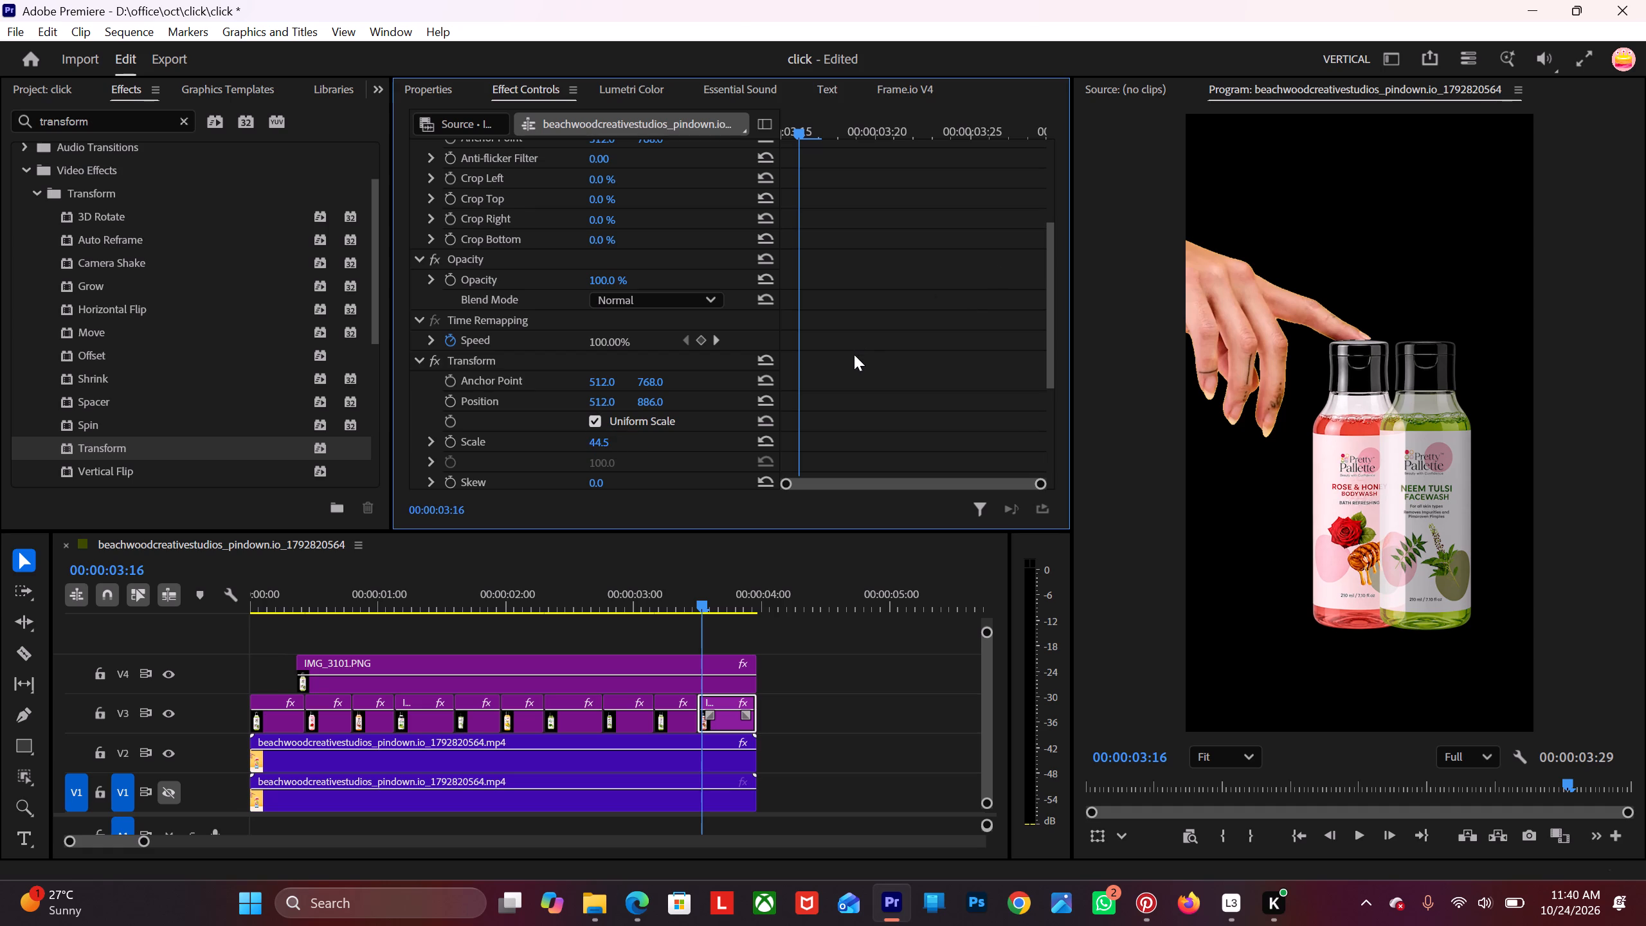
{"action": "left_click", "coordinate": [656, 404]}
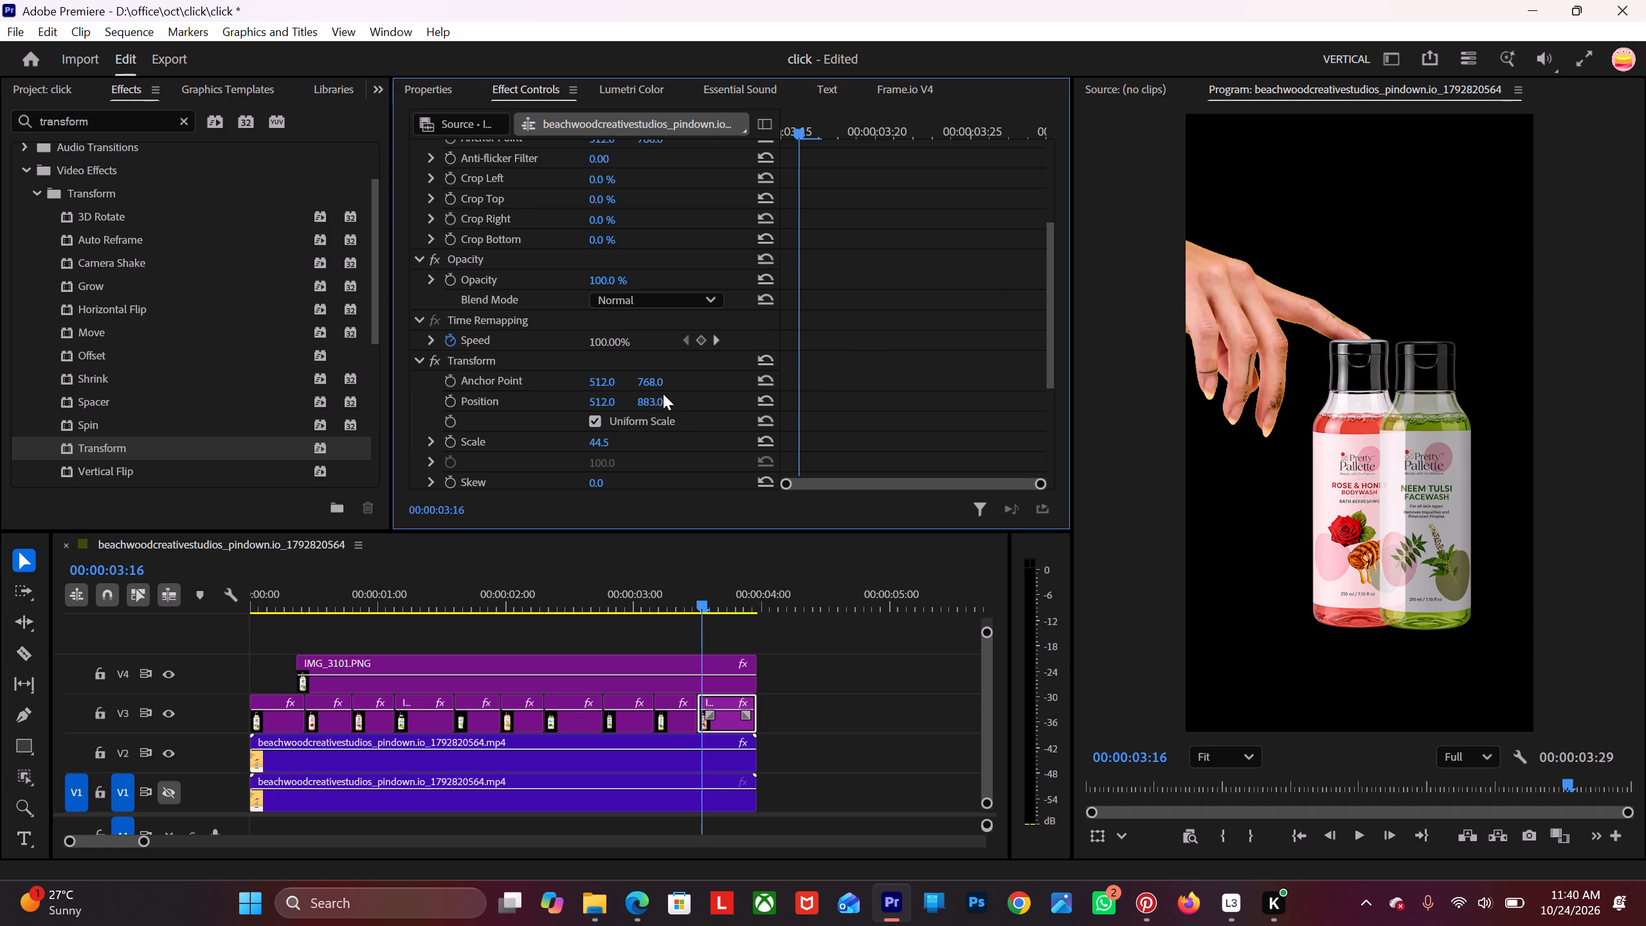
Return the playhead to the start of the sequence and turn on the output of video track V1, keeping V4 visible.
{"action": "left_click_drag", "start_coordinate": [696, 595], "coordinate": [0, 709]}
{"action": "left_click", "coordinate": [176, 678]}
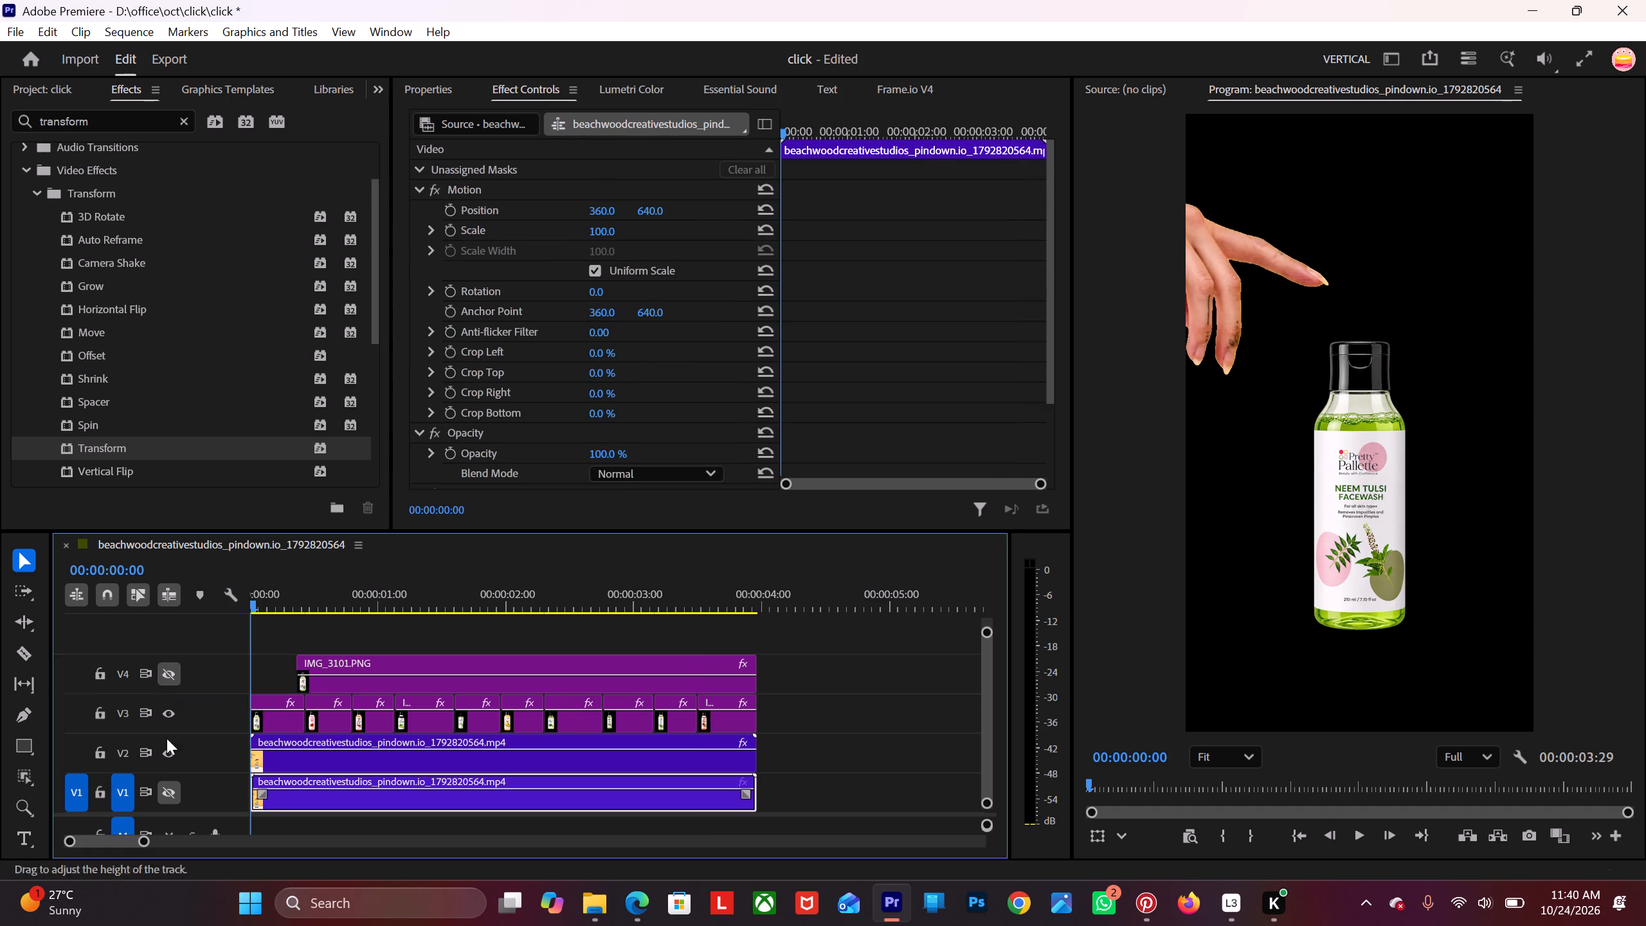
{"action": "left_click", "coordinate": [170, 791]}
{"action": "scroll", "coordinate": [172, 754], "scroll_direction": "down", "scroll_amount": 1}
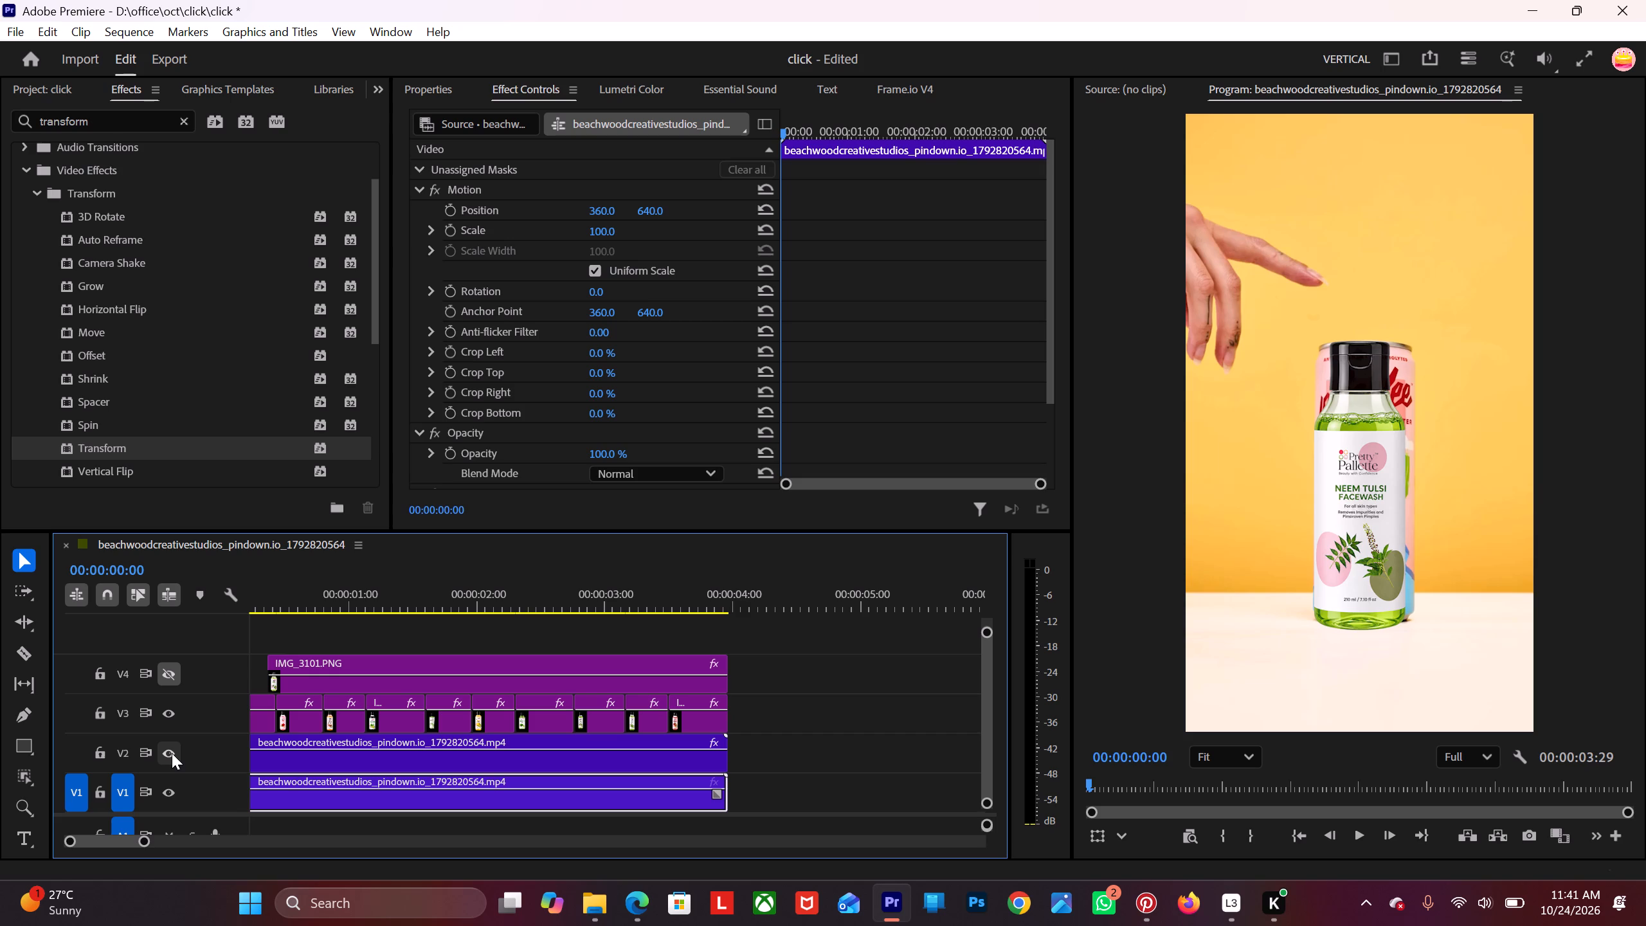
{"action": "left_click", "coordinate": [162, 671]}
Move all the bottle clips from V3 to V5 and the reference bottle clip from V4 to V6.
{"action": "left_click_drag", "start_coordinate": [258, 633], "coordinate": [308, 670]}
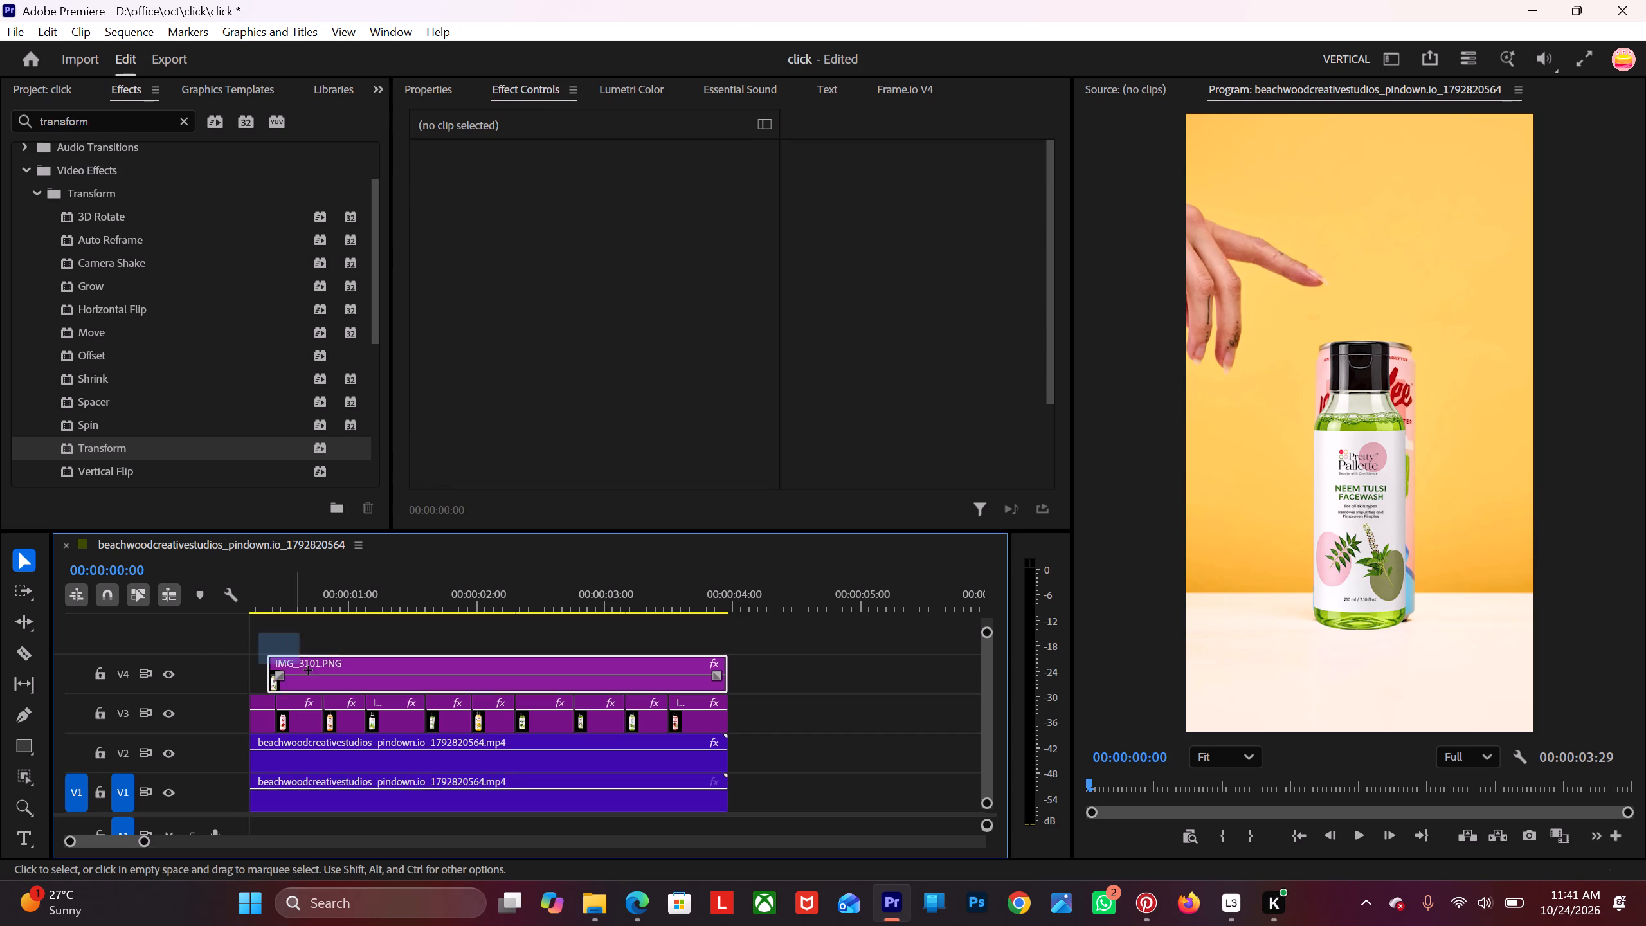
{"action": "left_click_drag", "start_coordinate": [308, 670], "coordinate": [711, 719]}
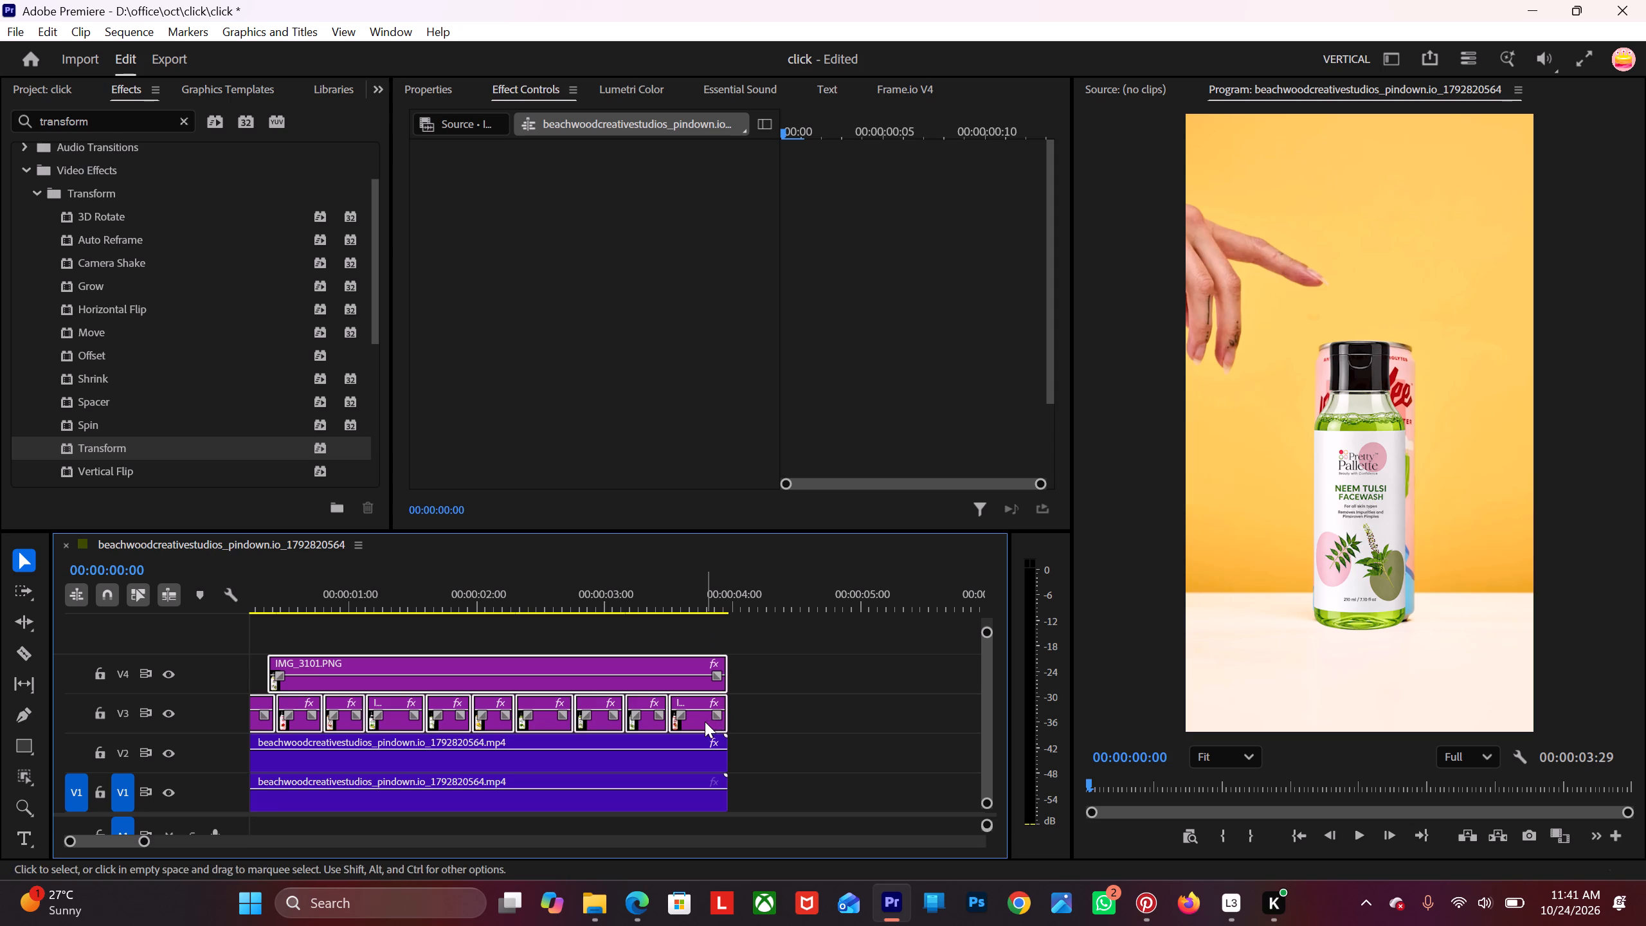
{"action": "left_click_drag", "start_coordinate": [701, 723], "coordinate": [700, 684]}
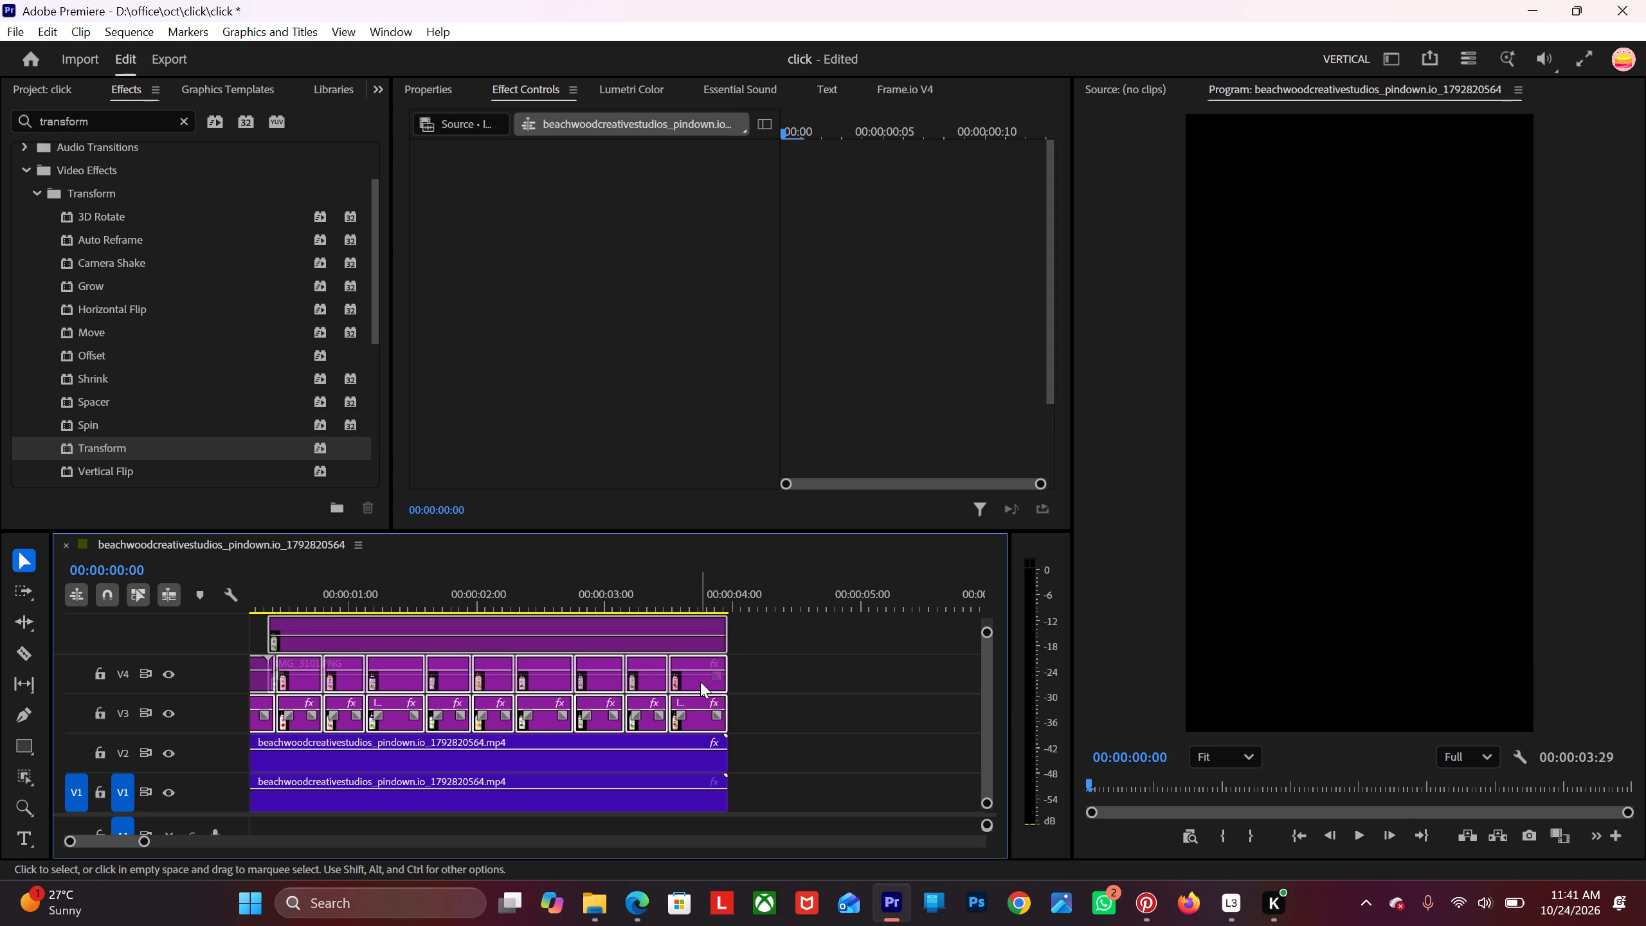
{"action": "left_click_drag", "start_coordinate": [990, 631], "coordinate": [991, 608]}
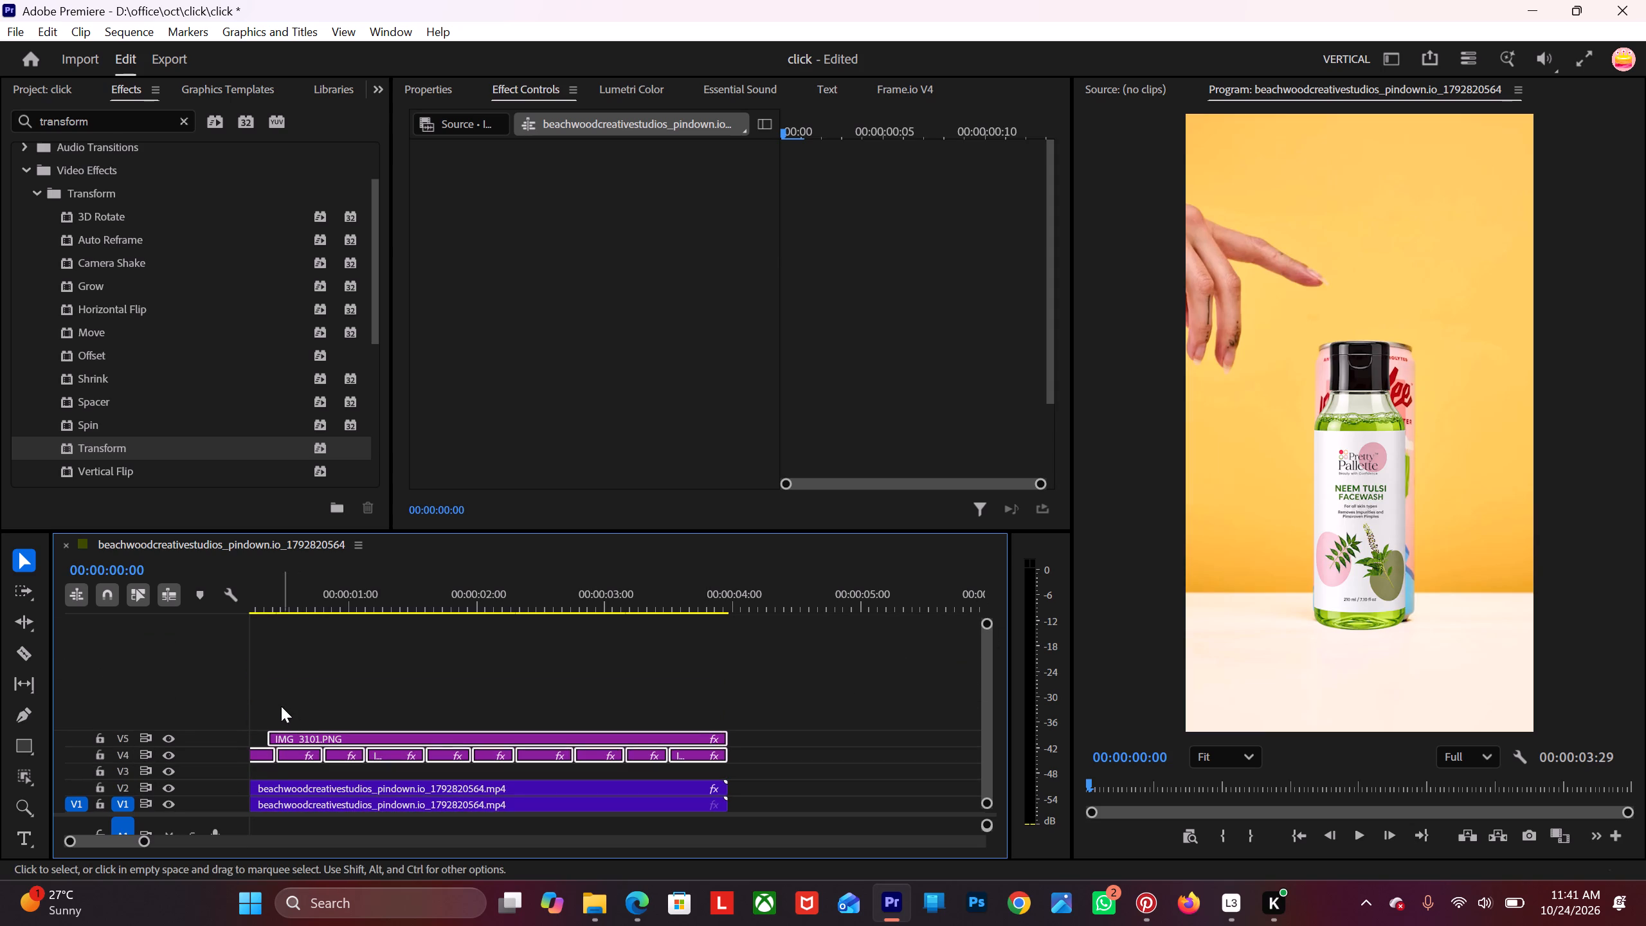
{"action": "left_click_drag", "start_coordinate": [255, 701], "coordinate": [554, 749]}
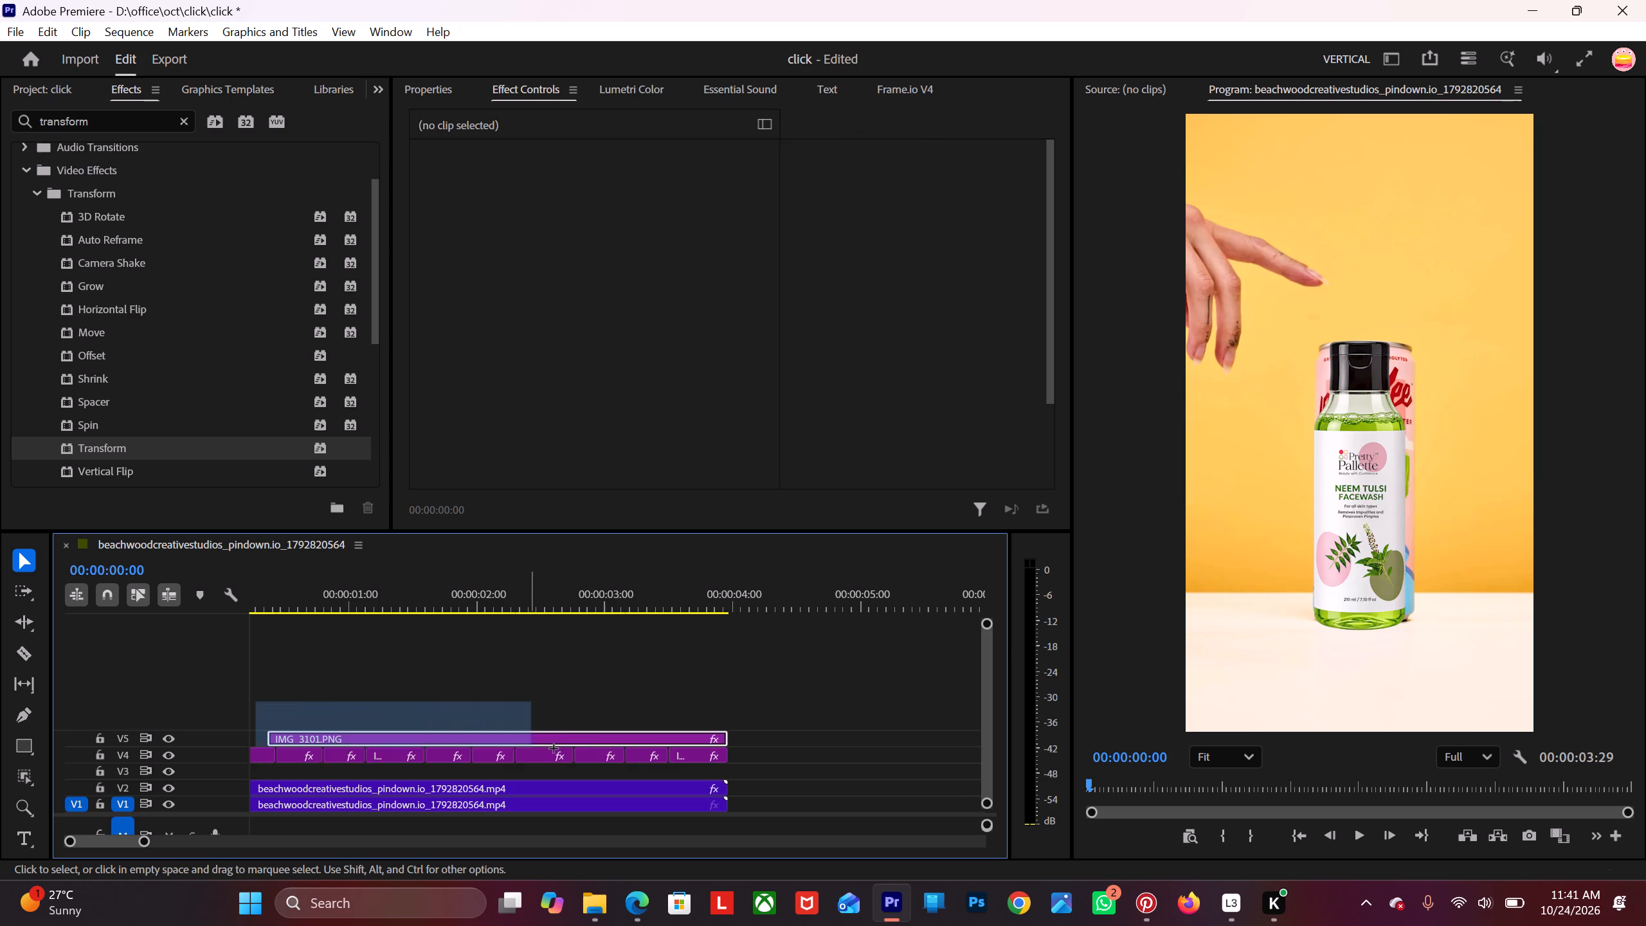
{"action": "left_click_drag", "start_coordinate": [554, 749], "coordinate": [761, 758]}
{"action": "left_click_drag", "start_coordinate": [692, 754], "coordinate": [691, 741]}
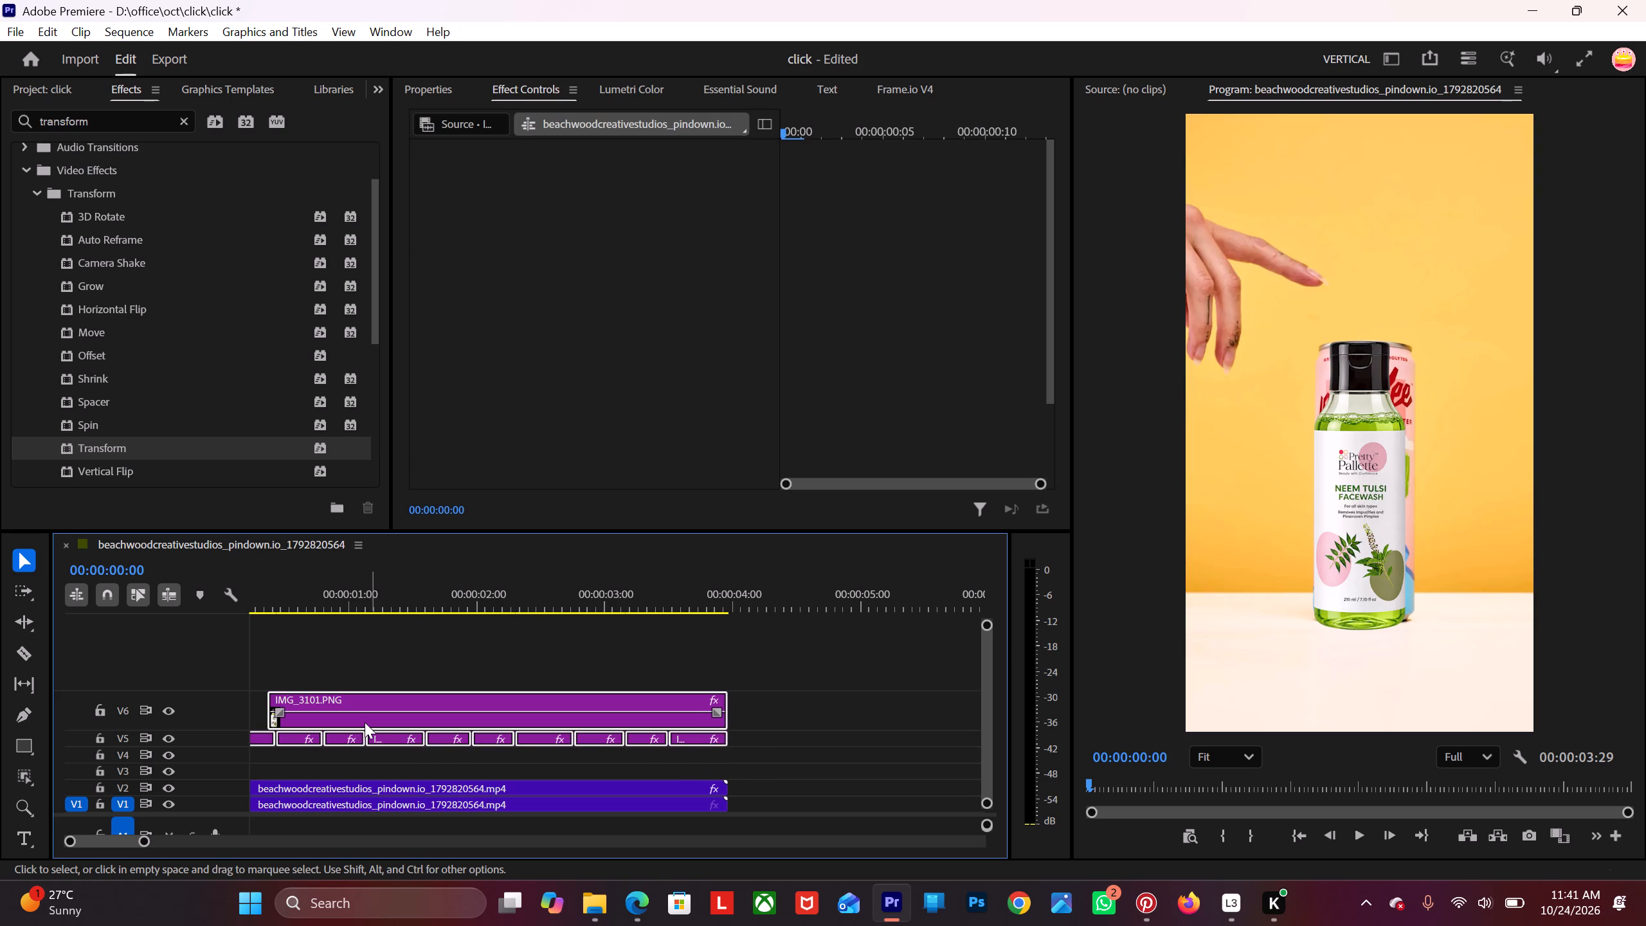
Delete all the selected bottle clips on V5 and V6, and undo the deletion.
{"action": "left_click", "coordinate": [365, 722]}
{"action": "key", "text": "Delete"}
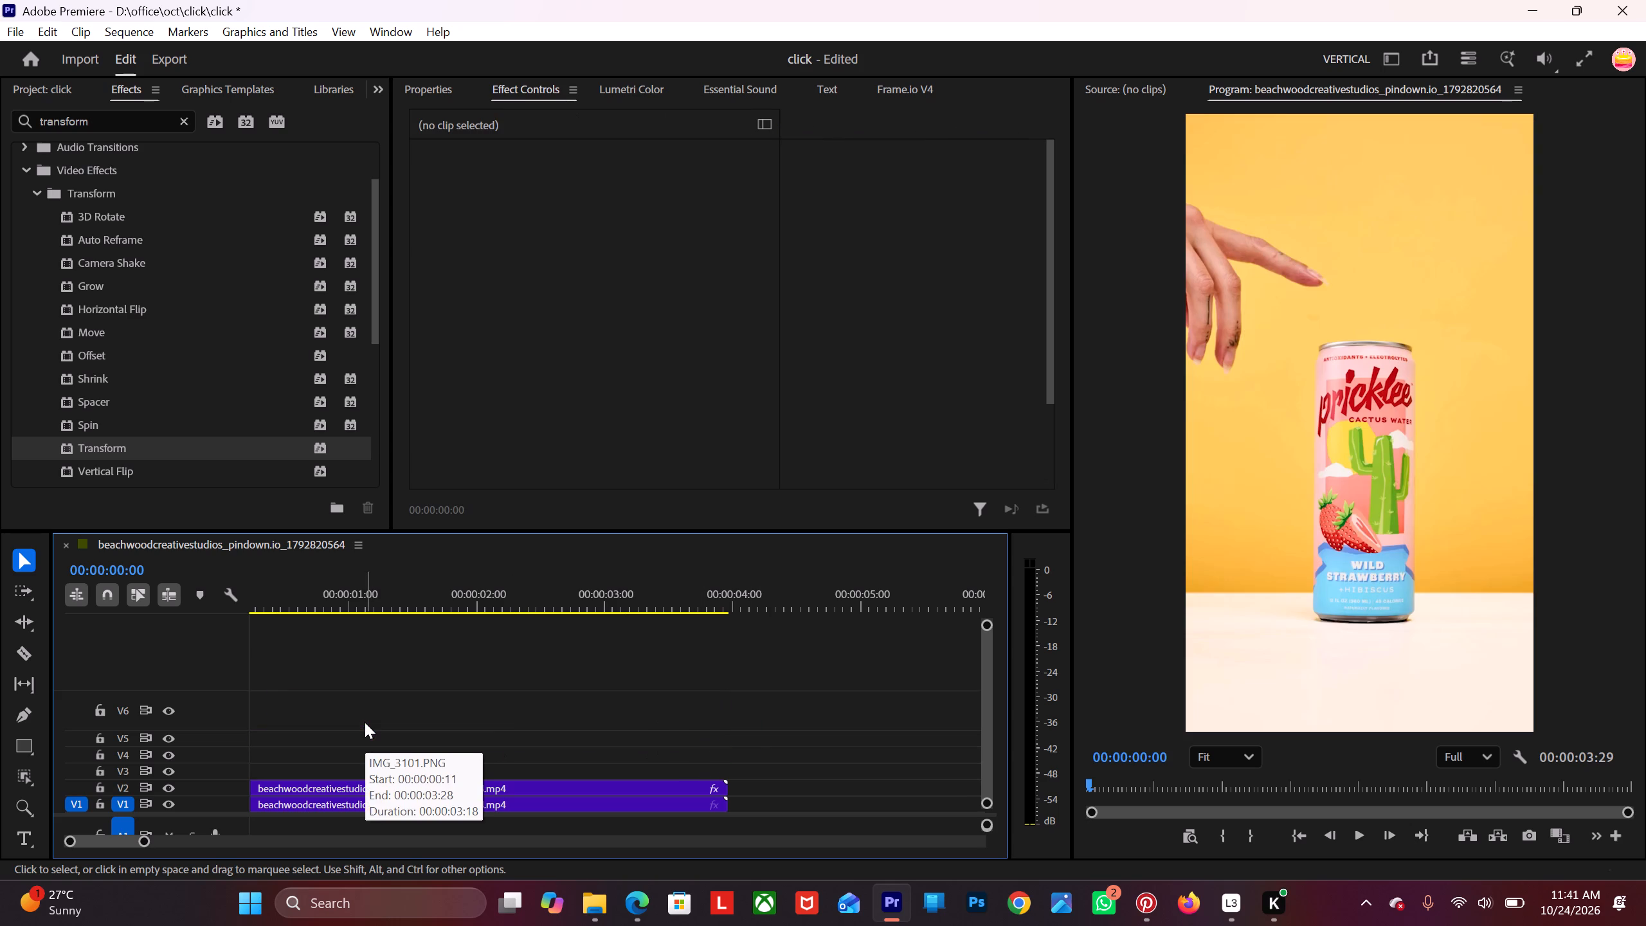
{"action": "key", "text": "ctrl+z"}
Delete only the reference bottle clip IMG_3101.PNG from track V6.
{"action": "left_click", "coordinate": [311, 664]}
{"action": "left_click", "coordinate": [320, 701]}
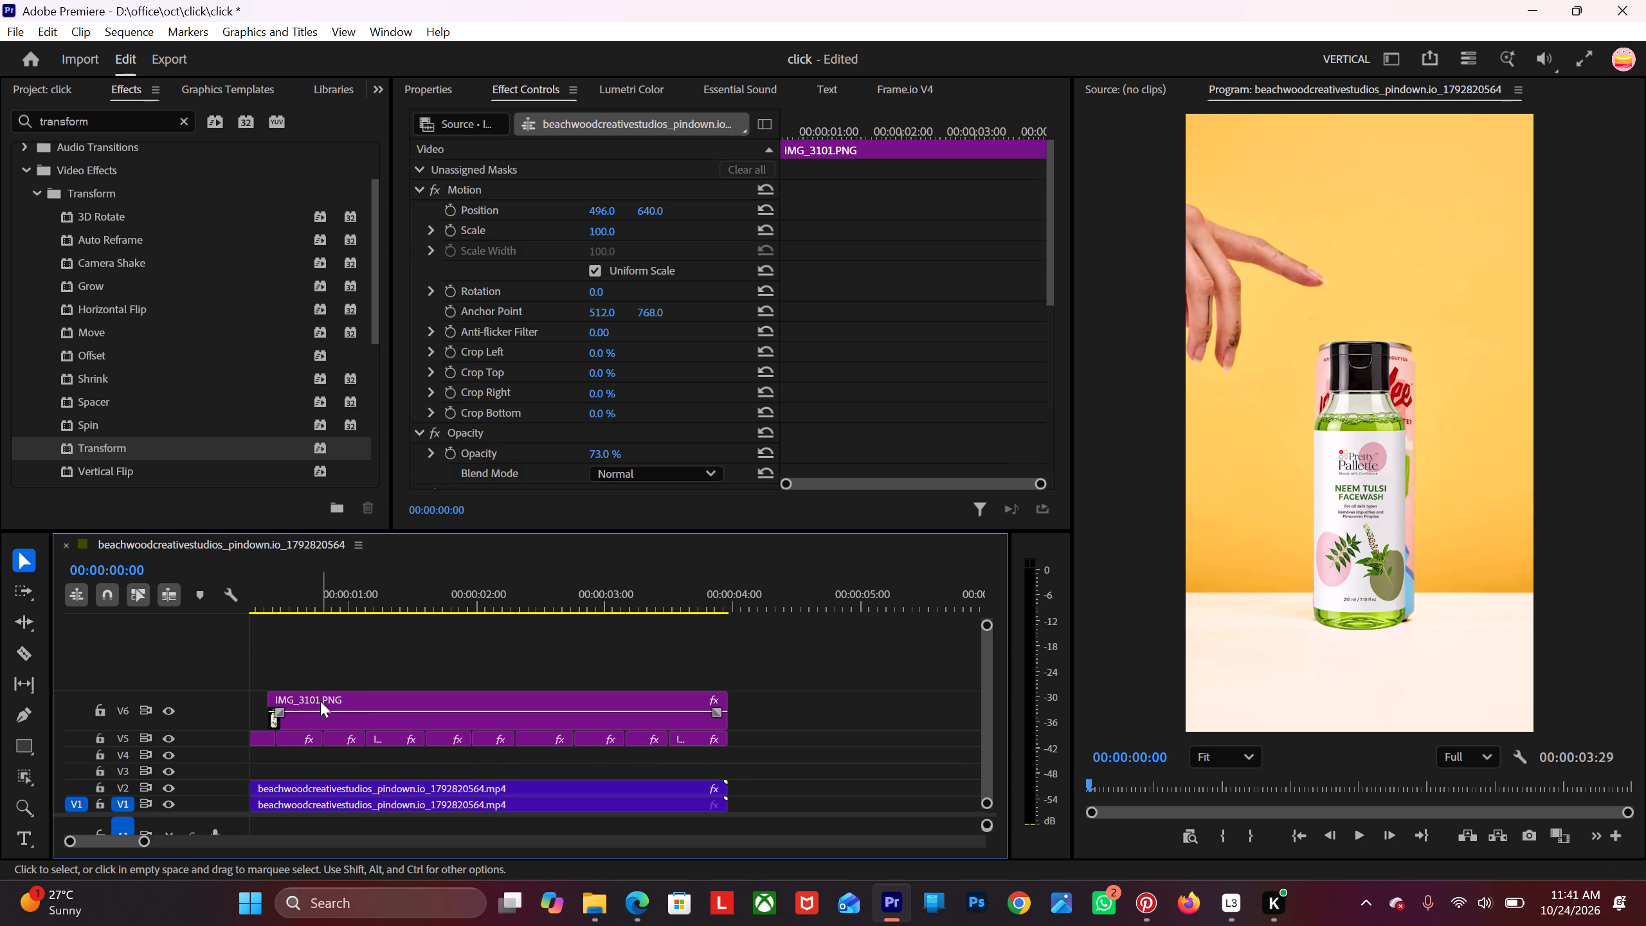
{"action": "key", "text": "Delete"}
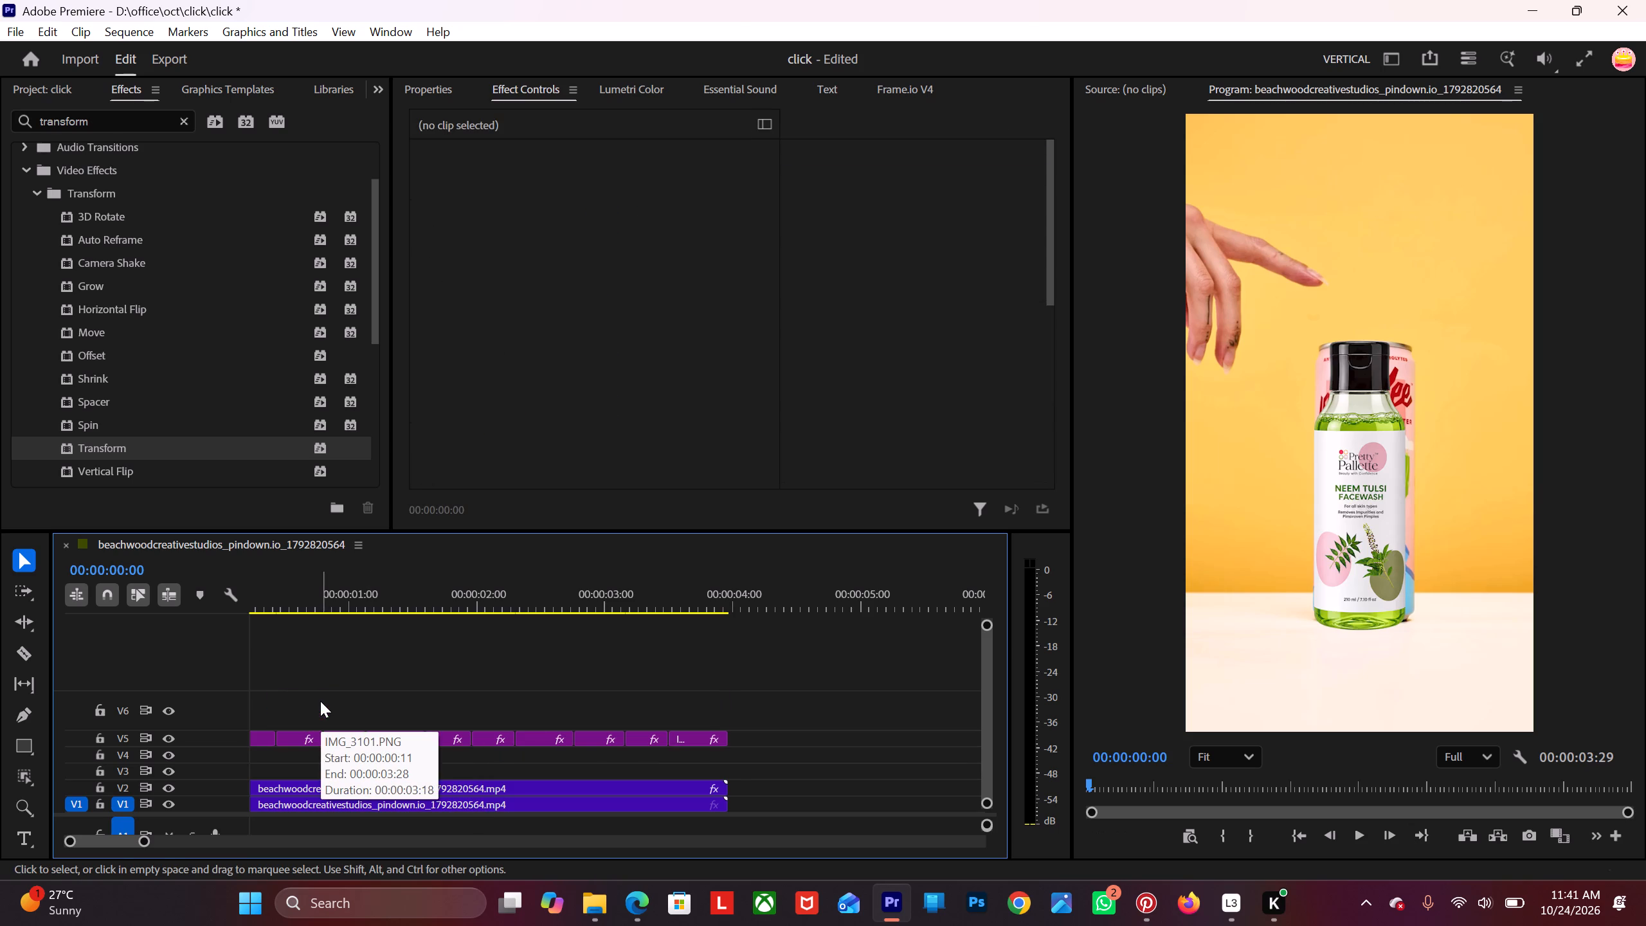
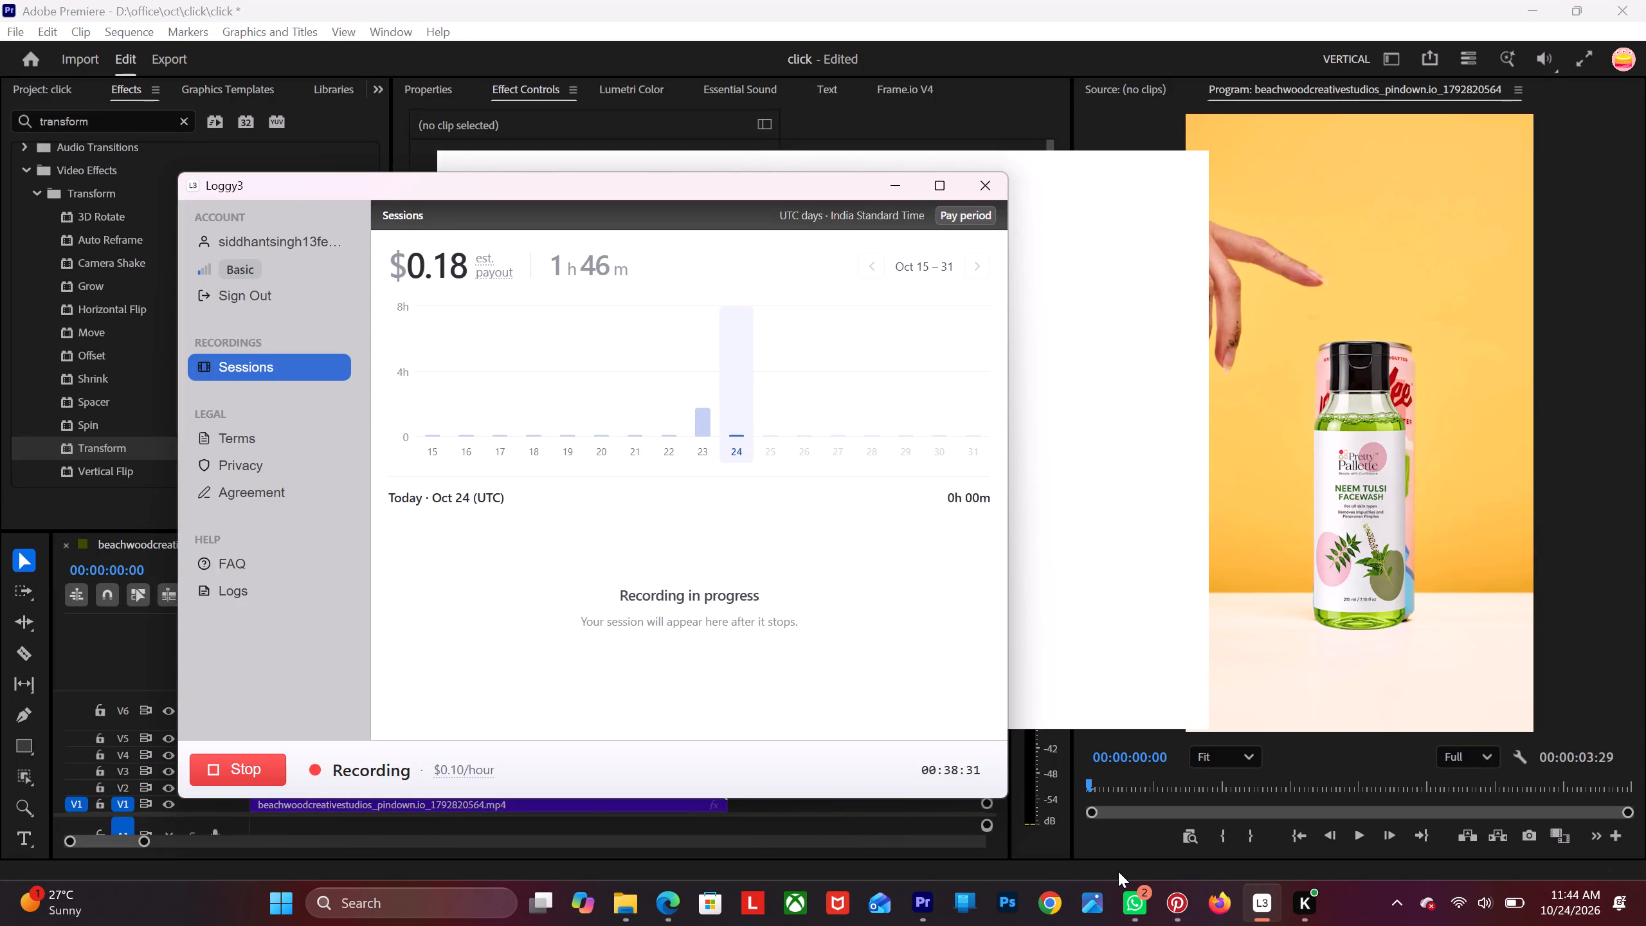
Back in Premiere Pro, draw a rectangle across the full frame width, covering the pale tabletop down to the frame's bottom edge.
{"action": "left_click", "coordinate": [925, 909]}
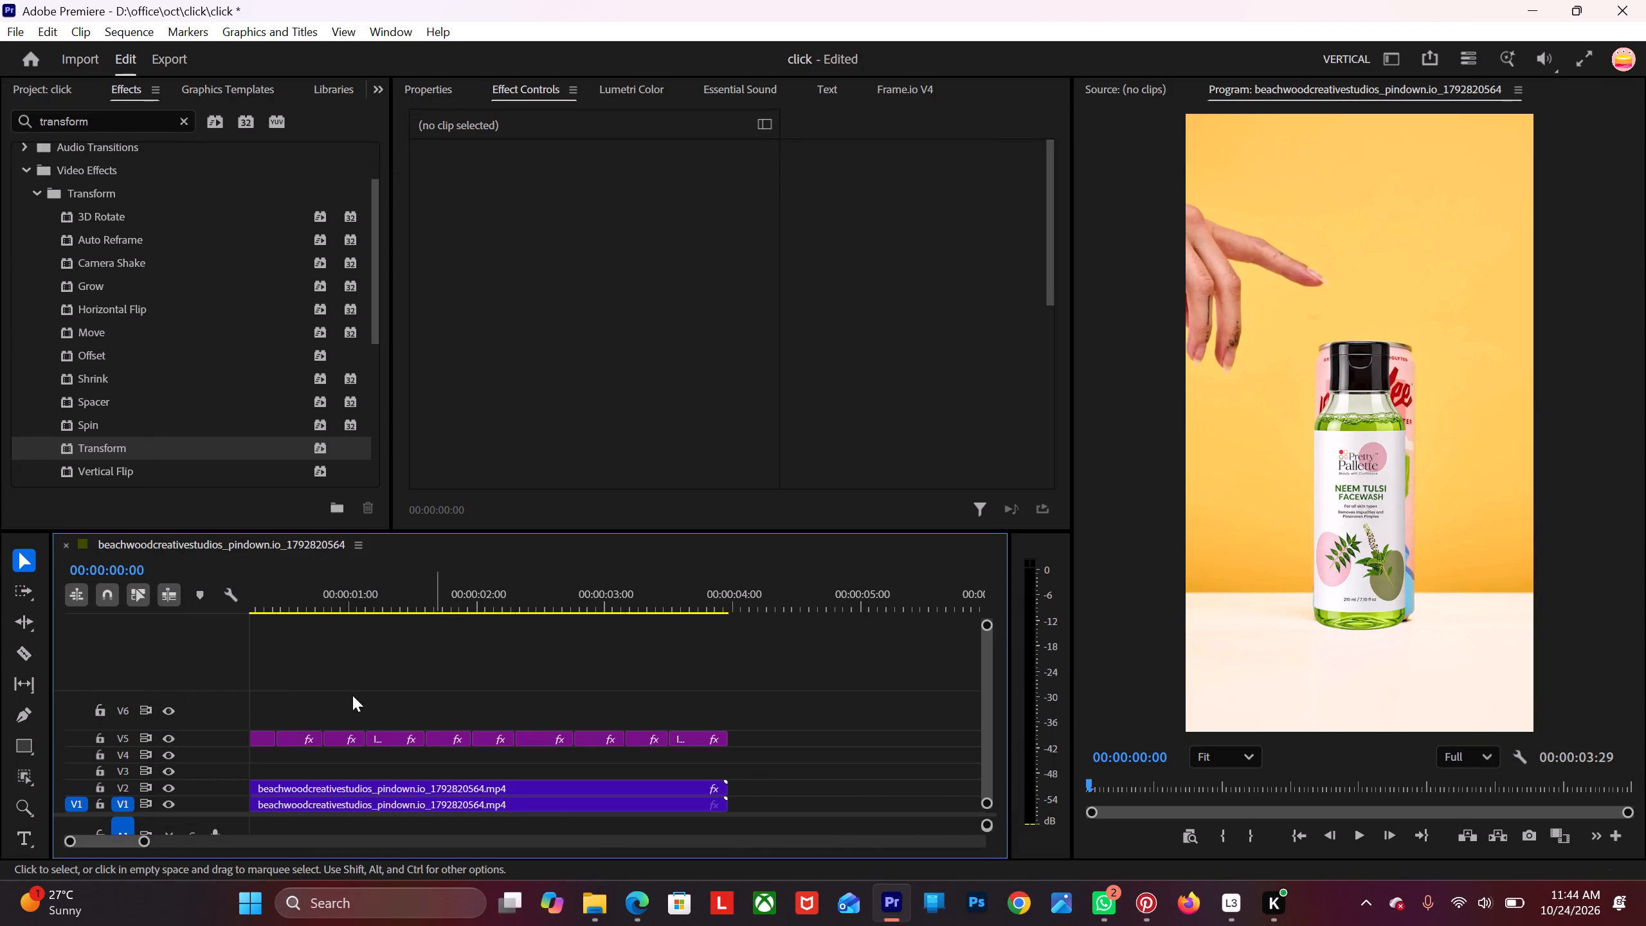
{"action": "scroll", "coordinate": [319, 690], "scroll_direction": "up", "scroll_amount": 8}
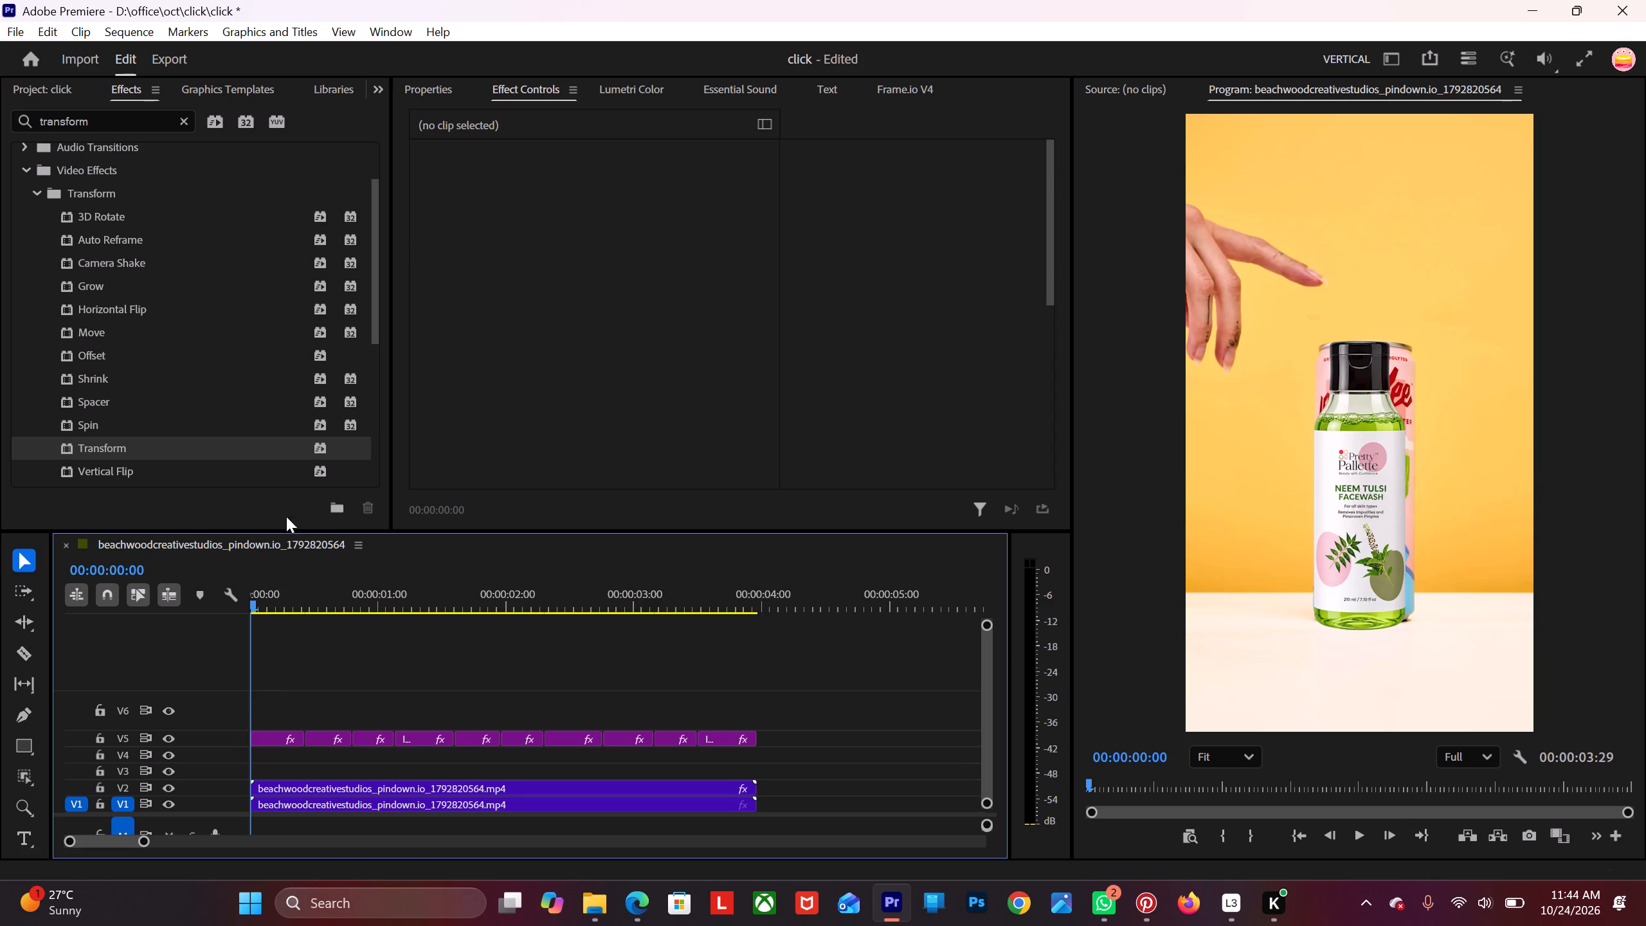
{"action": "left_click", "coordinate": [18, 739]}
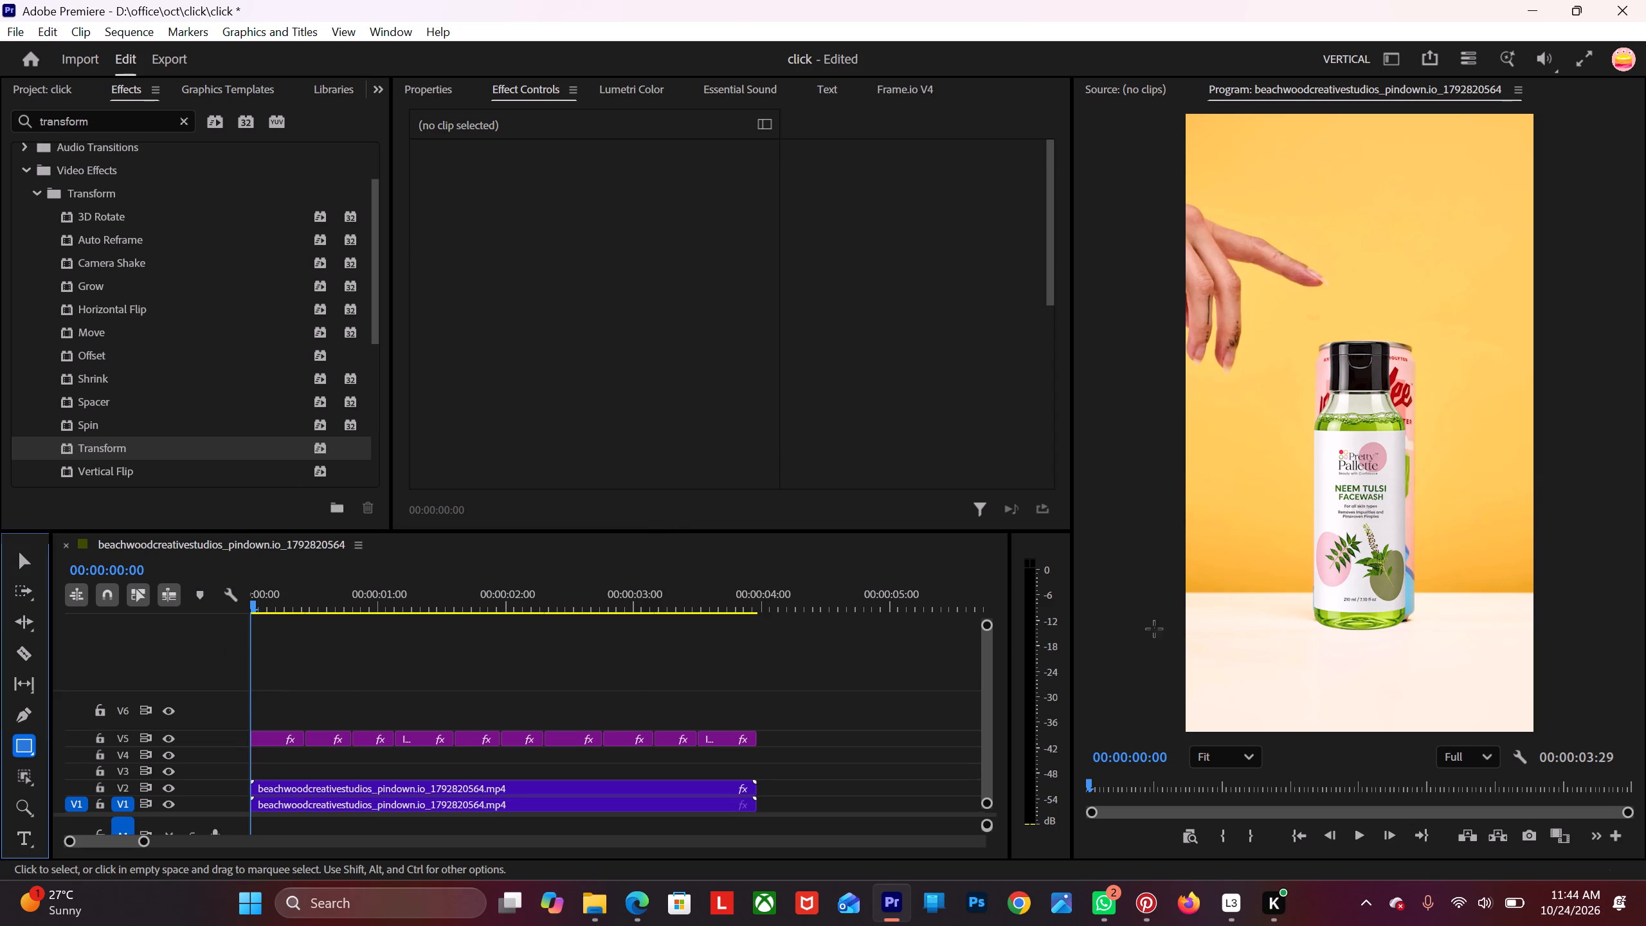
{"action": "left_click_drag", "start_coordinate": [1189, 594], "coordinate": [1216, 626]}
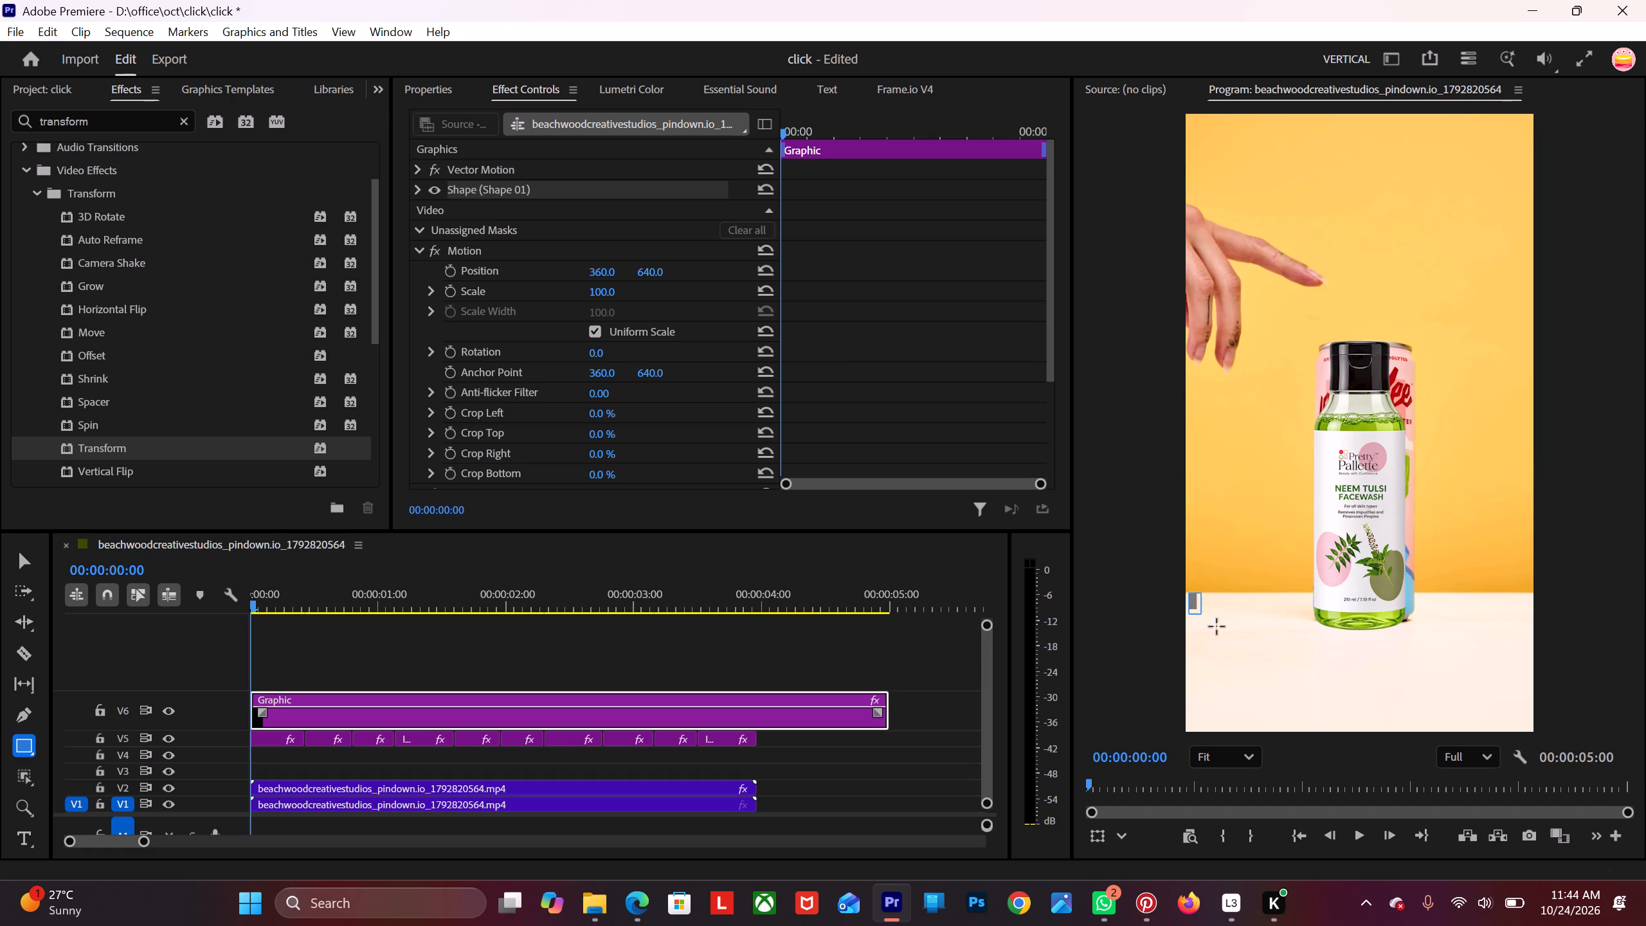
{"action": "left_click_drag", "start_coordinate": [1216, 626], "coordinate": [1535, 699]}
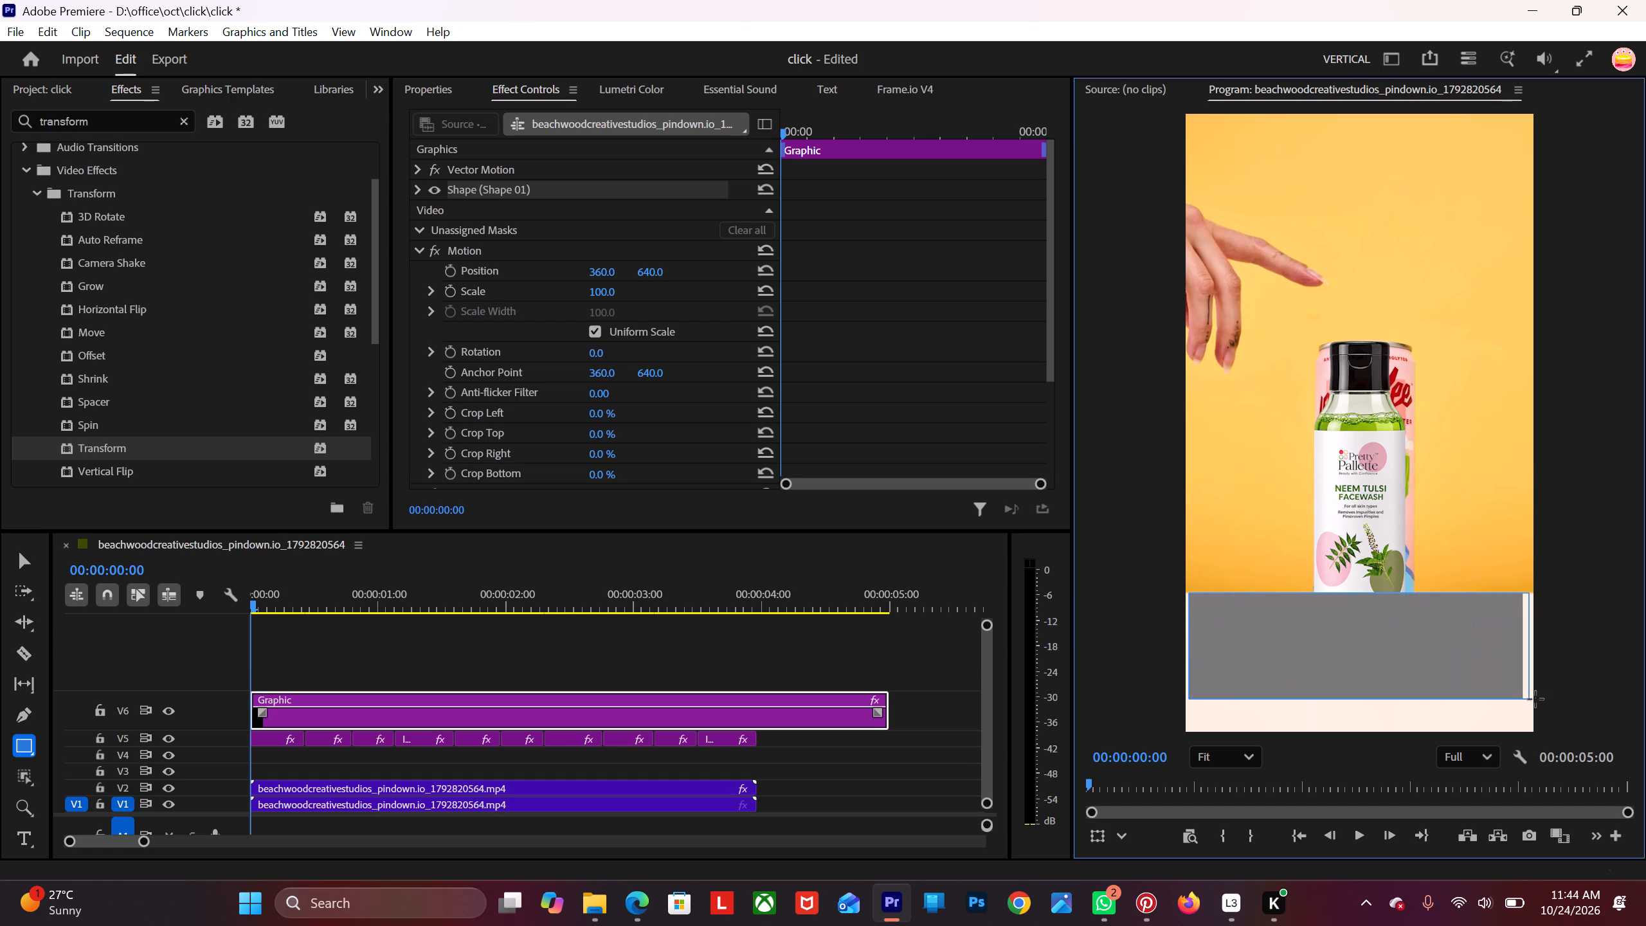
{"action": "left_click_drag", "start_coordinate": [1535, 699], "coordinate": [1563, 741]}
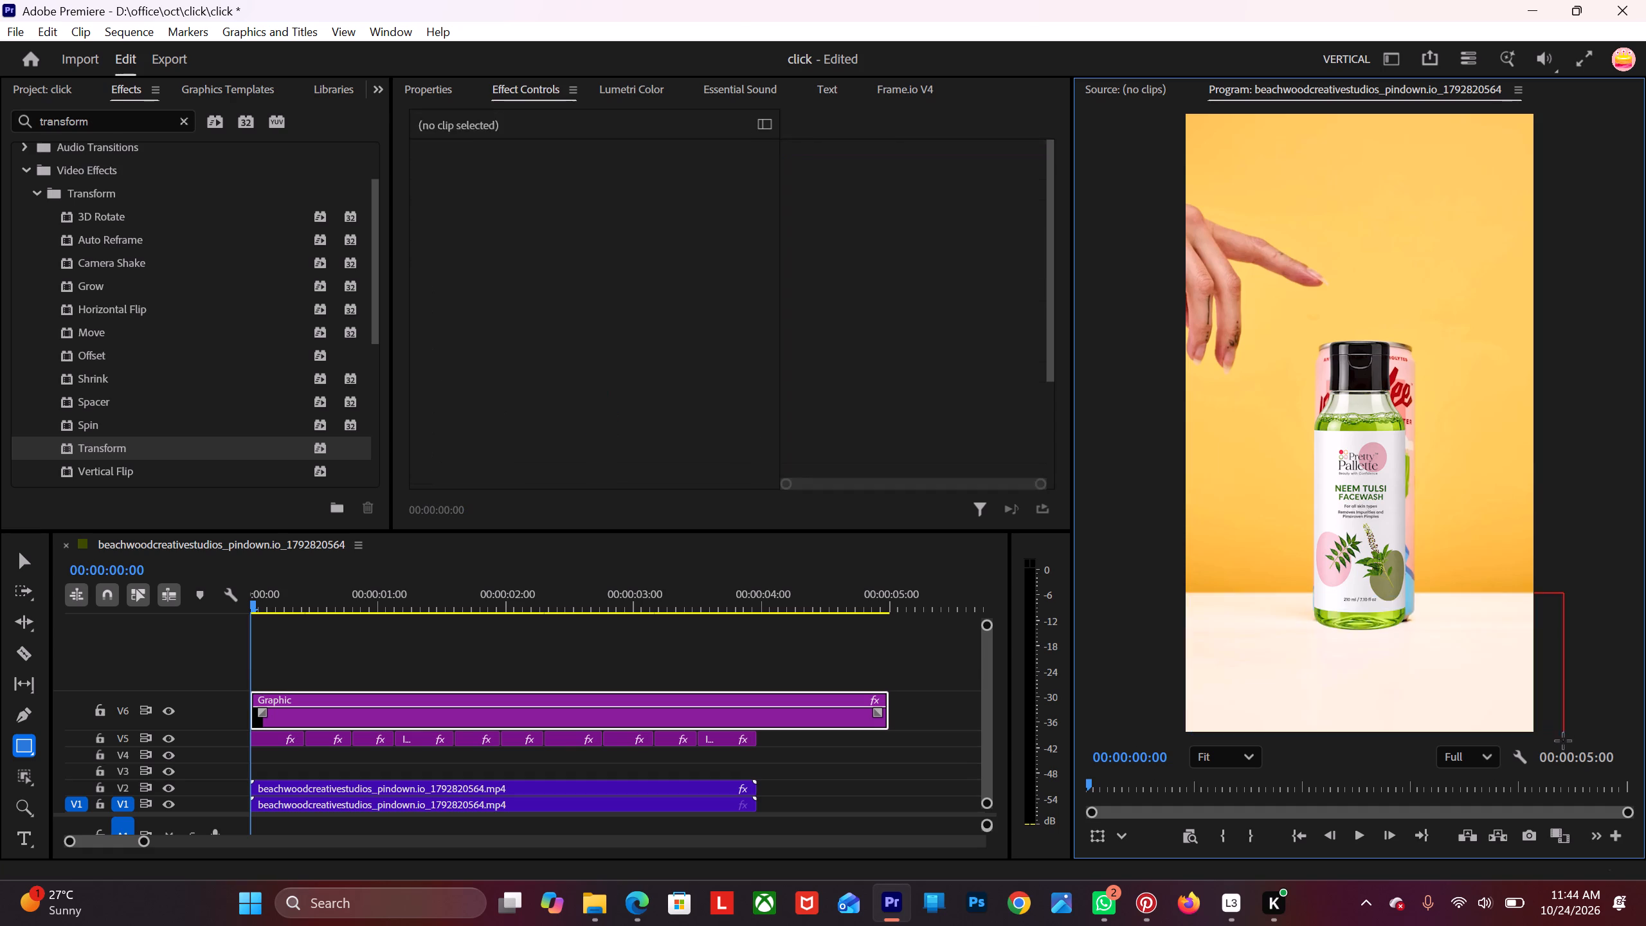
Set the tabletop rectangle's Motion position to 343, 592 and scale to 109 so it spans the whole lower area.
{"action": "left_click", "coordinate": [327, 718]}
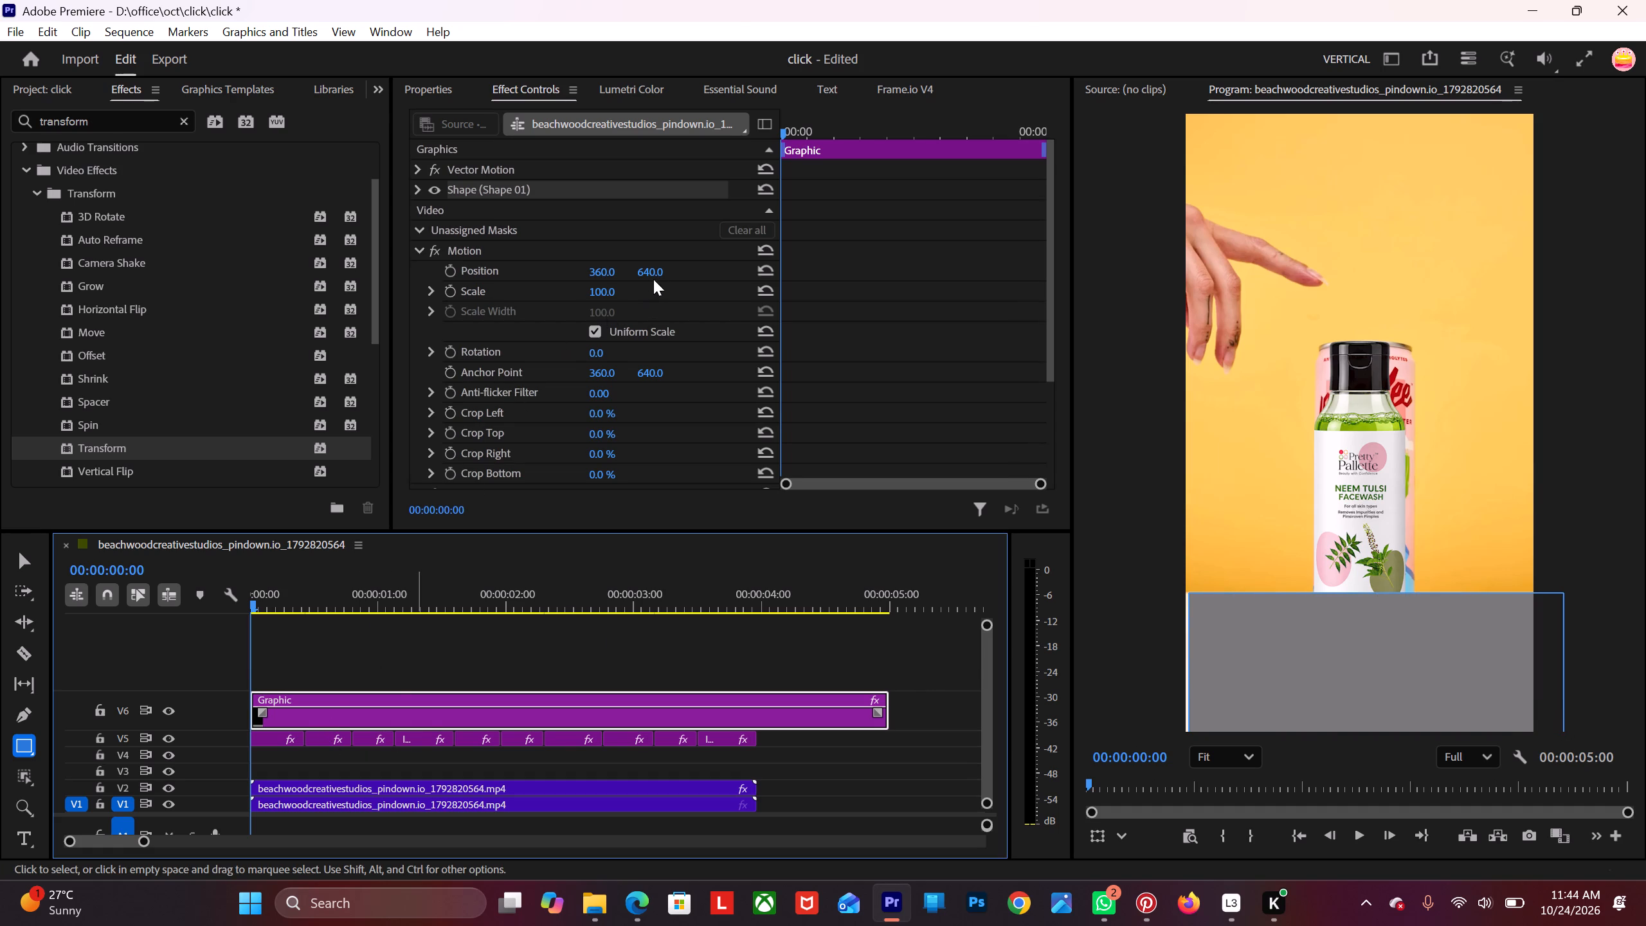
{"action": "left_click", "coordinate": [653, 271]}
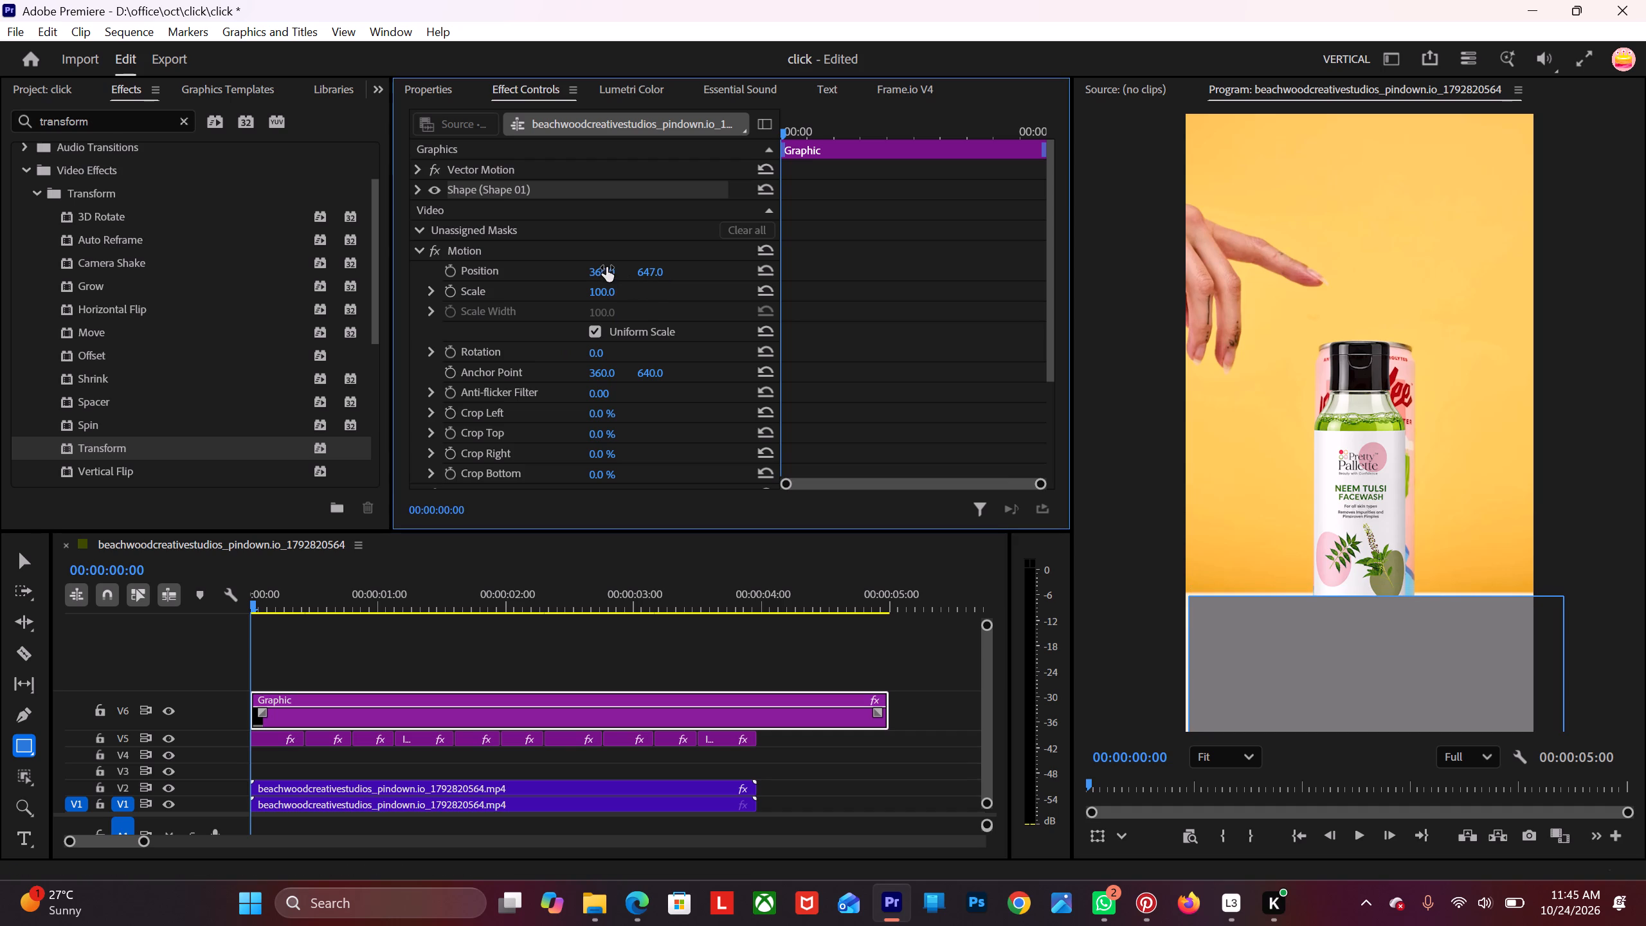
{"action": "left_click_drag", "start_coordinate": [609, 265], "coordinate": [593, 271]}
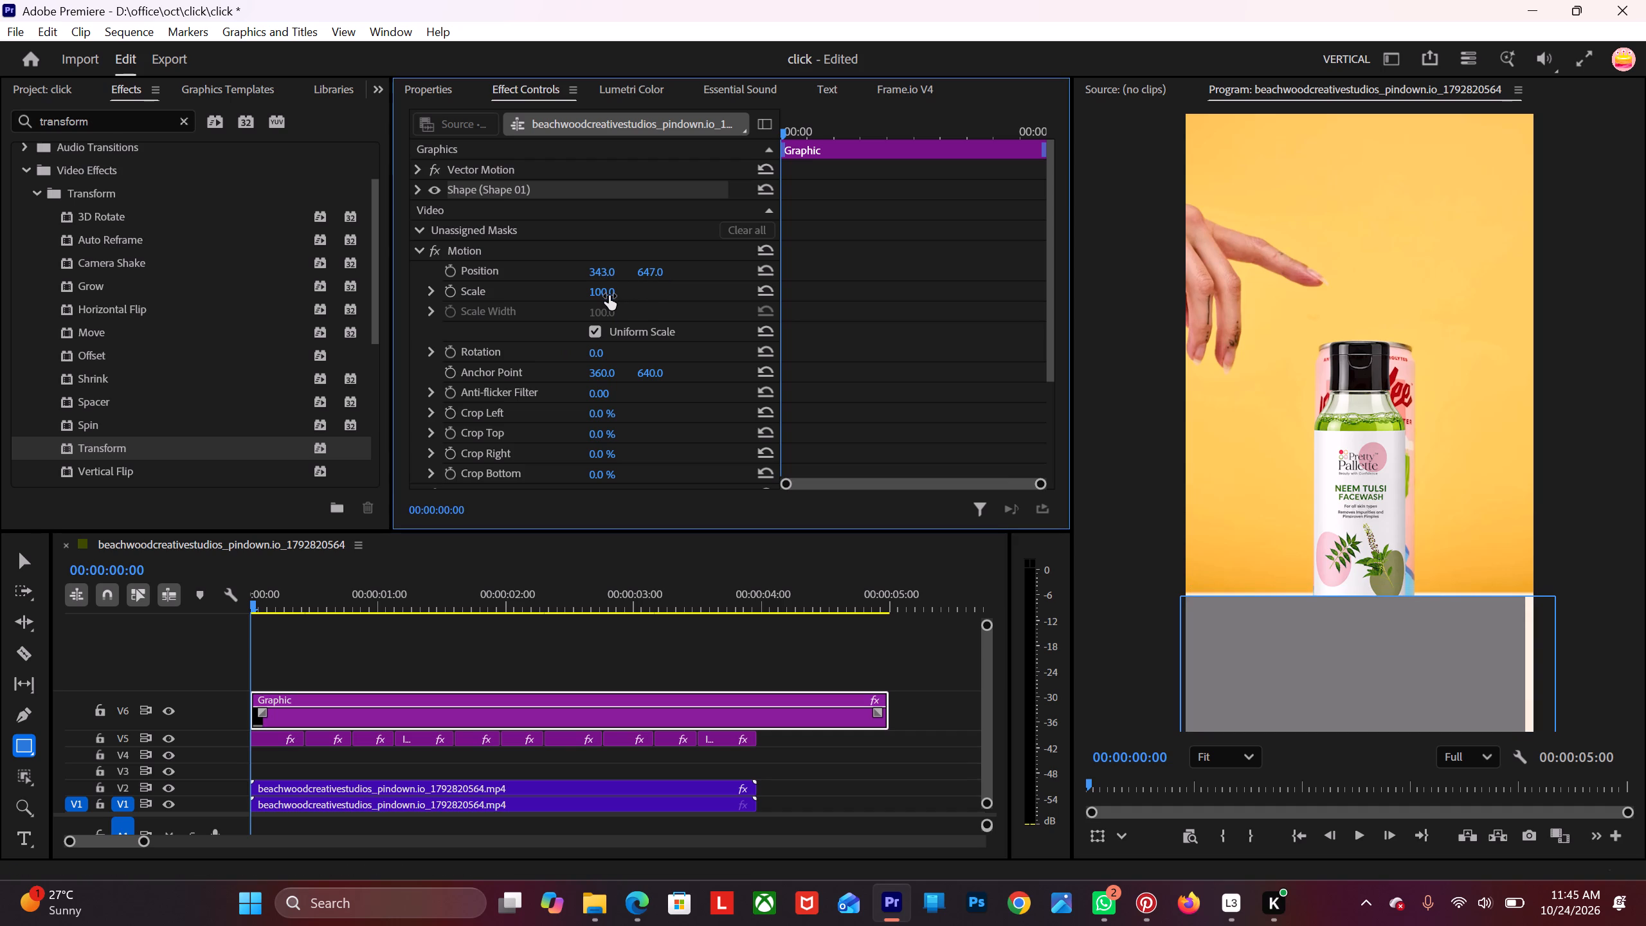
{"action": "left_click", "coordinate": [609, 295]}
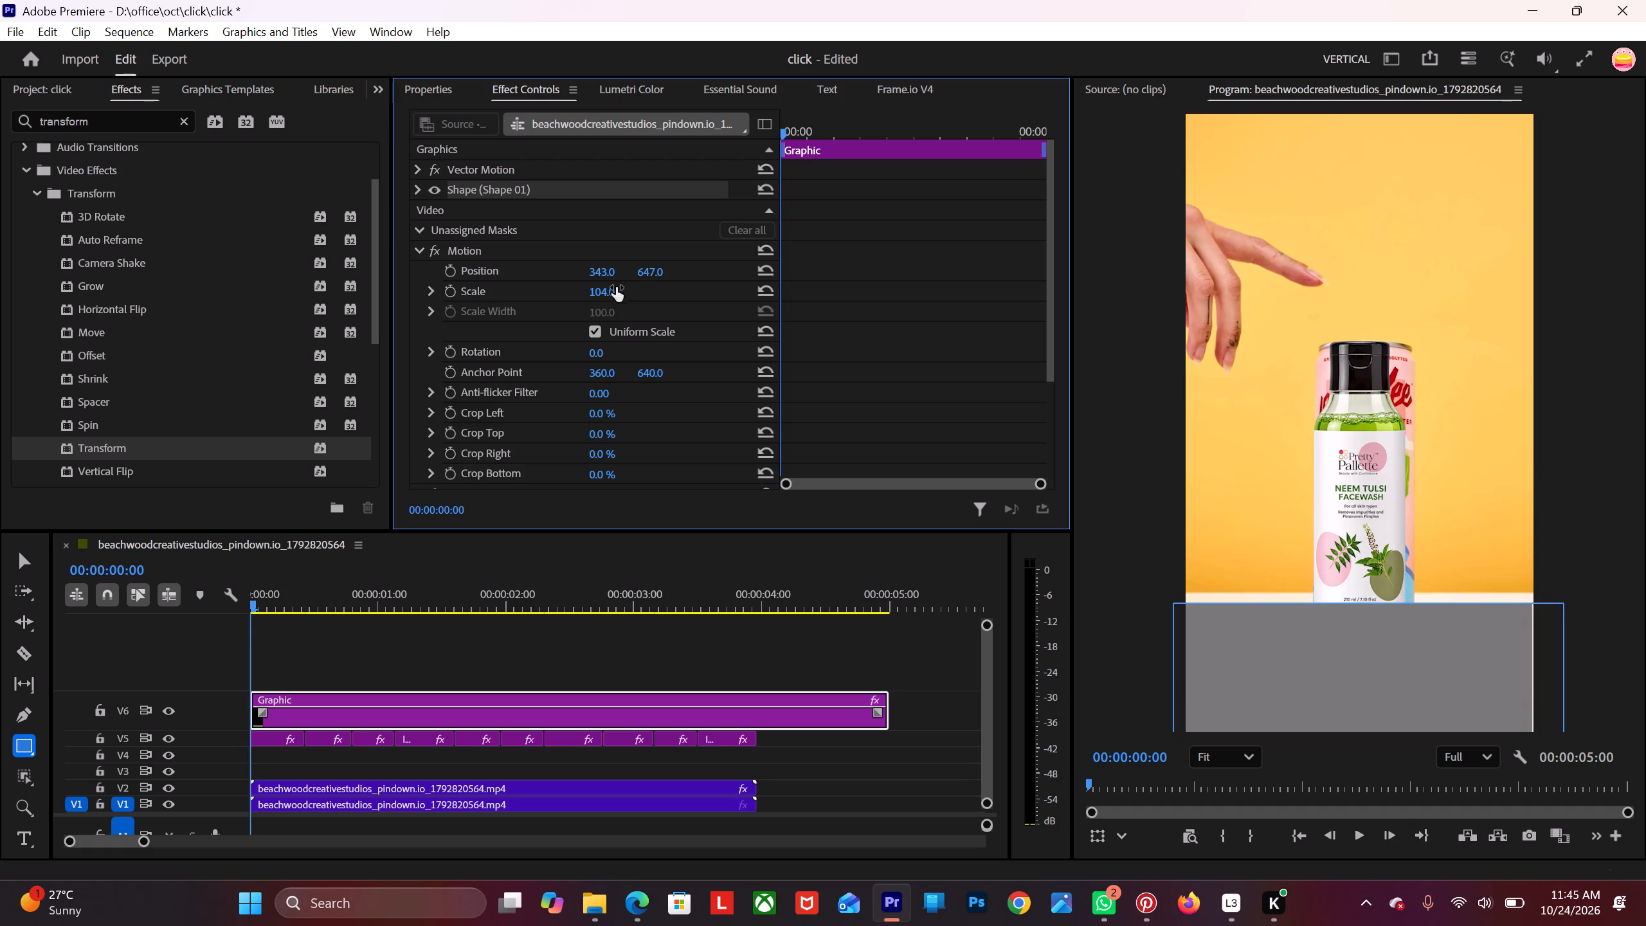
{"action": "left_click_drag", "start_coordinate": [646, 273], "coordinate": [624, 282]}
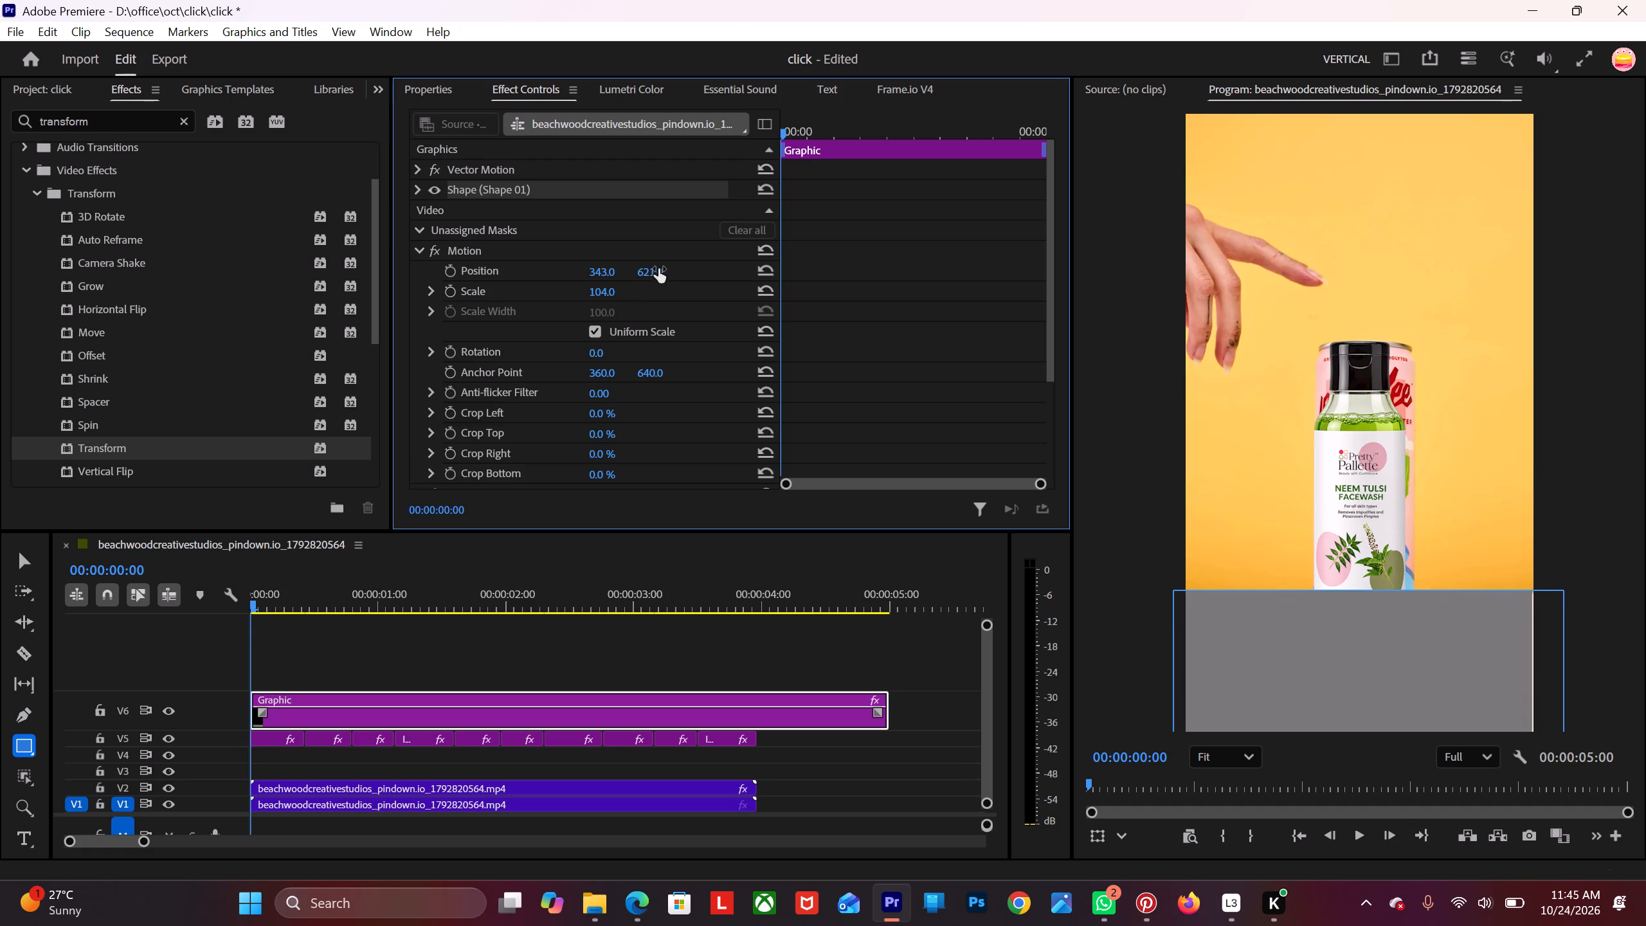
{"action": "left_click", "coordinate": [599, 288]}
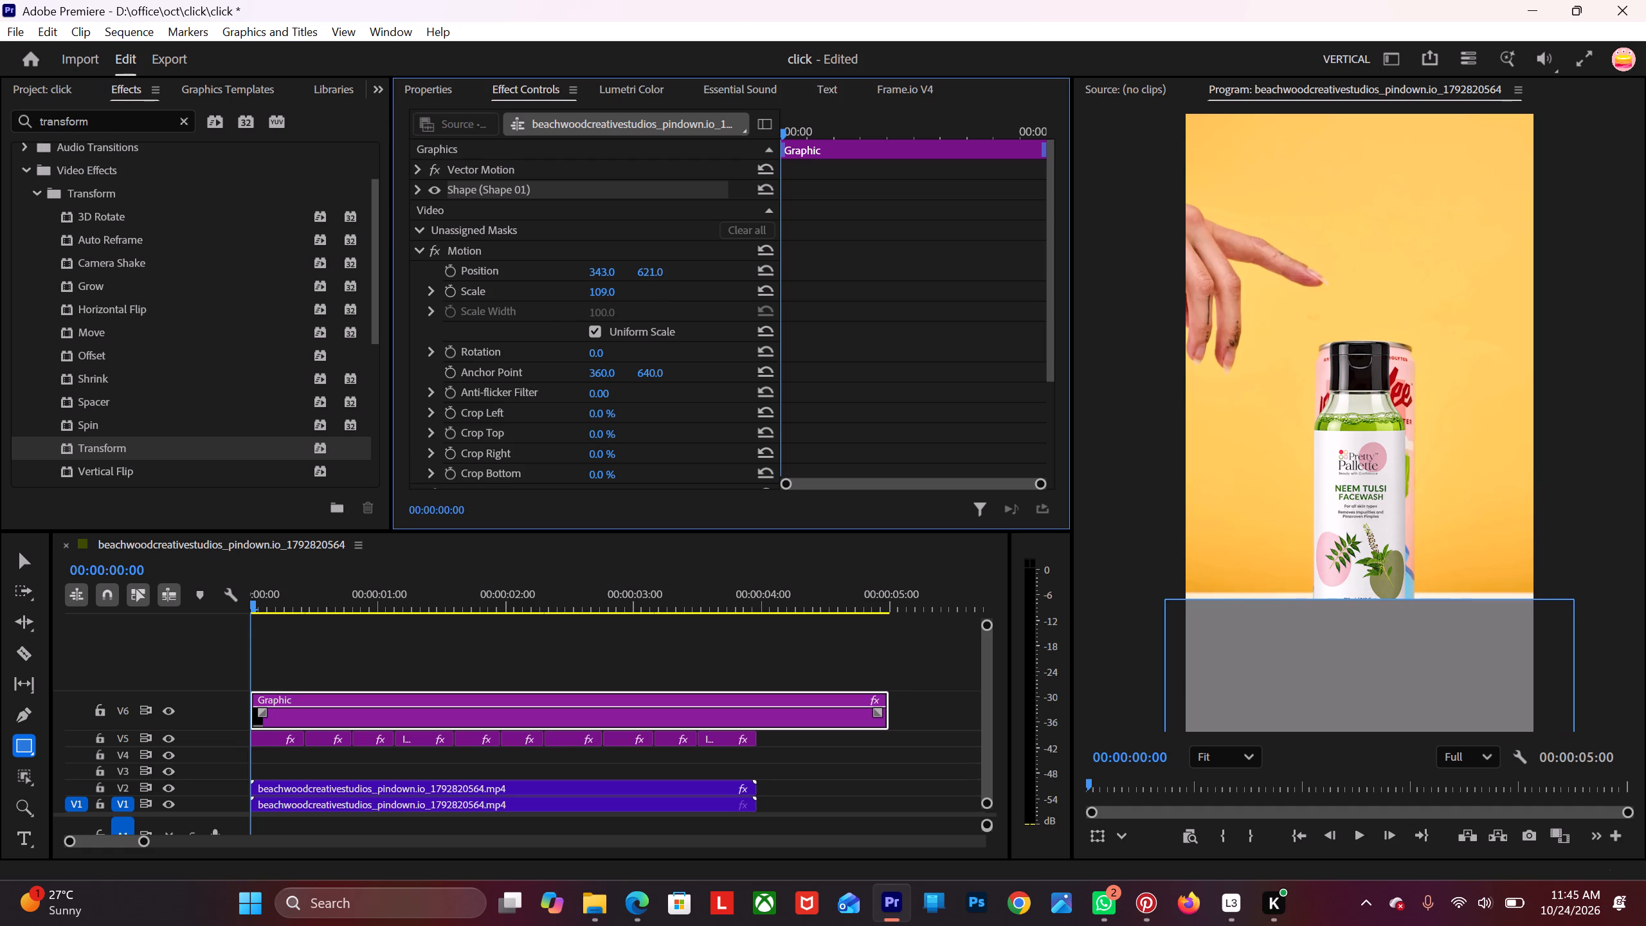
{"action": "left_click_drag", "start_coordinate": [639, 275], "coordinate": [620, 288]}
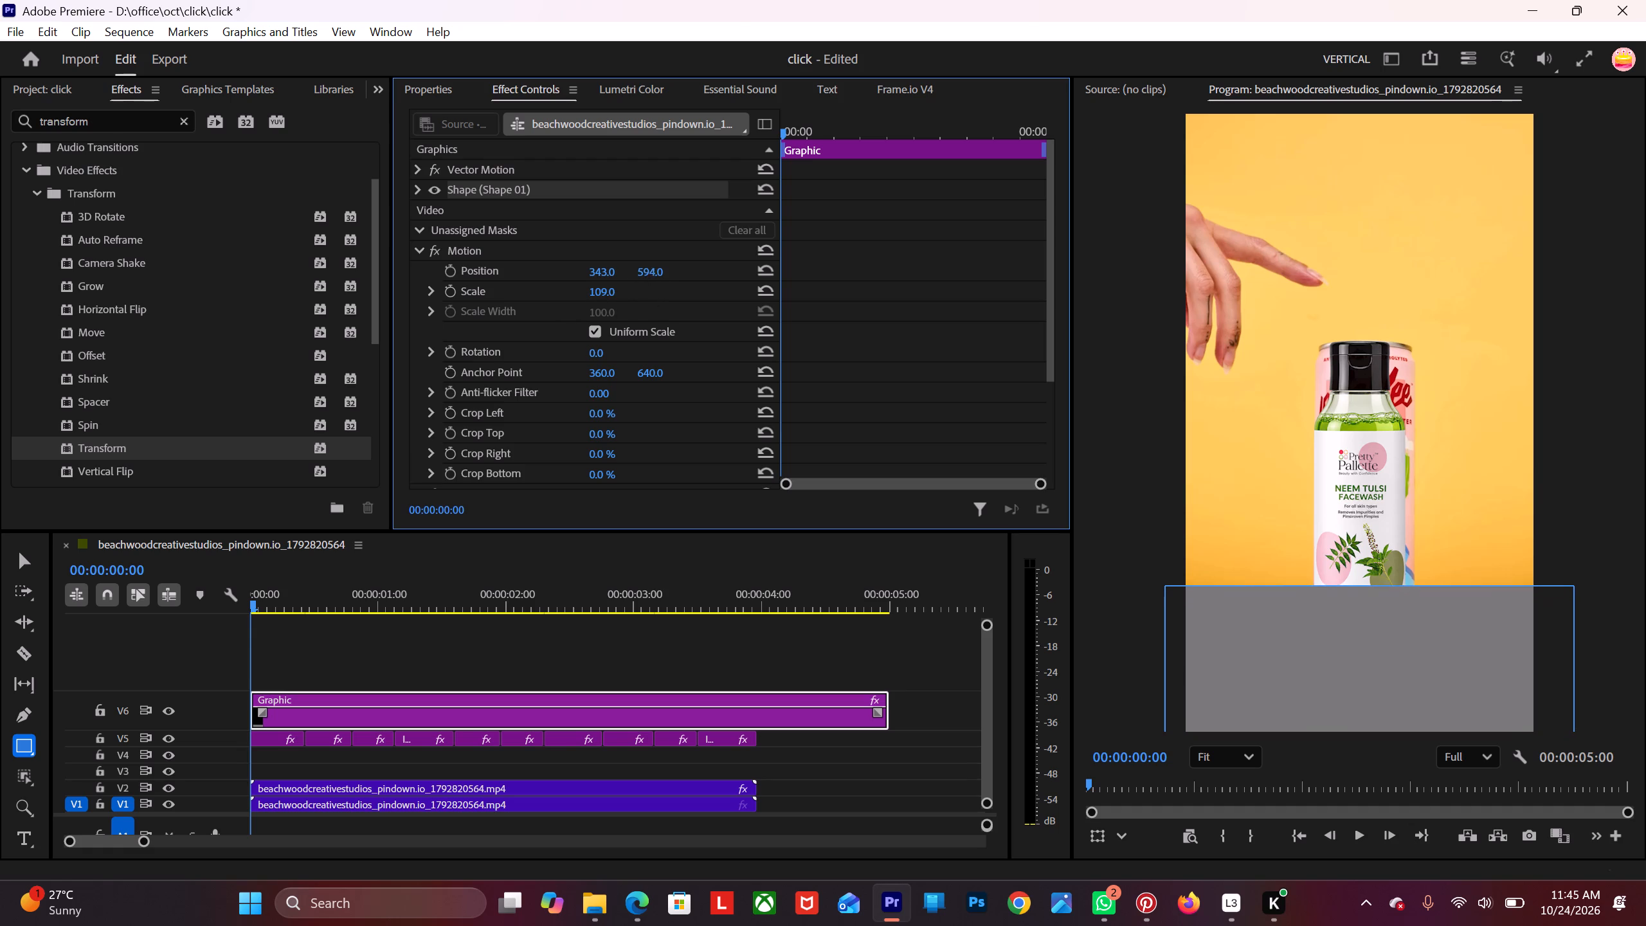
{"action": "left_click_drag", "start_coordinate": [620, 288], "coordinate": [633, 301]}
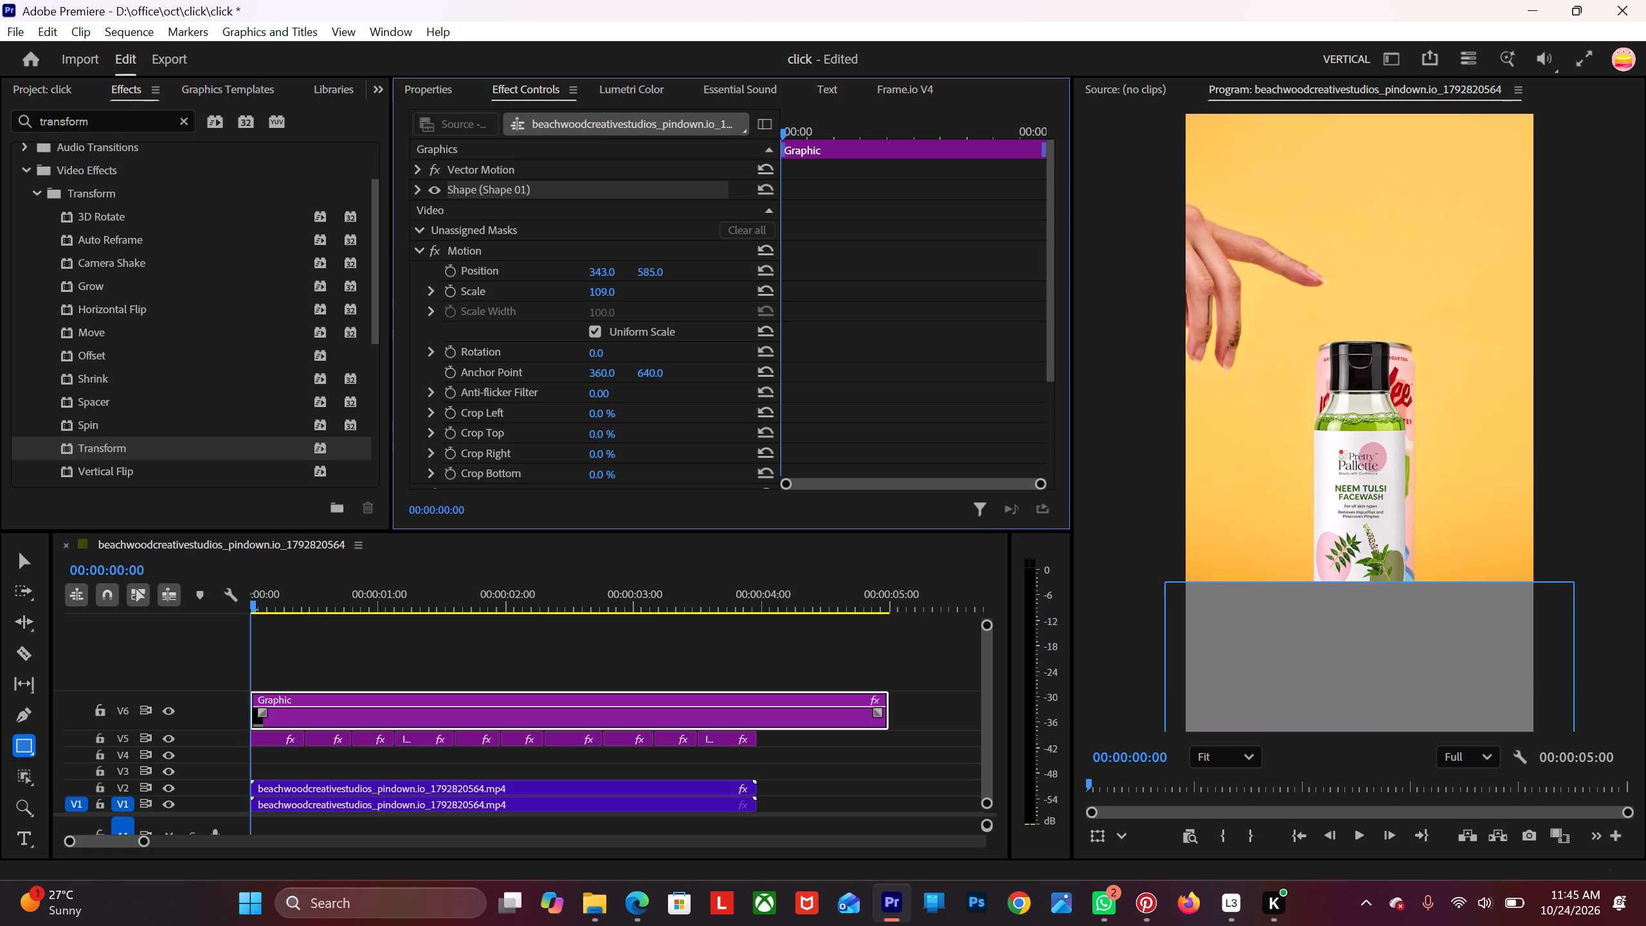
{"action": "left_click_drag", "start_coordinate": [633, 301], "coordinate": [638, 297]}
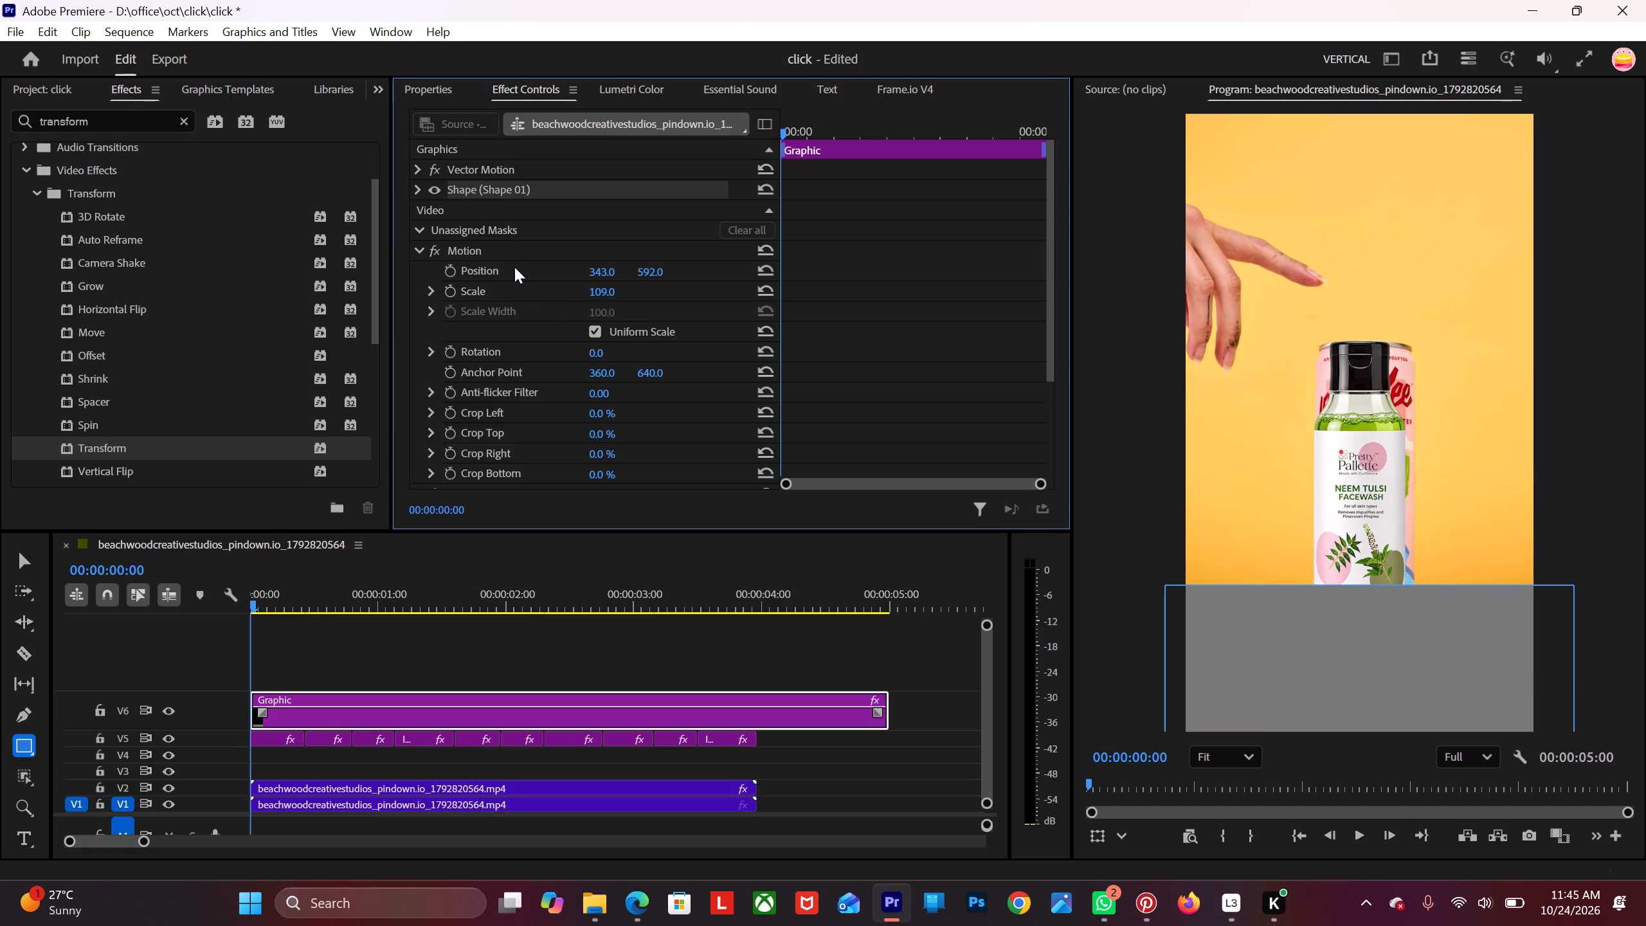
Hide track V6, fill the rectangle with the tabletop colour FEF1E3 sampled from the footage, and show V6 again.
{"action": "left_click", "coordinate": [318, 713]}
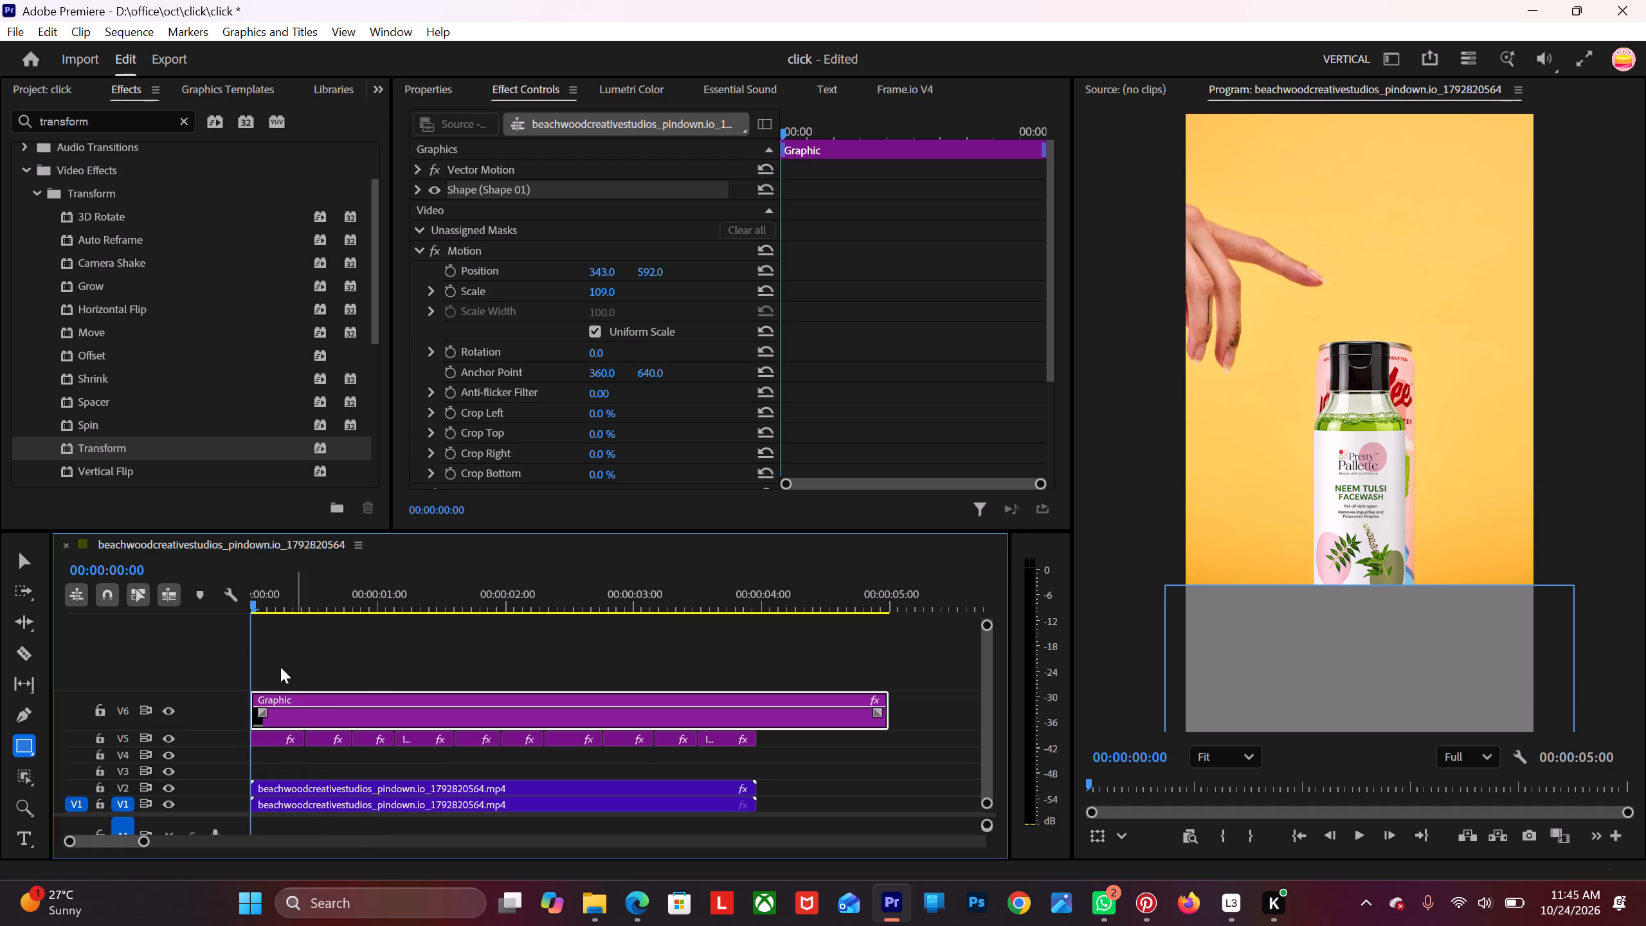
{"action": "left_click", "coordinate": [176, 713]}
{"action": "left_click", "coordinate": [286, 717]}
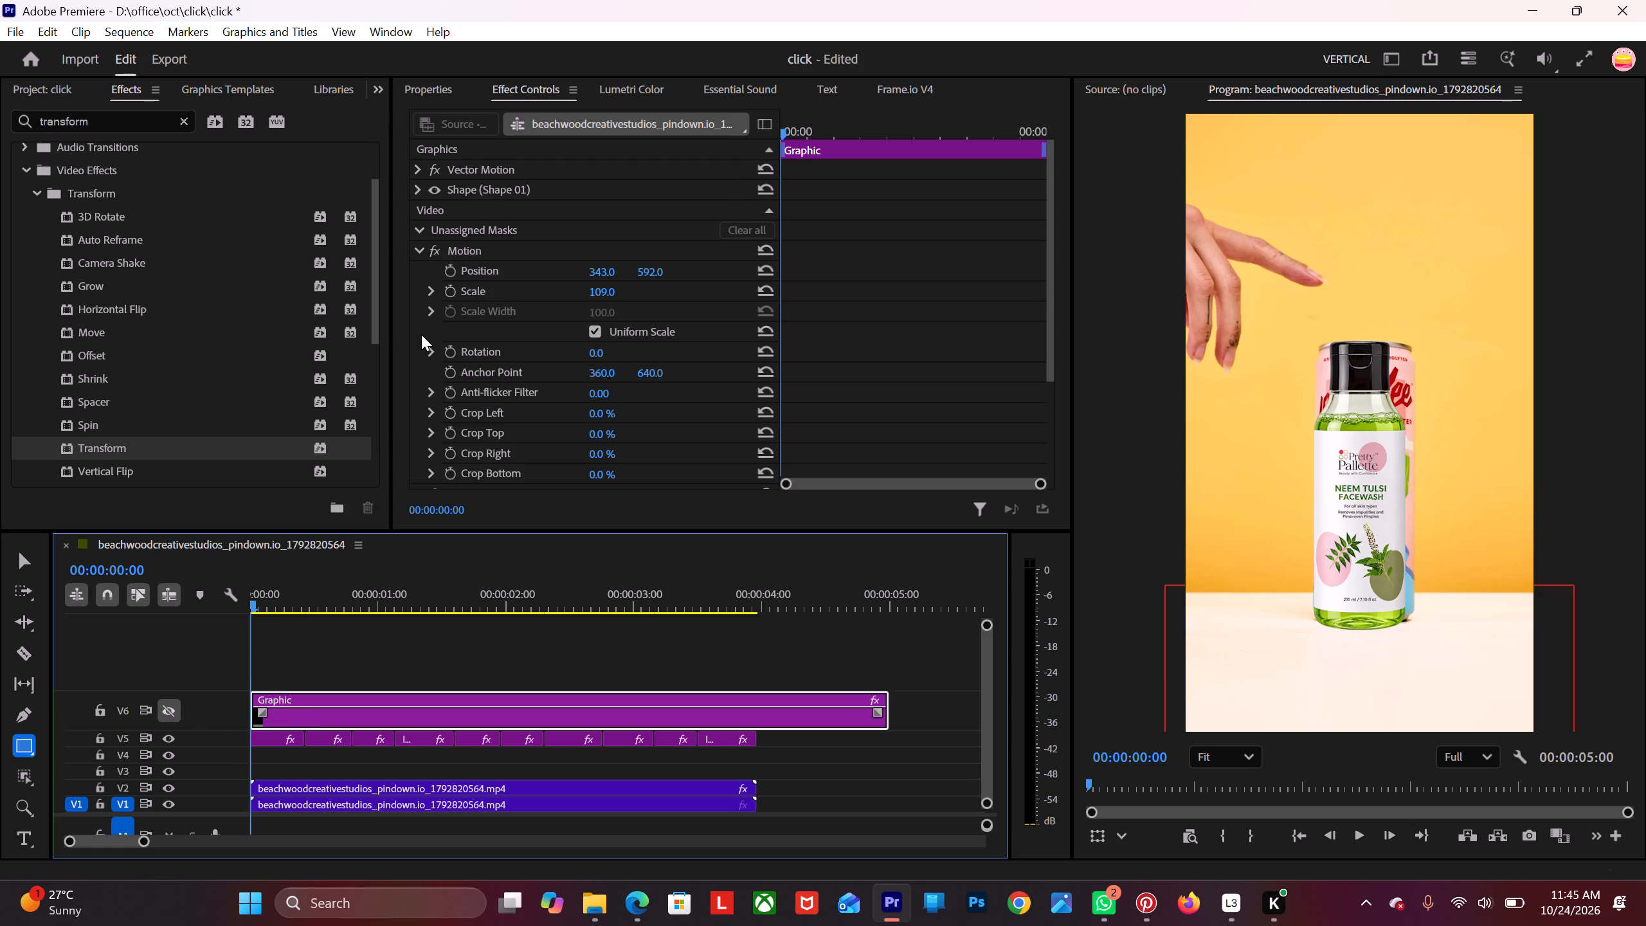
{"action": "left_click", "coordinate": [467, 188]}
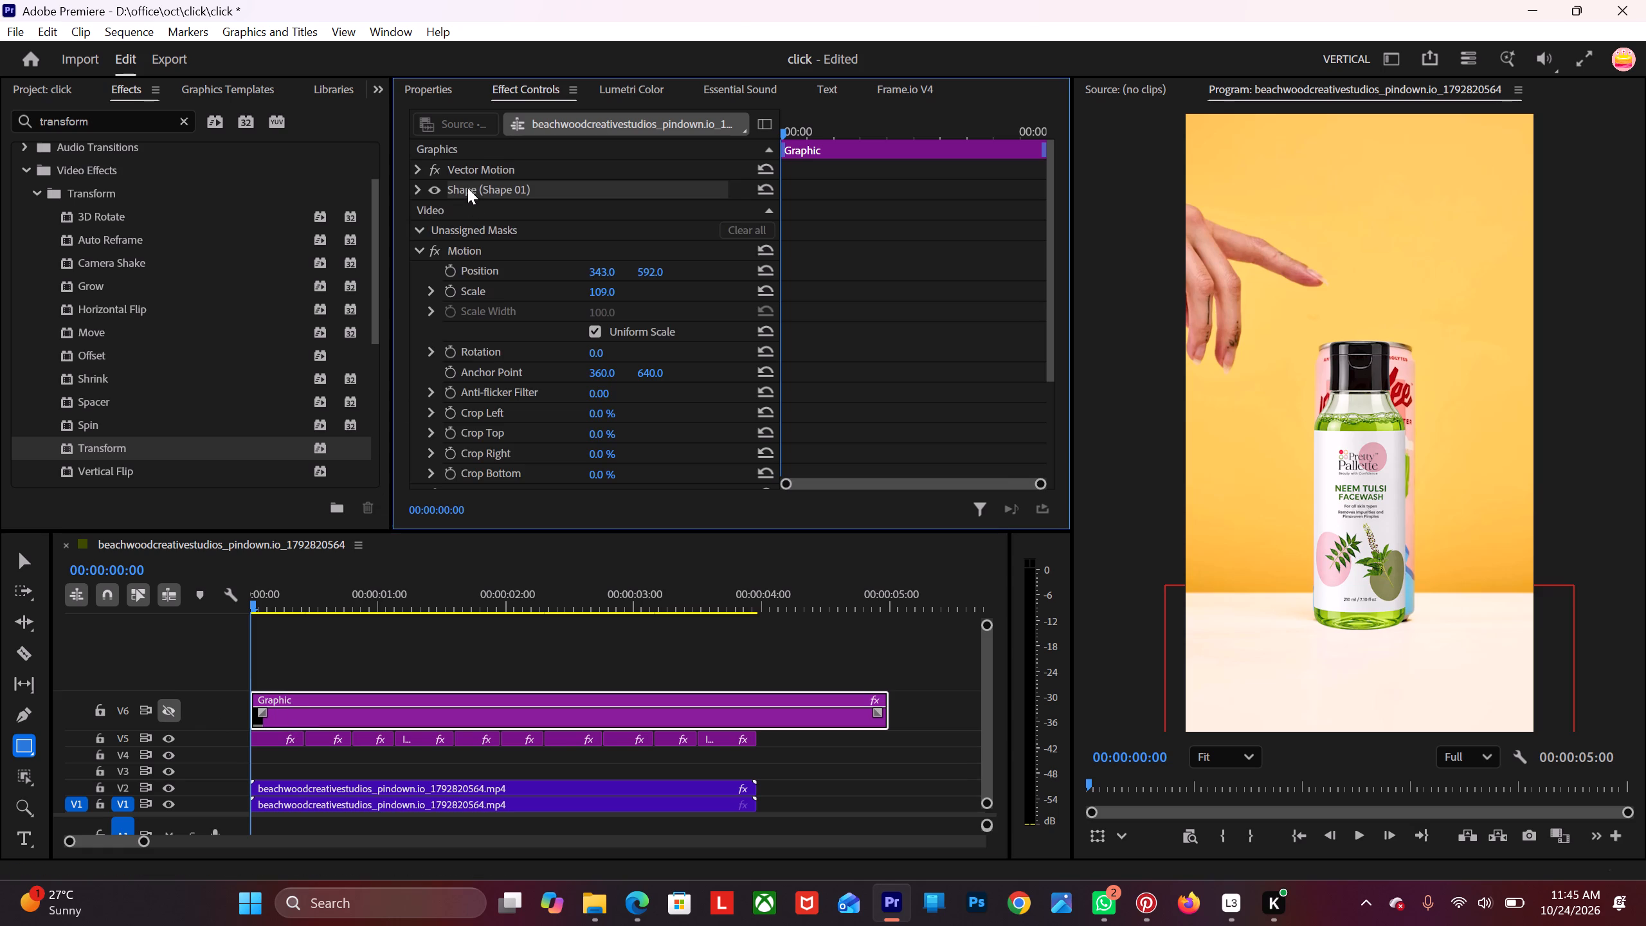
{"action": "left_click", "coordinate": [420, 192]}
{"action": "left_click", "coordinate": [479, 282]}
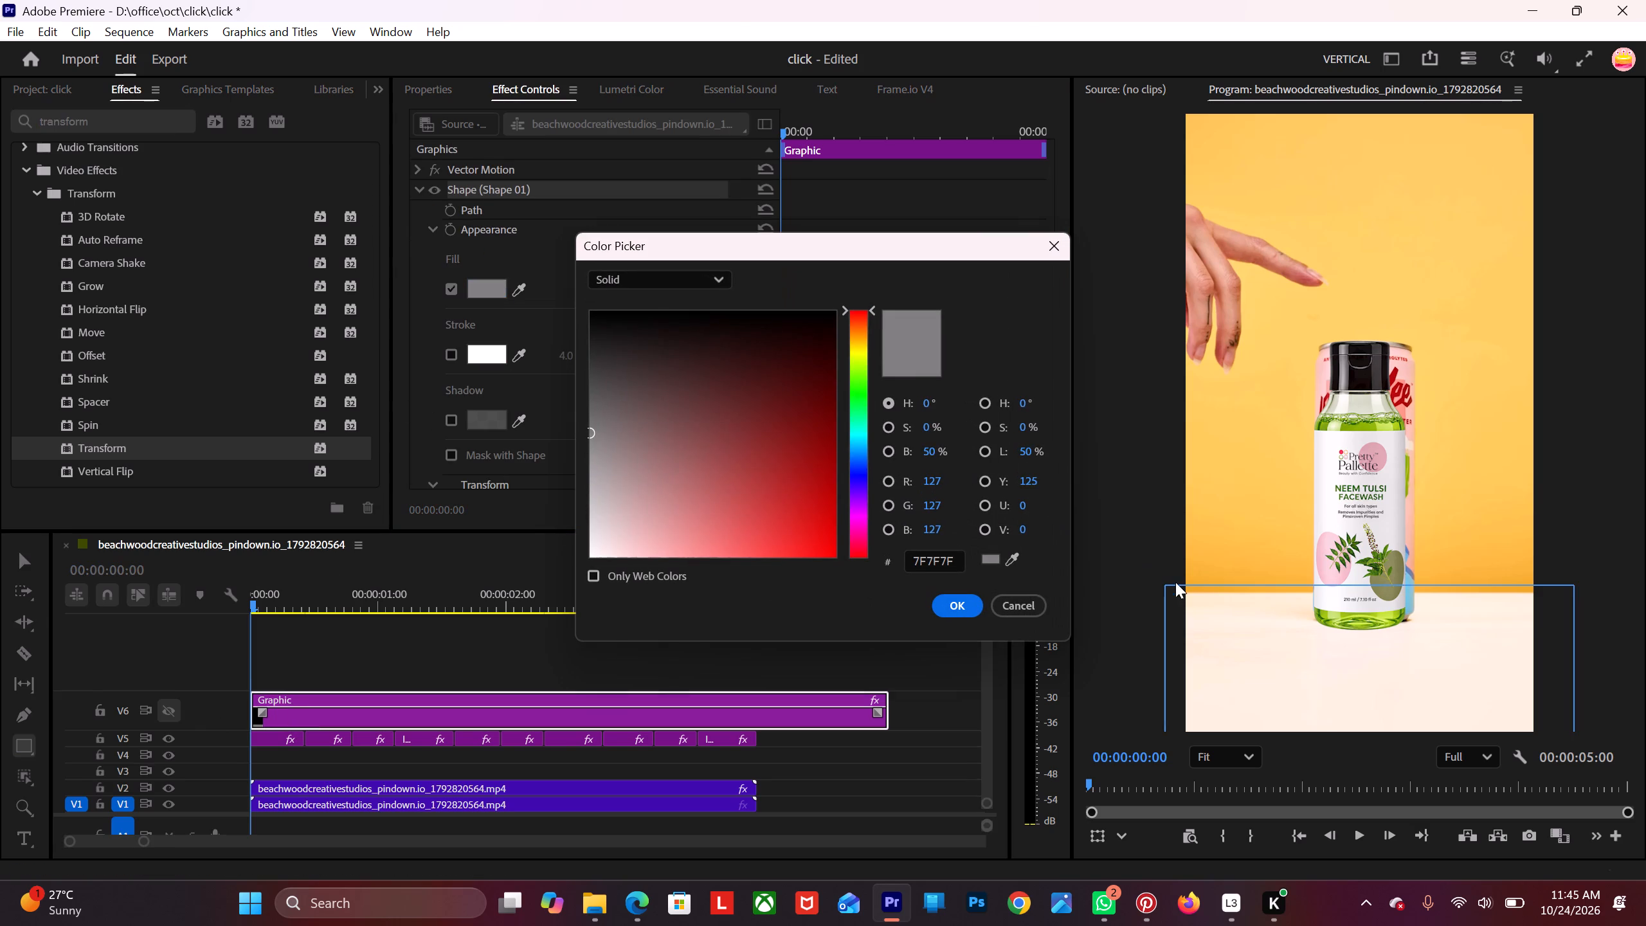
{"action": "left_click", "coordinate": [1013, 554]}
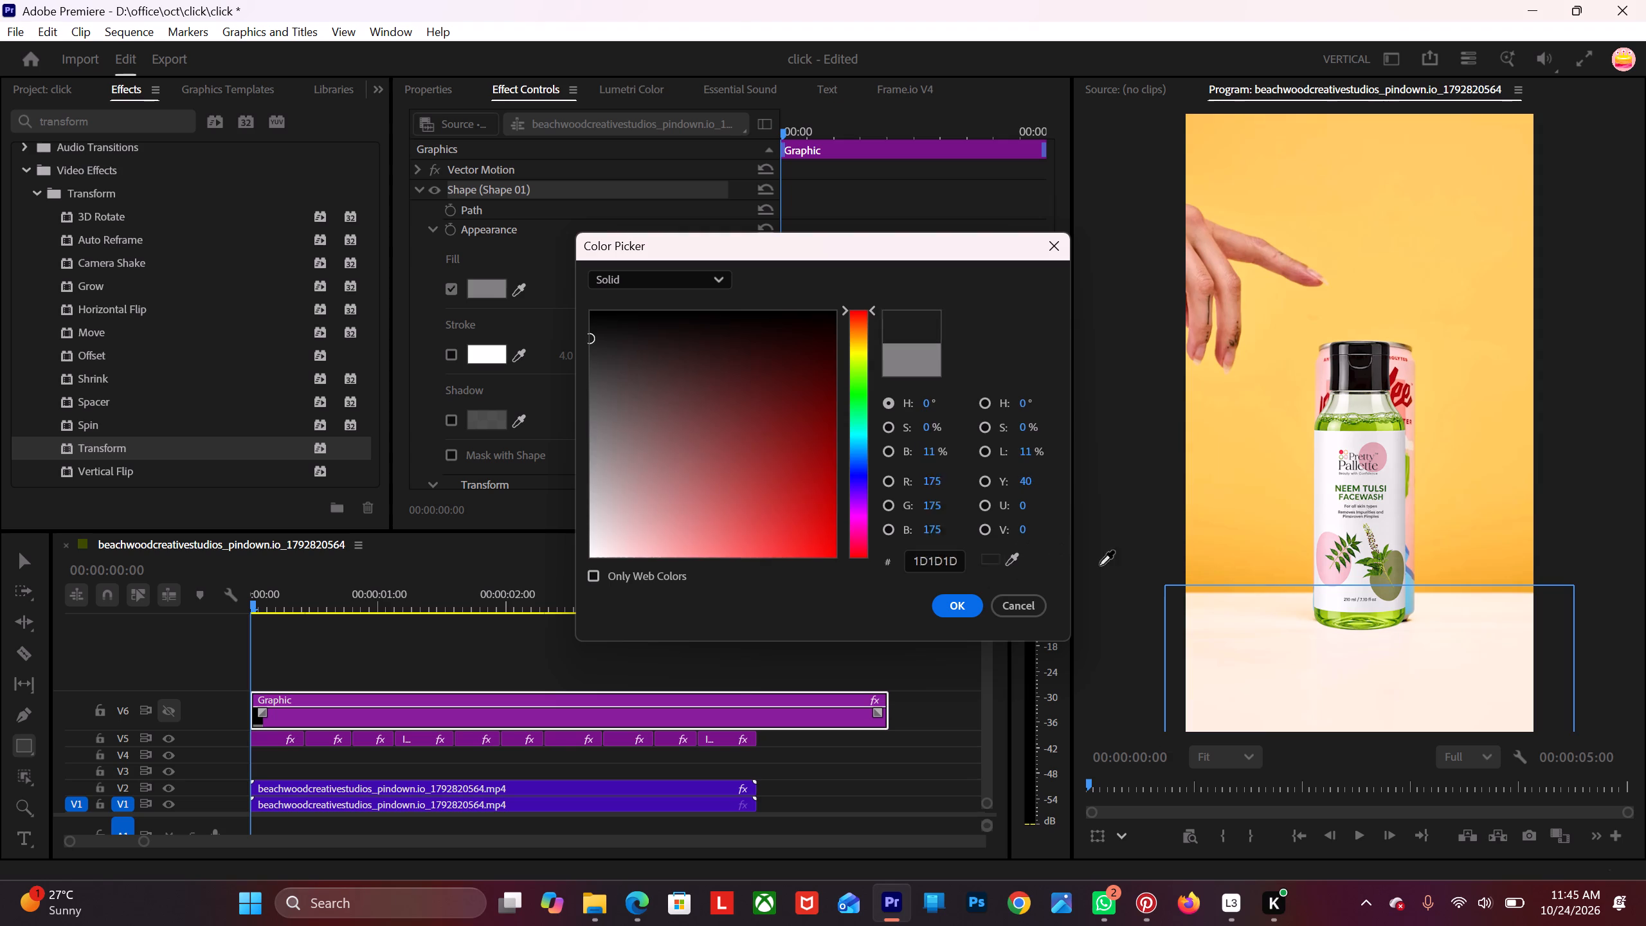
{"action": "left_click", "coordinate": [1314, 659]}
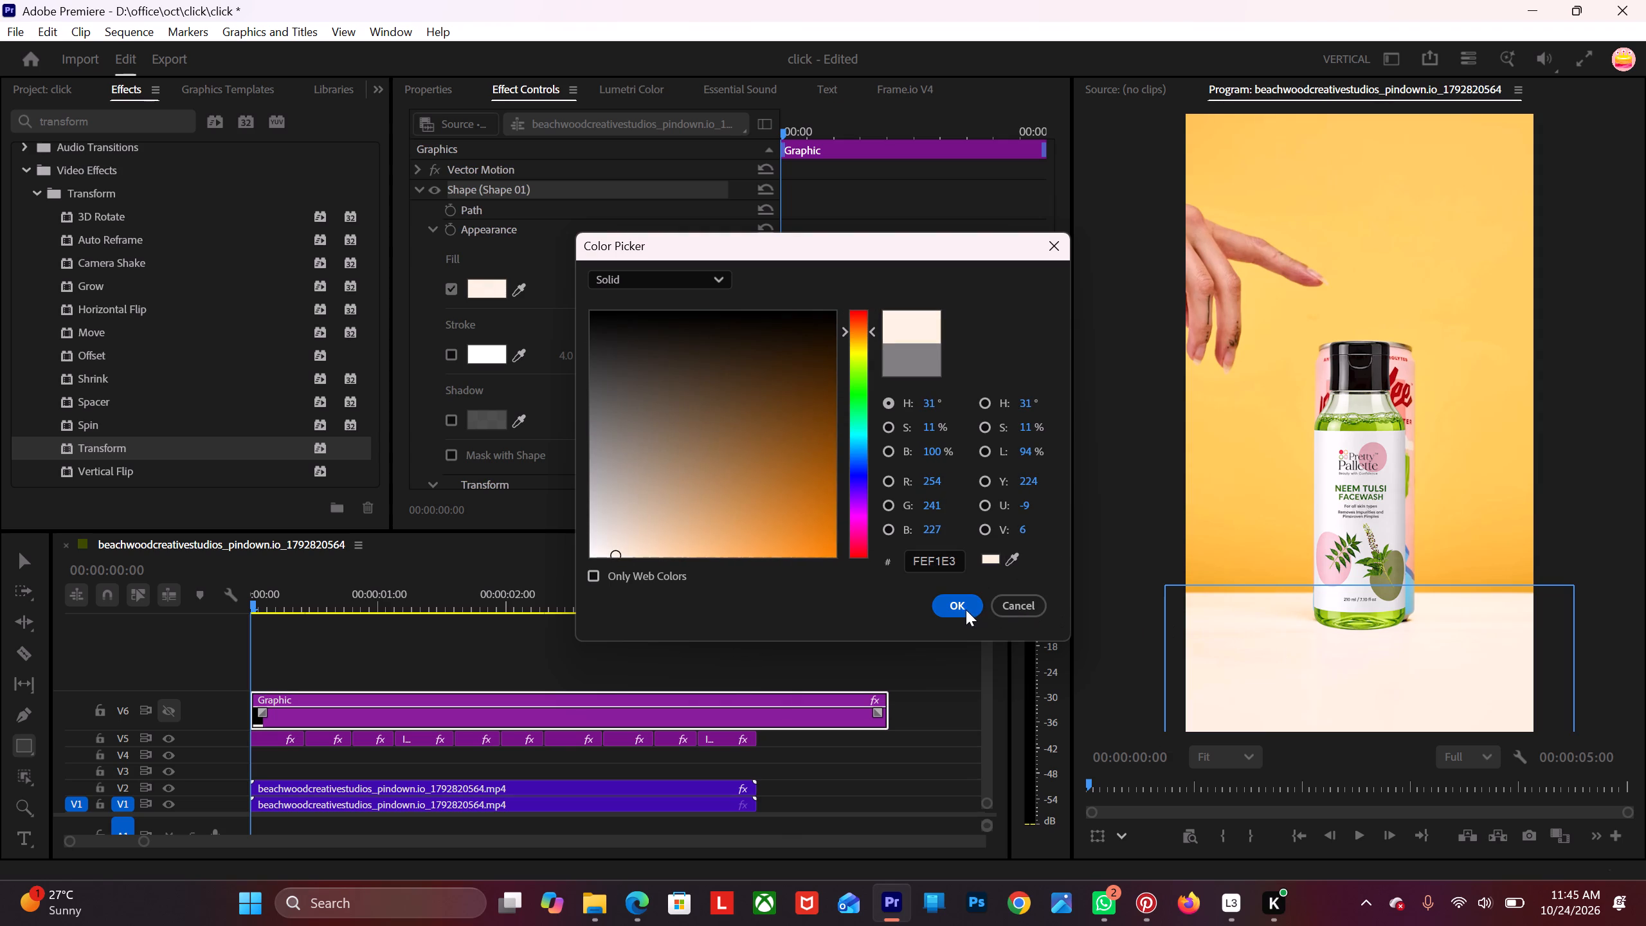
{"action": "left_click", "coordinate": [959, 609]}
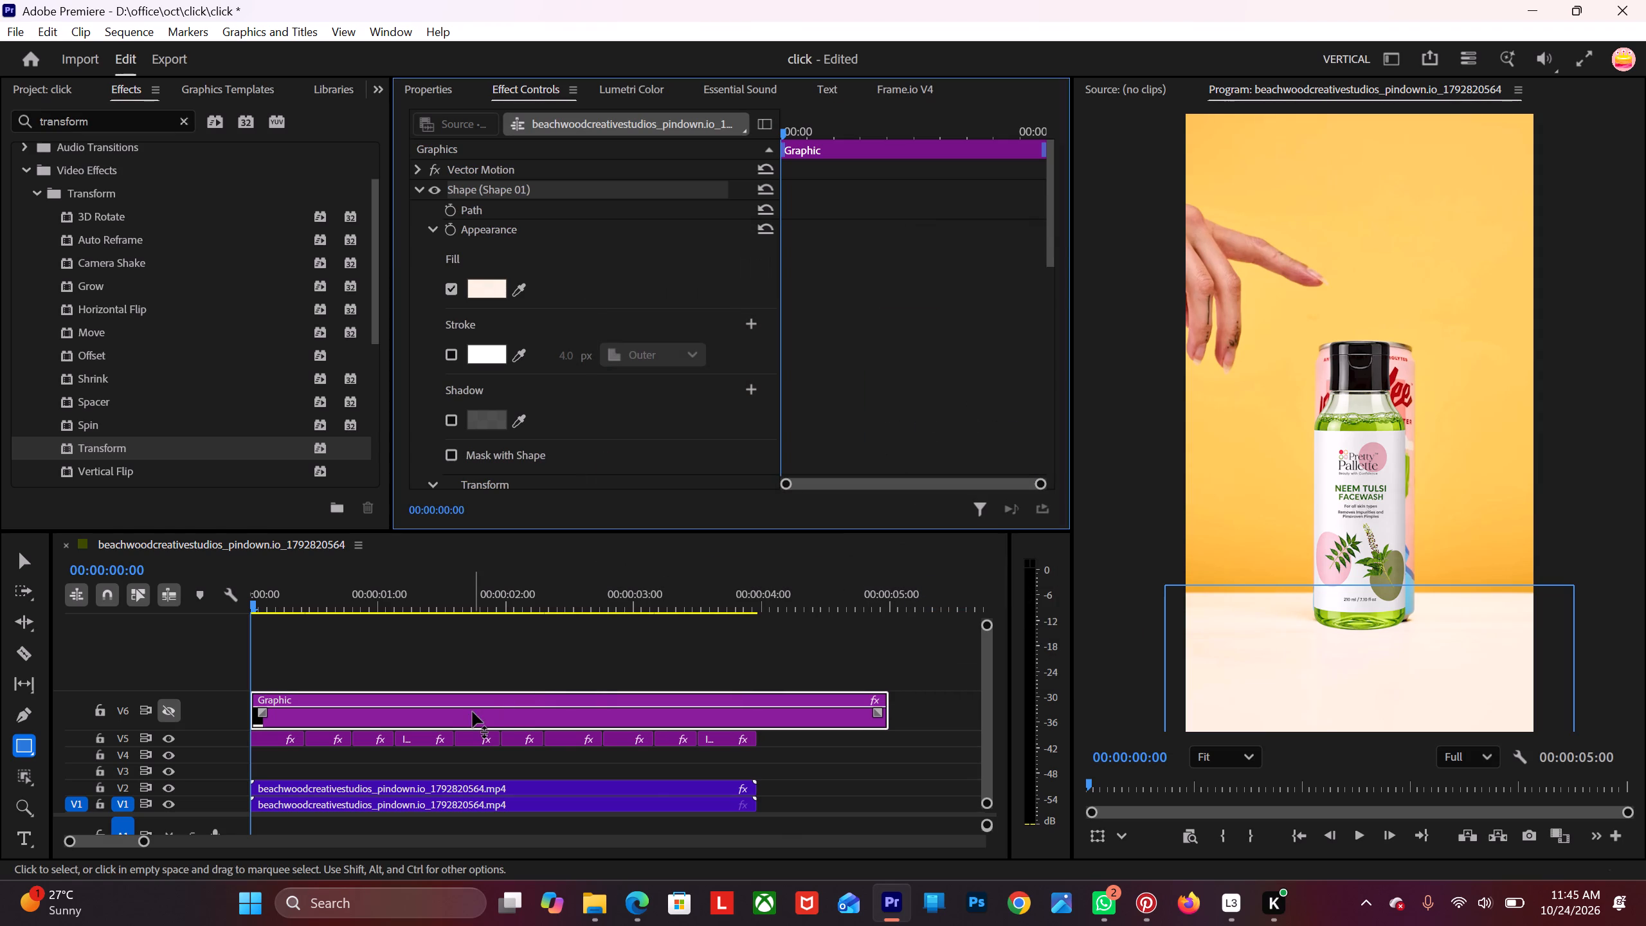
{"action": "left_click", "coordinate": [175, 711]}
Trim the end of the Graphic clip on V6 to match the end of the footage clips.
{"action": "scroll", "coordinate": [933, 675], "scroll_direction": "down", "scroll_amount": 5}
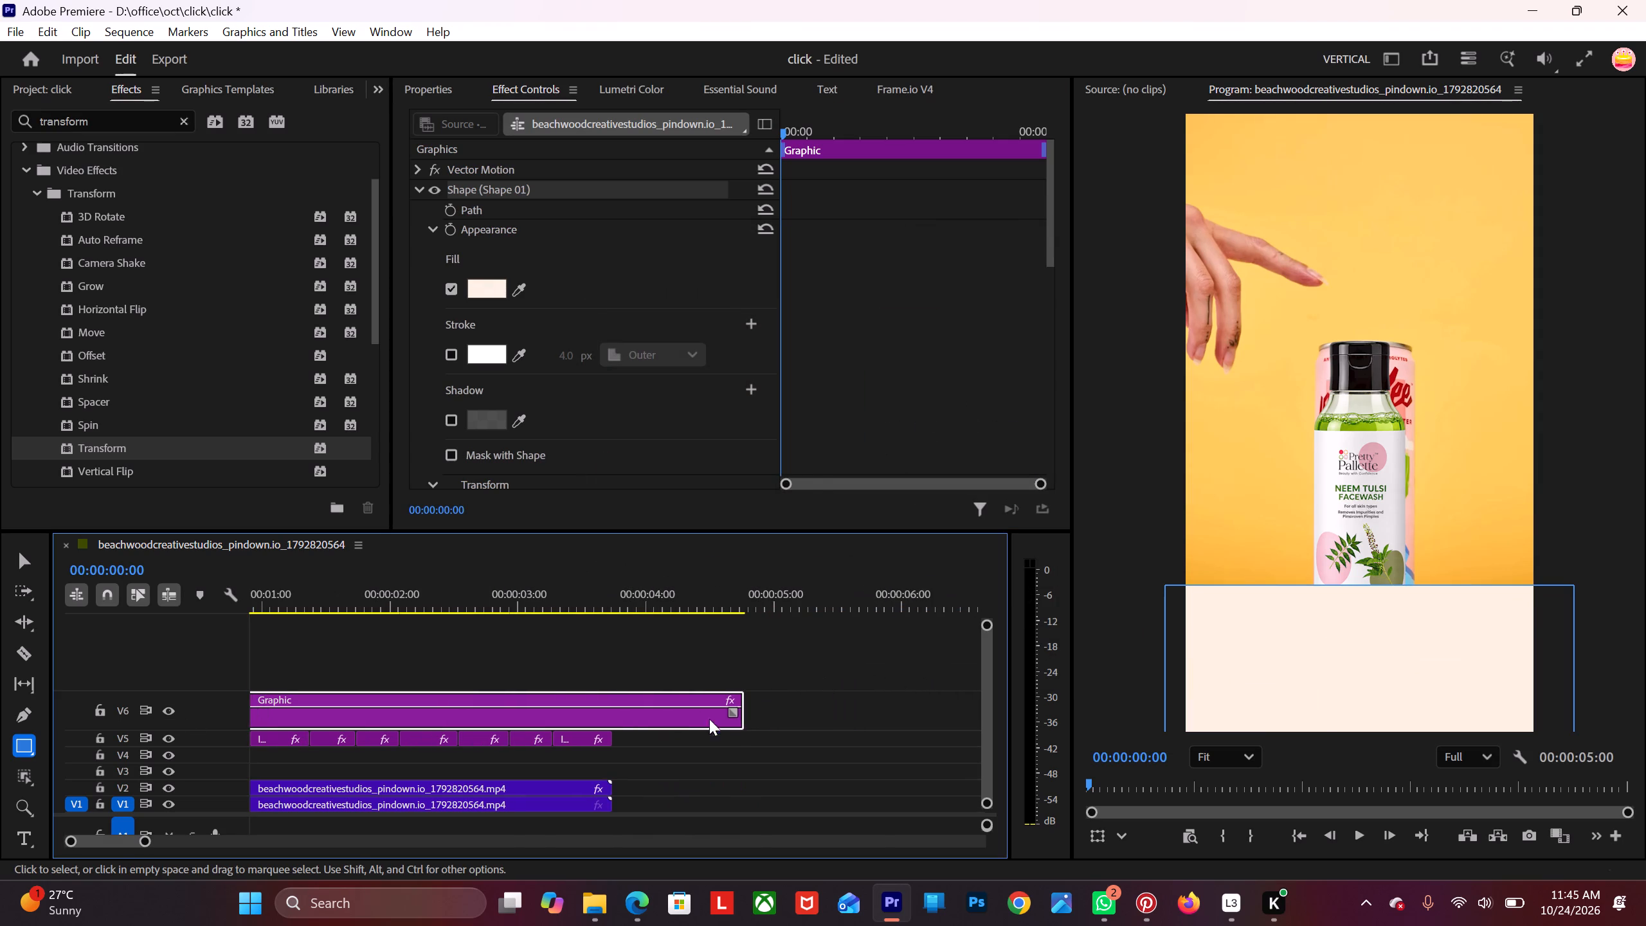
{"action": "left_click_drag", "start_coordinate": [746, 699], "coordinate": [633, 705]}
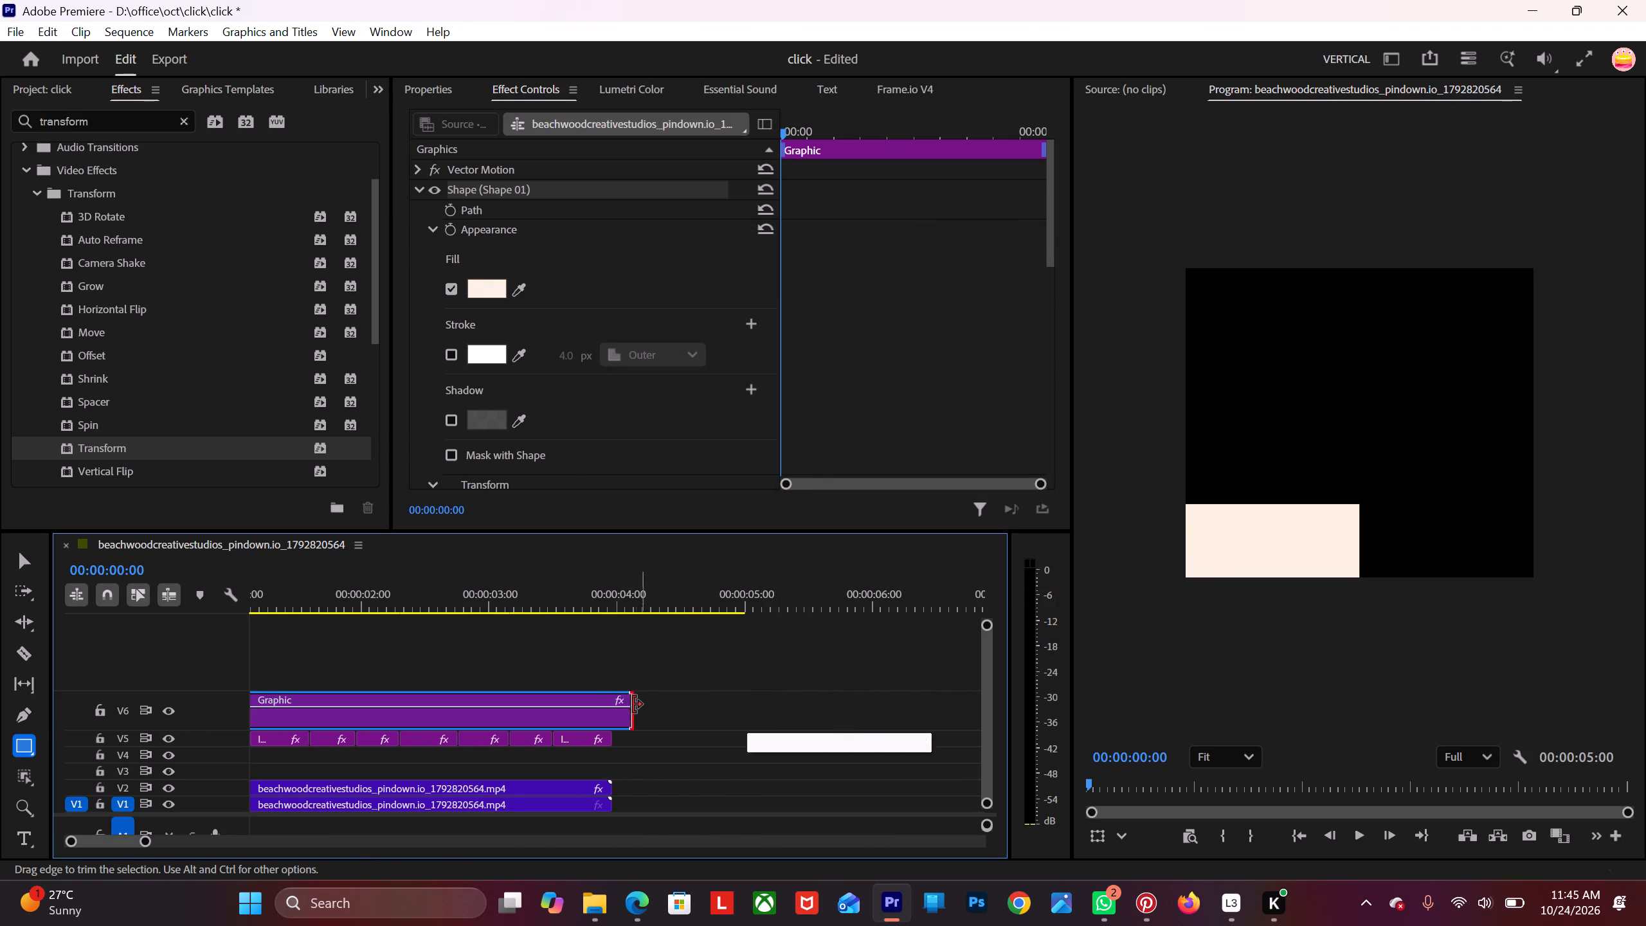
{"action": "left_click_drag", "start_coordinate": [633, 705], "coordinate": [619, 707]}
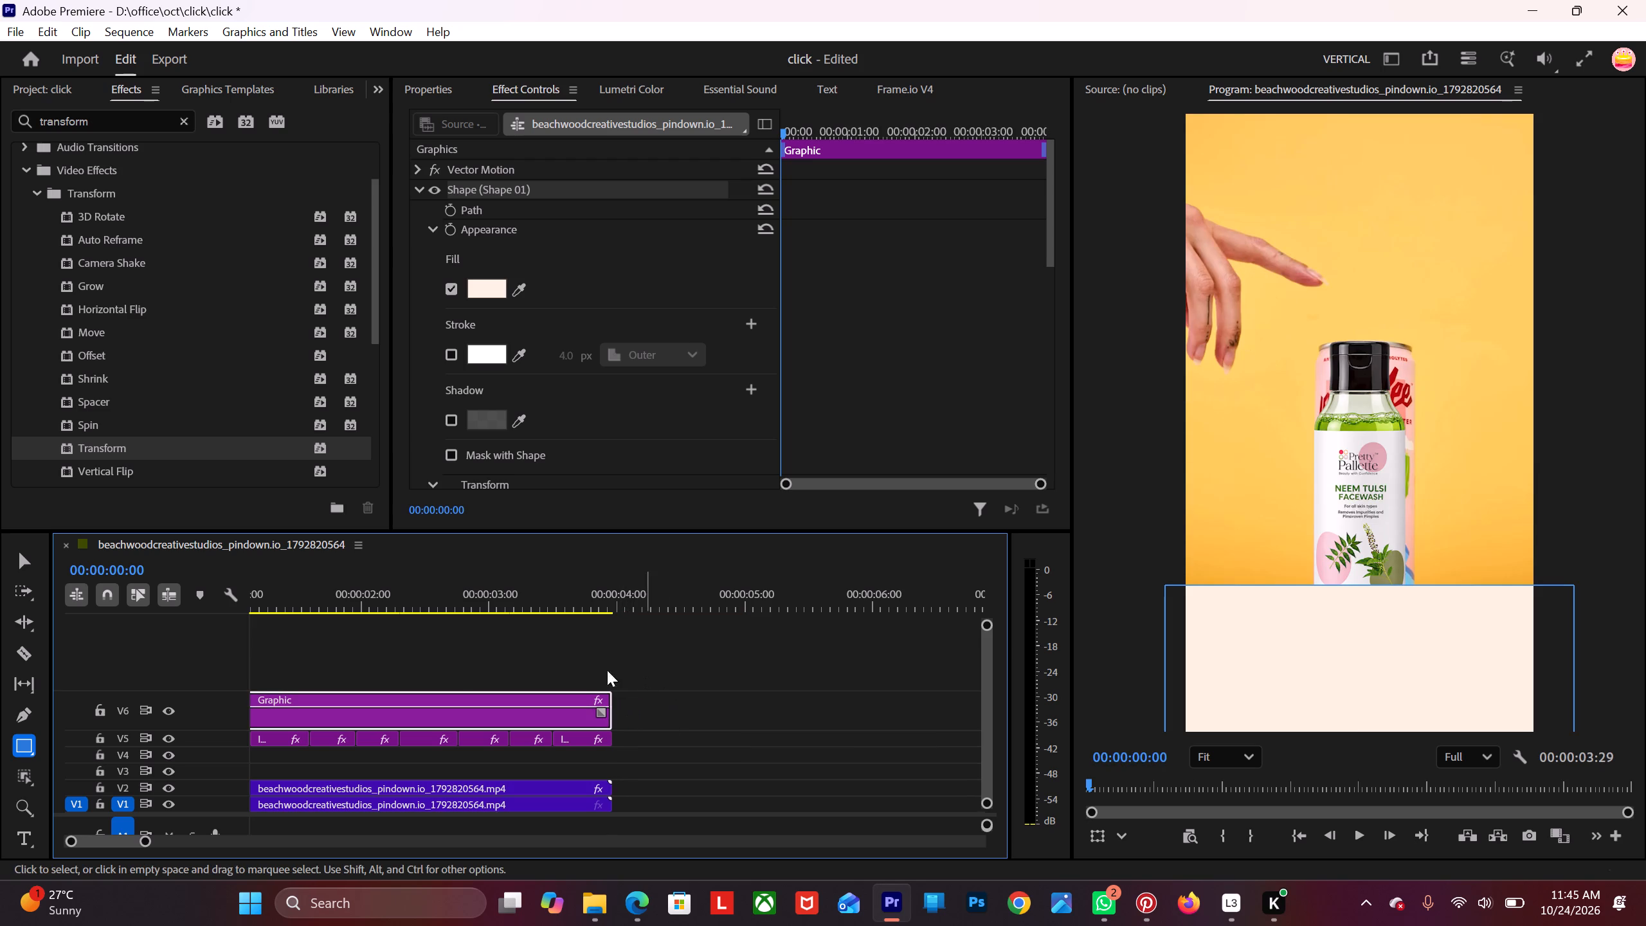
Move the Graphic clip from V6 to V4 and the object-masked footage clip from V2 to V3.
{"action": "scroll", "coordinate": [455, 657], "scroll_direction": "down", "scroll_amount": 4, "text": "alt"}
{"action": "left_click_drag", "start_coordinate": [390, 713], "coordinate": [389, 713]}
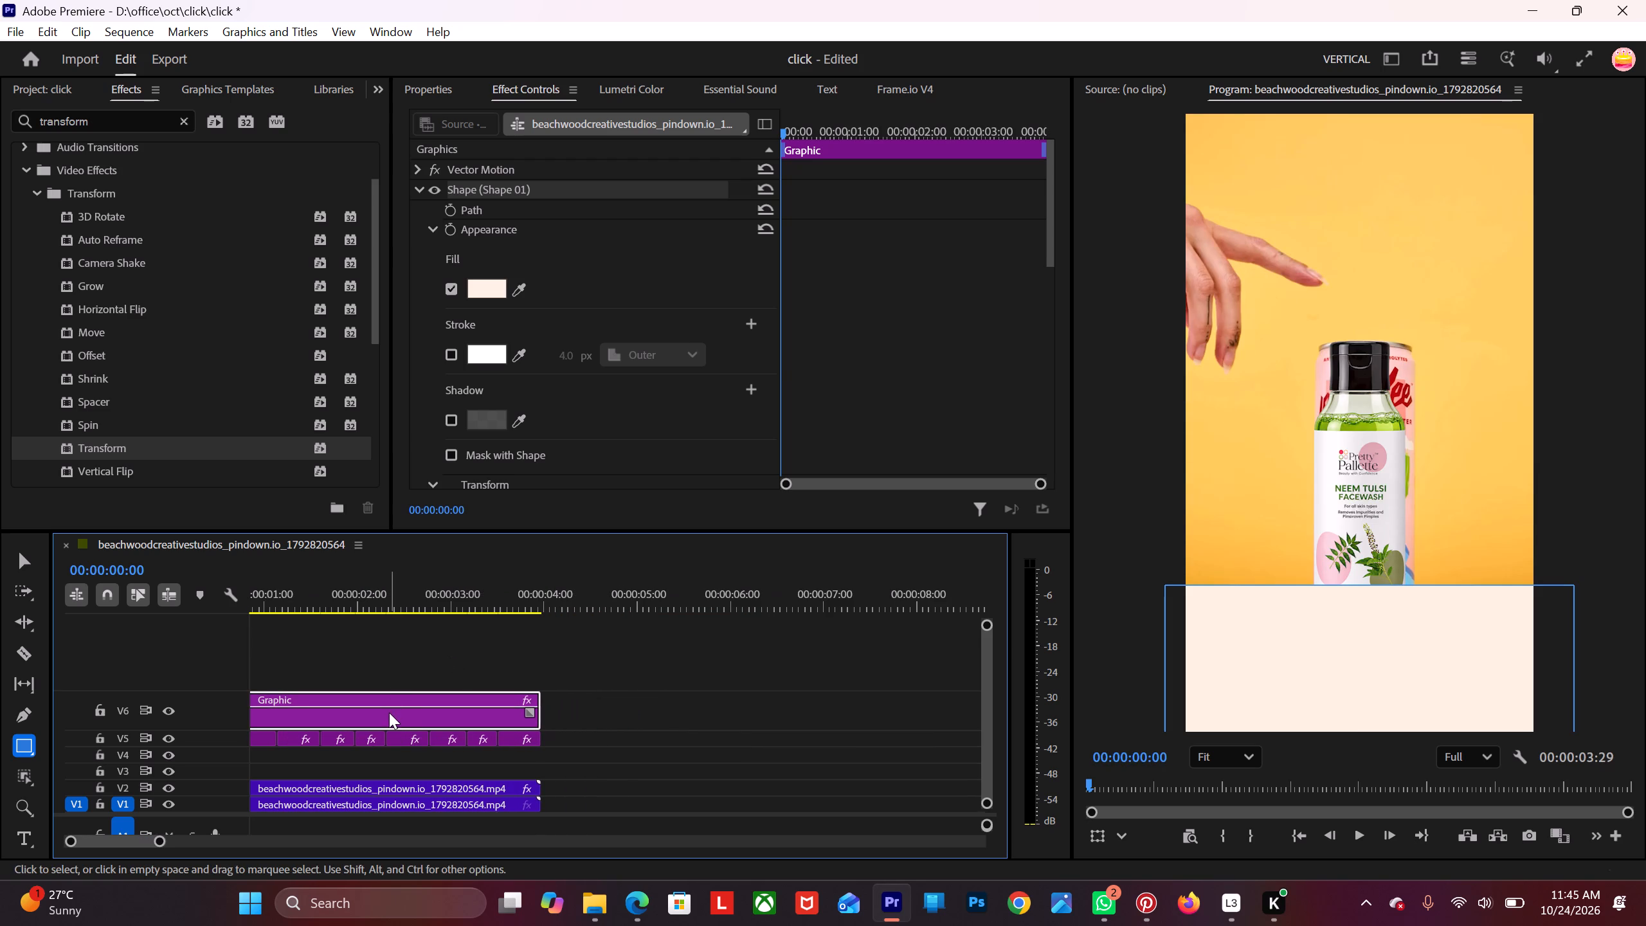
{"action": "left_click_drag", "start_coordinate": [389, 713], "coordinate": [392, 756]}
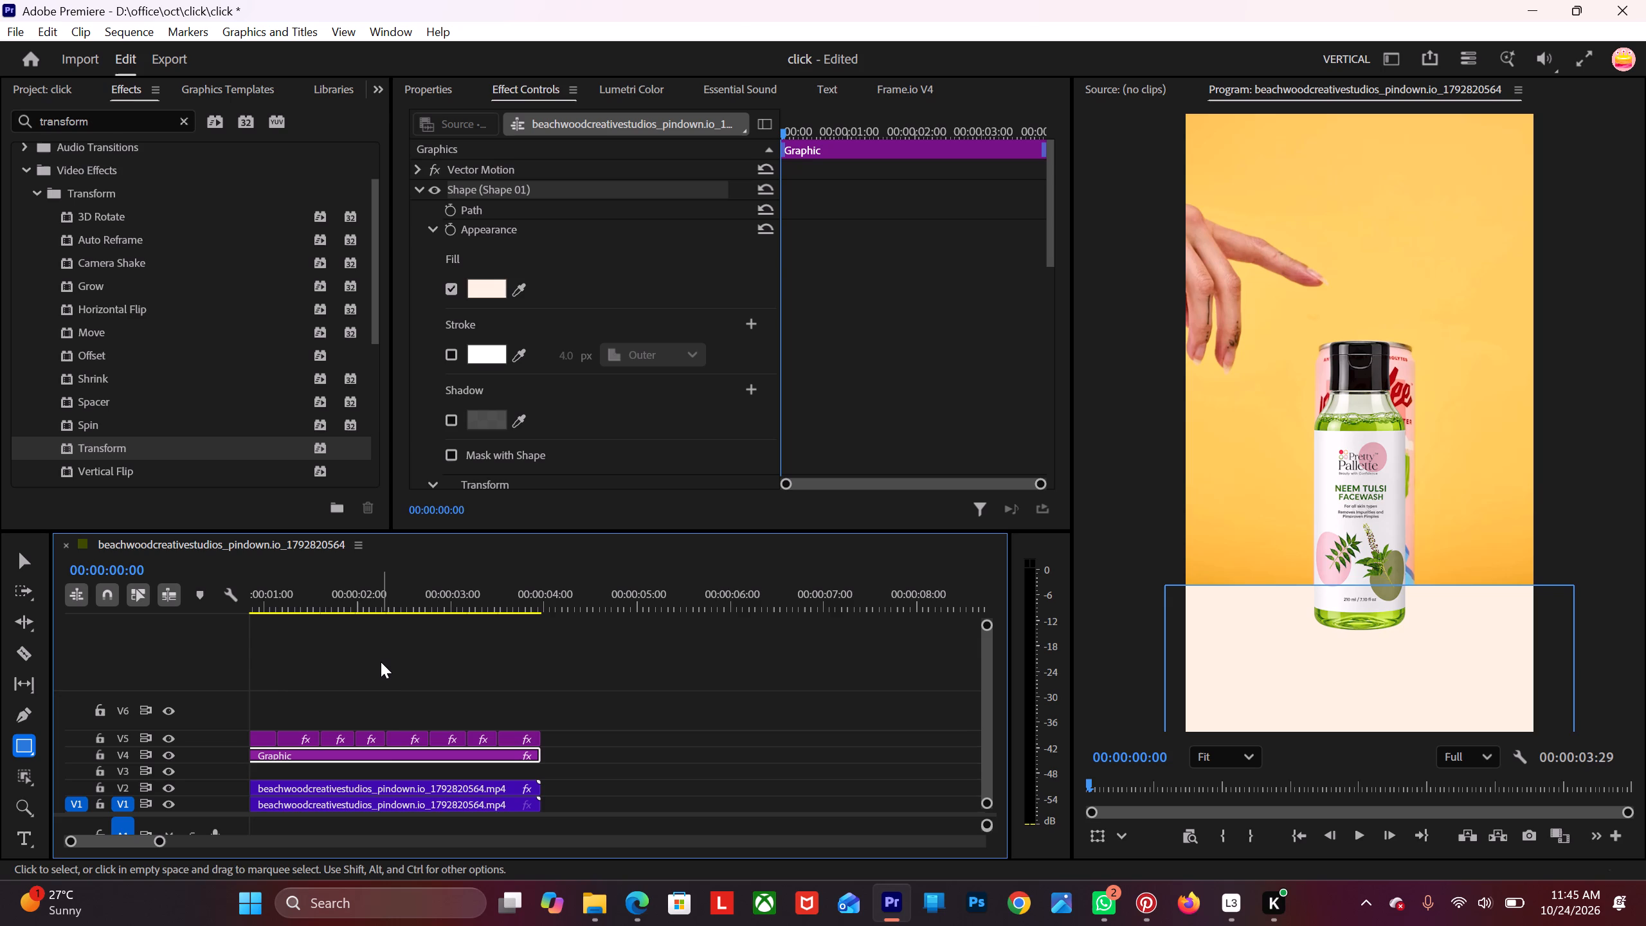
{"action": "left_click_drag", "start_coordinate": [397, 785], "coordinate": [397, 786]}
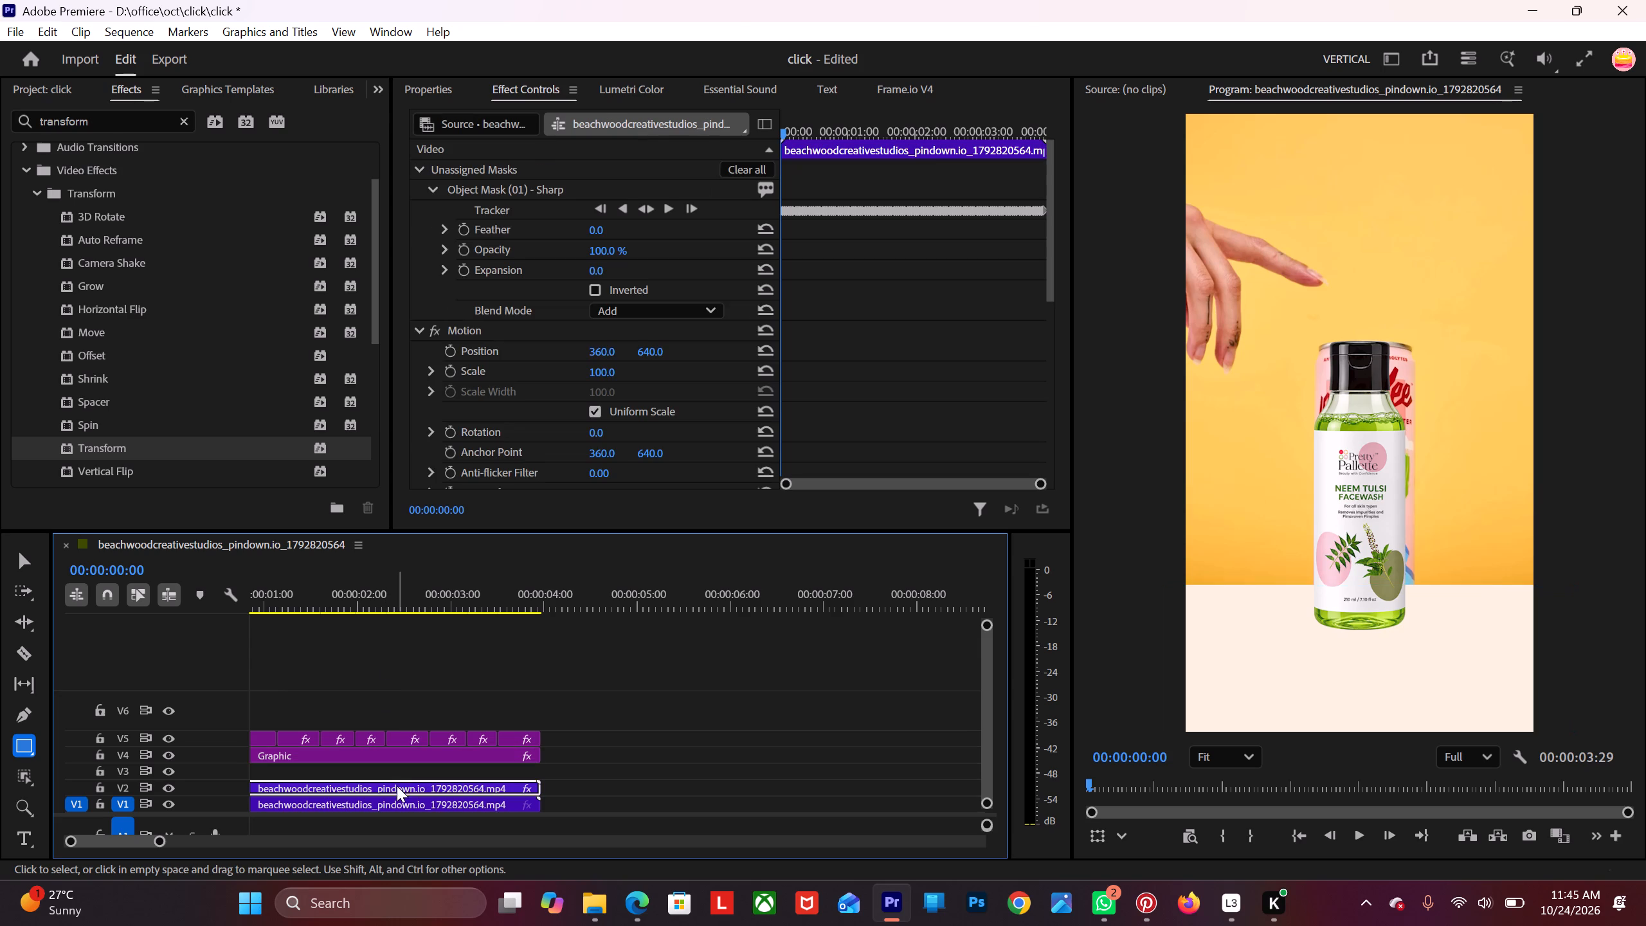
{"action": "left_click_drag", "start_coordinate": [397, 786], "coordinate": [395, 772]}
Draw a second full-width rectangle sized to the yellow background, from the frame's top edge down to the tabletop.
{"action": "scroll", "coordinate": [345, 676], "scroll_direction": "up", "scroll_amount": 3}
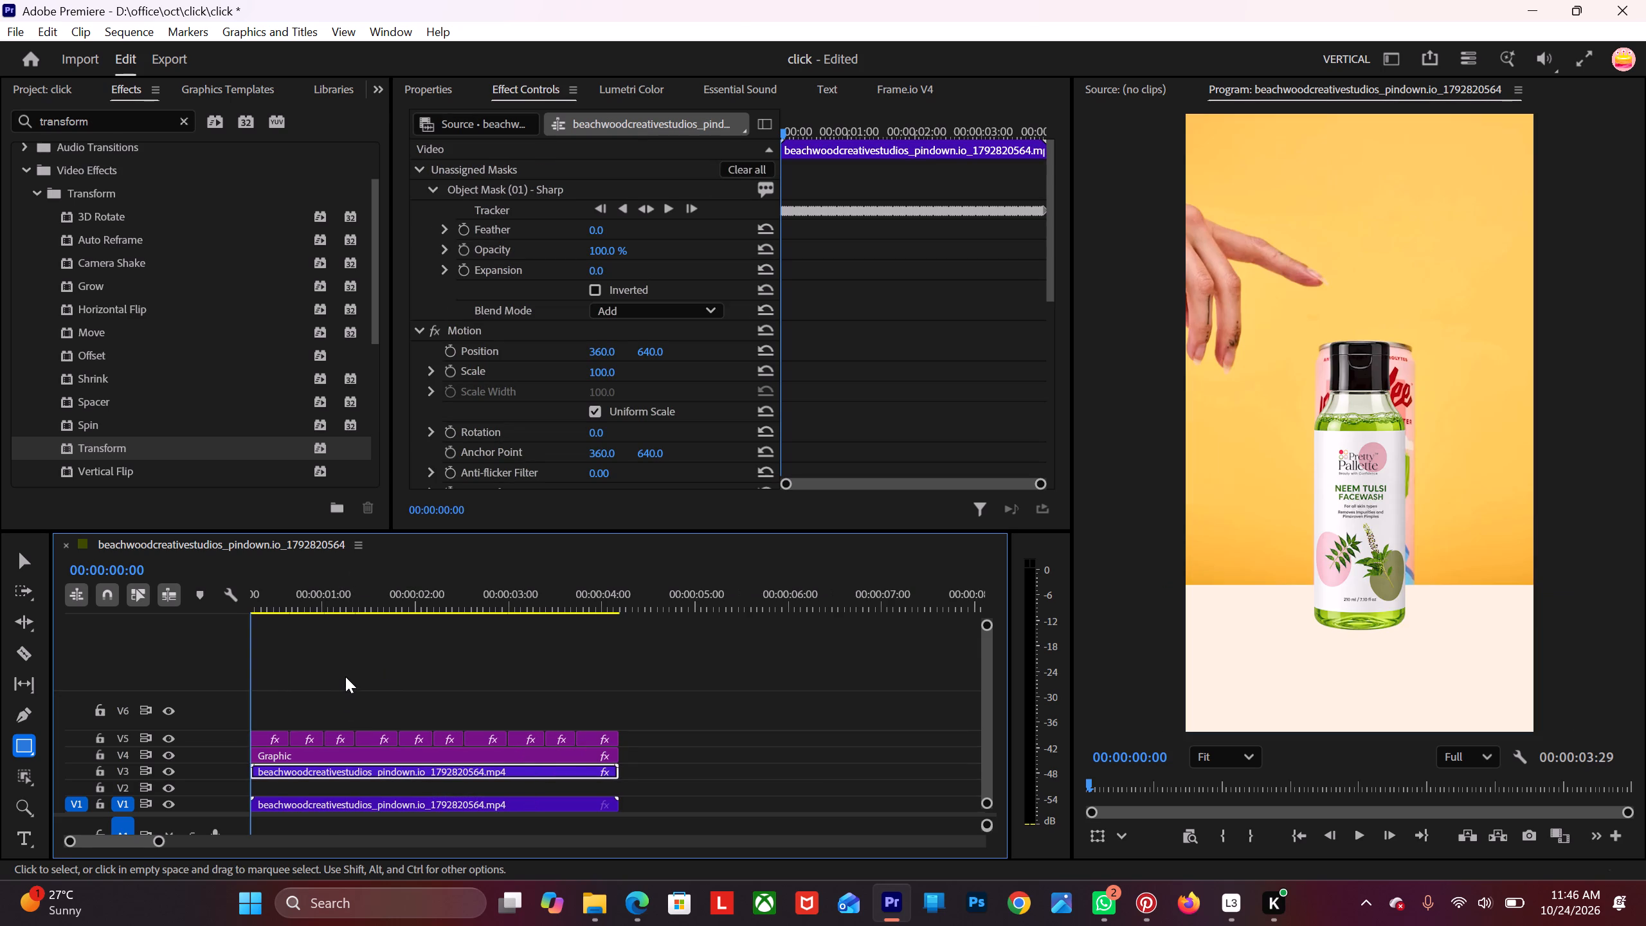
{"action": "scroll", "coordinate": [345, 676], "scroll_direction": "up", "scroll_amount": 6}
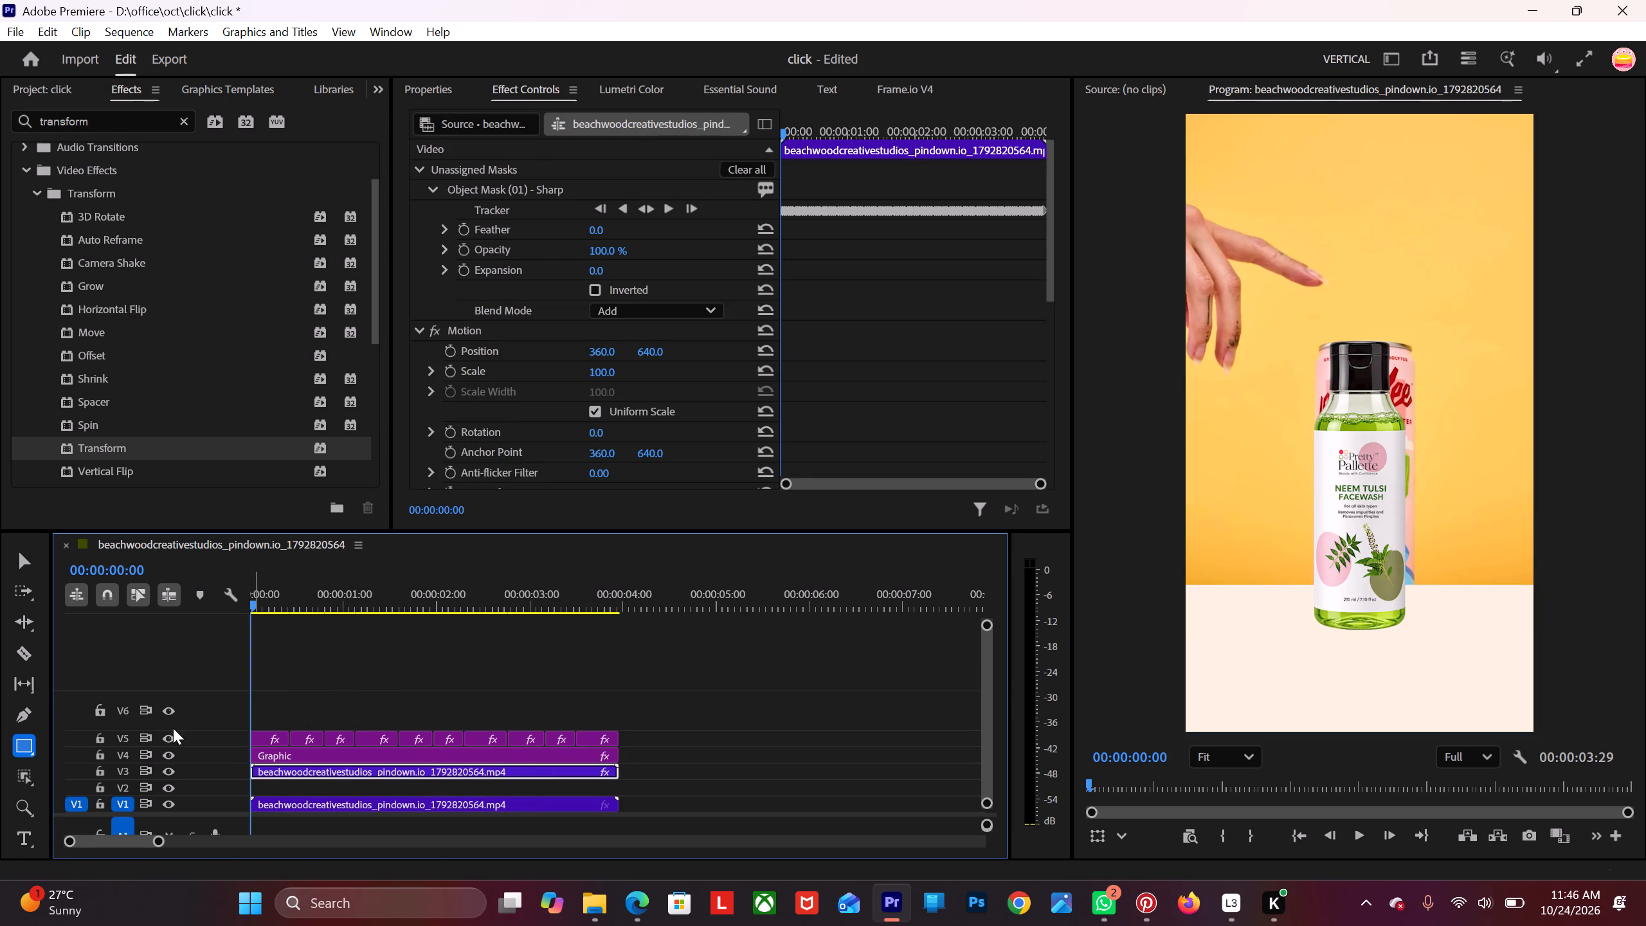
{"action": "left_click", "coordinate": [28, 747]}
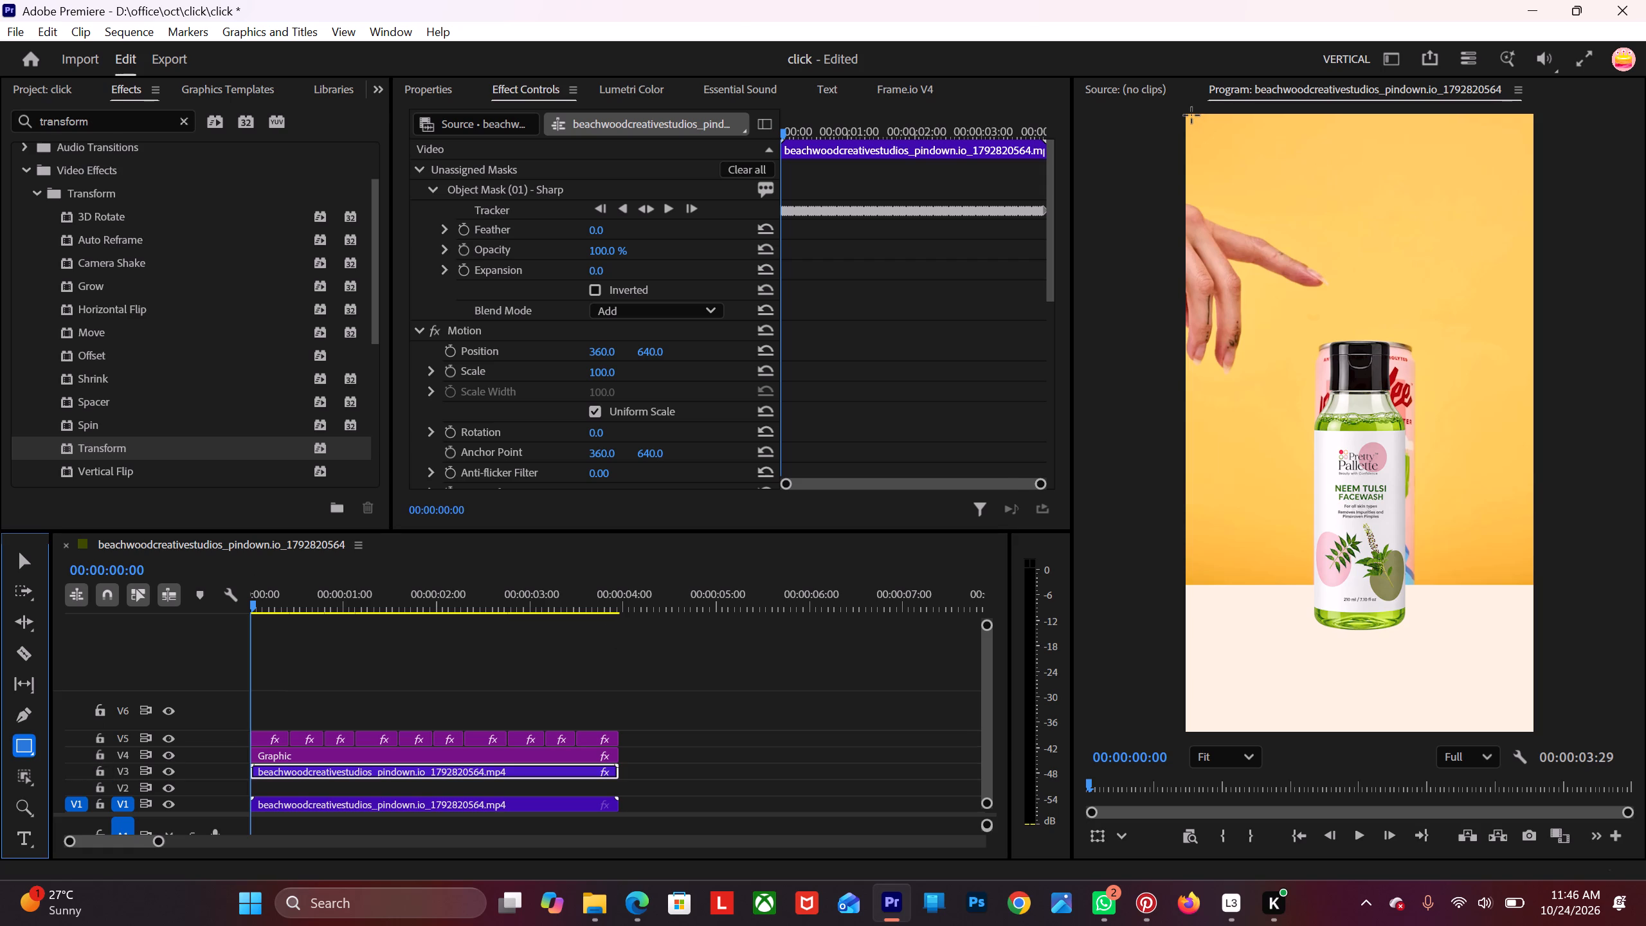
{"action": "left_click_drag", "start_coordinate": [1190, 114], "coordinate": [1384, 423]}
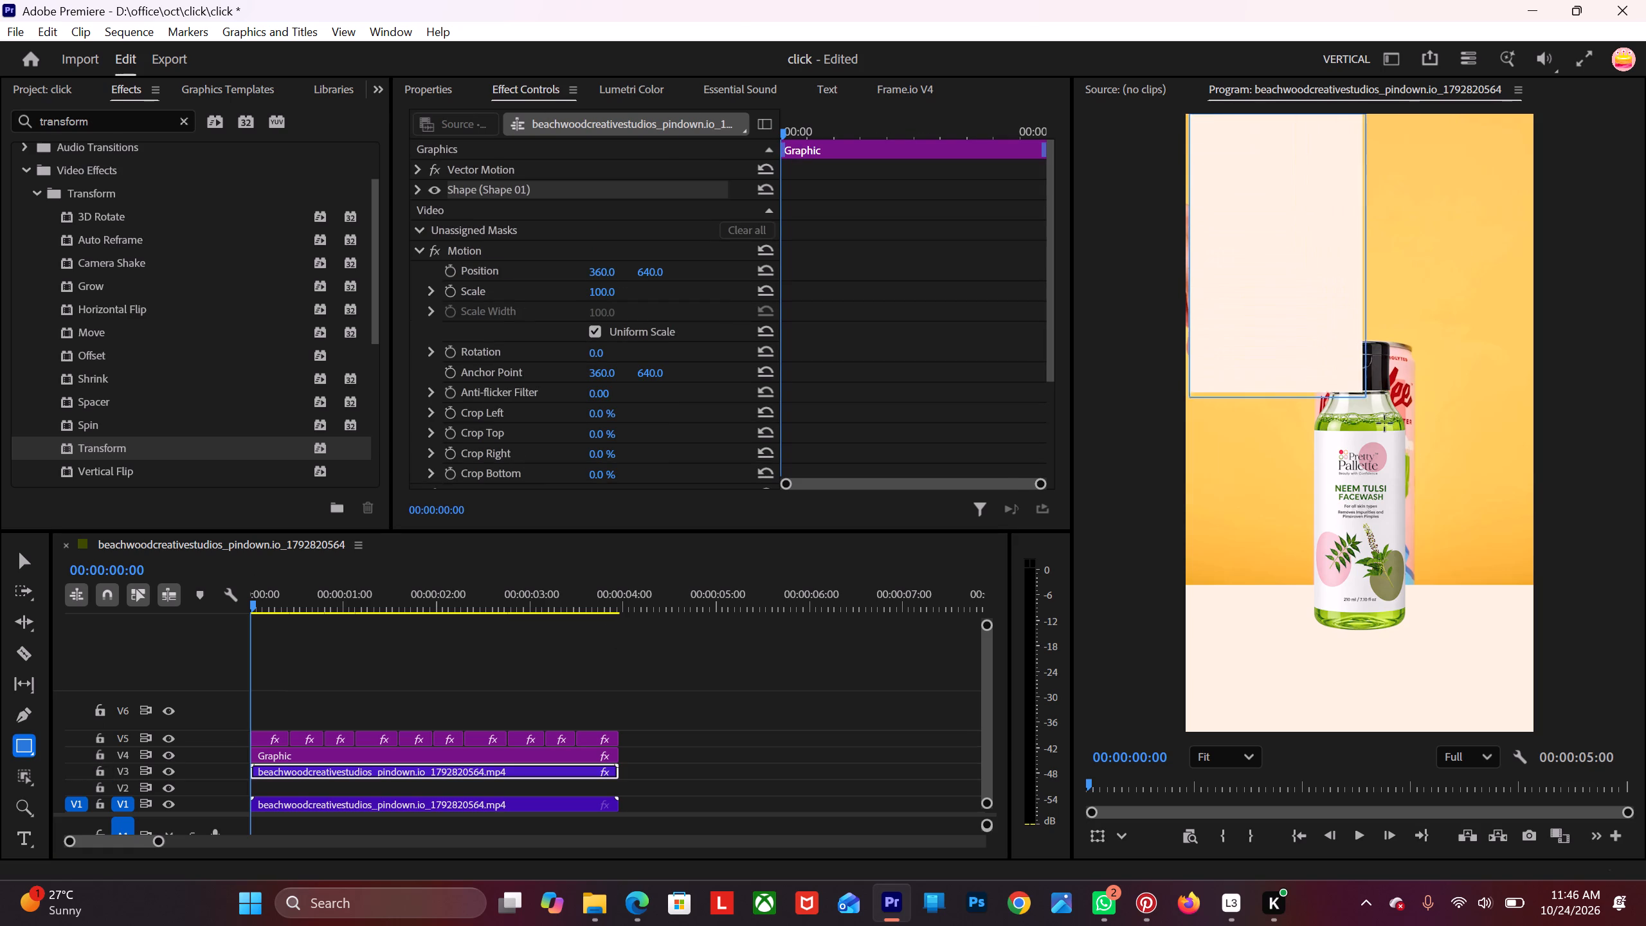
{"action": "left_click_drag", "start_coordinate": [1384, 423], "coordinate": [1532, 579]}
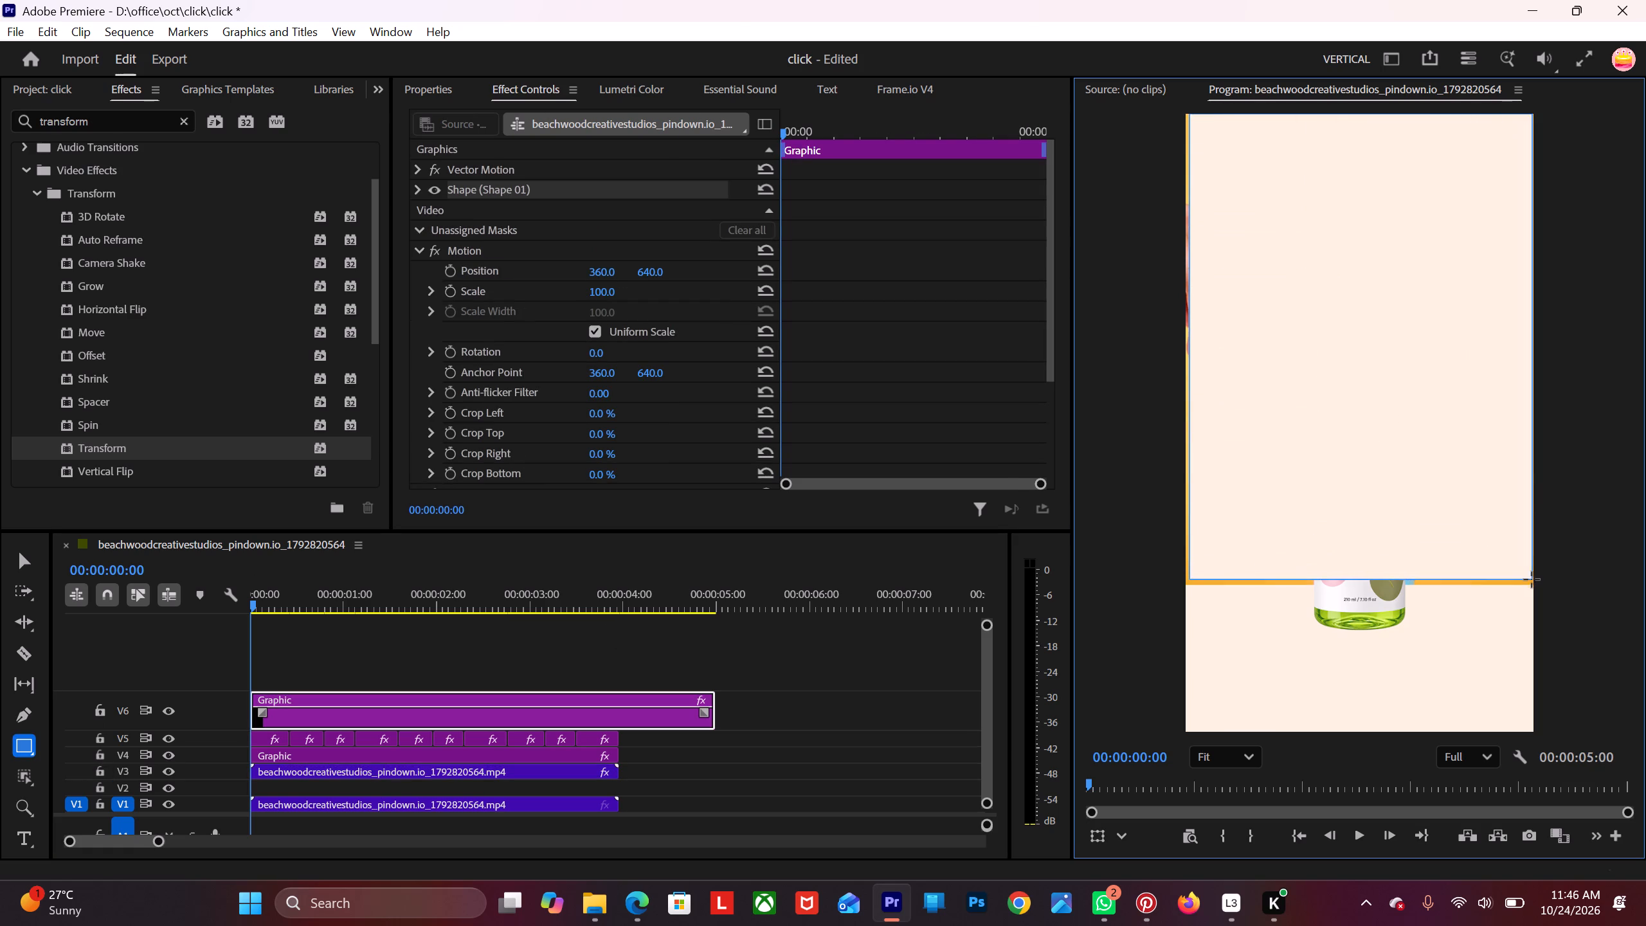
{"action": "left_click_drag", "start_coordinate": [1532, 579], "coordinate": [1539, 592]}
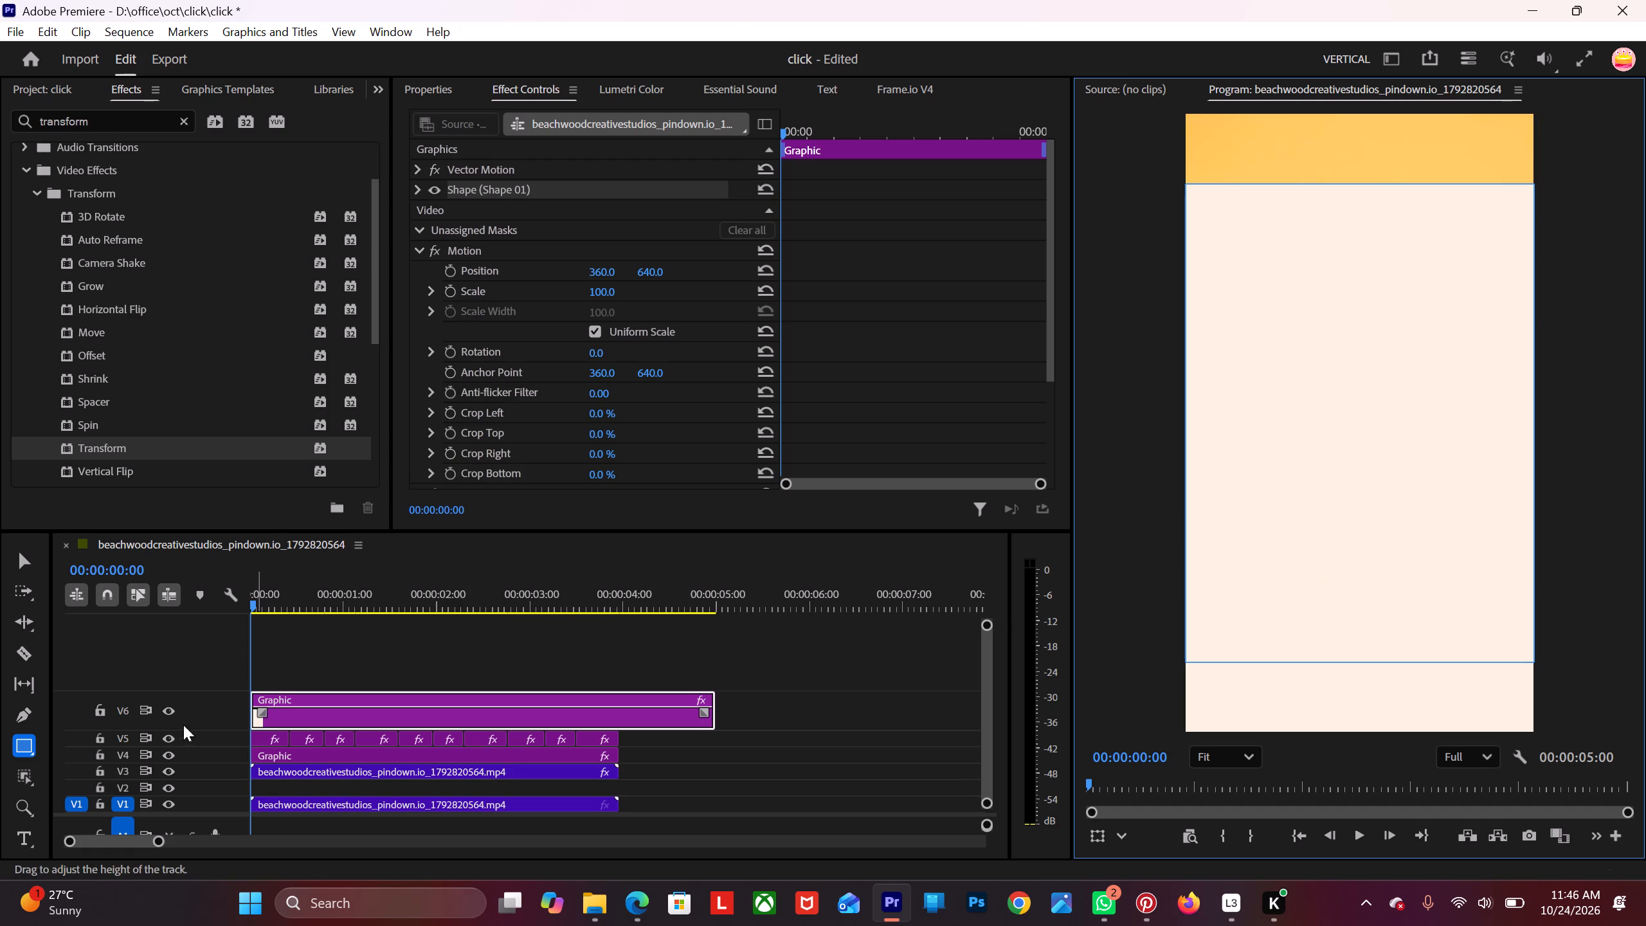
{"action": "left_click", "coordinate": [16, 567]}
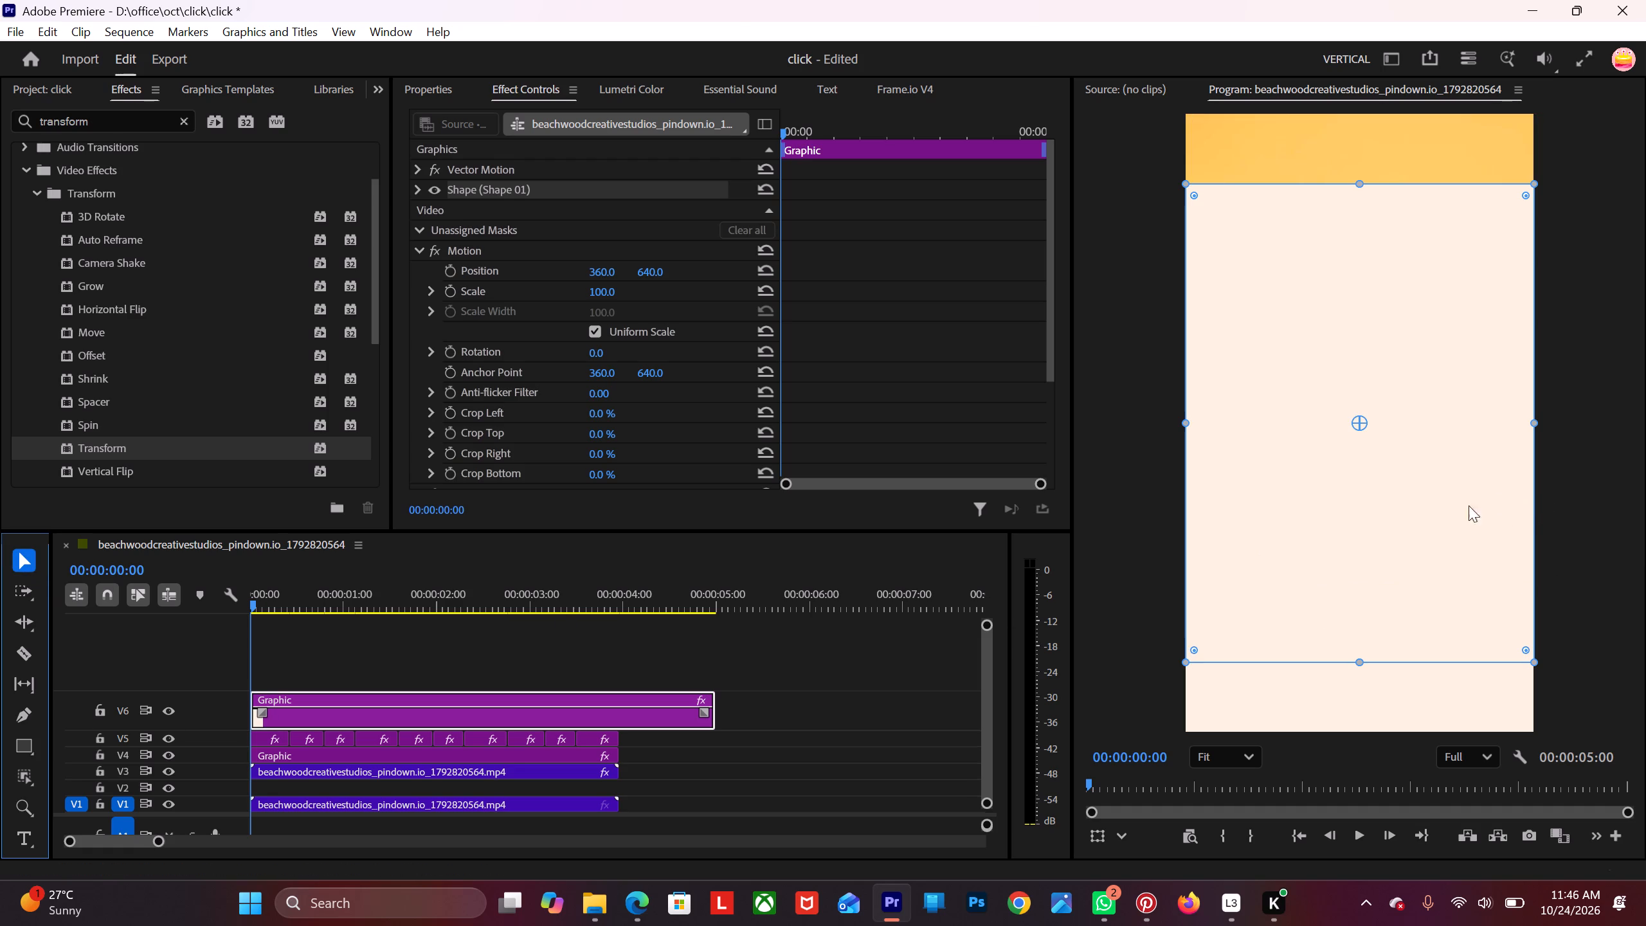
Align the new rectangle with the frame's top edge, setting its Motion position to 361, 641 and scale to 106.
{"action": "left_click", "coordinate": [1422, 525]}
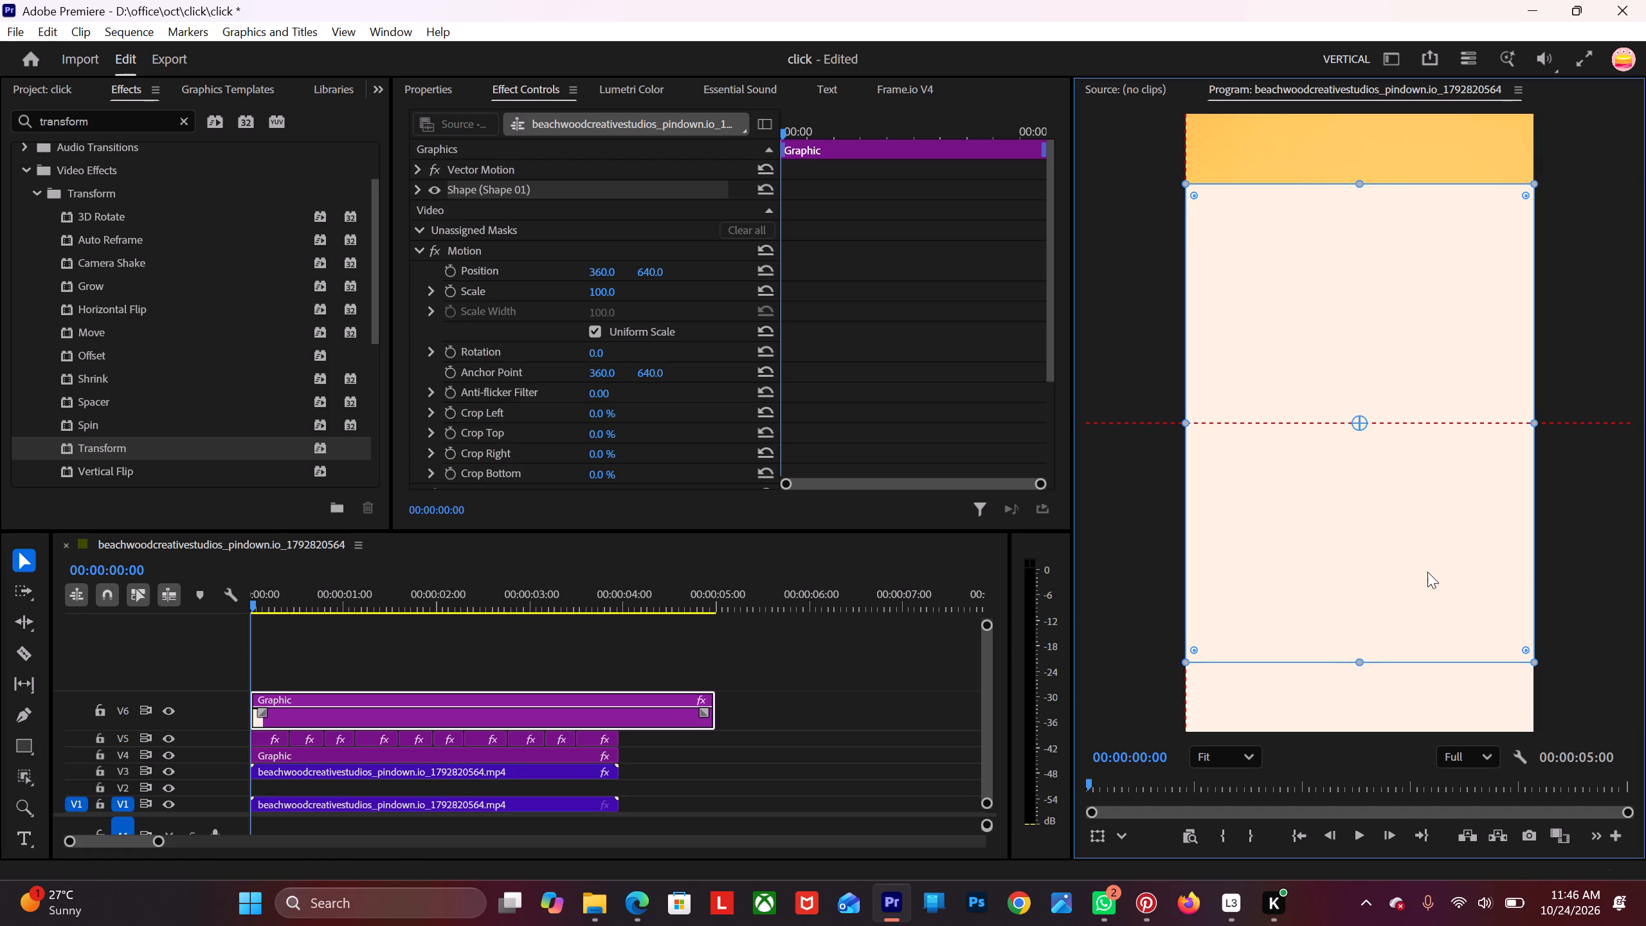
{"action": "left_click_drag", "start_coordinate": [1425, 572], "coordinate": [1419, 514]}
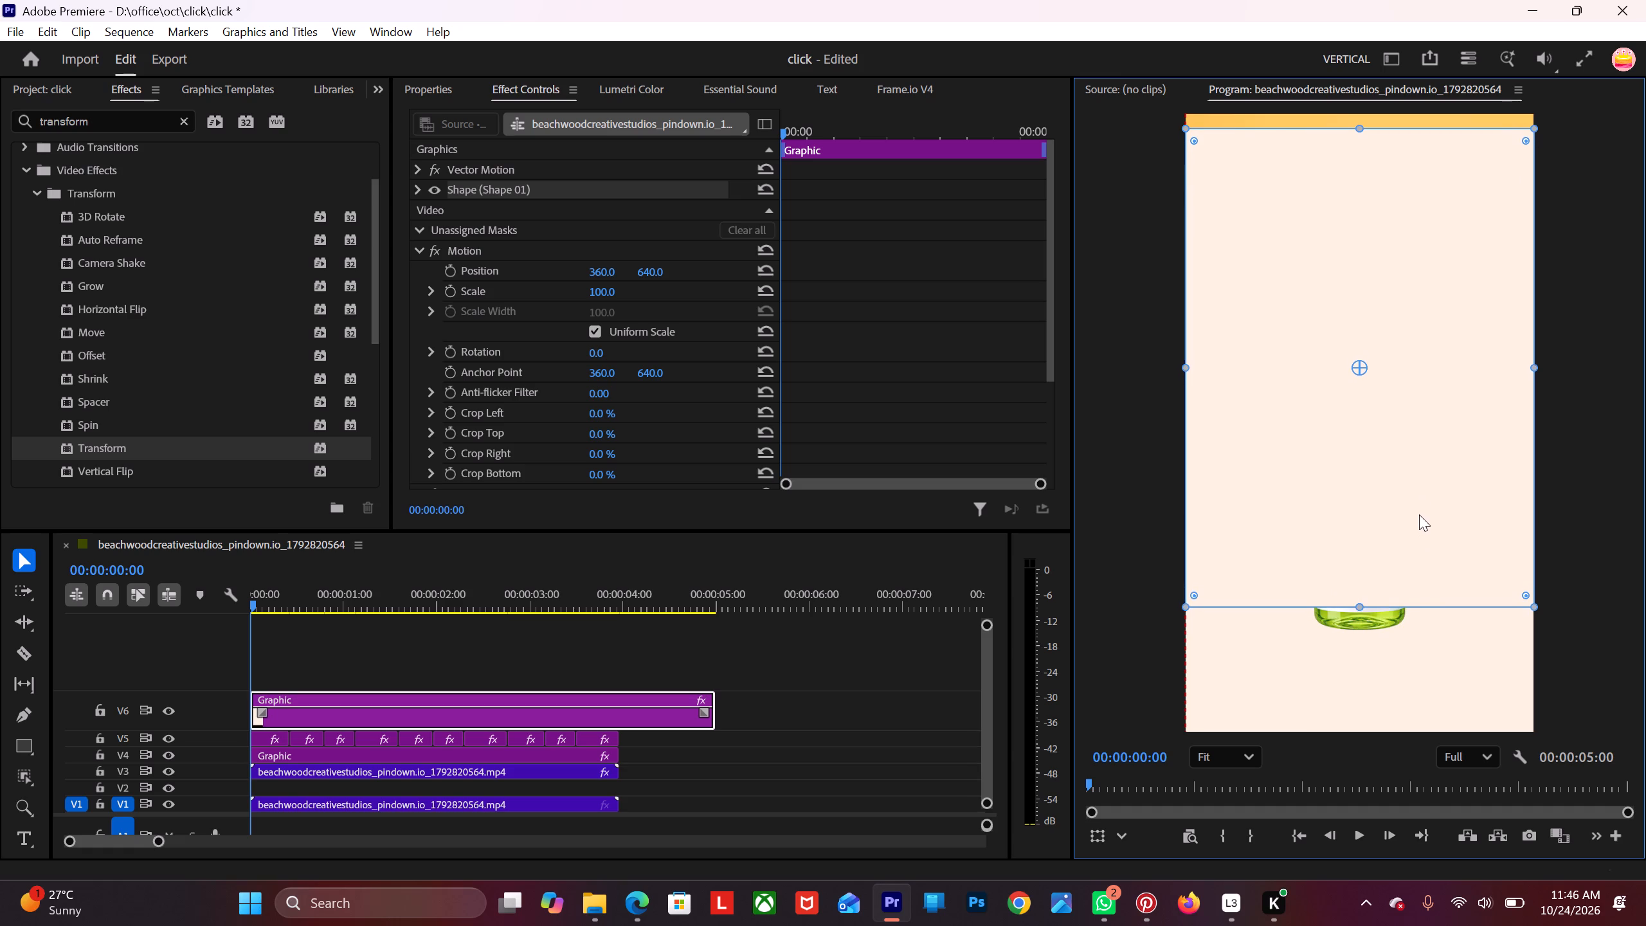
{"action": "left_click_drag", "start_coordinate": [1419, 514], "coordinate": [1416, 502]}
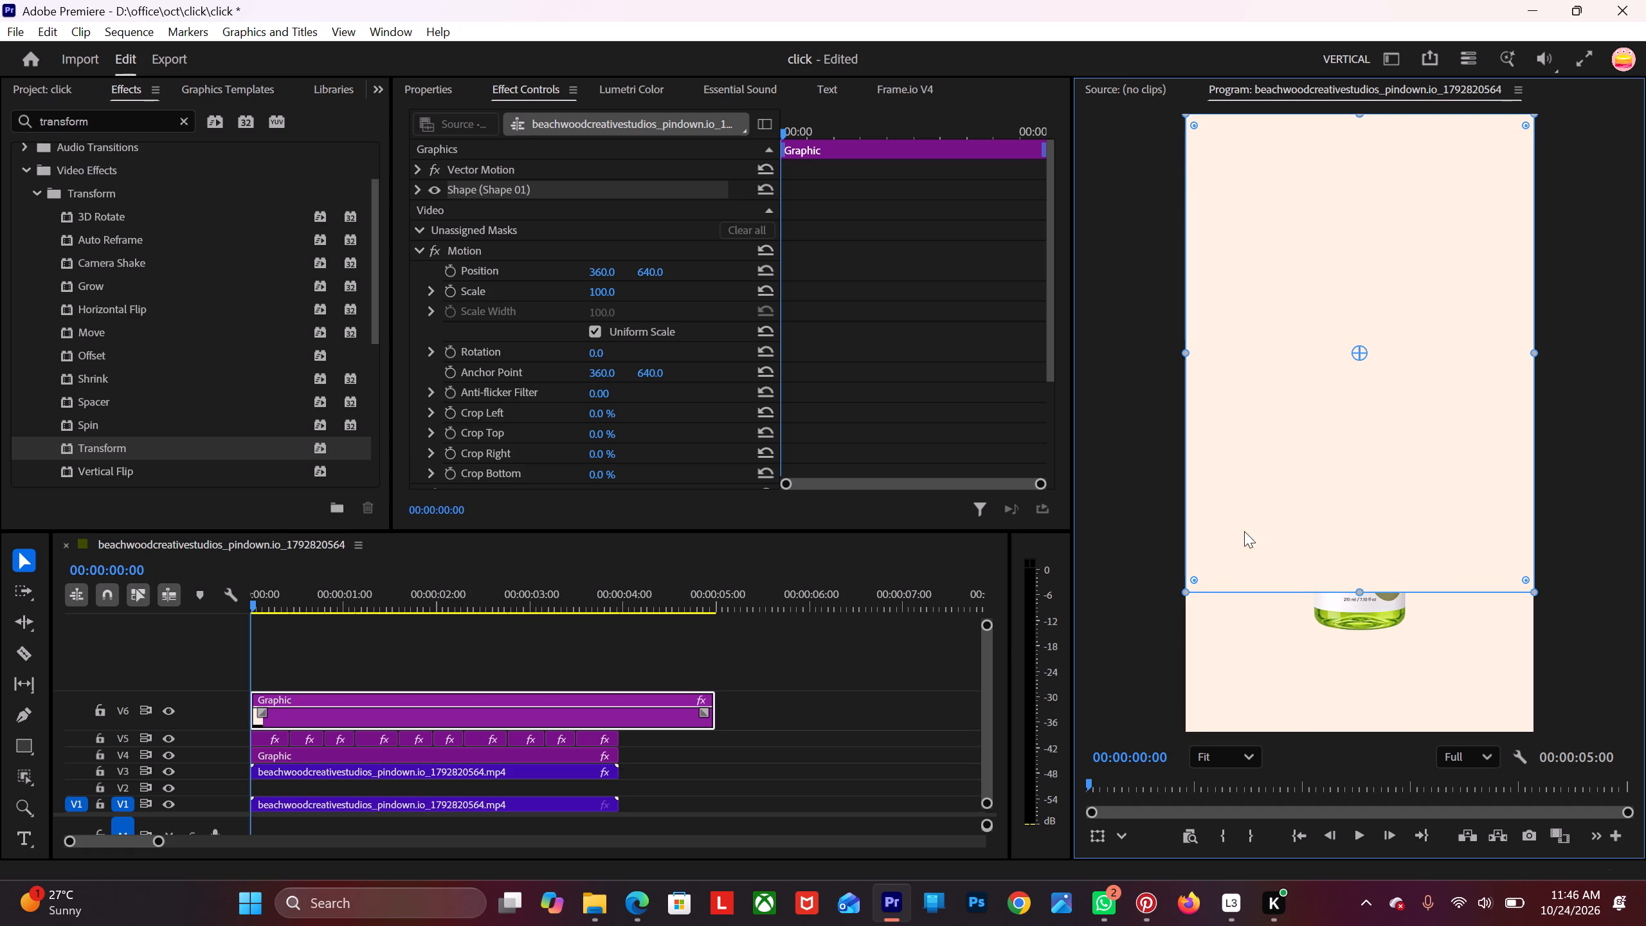
{"action": "left_click", "coordinate": [645, 277]}
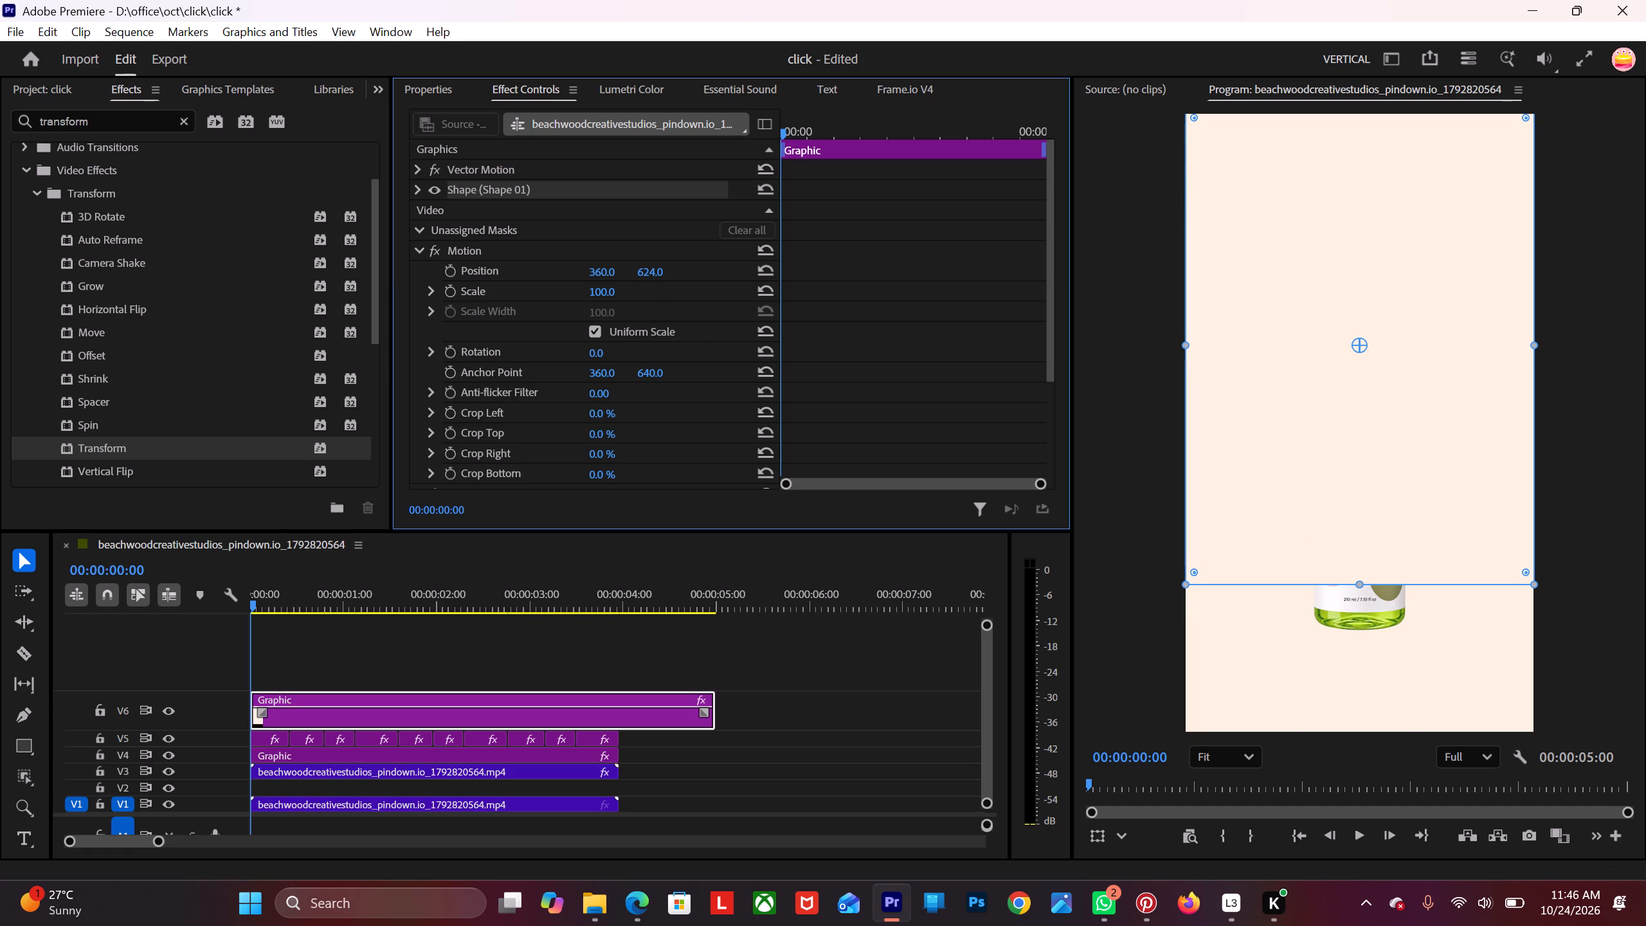
{"action": "left_click", "coordinate": [604, 274]}
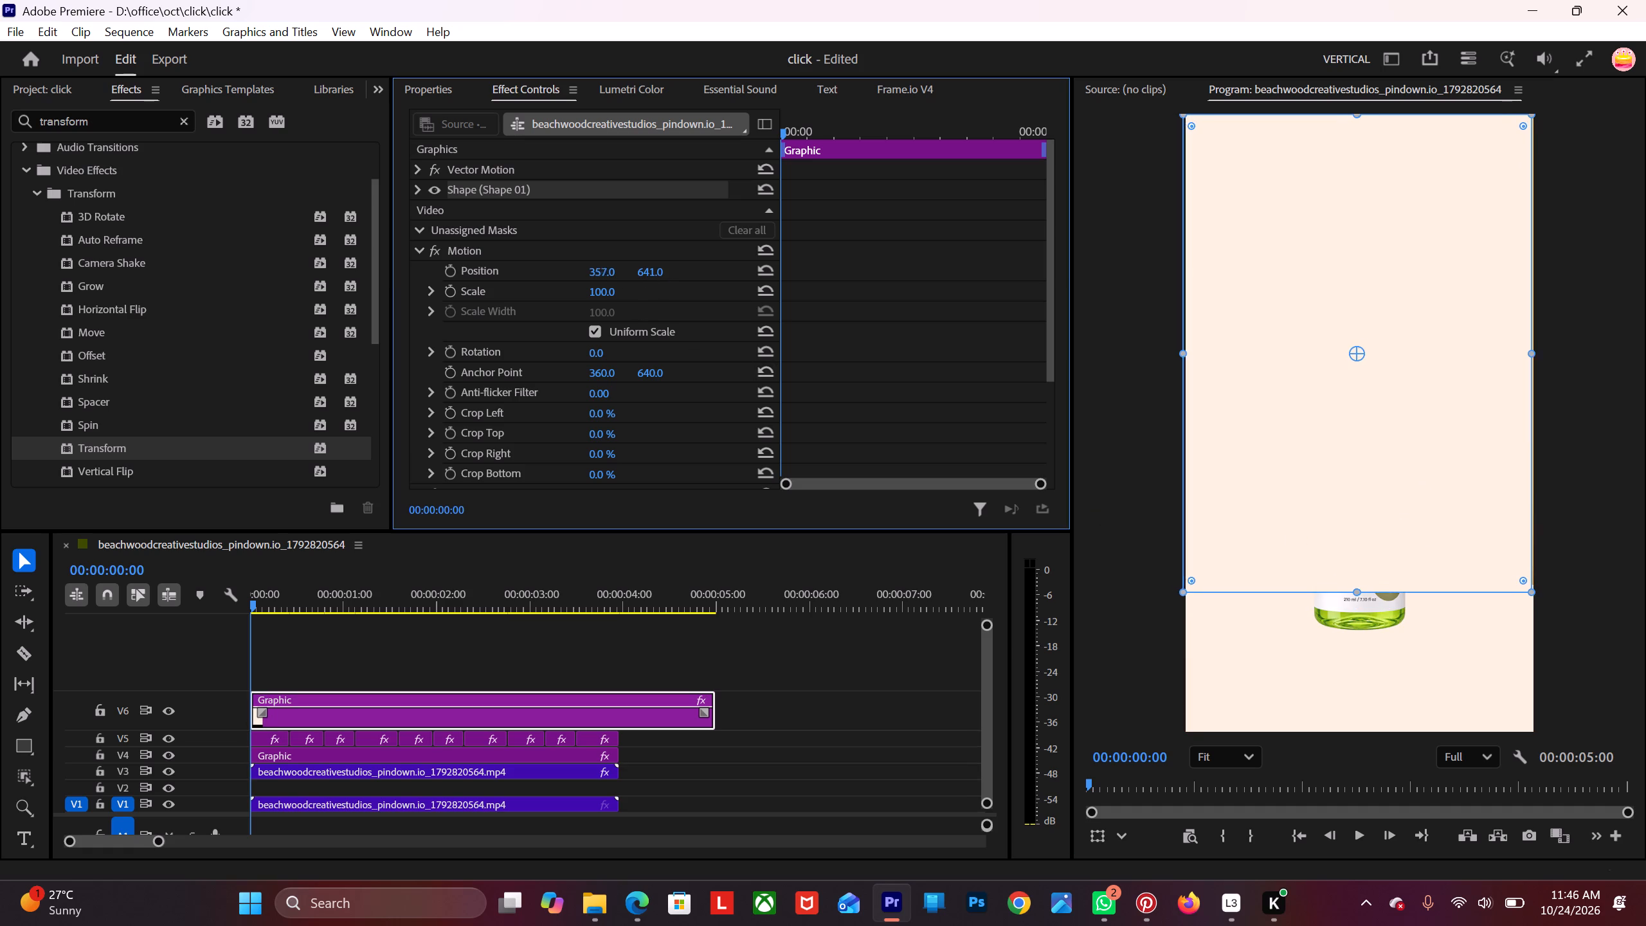
{"action": "left_click", "coordinate": [615, 292]}
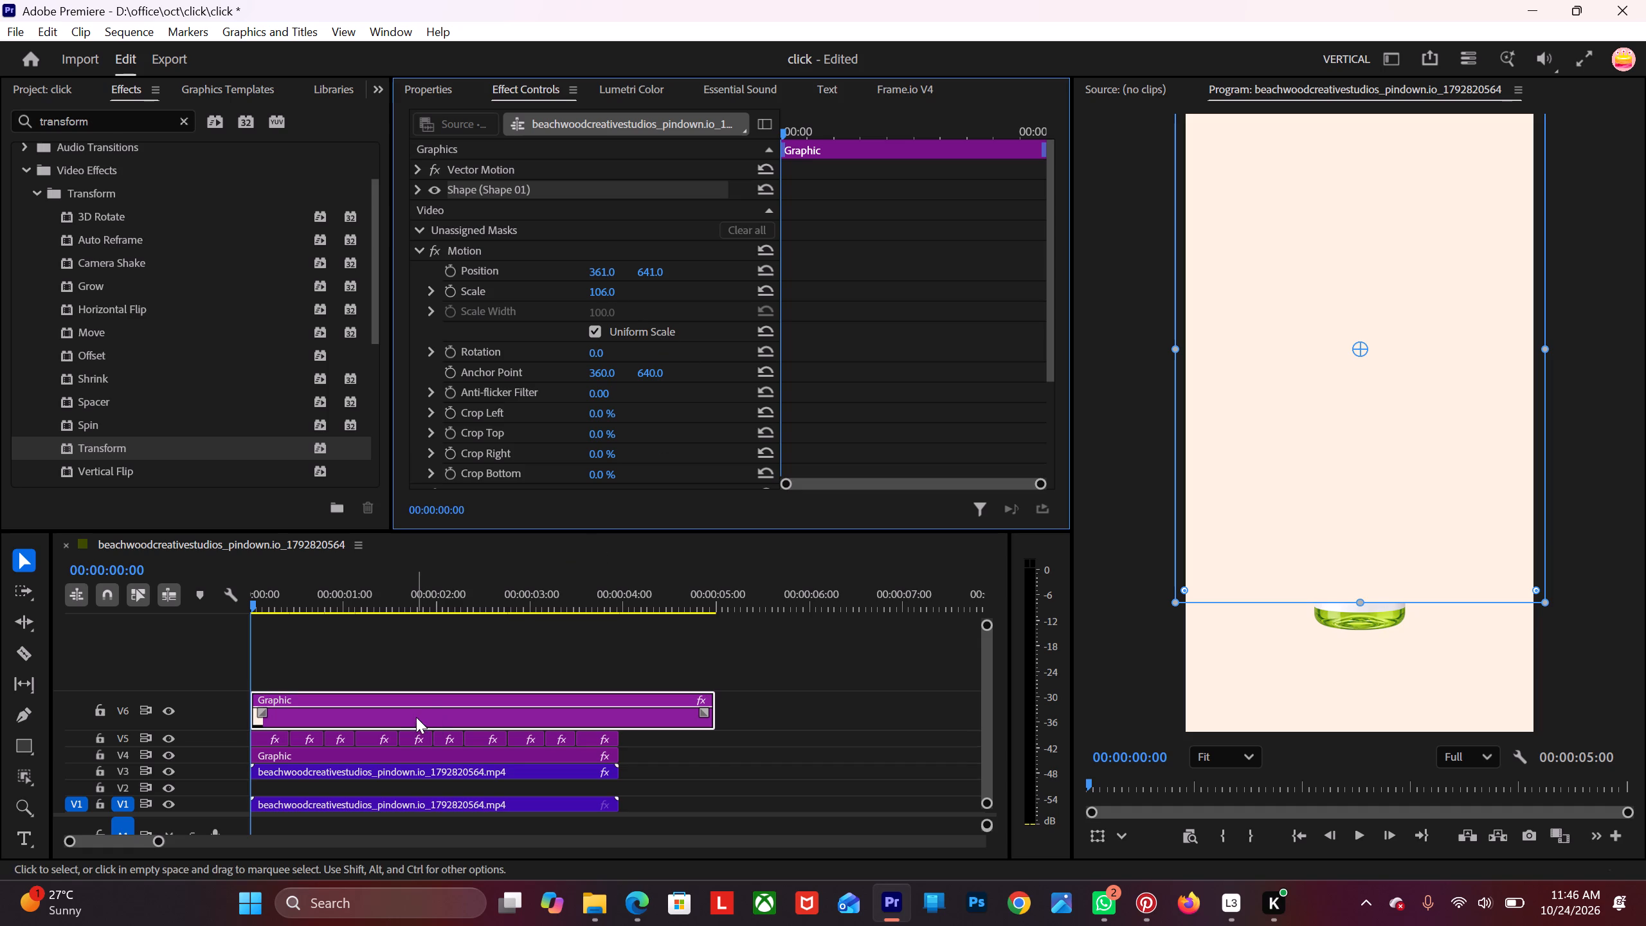
{"action": "left_click", "coordinate": [410, 651]}
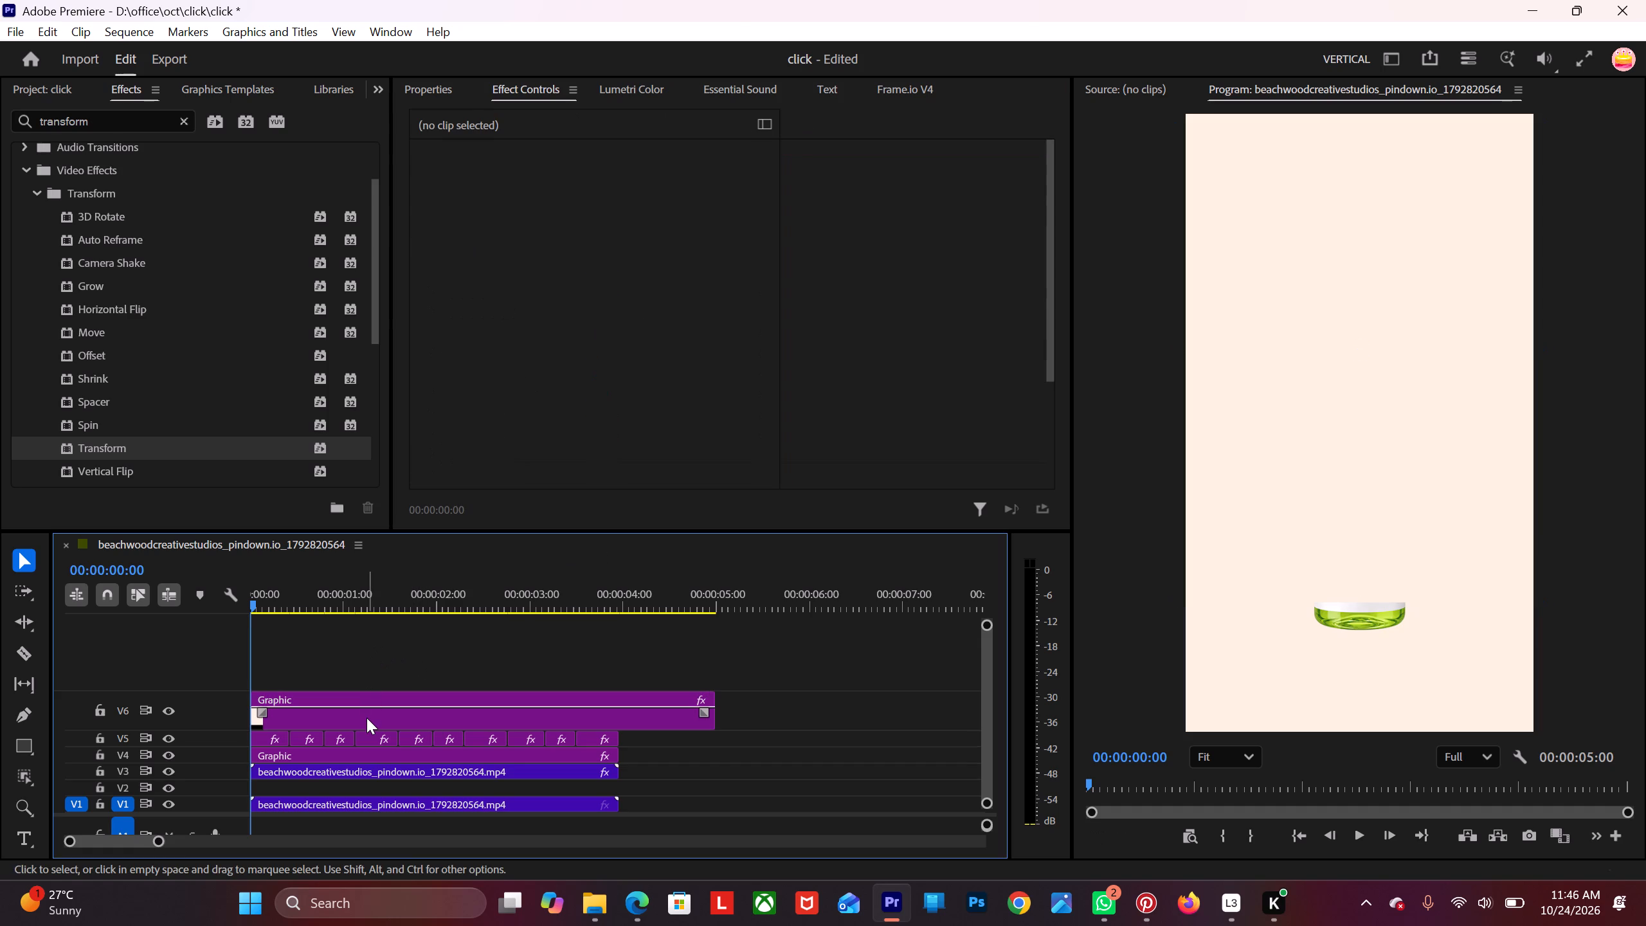
Move the new Graphic clip from V6 to V2 and trim its end to match the footage clips.
{"action": "left_click_drag", "start_coordinate": [366, 718], "coordinate": [357, 782]}
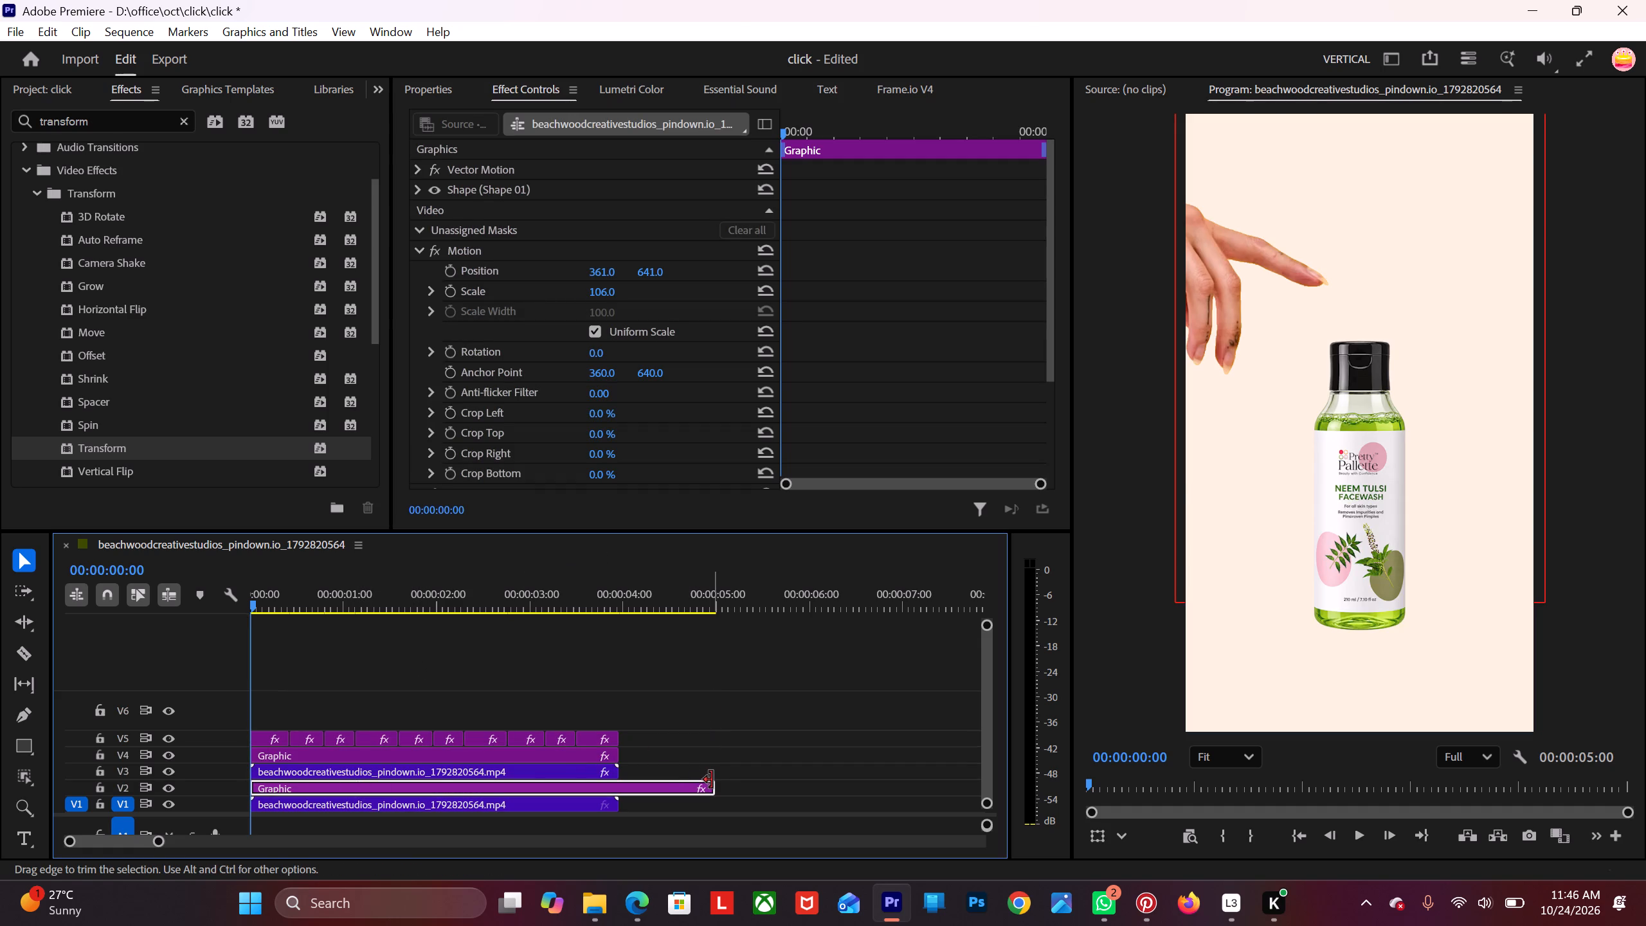
{"action": "left_click_drag", "start_coordinate": [712, 780], "coordinate": [621, 779]}
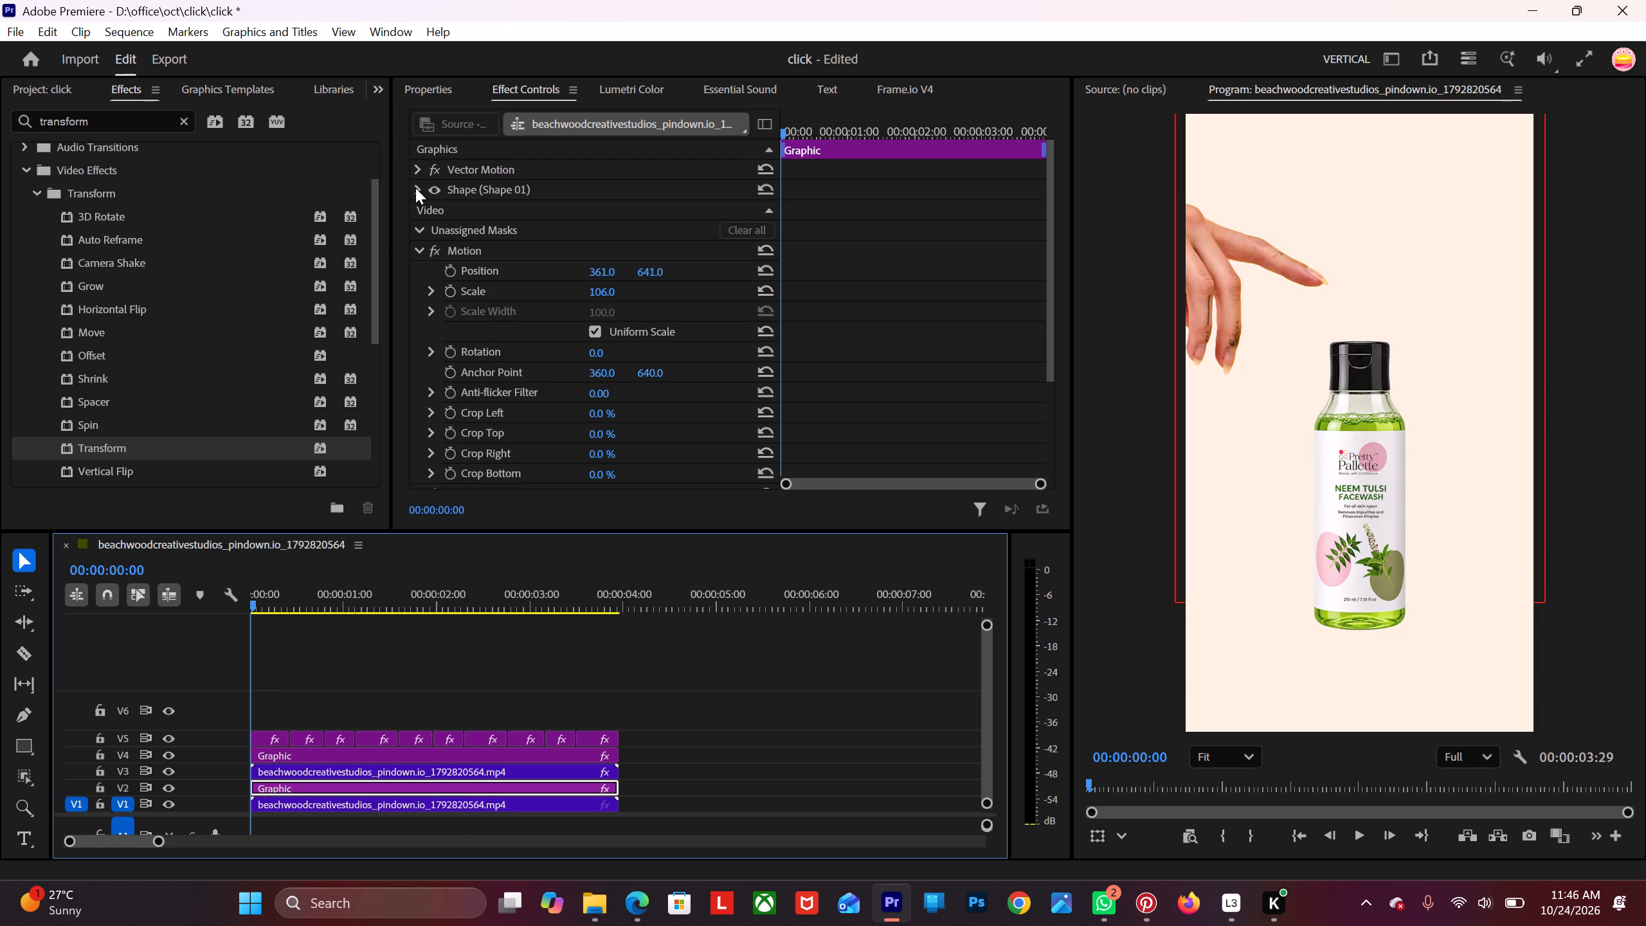
Fill the background rectangle on V2 with the muted orange colour DDA86D.
{"action": "left_click", "coordinate": [516, 291]}
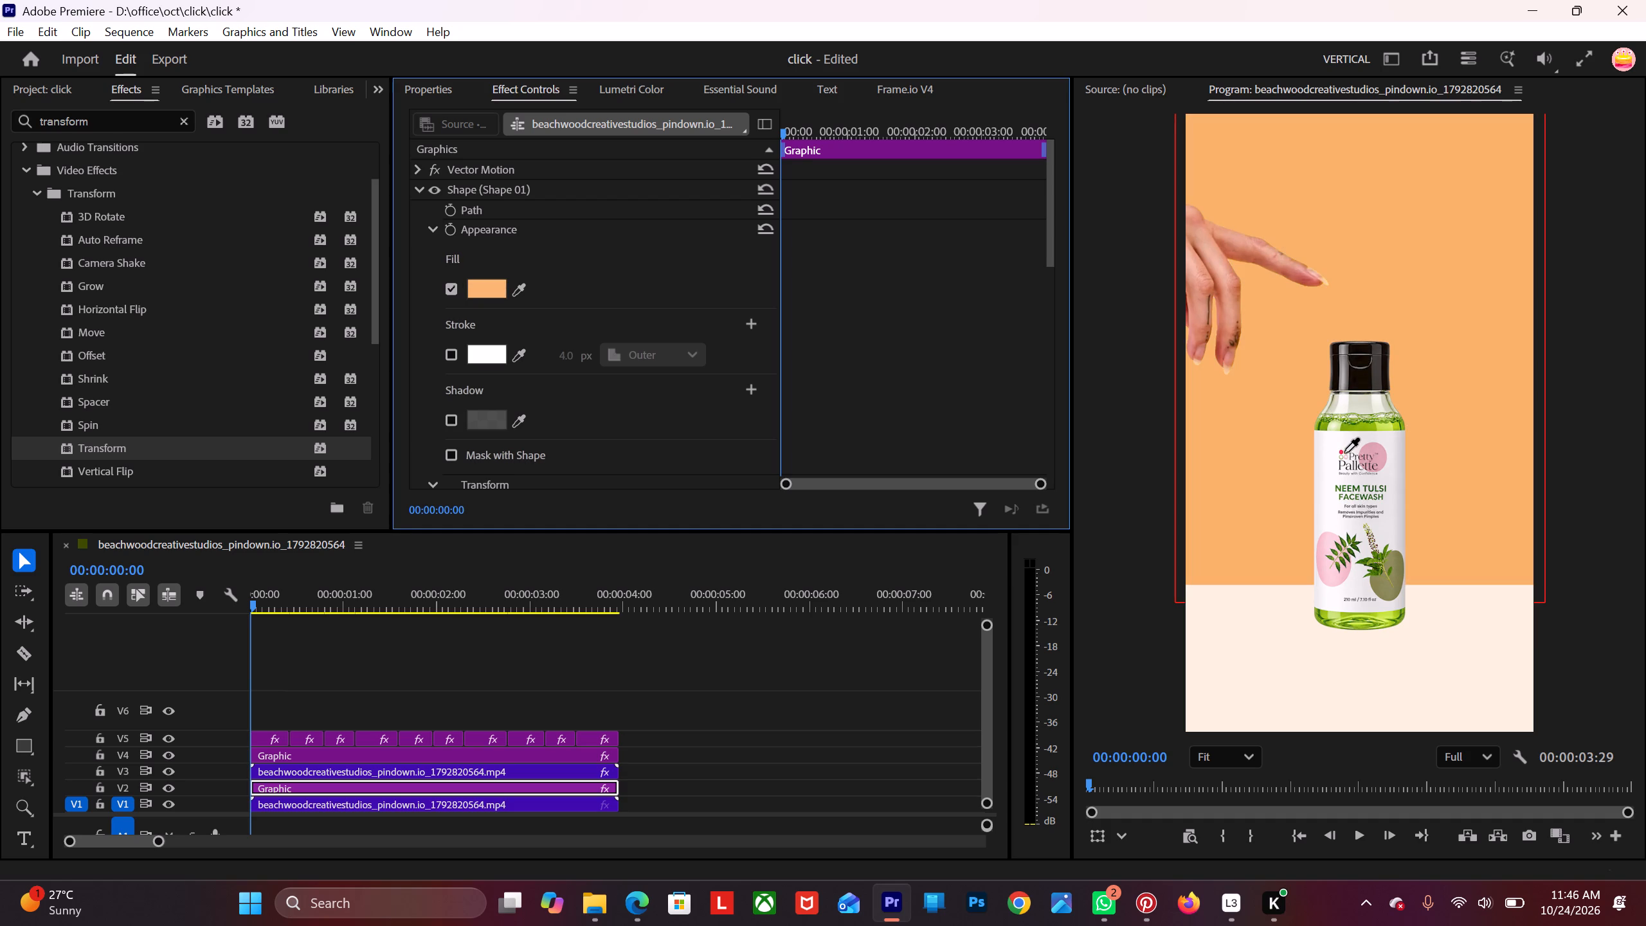
{"action": "left_click", "coordinate": [1344, 453]}
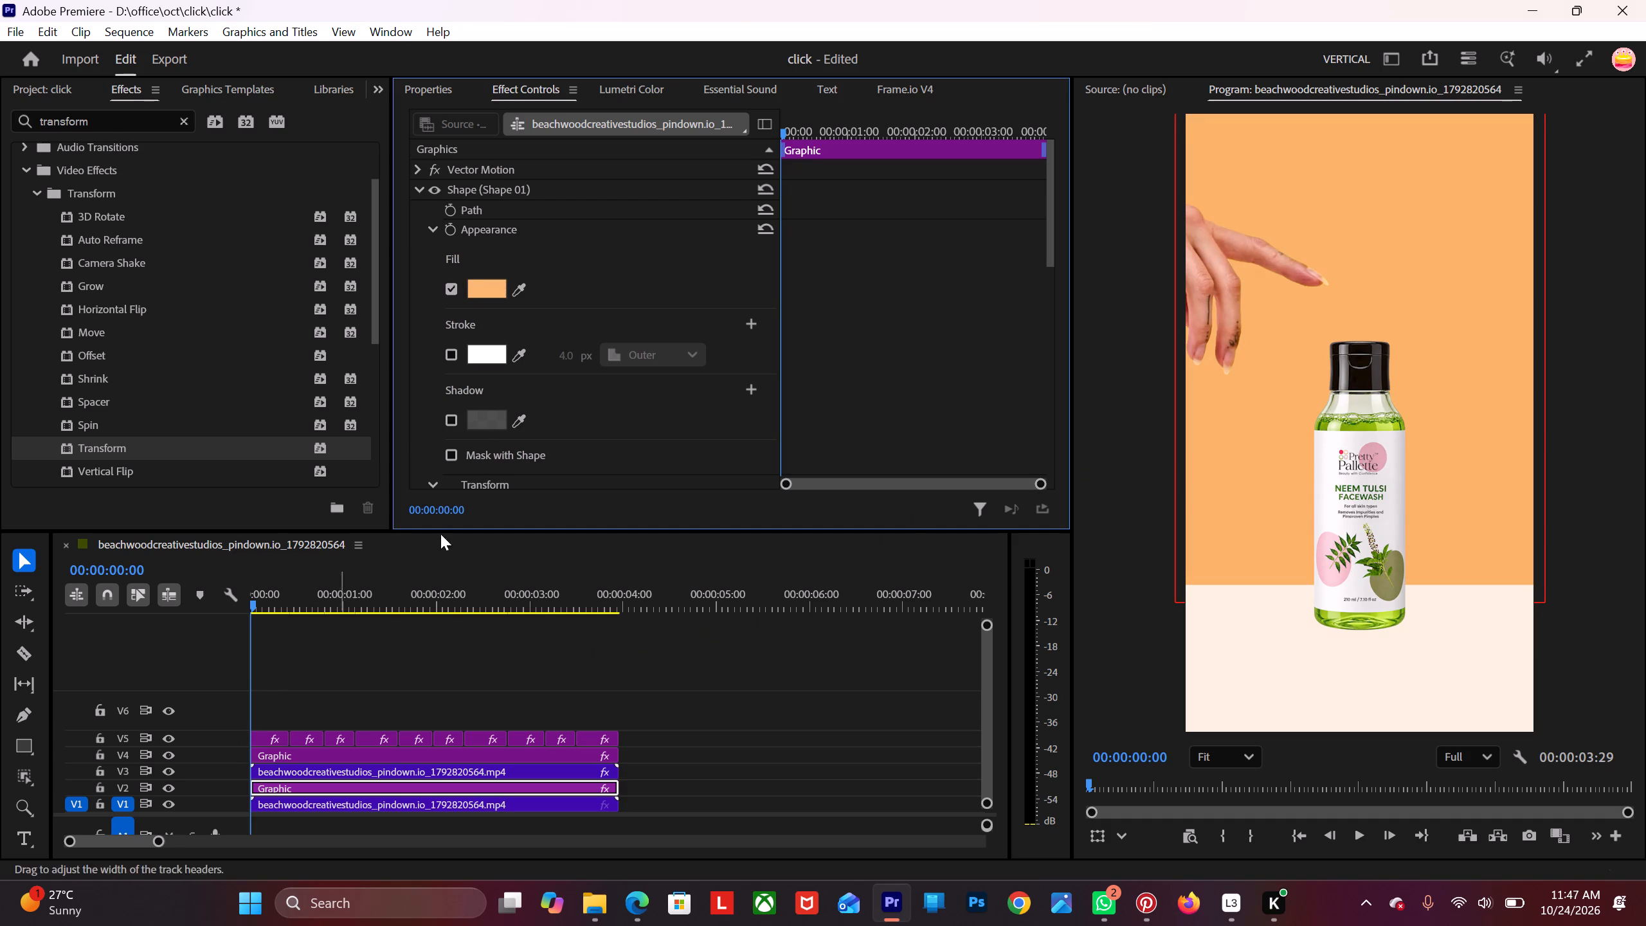
{"action": "left_click", "coordinate": [488, 285]}
{"action": "left_click", "coordinate": [714, 520]}
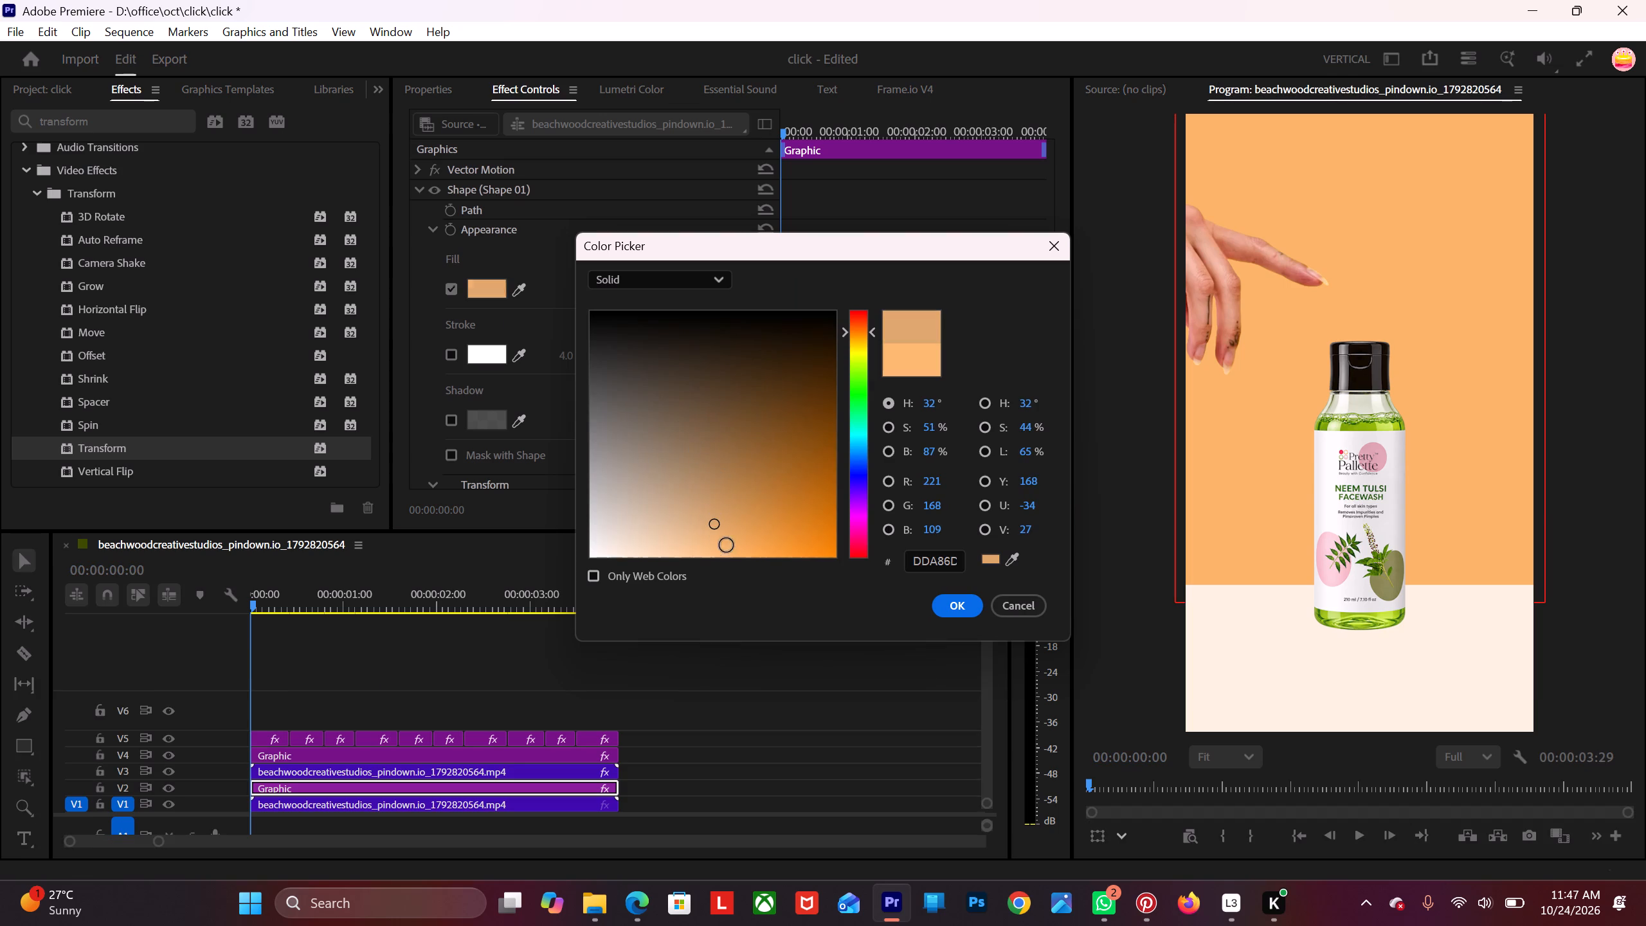
{"action": "left_click", "coordinate": [957, 607]}
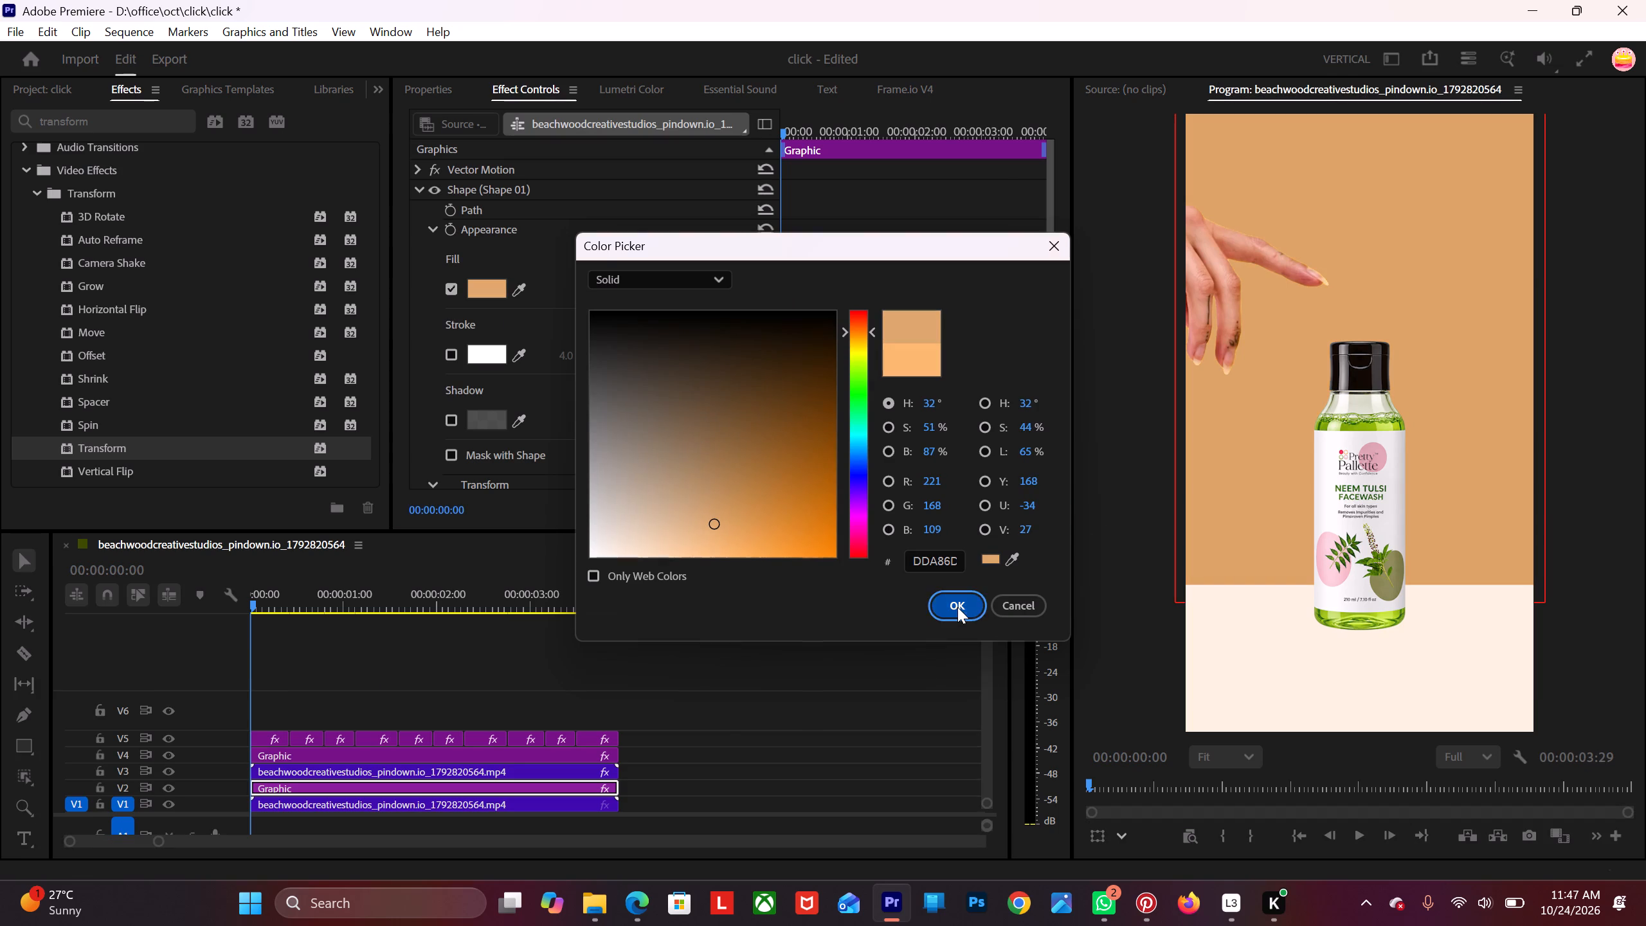
Play the sequence from several points to review the hand and bottle changes against the recoloured background, and return to the start.
{"action": "key", "text": "space"}
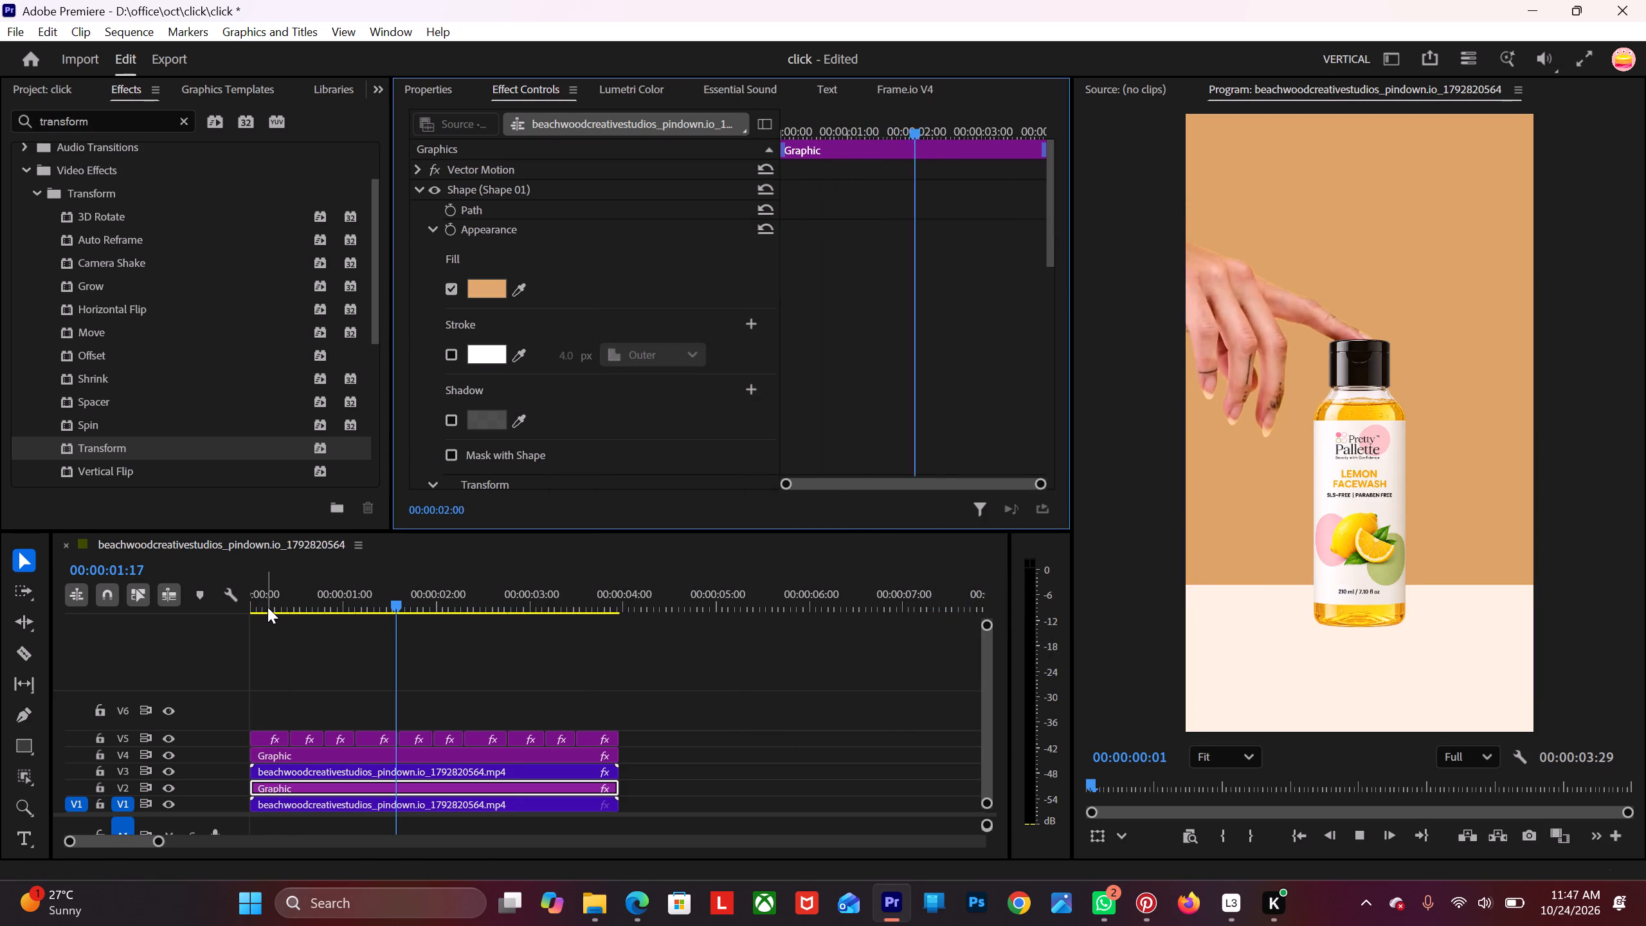
{"action": "key", "text": "space"}
{"action": "key", "text": "space"}
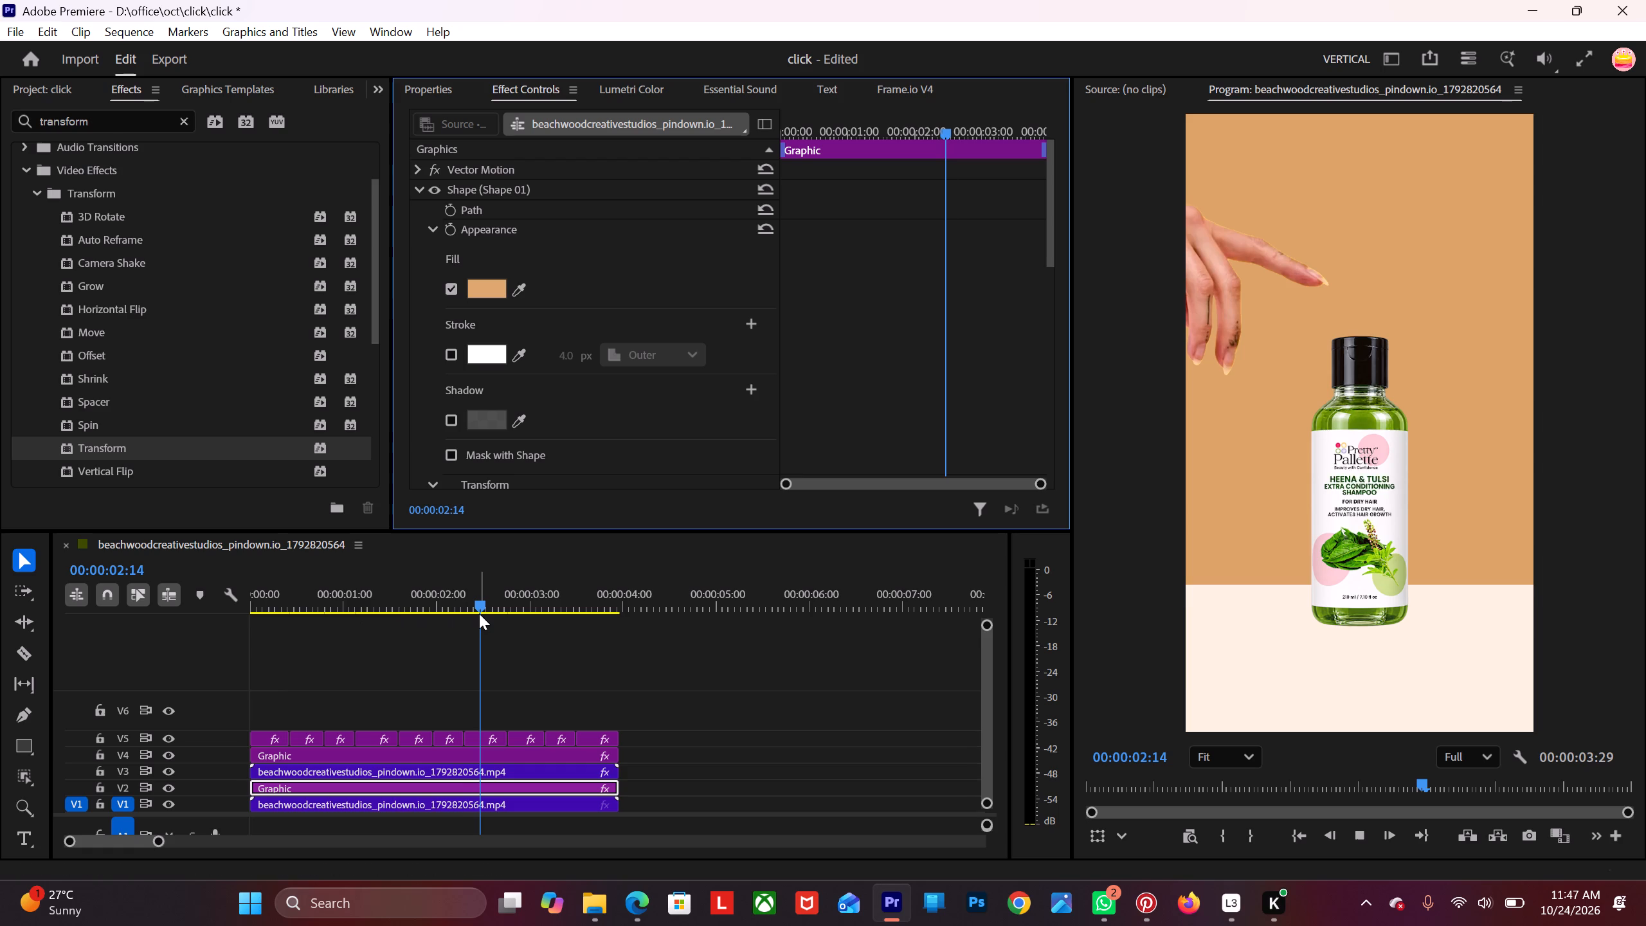
{"action": "key", "text": "space"}
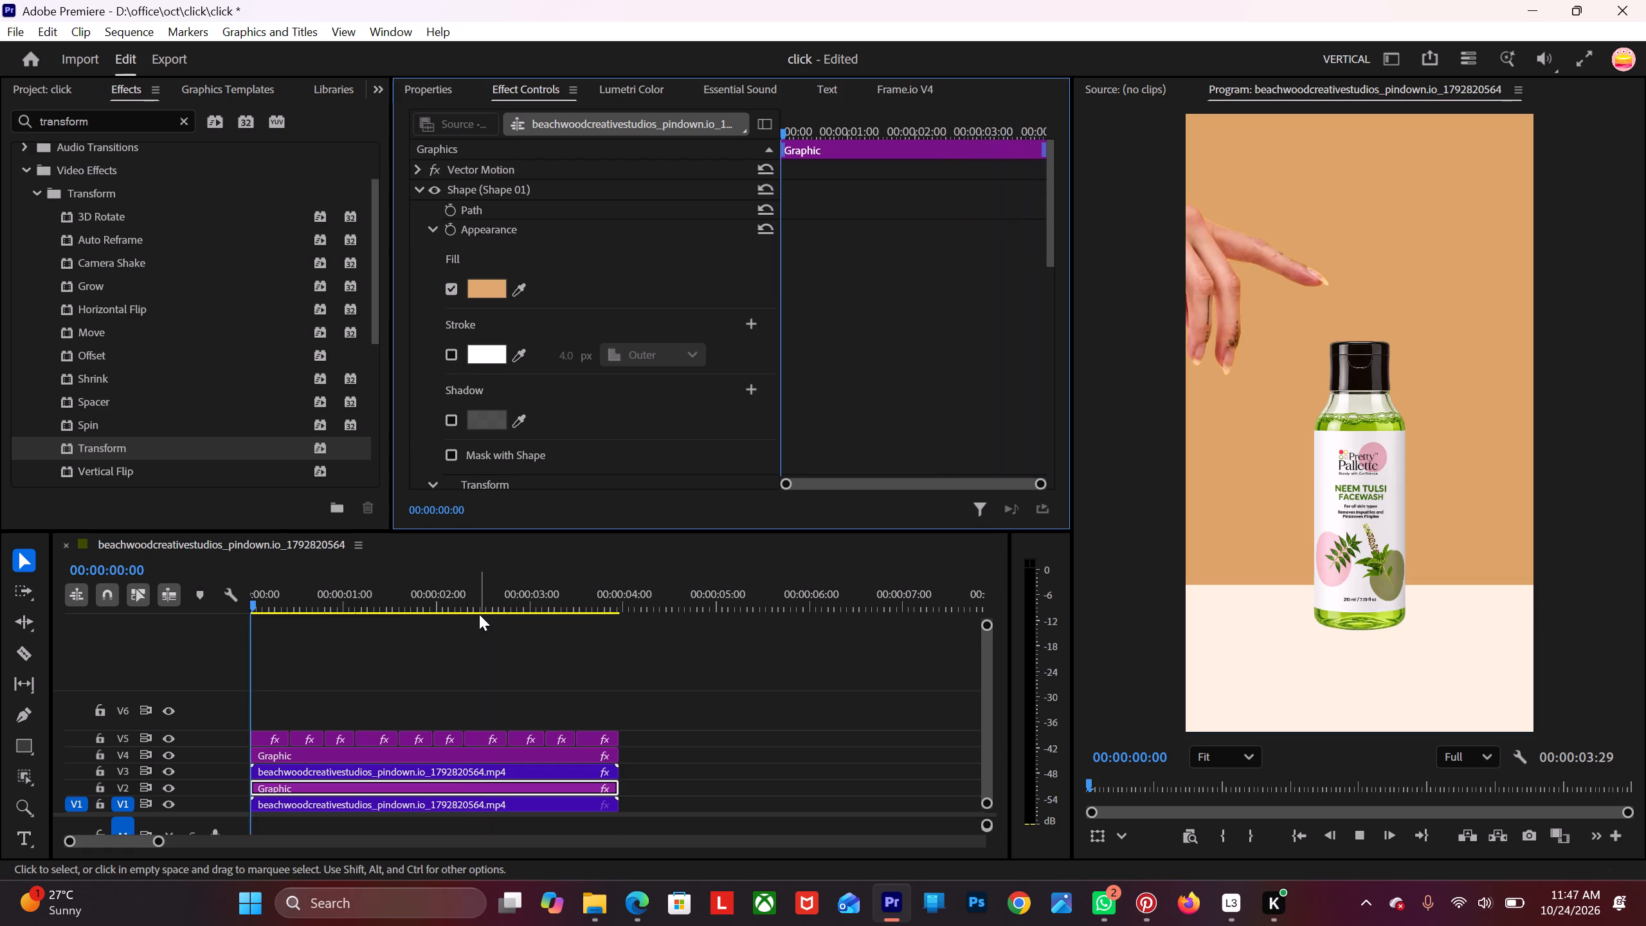
{"action": "key", "text": "space"}
{"action": "scroll", "coordinate": [418, 630], "scroll_direction": "down", "scroll_amount": 3, "text": "alt"}
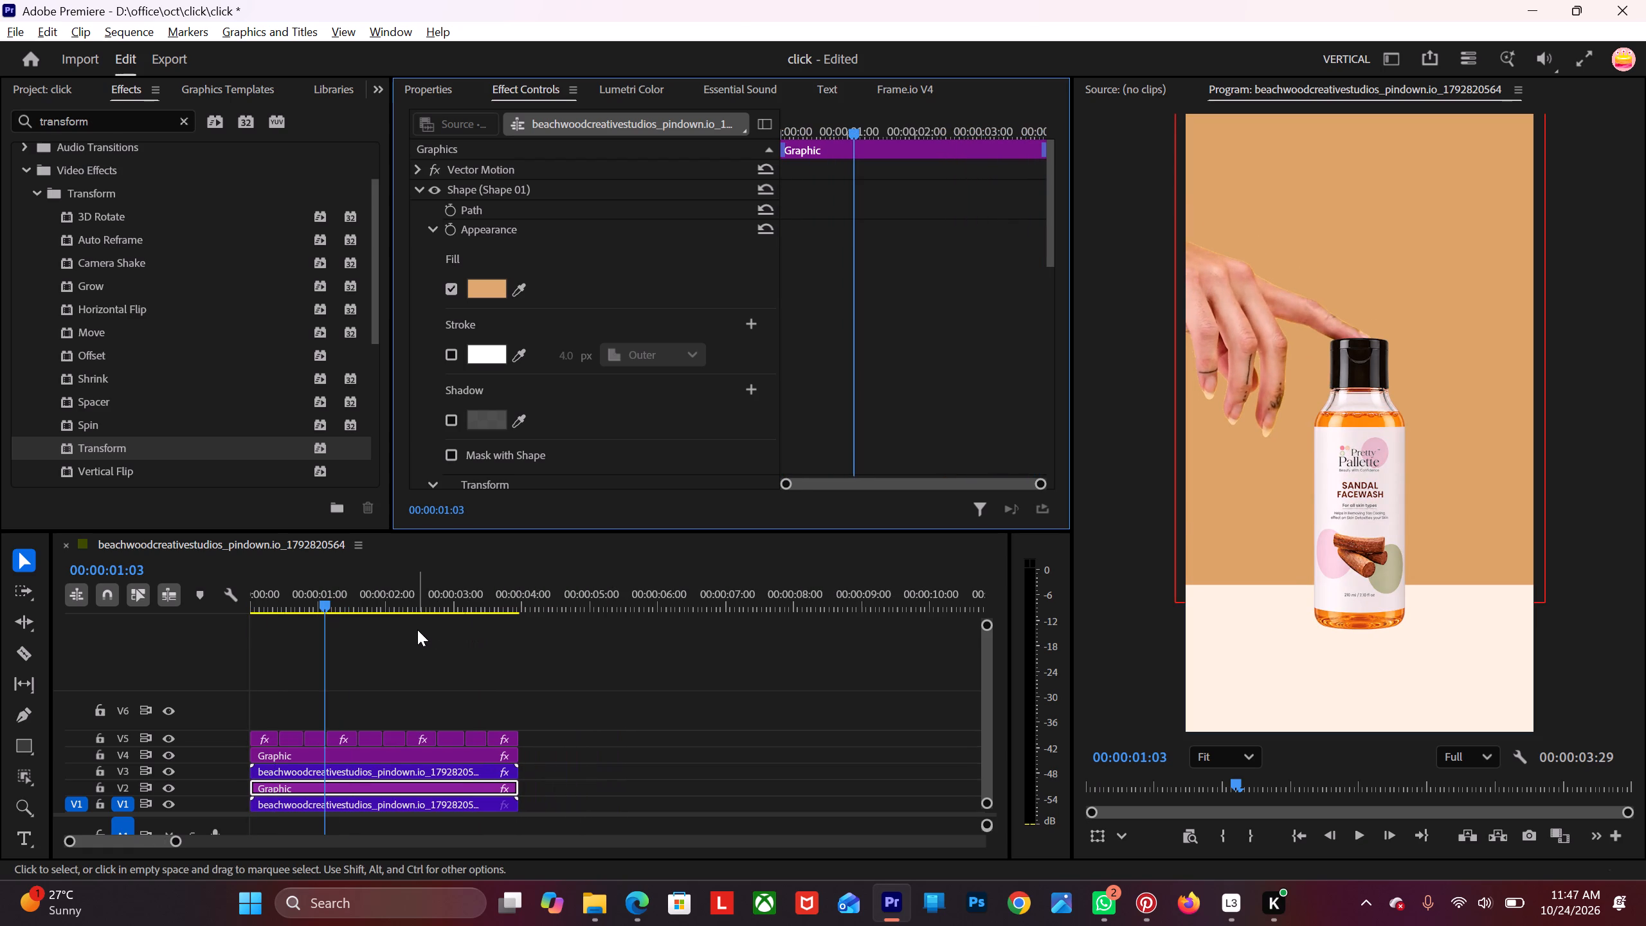
{"action": "scroll", "coordinate": [417, 630], "scroll_direction": "up", "scroll_amount": 4}
{"action": "left_click_drag", "start_coordinate": [327, 603], "coordinate": [297, 614]}
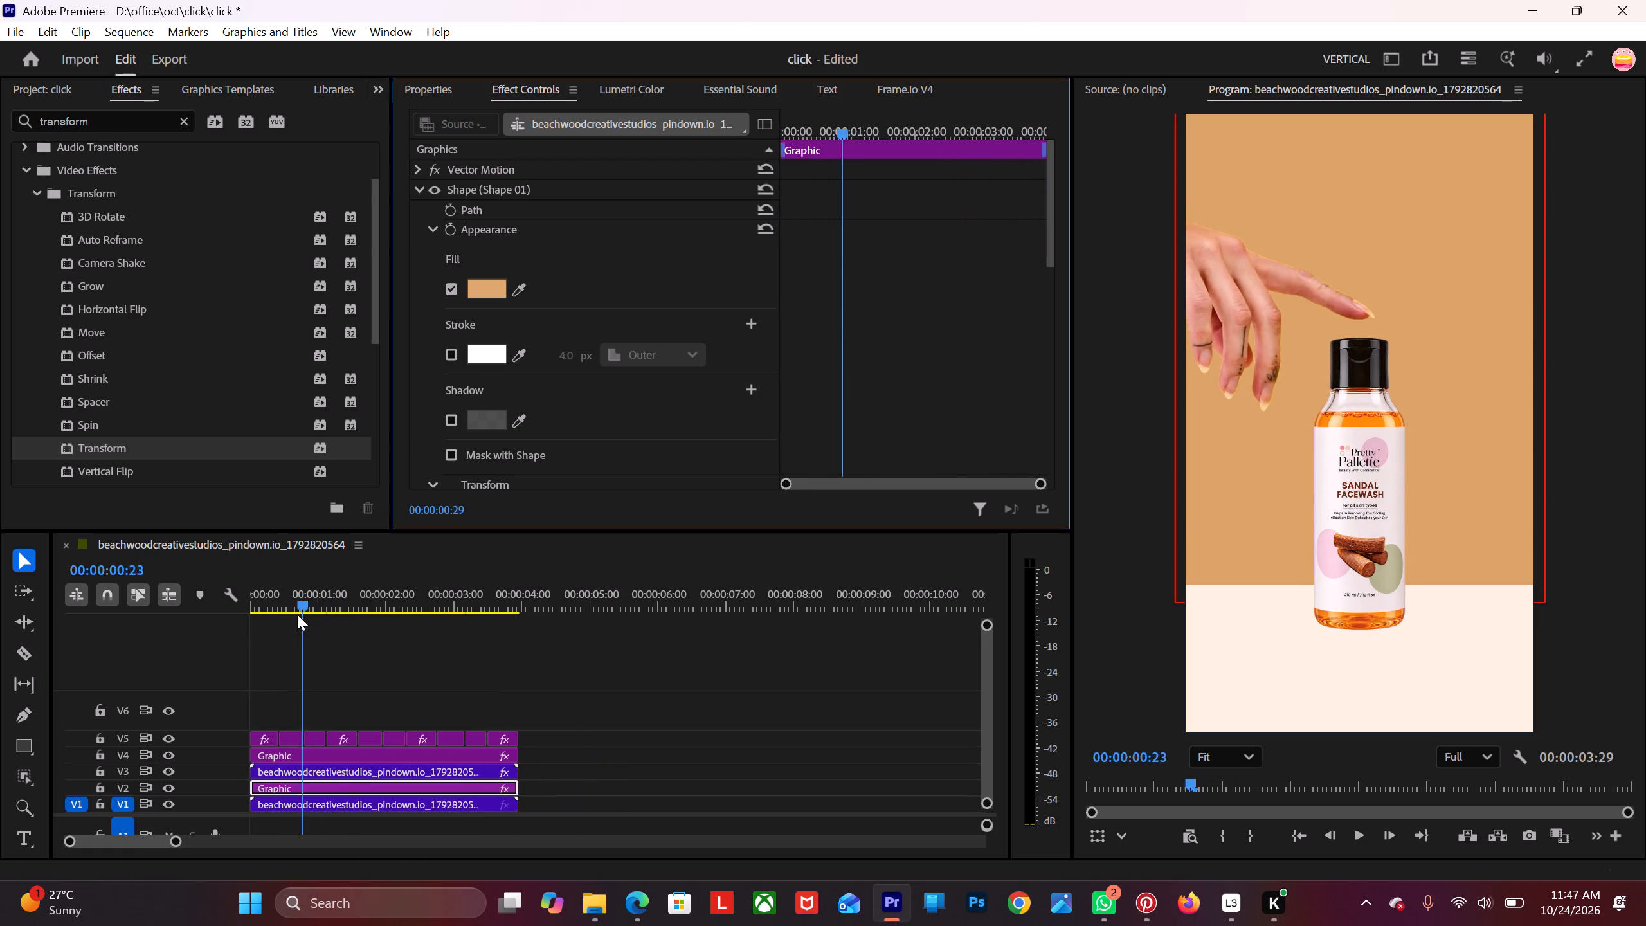
{"action": "left_click_drag", "start_coordinate": [297, 614], "coordinate": [158, 647]}
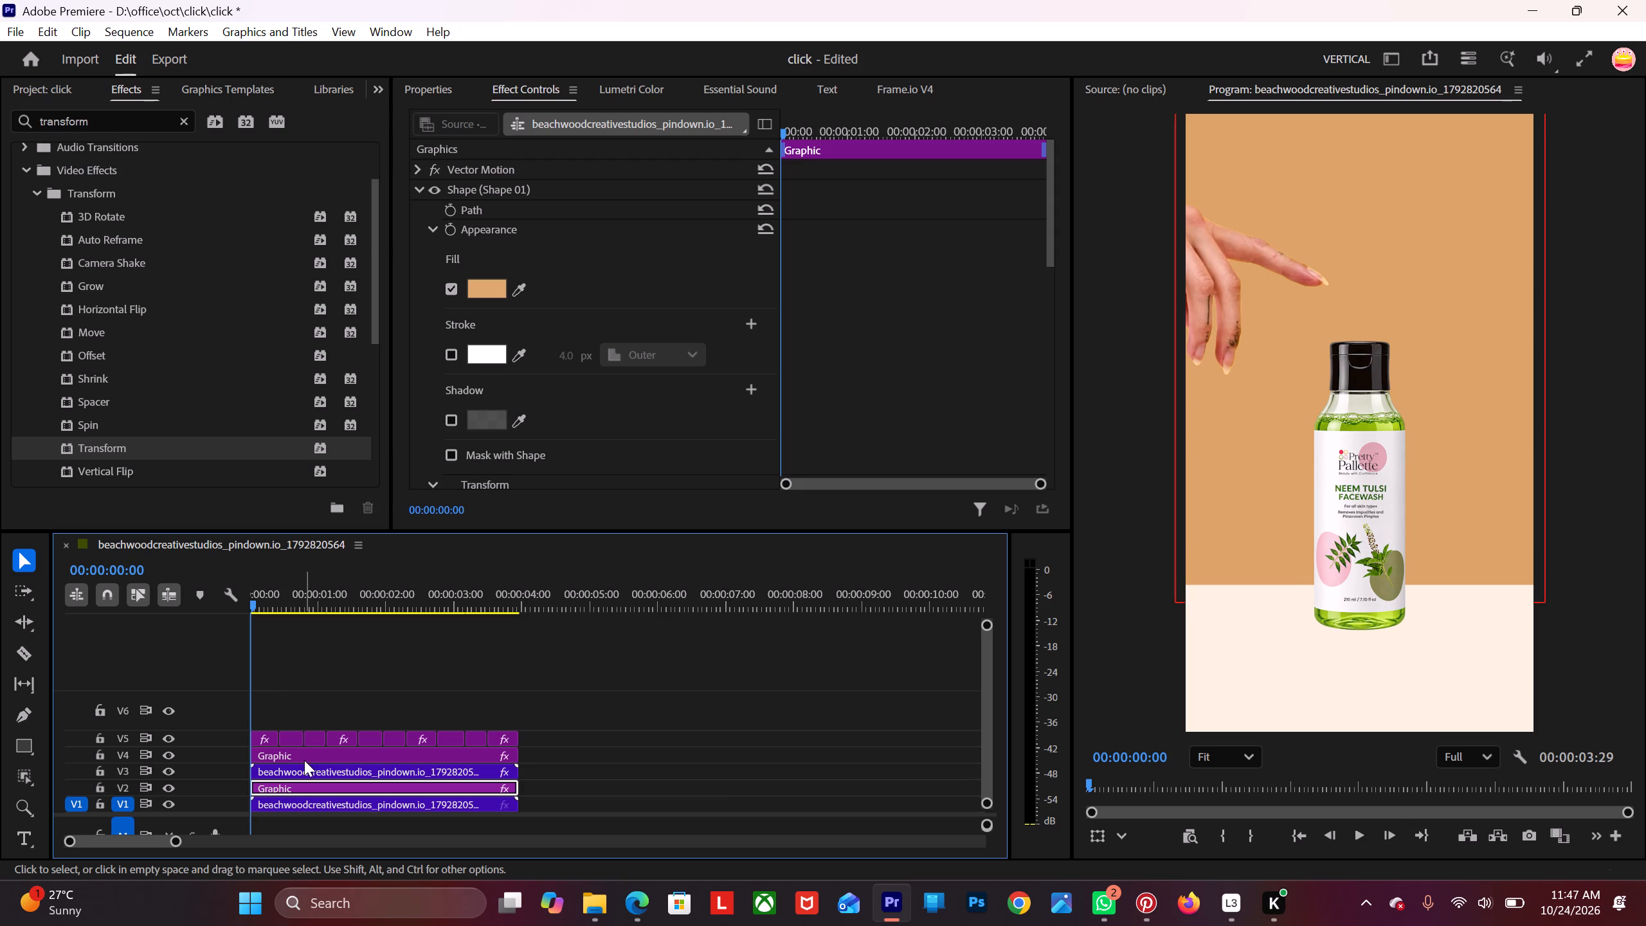
{"action": "key", "text": "space"}
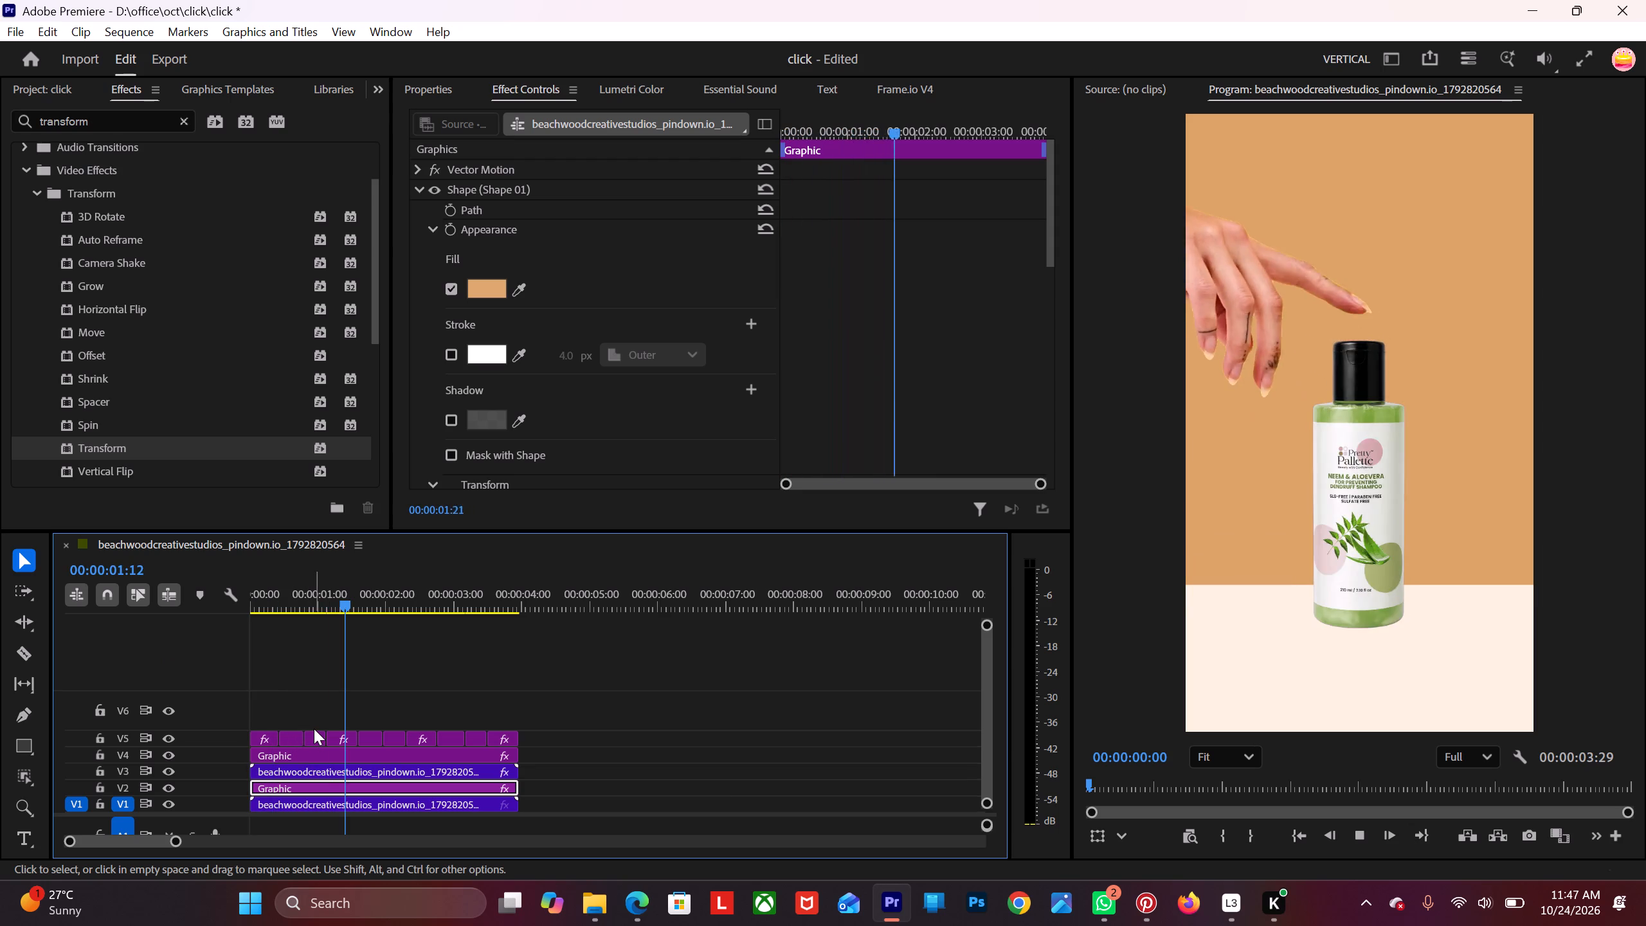
{"action": "key", "text": "space"}
{"action": "scroll", "coordinate": [314, 758], "scroll_direction": "up", "scroll_amount": 3}
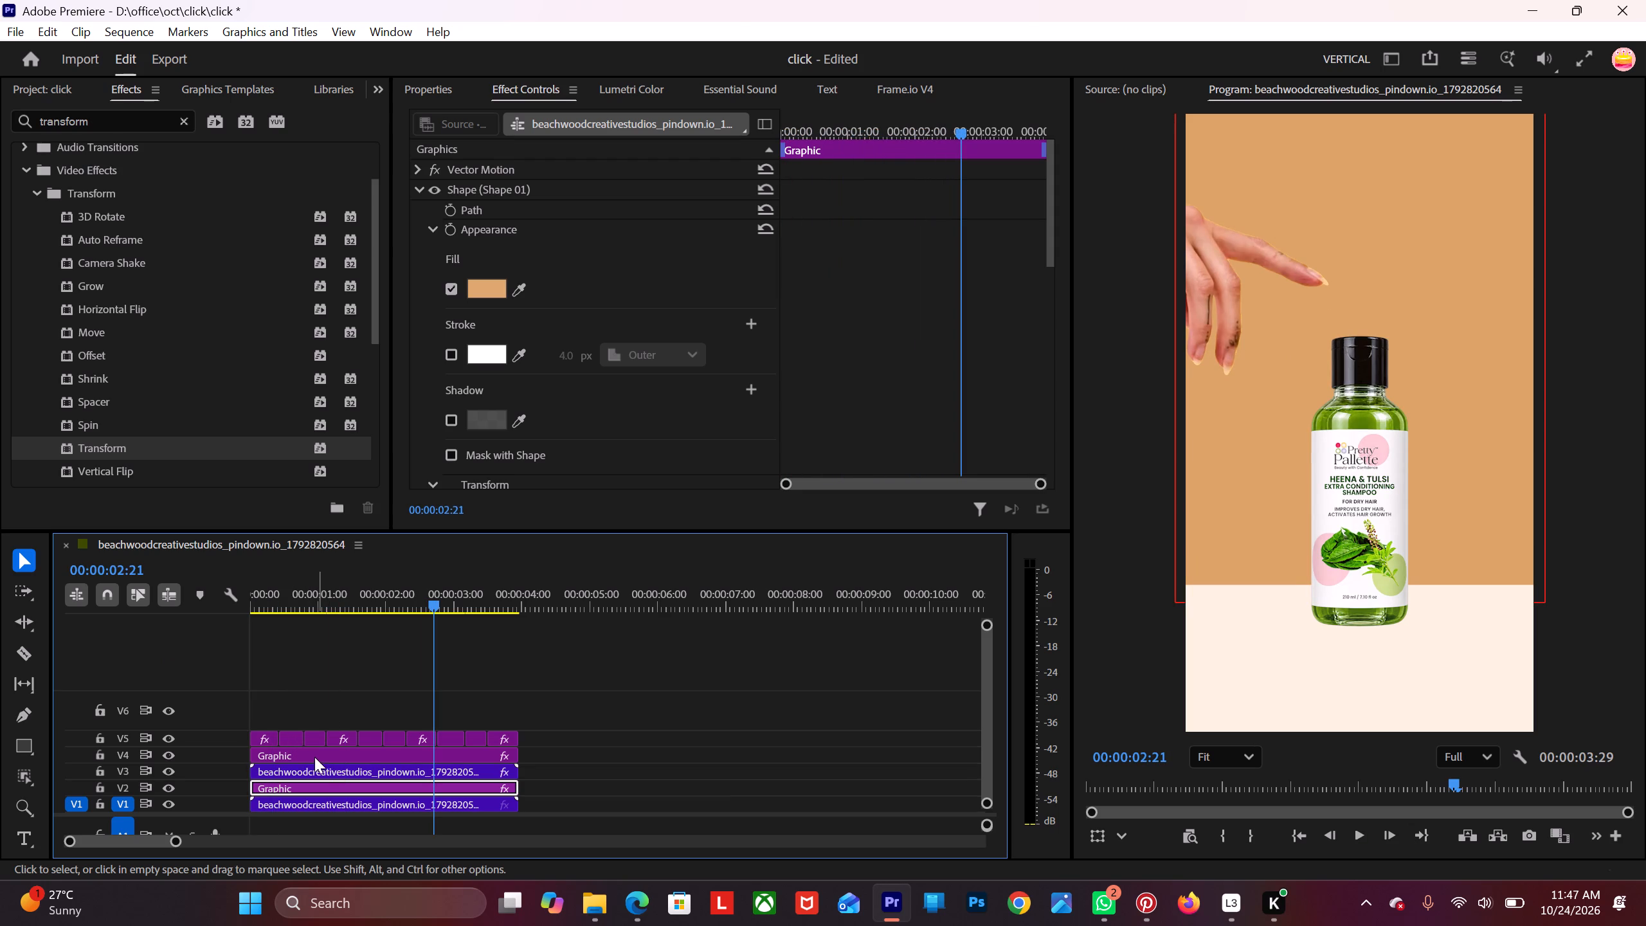
{"action": "scroll", "coordinate": [314, 757], "scroll_direction": "up", "scroll_amount": 3}
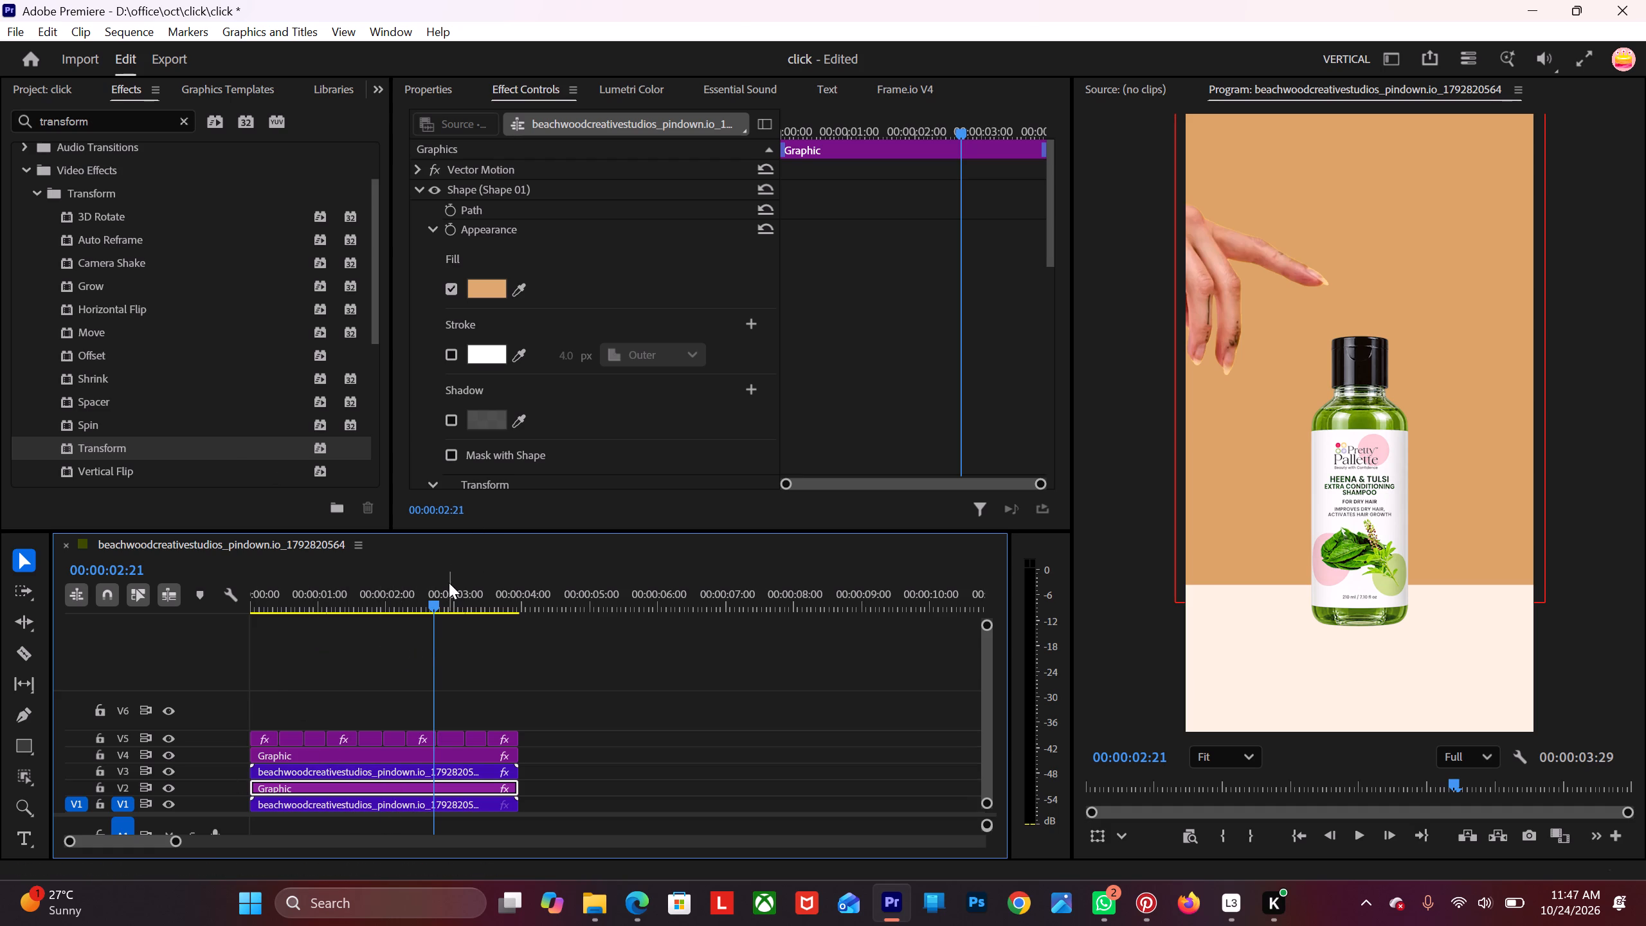
{"action": "left_click_drag", "start_coordinate": [426, 597], "coordinate": [174, 736]}
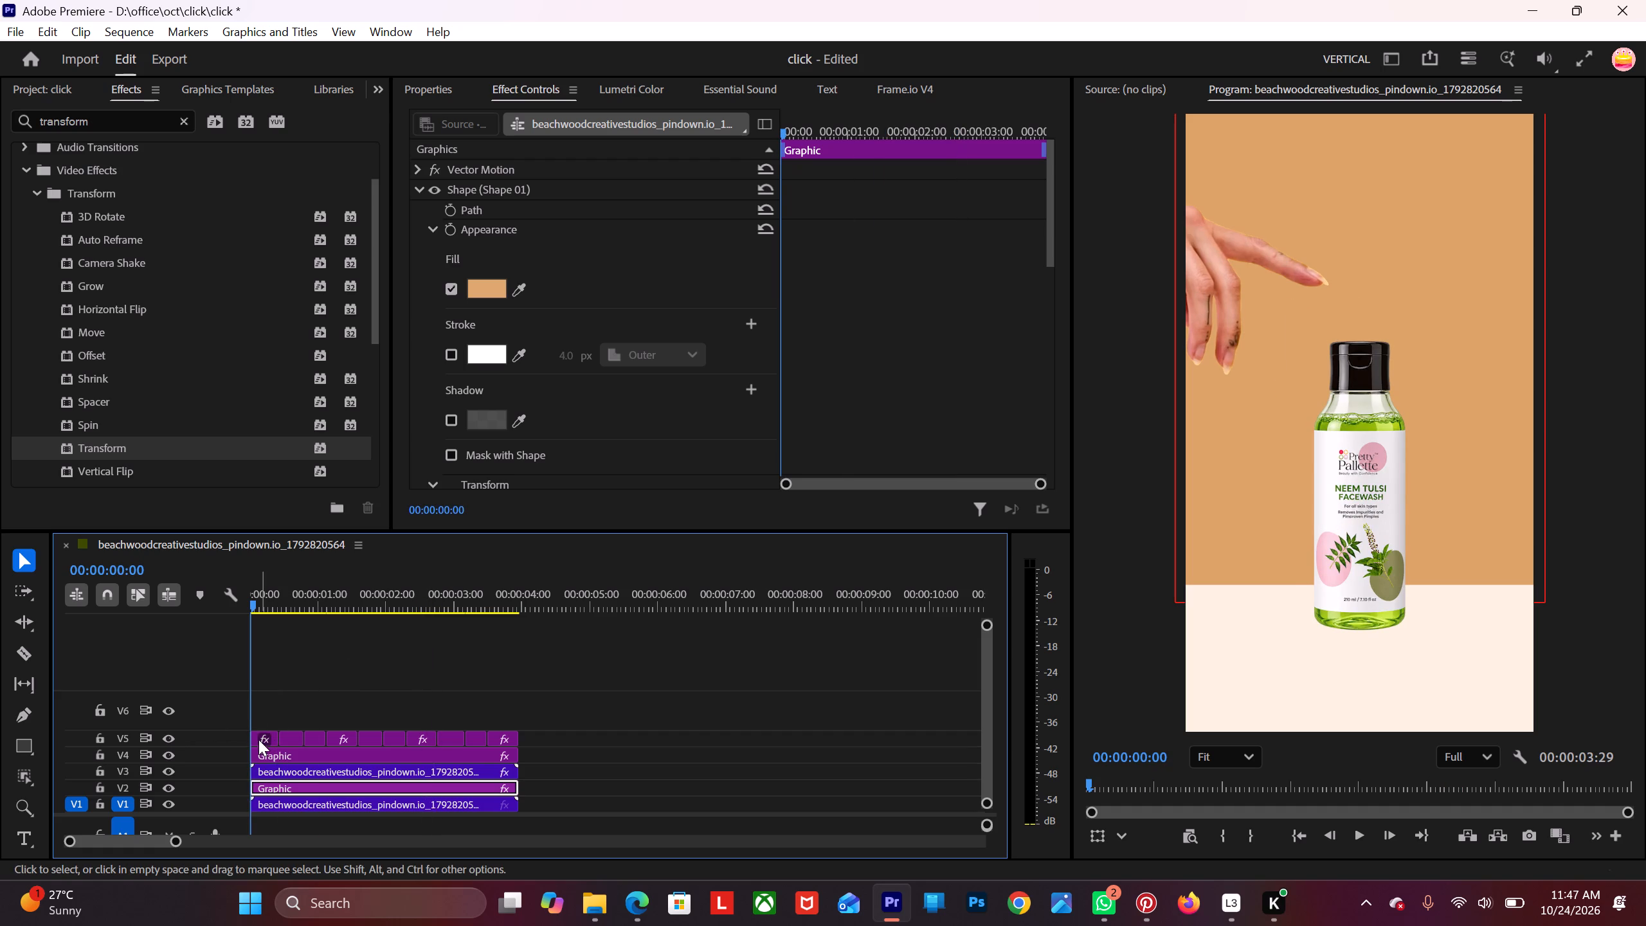
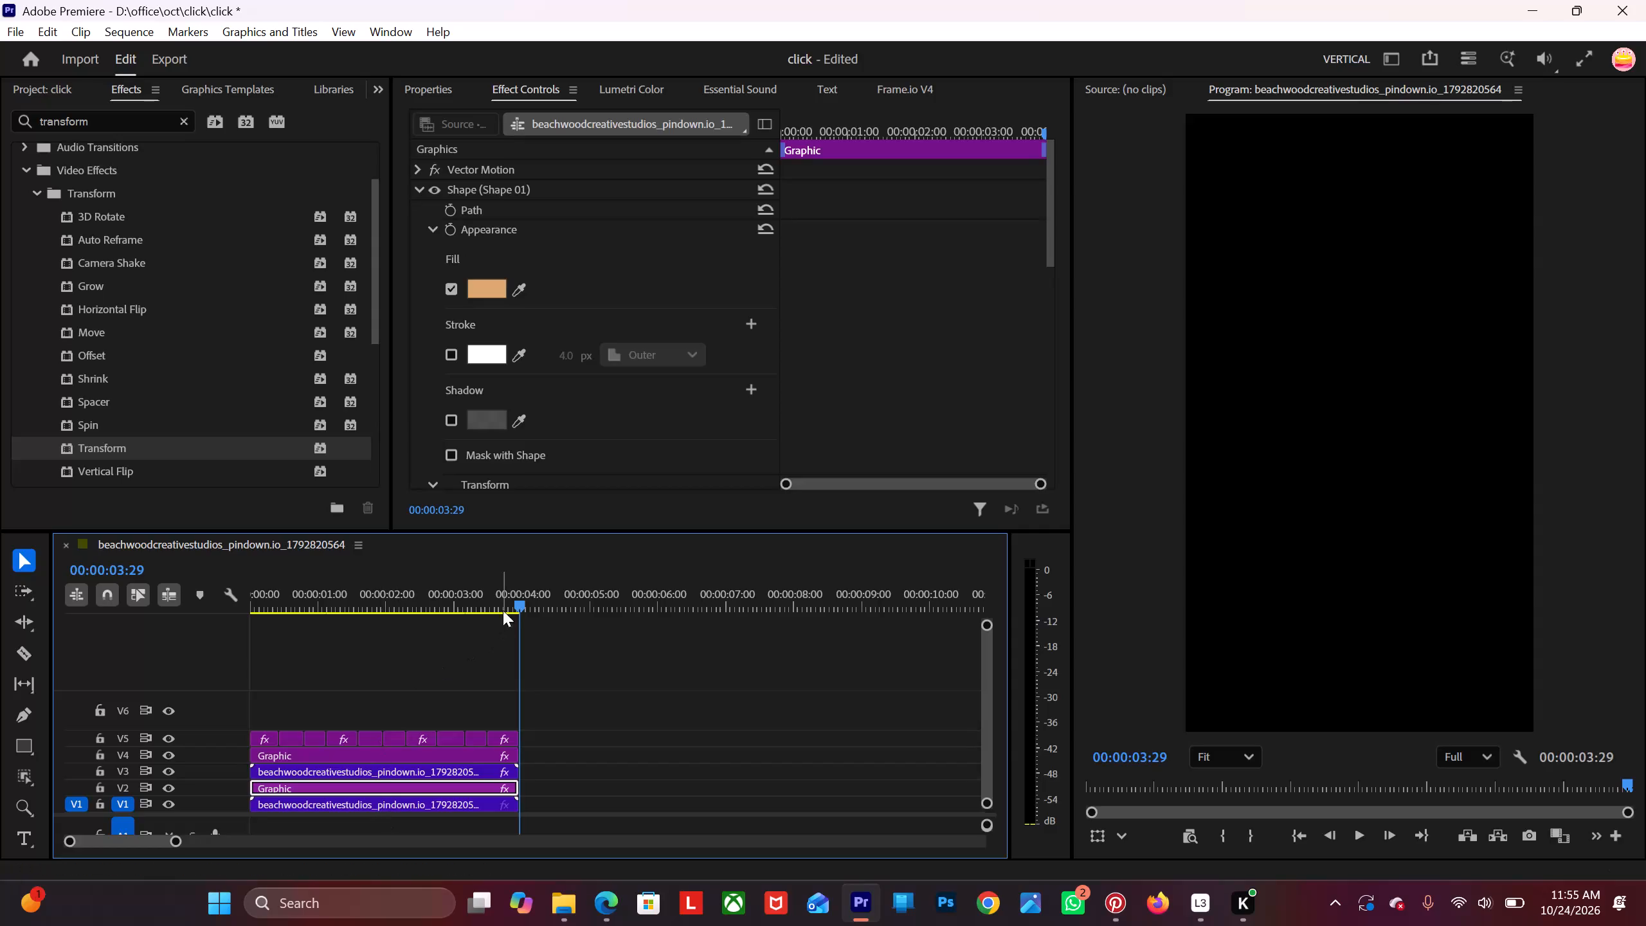
Scrub through the sequence to examine the hand and bottle changes, and park the playhead at 00:00:03:28.
{"action": "left_click_drag", "start_coordinate": [516, 597], "coordinate": [510, 601]}
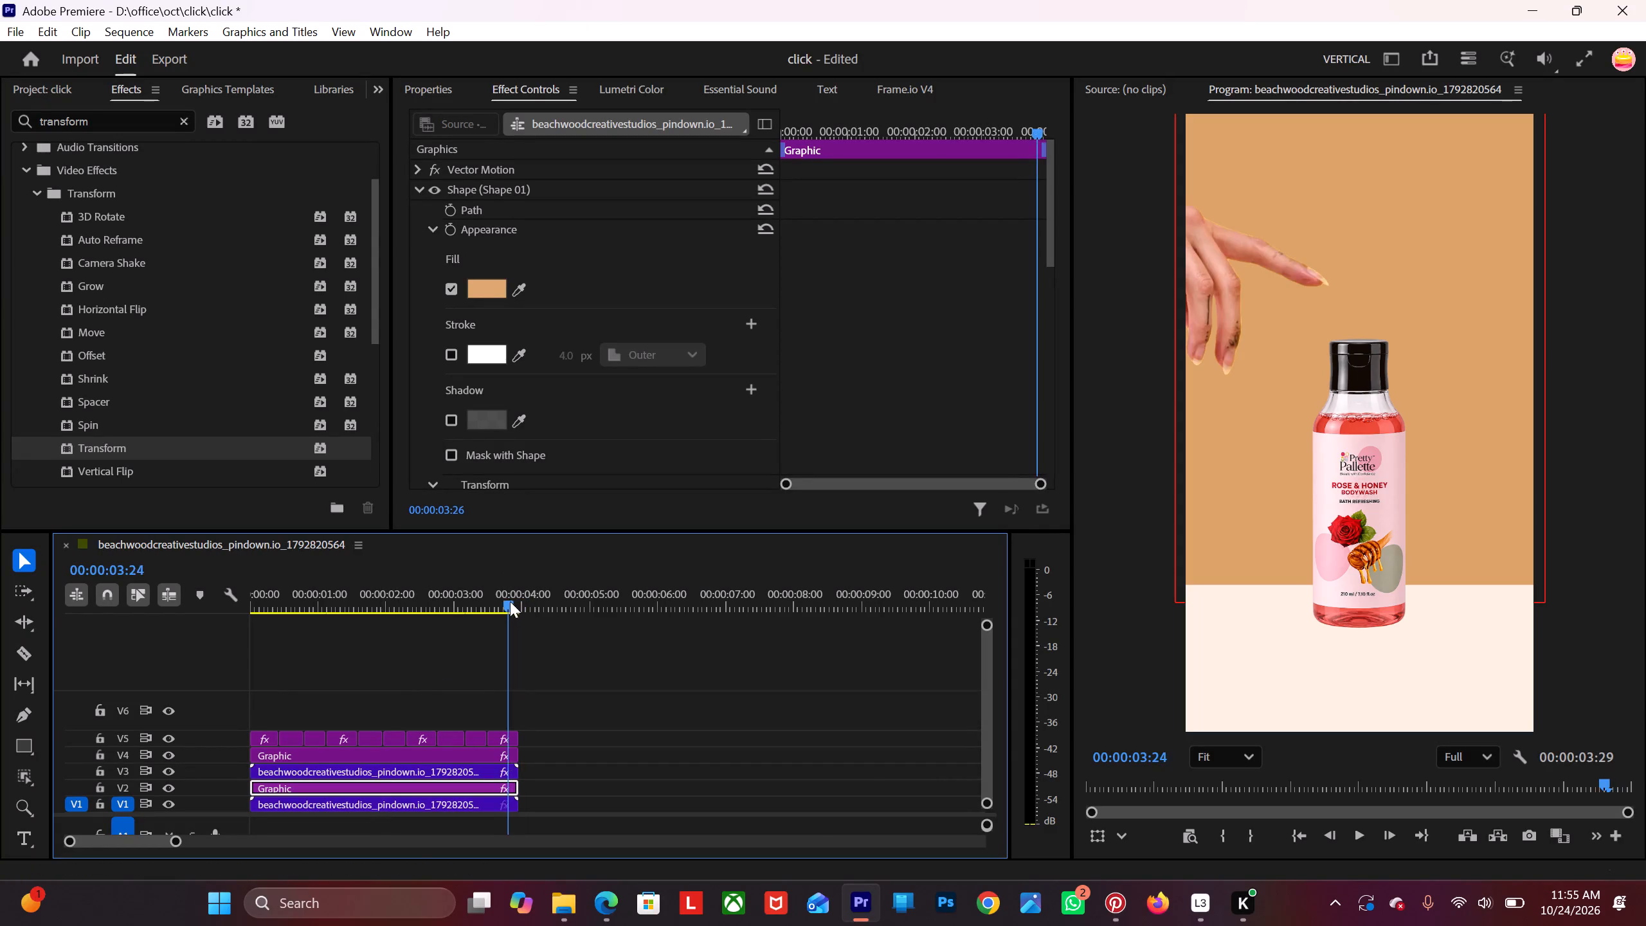
{"action": "left_click_drag", "start_coordinate": [510, 601], "coordinate": [469, 645]}
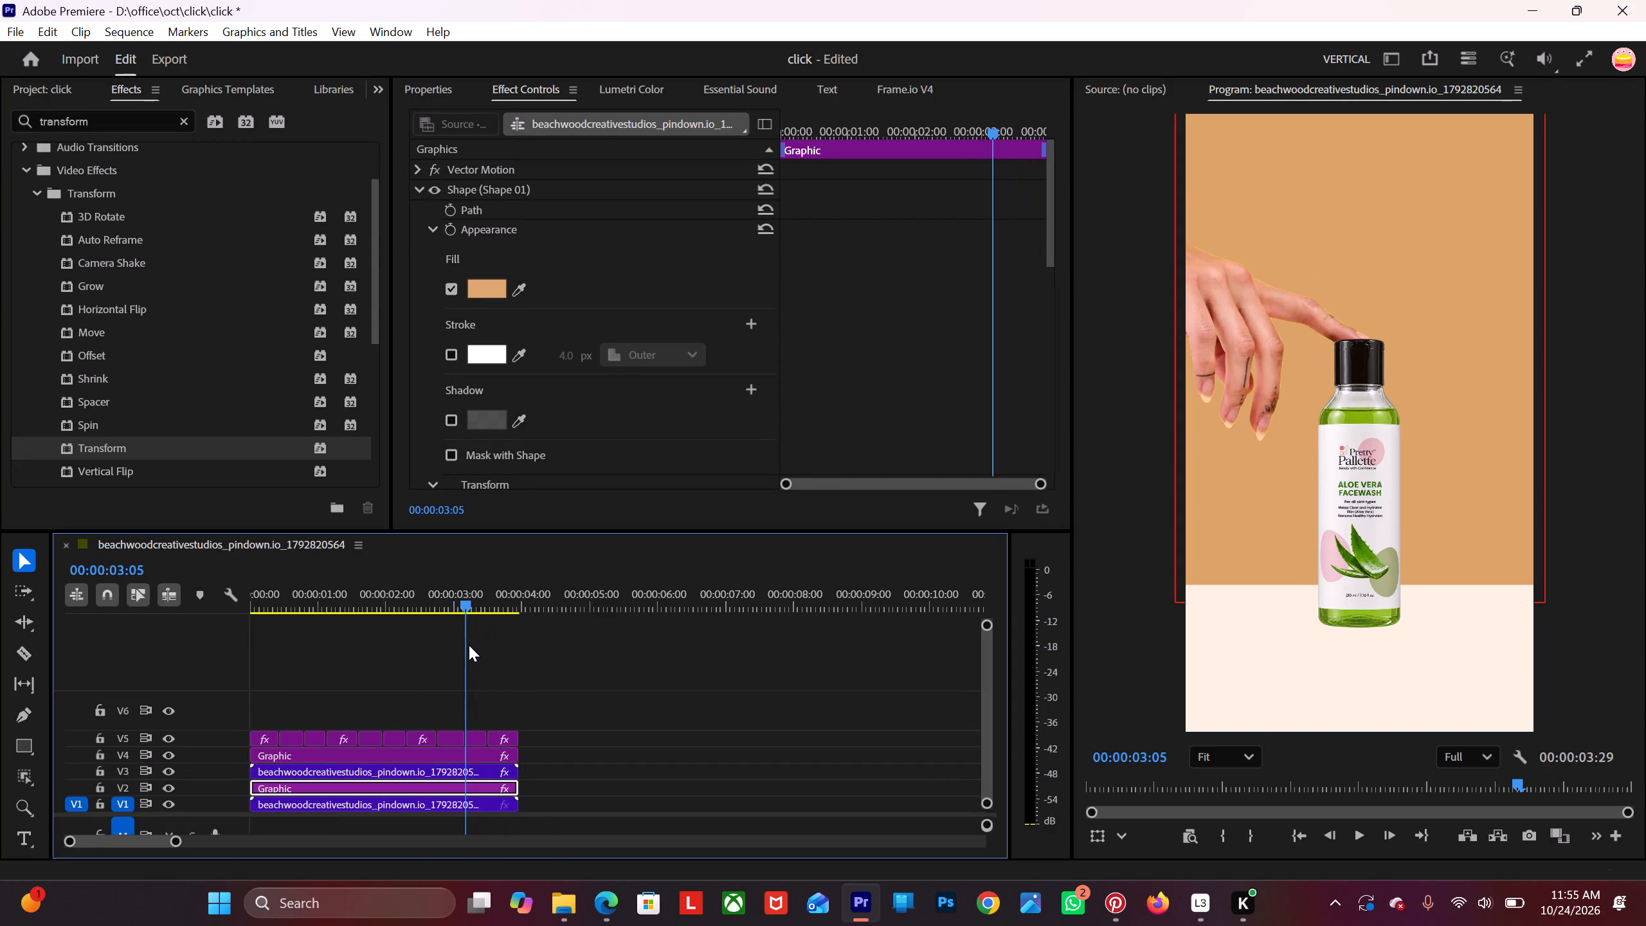
{"action": "left_click_drag", "start_coordinate": [469, 645], "coordinate": [417, 671]}
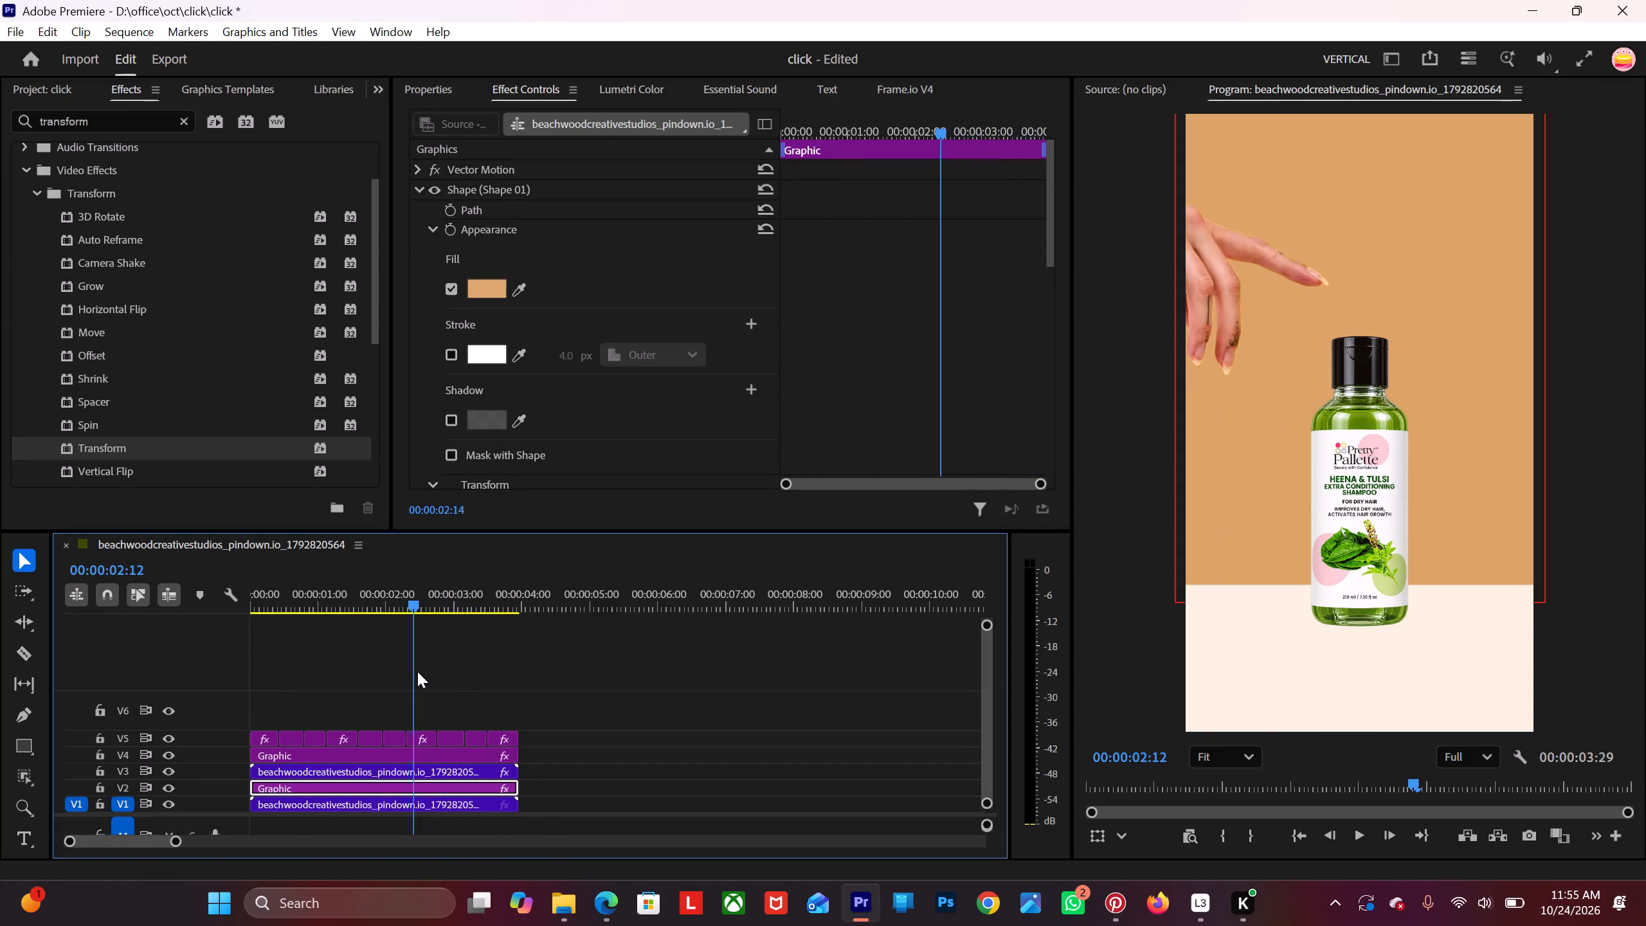
{"action": "left_click_drag", "start_coordinate": [417, 671], "coordinate": [482, 654]}
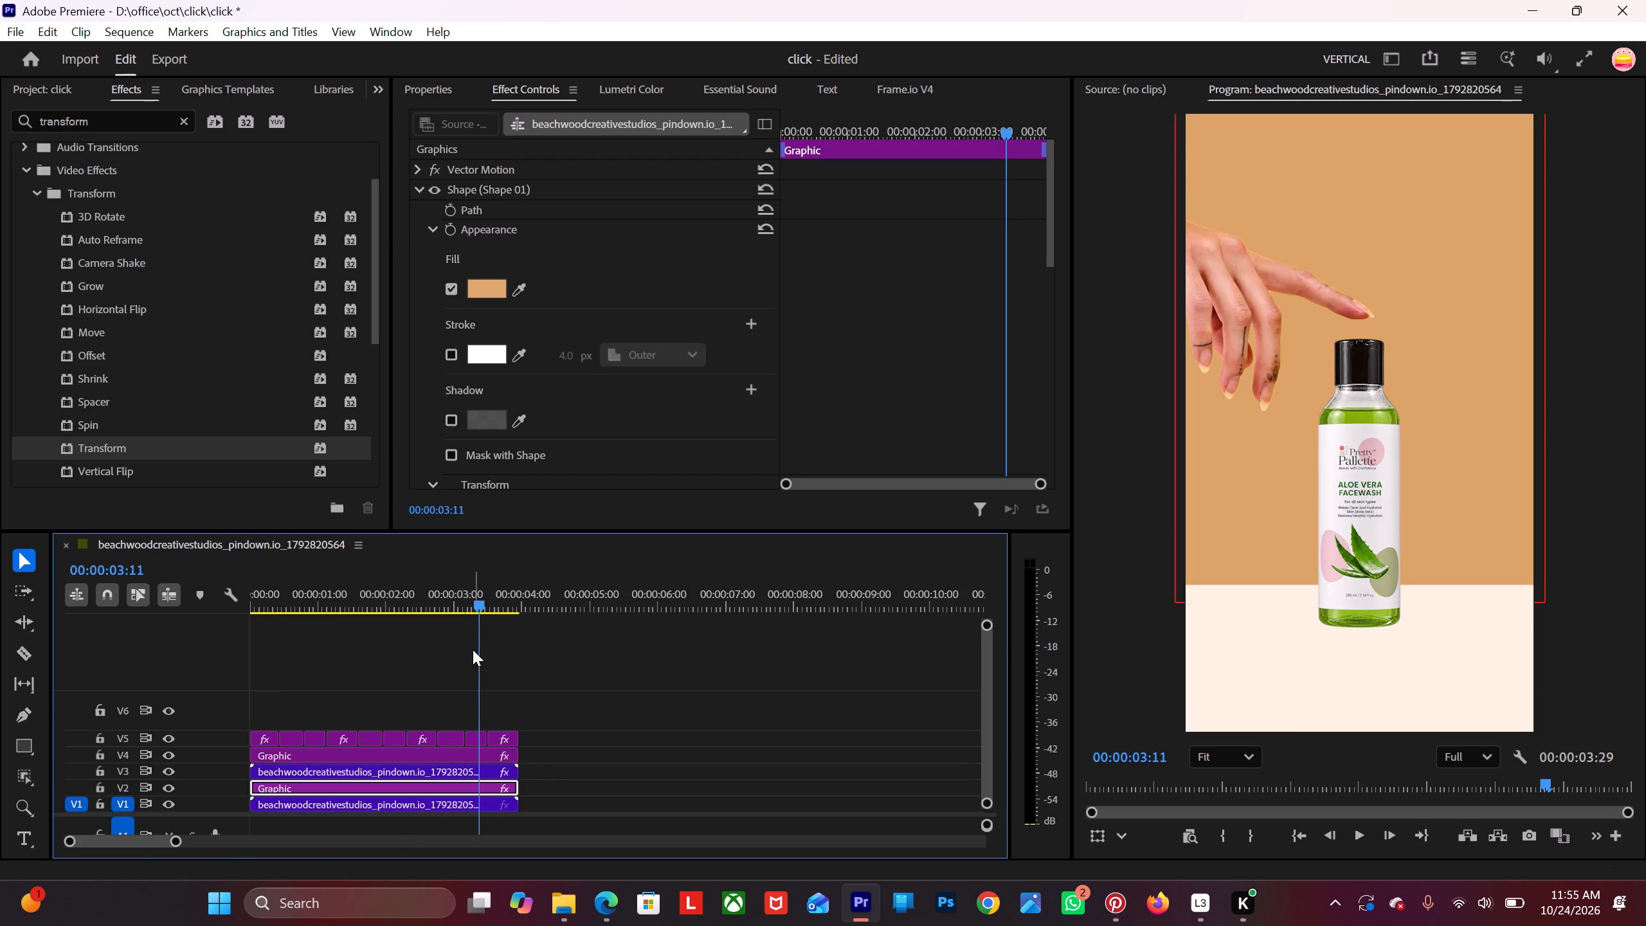
{"action": "scroll", "coordinate": [487, 735], "scroll_direction": "up", "scroll_amount": 13, "text": "alt"}
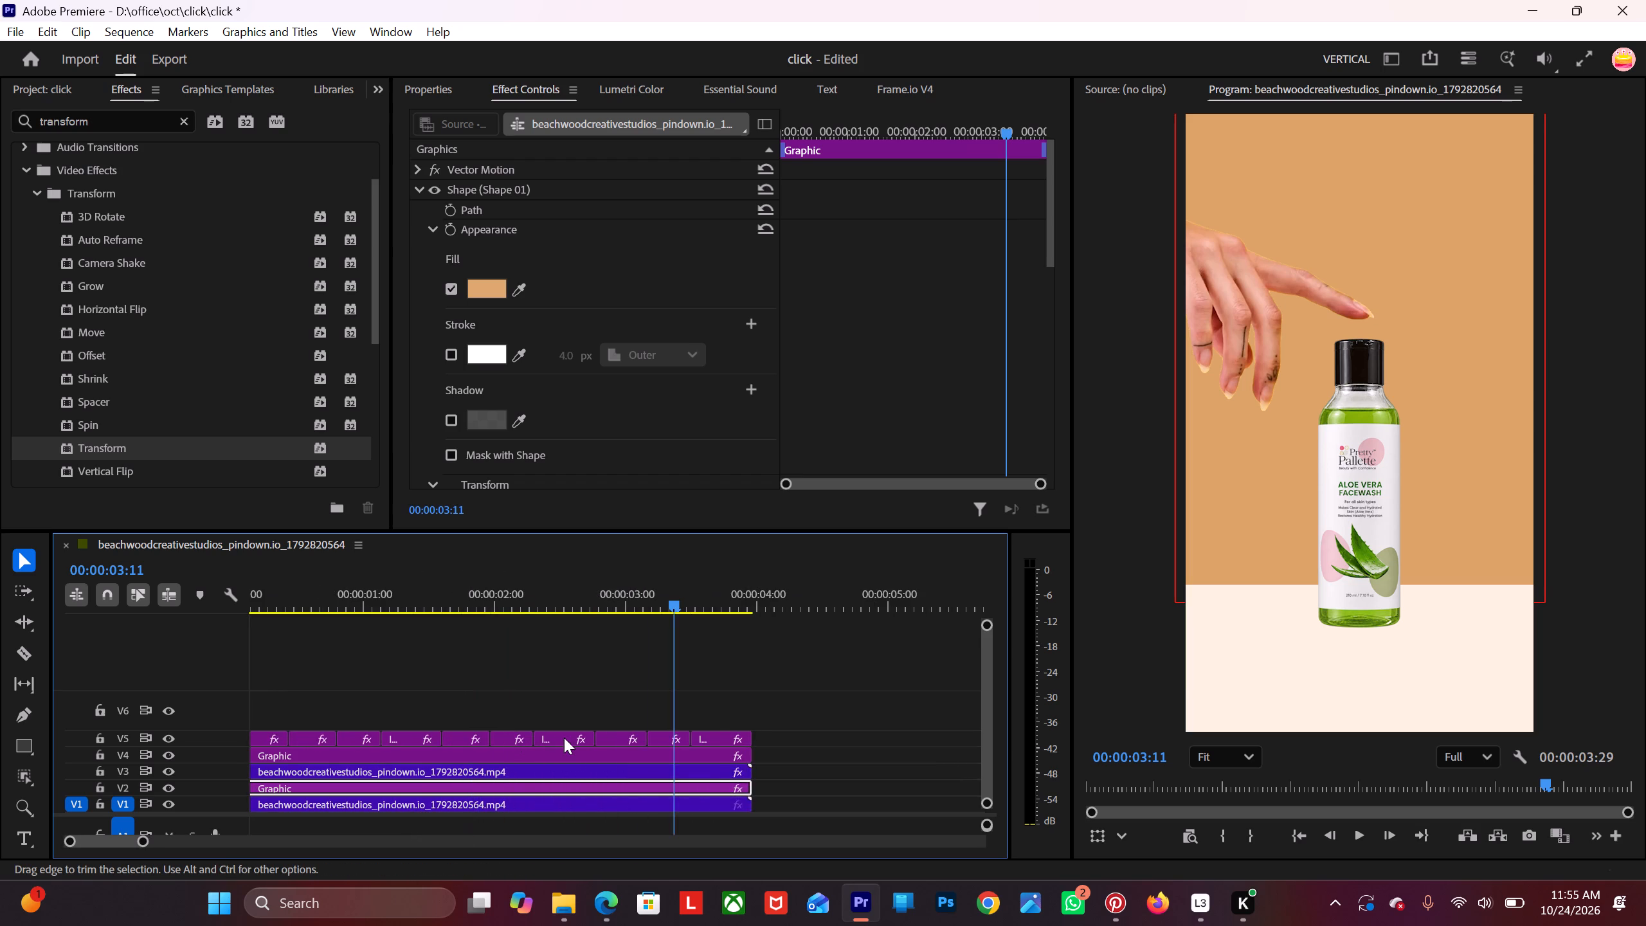
{"action": "scroll", "coordinate": [564, 738], "scroll_direction": "down", "scroll_amount": 9}
{"action": "left_click_drag", "start_coordinate": [467, 709], "coordinate": [491, 730]}
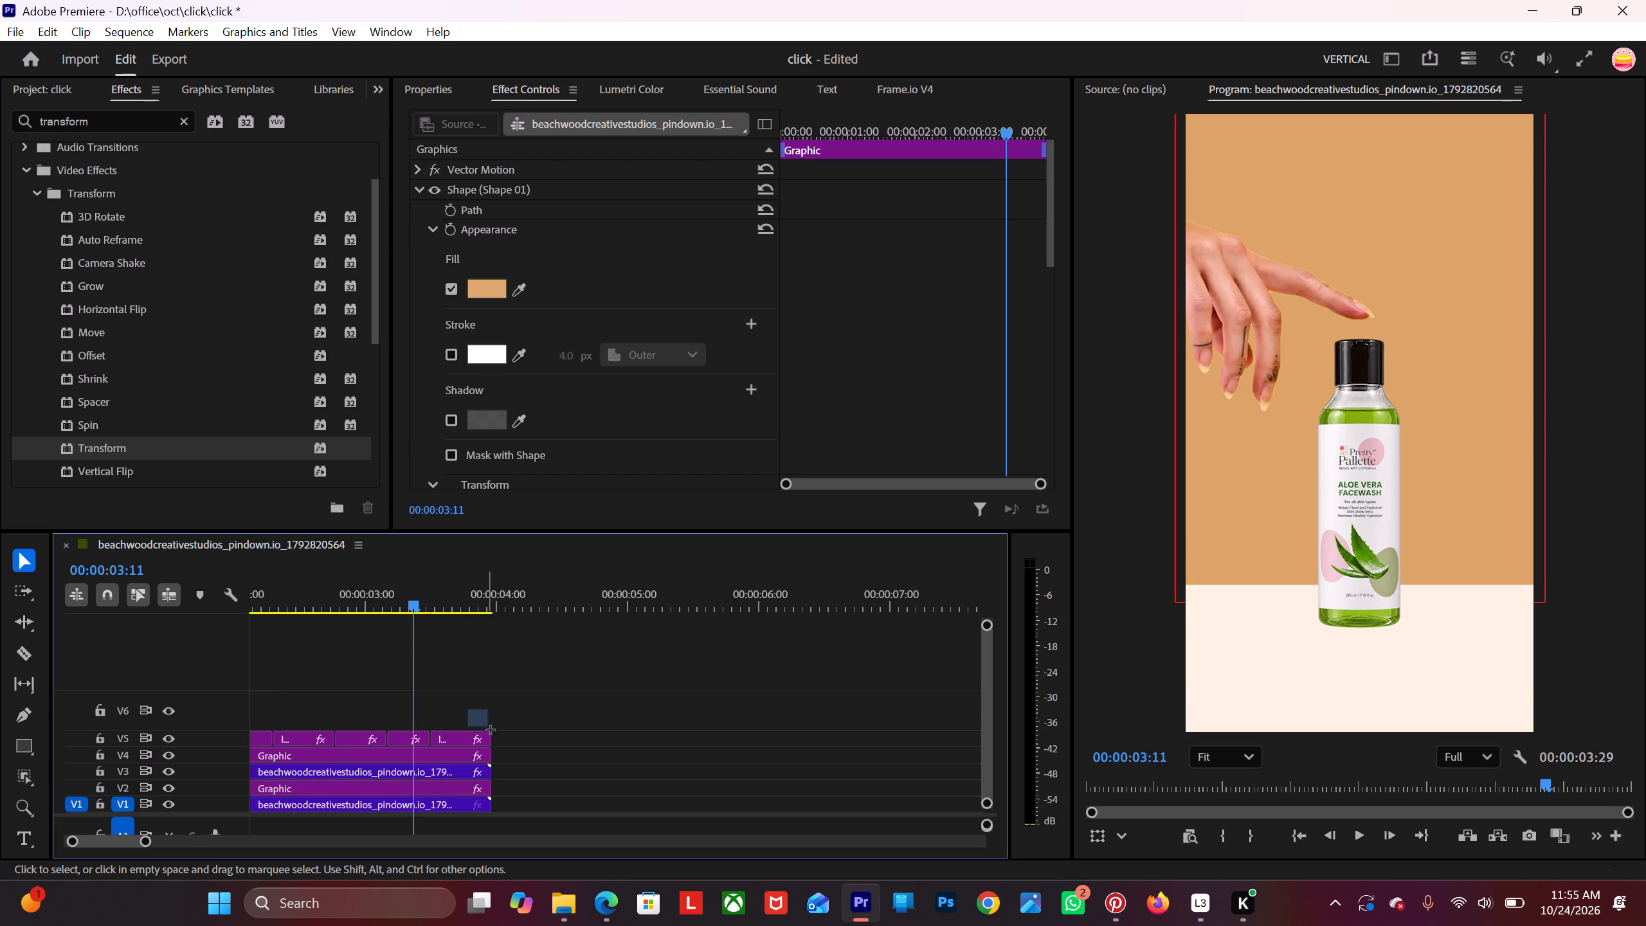
{"action": "left_click_drag", "start_coordinate": [491, 730], "coordinate": [496, 745]}
{"action": "scroll", "coordinate": [478, 720], "scroll_direction": "down", "scroll_amount": 4}
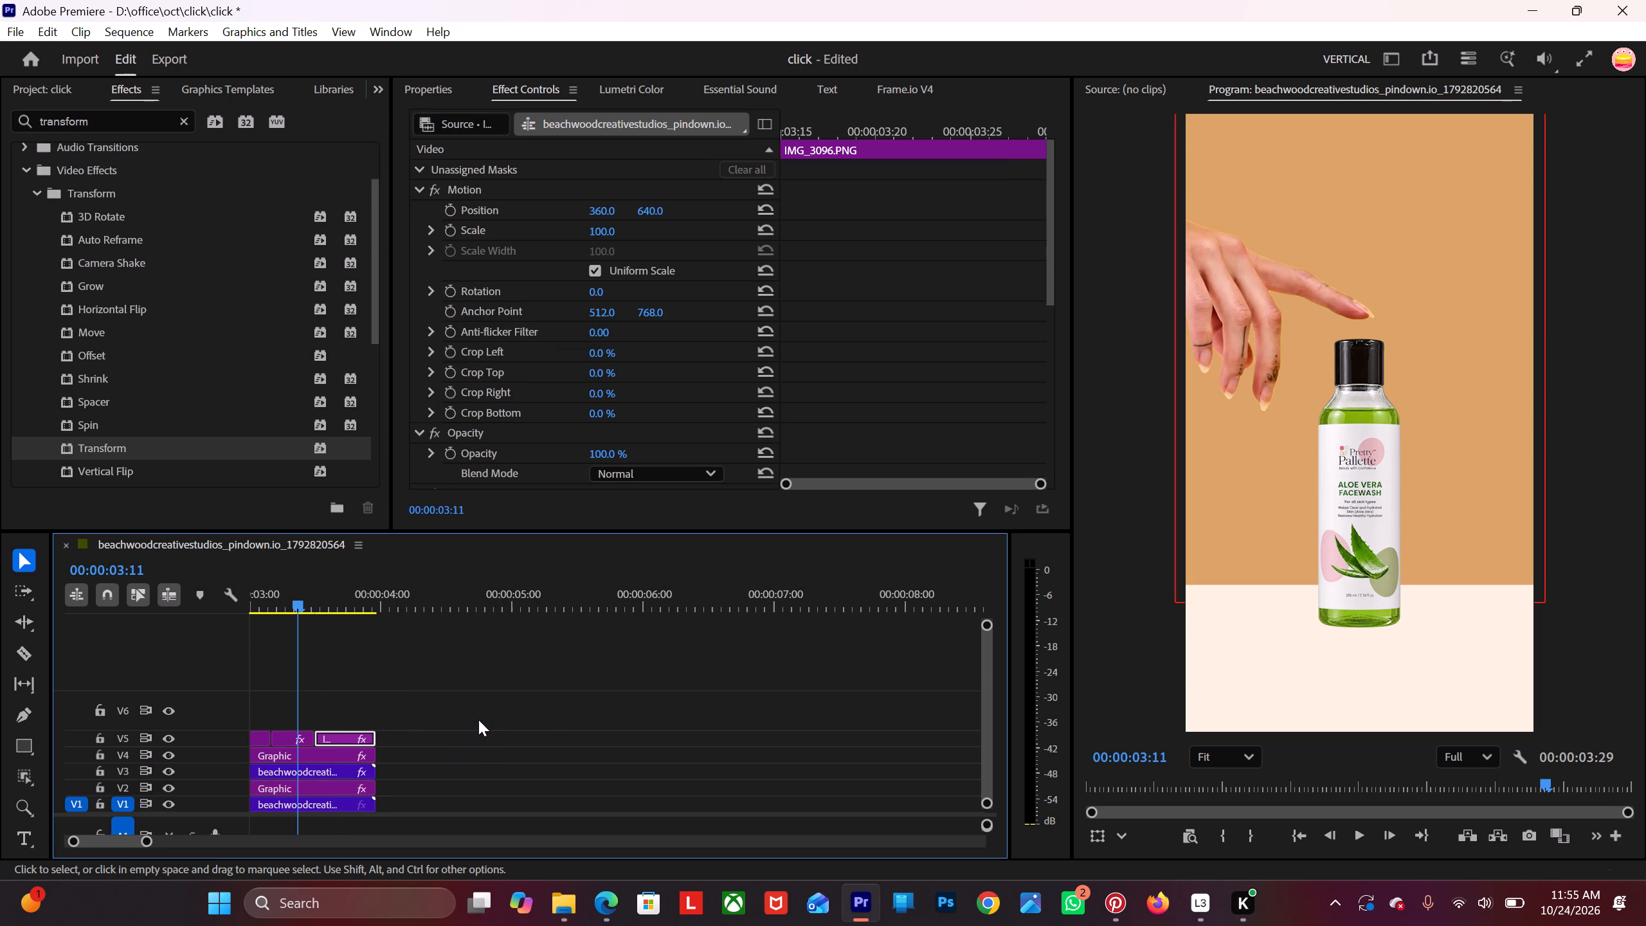
{"action": "scroll", "coordinate": [358, 701], "scroll_direction": "down", "scroll_amount": 2, "text": "alt"}
{"action": "scroll", "coordinate": [356, 700], "scroll_direction": "up", "scroll_amount": 4}
{"action": "left_click_drag", "start_coordinate": [416, 597], "coordinate": [430, 597]}
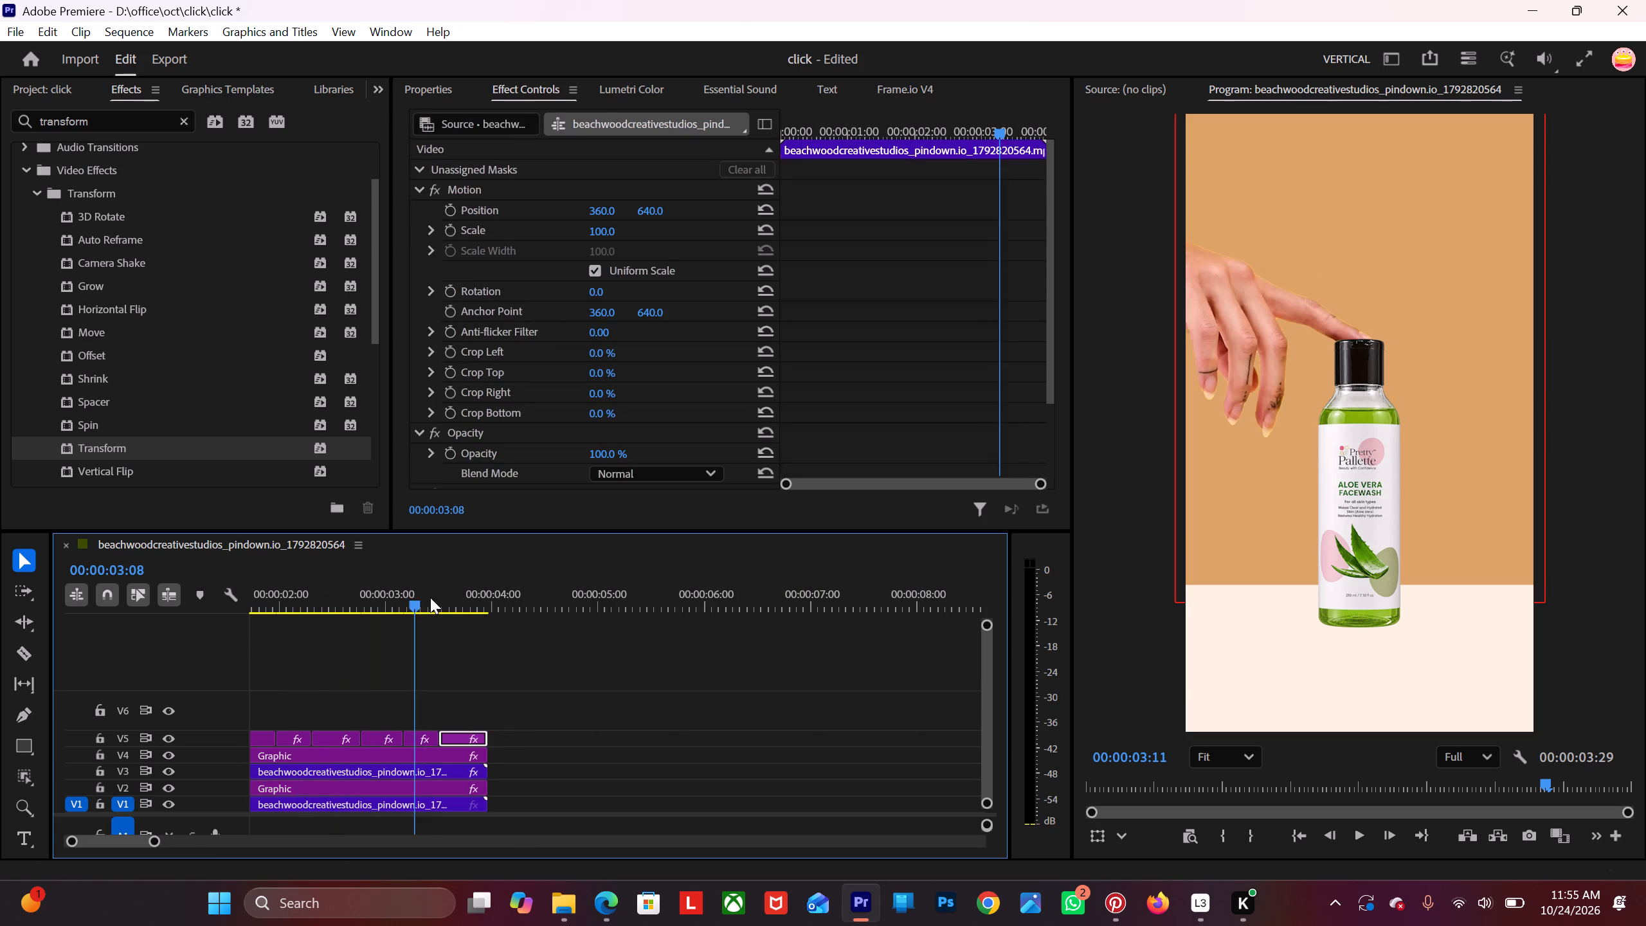
{"action": "left_click_drag", "start_coordinate": [430, 597], "coordinate": [488, 599]}
{"action": "scroll", "coordinate": [477, 731], "scroll_direction": "down", "scroll_amount": 2, "text": "alt"}
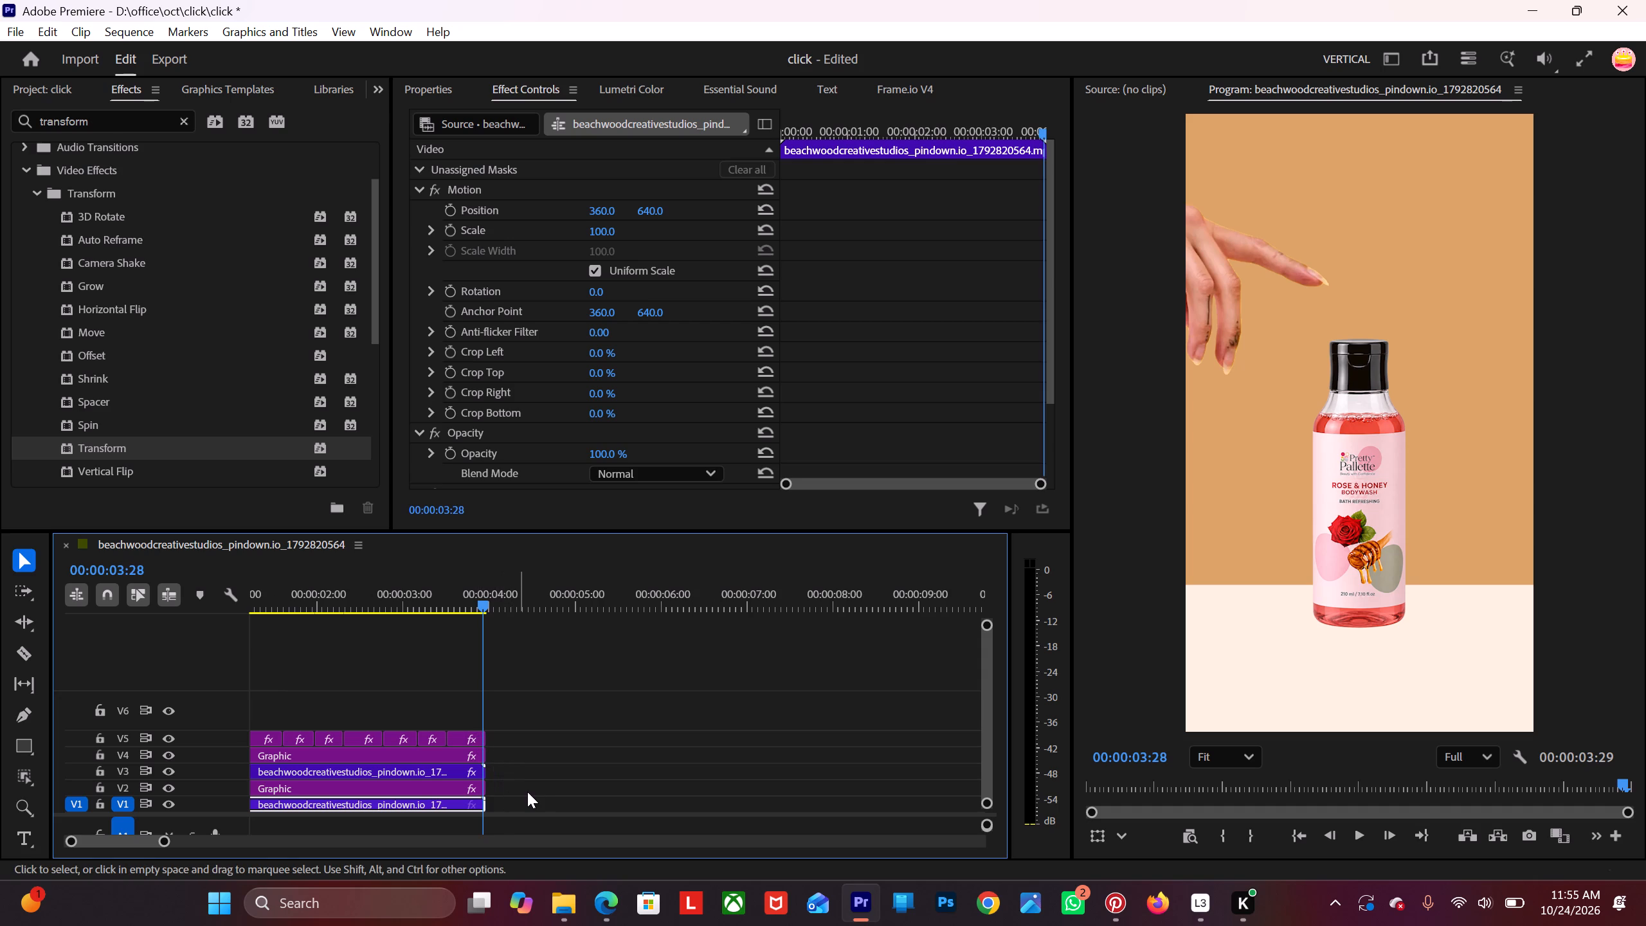
Scale the muted orange background Graphic clip on V2 to 196%.
{"action": "left_click", "coordinate": [440, 787]}
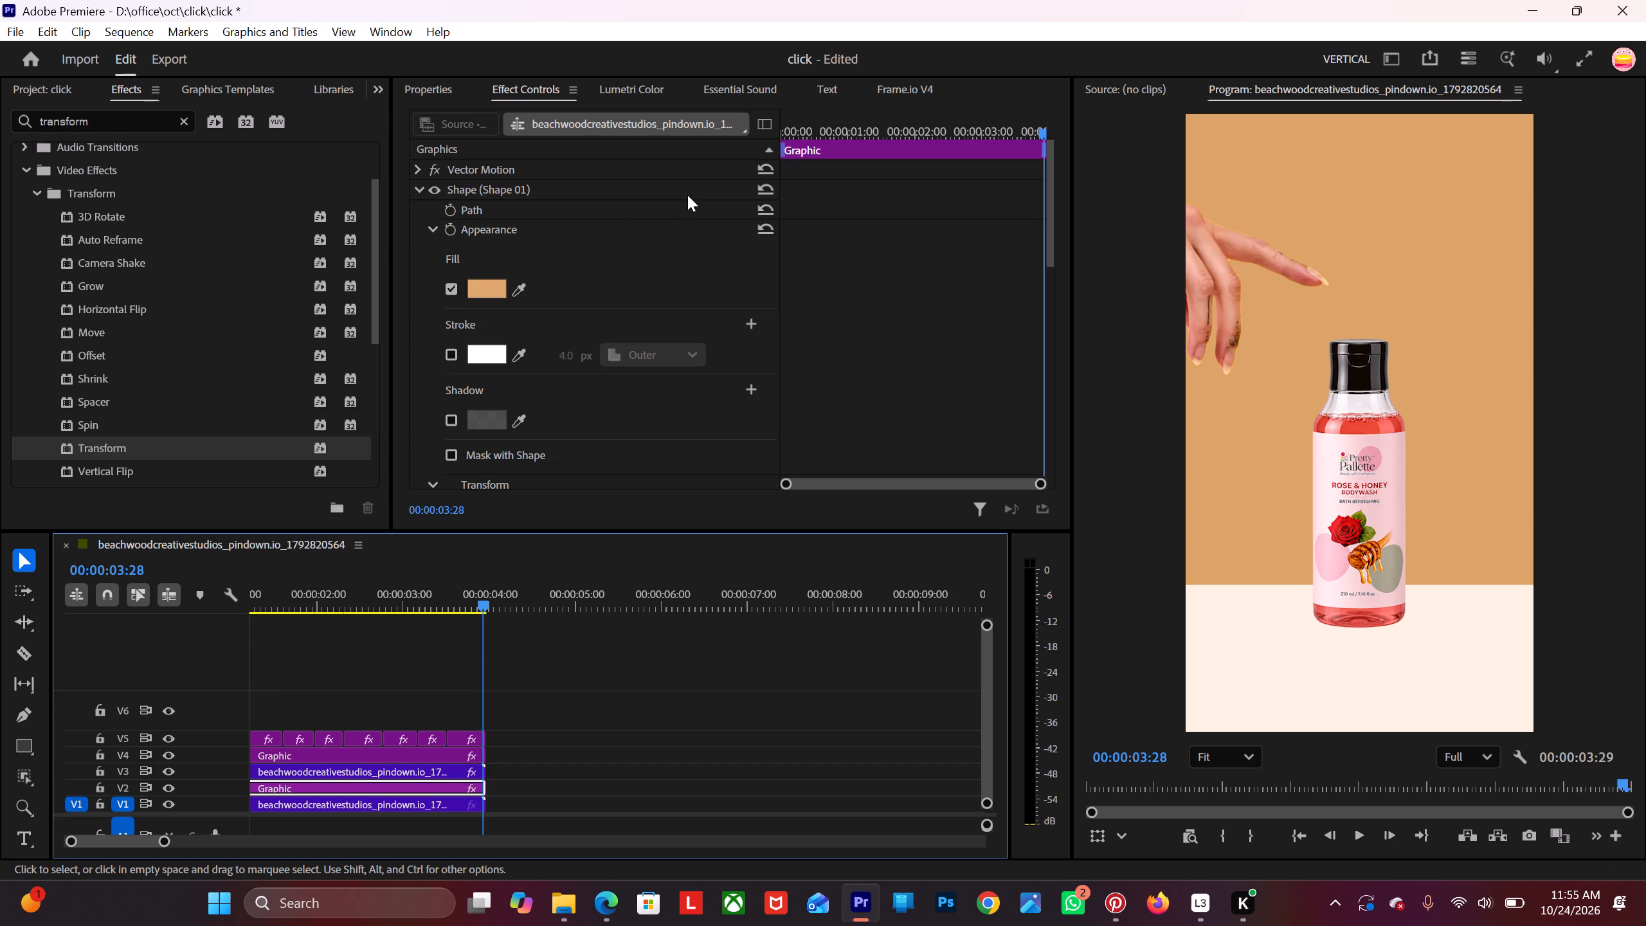
{"action": "scroll", "coordinate": [525, 269], "scroll_direction": "up", "scroll_amount": 4}
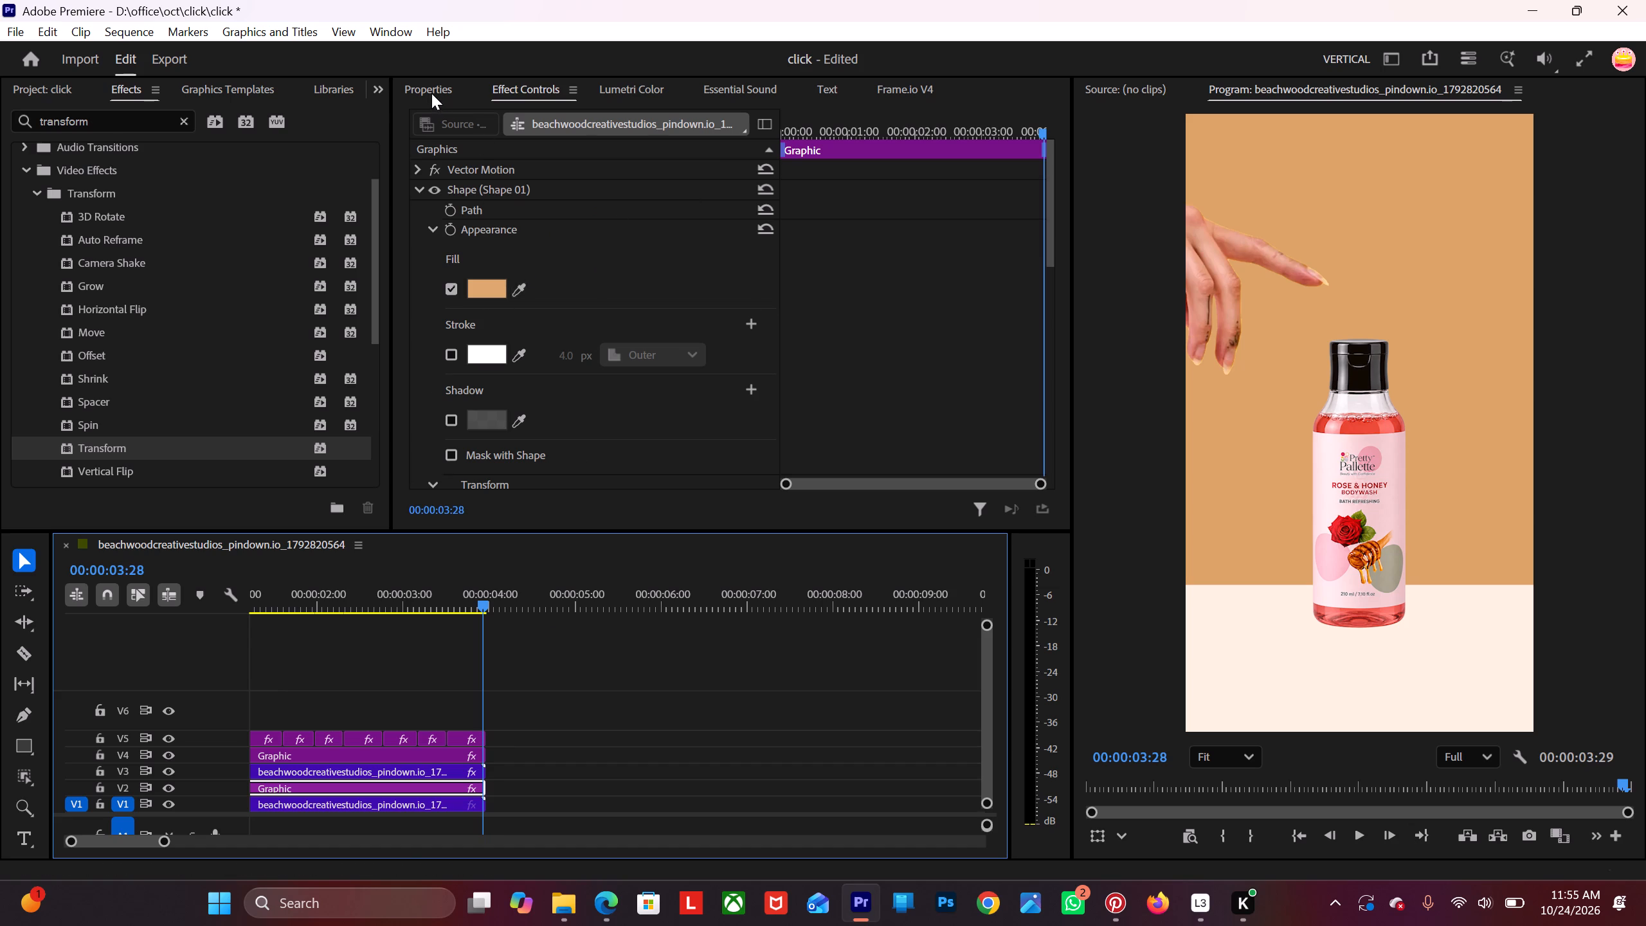
{"action": "left_click", "coordinate": [431, 91]}
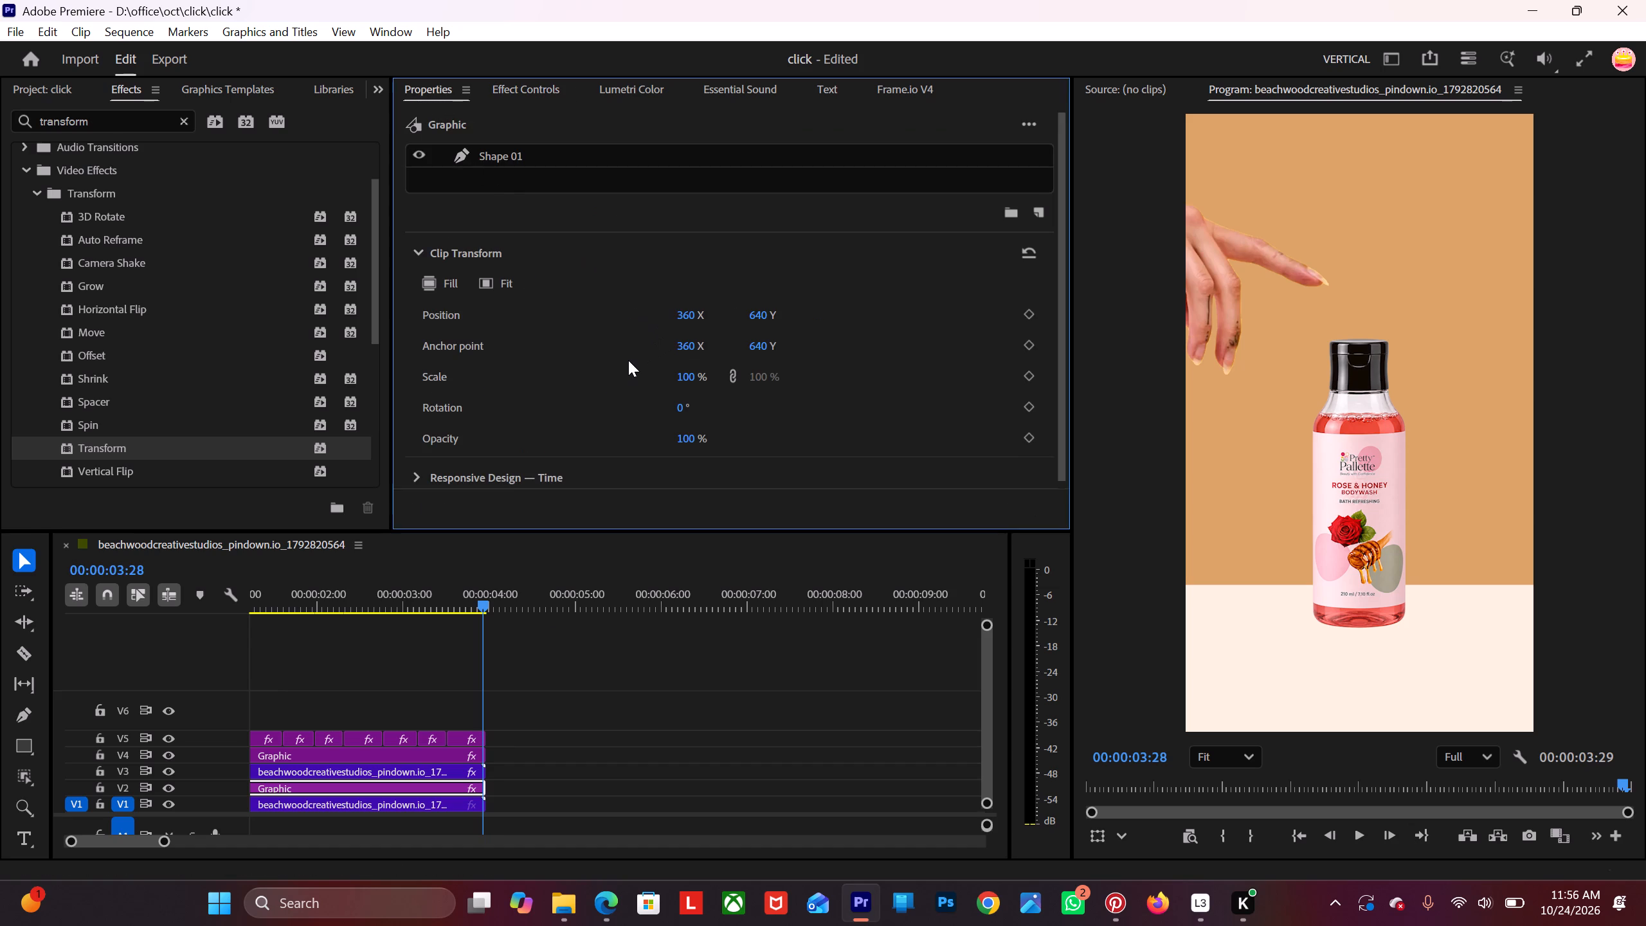
{"action": "left_click_drag", "start_coordinate": [689, 373], "coordinate": [695, 373]}
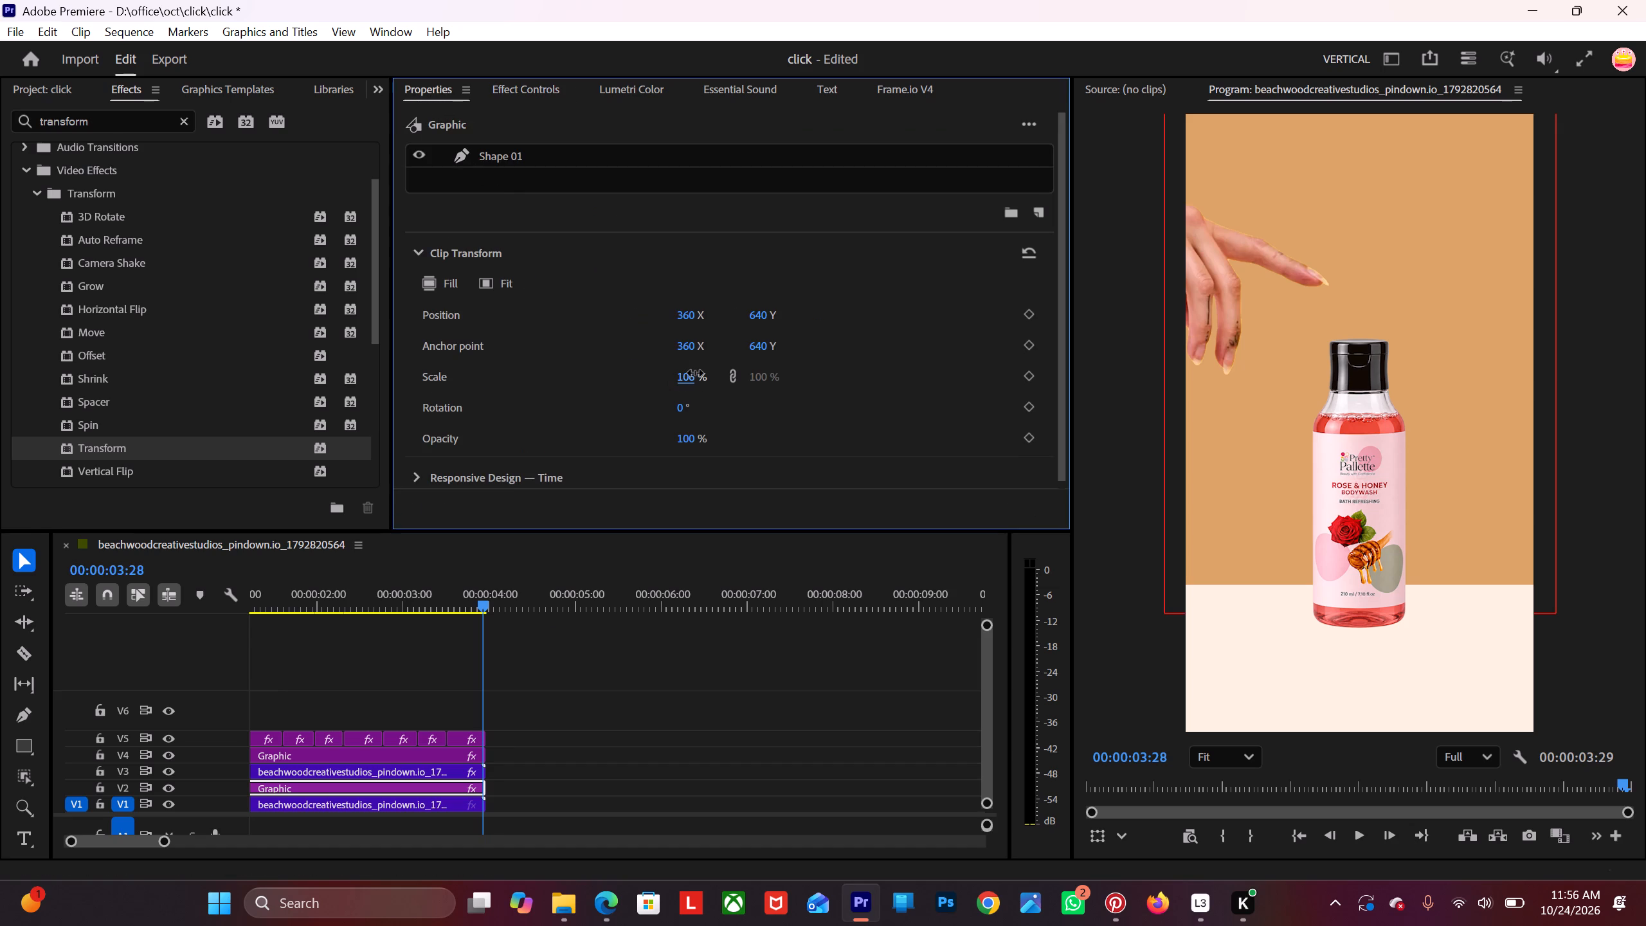
{"action": "left_click_drag", "start_coordinate": [695, 373], "coordinate": [767, 371]}
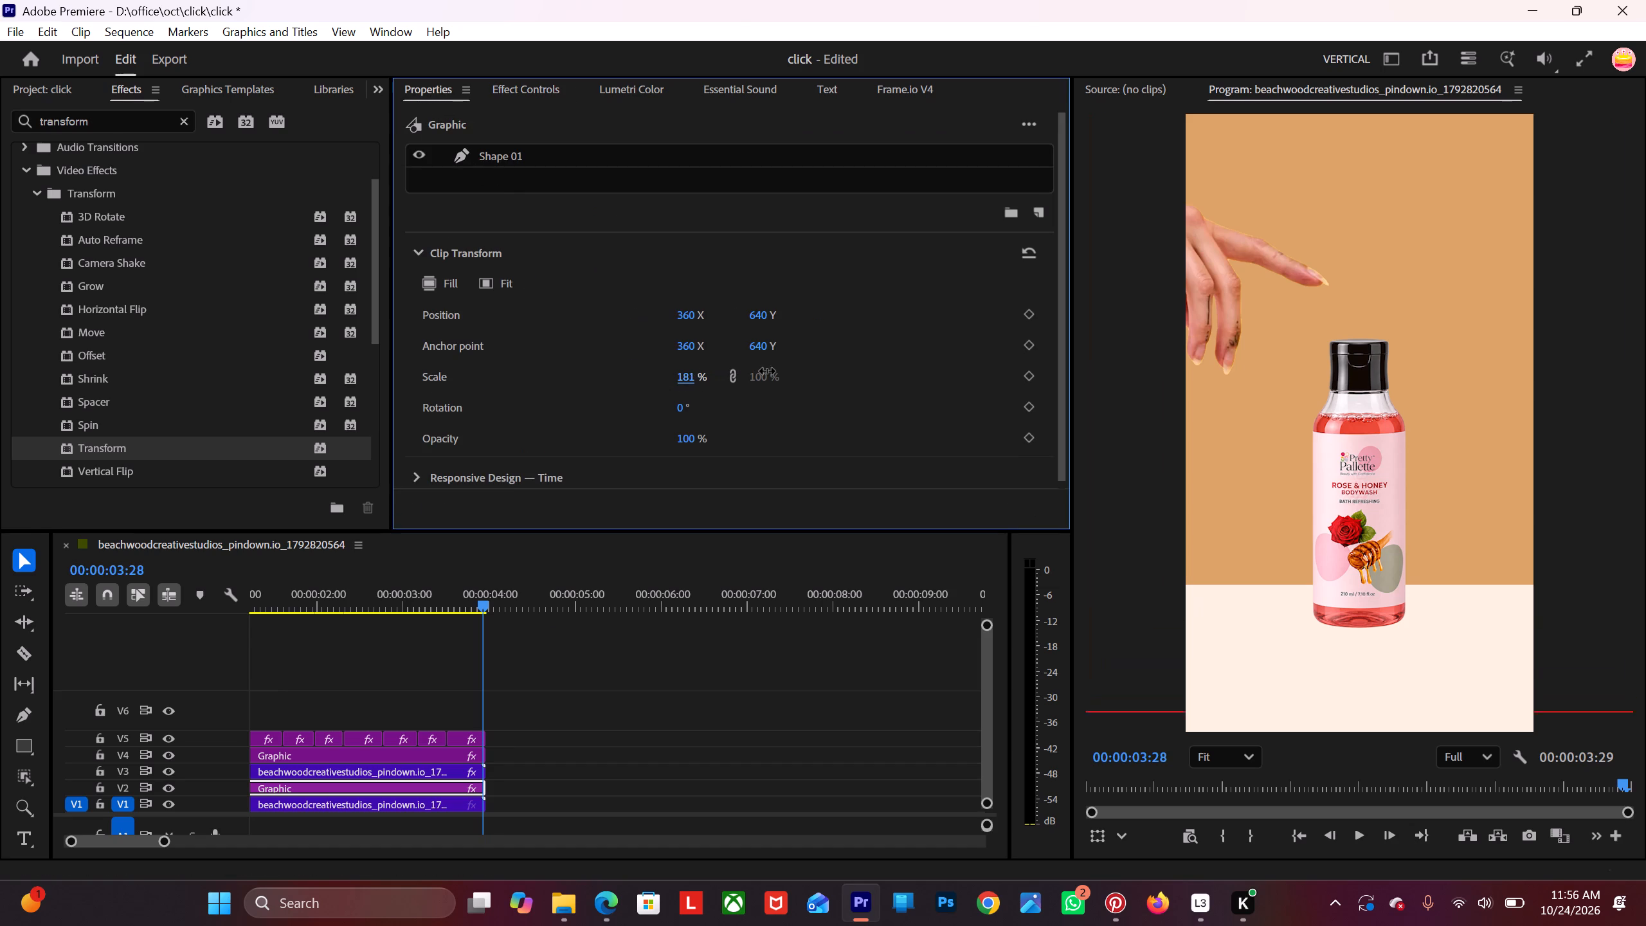
{"action": "left_click_drag", "start_coordinate": [767, 371], "coordinate": [780, 370]}
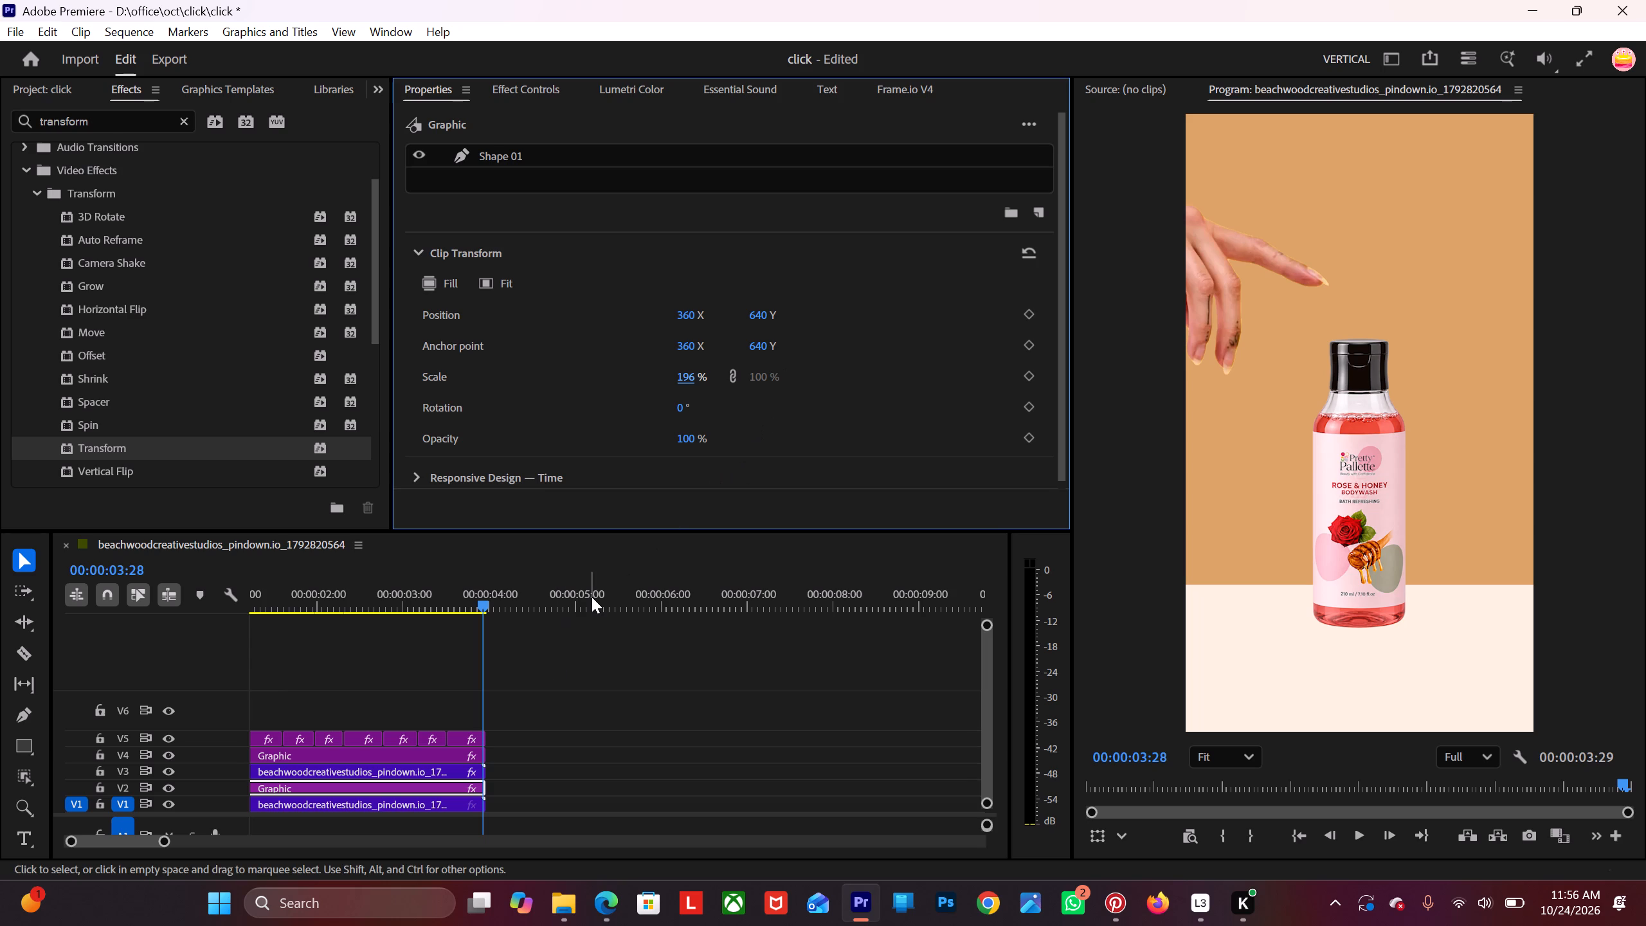
Extend the end of the V2 background Graphic clip past the footage to a duration of 00:00:04:19.
{"action": "scroll", "coordinate": [458, 715], "scroll_direction": "up", "scroll_amount": 6}
{"action": "scroll", "coordinate": [458, 699], "scroll_direction": "up", "scroll_amount": 2, "text": "alt"}
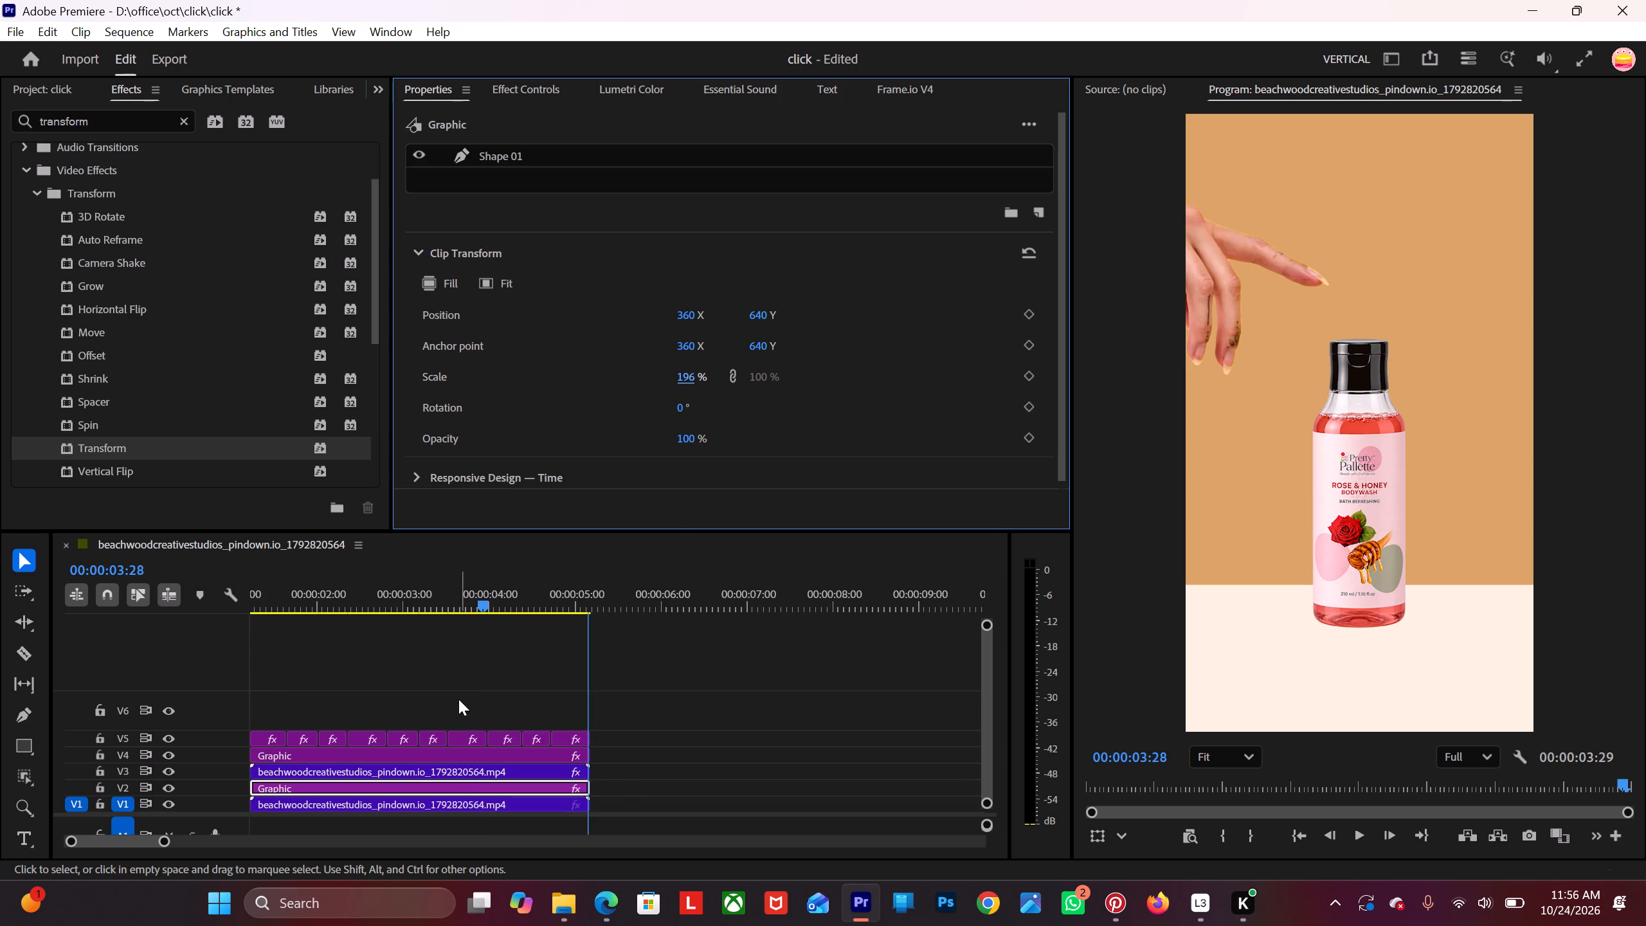
{"action": "scroll", "coordinate": [621, 777], "scroll_direction": "up", "scroll_amount": 10, "text": "alt"}
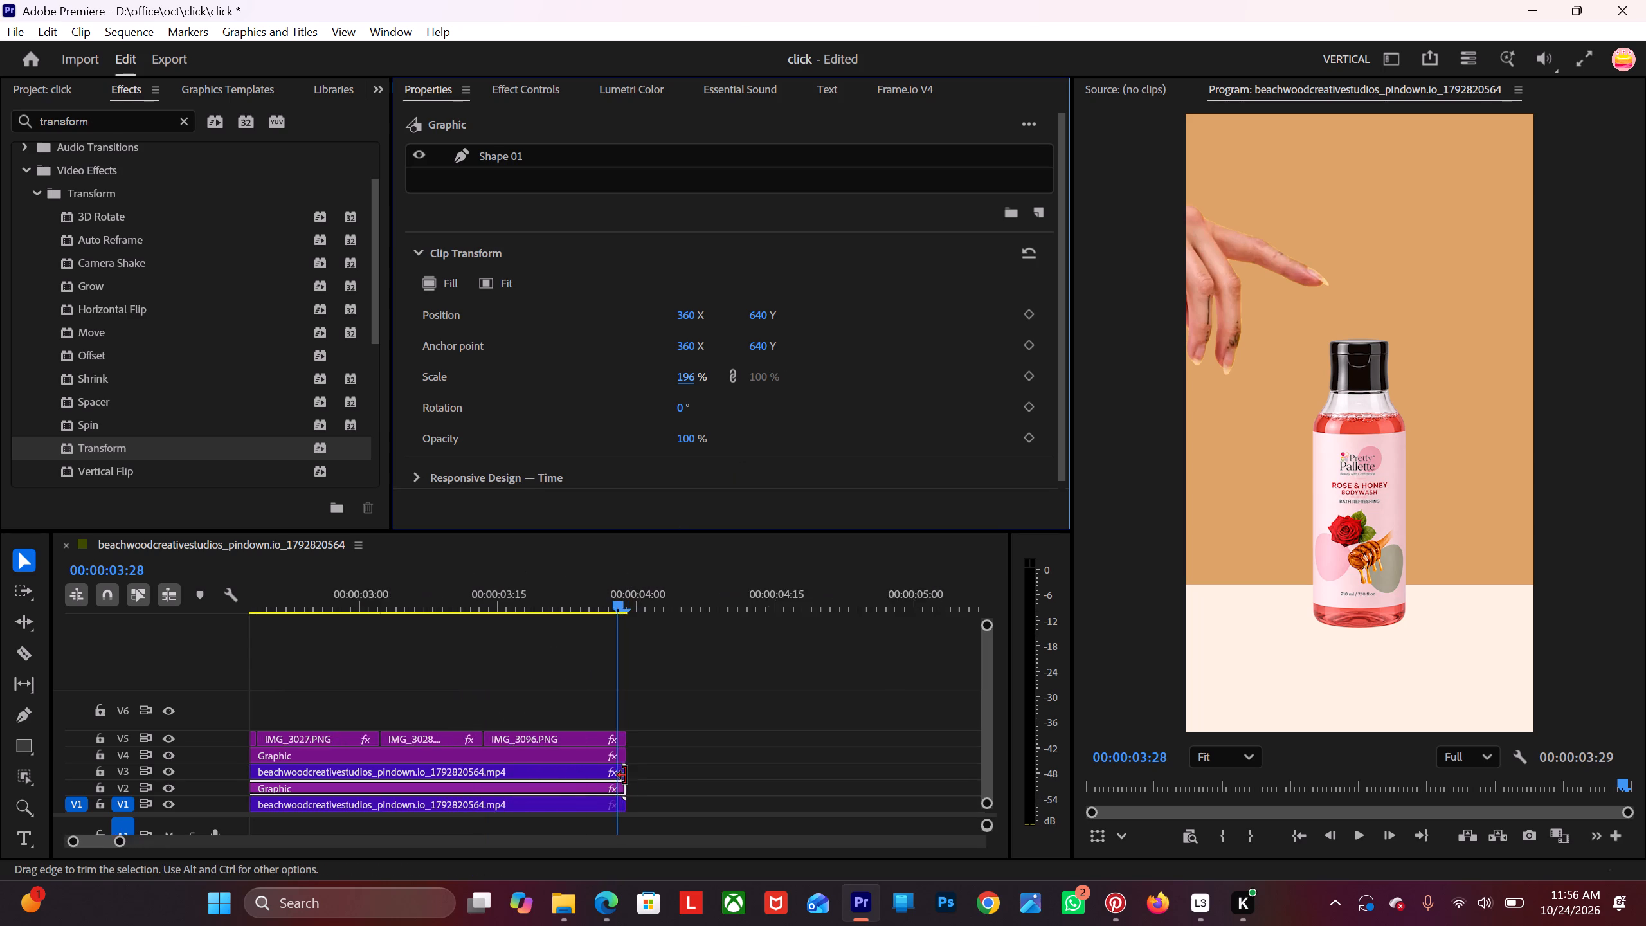
{"action": "scroll", "coordinate": [626, 776], "scroll_direction": "up", "scroll_amount": 3, "text": "alt"}
{"action": "scroll", "coordinate": [626, 776], "scroll_direction": "down", "scroll_amount": 4}
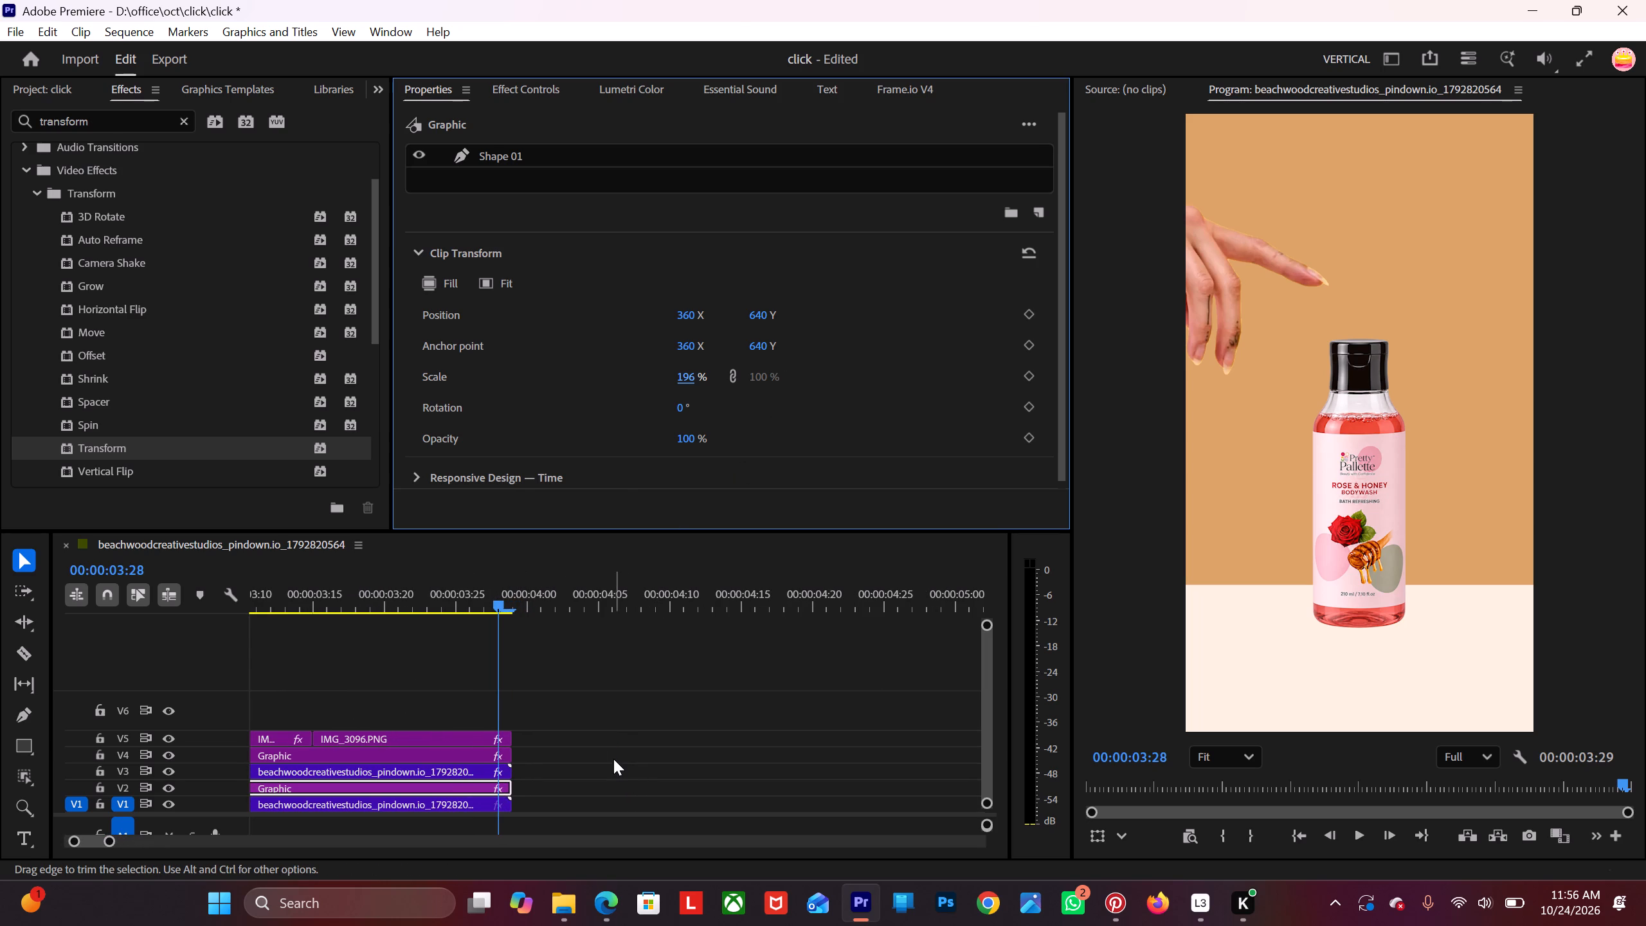
{"action": "scroll", "coordinate": [471, 750], "scroll_direction": "down", "scroll_amount": 6, "text": "alt"}
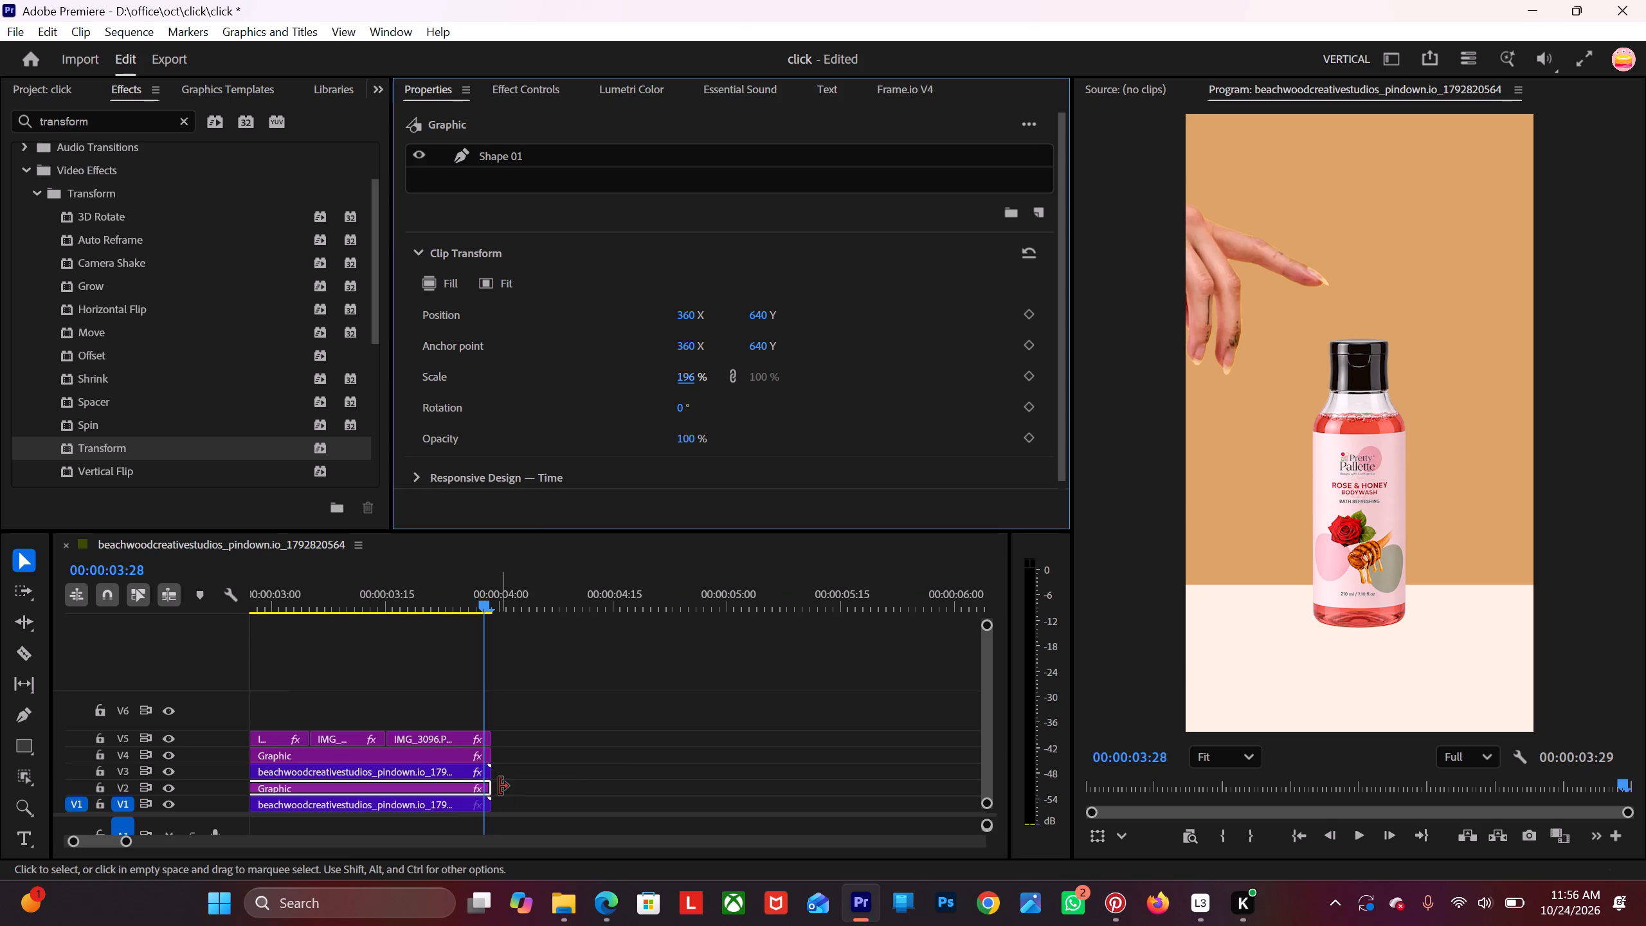
{"action": "left_click_drag", "start_coordinate": [500, 786], "coordinate": [521, 787]}
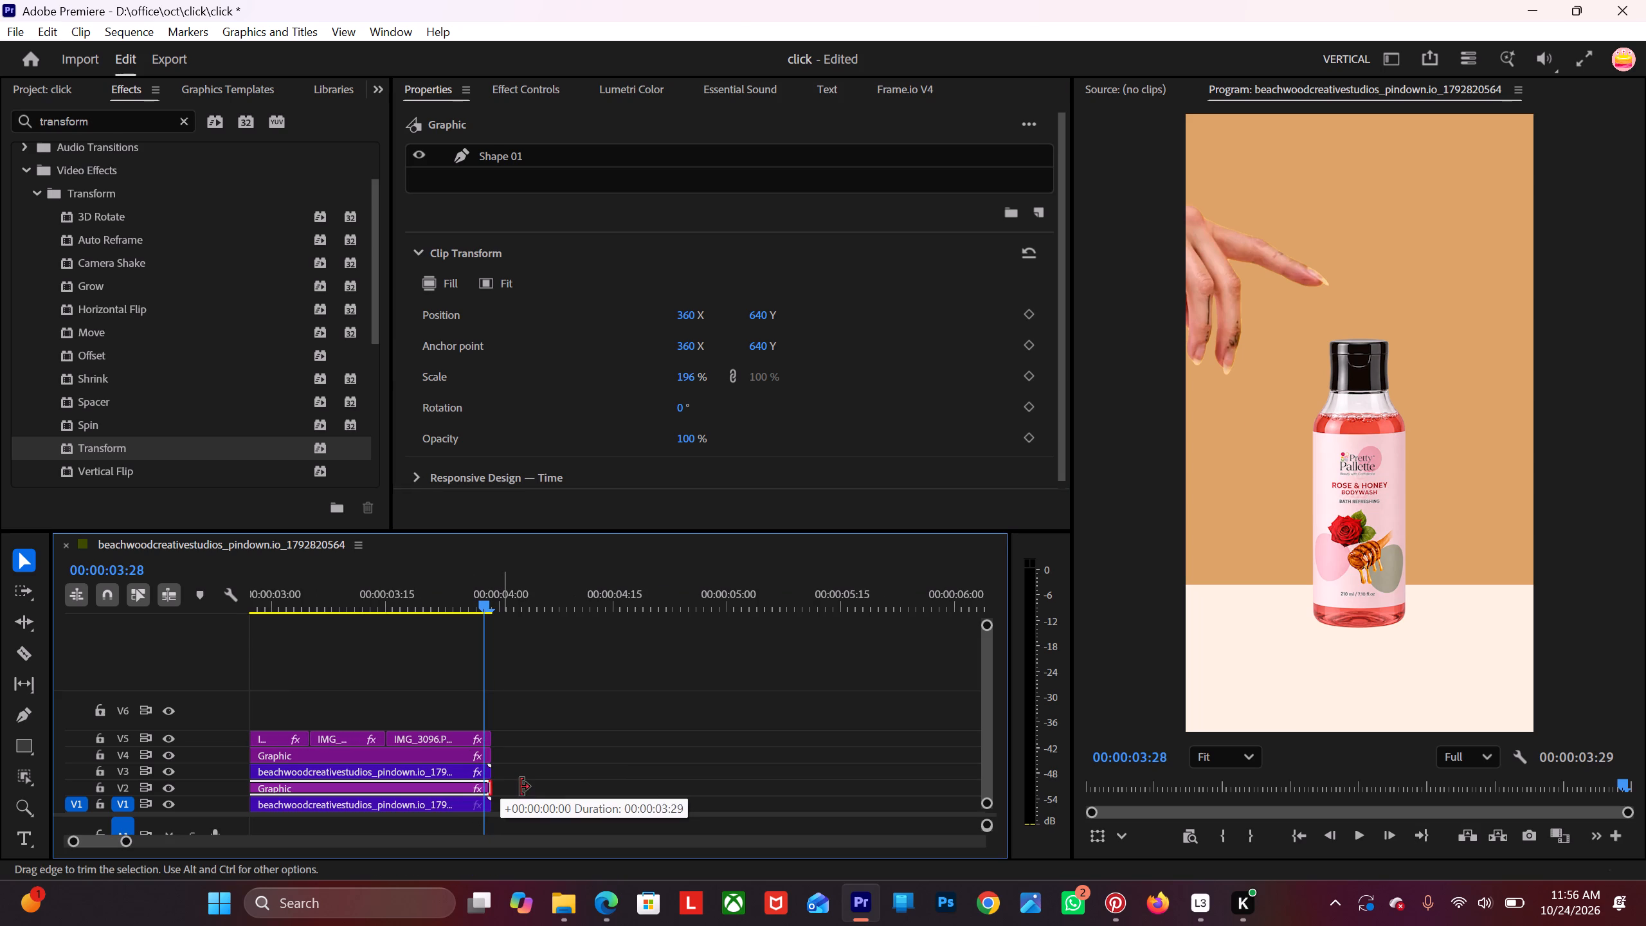
{"action": "left_click_drag", "start_coordinate": [521, 787], "coordinate": [589, 787]}
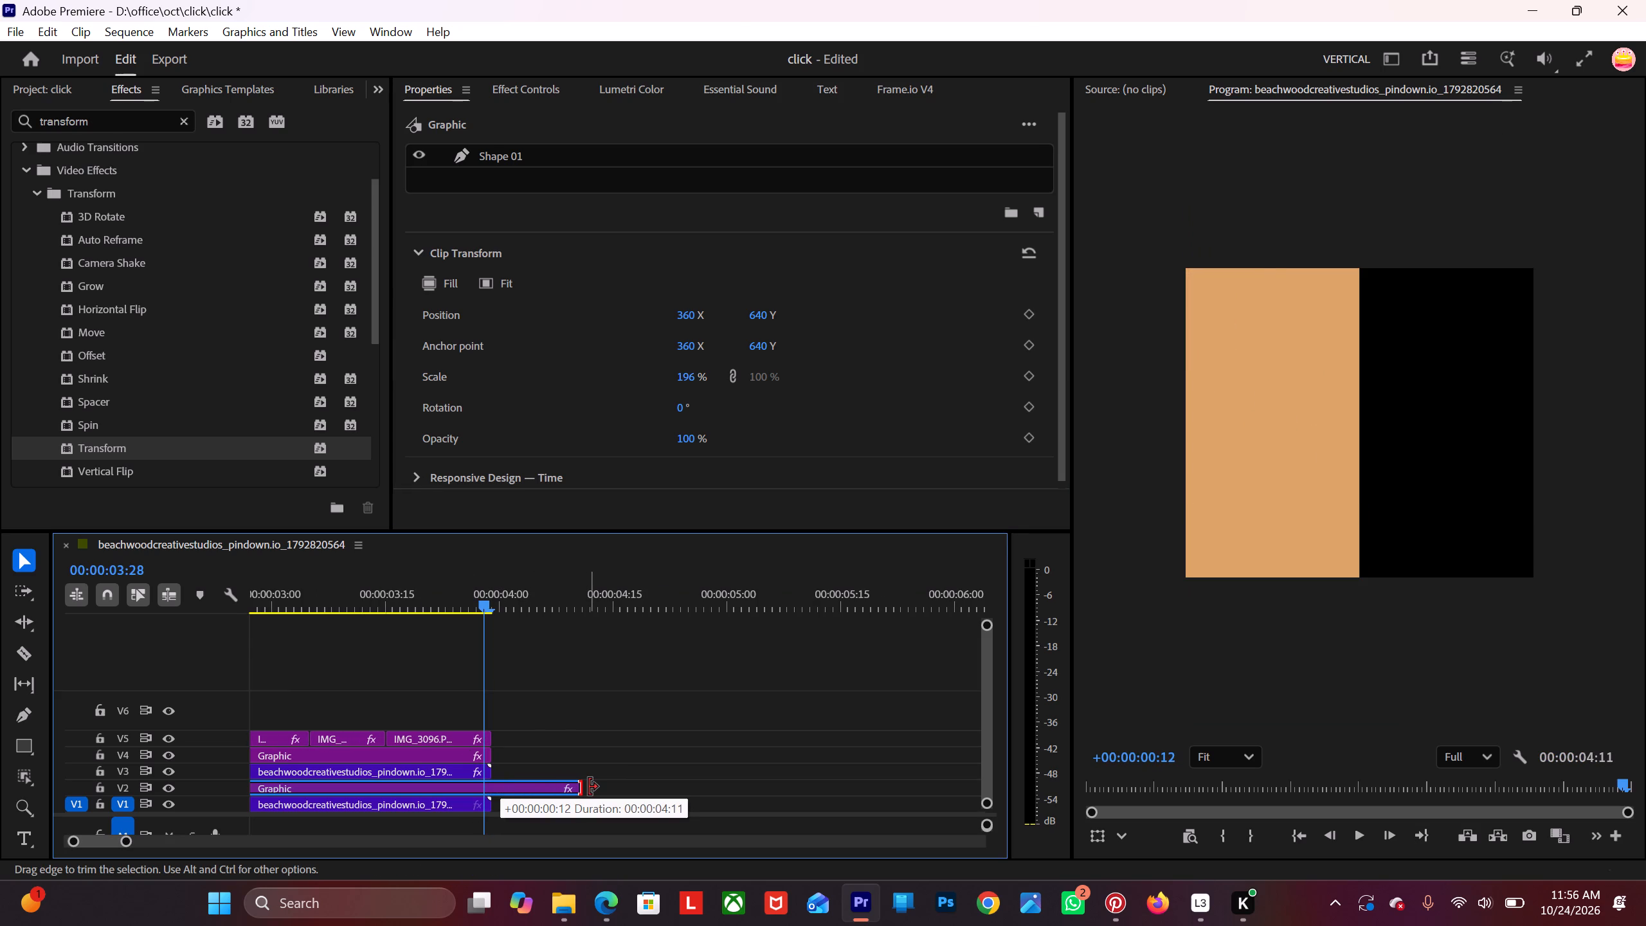
{"action": "left_click_drag", "start_coordinate": [589, 787], "coordinate": [608, 785]}
{"action": "left_click_drag", "start_coordinate": [608, 785], "coordinate": [650, 783]}
{"action": "scroll", "coordinate": [563, 771], "scroll_direction": "down", "scroll_amount": 4}
{"action": "scroll", "coordinate": [488, 762], "scroll_direction": "up", "scroll_amount": 4}
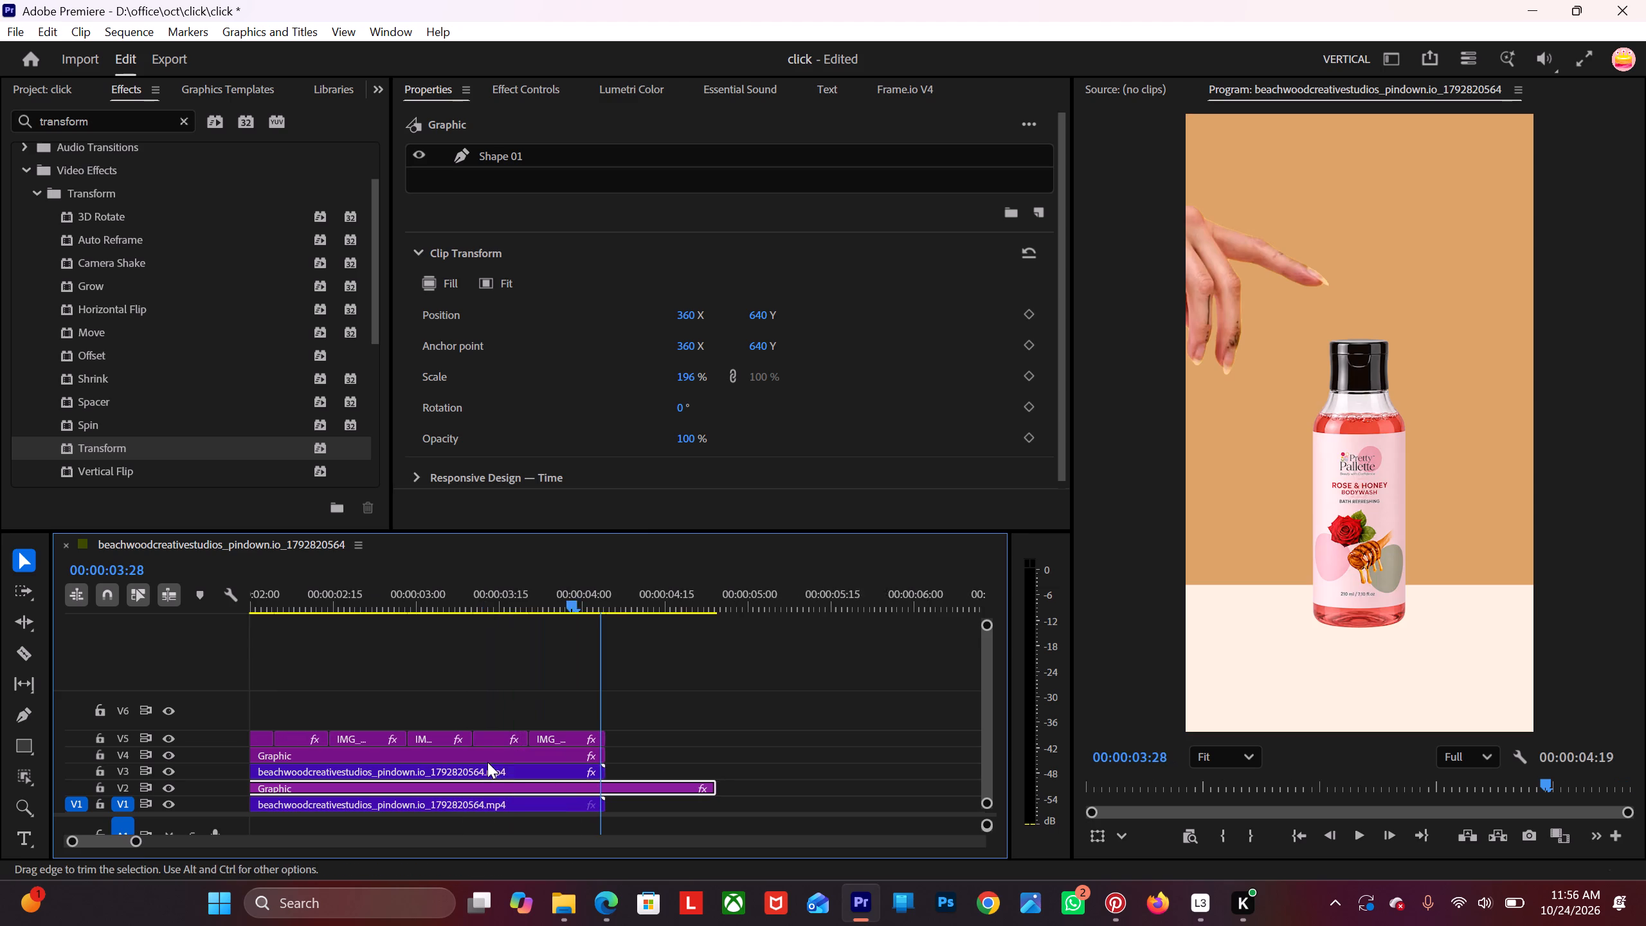
Split the masked hand footage clip on V3 at 00:00:03:28, just before its end.
{"action": "key", "text": "c"}
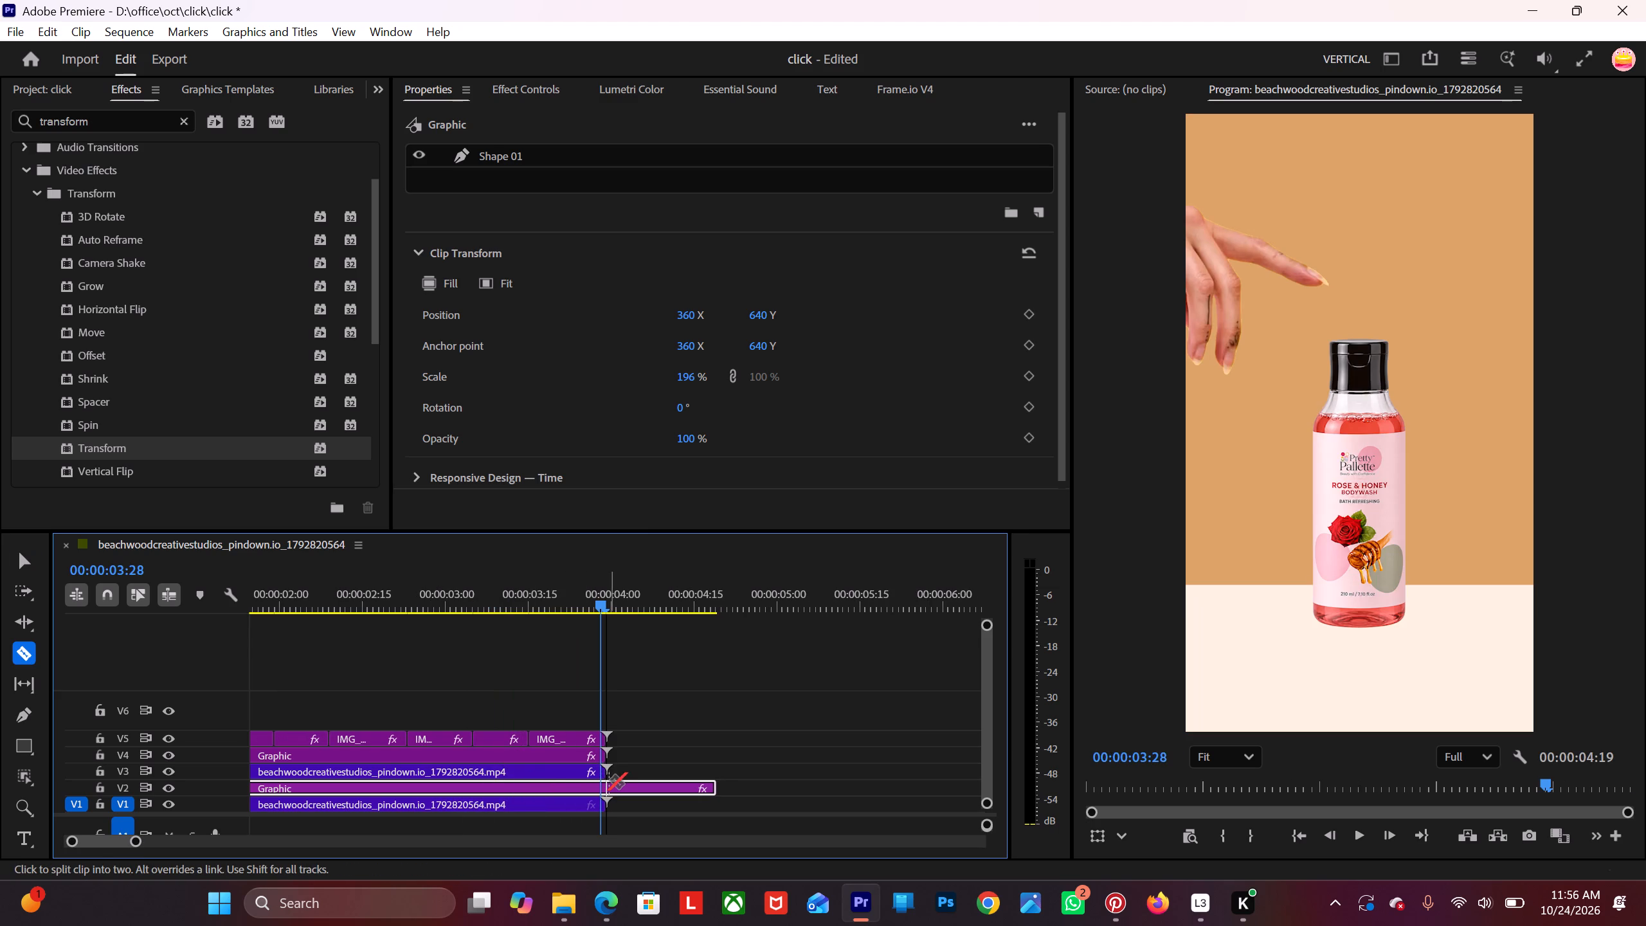
{"action": "left_click", "coordinate": [599, 774]}
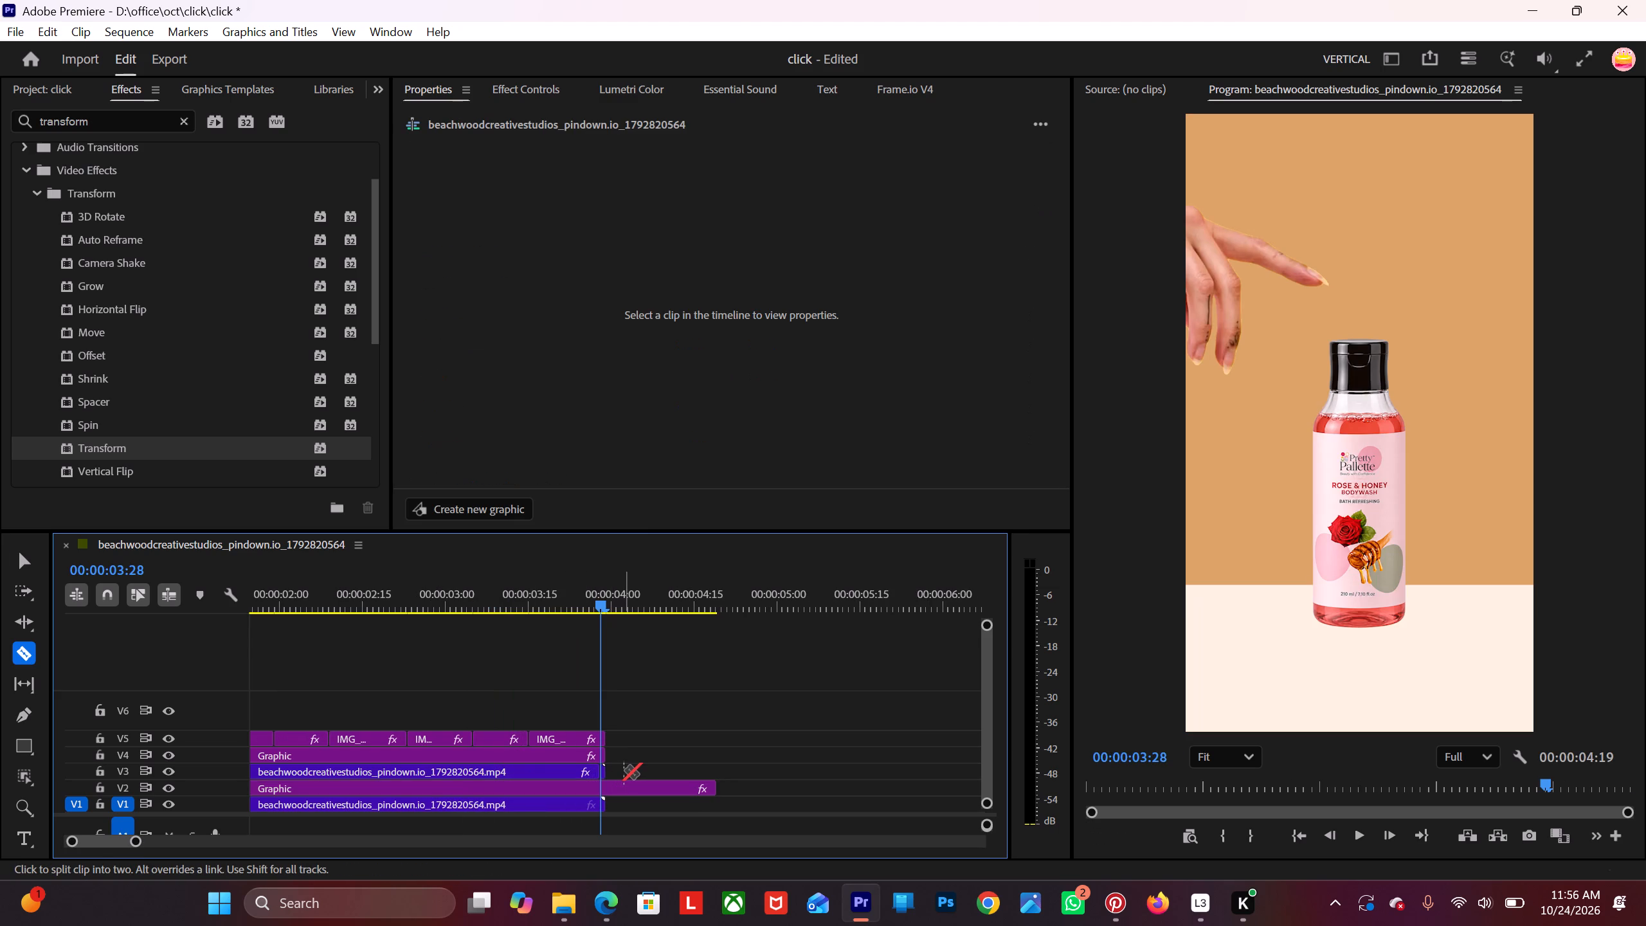
{"action": "key", "text": "v"}
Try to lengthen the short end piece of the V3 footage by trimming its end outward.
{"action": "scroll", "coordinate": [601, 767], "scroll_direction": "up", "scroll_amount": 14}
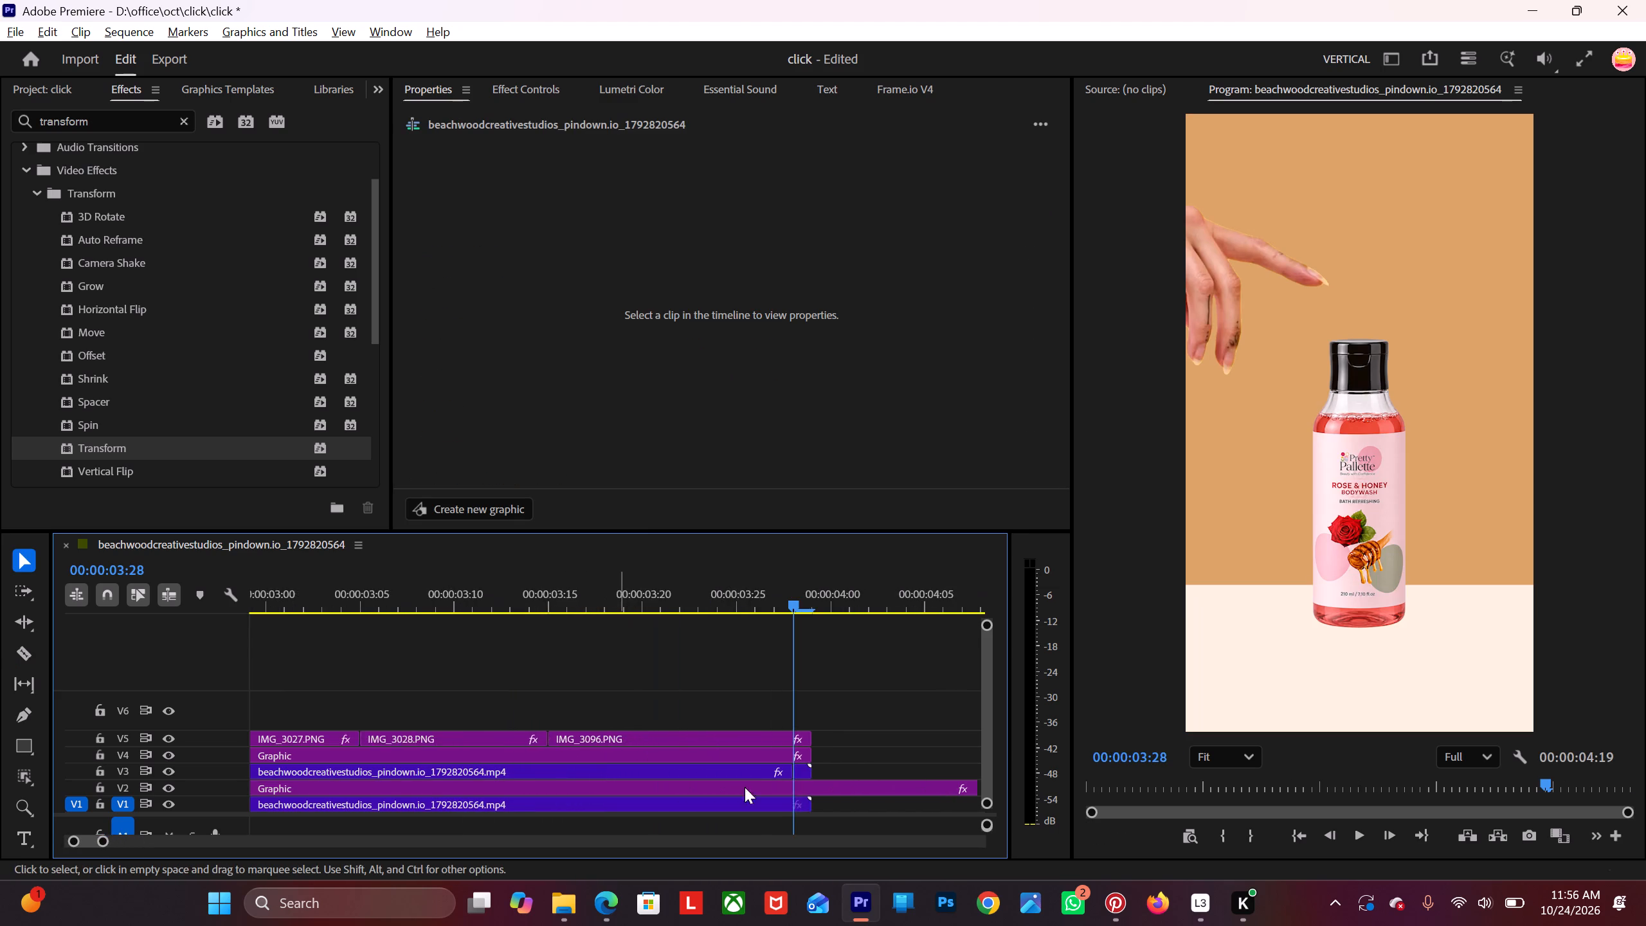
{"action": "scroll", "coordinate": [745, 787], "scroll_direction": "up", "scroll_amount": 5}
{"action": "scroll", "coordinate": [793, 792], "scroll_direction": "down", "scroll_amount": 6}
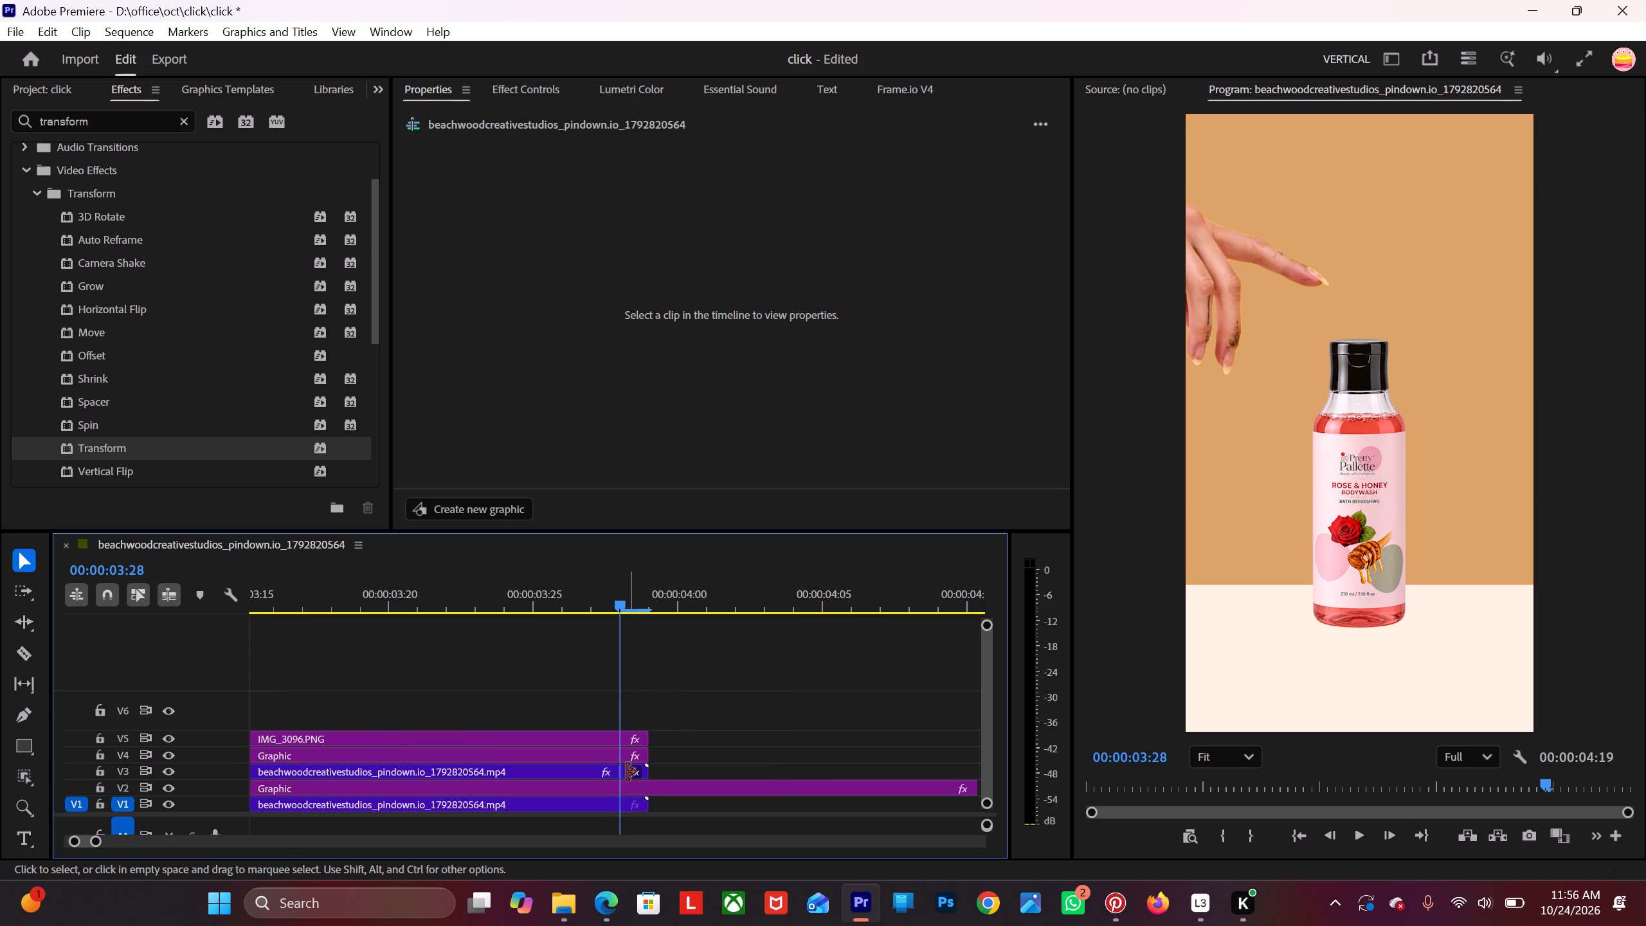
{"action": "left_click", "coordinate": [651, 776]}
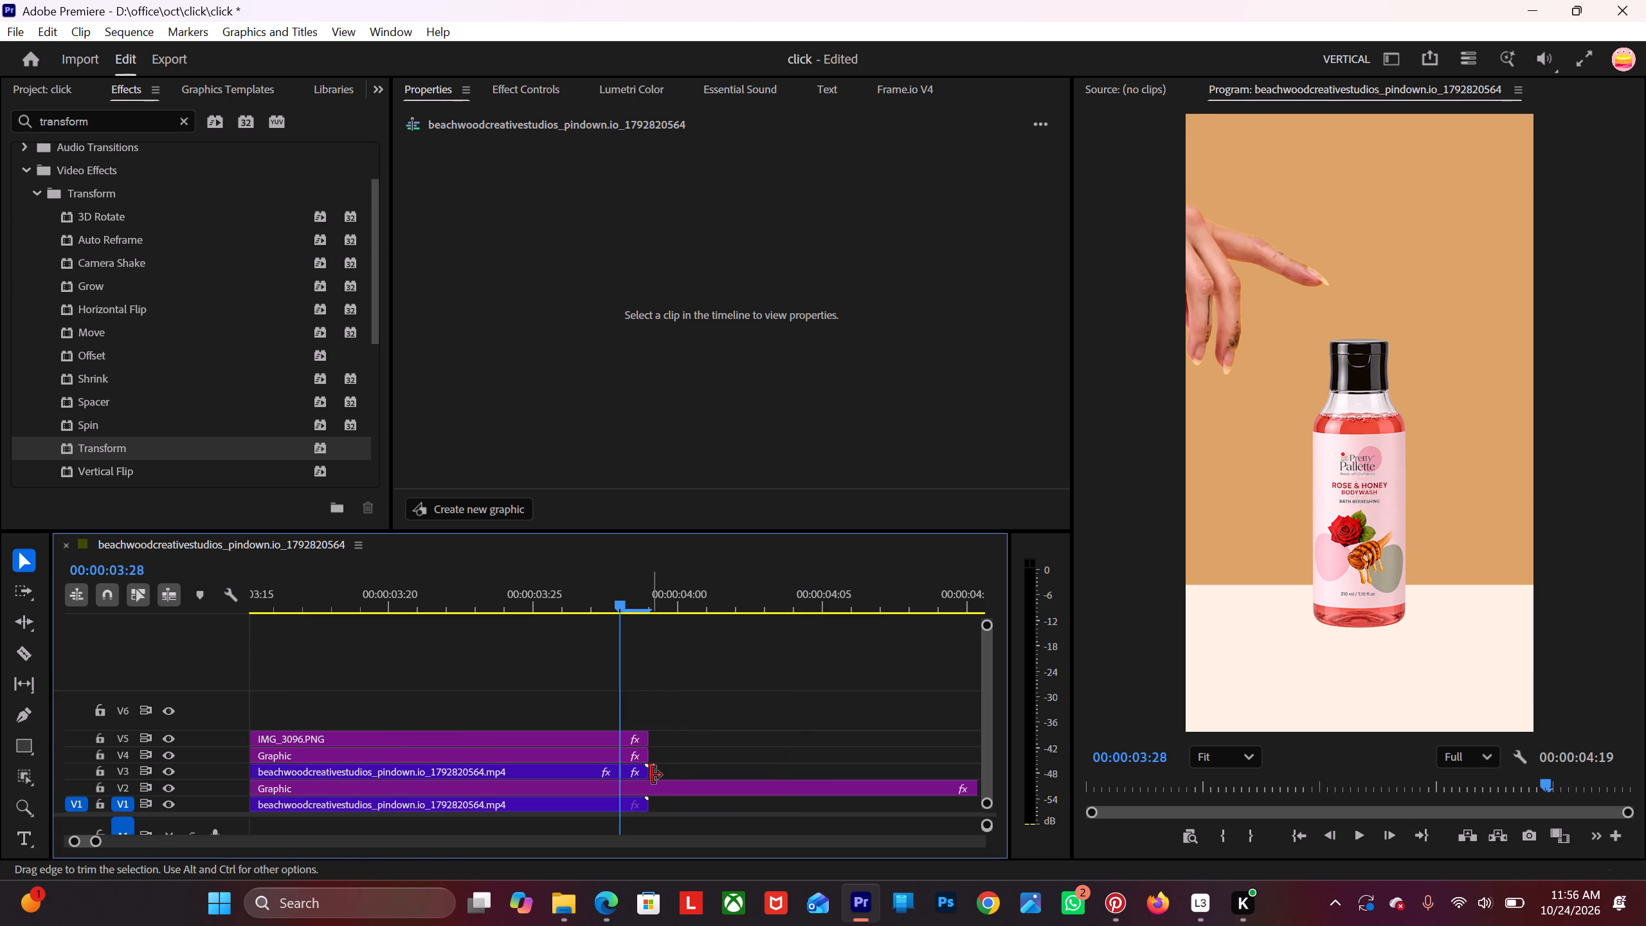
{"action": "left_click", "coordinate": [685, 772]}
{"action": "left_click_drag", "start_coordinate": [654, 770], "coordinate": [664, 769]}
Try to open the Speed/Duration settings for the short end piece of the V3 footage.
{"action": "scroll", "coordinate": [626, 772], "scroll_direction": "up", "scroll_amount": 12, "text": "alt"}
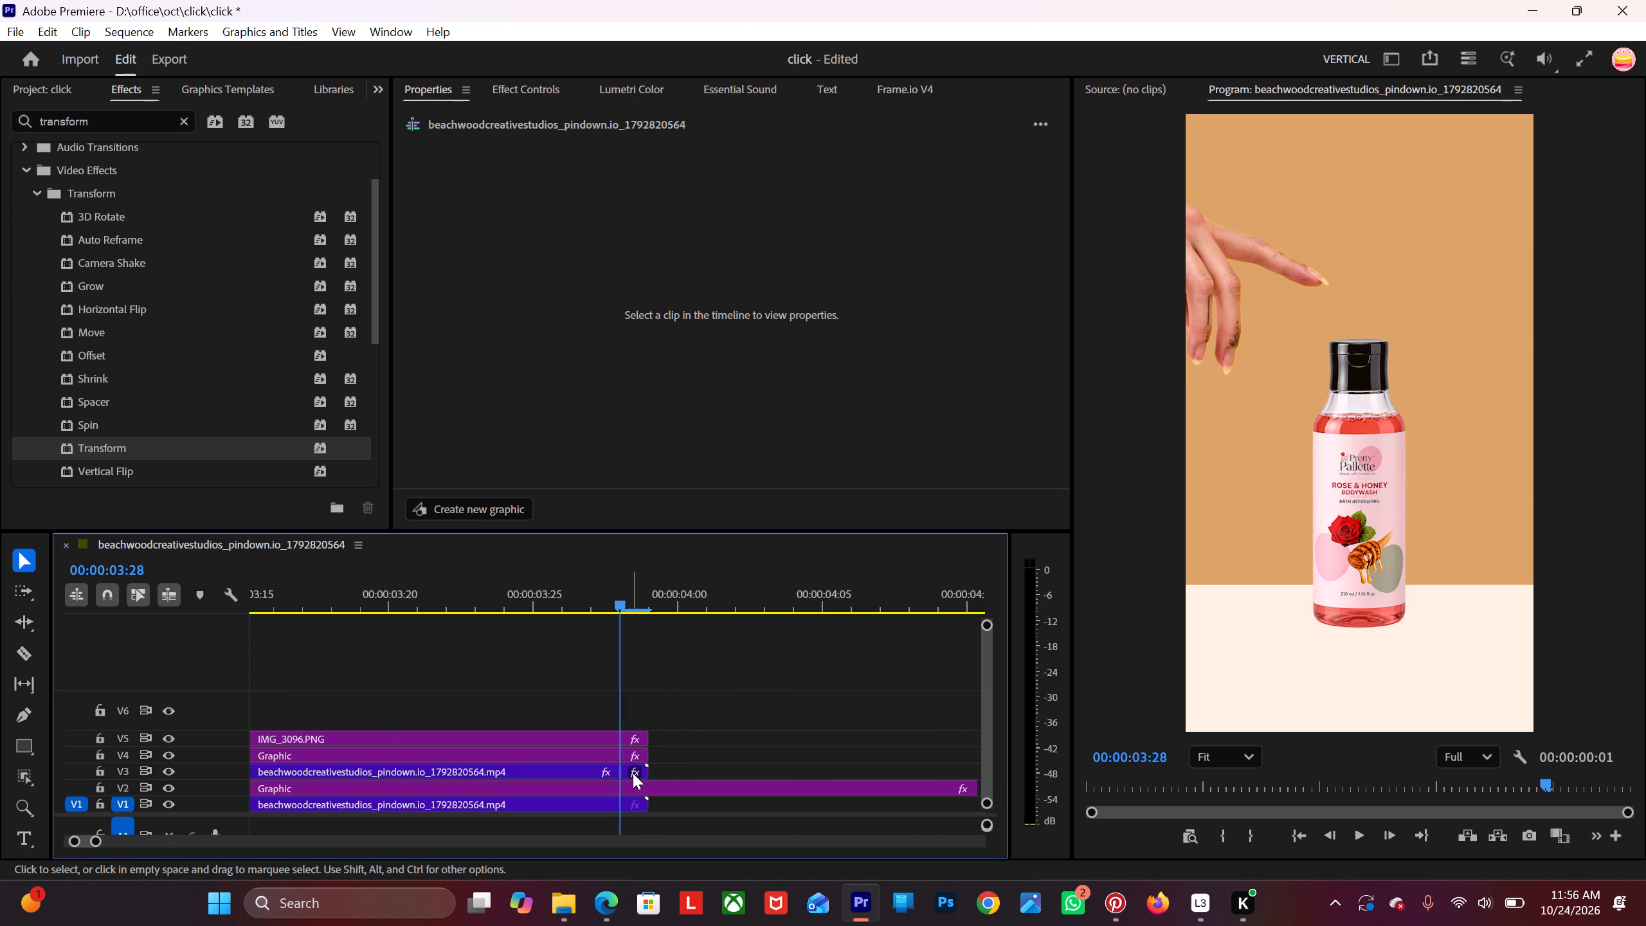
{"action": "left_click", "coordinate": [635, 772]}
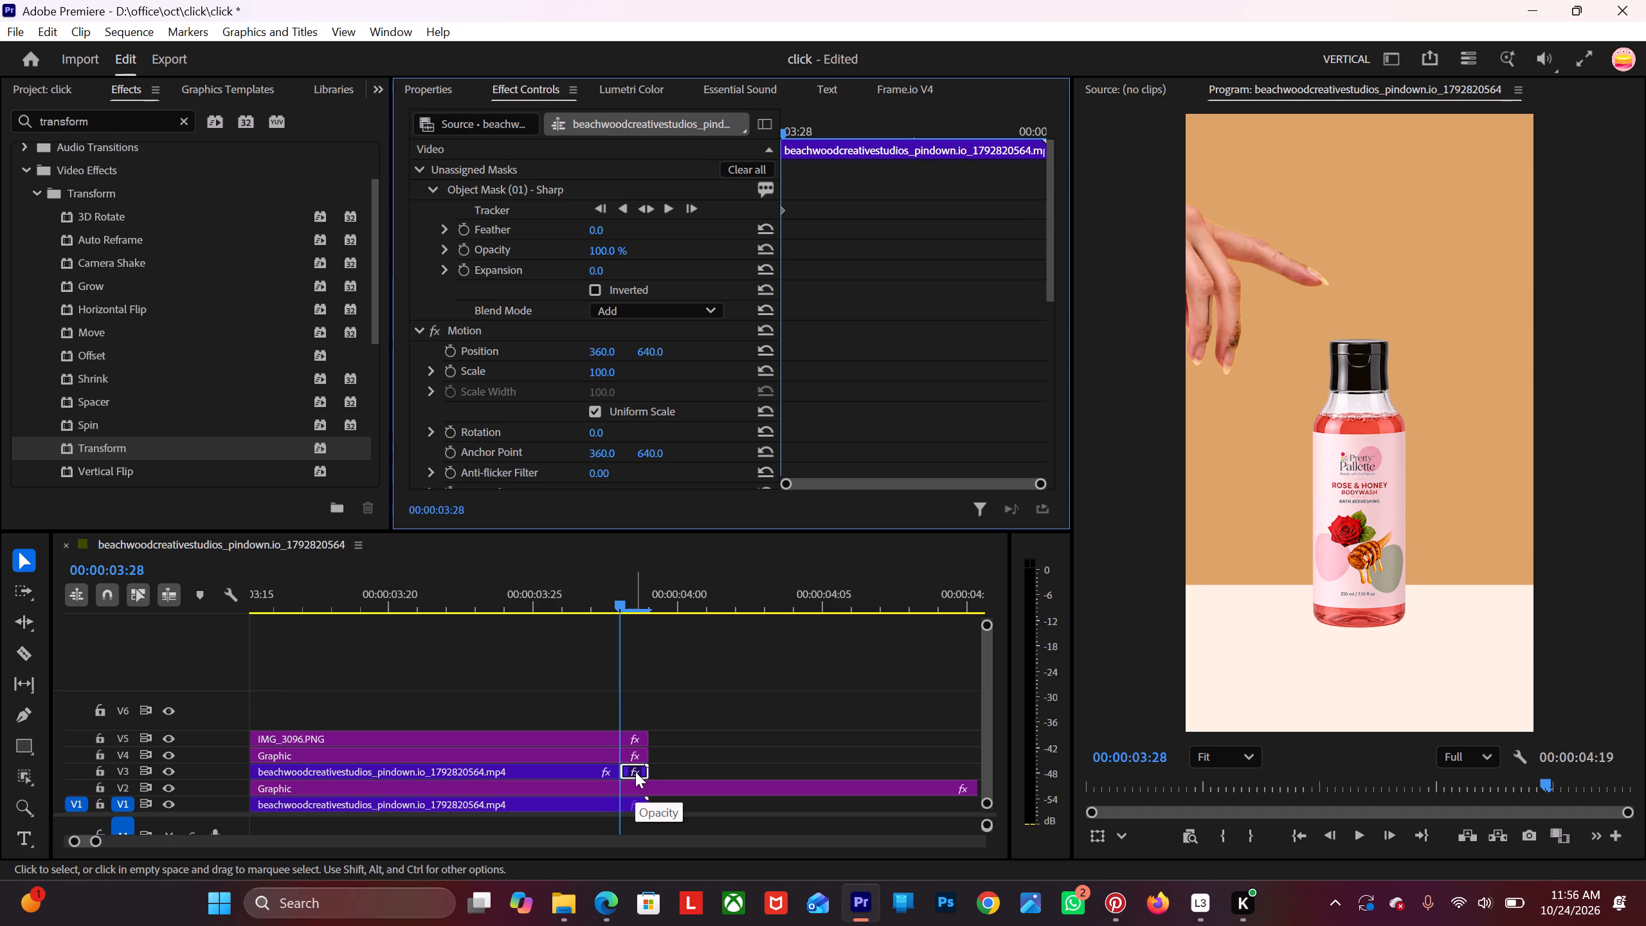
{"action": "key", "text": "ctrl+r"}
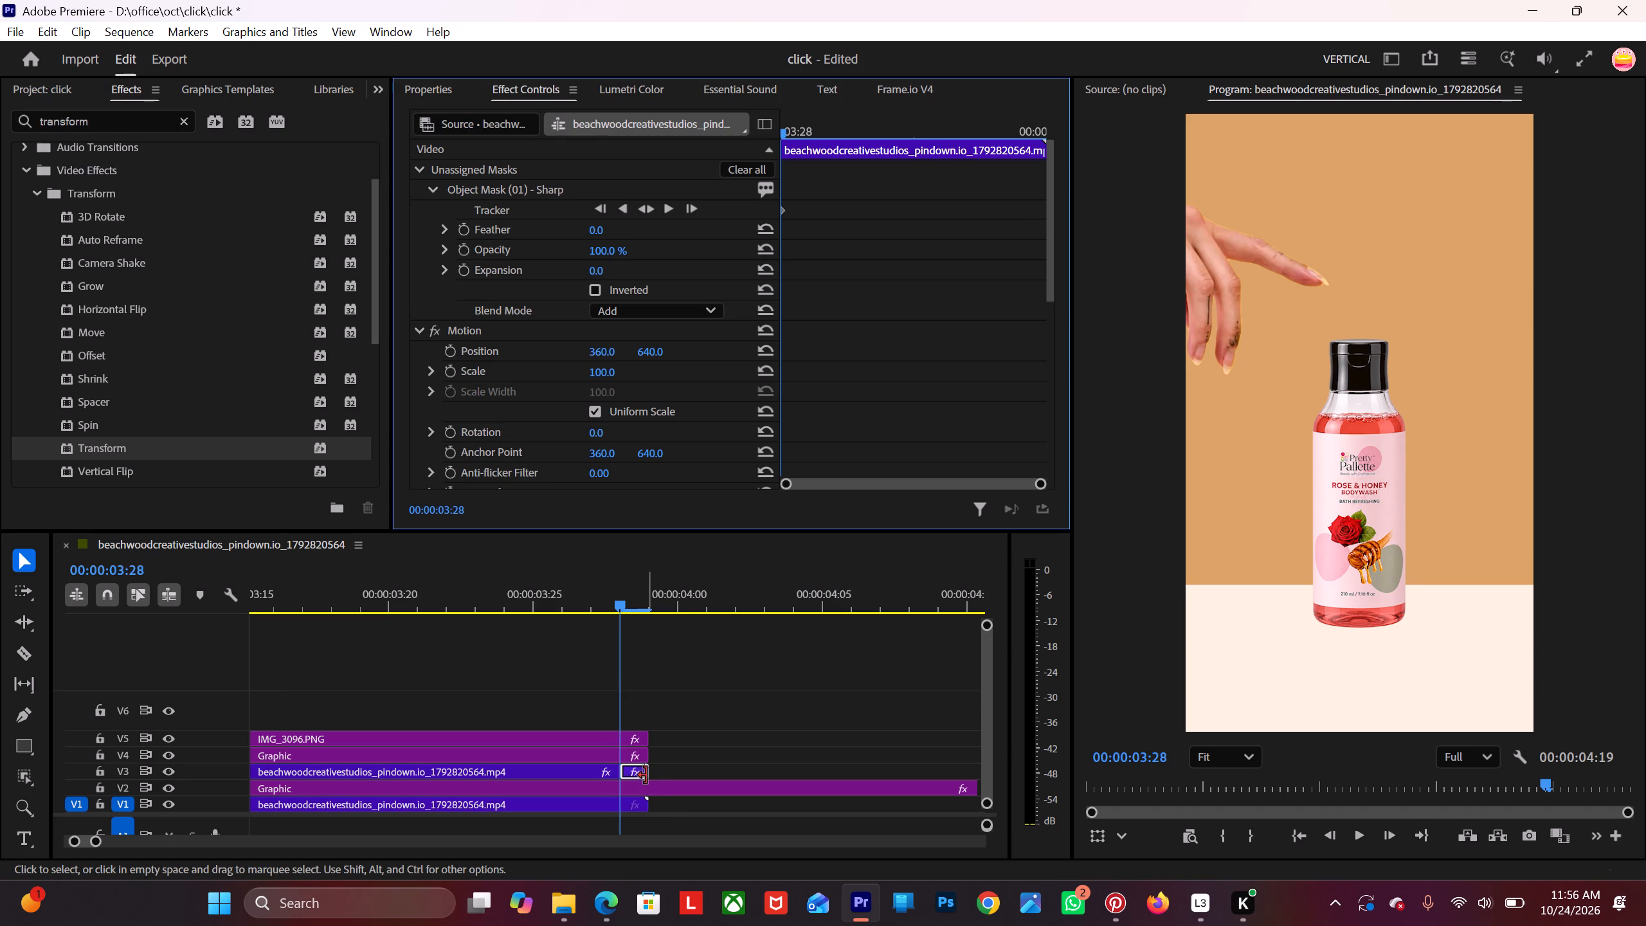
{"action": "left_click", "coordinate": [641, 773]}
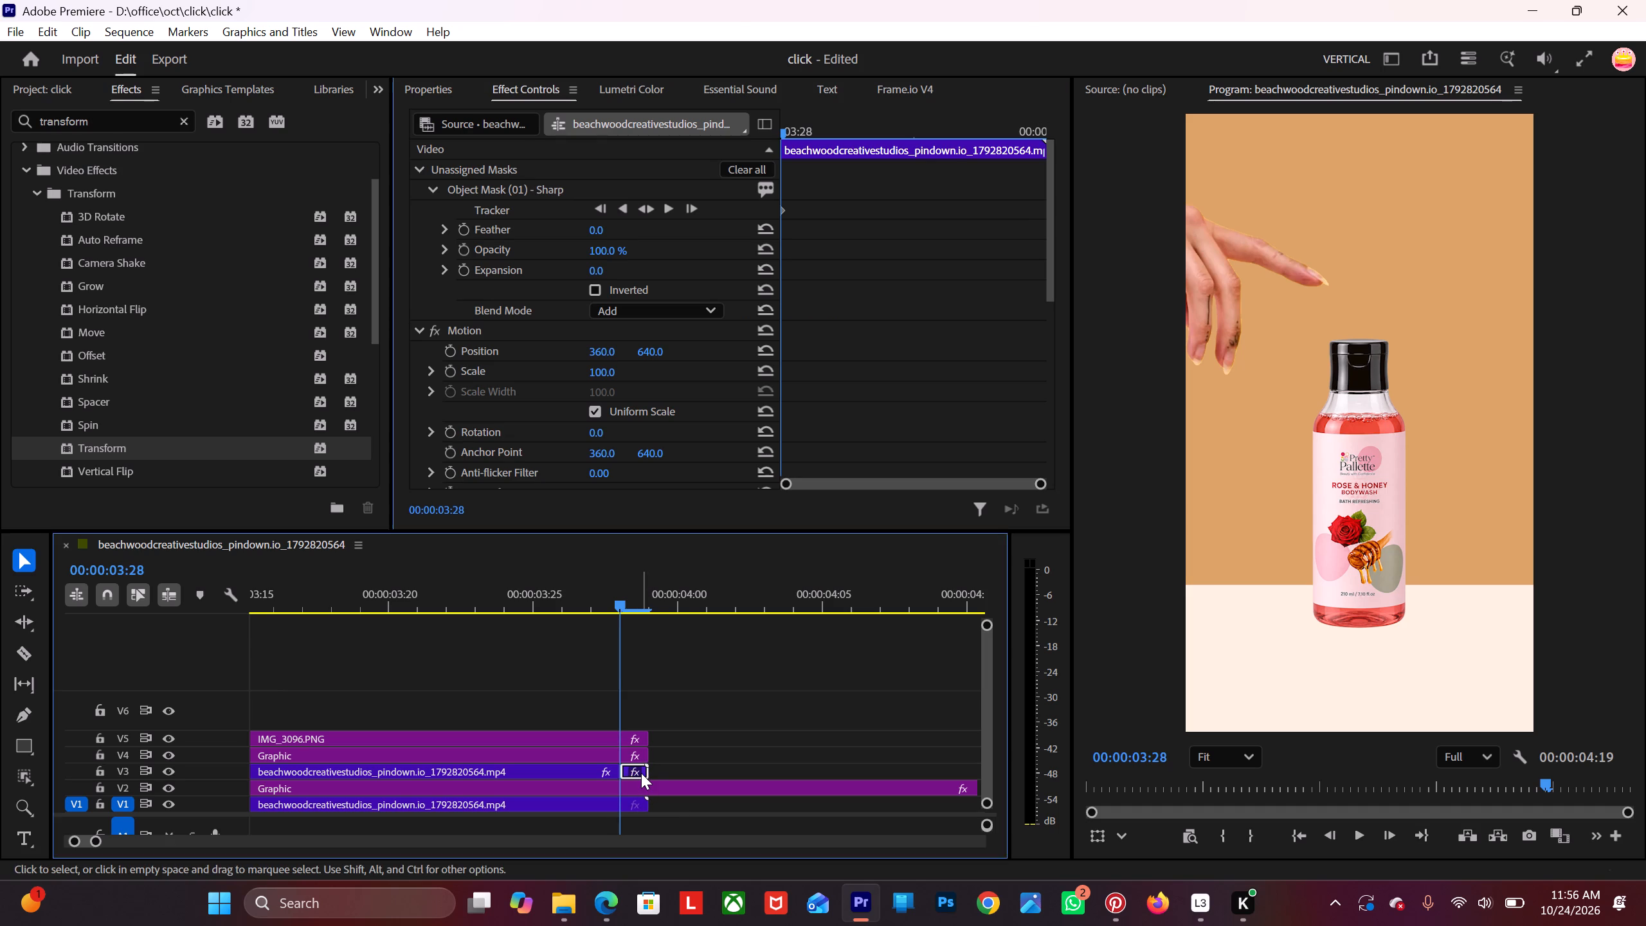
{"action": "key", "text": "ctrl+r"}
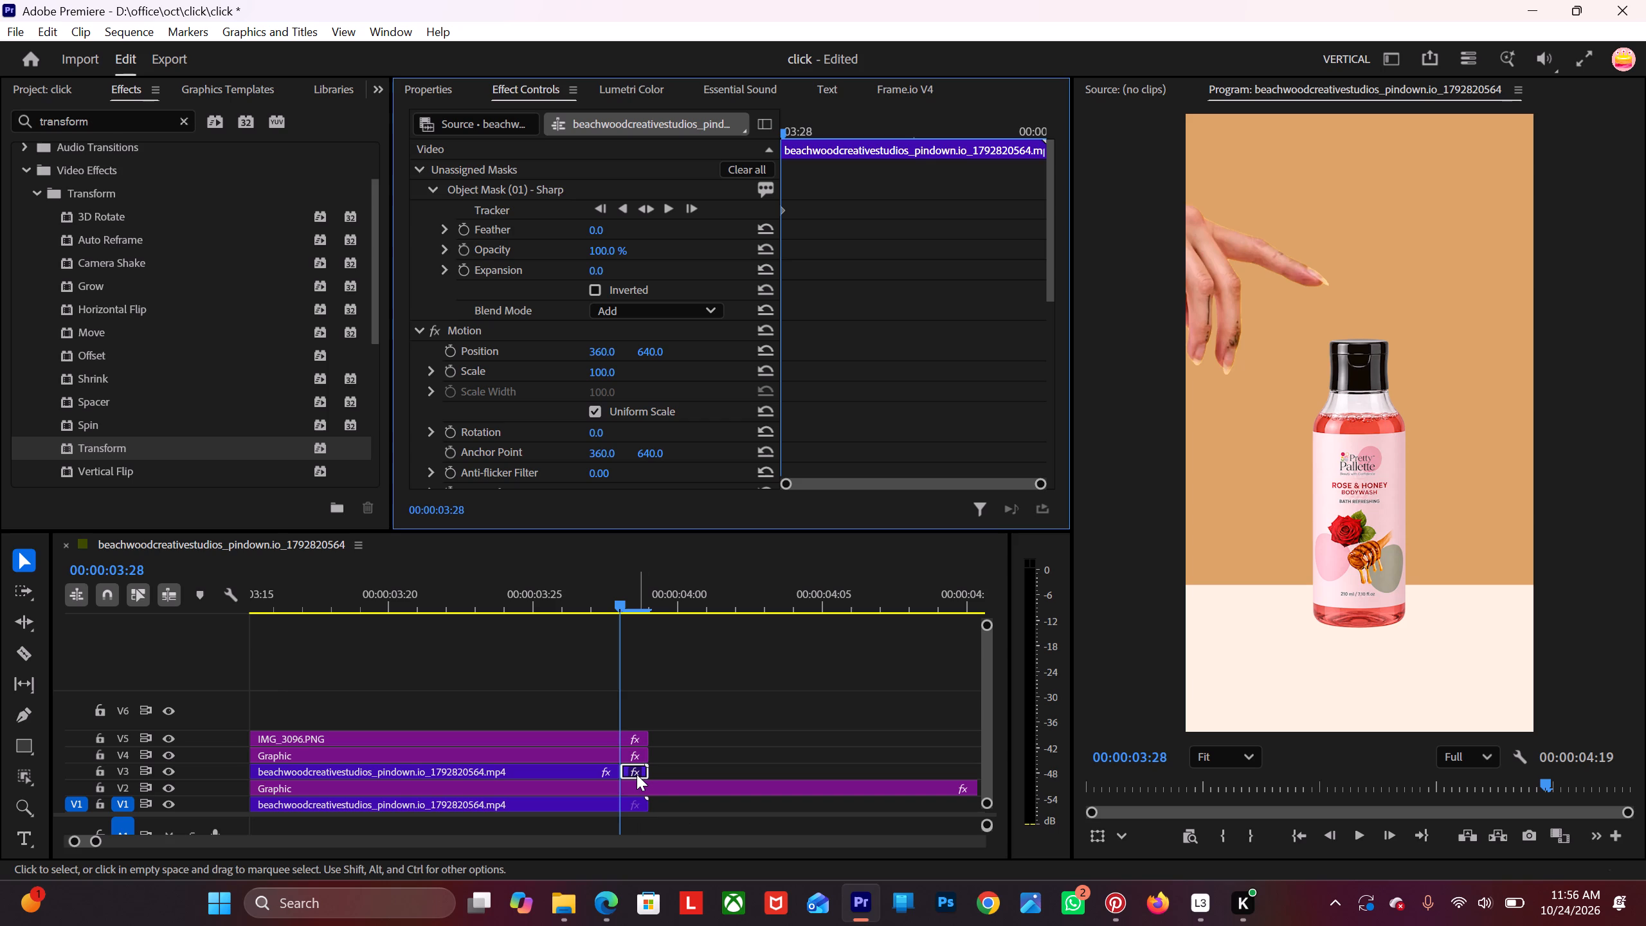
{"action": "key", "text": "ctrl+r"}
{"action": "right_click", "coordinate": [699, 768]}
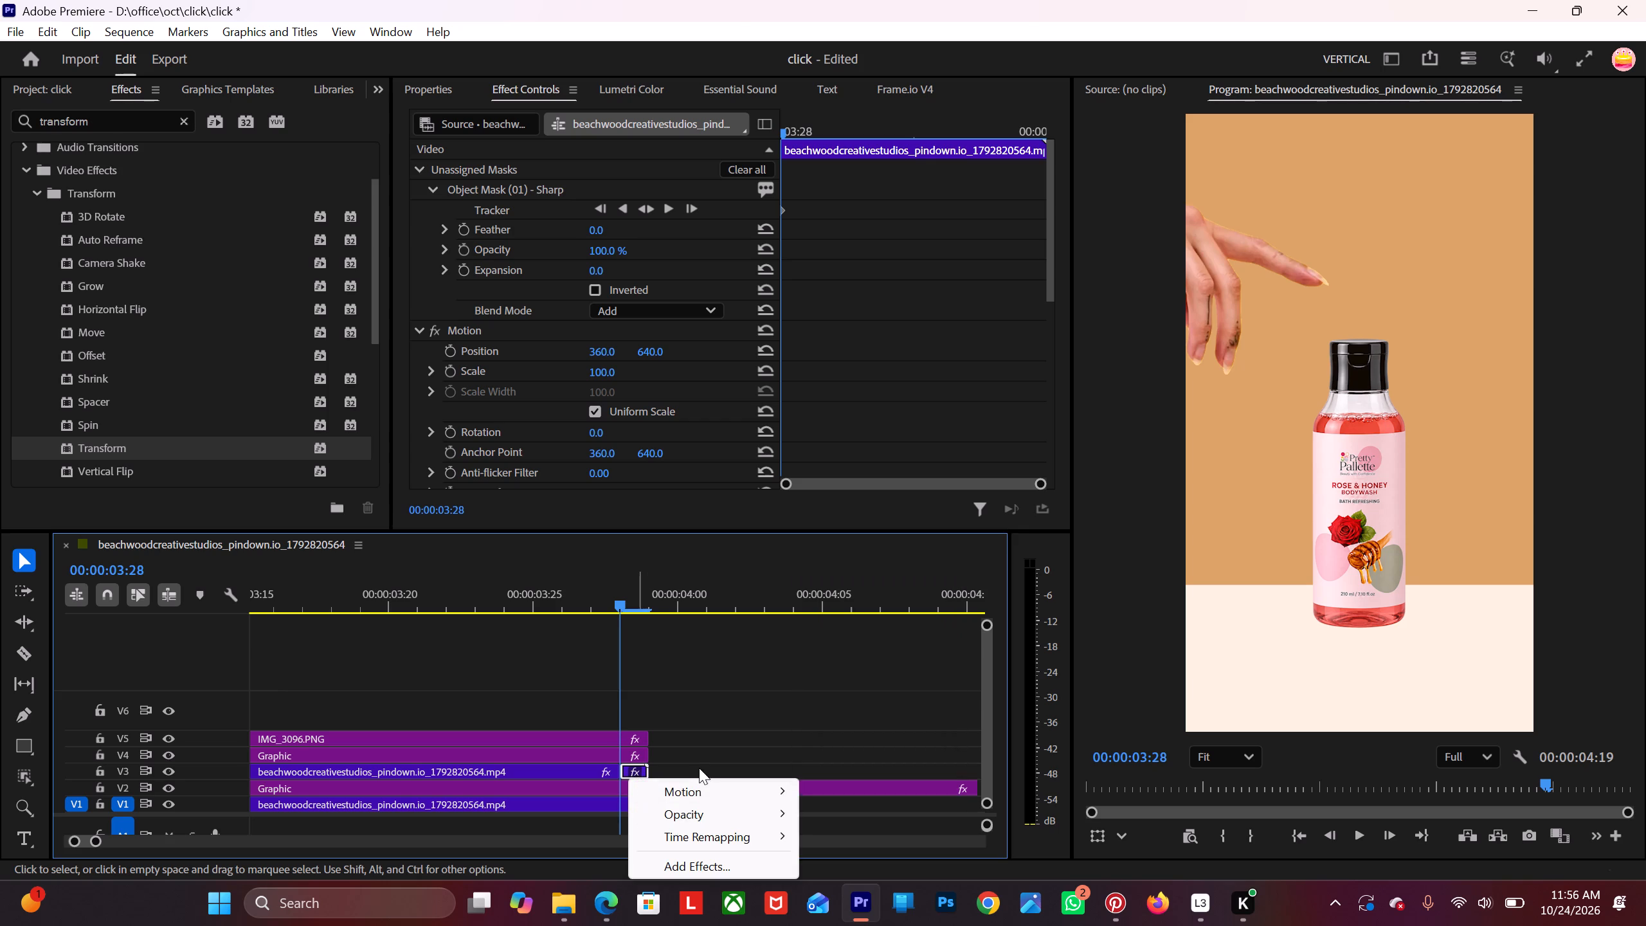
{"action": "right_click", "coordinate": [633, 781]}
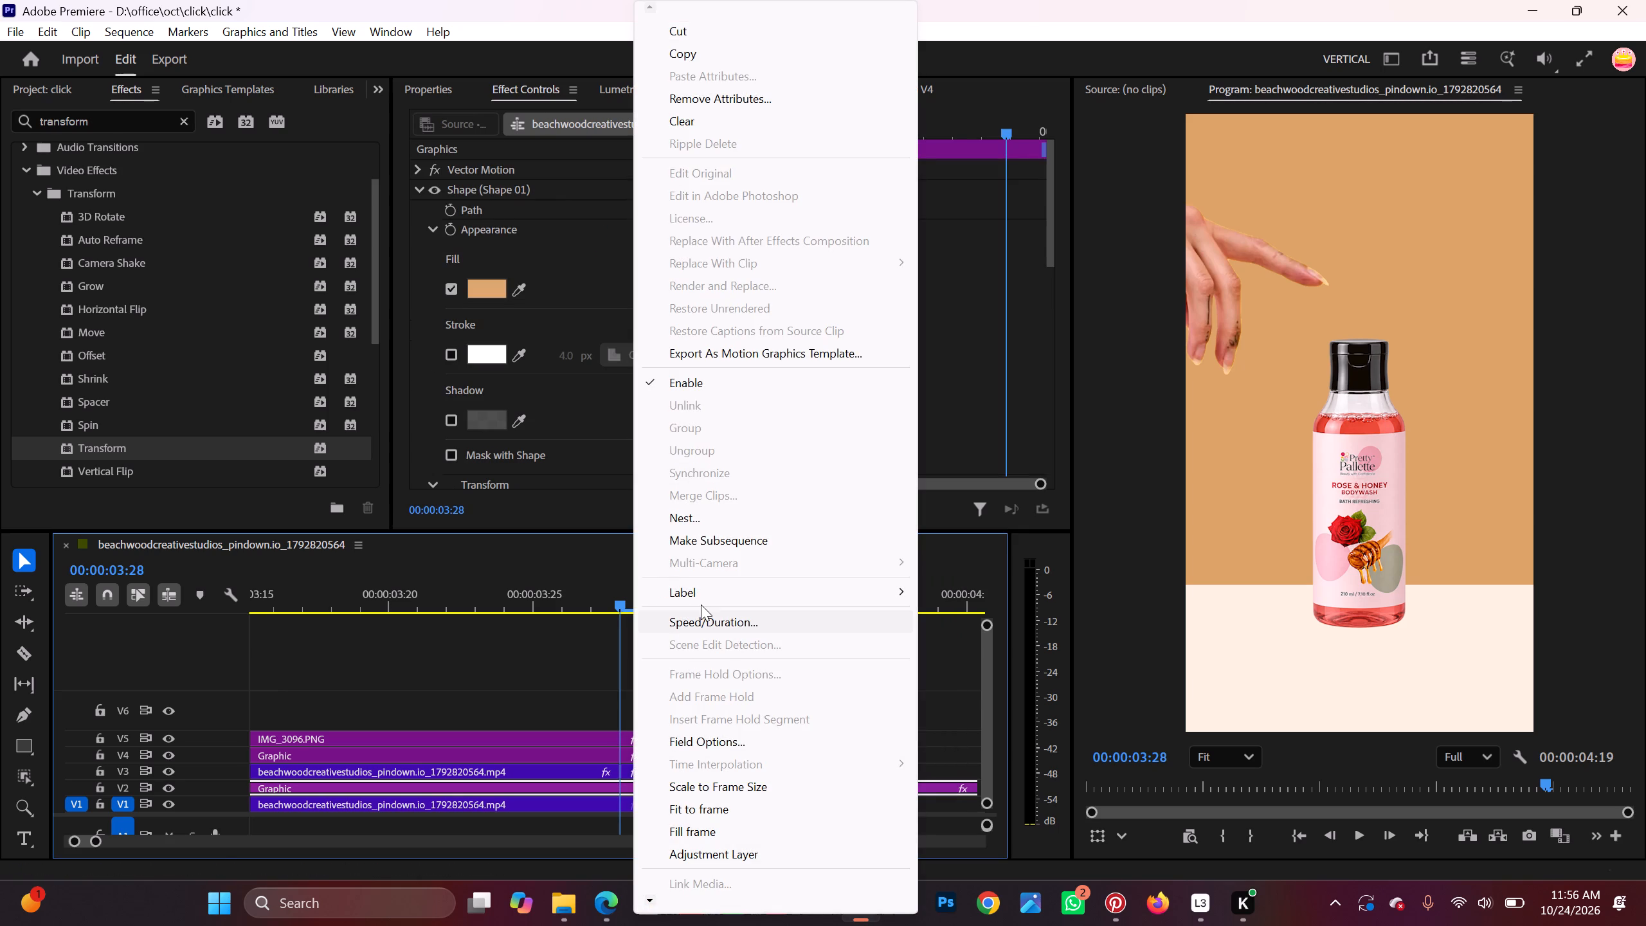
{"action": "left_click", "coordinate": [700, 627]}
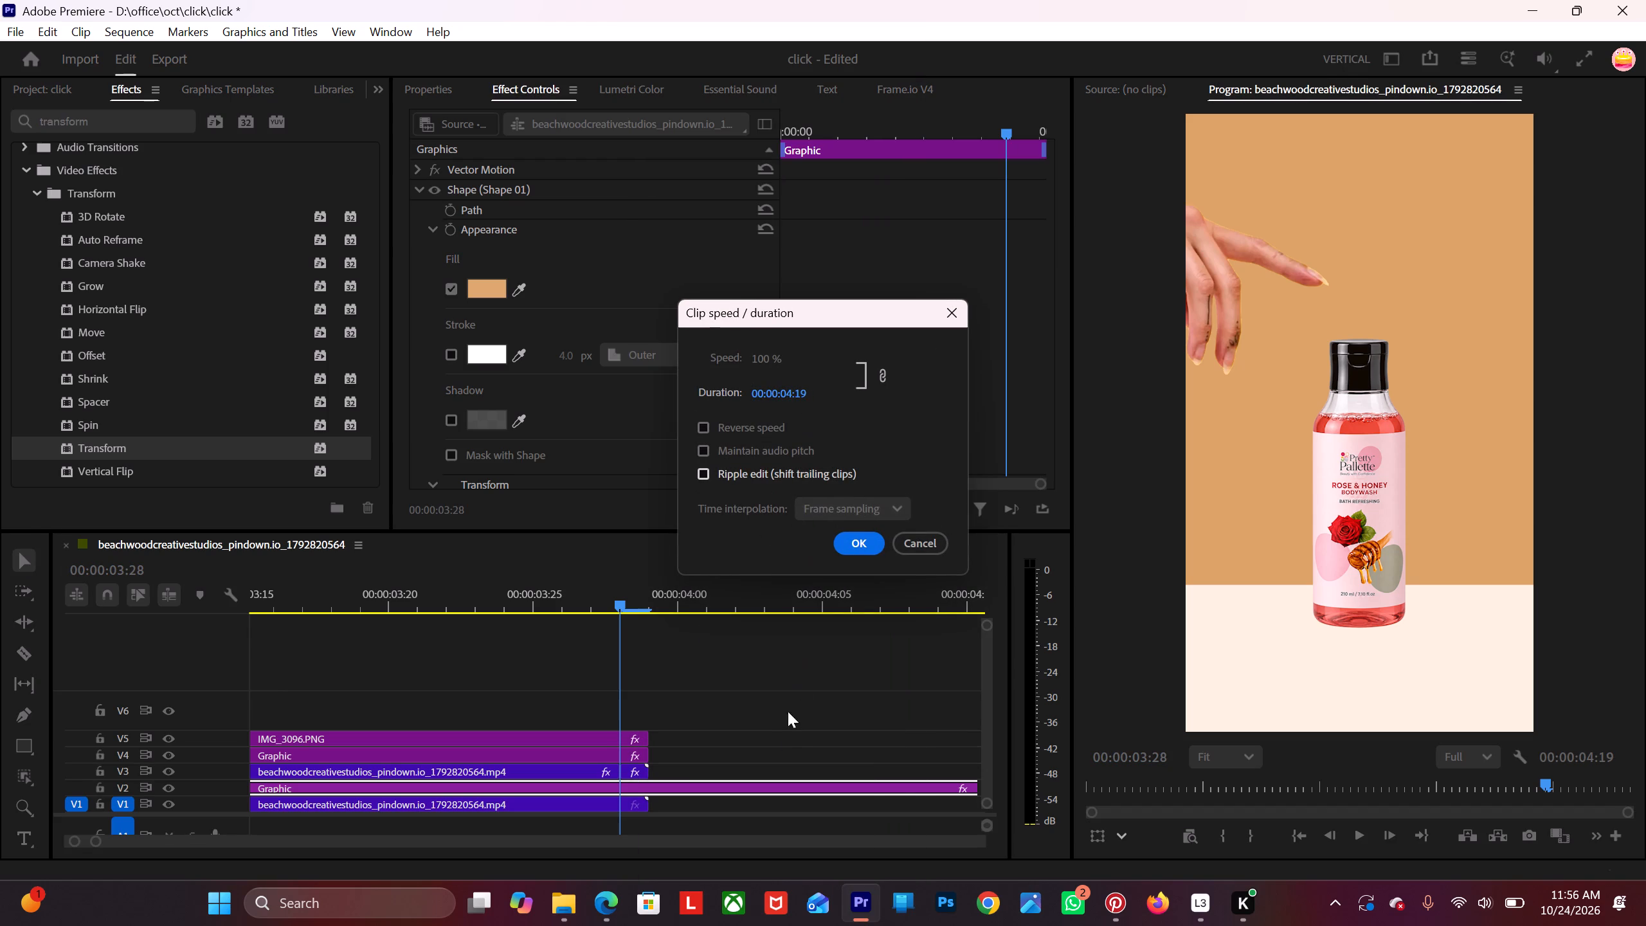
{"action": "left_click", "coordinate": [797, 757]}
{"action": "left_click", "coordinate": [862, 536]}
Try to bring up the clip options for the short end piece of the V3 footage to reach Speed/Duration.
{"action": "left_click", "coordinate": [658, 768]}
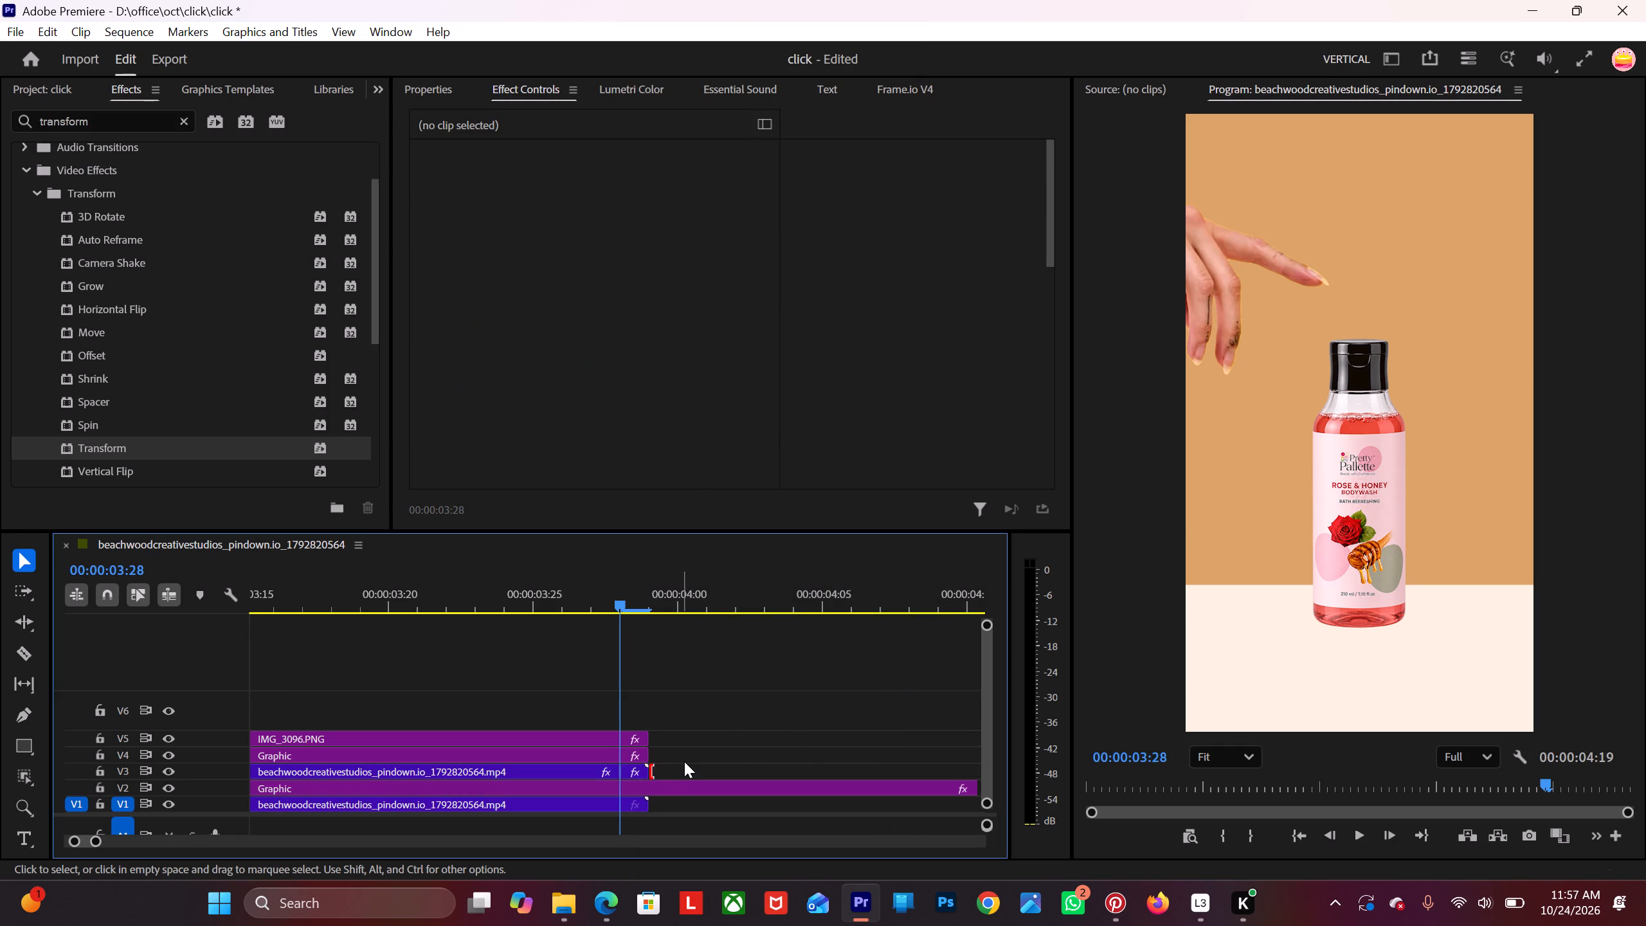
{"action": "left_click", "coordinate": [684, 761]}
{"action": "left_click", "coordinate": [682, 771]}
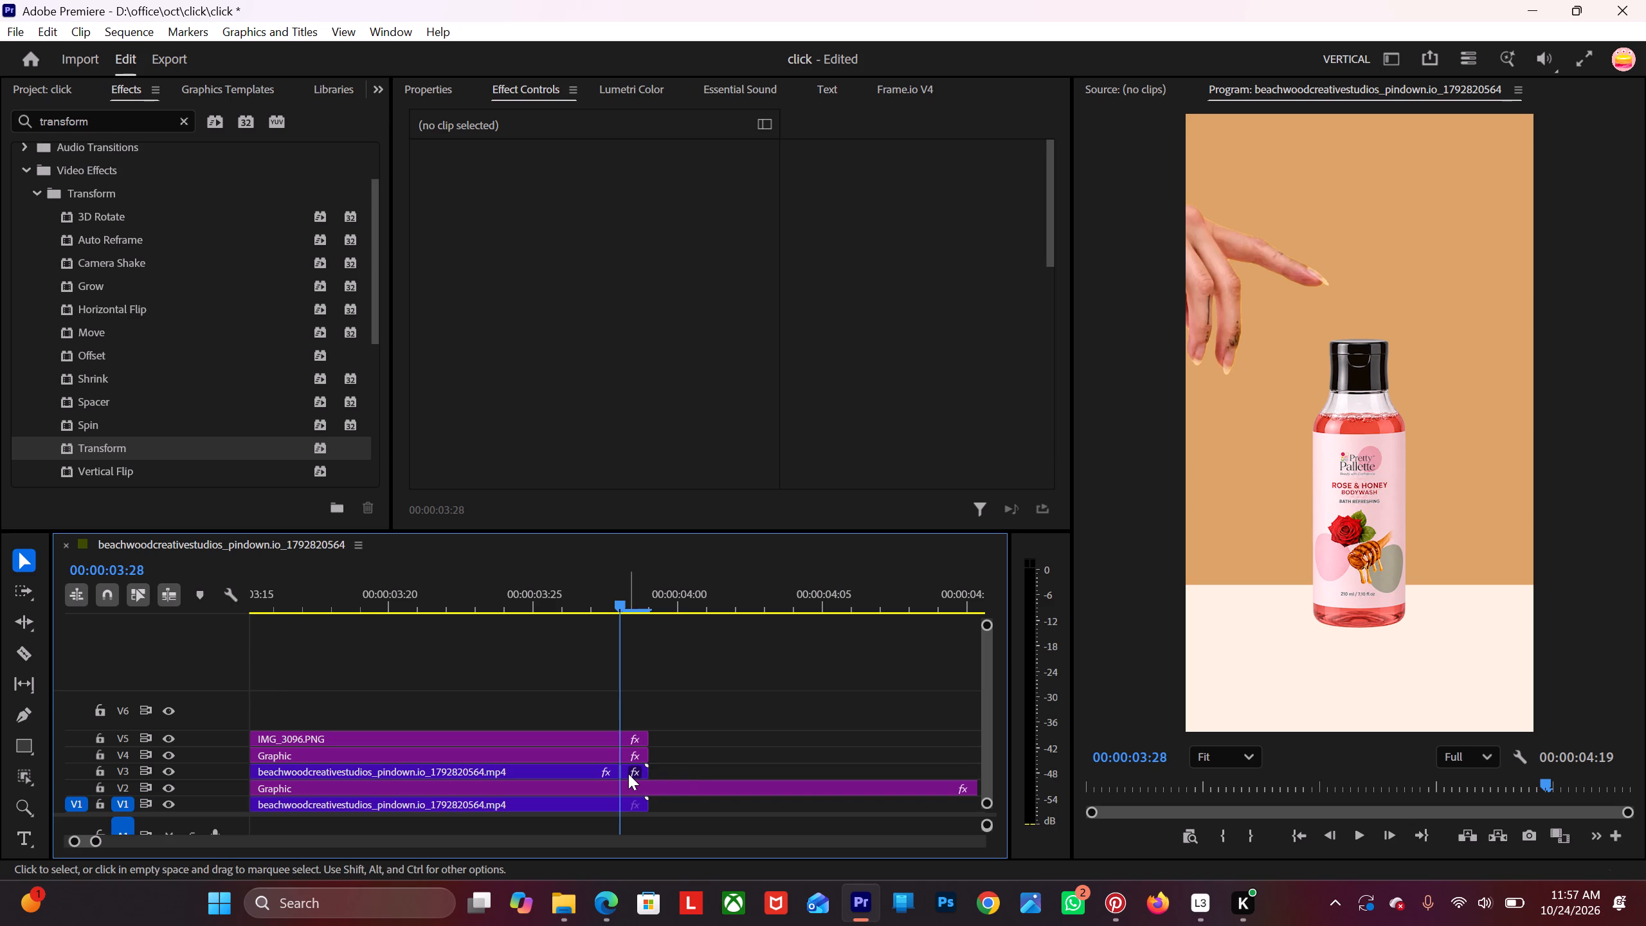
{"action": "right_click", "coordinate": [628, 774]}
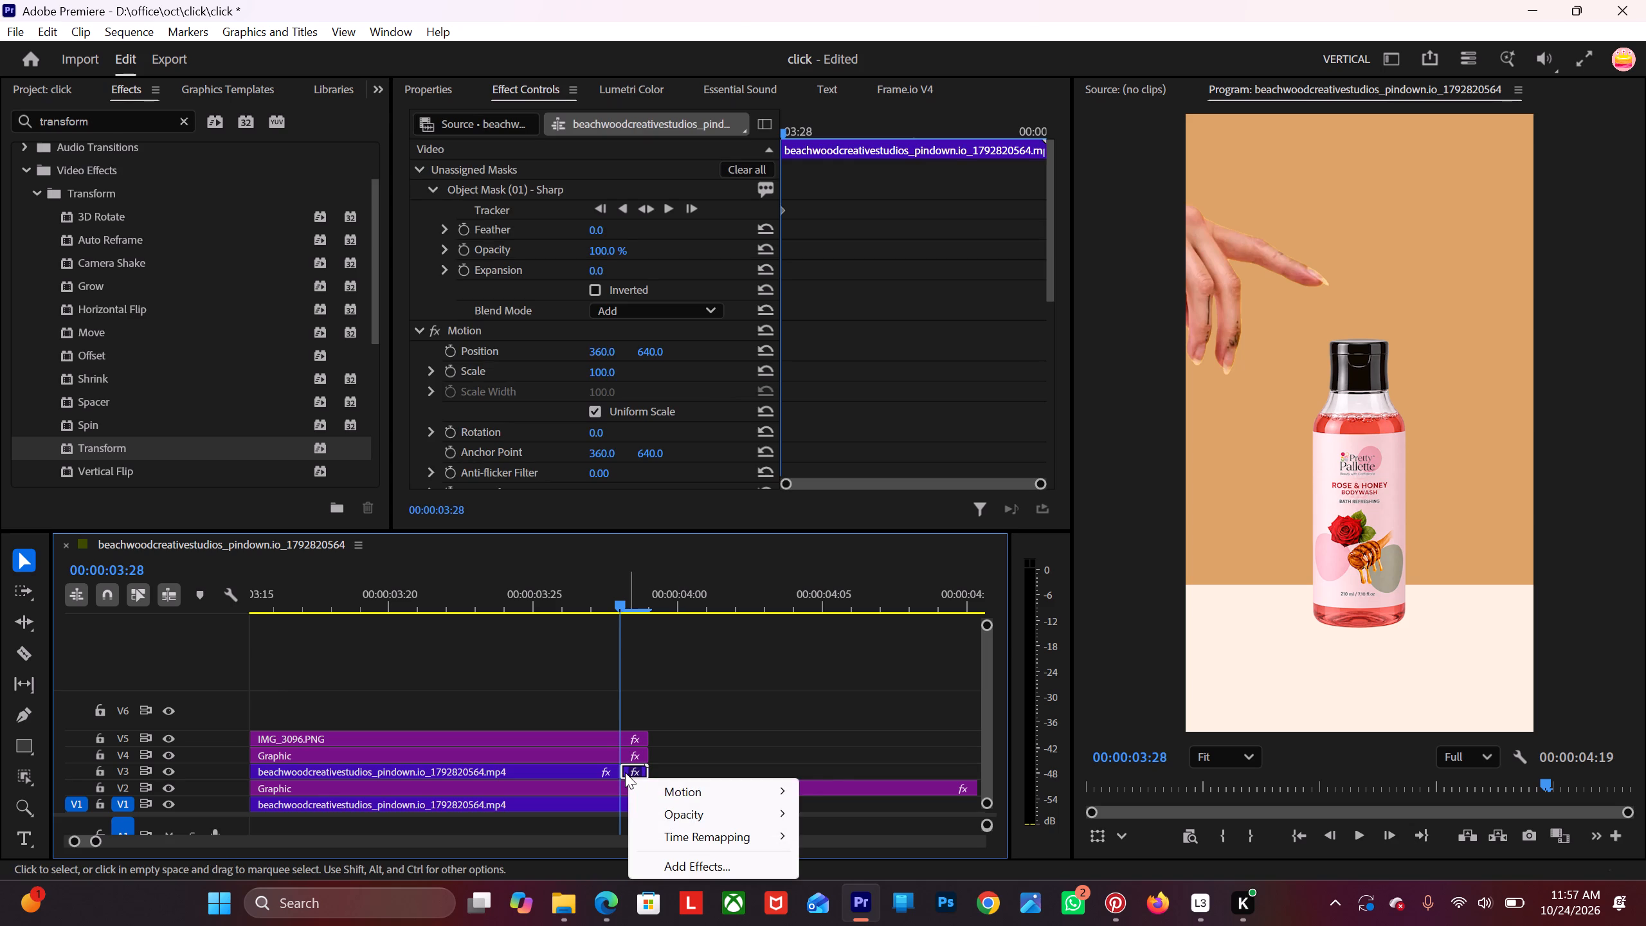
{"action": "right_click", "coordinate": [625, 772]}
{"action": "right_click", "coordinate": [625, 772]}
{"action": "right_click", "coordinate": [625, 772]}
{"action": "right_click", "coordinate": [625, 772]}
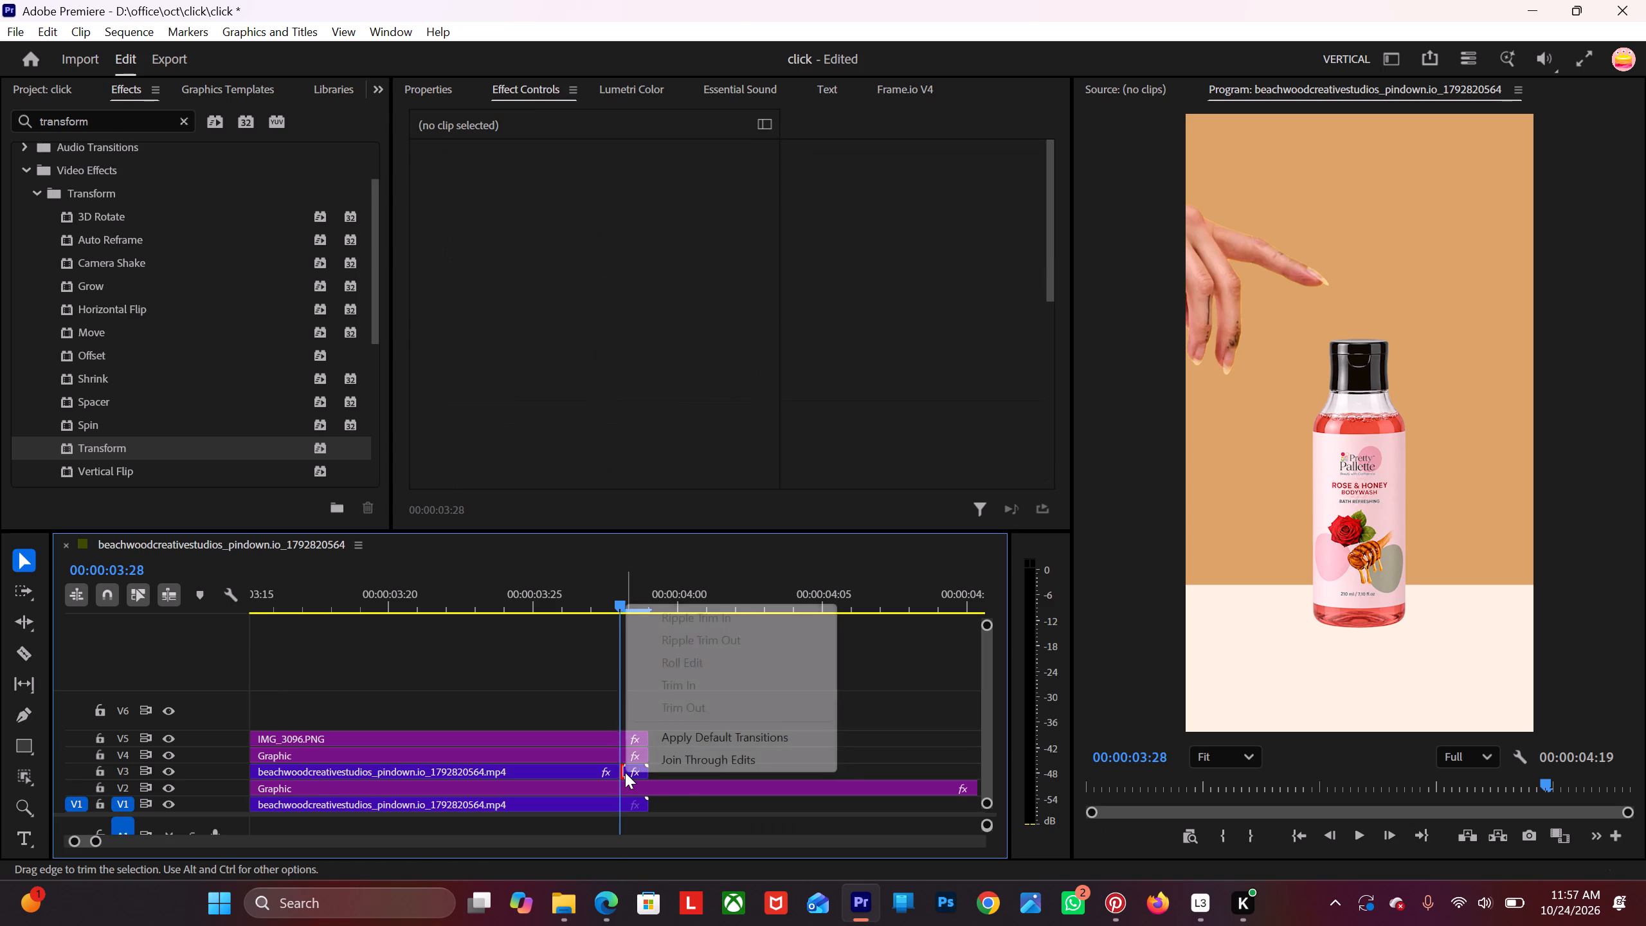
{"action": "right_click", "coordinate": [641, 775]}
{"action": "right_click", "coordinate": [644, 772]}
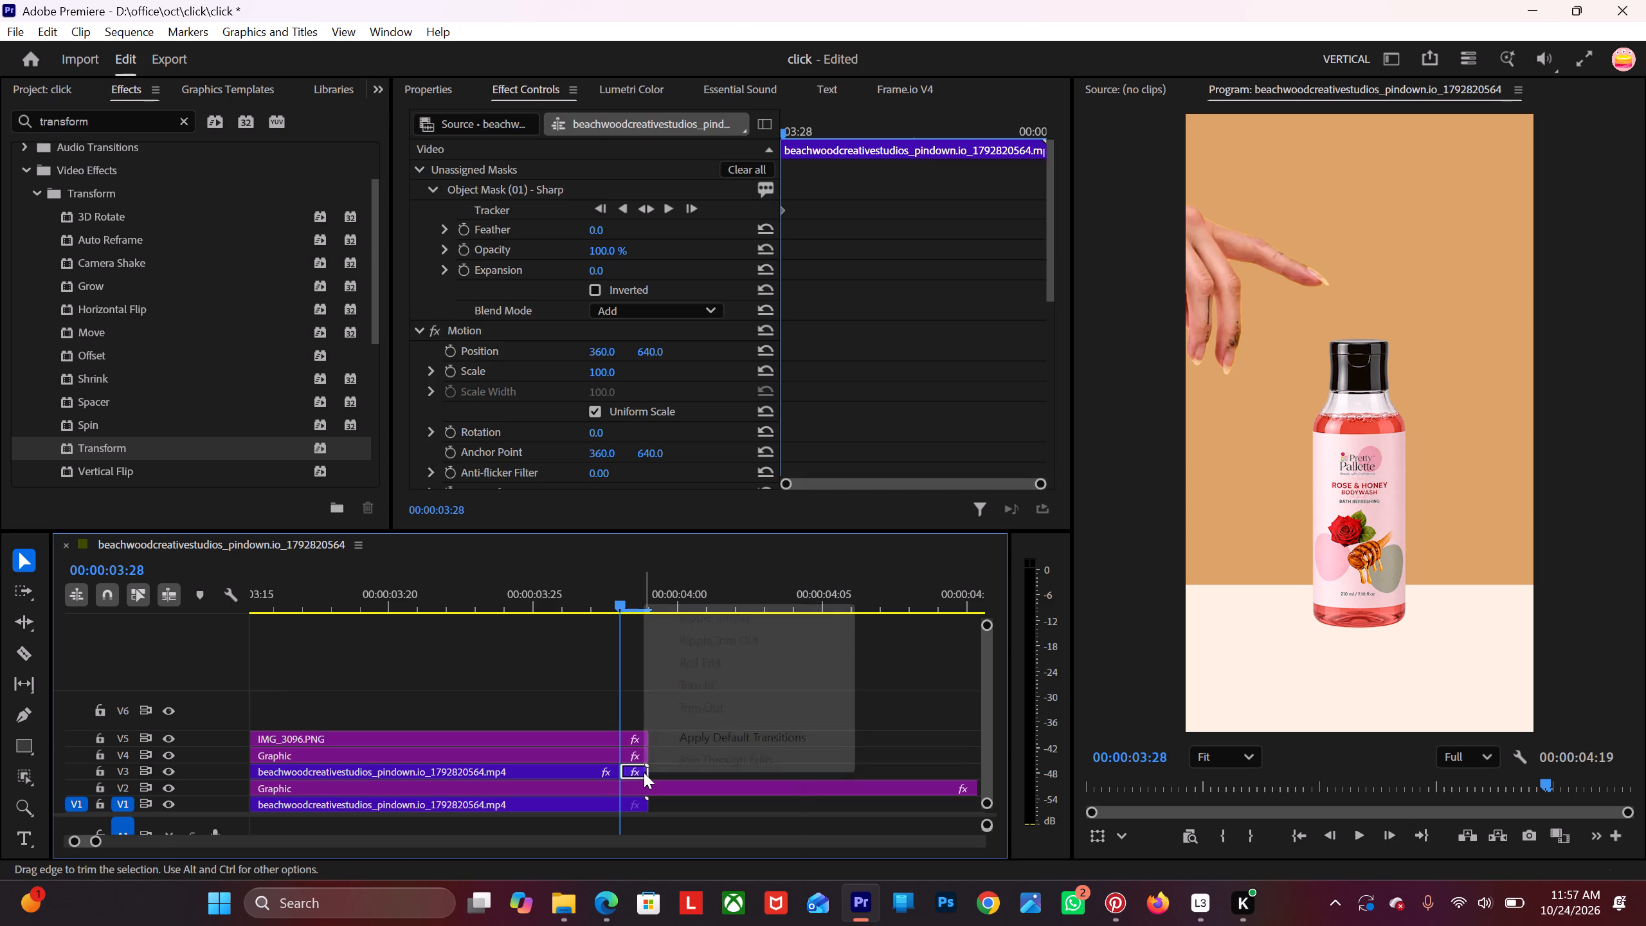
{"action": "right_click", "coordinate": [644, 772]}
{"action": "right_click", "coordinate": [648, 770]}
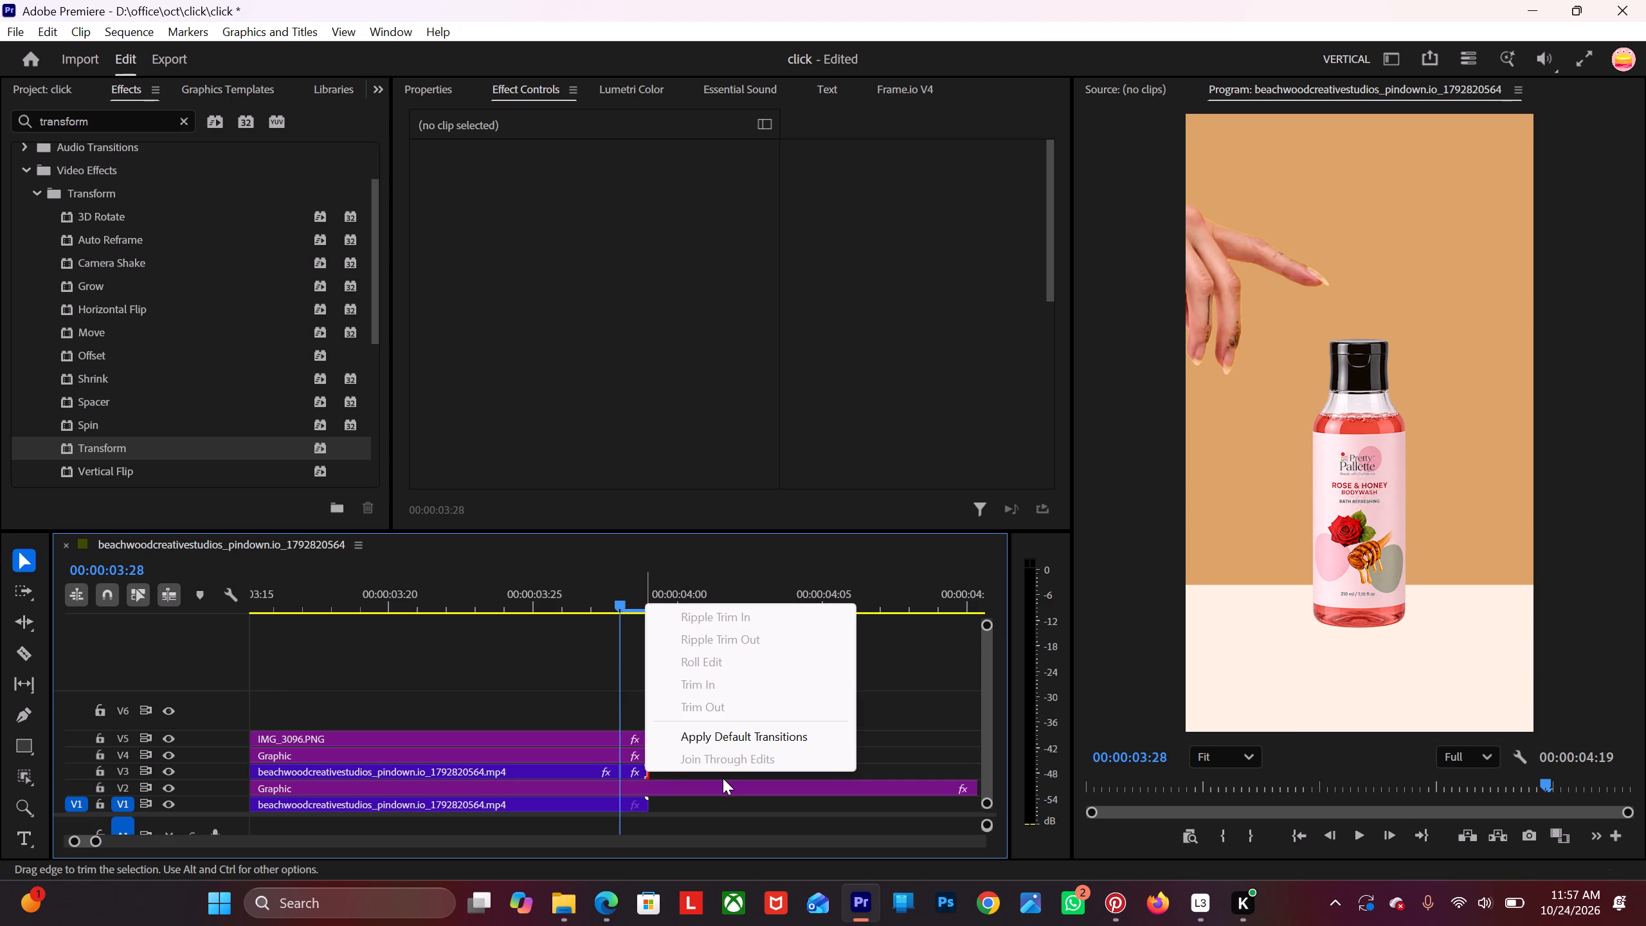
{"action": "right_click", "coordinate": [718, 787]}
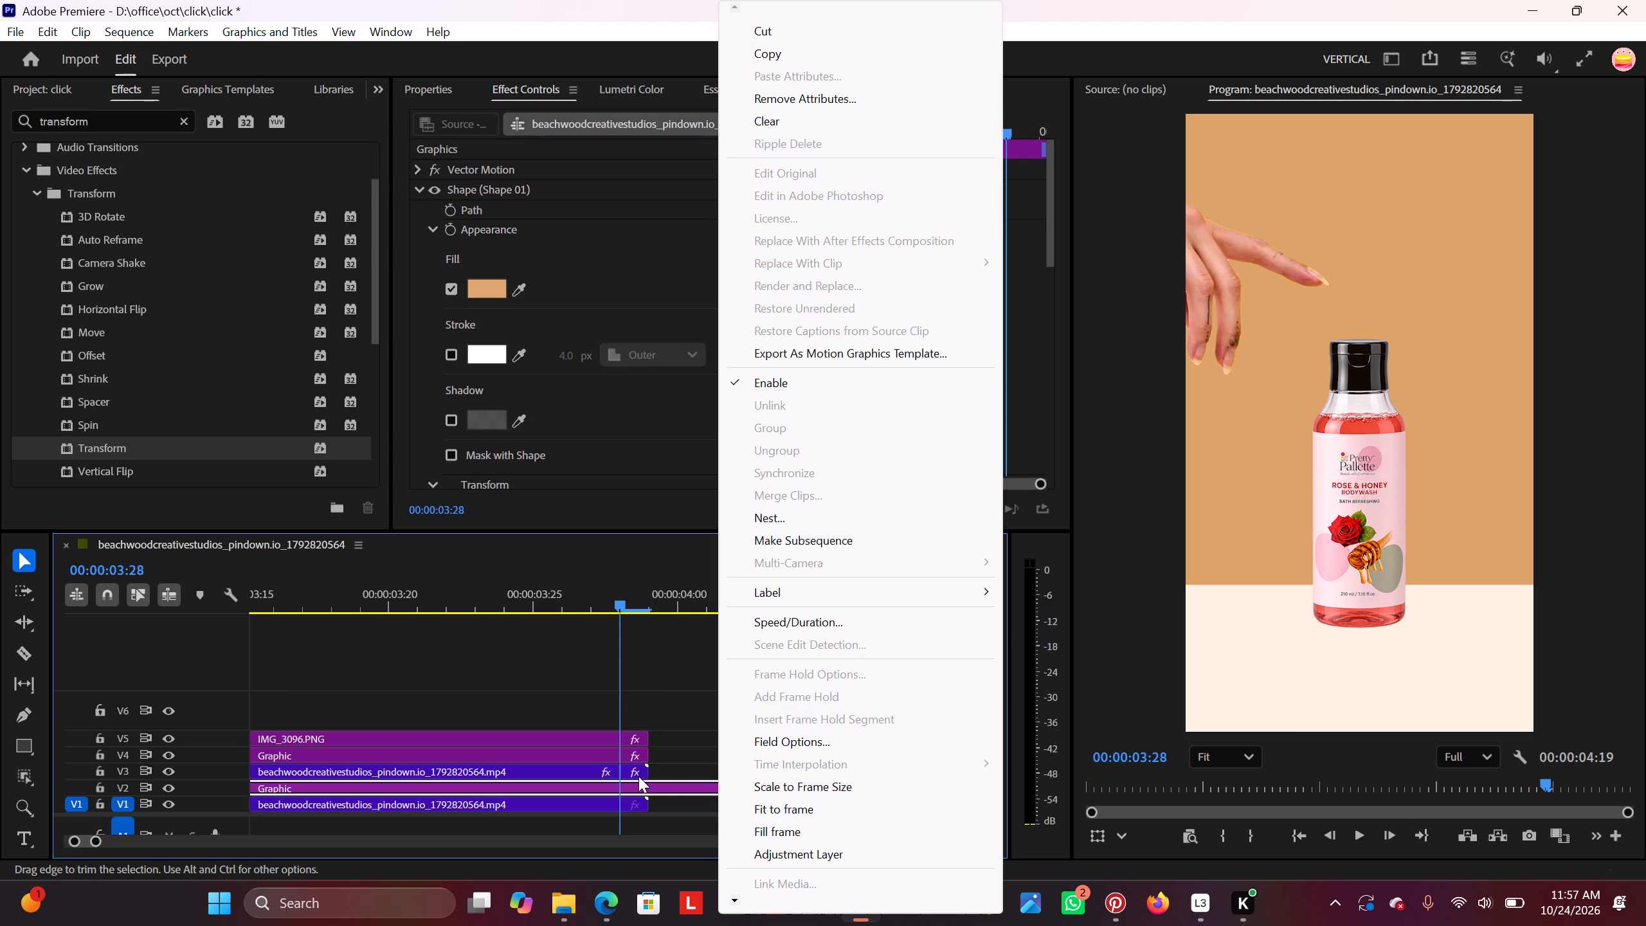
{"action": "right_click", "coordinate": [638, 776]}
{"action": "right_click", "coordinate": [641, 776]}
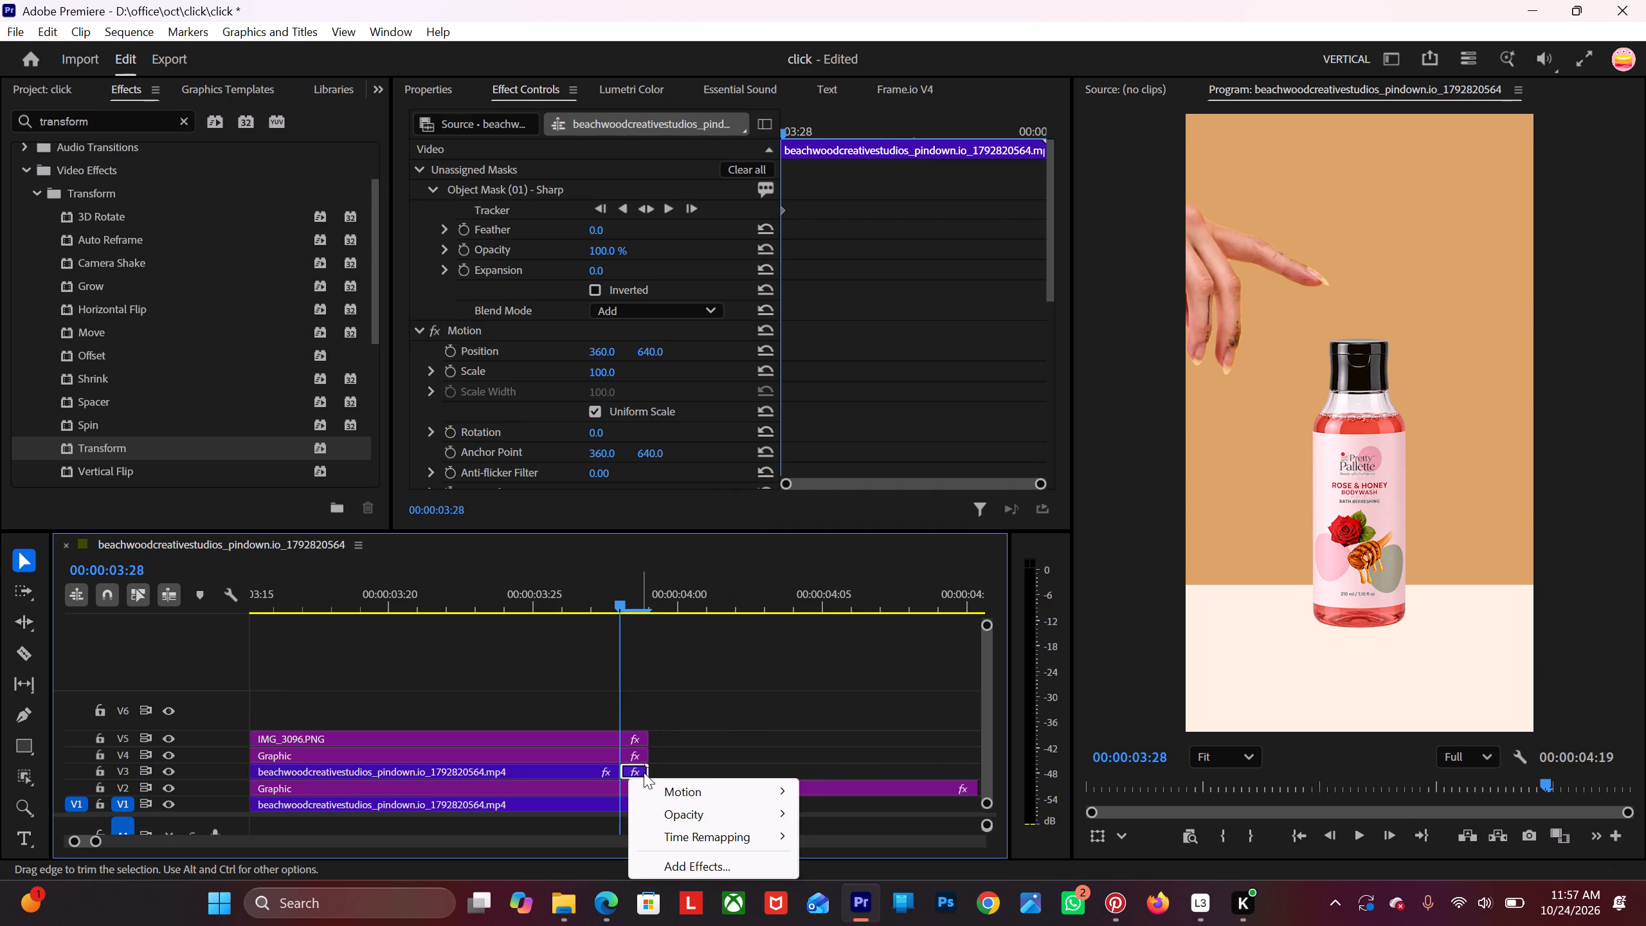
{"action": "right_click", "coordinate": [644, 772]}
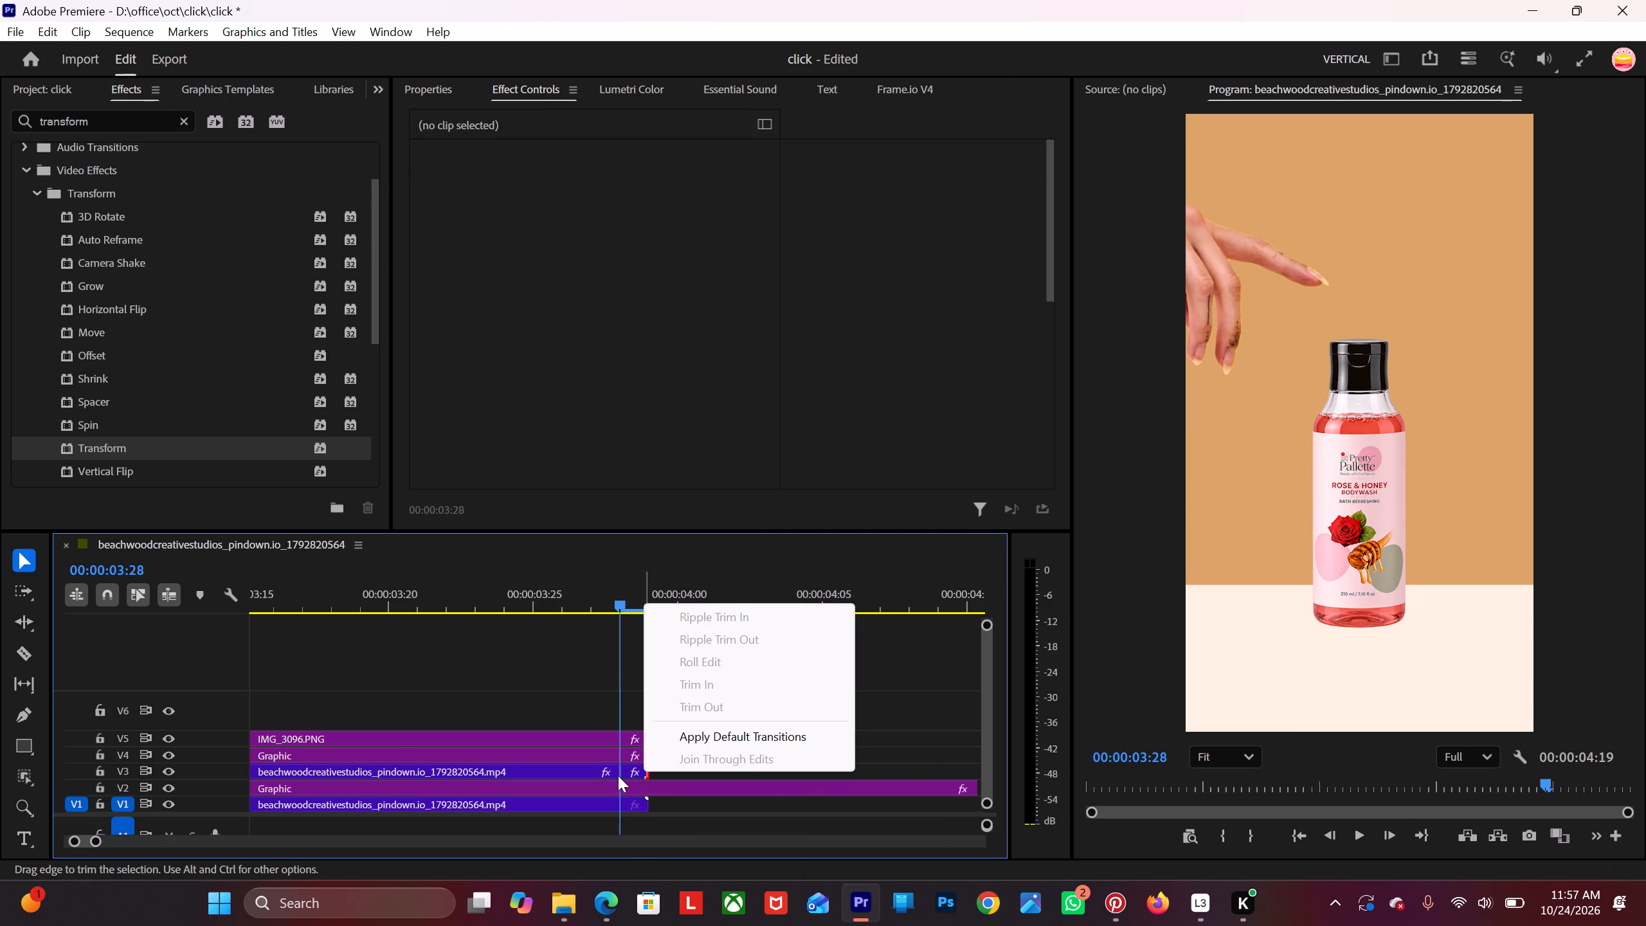
Delete the short end piece on V3 and extend the preceding hand footage back over the gap it leaves.
{"action": "scroll", "coordinate": [618, 776], "scroll_direction": "down", "scroll_amount": 3}
{"action": "scroll", "coordinate": [618, 776], "scroll_direction": "down", "scroll_amount": 1, "text": "alt"}
{"action": "left_click", "coordinate": [631, 775]}
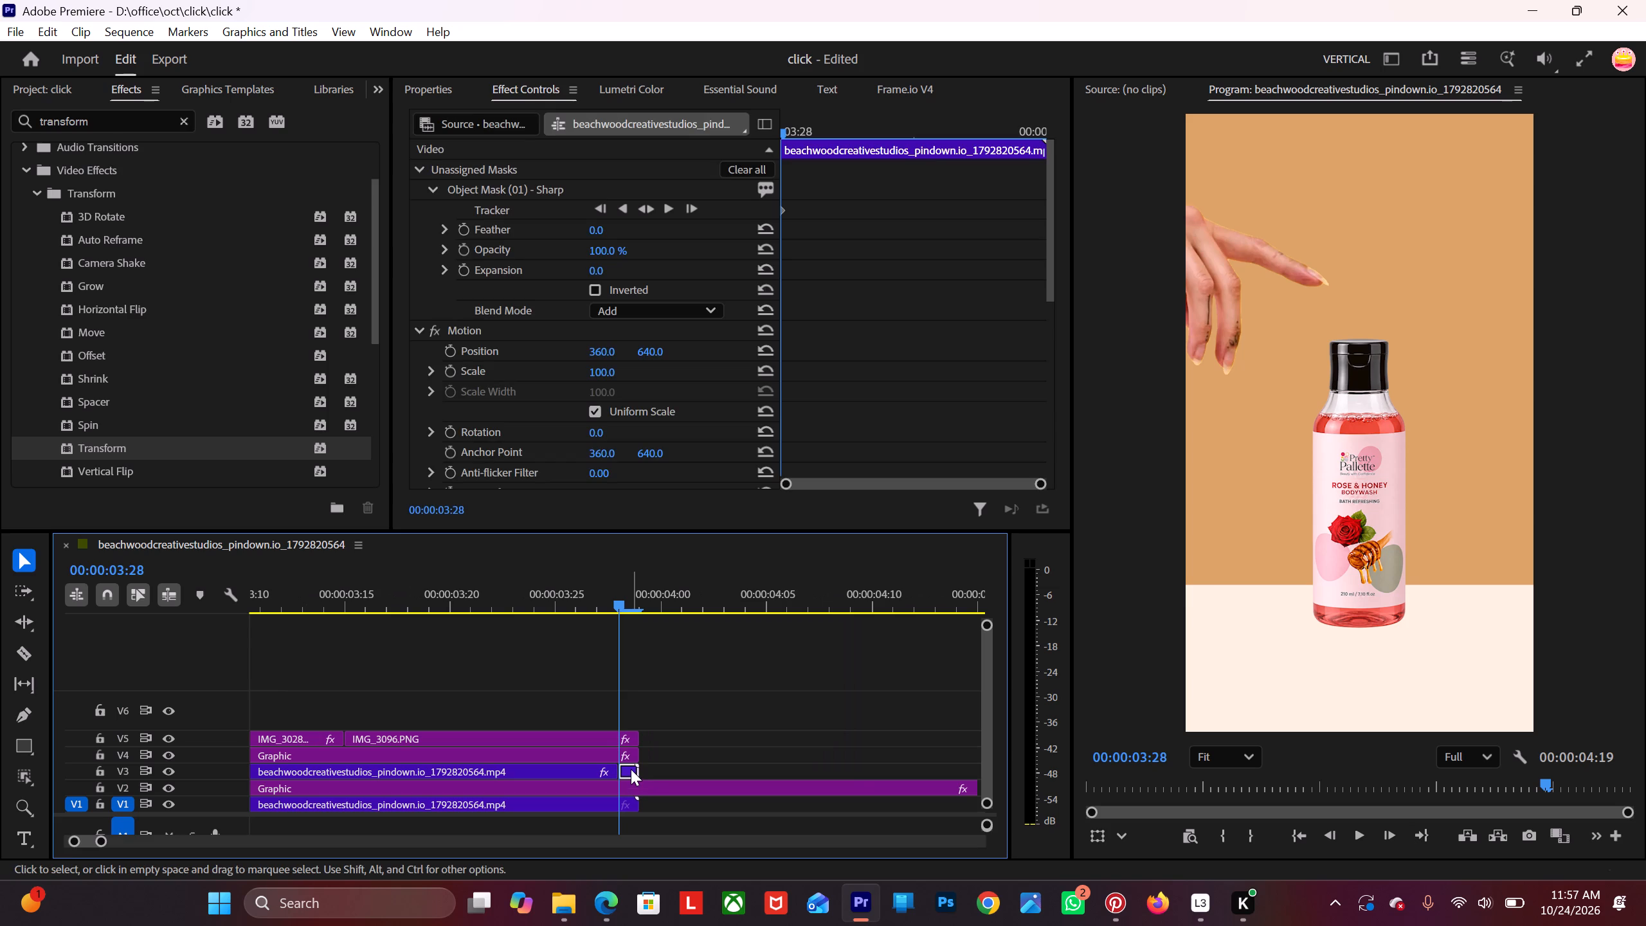
{"action": "key", "text": "Delete"}
{"action": "left_click_drag", "start_coordinate": [631, 771], "coordinate": [651, 771]}
Split the hand footage clip on V3 at 00:00:03:26, leaving a longer end piece.
{"action": "key", "text": "c"}
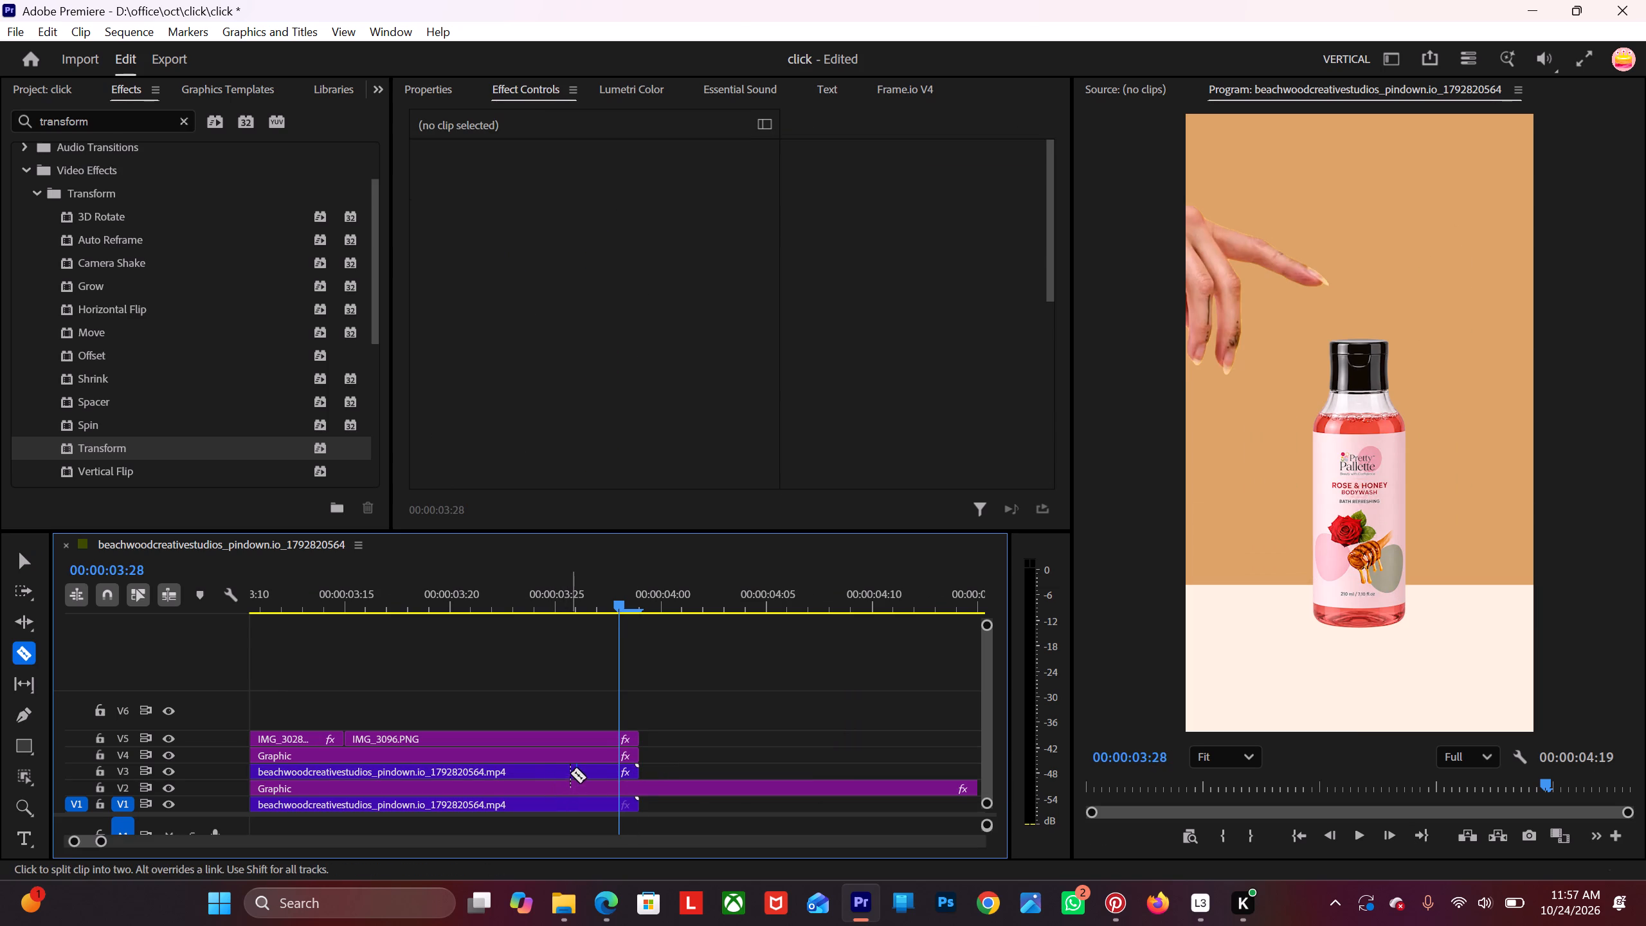
{"action": "left_click", "coordinate": [570, 773]}
{"action": "key", "text": "v"}
Set the speed of the new end piece of the V3 hand footage to 5%.
{"action": "left_click", "coordinate": [604, 773]}
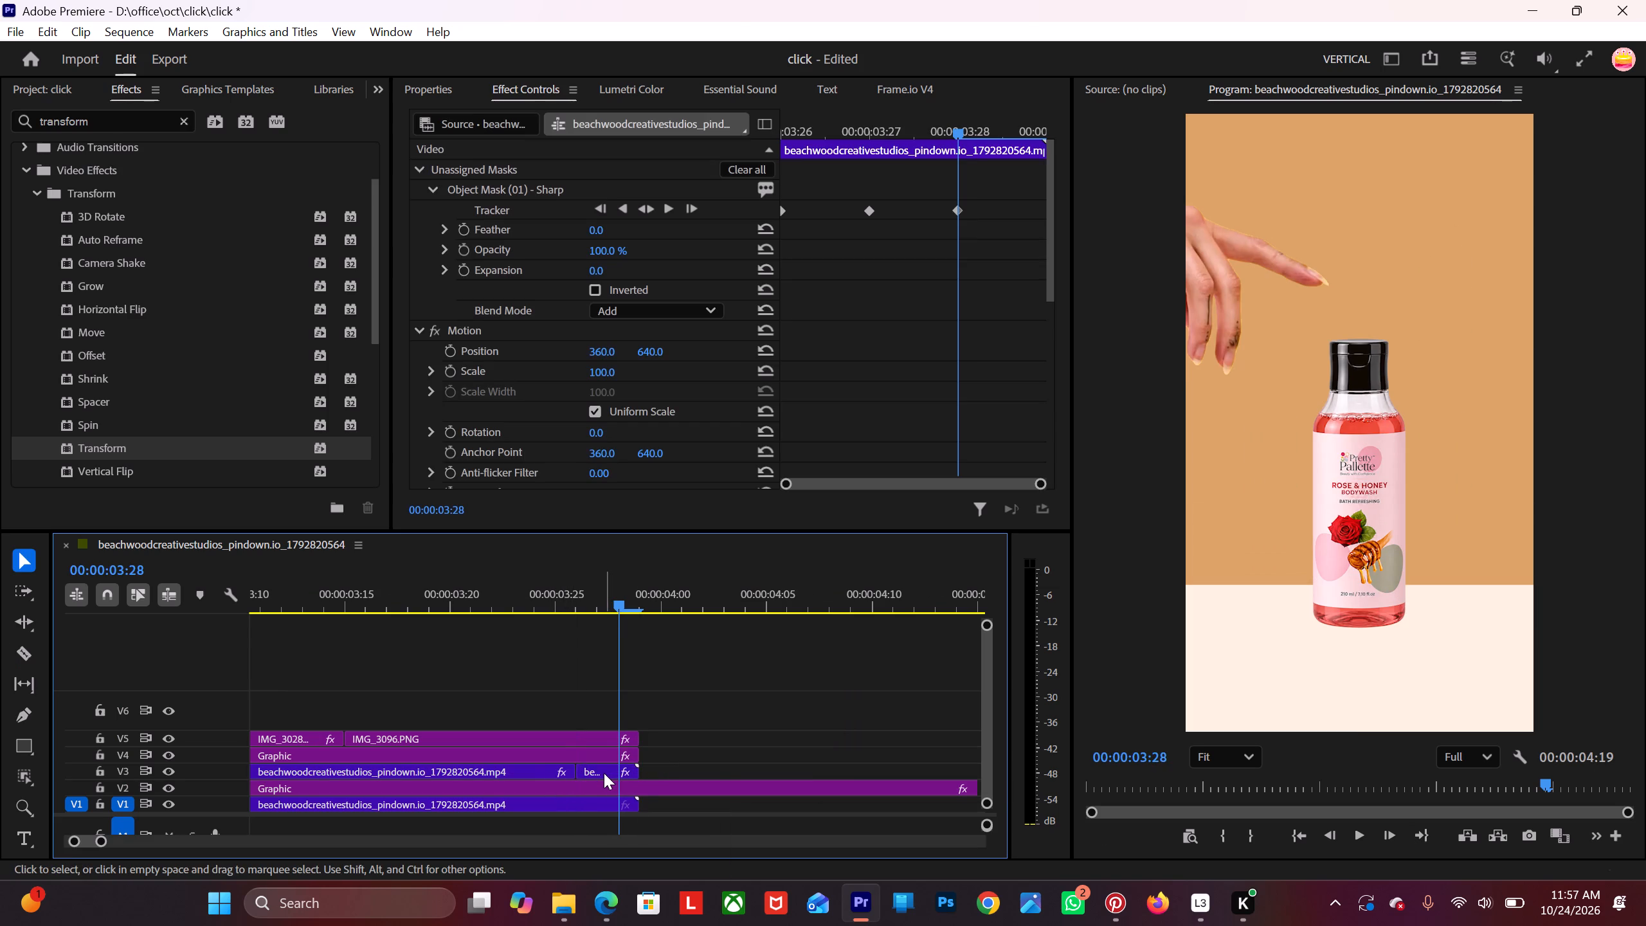
{"action": "key", "text": "ctrl+r"}
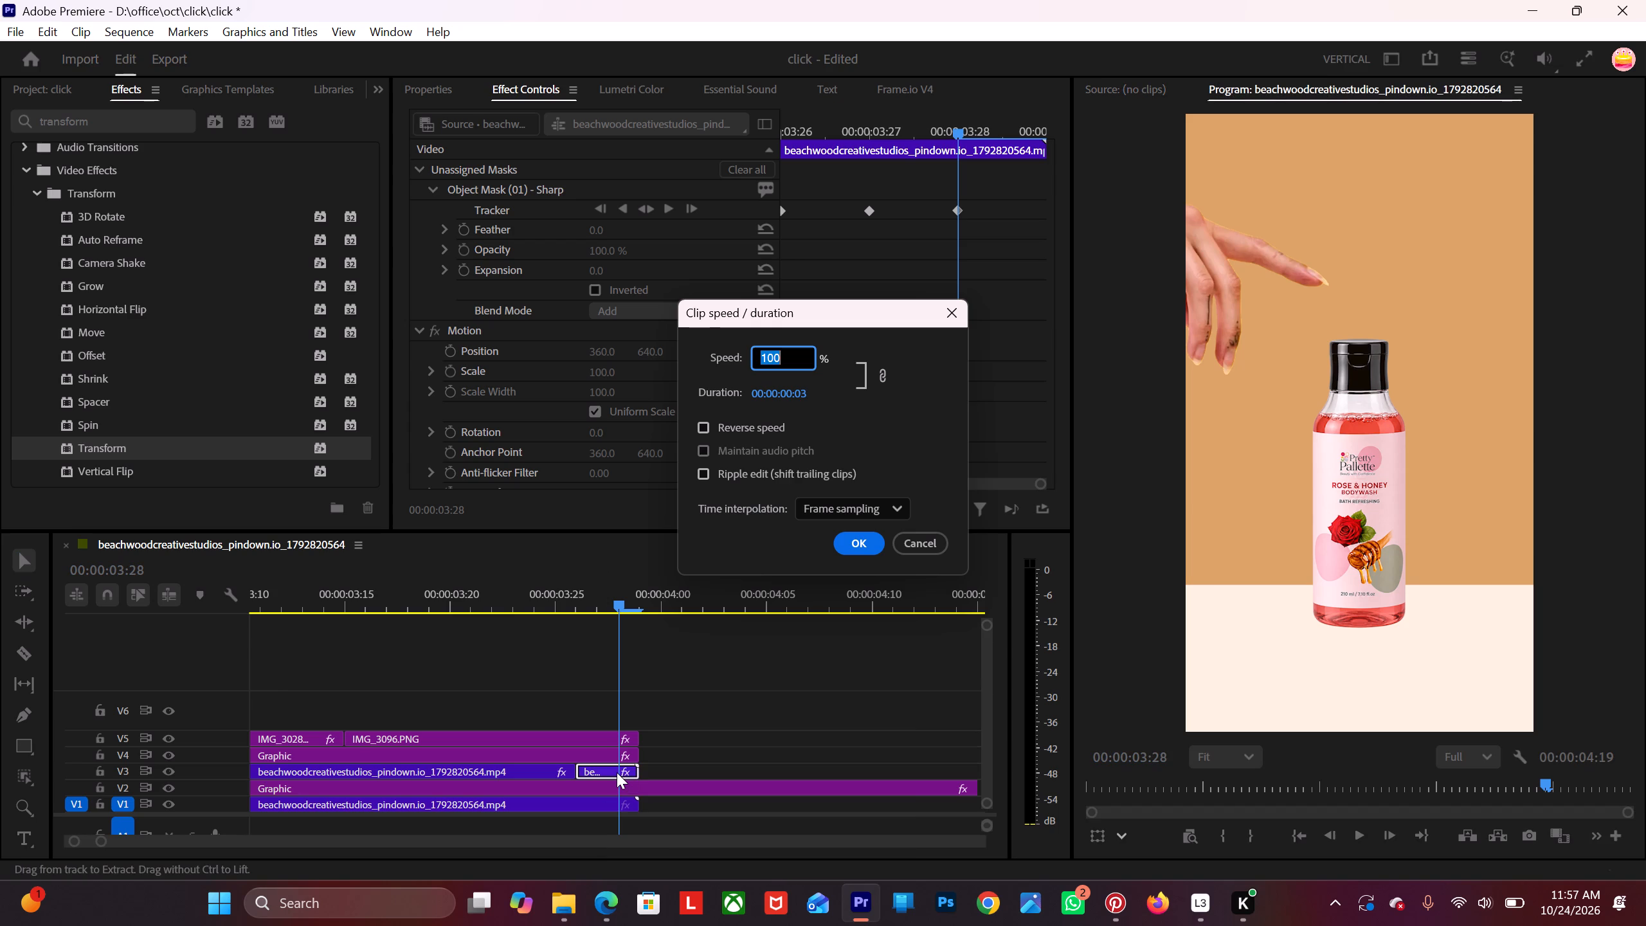
{"action": "key", "text": "5"}
{"action": "key", "text": "Return"}
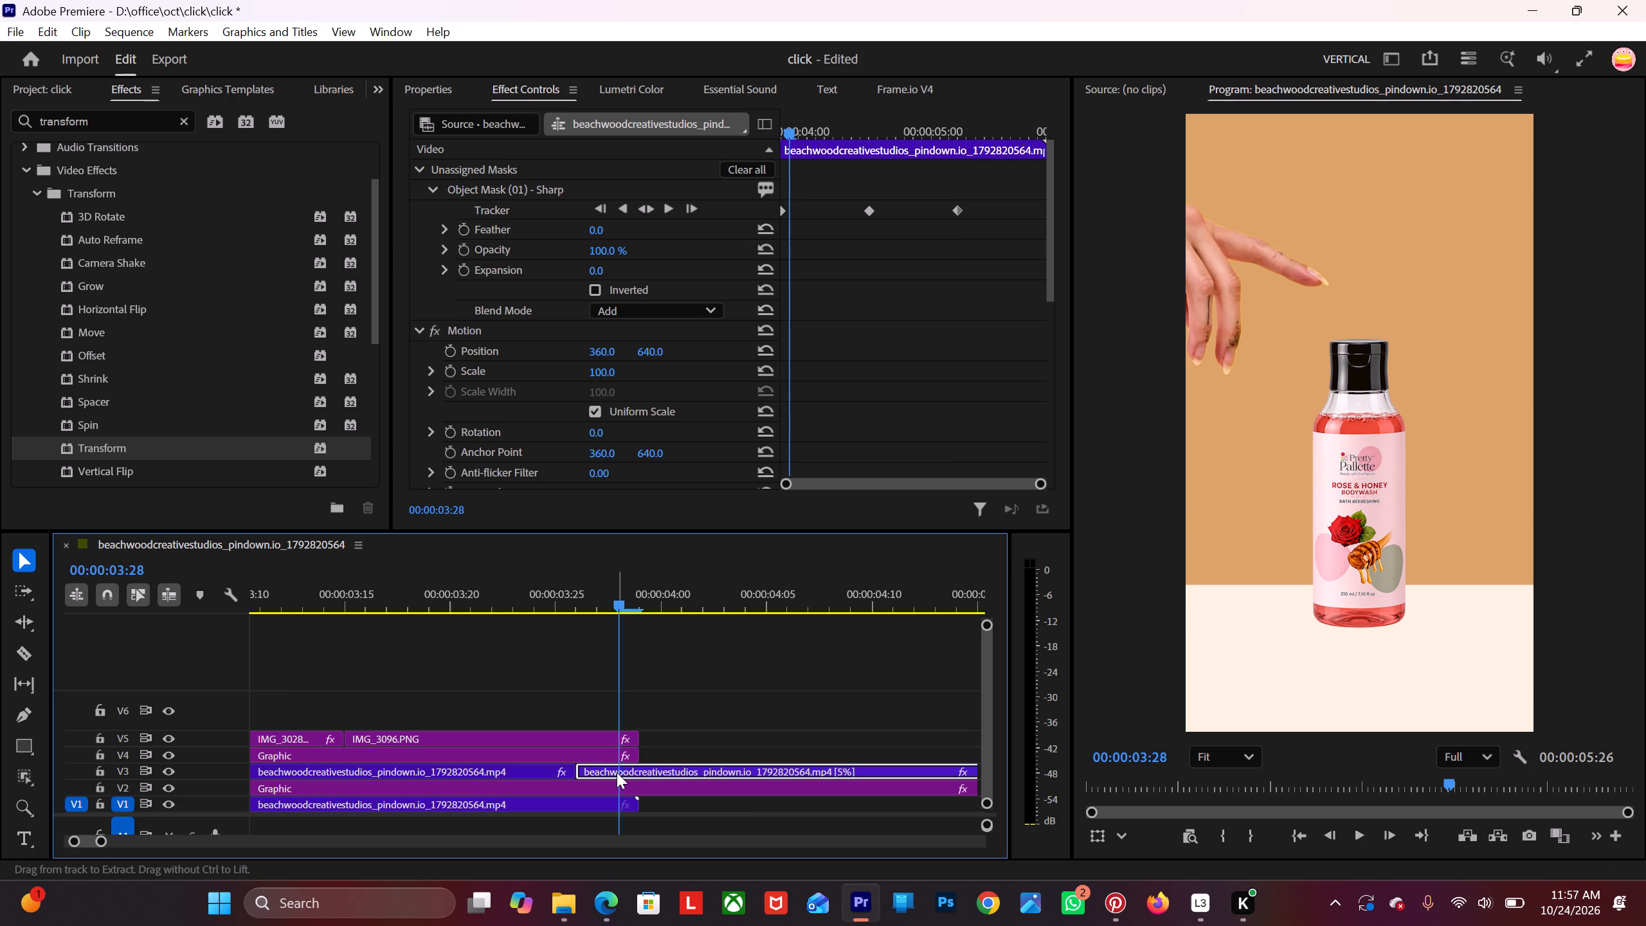
Trim the end of the slowed V3 hand clip to match the end of the V2 background Graphic.
{"action": "scroll", "coordinate": [741, 732], "scroll_direction": "down", "scroll_amount": 18, "text": "alt"}
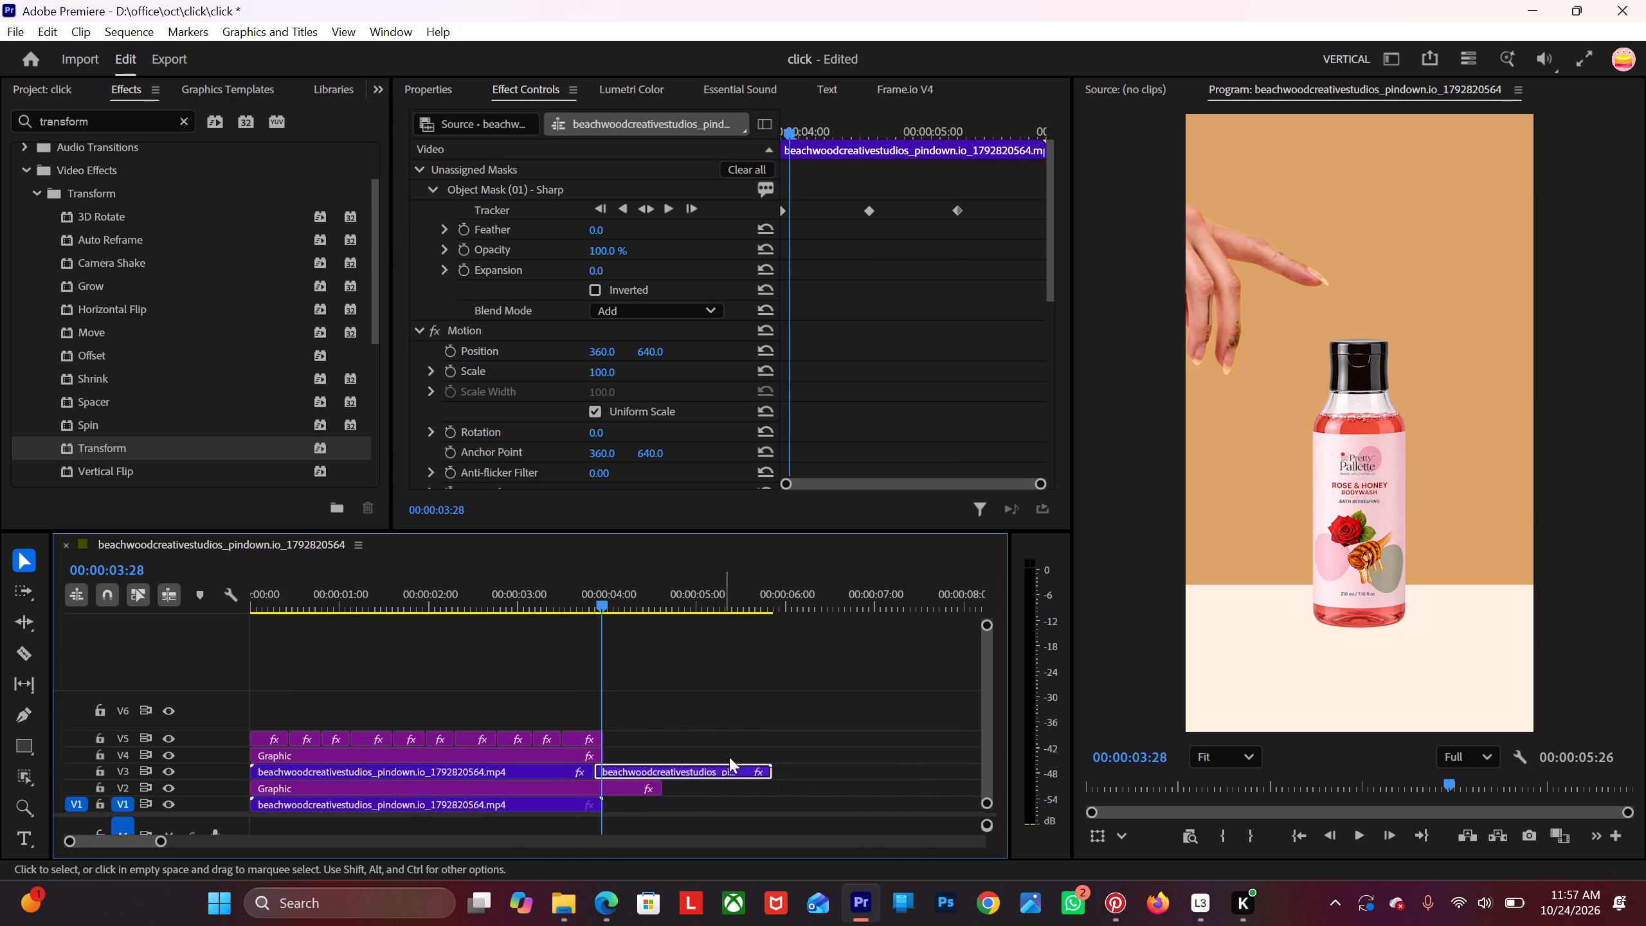
{"action": "left_click_drag", "start_coordinate": [777, 766], "coordinate": [703, 758]}
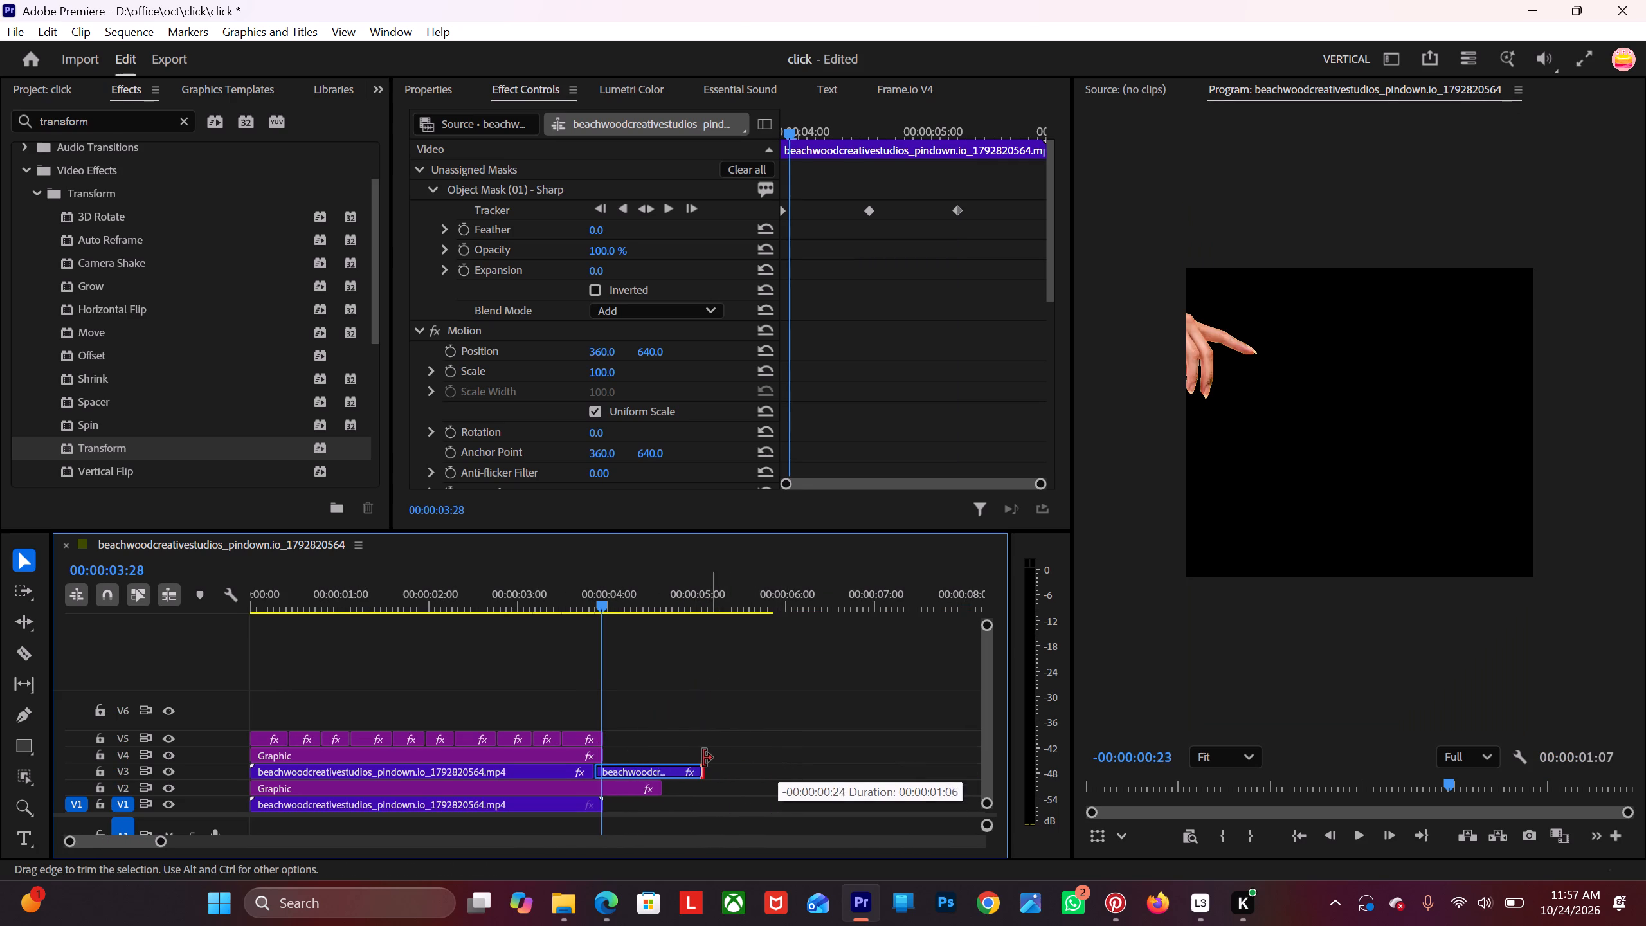
{"action": "left_click_drag", "start_coordinate": [703, 758], "coordinate": [673, 757]}
Split the IMG_3096.PNG clip on V5 and the Graphic clip on V4 at 00:00:03:28, just before their ends.
{"action": "scroll", "coordinate": [624, 768], "scroll_direction": "up", "scroll_amount": 9, "text": "alt"}
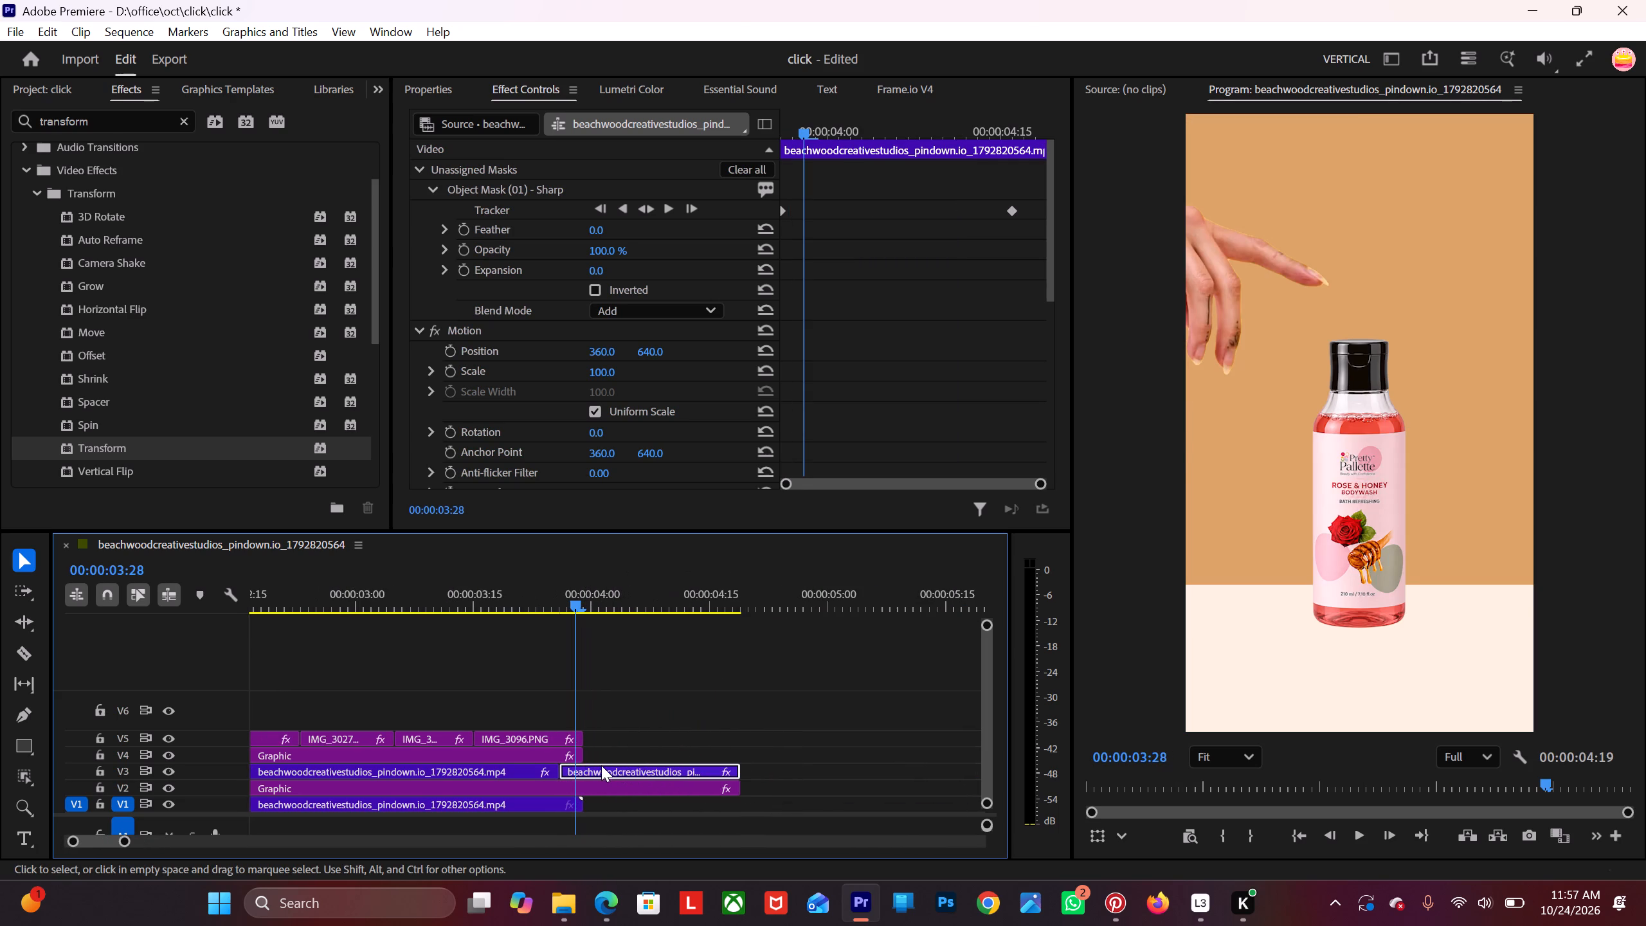
{"action": "scroll", "coordinate": [597, 749], "scroll_direction": "up", "scroll_amount": 1}
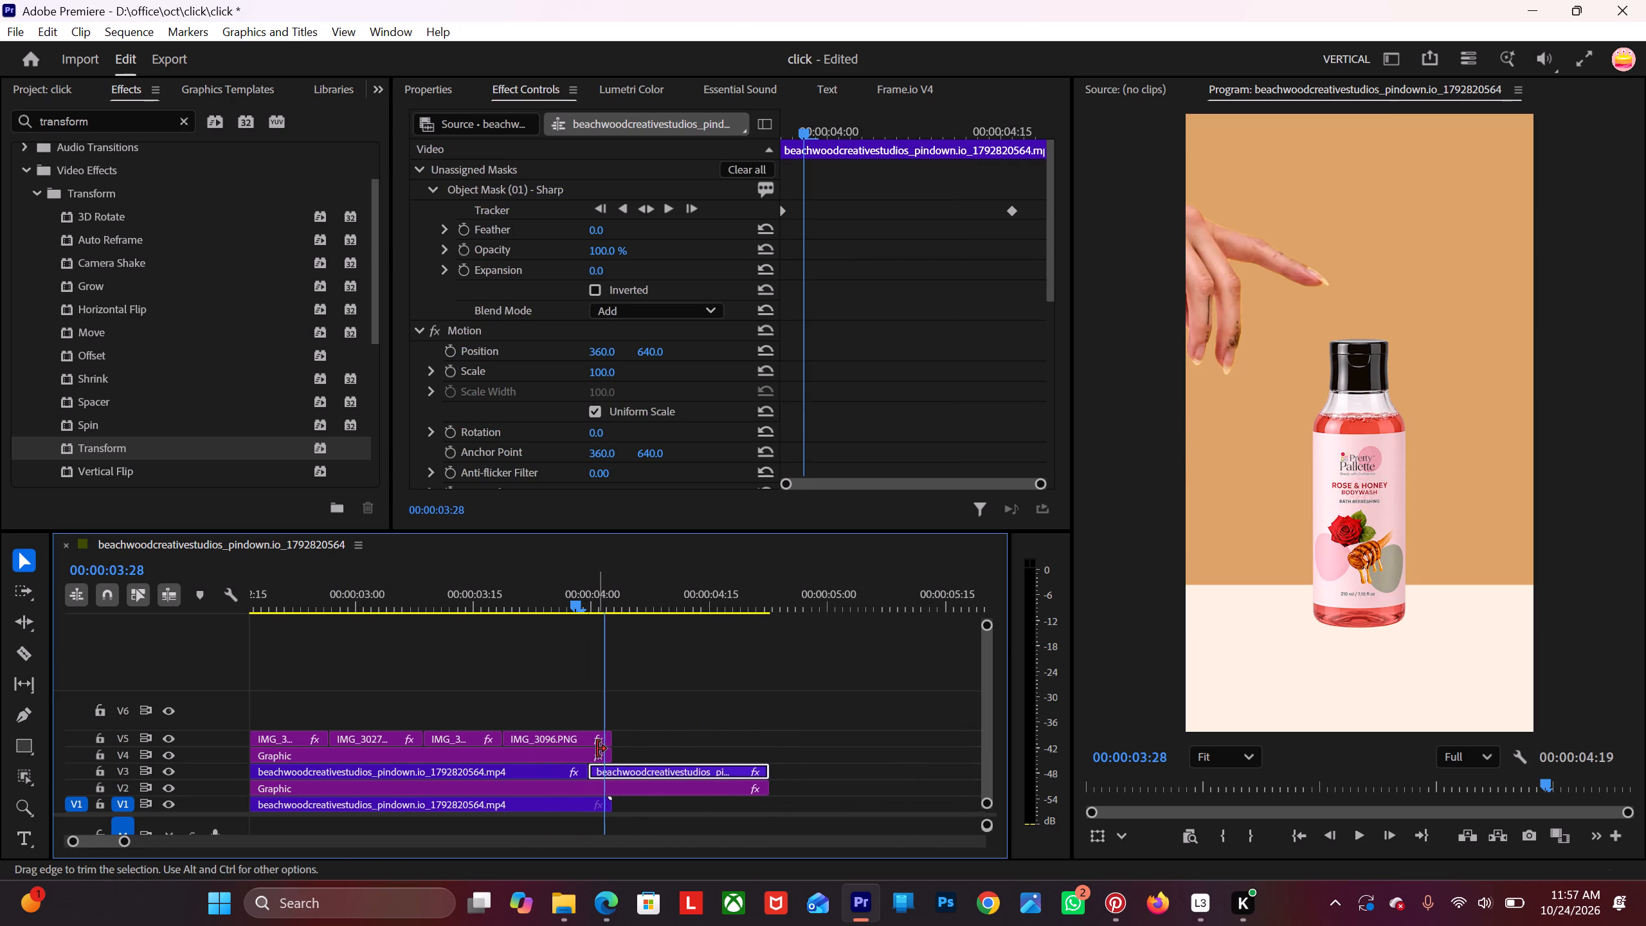
{"action": "scroll", "coordinate": [597, 749], "scroll_direction": "down", "scroll_amount": 5}
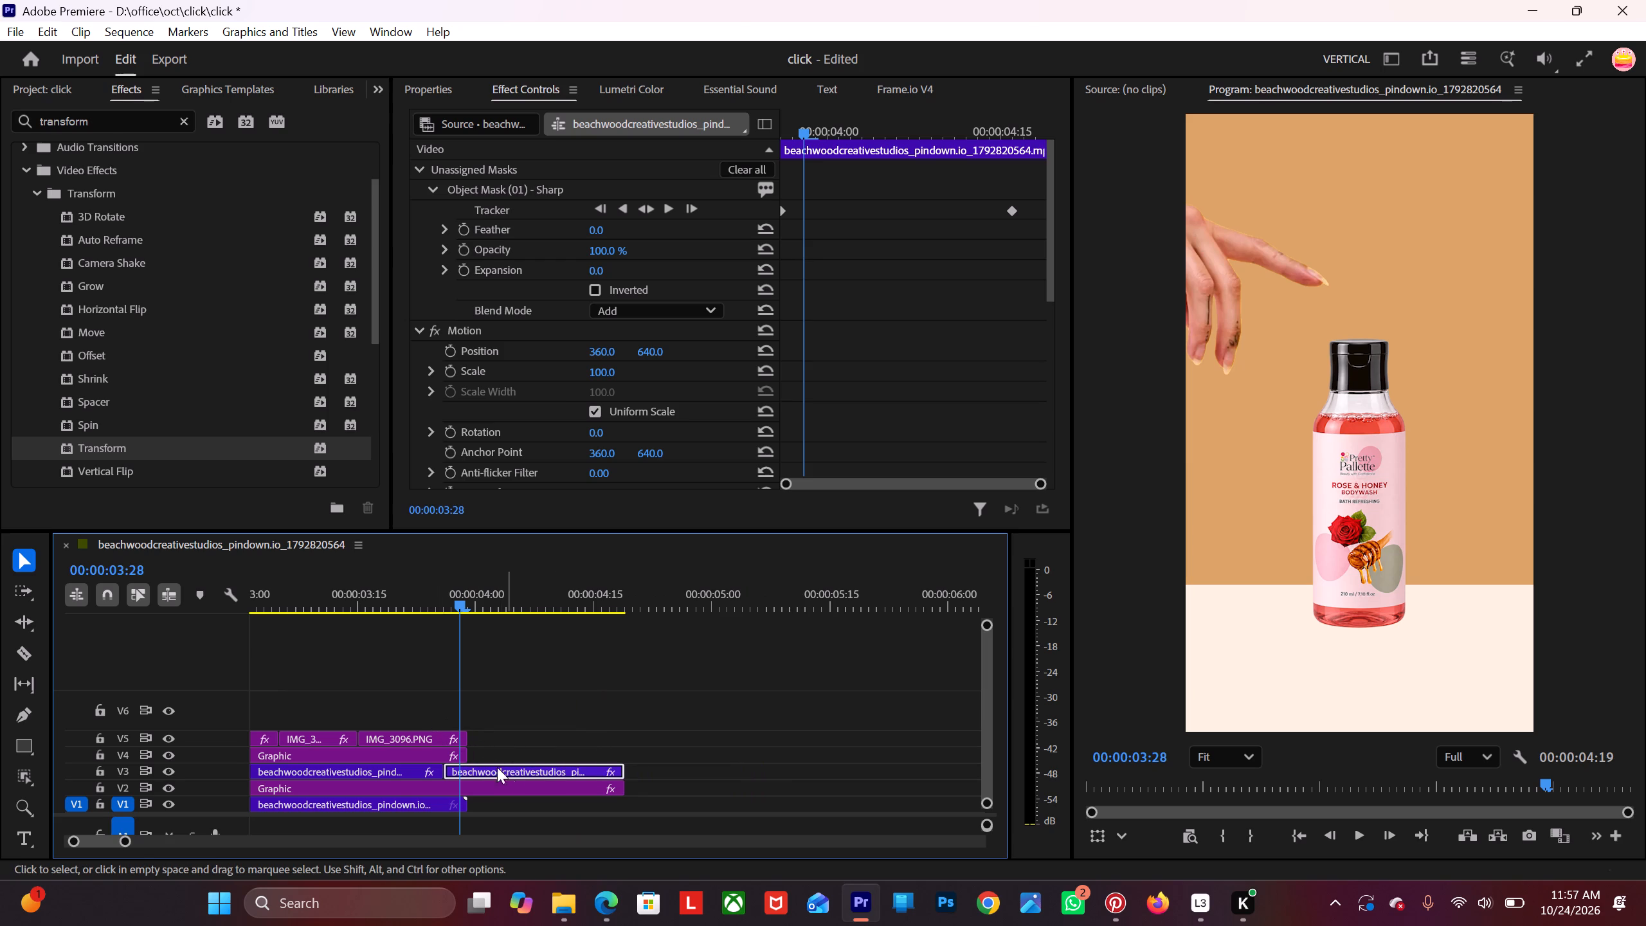
{"action": "key", "text": "c"}
{"action": "left_click", "coordinate": [462, 742]}
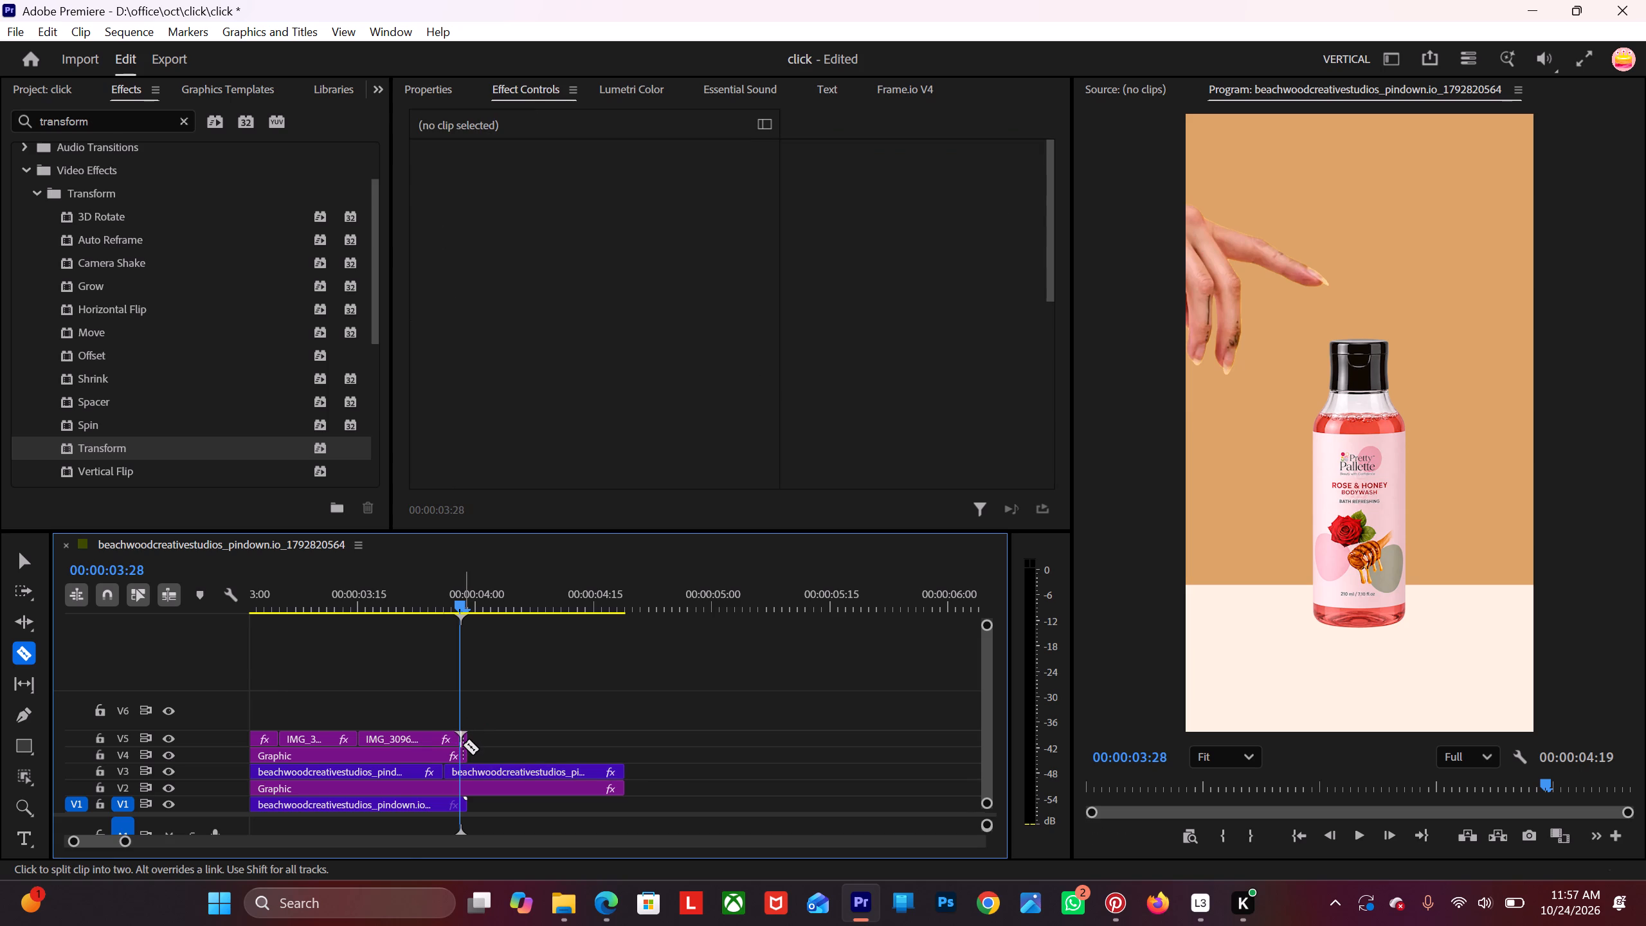
{"action": "left_click", "coordinate": [462, 747]}
{"action": "key", "text": "v"}
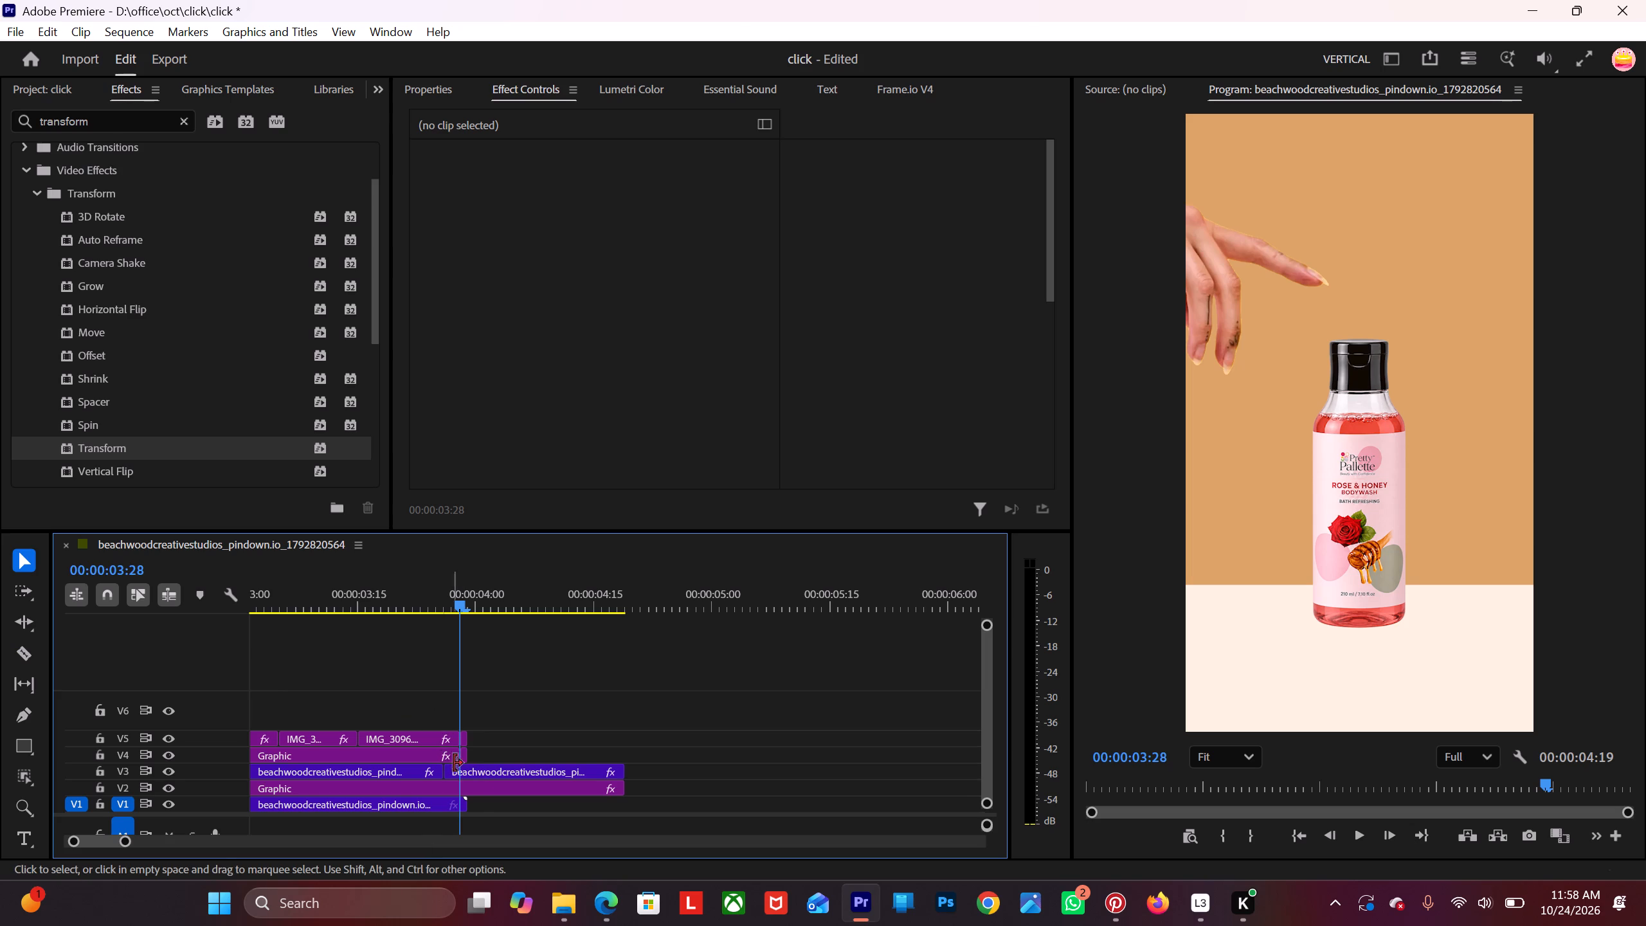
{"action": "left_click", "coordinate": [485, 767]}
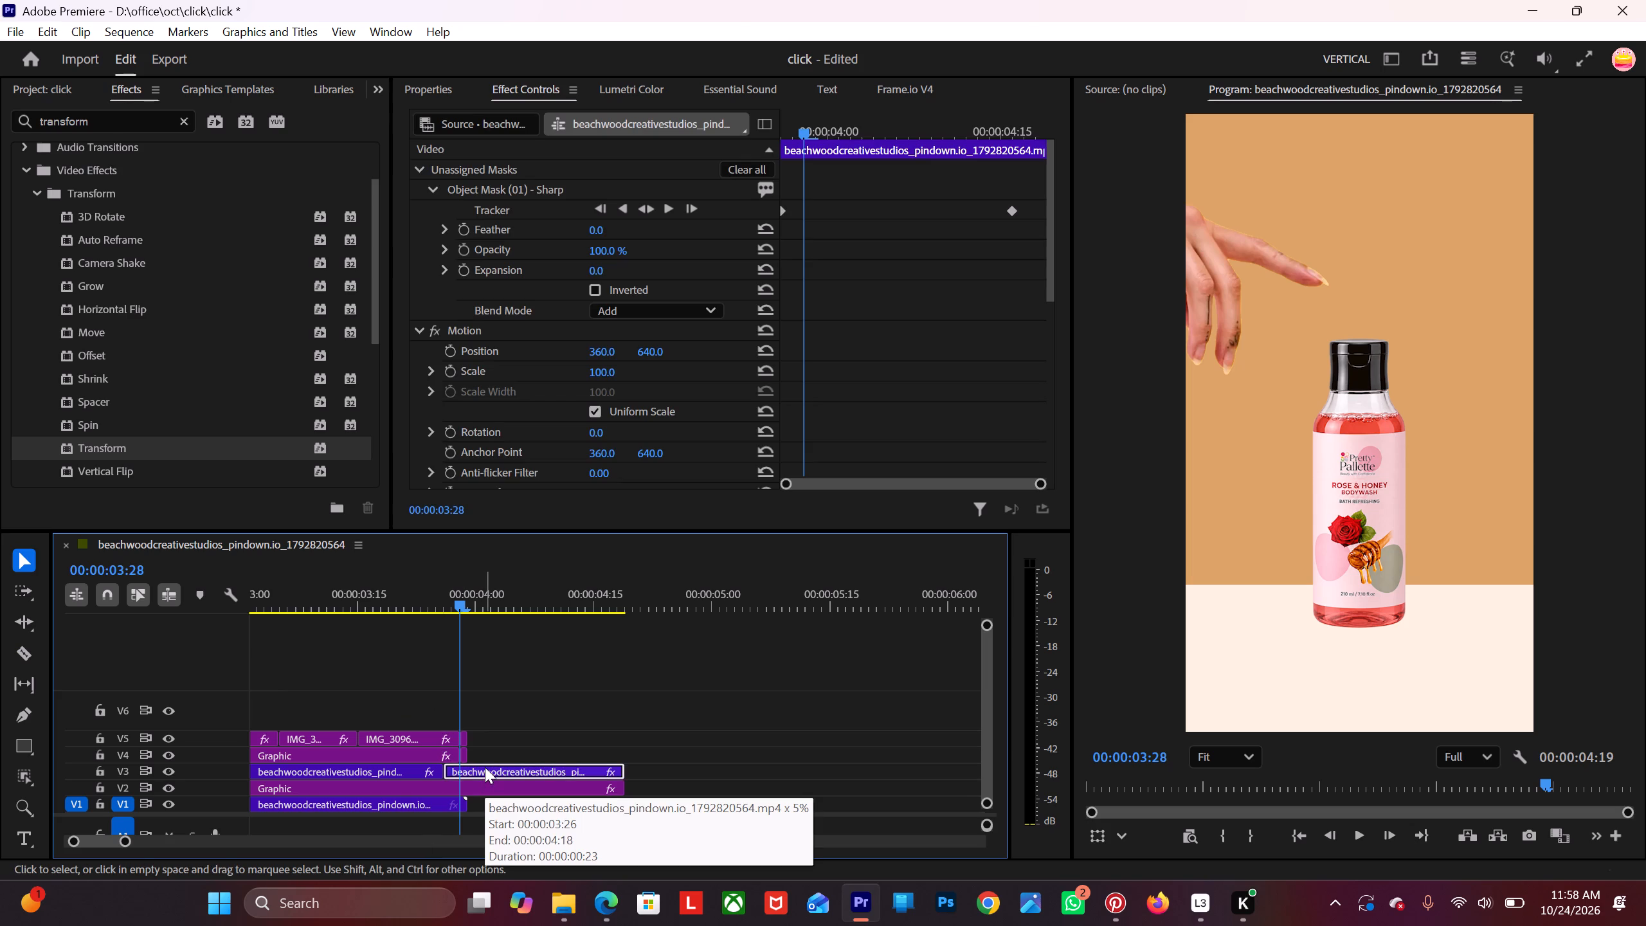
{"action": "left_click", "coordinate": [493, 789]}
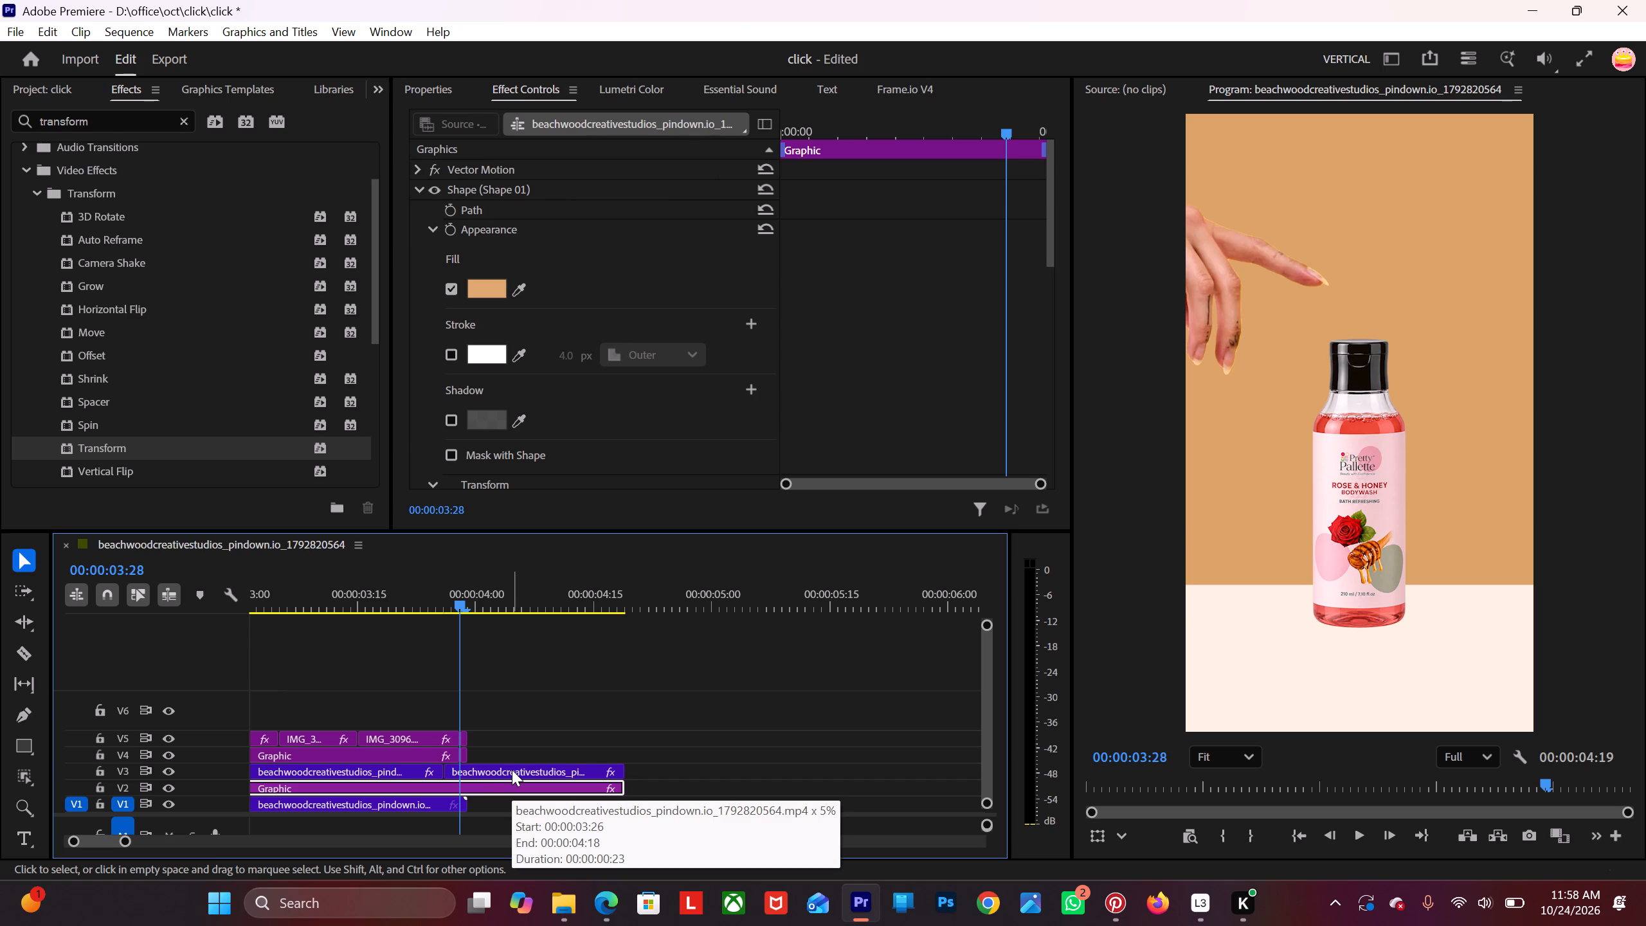
Switch to File Explorer and look through the Downloads folder for media to use in the advertisement.
{"action": "left_click", "coordinate": [556, 921]}
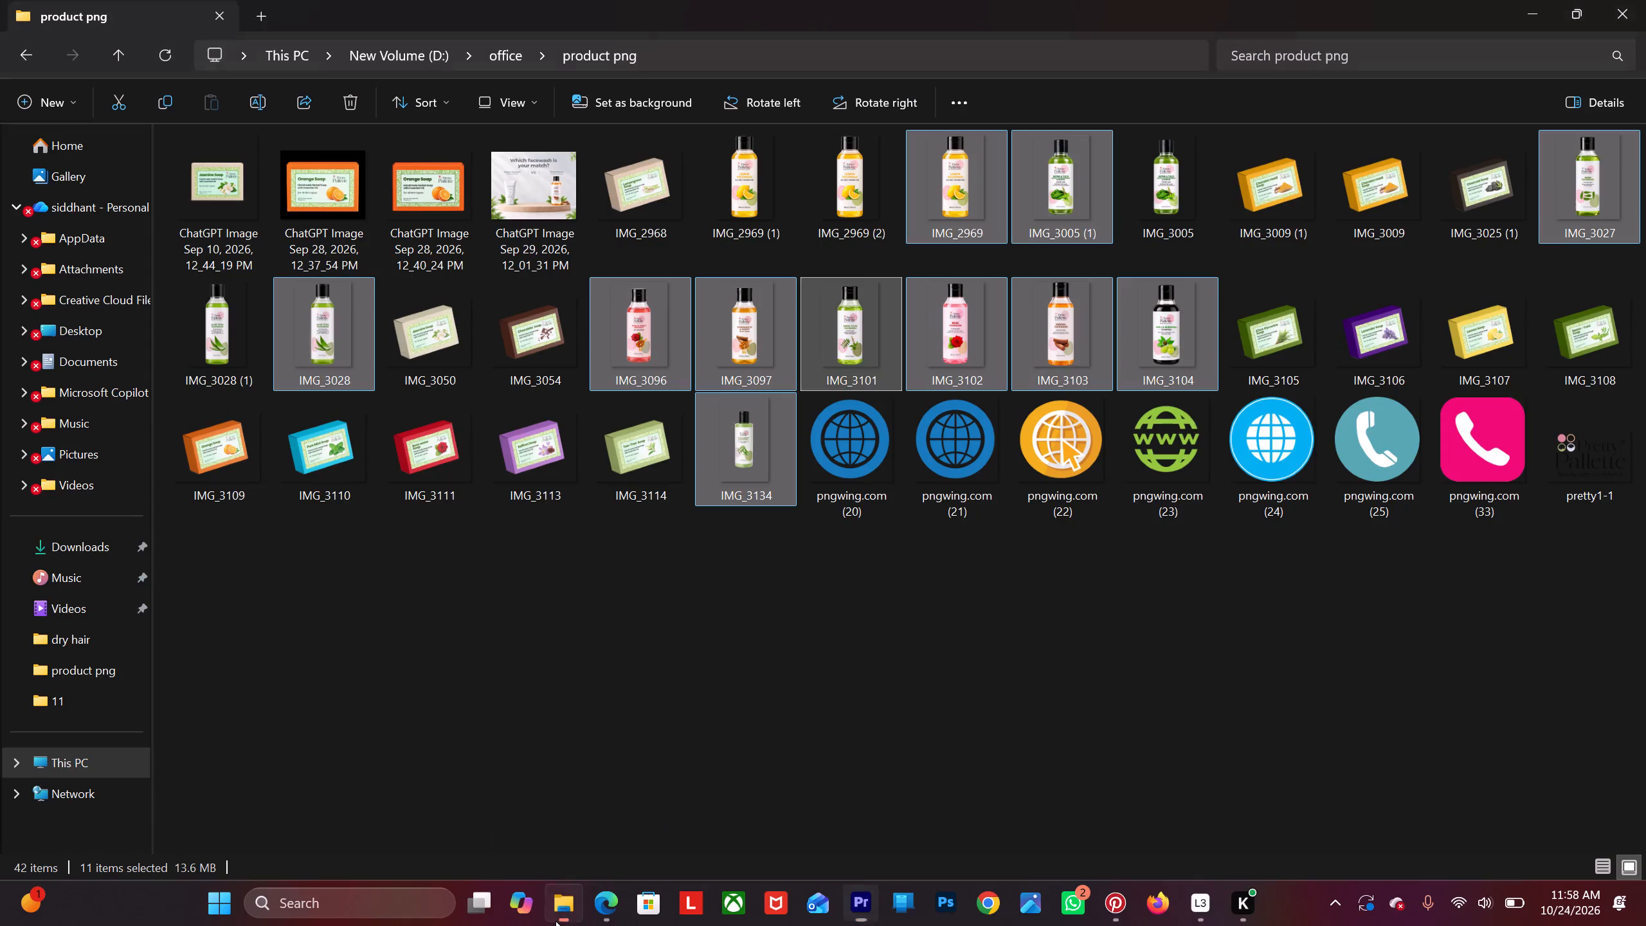
{"action": "left_click", "coordinate": [78, 544]}
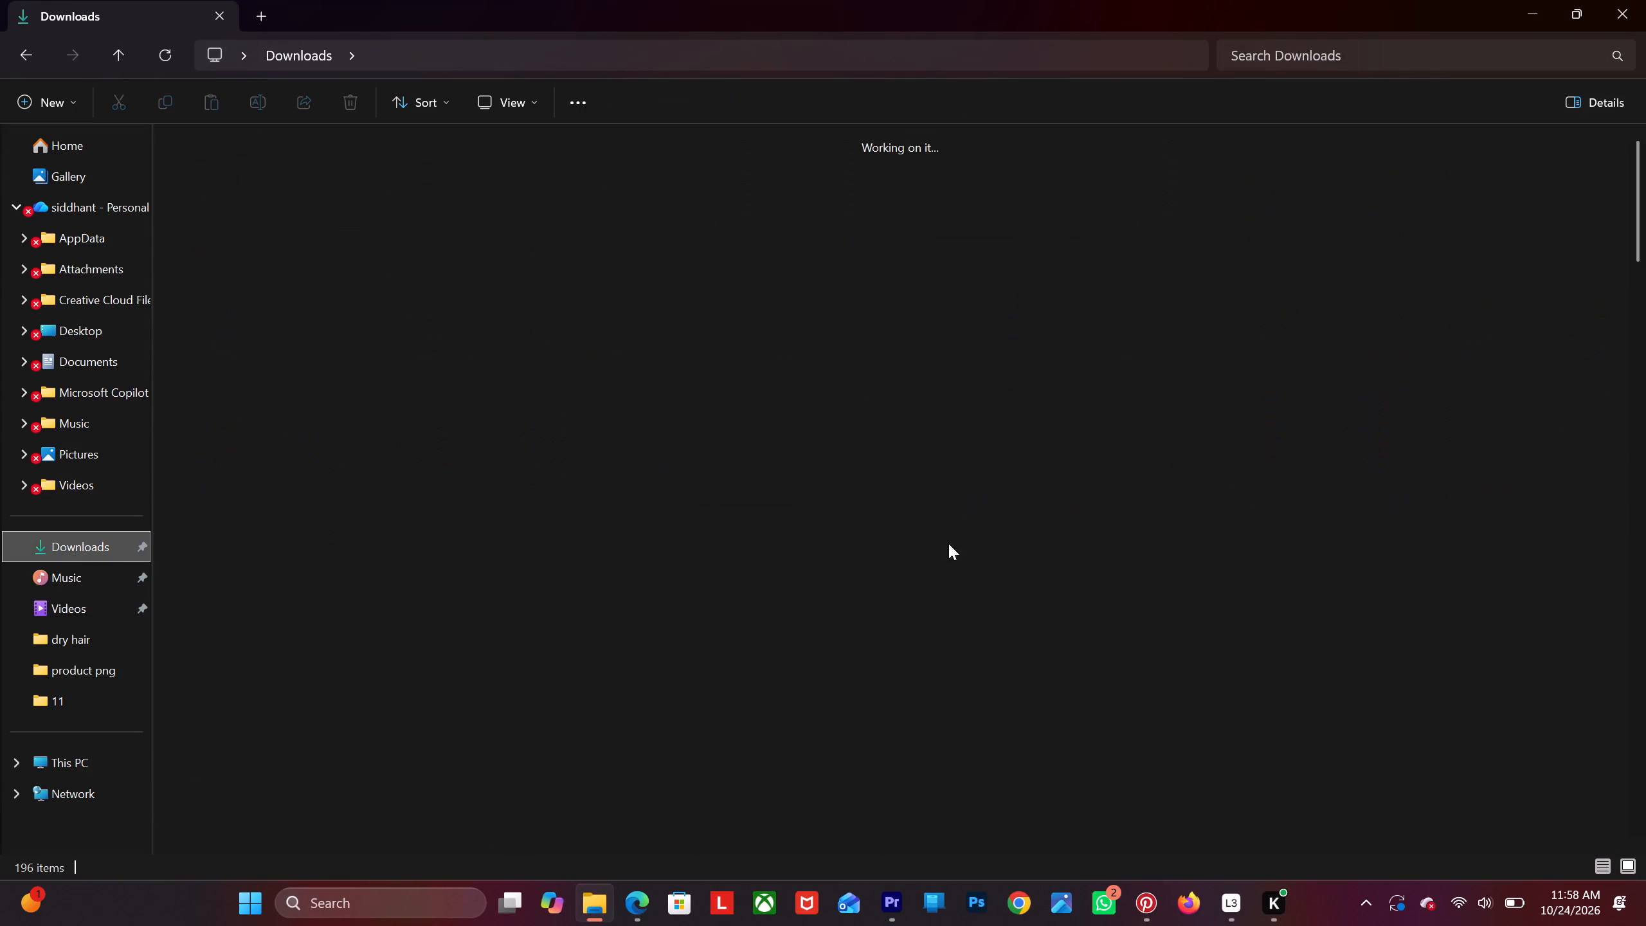
{"action": "scroll", "coordinate": [954, 543], "scroll_direction": "down", "scroll_amount": 8}
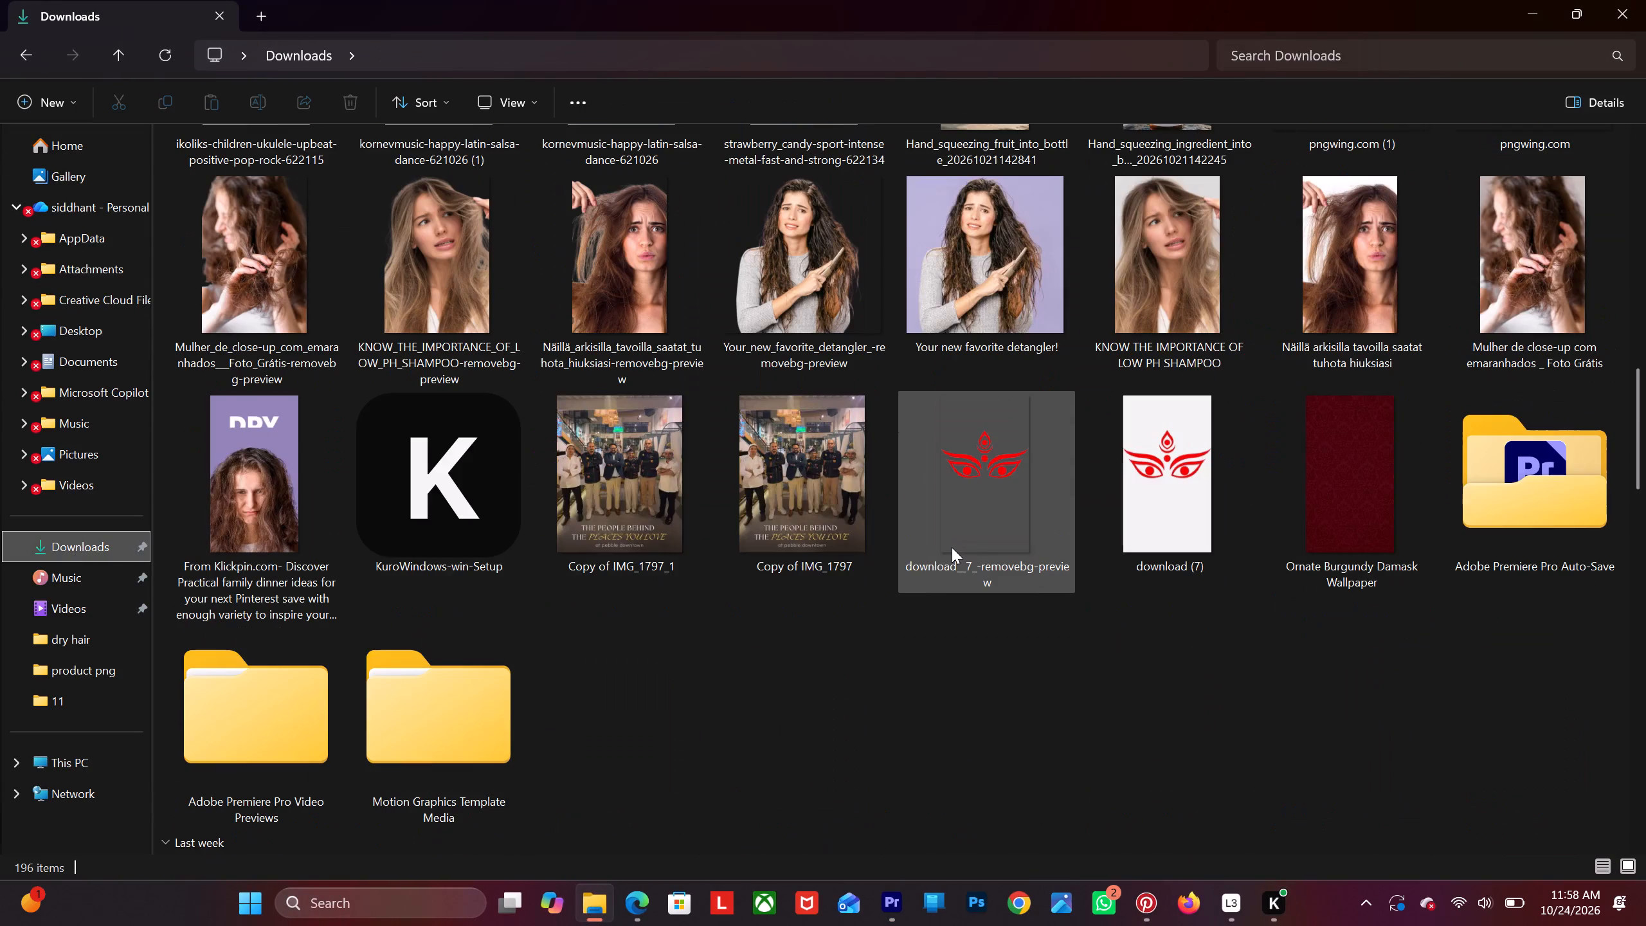
{"action": "scroll", "coordinate": [952, 547], "scroll_direction": "down", "scroll_amount": 2}
{"action": "scroll", "coordinate": [1112, 523], "scroll_direction": "down", "scroll_amount": 11}
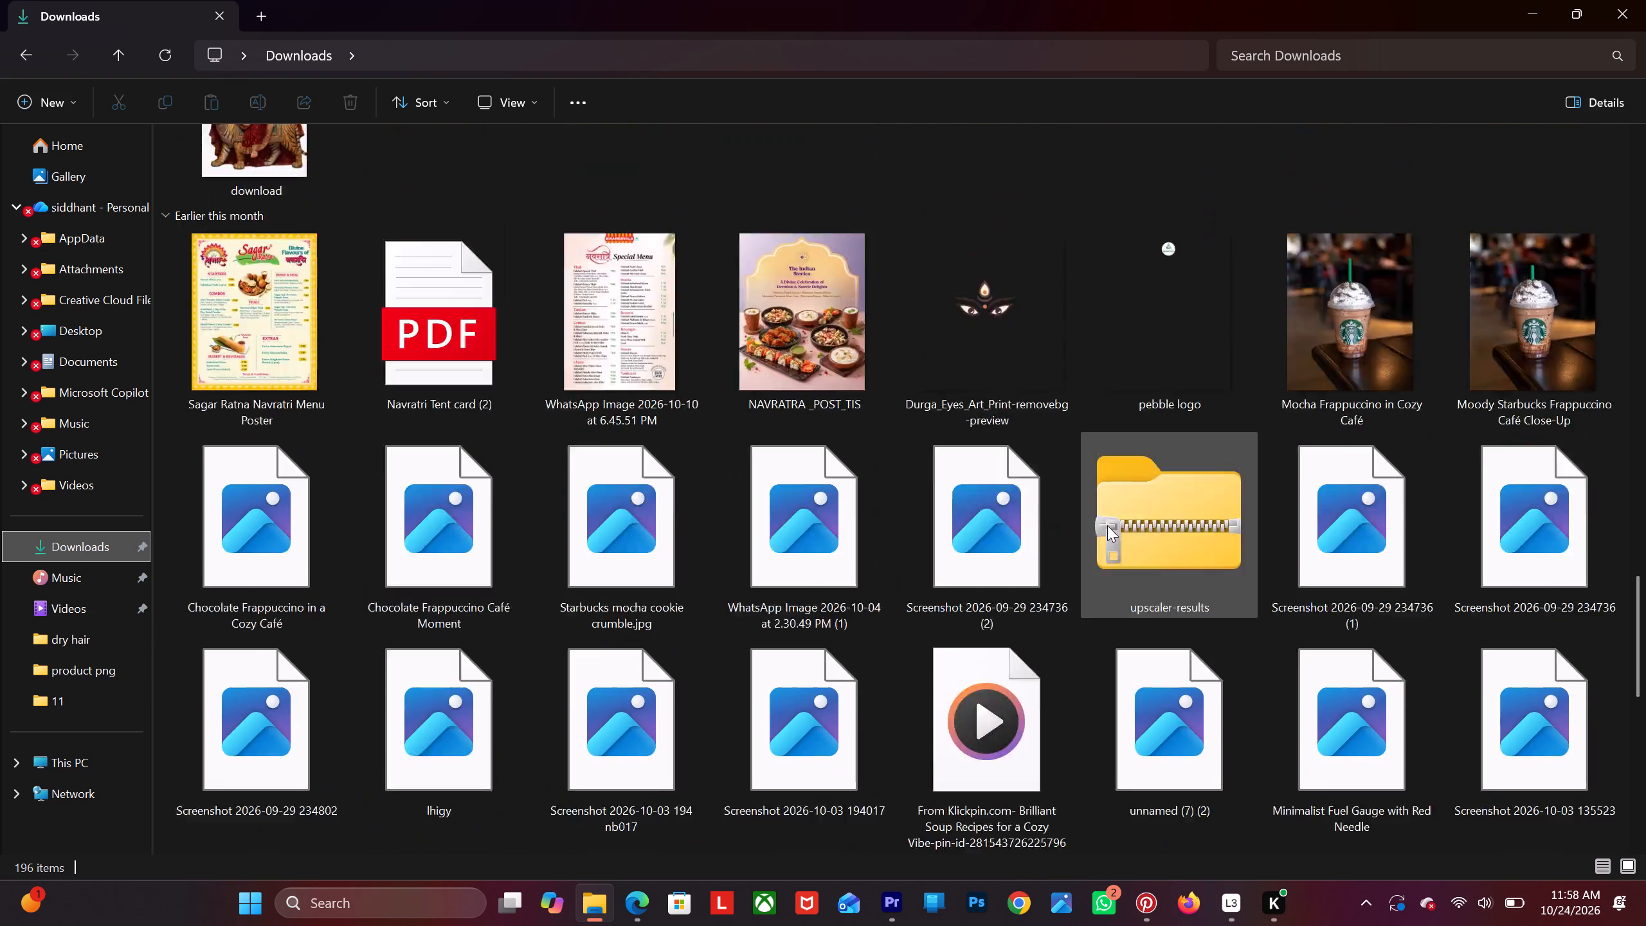
{"action": "scroll", "coordinate": [1107, 526], "scroll_direction": "down", "scroll_amount": 5}
{"action": "scroll", "coordinate": [1101, 529], "scroll_direction": "up", "scroll_amount": 6}
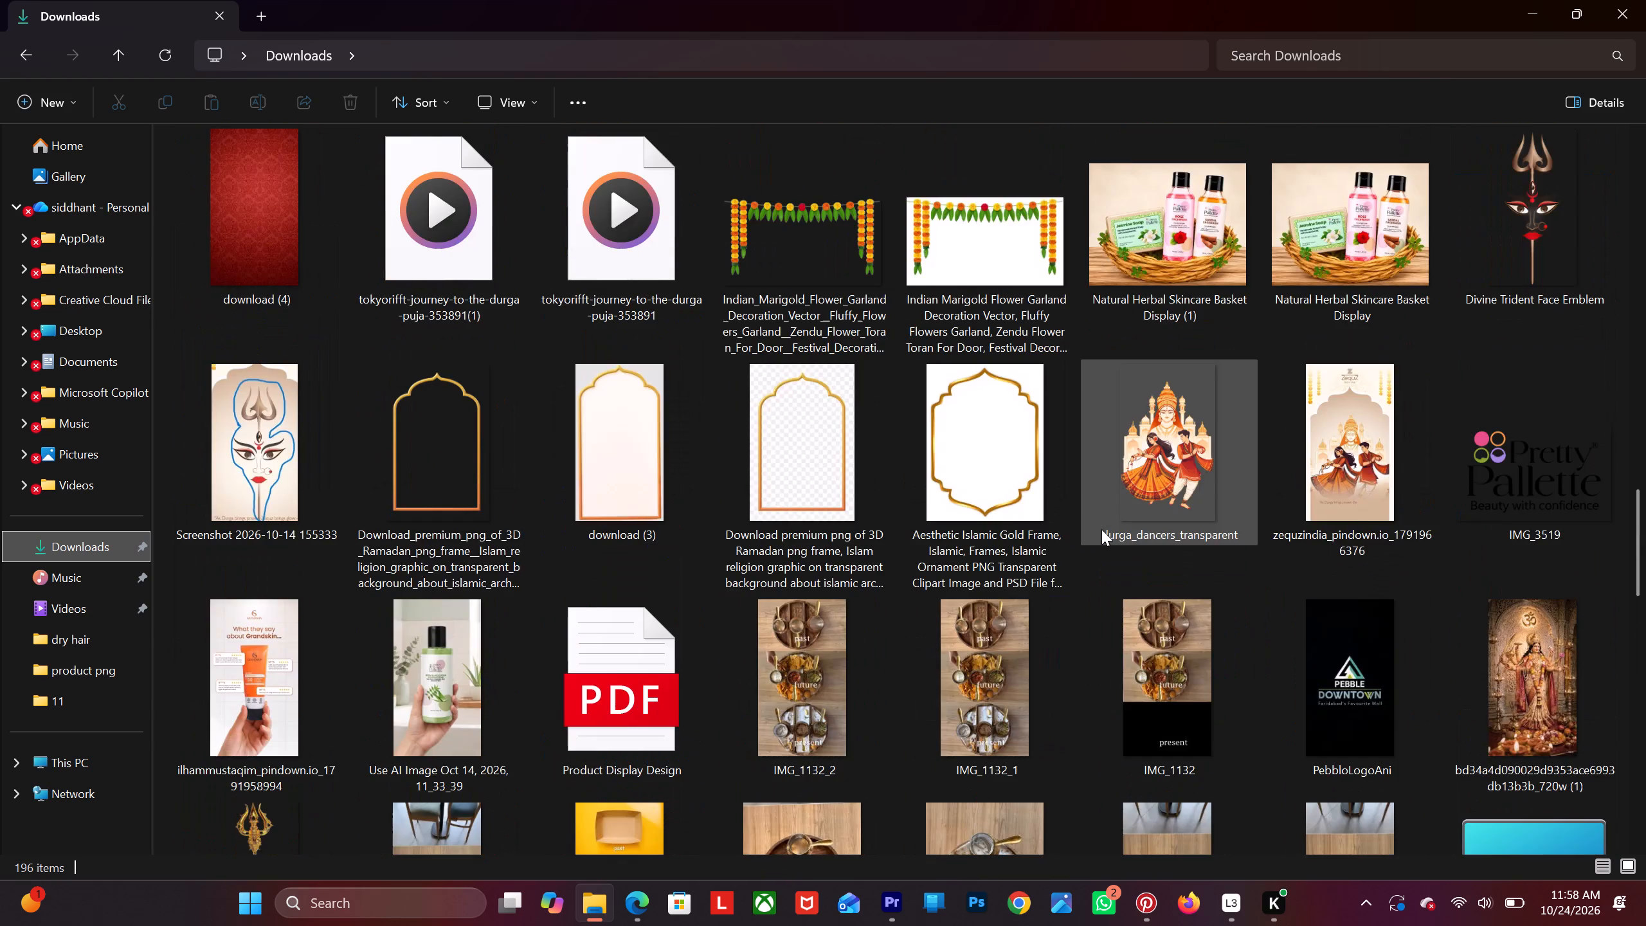
{"action": "scroll", "coordinate": [1101, 529], "scroll_direction": "up", "scroll_amount": 2}
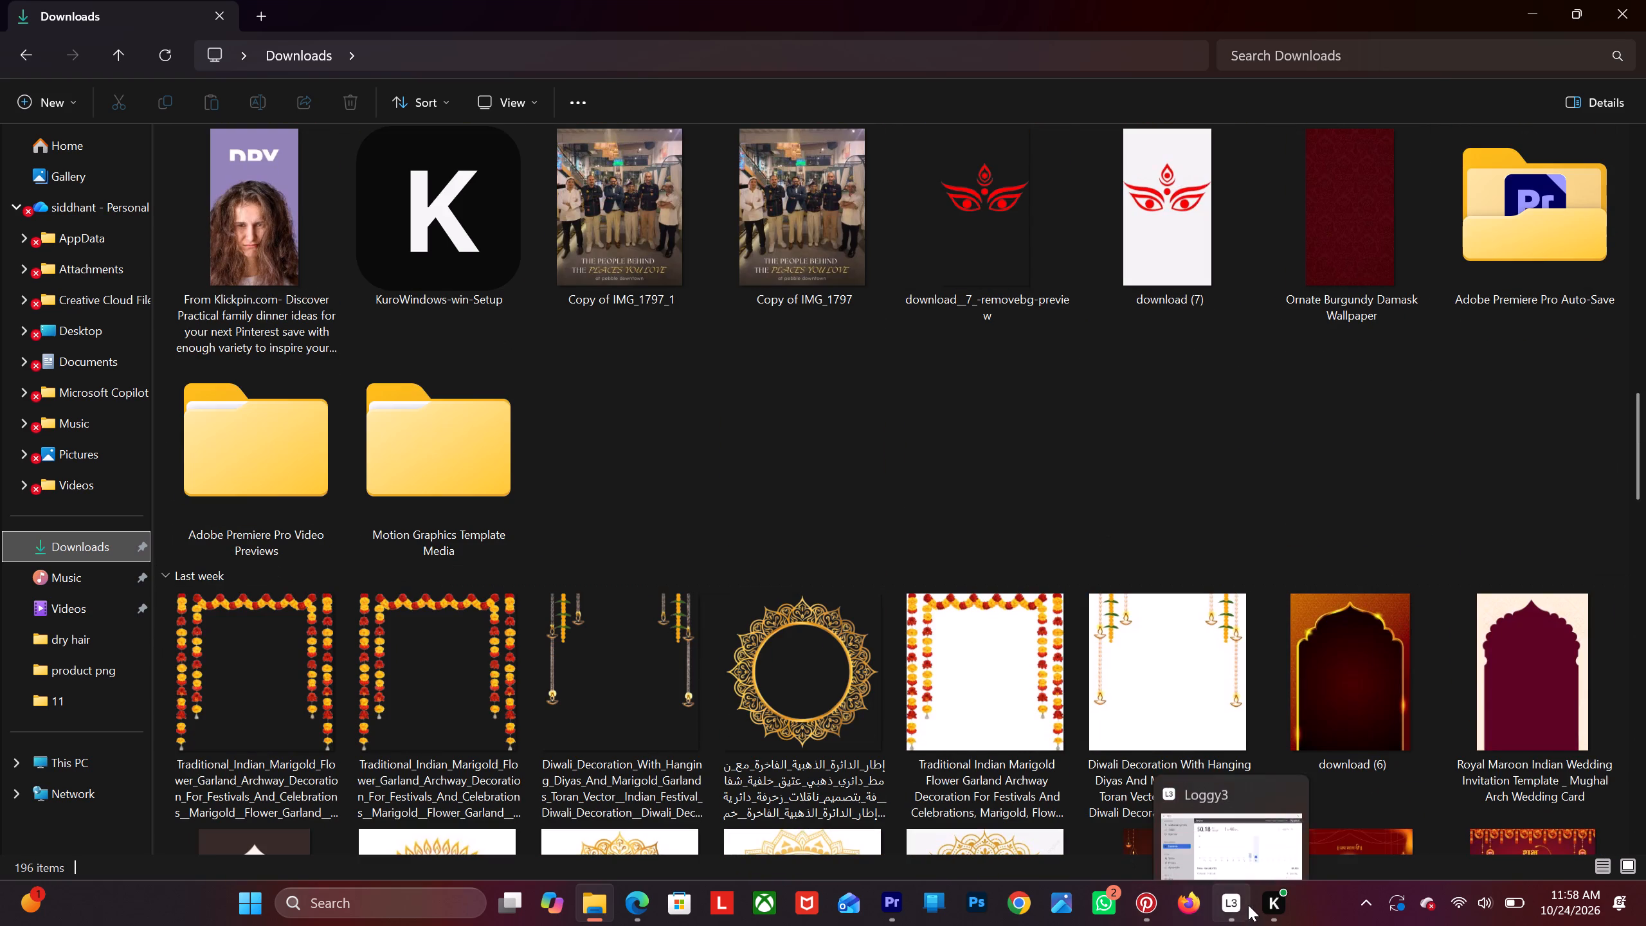
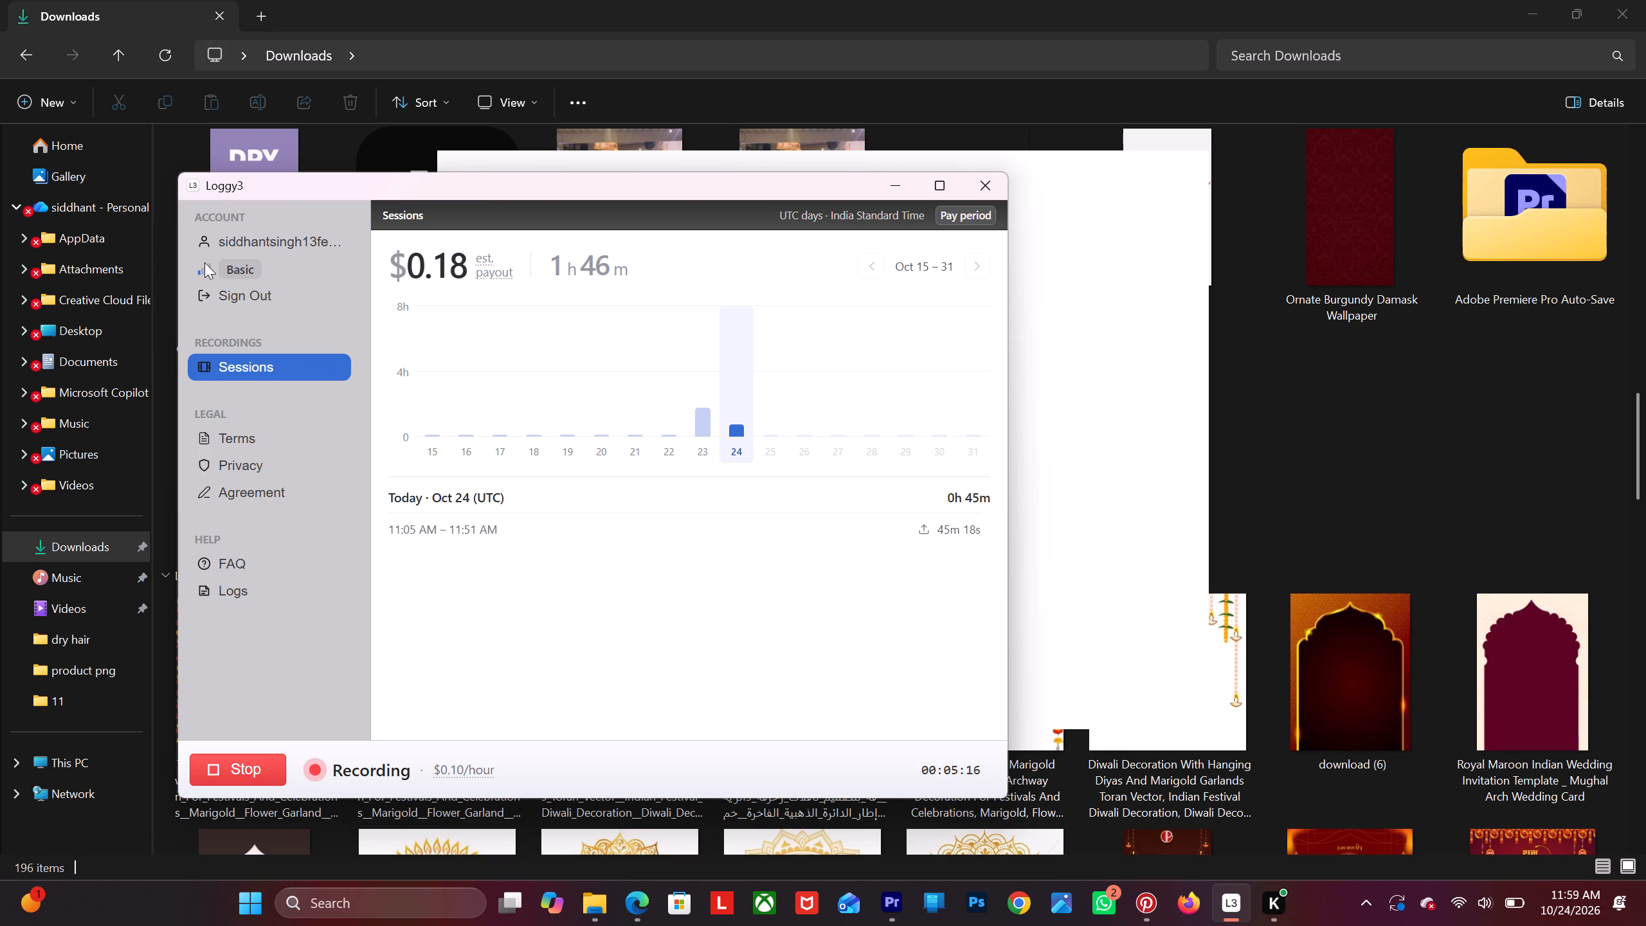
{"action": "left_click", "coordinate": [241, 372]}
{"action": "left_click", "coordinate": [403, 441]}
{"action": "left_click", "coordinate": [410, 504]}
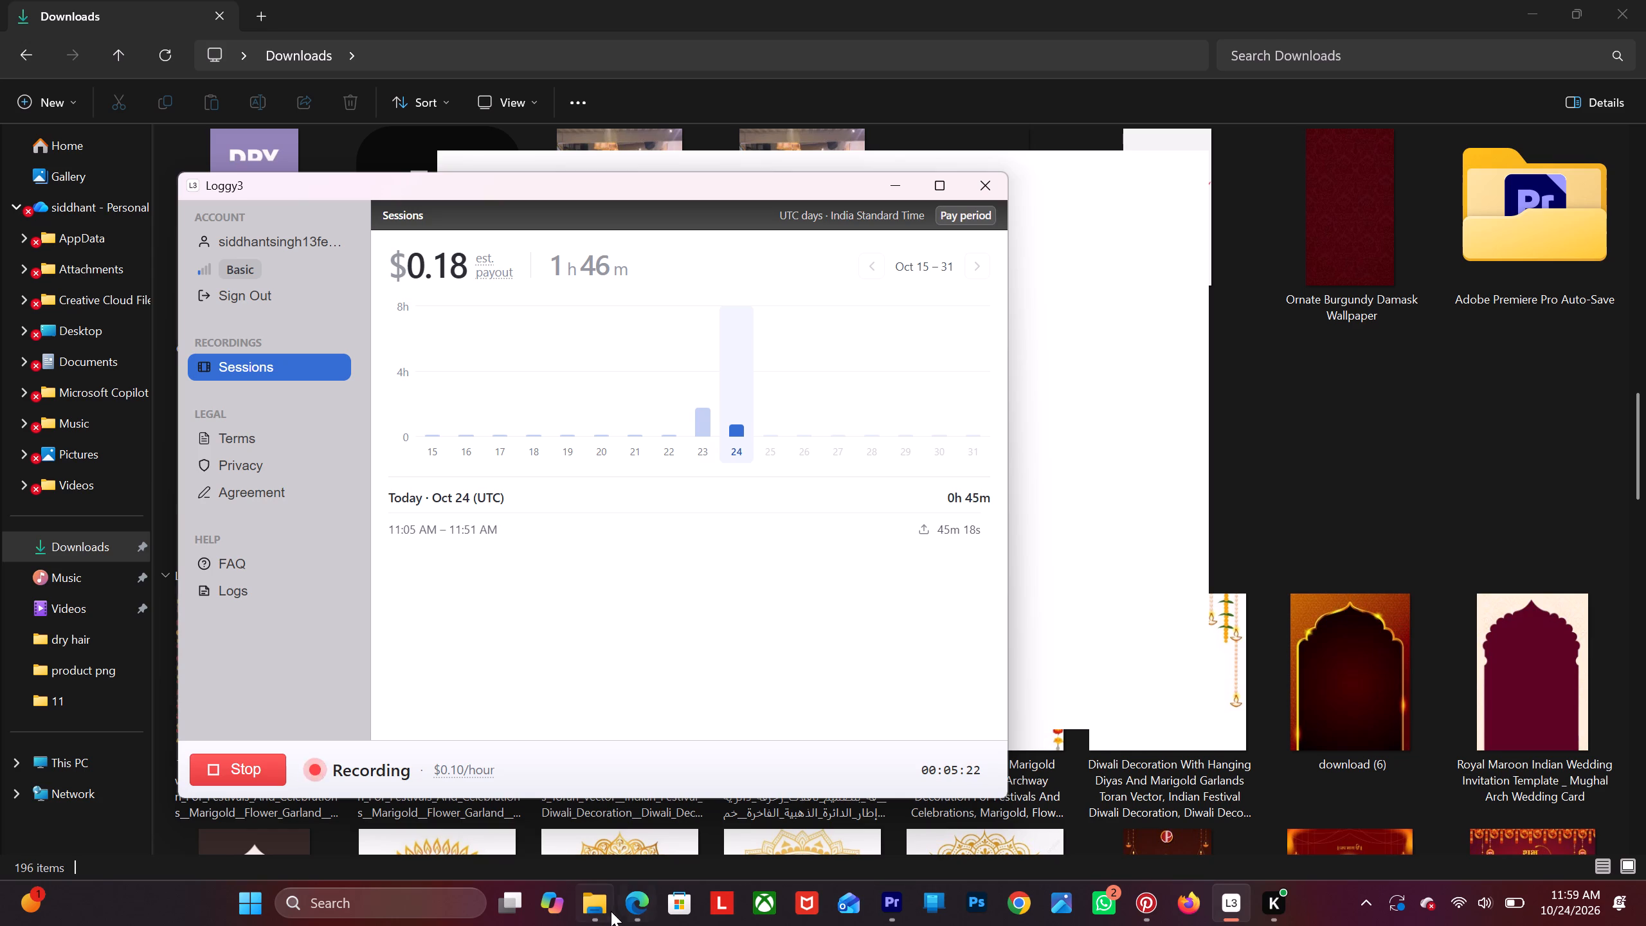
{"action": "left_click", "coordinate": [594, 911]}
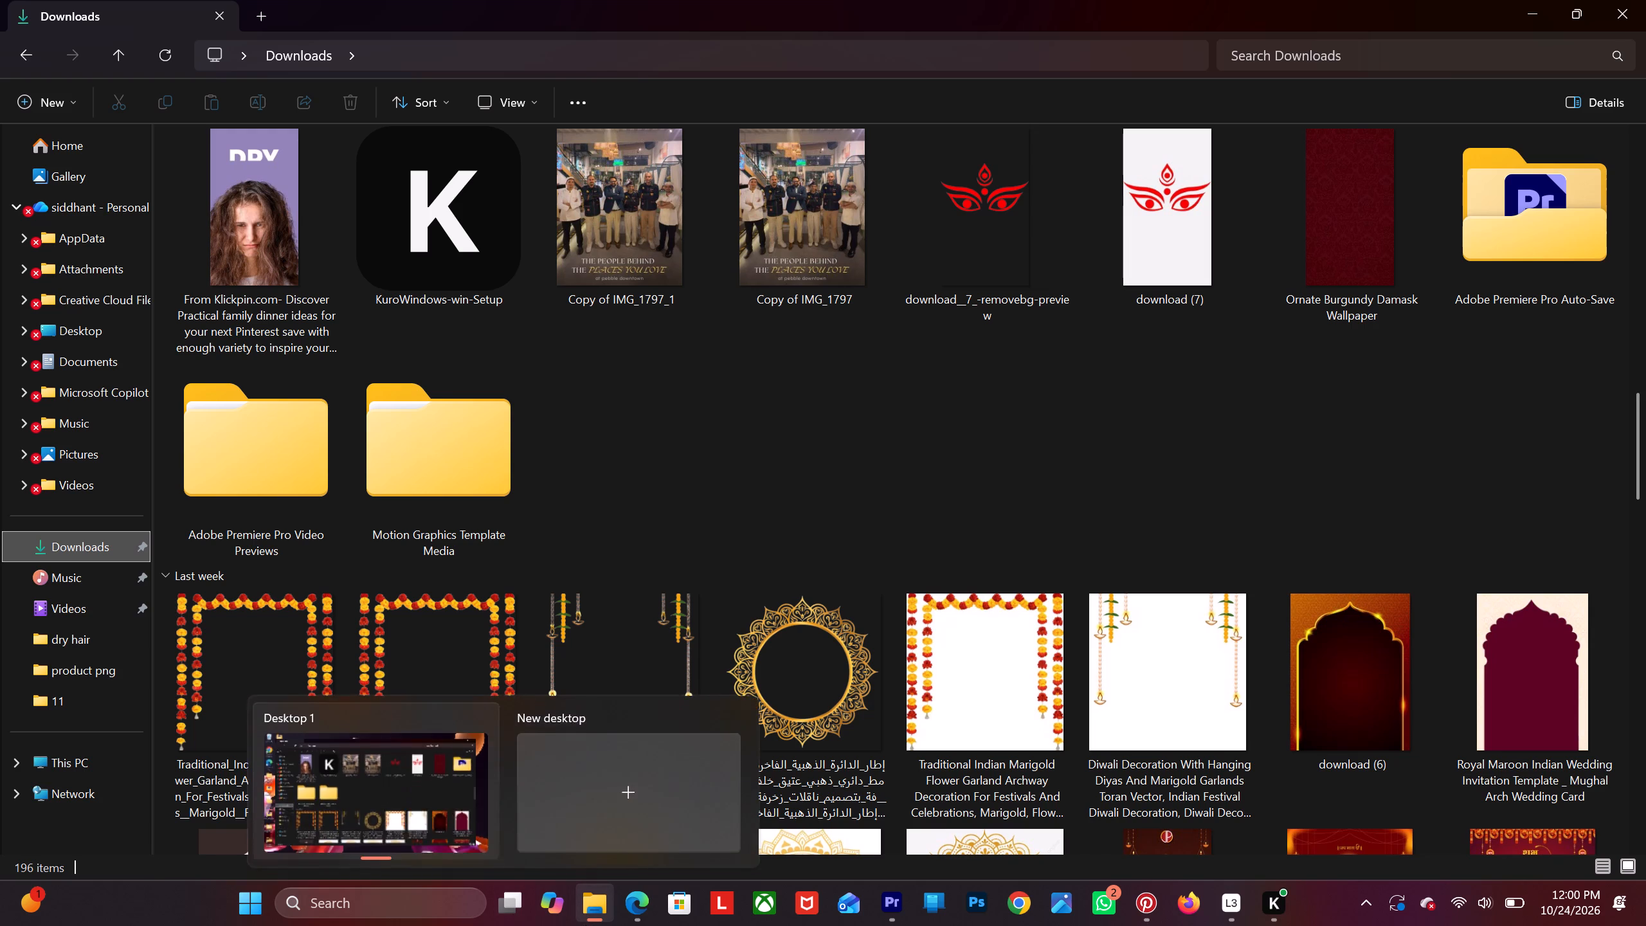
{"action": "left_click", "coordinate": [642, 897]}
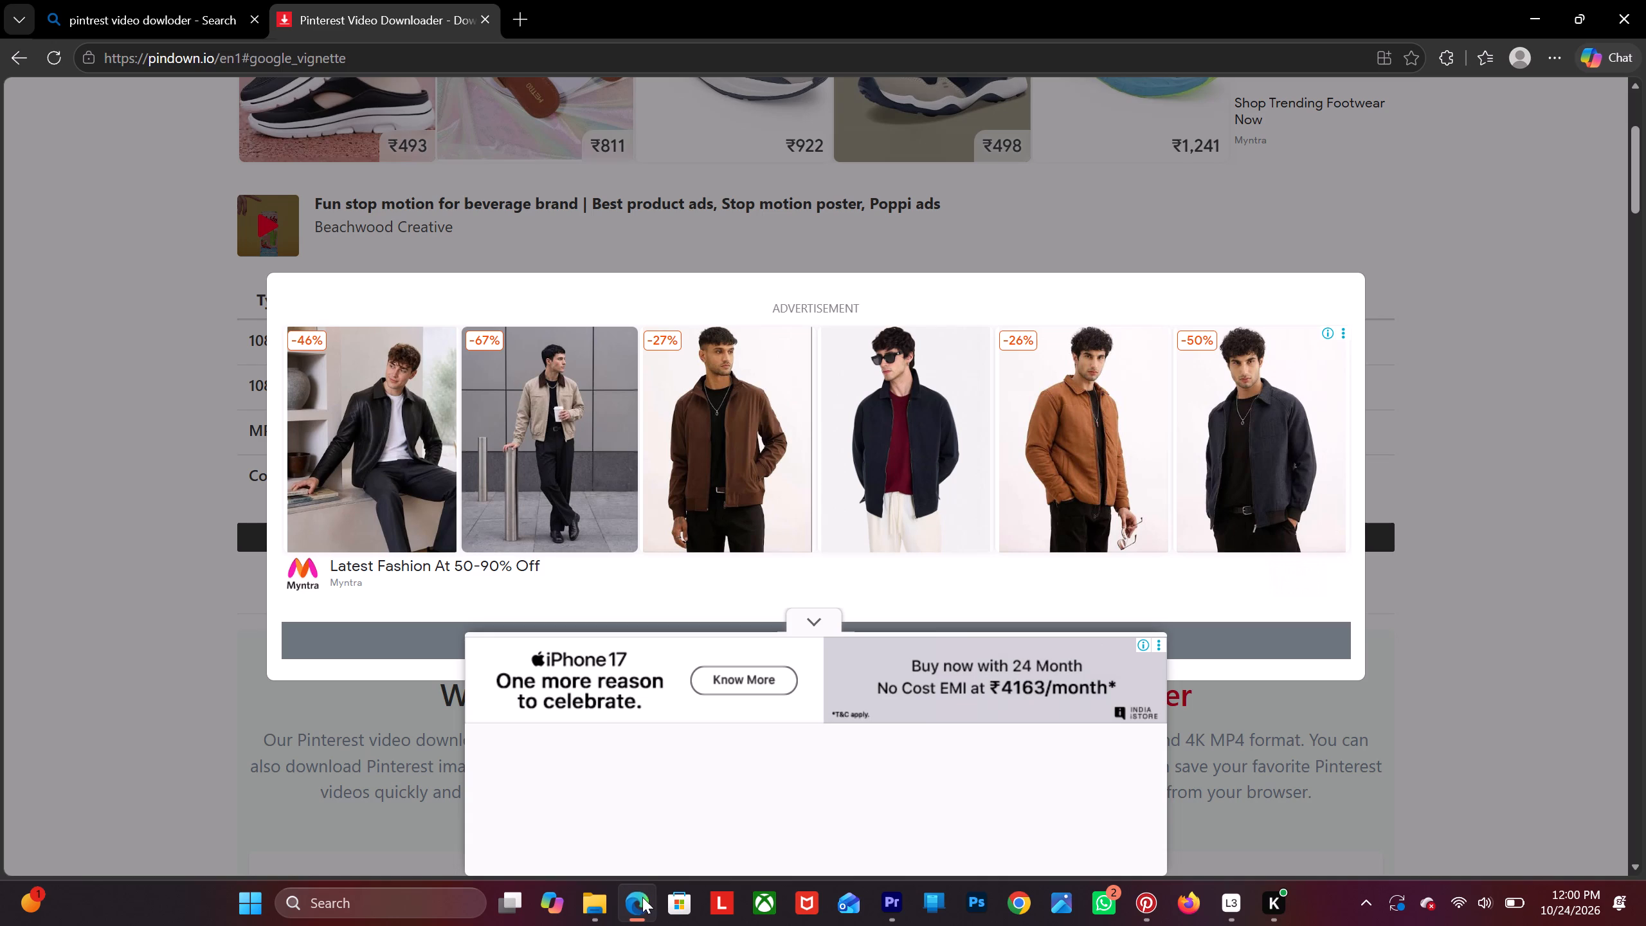
Switch back to Premiere Pro and extend the short end pieces of IMG_3096.PNG on V5 and the Graphic on V4 to the end of the slowed V3 hand clip.
{"action": "left_click", "coordinate": [893, 917]}
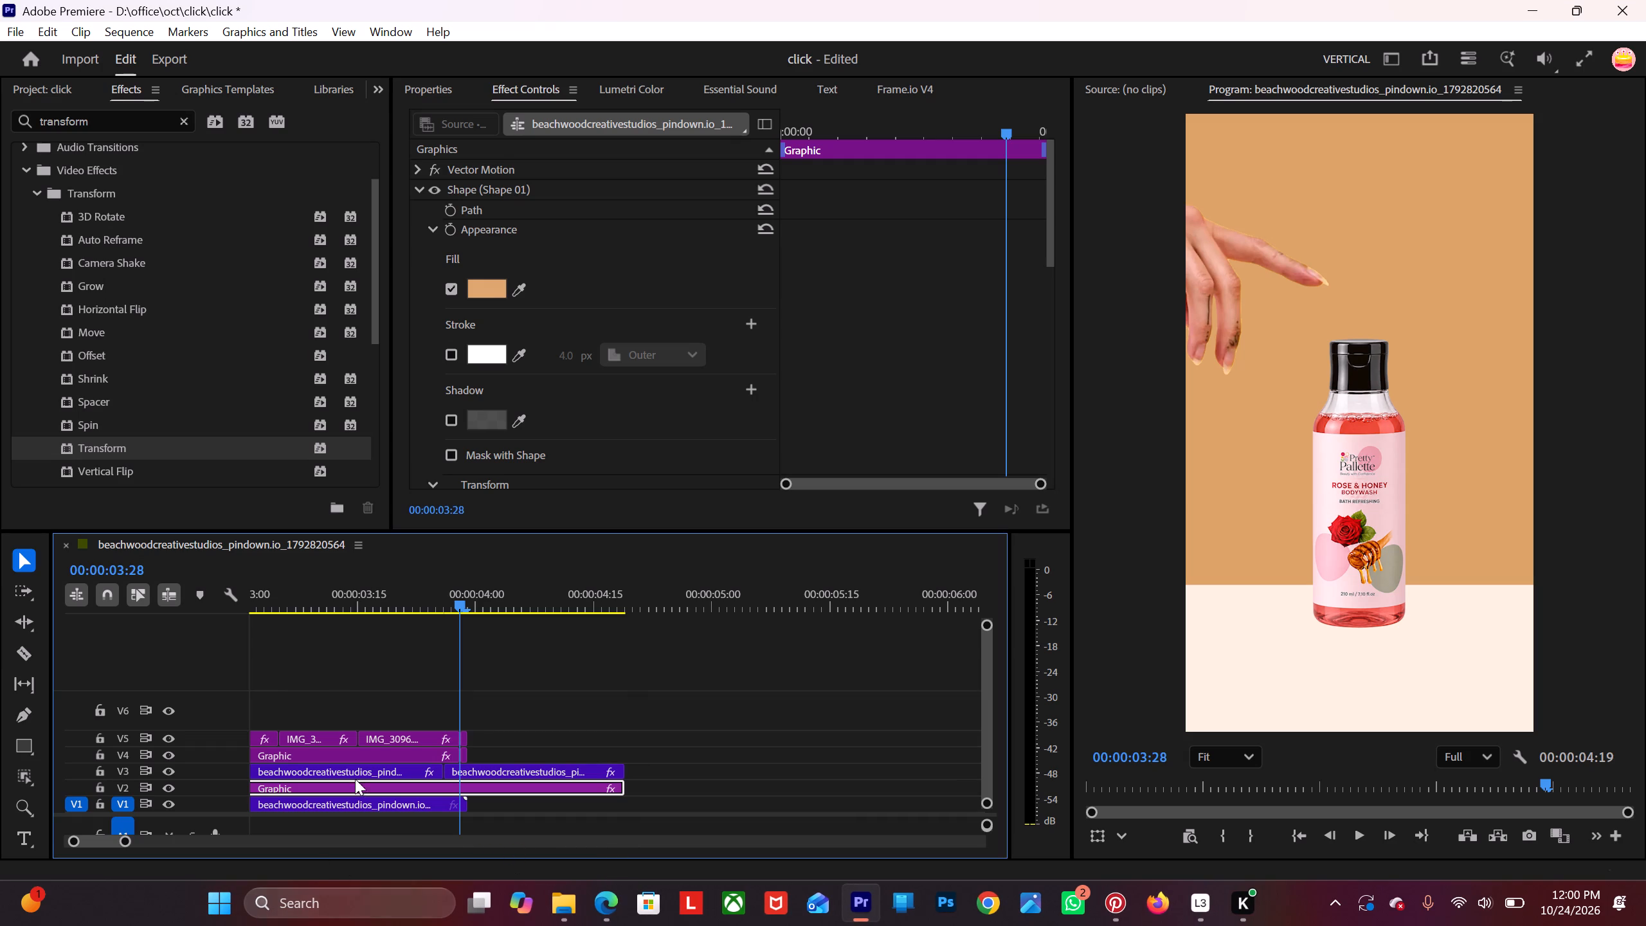
{"action": "scroll", "coordinate": [458, 728], "scroll_direction": "up", "scroll_amount": 6, "text": "alt"}
{"action": "scroll", "coordinate": [464, 728], "scroll_direction": "up", "scroll_amount": 5}
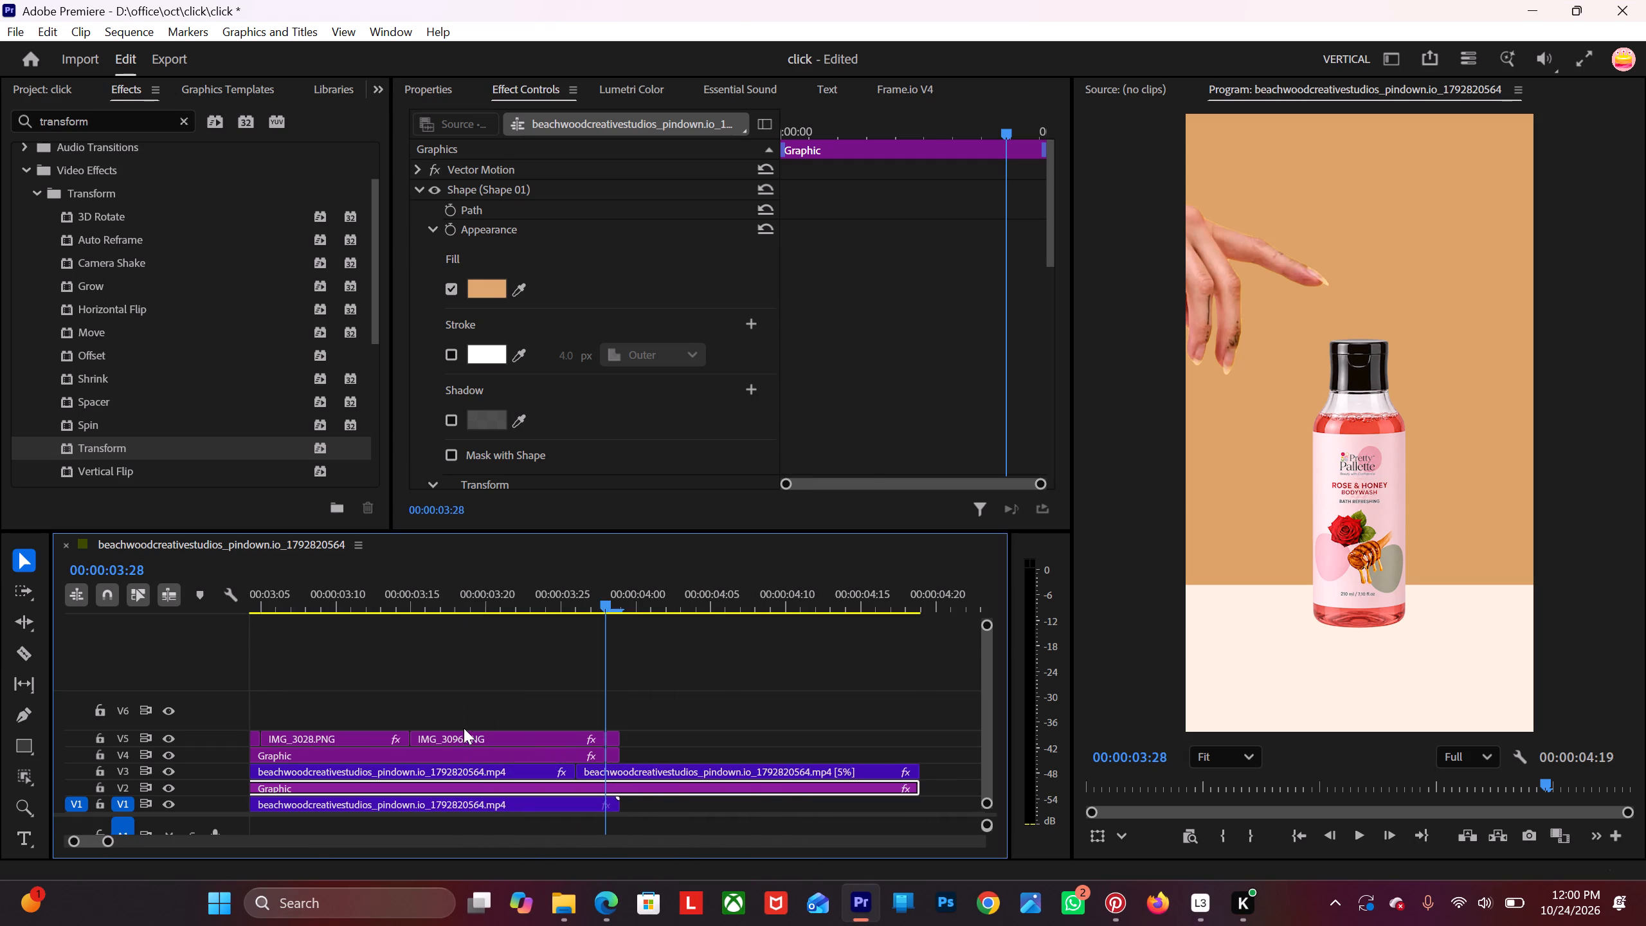
{"action": "scroll", "coordinate": [617, 738], "scroll_direction": "down", "scroll_amount": 8, "text": "alt"}
{"action": "scroll", "coordinate": [617, 738], "scroll_direction": "down", "scroll_amount": 4}
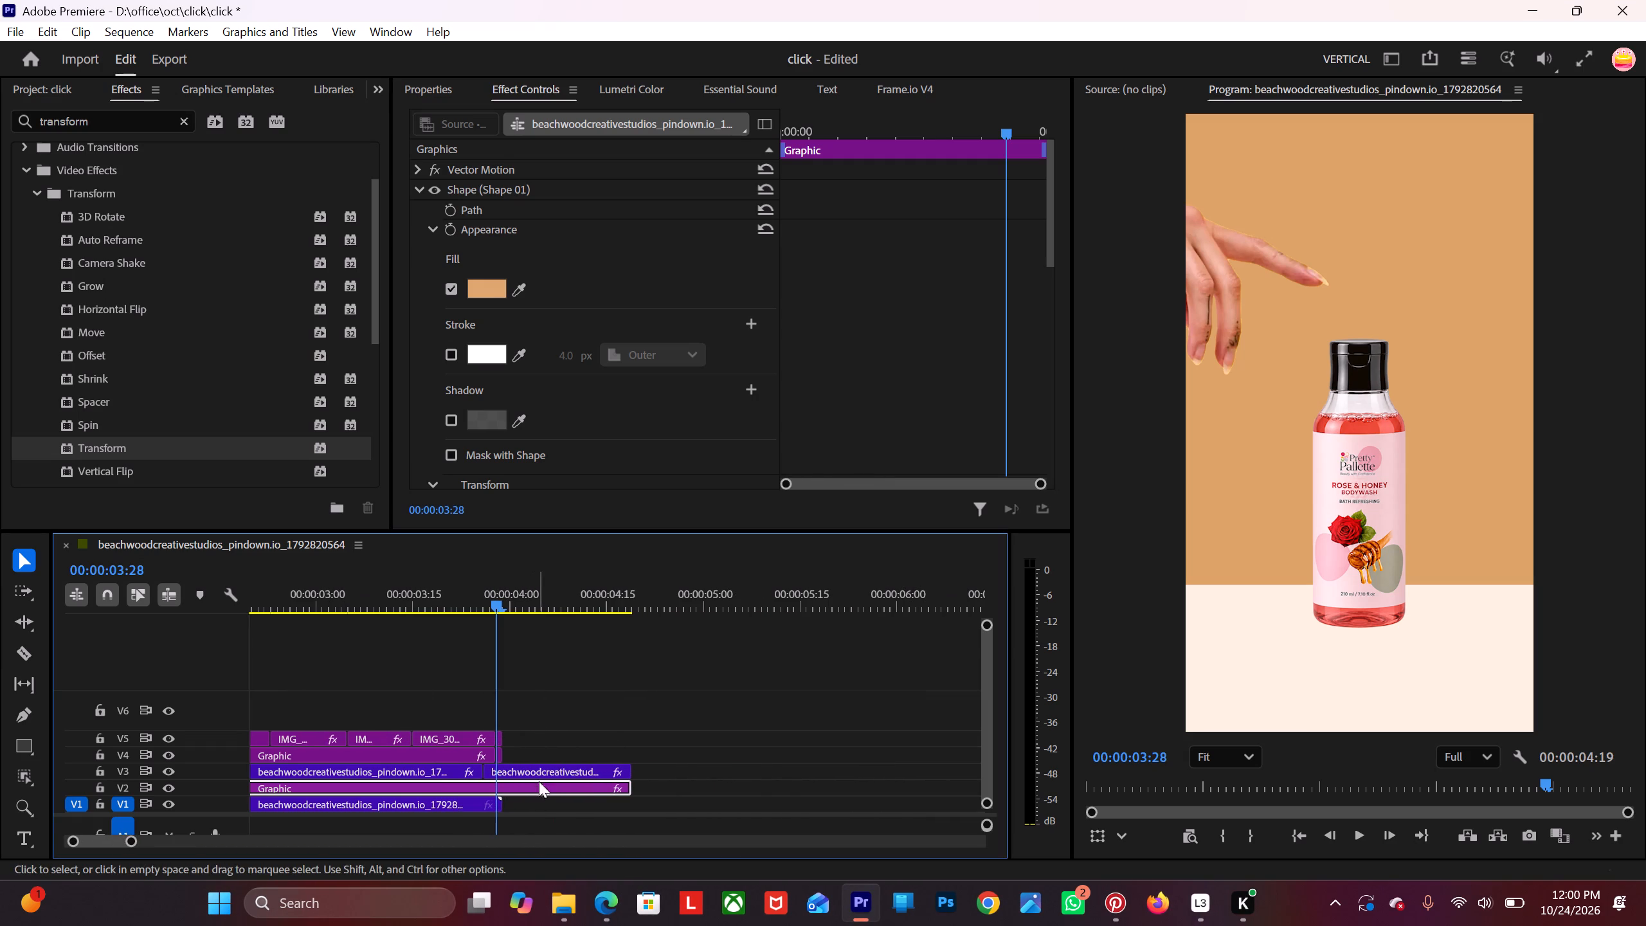
{"action": "scroll", "coordinate": [492, 778], "scroll_direction": "up", "scroll_amount": 9, "text": "alt"}
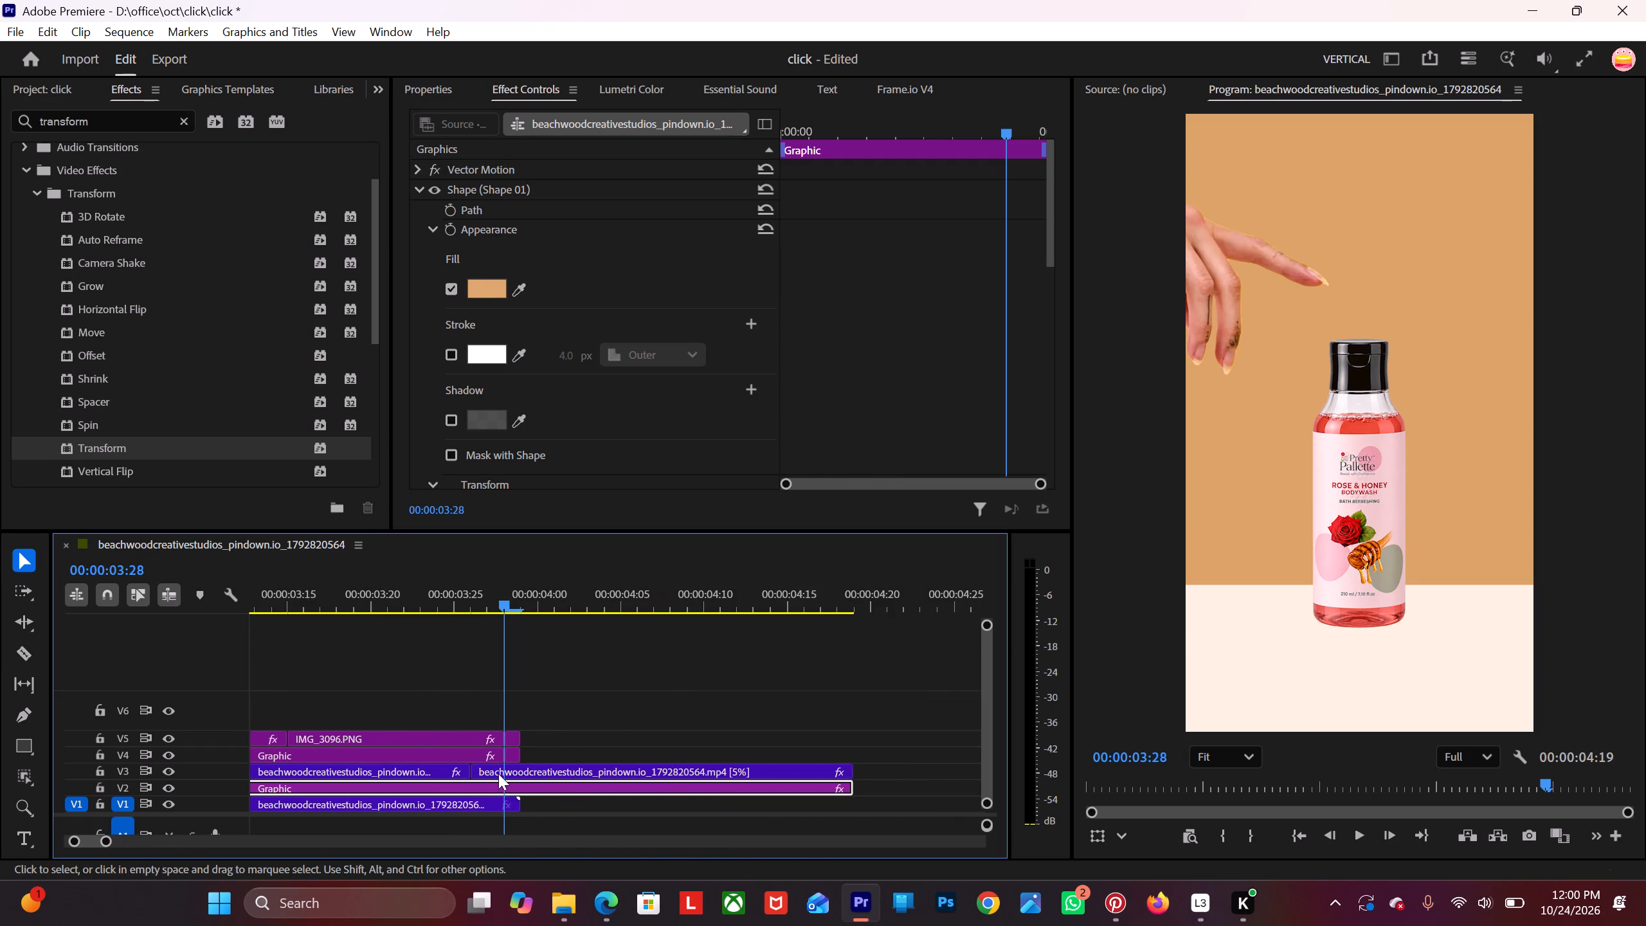
{"action": "scroll", "coordinate": [498, 772], "scroll_direction": "down", "scroll_amount": 9, "text": "alt"}
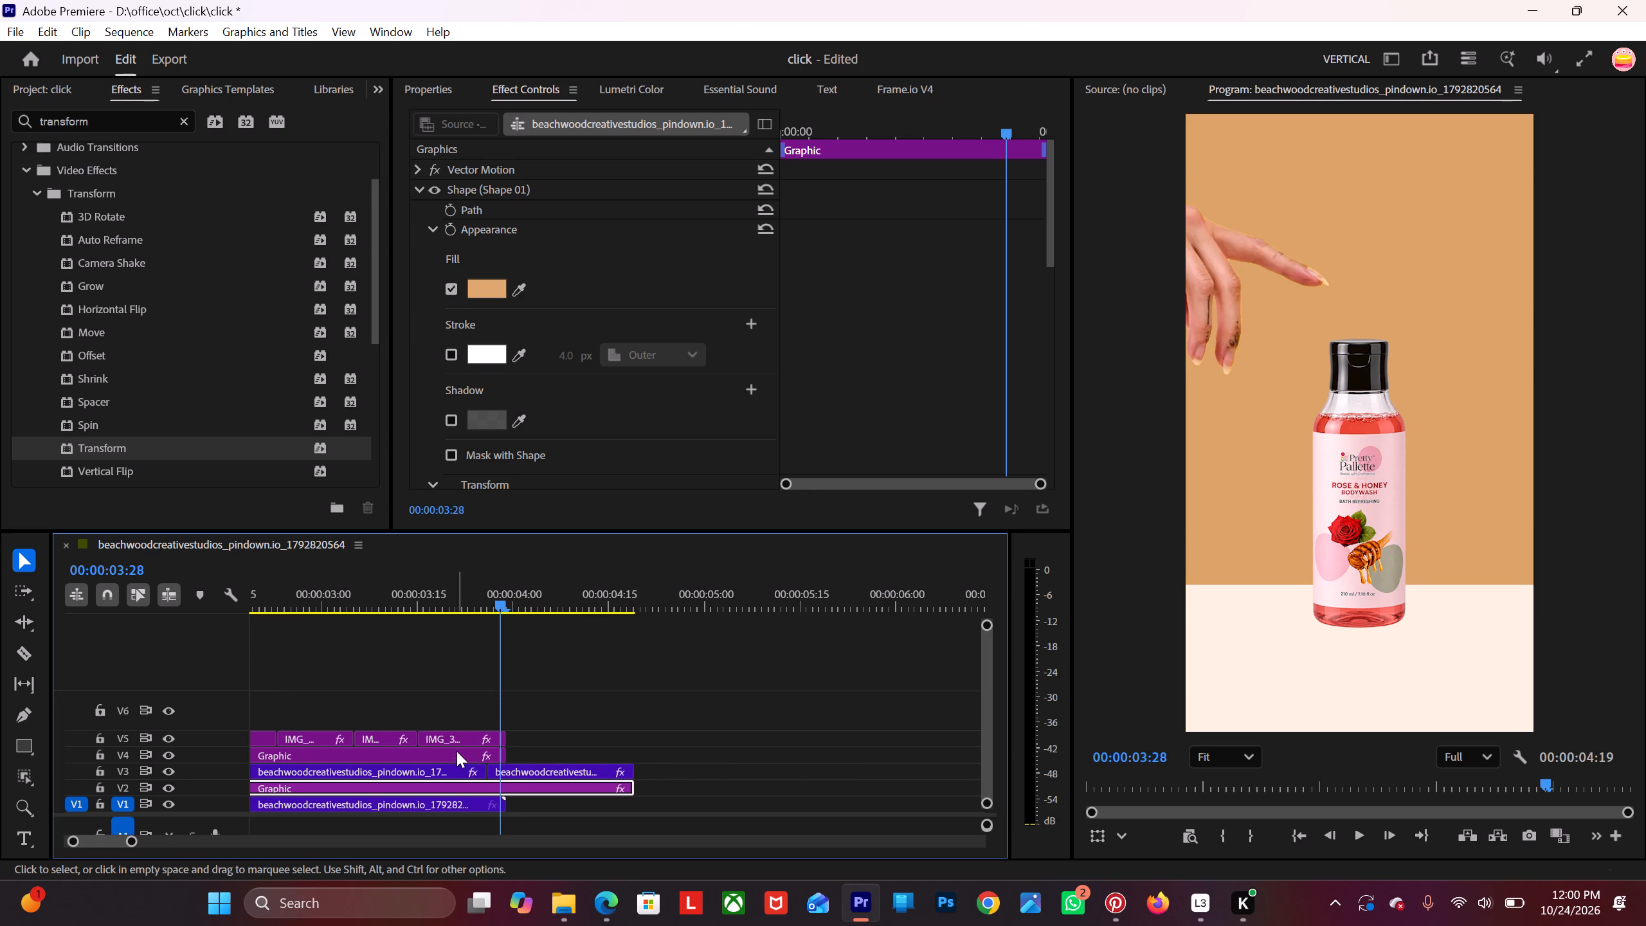
{"action": "left_click", "coordinate": [469, 739]}
{"action": "scroll", "coordinate": [525, 738], "scroll_direction": "up", "scroll_amount": 3, "text": "alt"}
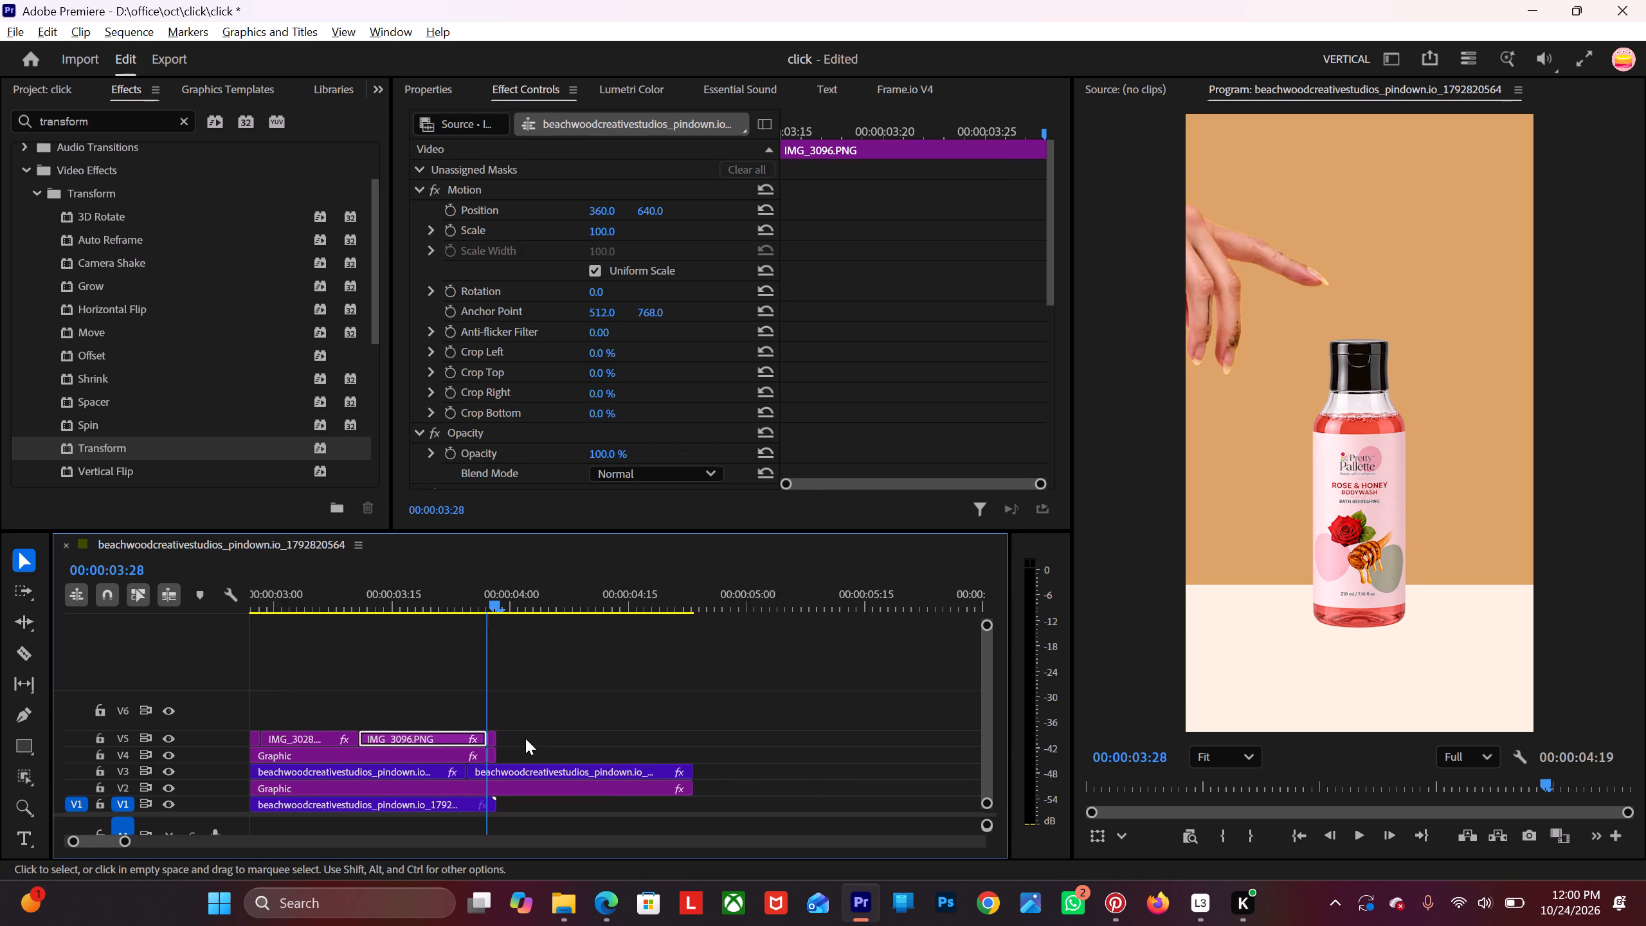
{"action": "scroll", "coordinate": [525, 738], "scroll_direction": "up", "scroll_amount": 6, "text": "alt"}
{"action": "left_click_drag", "start_coordinate": [484, 735], "coordinate": [489, 734]}
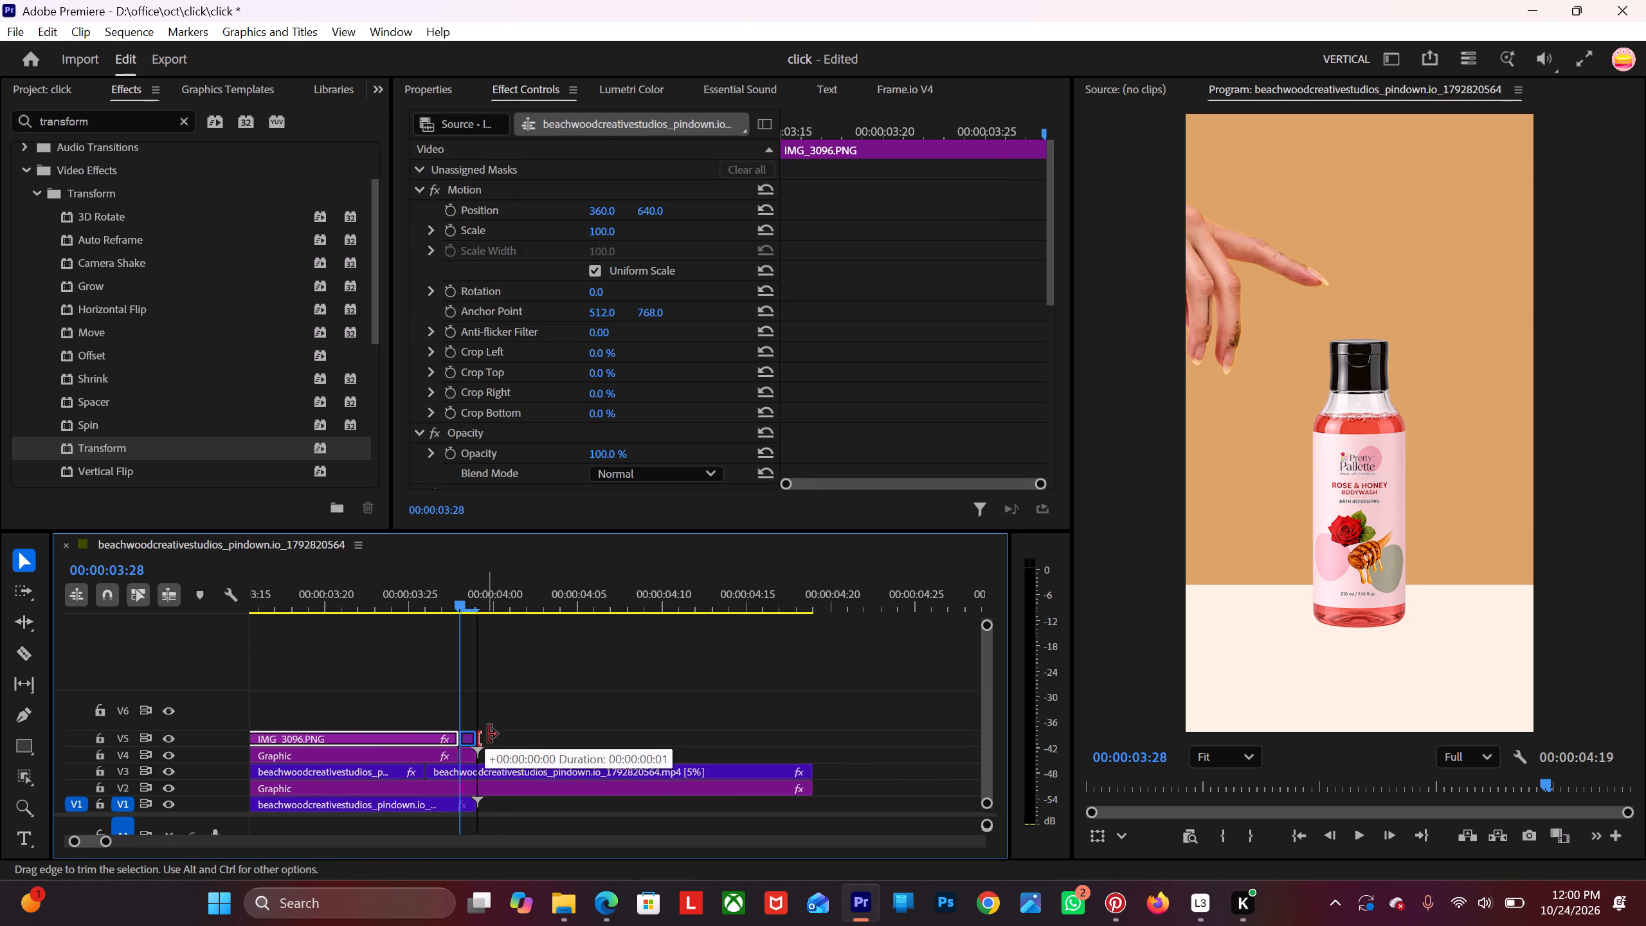
{"action": "left_click_drag", "start_coordinate": [489, 734], "coordinate": [818, 725]}
{"action": "left_click_drag", "start_coordinate": [482, 752], "coordinate": [815, 750]}
Extend the last Graphic clip on V4 and the background Graphic on V2 to end together at about 00:00:09:19.
{"action": "scroll", "coordinate": [854, 783], "scroll_direction": "down", "scroll_amount": 18}
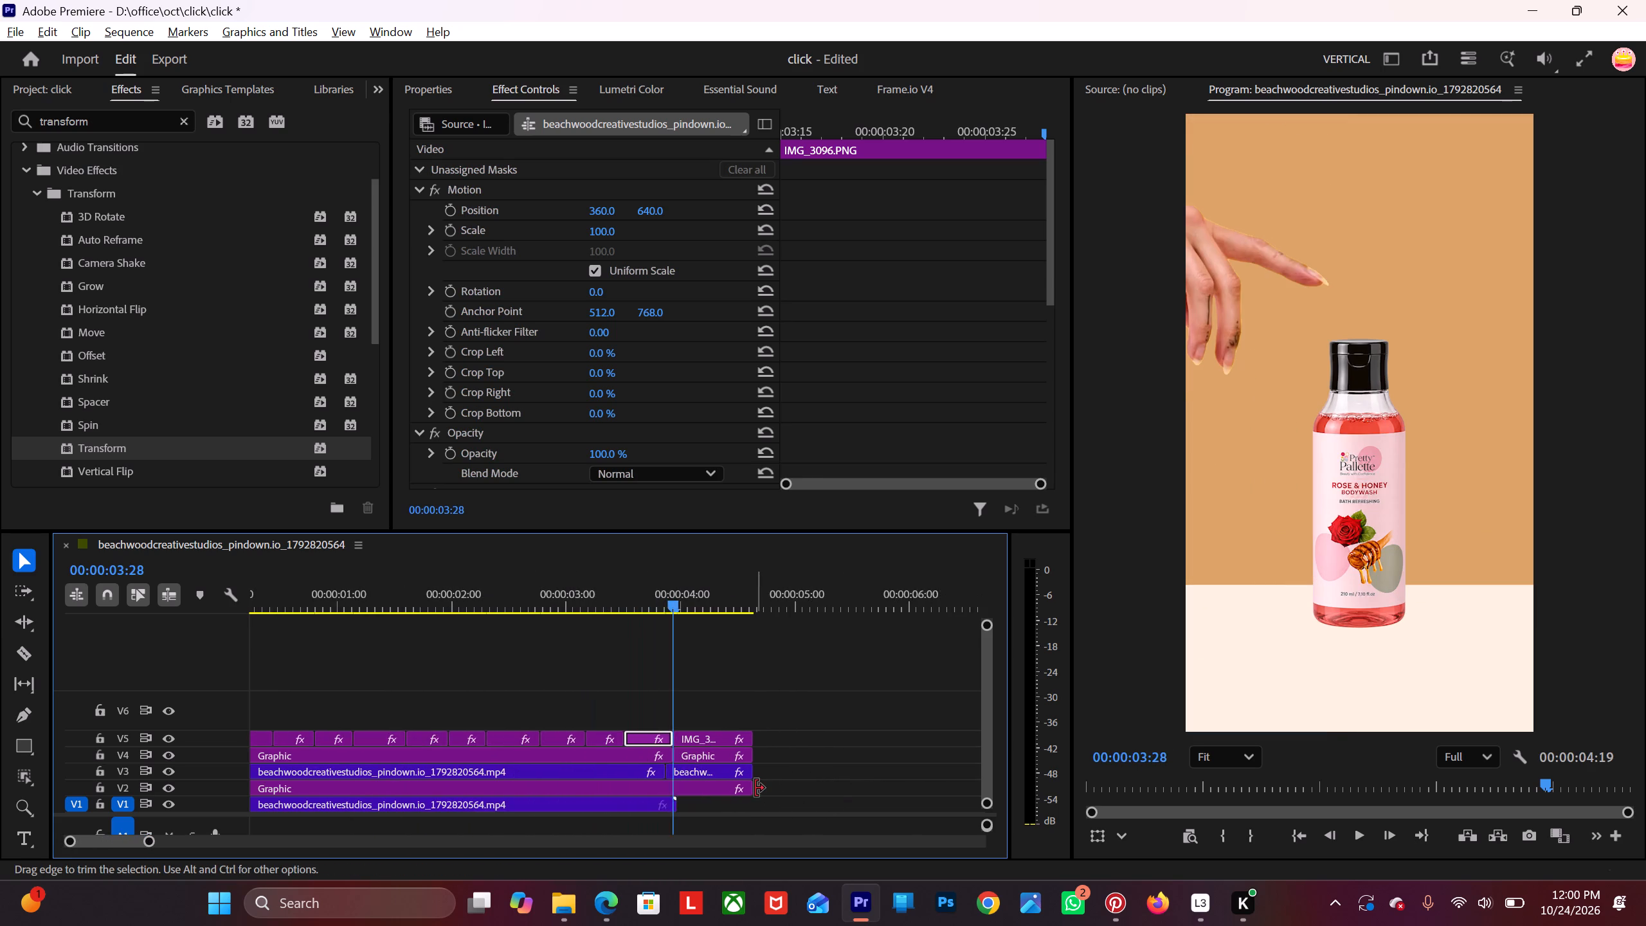
{"action": "scroll", "coordinate": [755, 788], "scroll_direction": "down", "scroll_amount": 4}
{"action": "left_click_drag", "start_coordinate": [636, 756], "coordinate": [668, 756]}
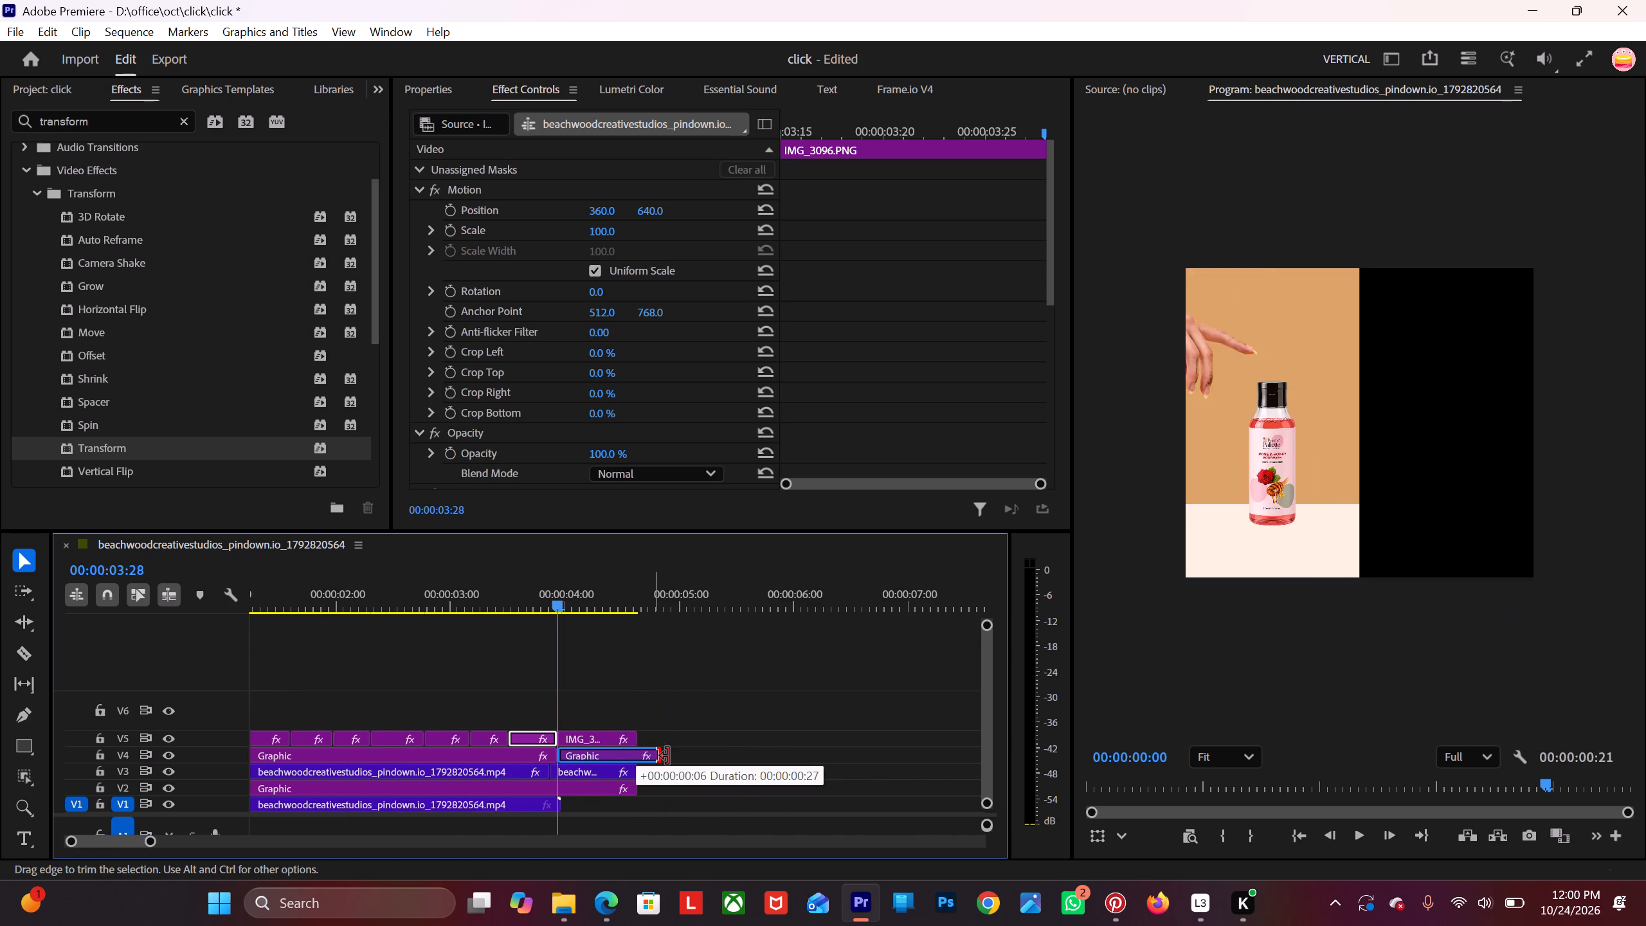
{"action": "left_click_drag", "start_coordinate": [668, 756], "coordinate": [779, 755]}
{"action": "left_click_drag", "start_coordinate": [639, 794], "coordinate": [640, 794]}
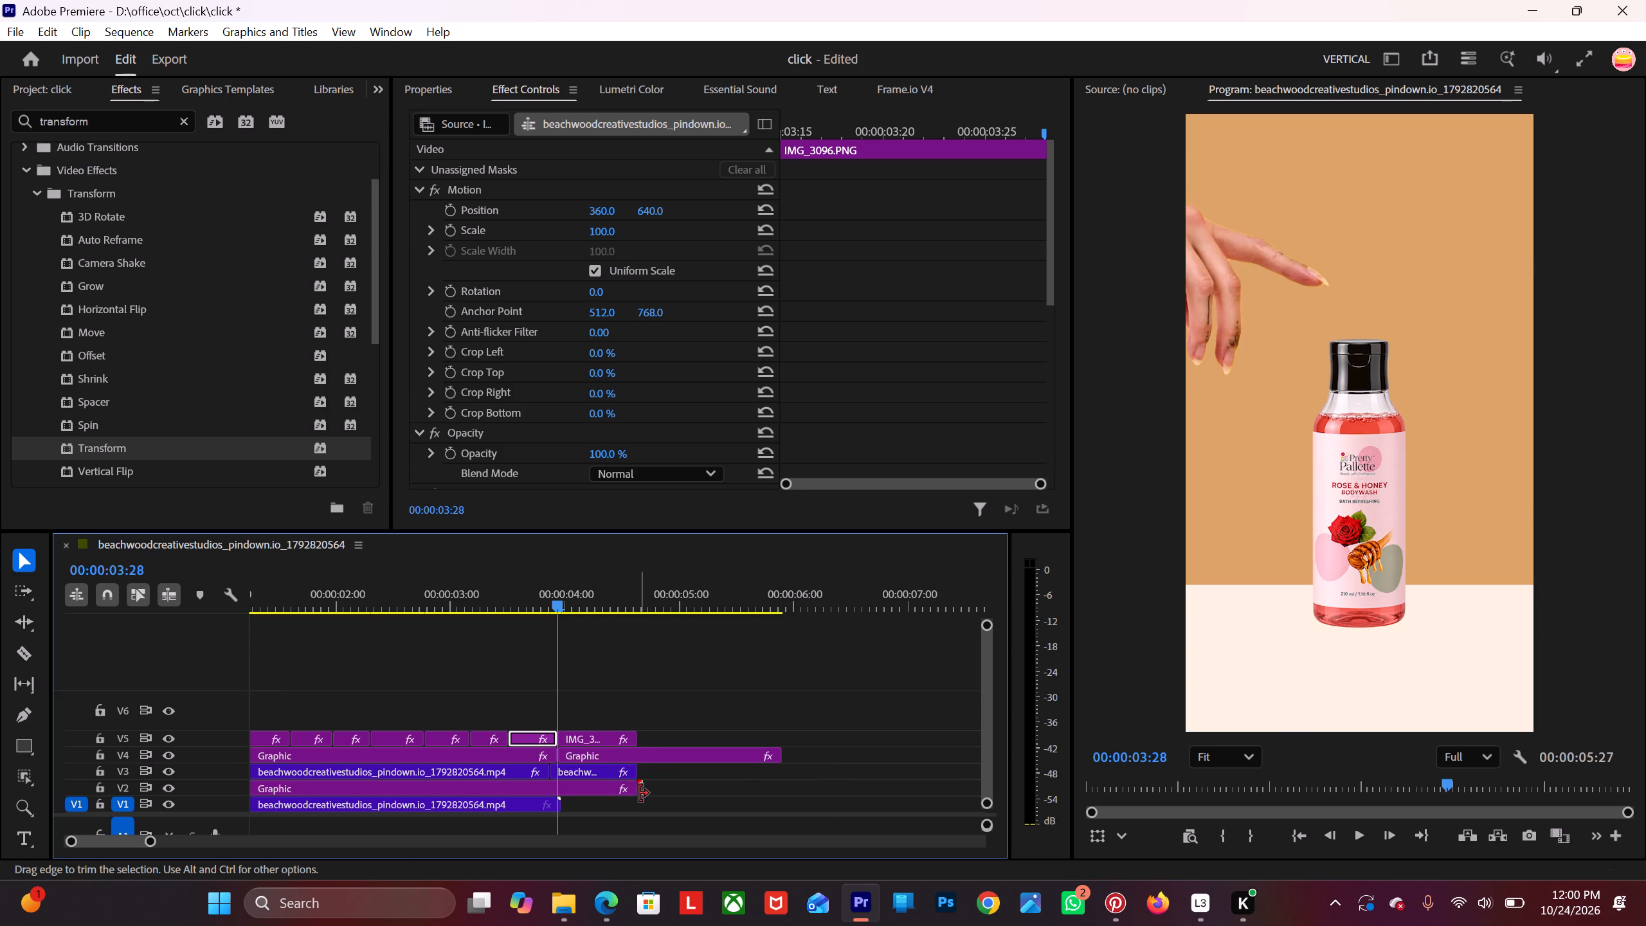
{"action": "left_click_drag", "start_coordinate": [640, 794], "coordinate": [782, 782]}
{"action": "scroll", "coordinate": [830, 792], "scroll_direction": "down", "scroll_amount": 9, "text": "alt"}
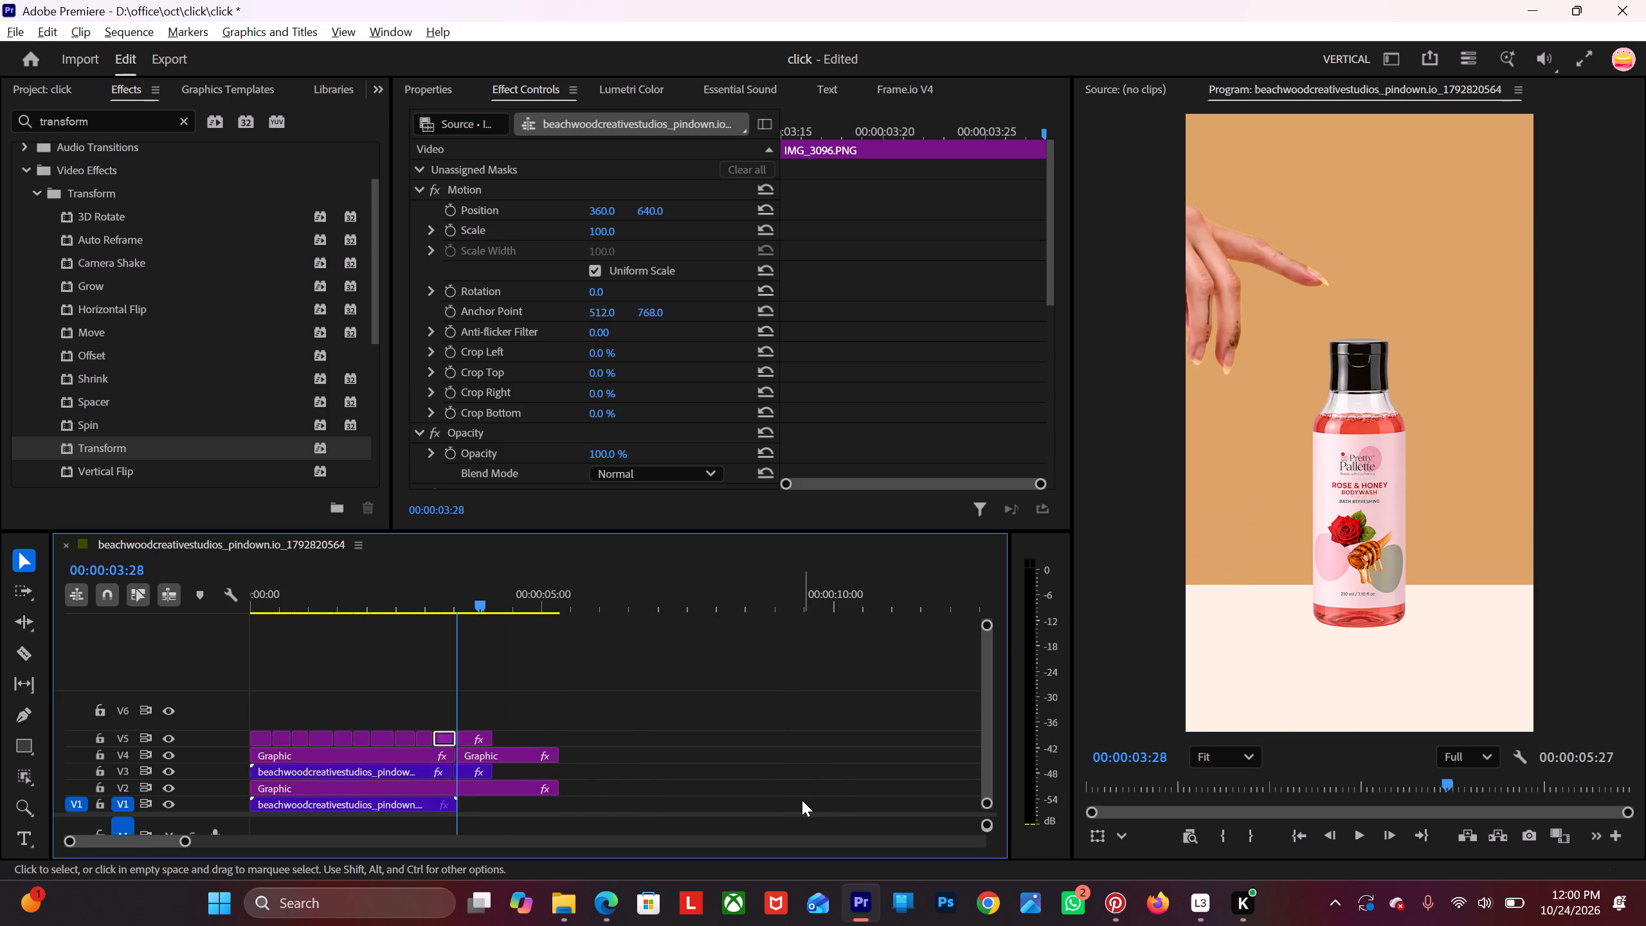
{"action": "left_click_drag", "start_coordinate": [501, 750], "coordinate": [636, 749]}
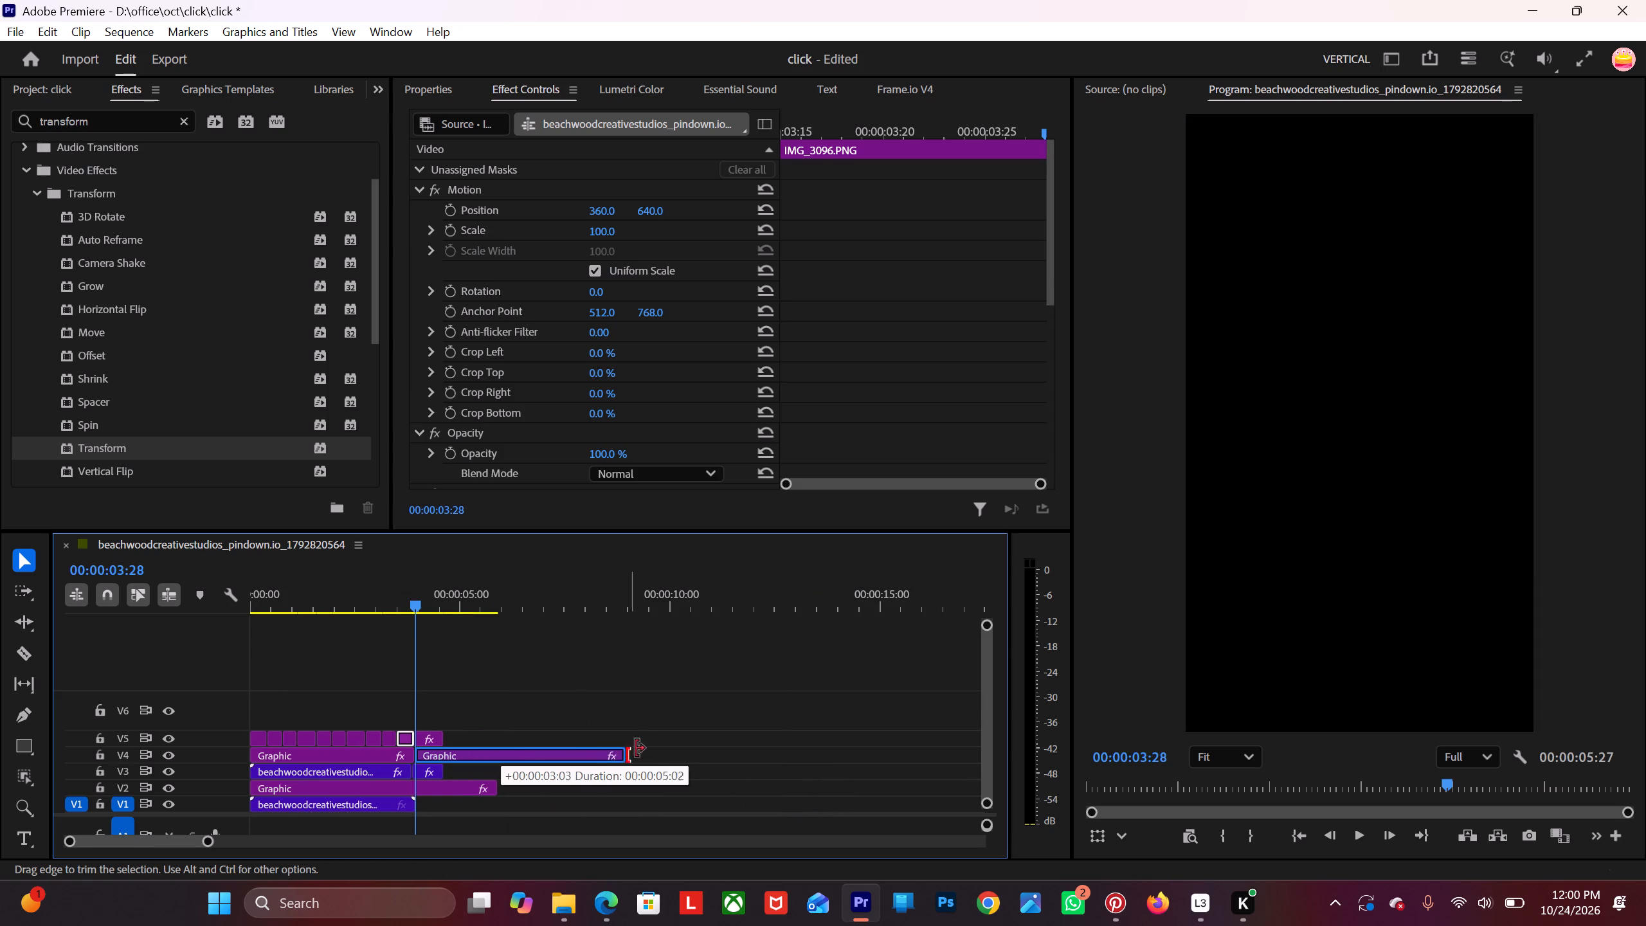
{"action": "left_click_drag", "start_coordinate": [636, 749], "coordinate": [658, 748]}
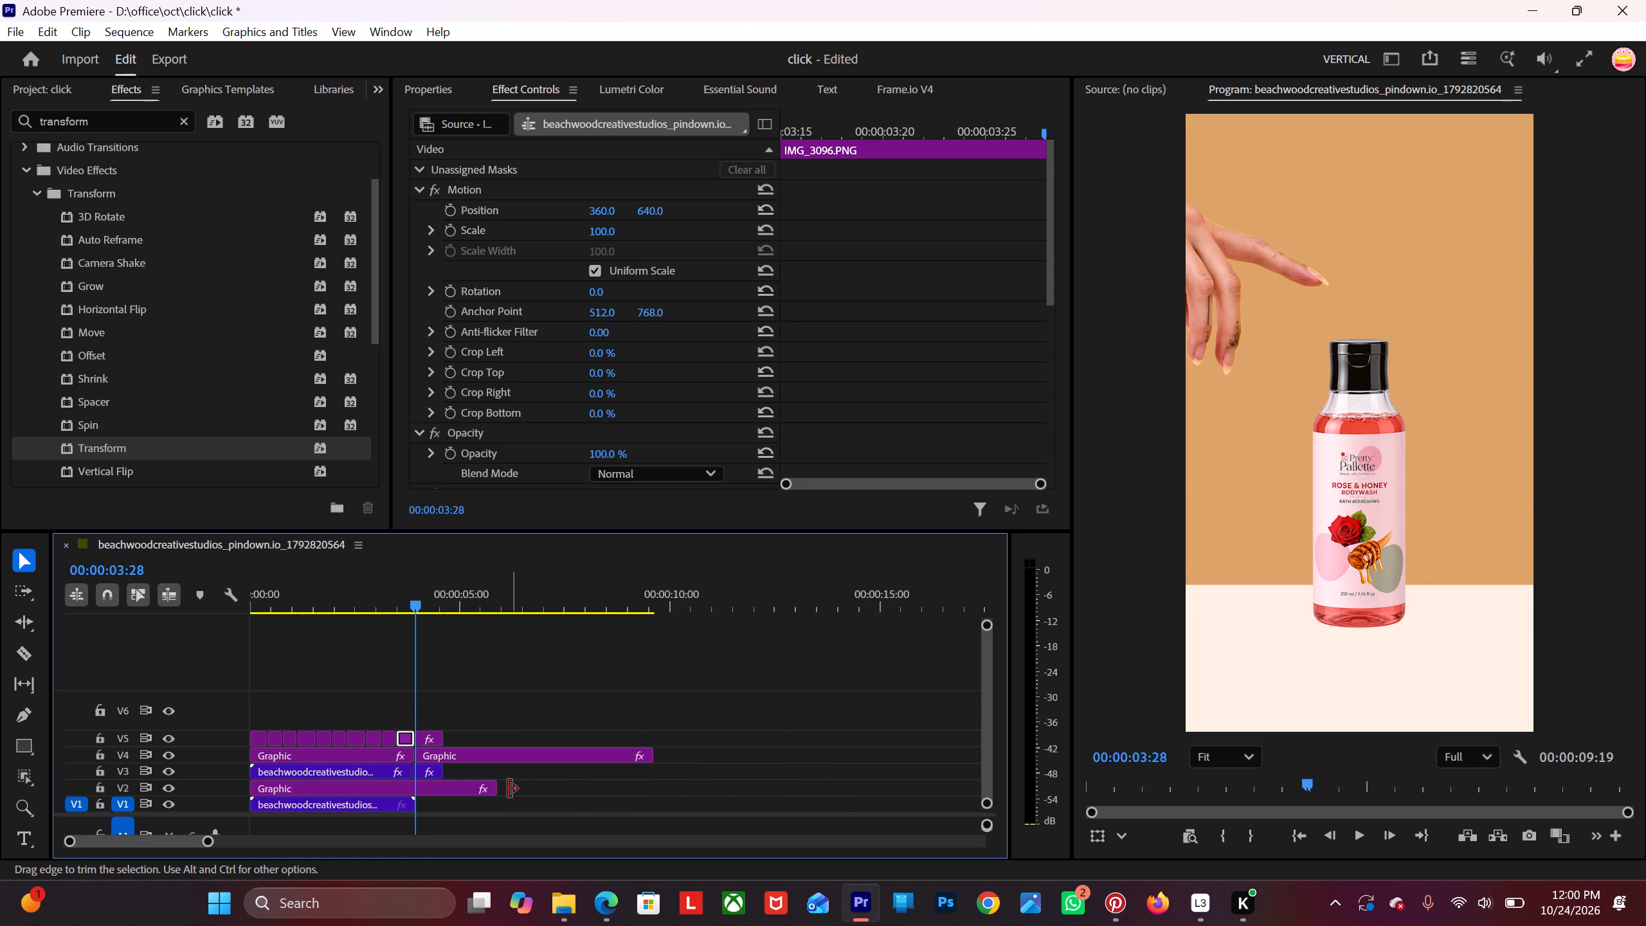
{"action": "left_click_drag", "start_coordinate": [509, 789], "coordinate": [659, 784]}
Move the cut between the last two IMG_3096.PNG clips on V5 earlier to match the start of the slowed V3 hand clip.
{"action": "scroll", "coordinate": [495, 784], "scroll_direction": "up", "scroll_amount": 7}
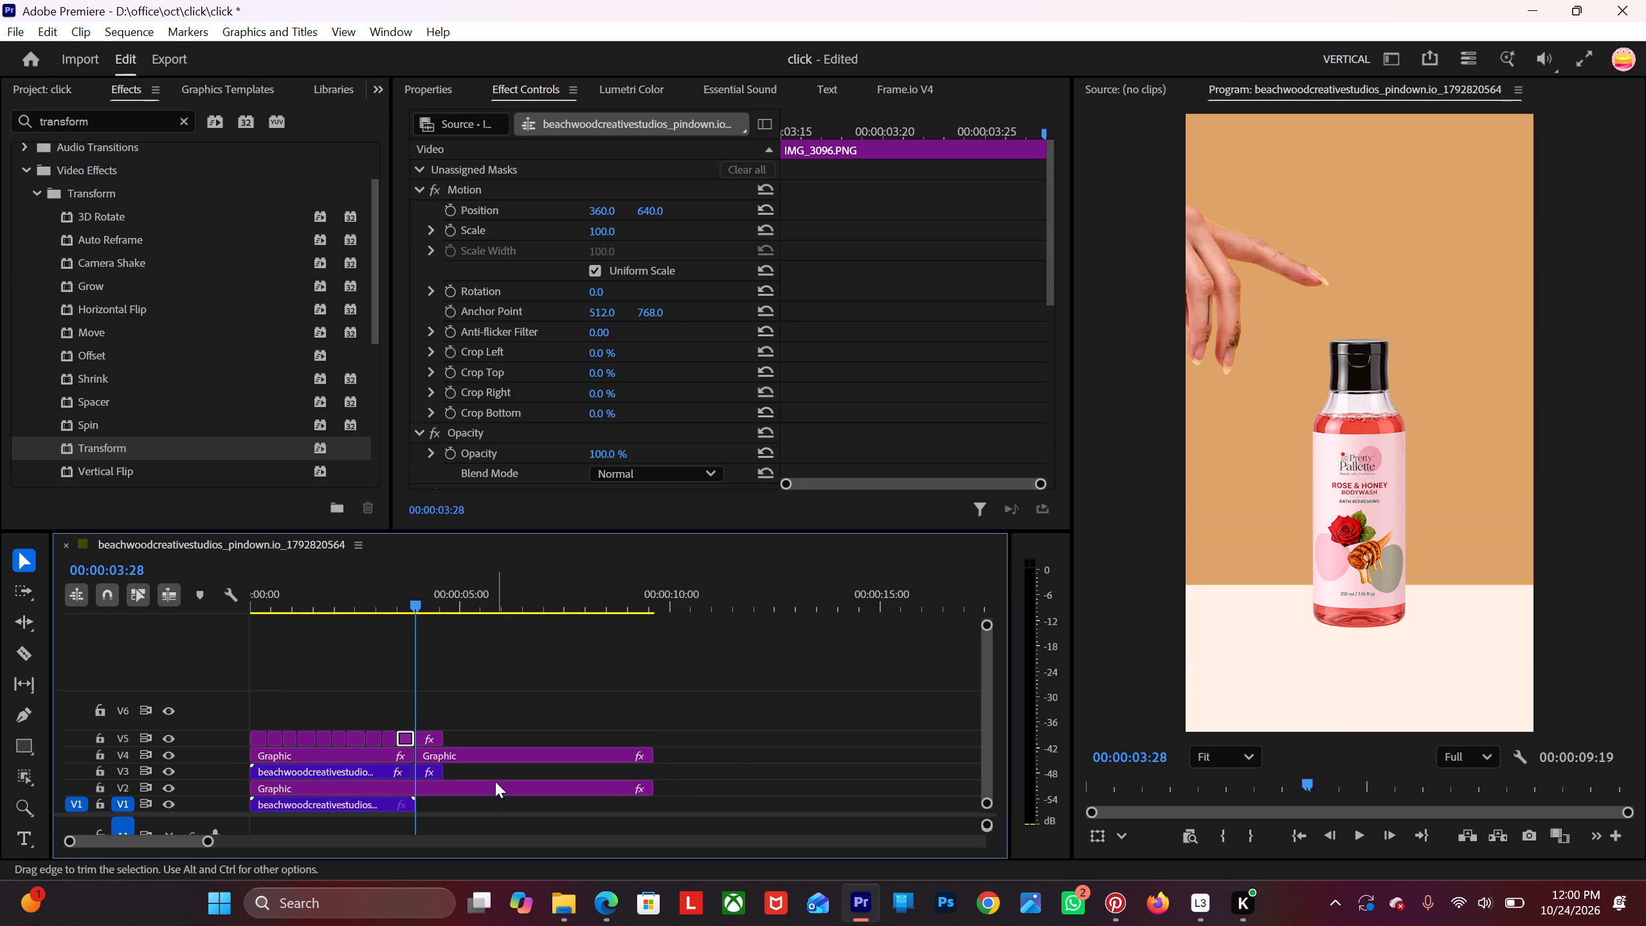
{"action": "scroll", "coordinate": [495, 781], "scroll_direction": "up", "scroll_amount": 19, "text": "alt"}
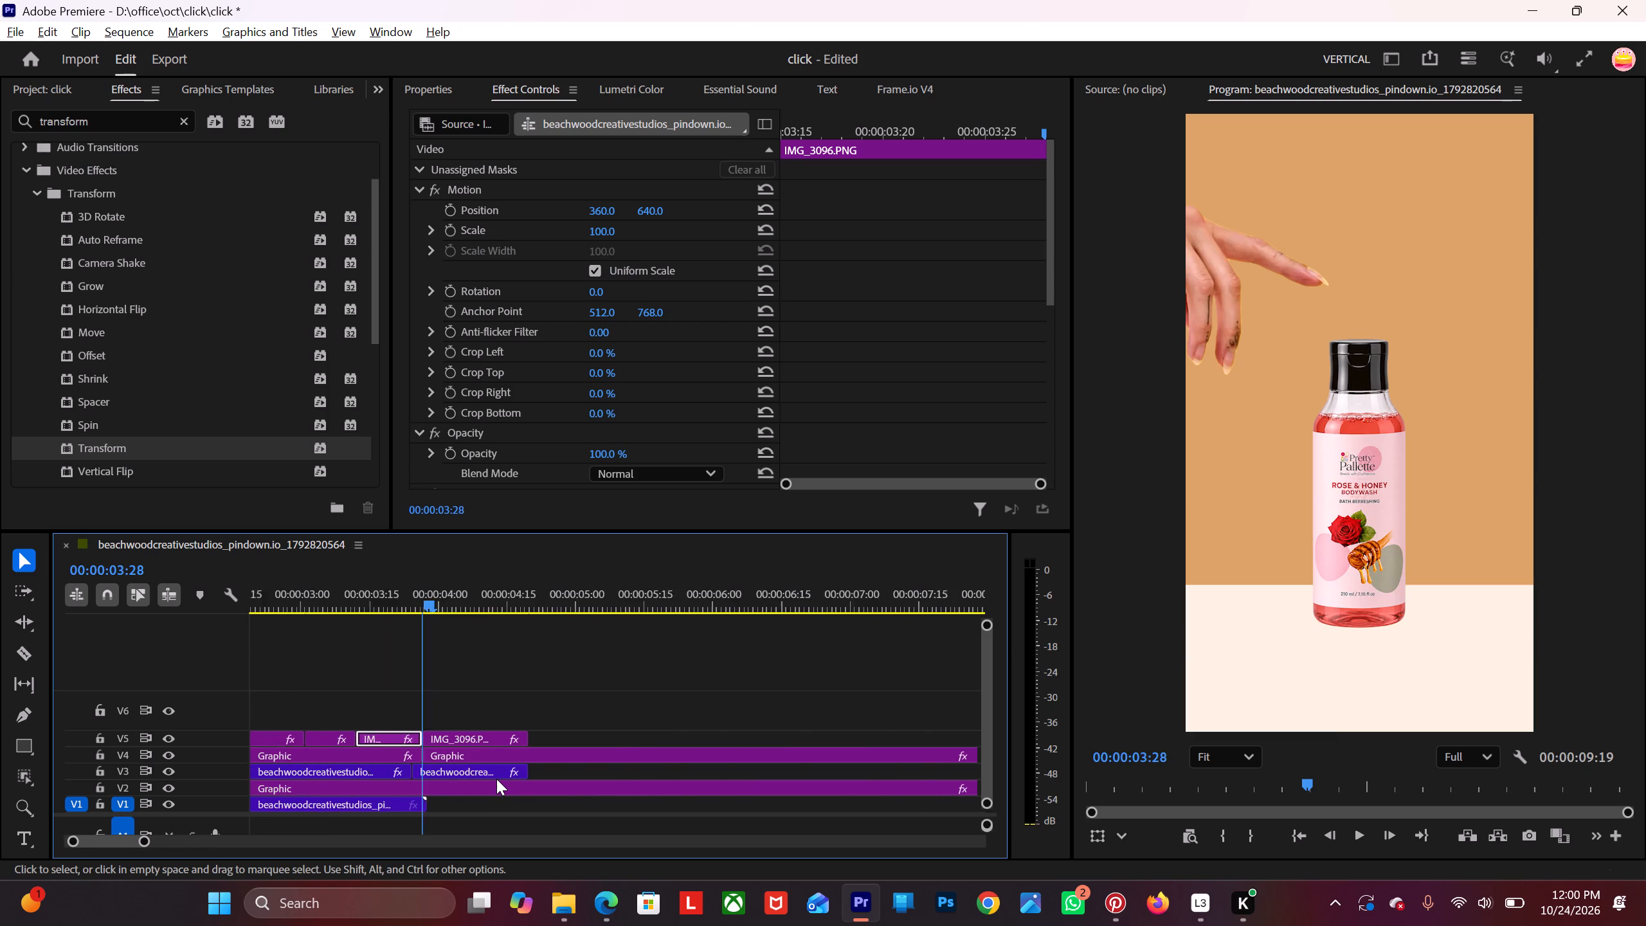
{"action": "scroll", "coordinate": [496, 779], "scroll_direction": "up", "scroll_amount": 5, "text": "alt"}
{"action": "left_click", "coordinate": [498, 772]}
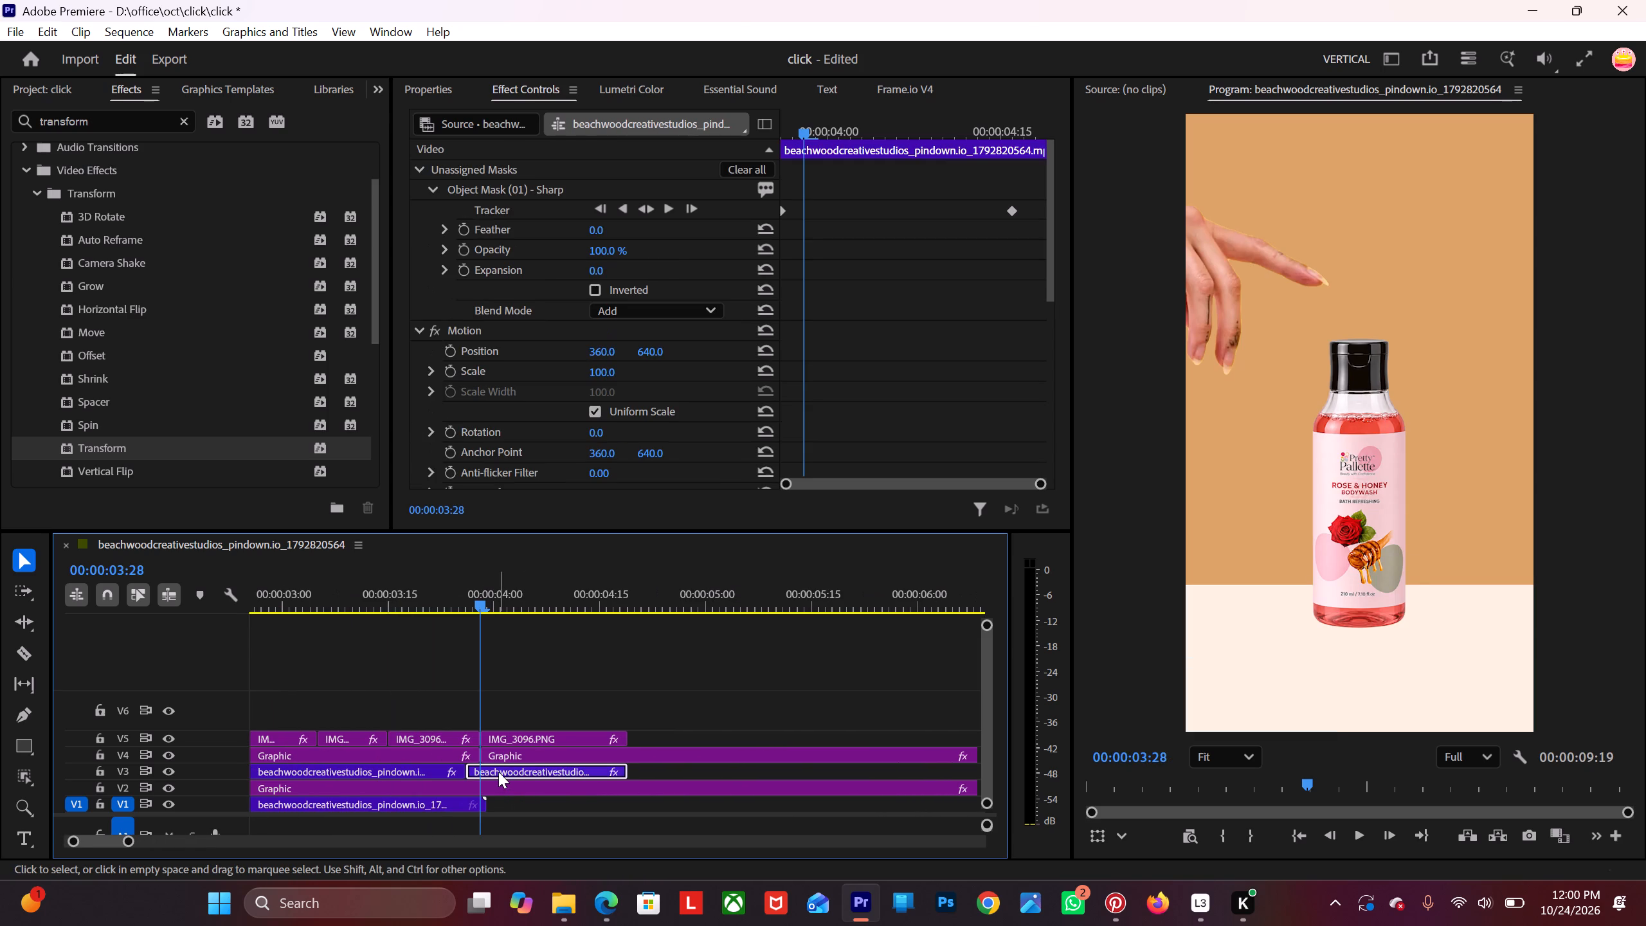
{"action": "left_click_drag", "start_coordinate": [481, 604], "coordinate": [466, 611]}
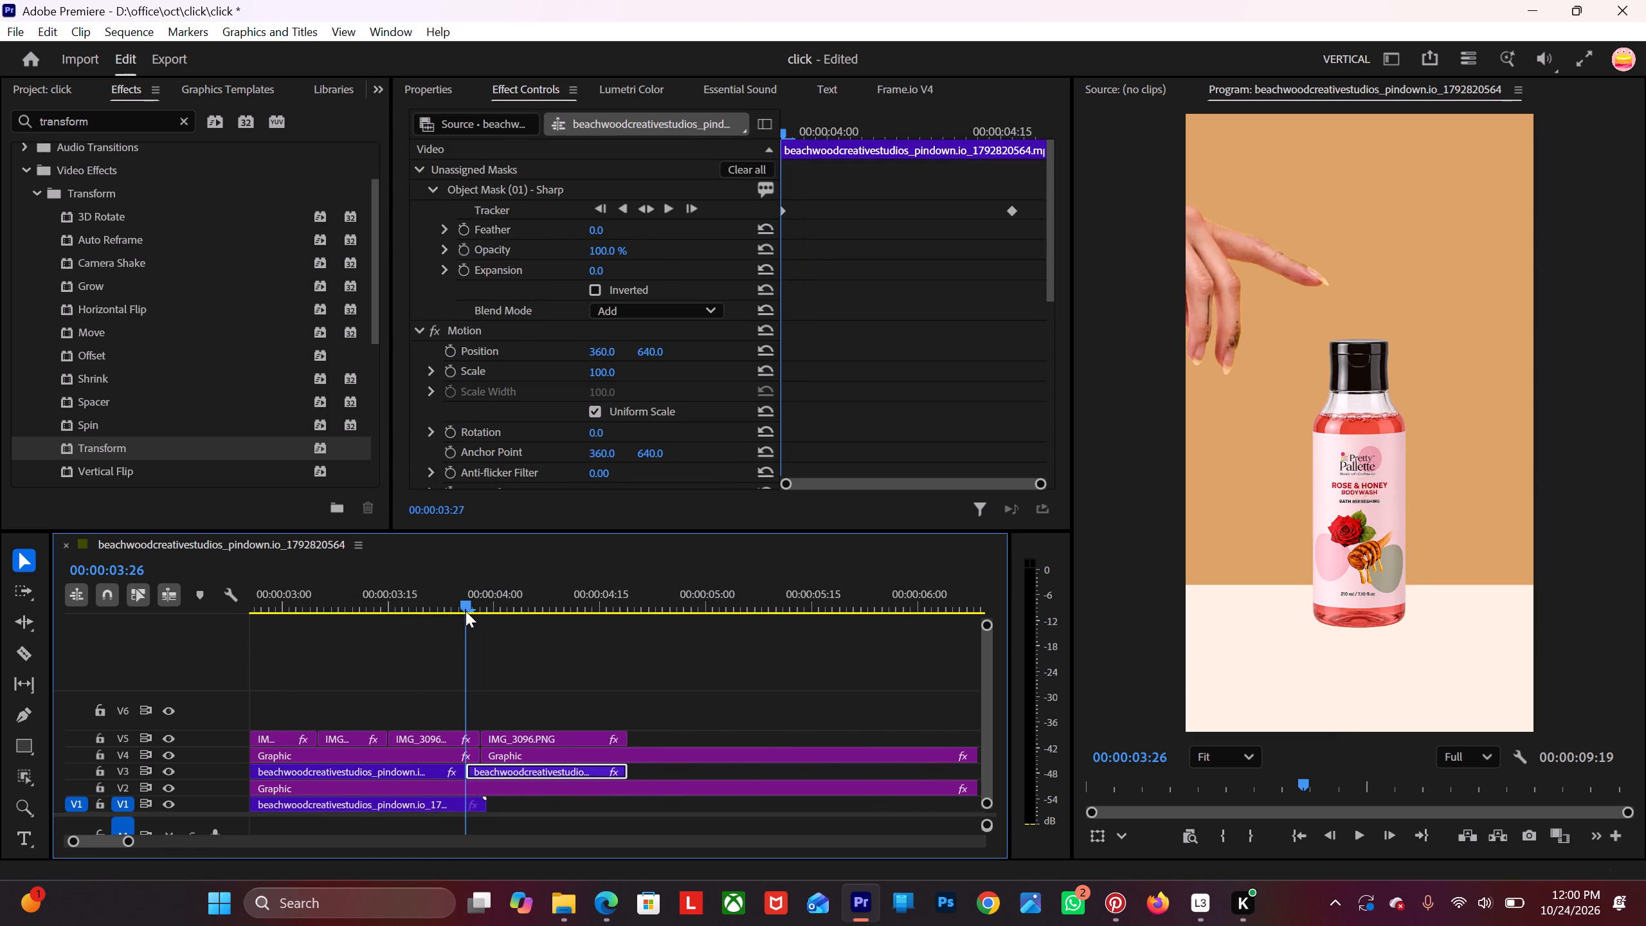
{"action": "left_click_drag", "start_coordinate": [466, 611], "coordinate": [512, 627]}
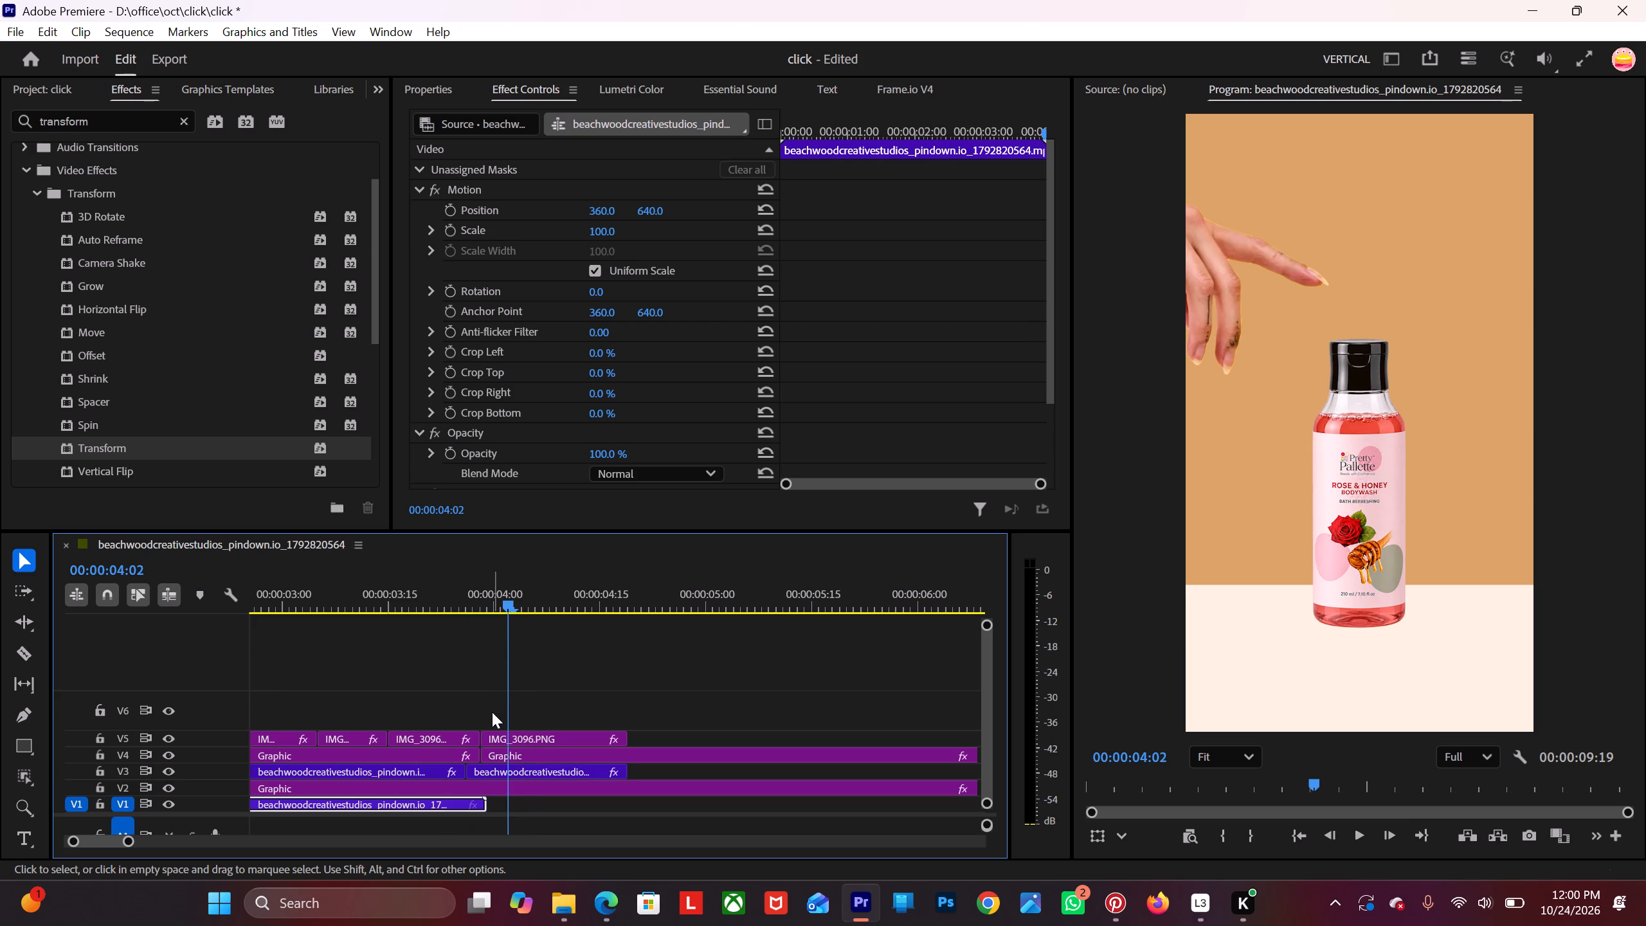
{"action": "left_click", "coordinate": [503, 734]}
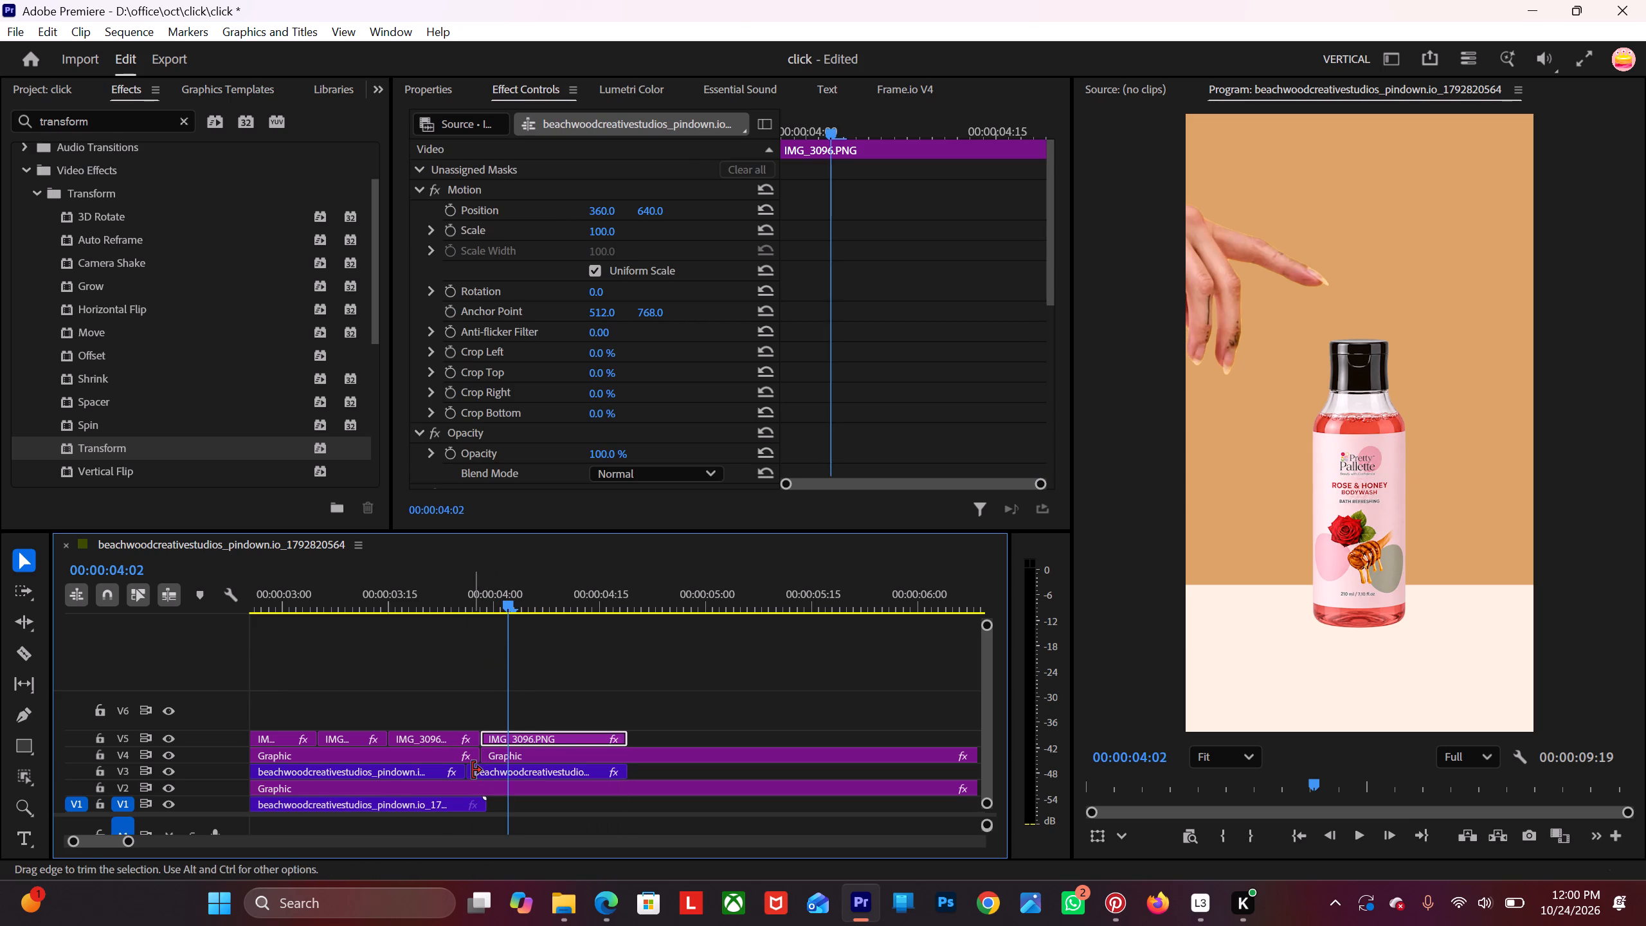
{"action": "scroll", "coordinate": [475, 736], "scroll_direction": "up", "scroll_amount": 10}
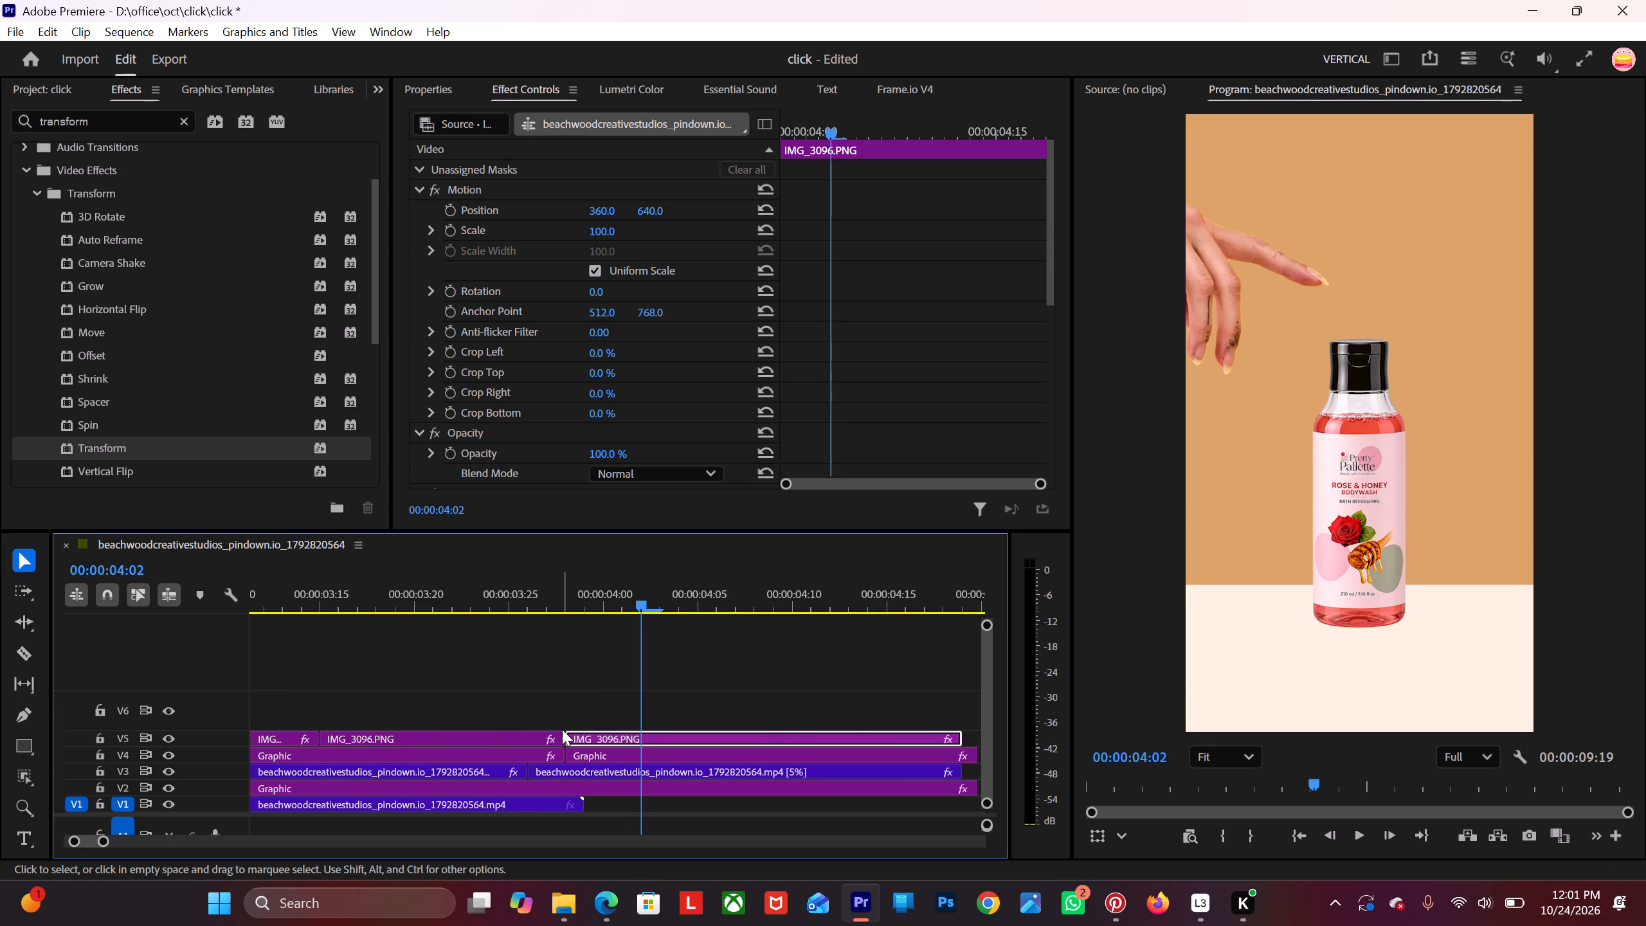
{"action": "left_click_drag", "start_coordinate": [562, 734], "coordinate": [541, 732]}
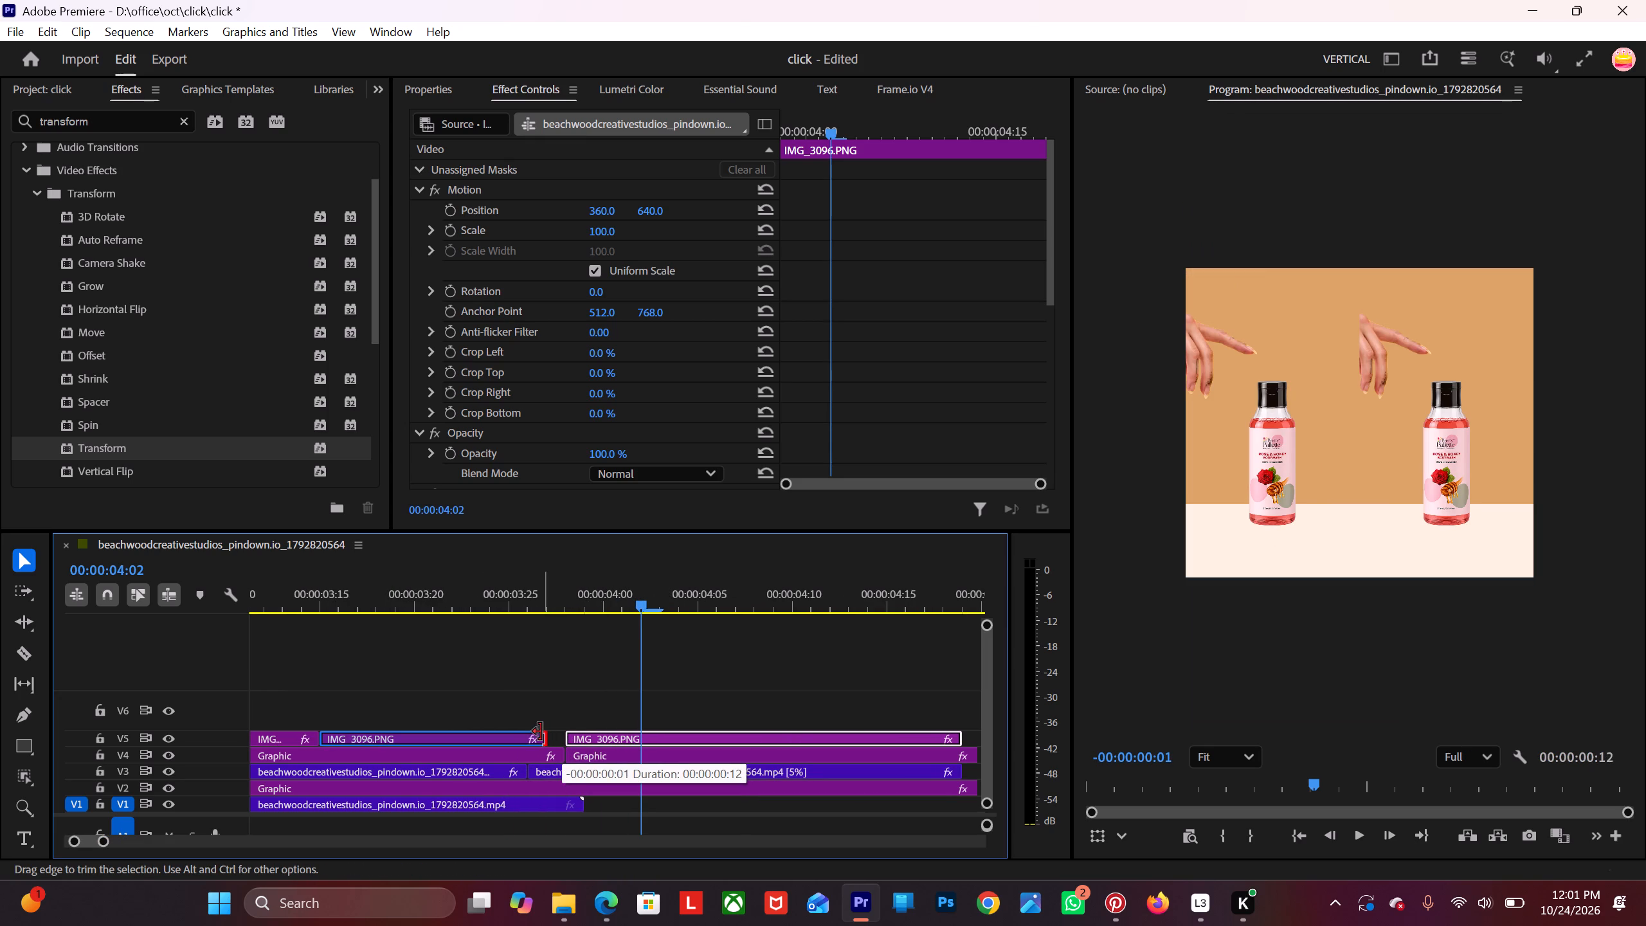
{"action": "left_click_drag", "start_coordinate": [541, 732], "coordinate": [531, 732]}
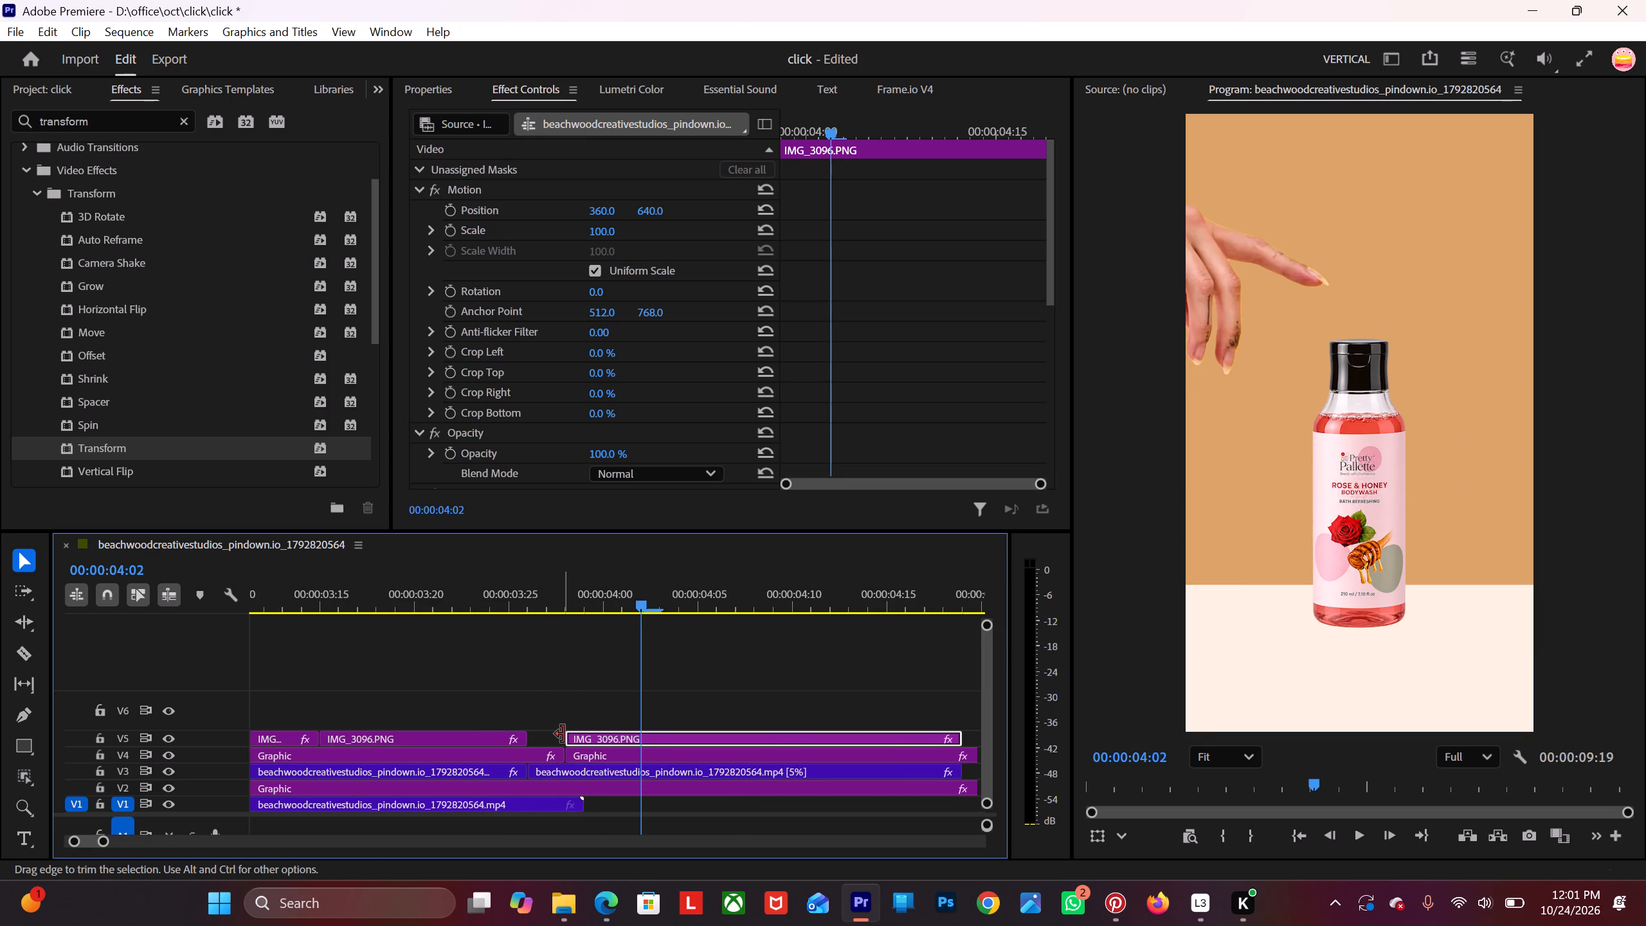
{"action": "left_click_drag", "start_coordinate": [563, 734], "coordinate": [529, 732]}
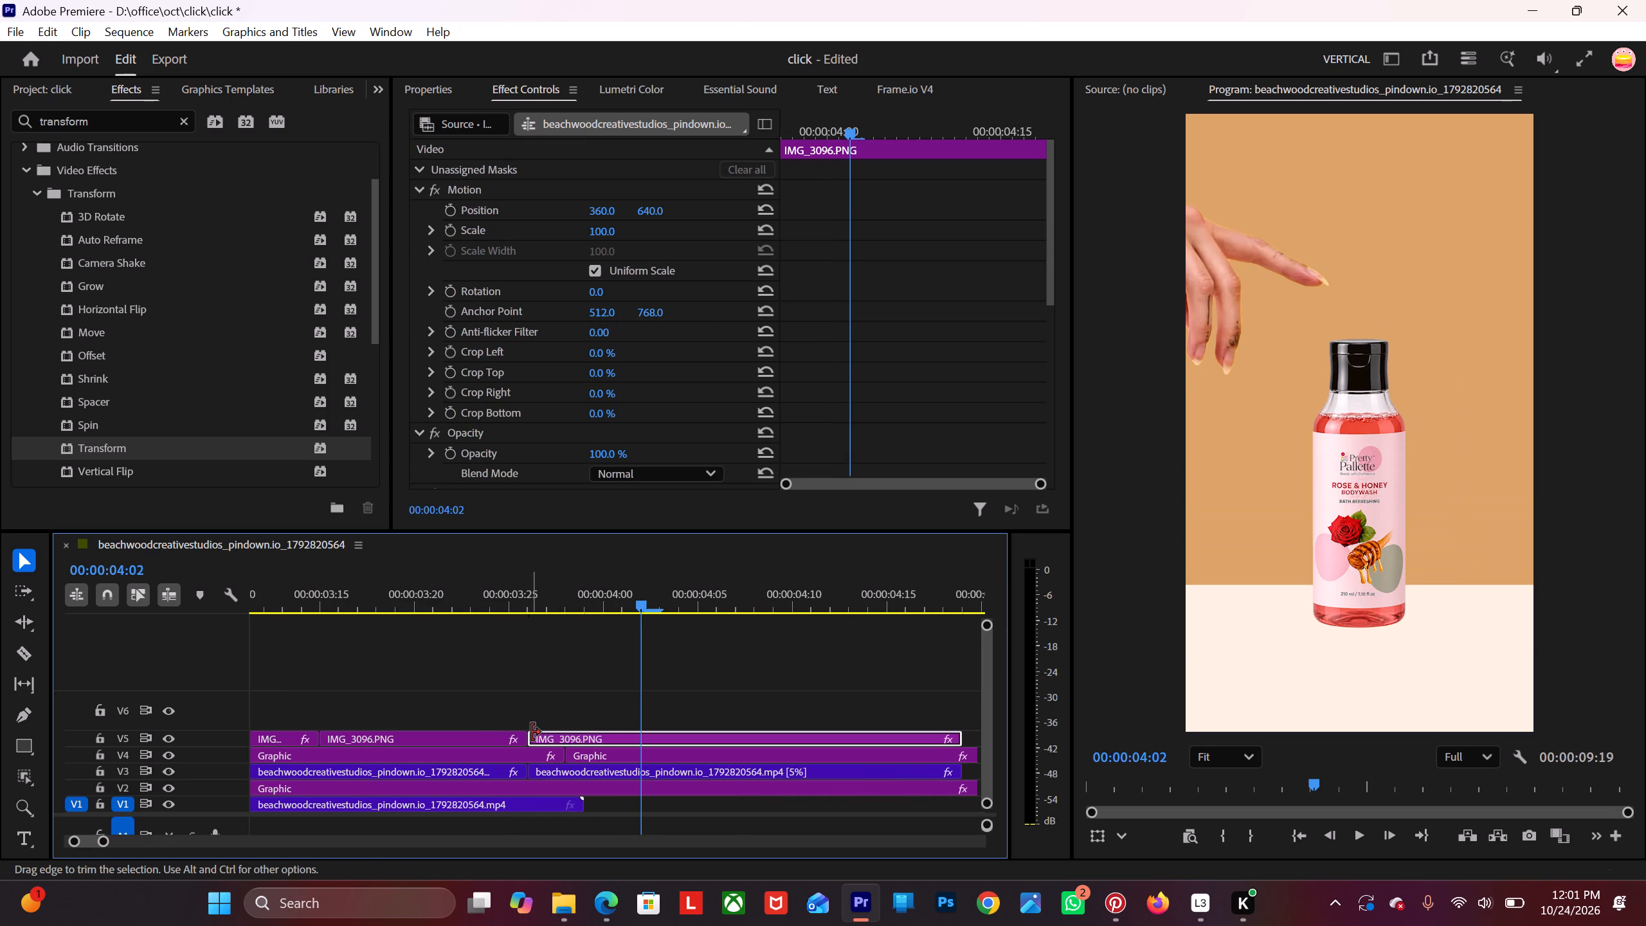
Nest the last IMG_3096.PNG clip on V5 together with the slowed hand clip on V3, keeping the default sequence name.
{"action": "left_click", "coordinate": [547, 740]}
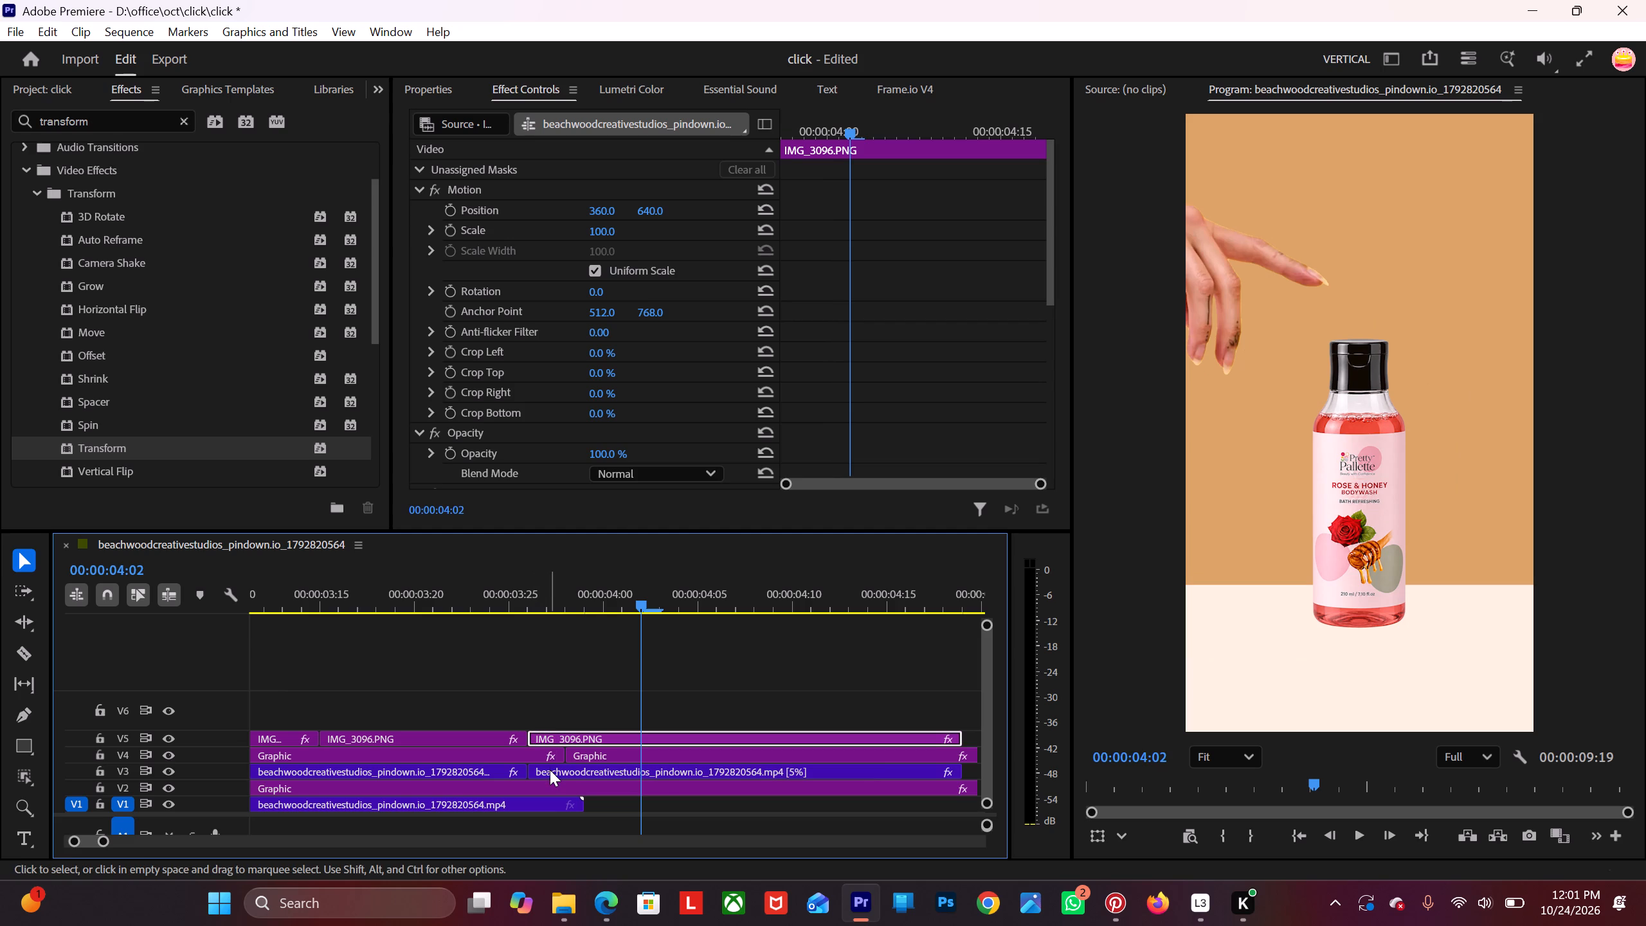
{"action": "left_click", "coordinate": [550, 770], "text": "ctrl"}
{"action": "right_click", "coordinate": [550, 770]}
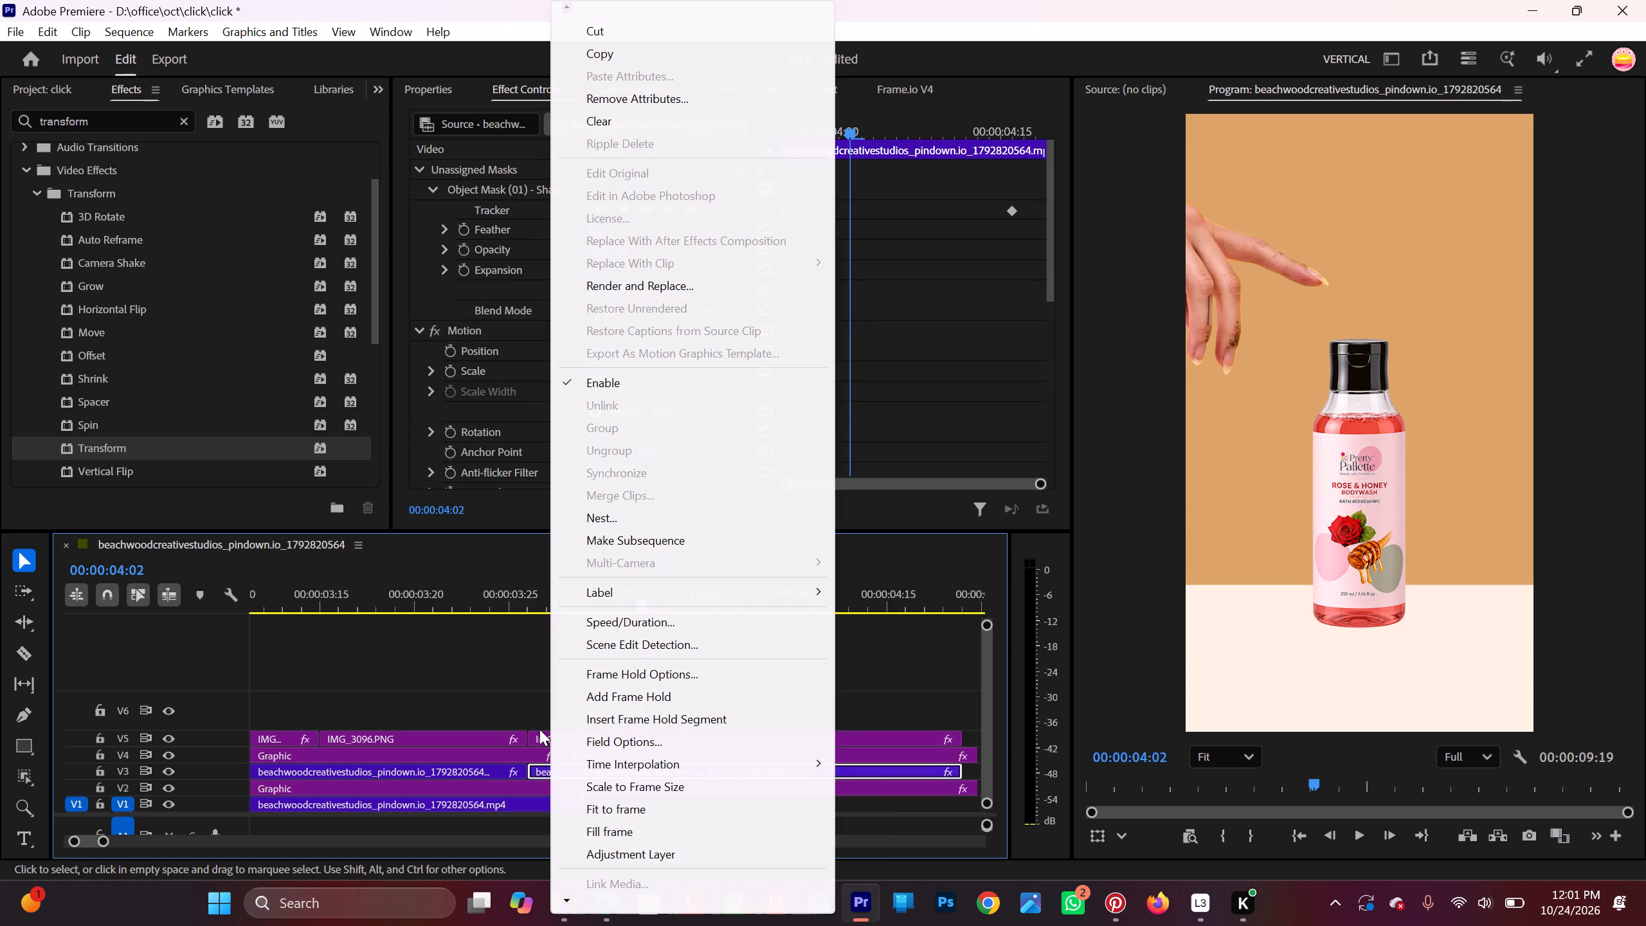
{"action": "left_click", "coordinate": [538, 733]}
{"action": "left_click", "coordinate": [551, 740]}
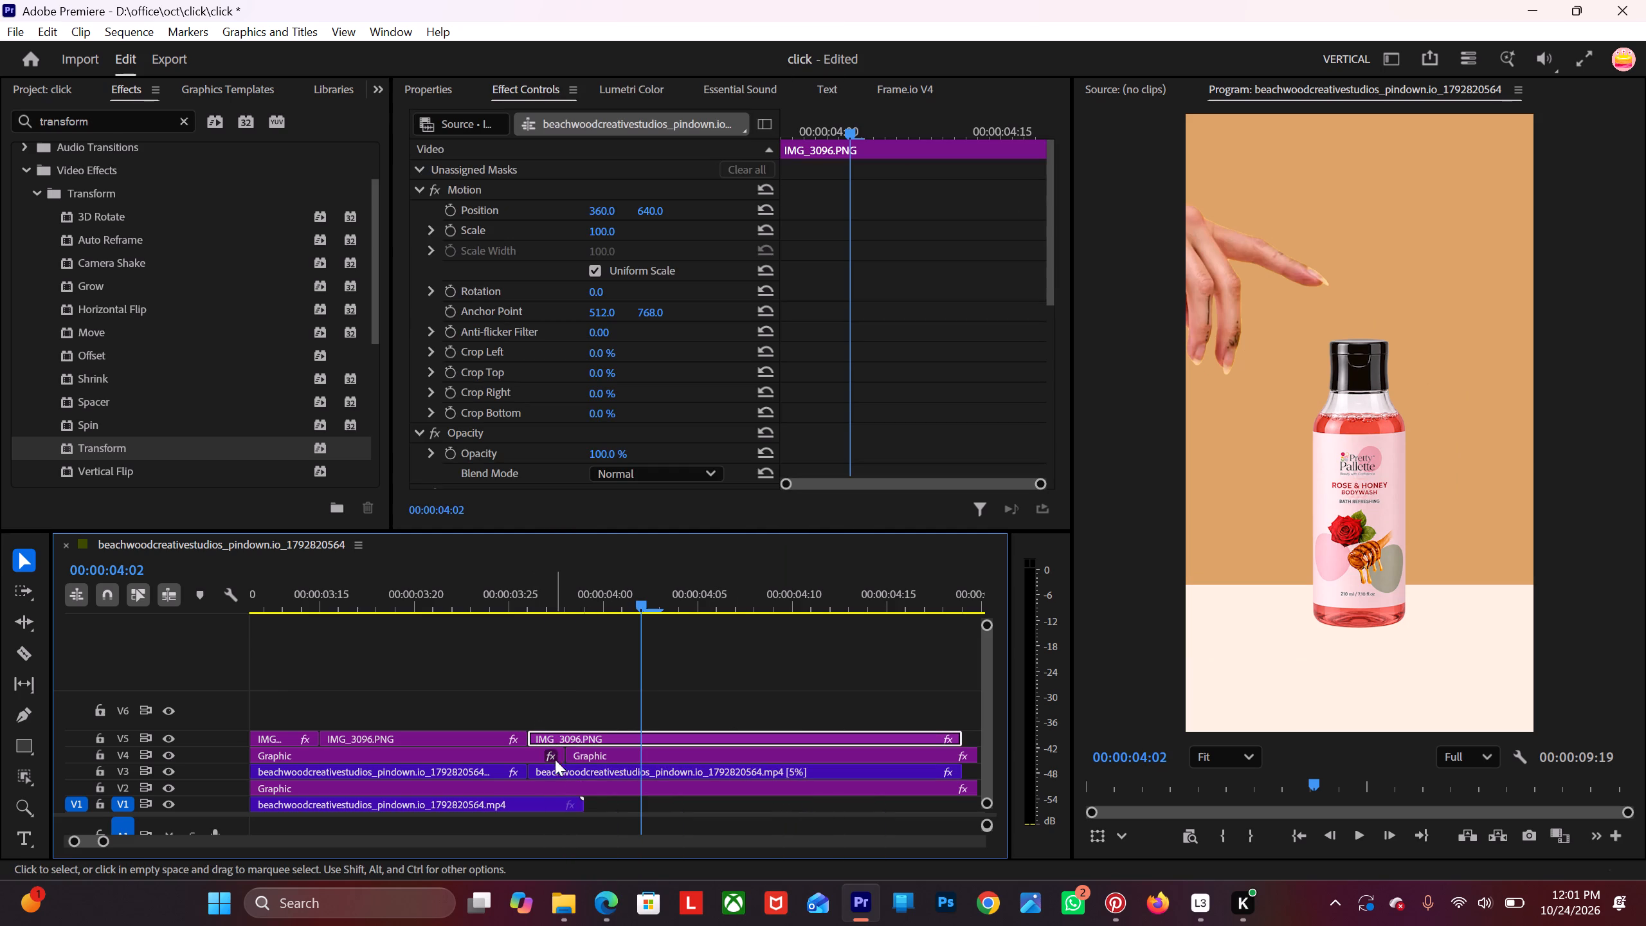
{"action": "left_click", "coordinate": [562, 772], "text": "shift"}
{"action": "right_click", "coordinate": [561, 769], "text": "shift"}
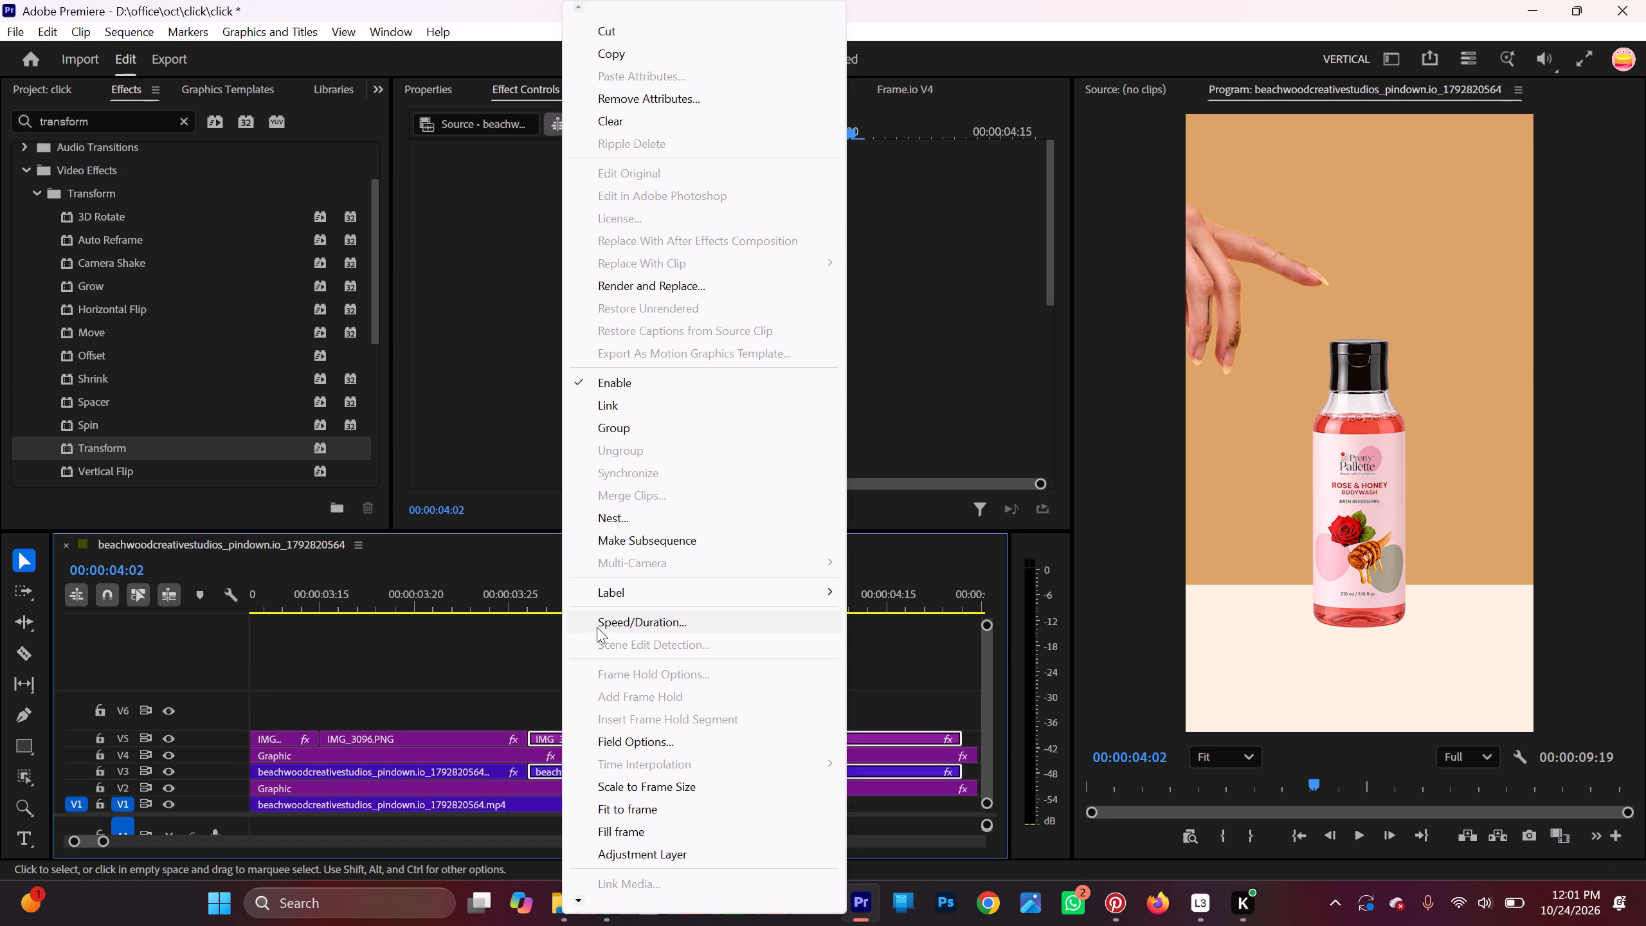
{"action": "left_click", "coordinate": [650, 522]}
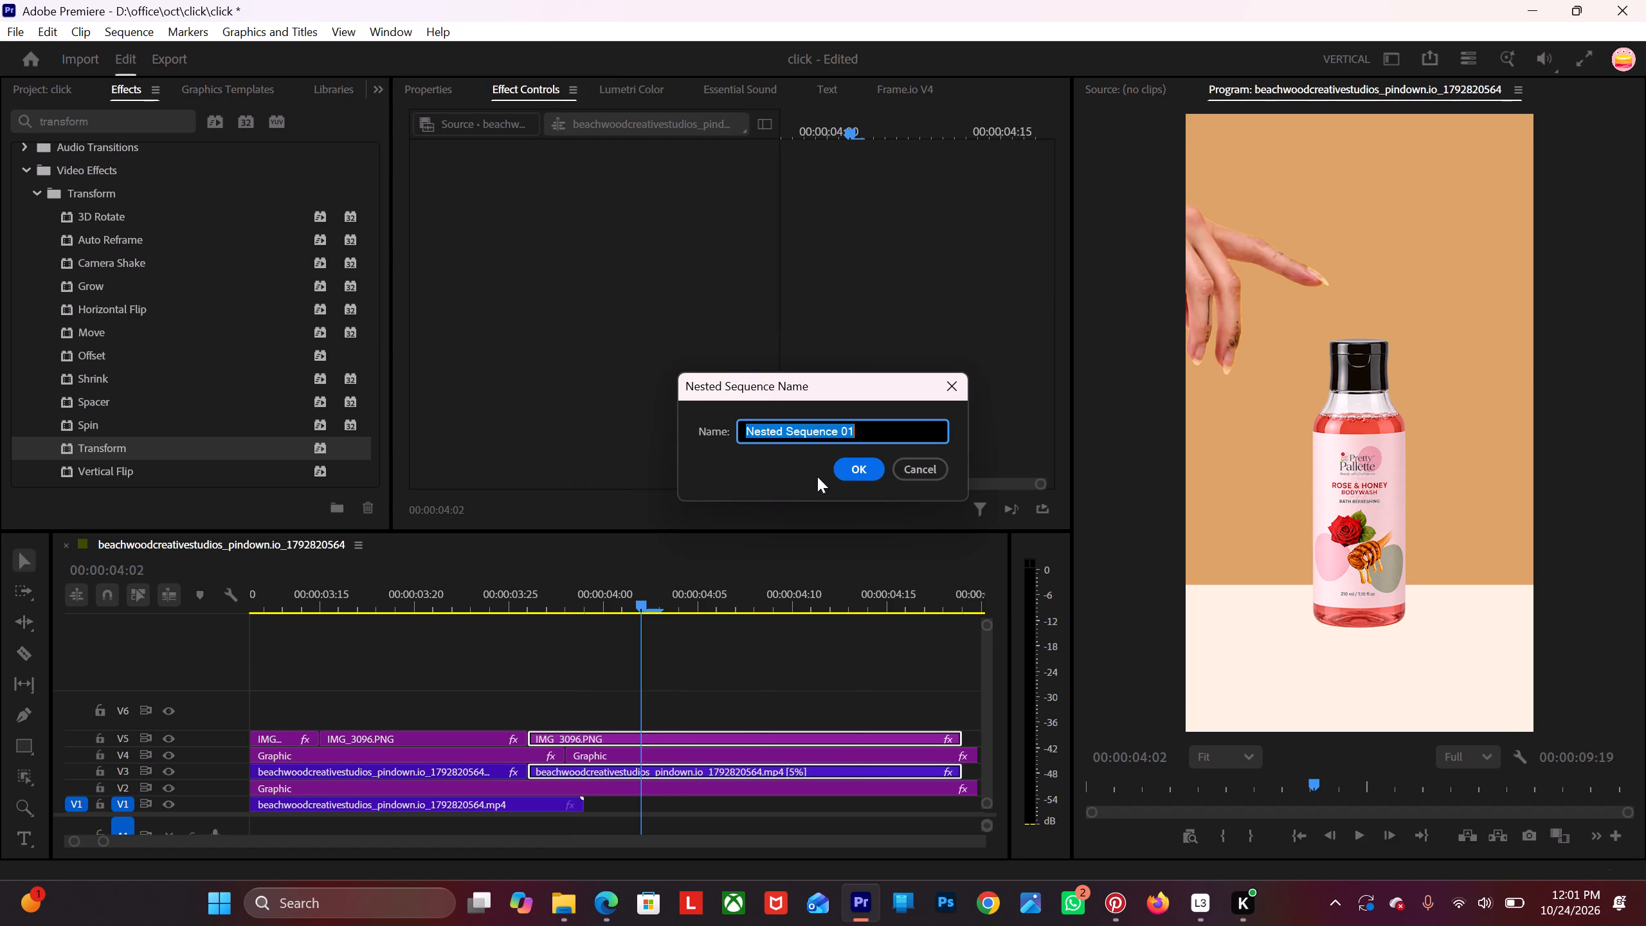
{"action": "left_click", "coordinate": [860, 467]}
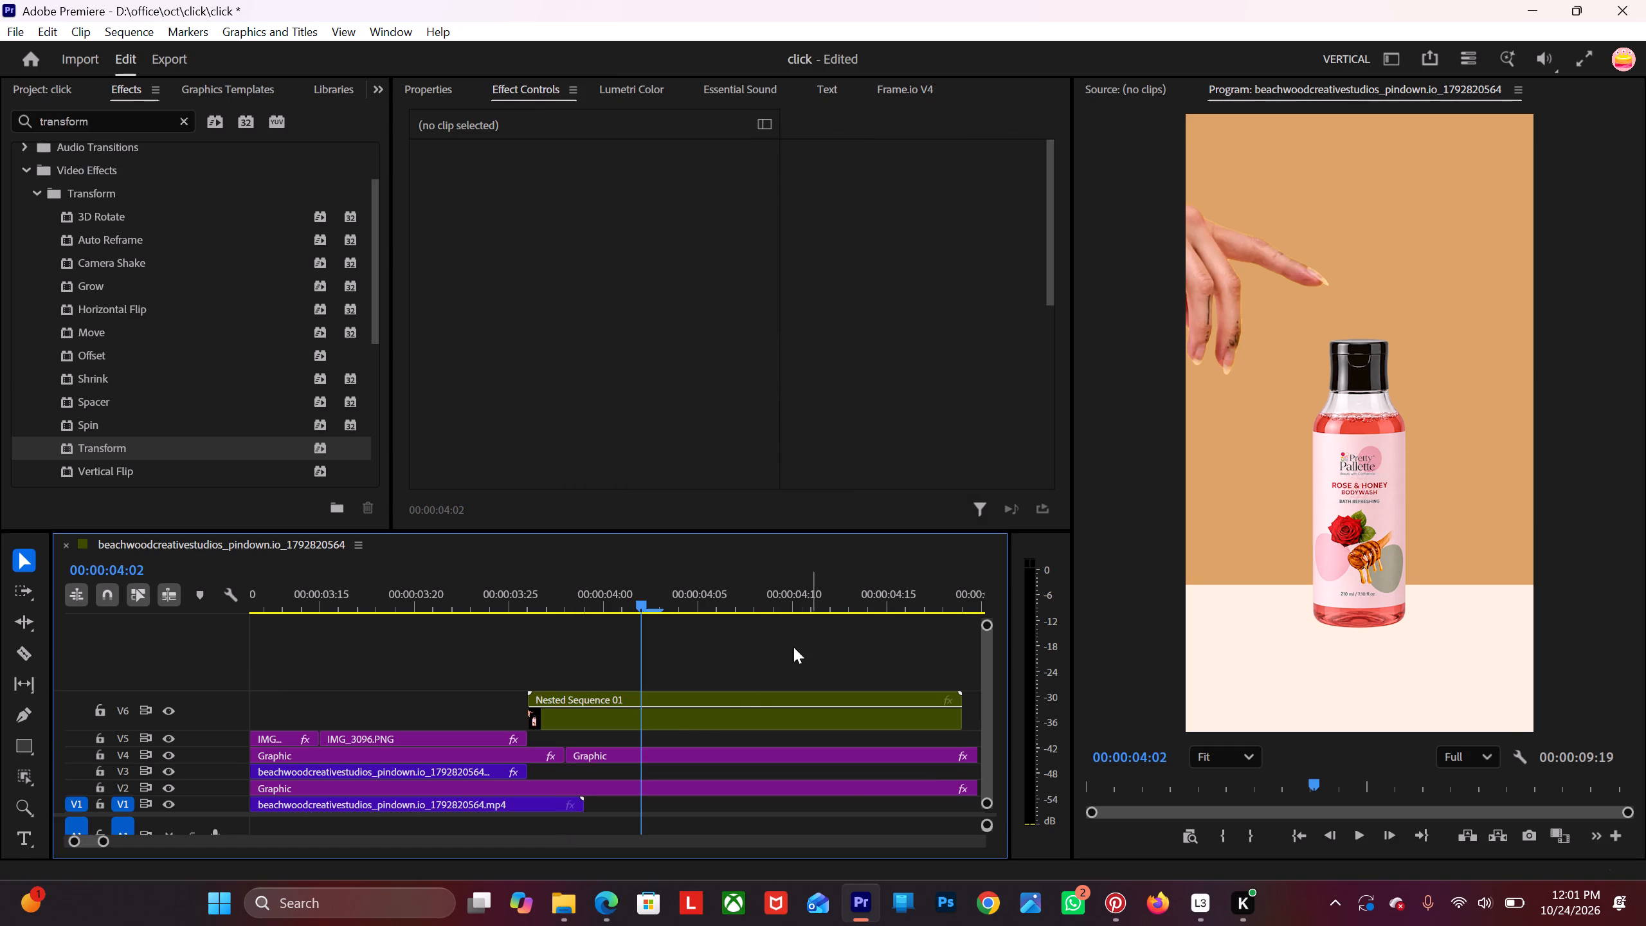
Move the new nested sequence from V6 down to V5, directly after the preceding IMG_3096.PNG clip.
{"action": "left_click_drag", "start_coordinate": [676, 725], "coordinate": [676, 734]}
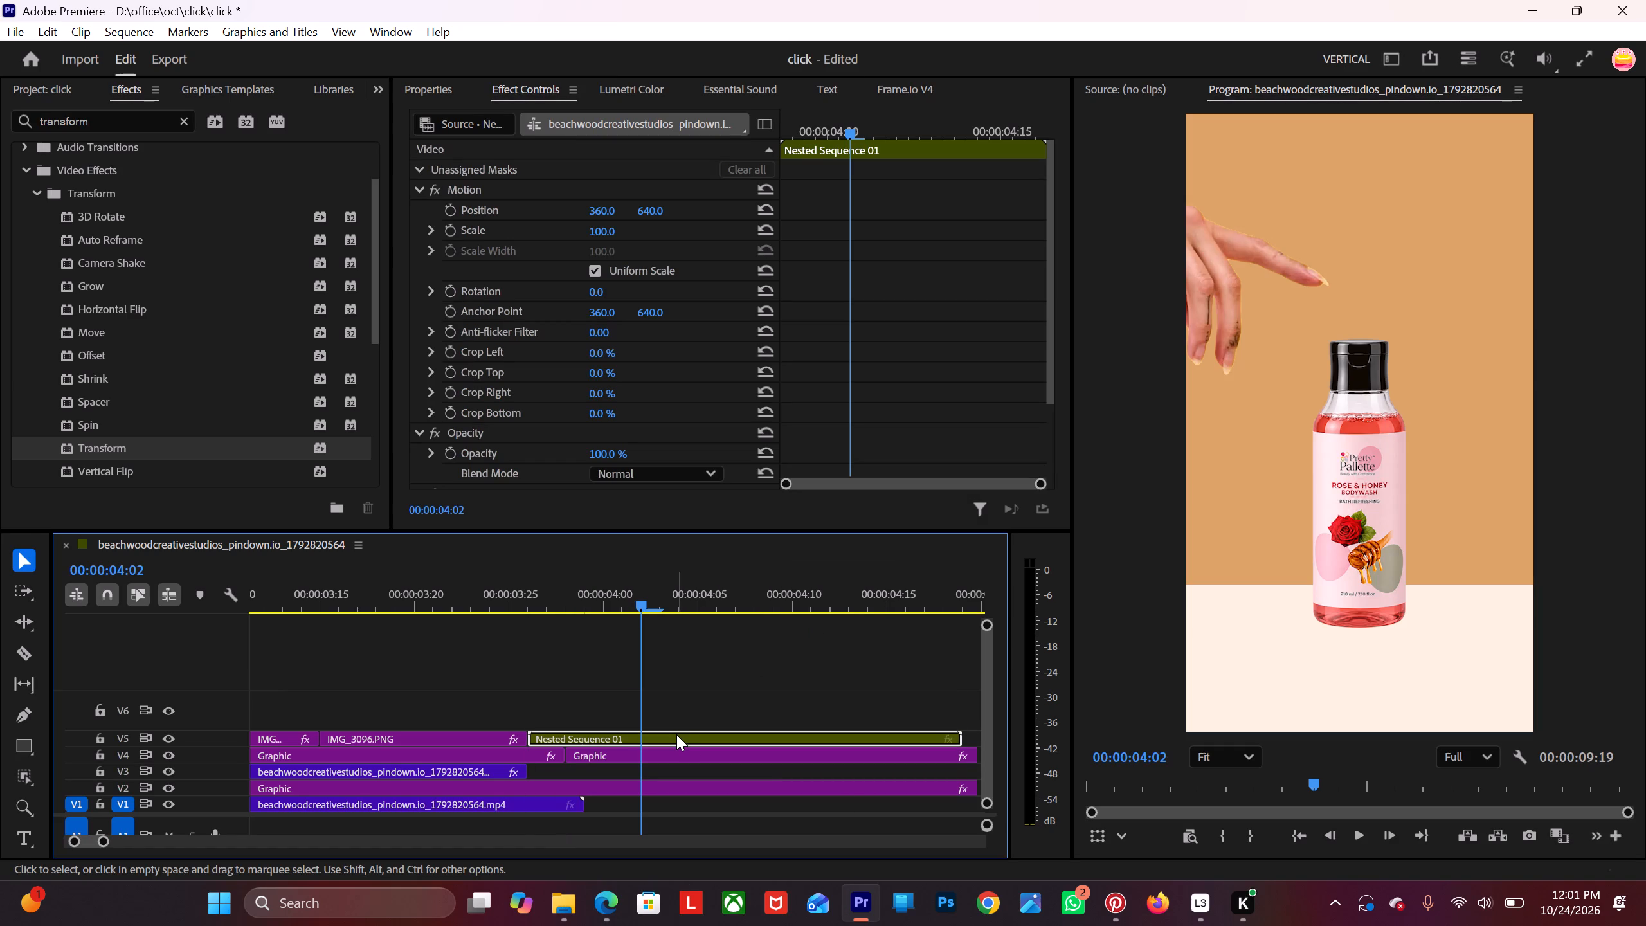
{"action": "left_click", "coordinate": [673, 736]}
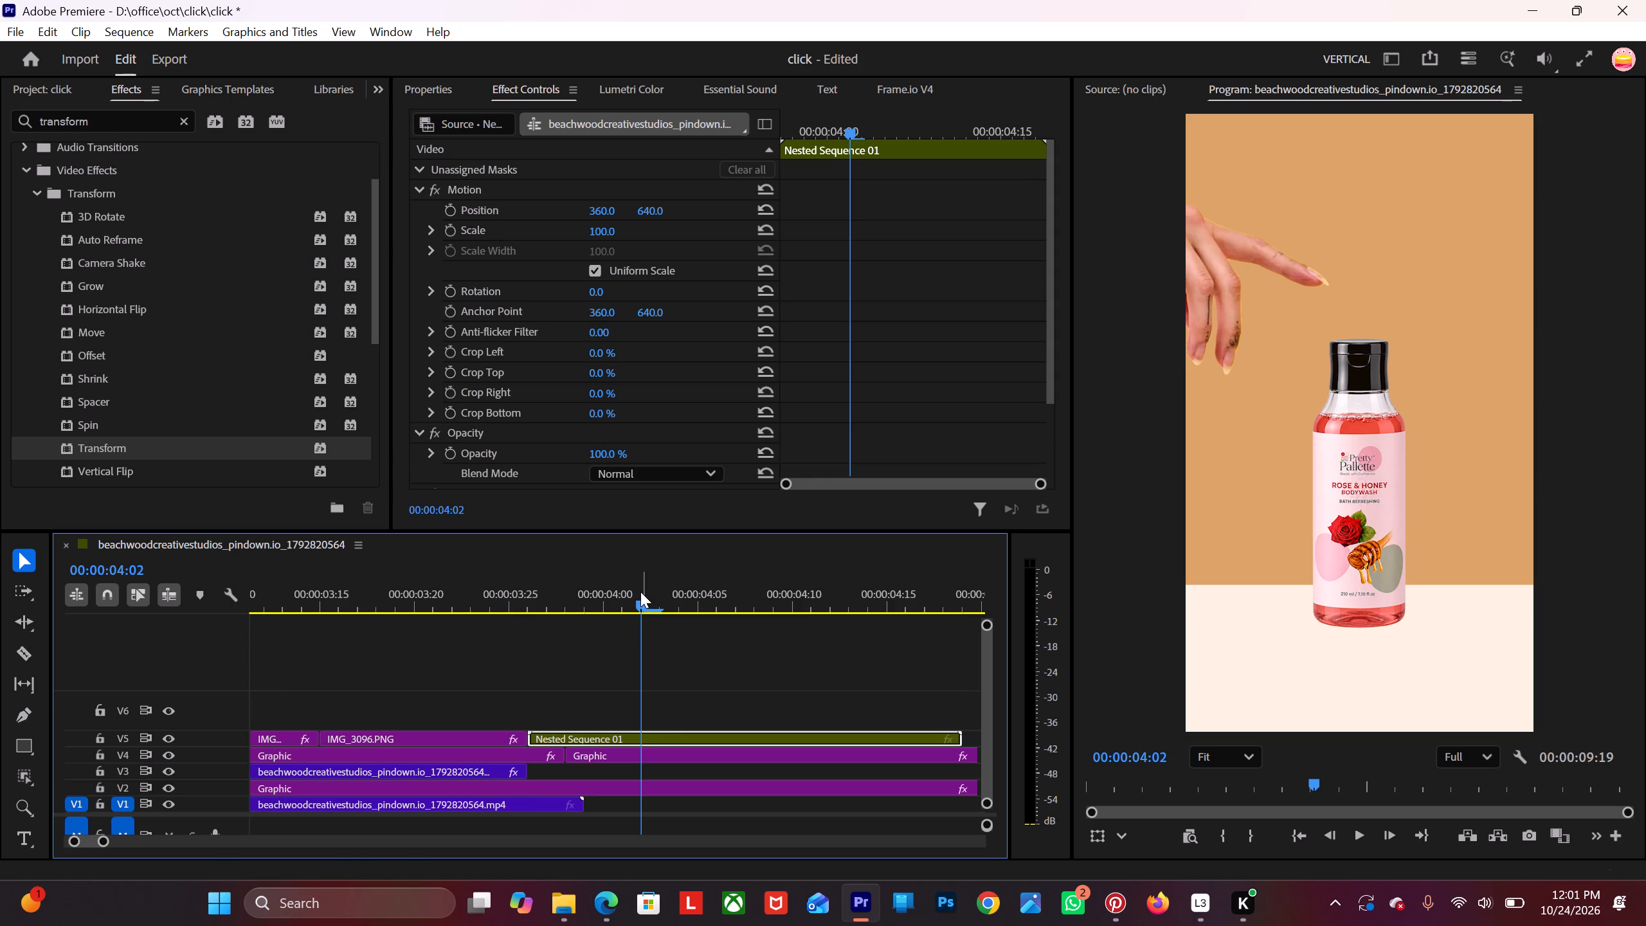
Keyframe Nested Sequence 01's opacity from 100% at 00:00:04:00 down to 0% at 00:00:04:18.
{"action": "left_click_drag", "start_coordinate": [641, 593], "coordinate": [620, 619]}
{"action": "left_click_drag", "start_coordinate": [624, 601], "coordinate": [601, 606]}
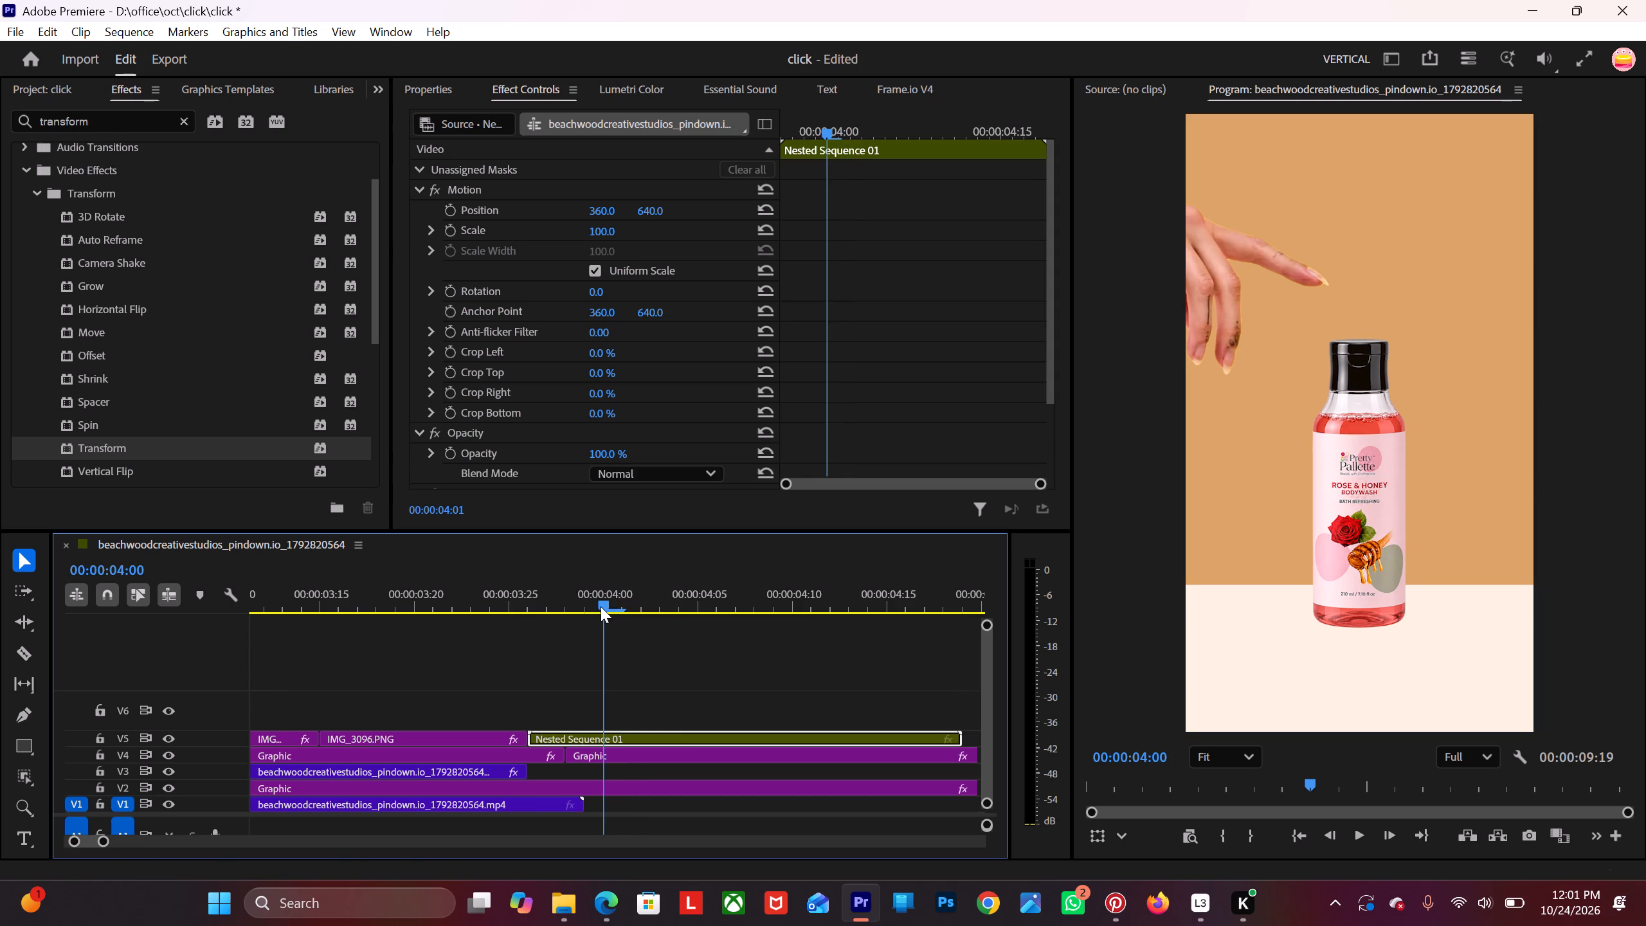
{"action": "left_click_drag", "start_coordinate": [601, 606], "coordinate": [599, 607]}
{"action": "left_click", "coordinate": [607, 738]}
{"action": "scroll", "coordinate": [434, 338], "scroll_direction": "down", "scroll_amount": 6}
{"action": "left_click", "coordinate": [450, 350]}
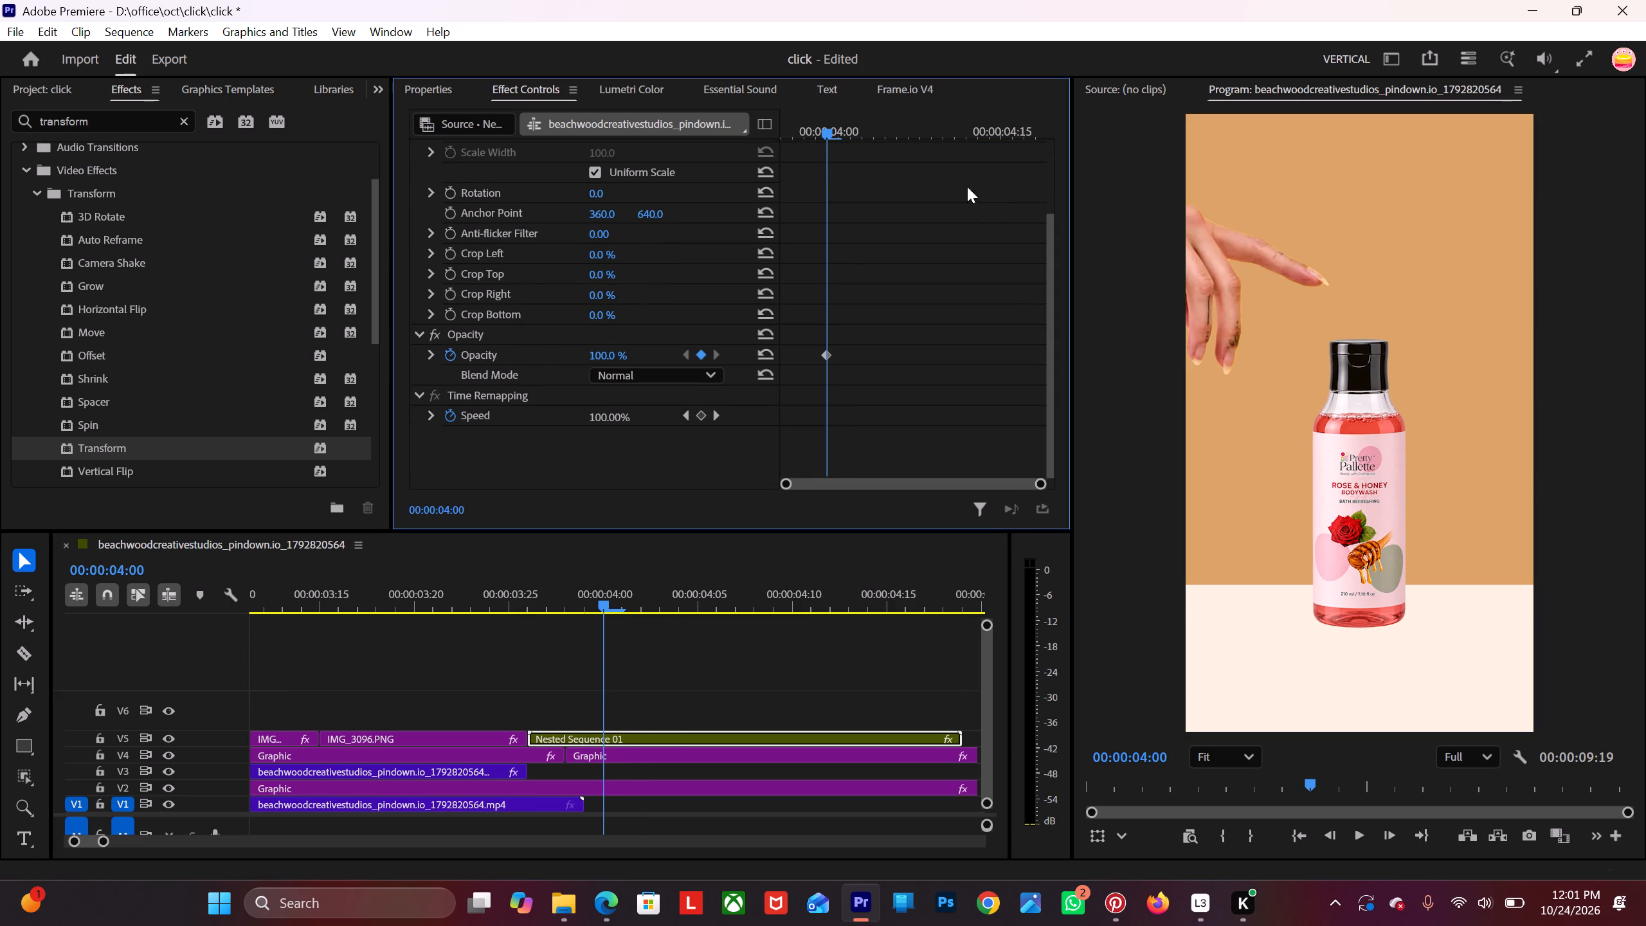
{"action": "left_click_drag", "start_coordinate": [829, 128], "coordinate": [1128, 161]}
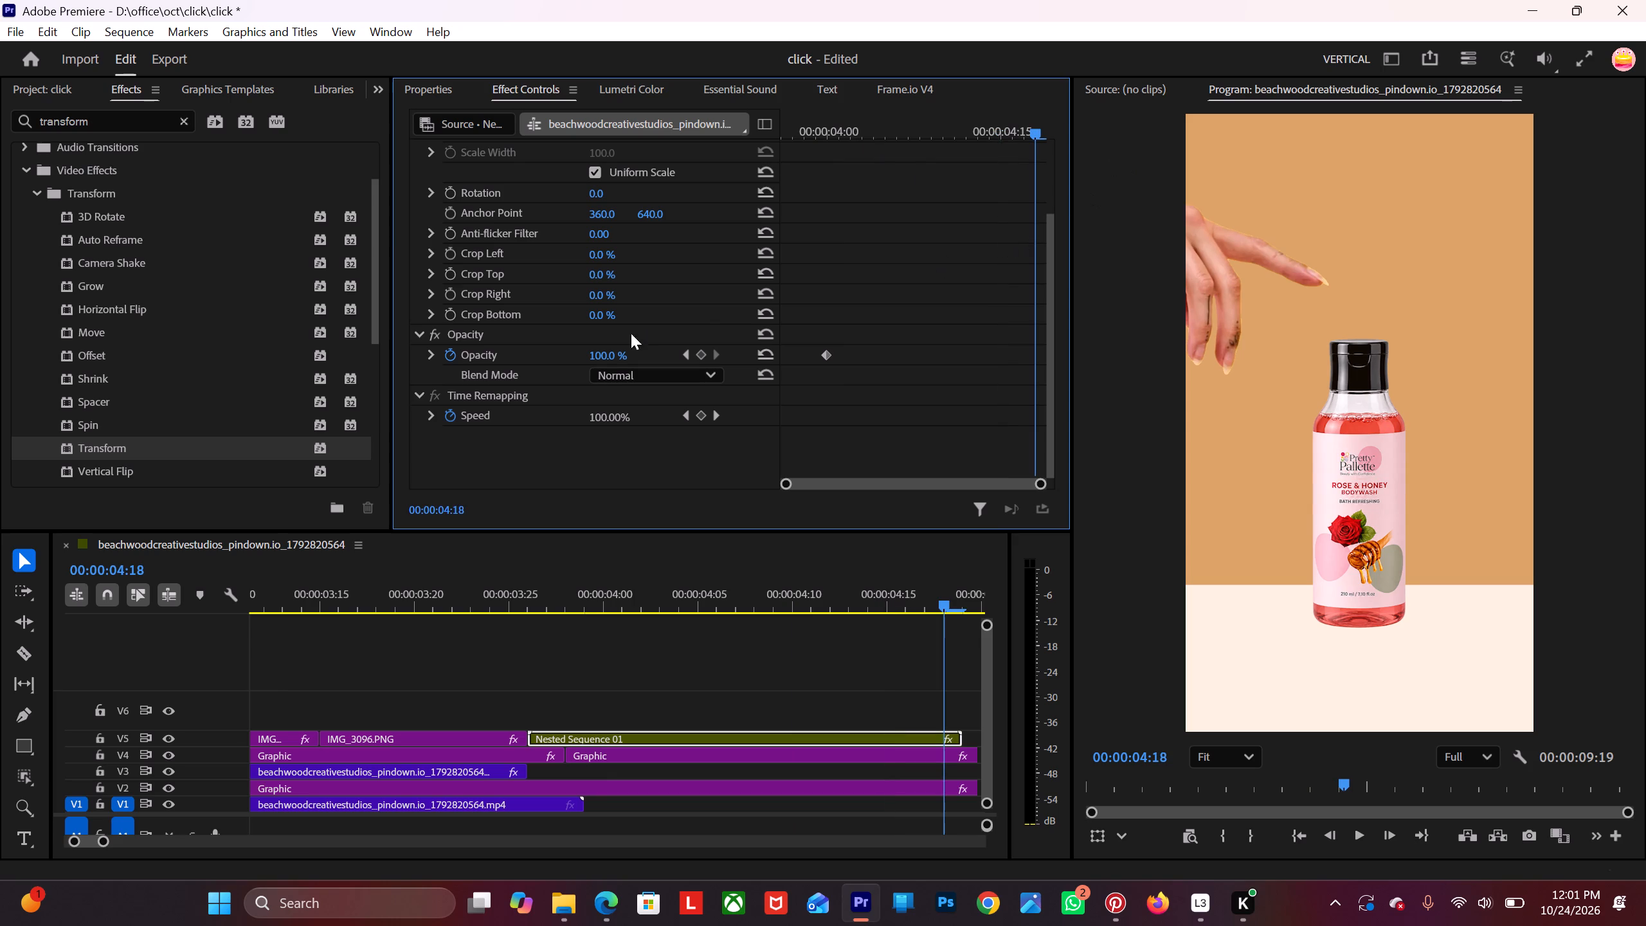
{"action": "left_click_drag", "start_coordinate": [609, 354], "coordinate": [455, 376]}
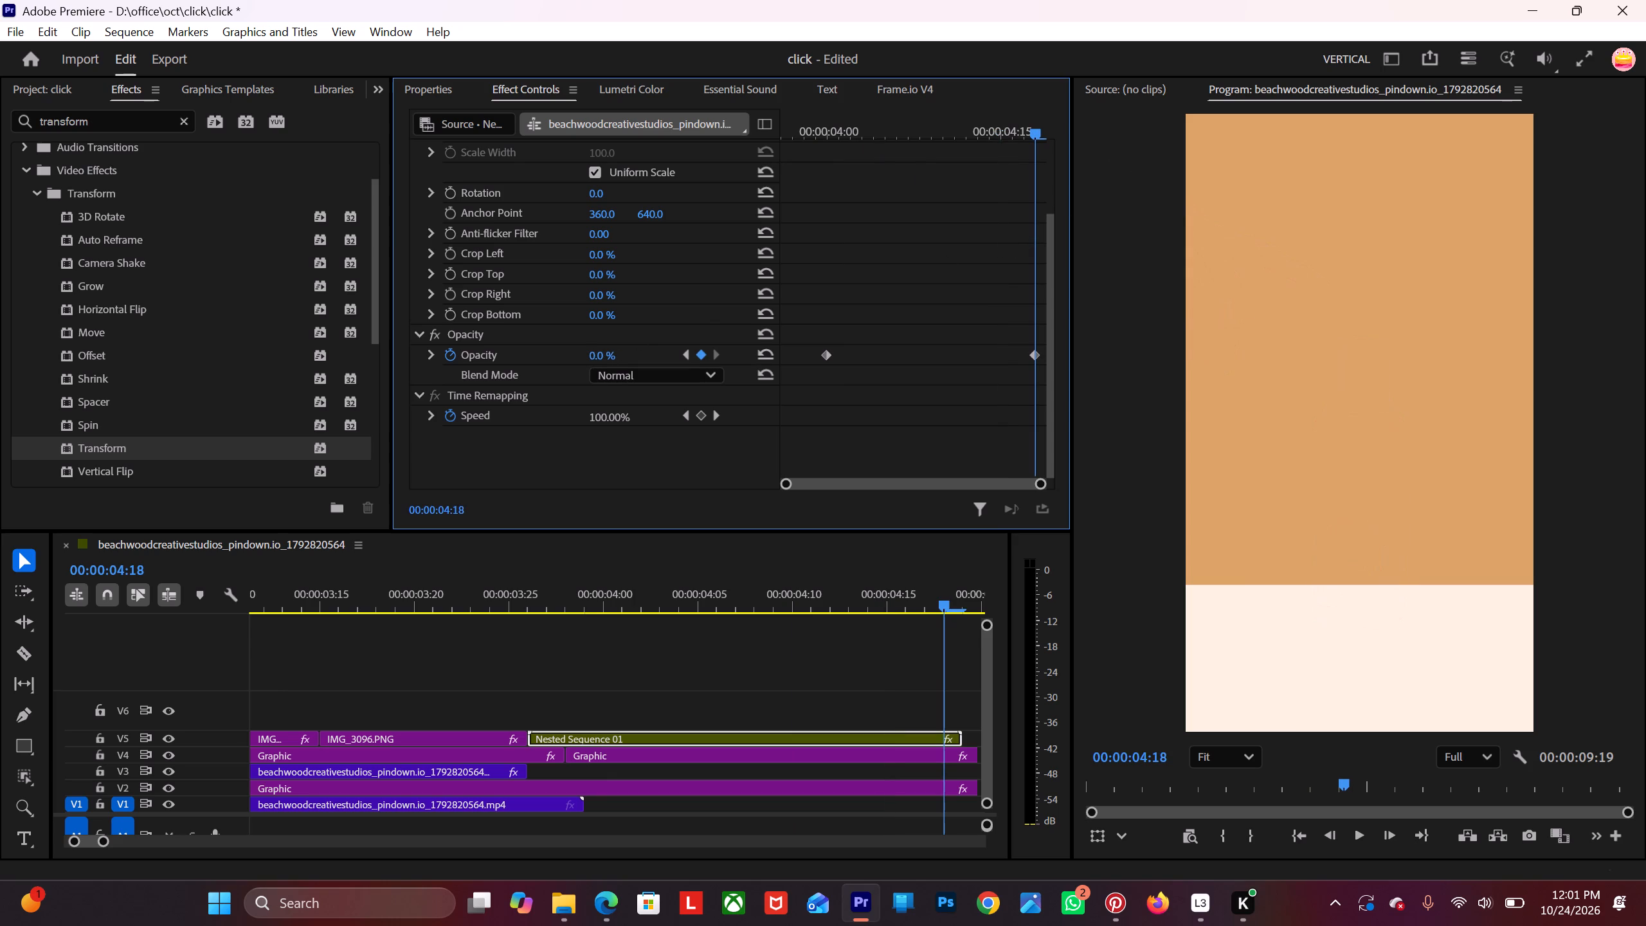
{"action": "left_click_drag", "start_coordinate": [455, 376], "coordinate": [428, 381]}
Preview the nested sequence's fade-out and shorten it by moving its 0% opacity keyframe earlier to about 00:00:04:12.
{"action": "scroll", "coordinate": [661, 718], "scroll_direction": "down", "scroll_amount": 5, "text": "alt"}
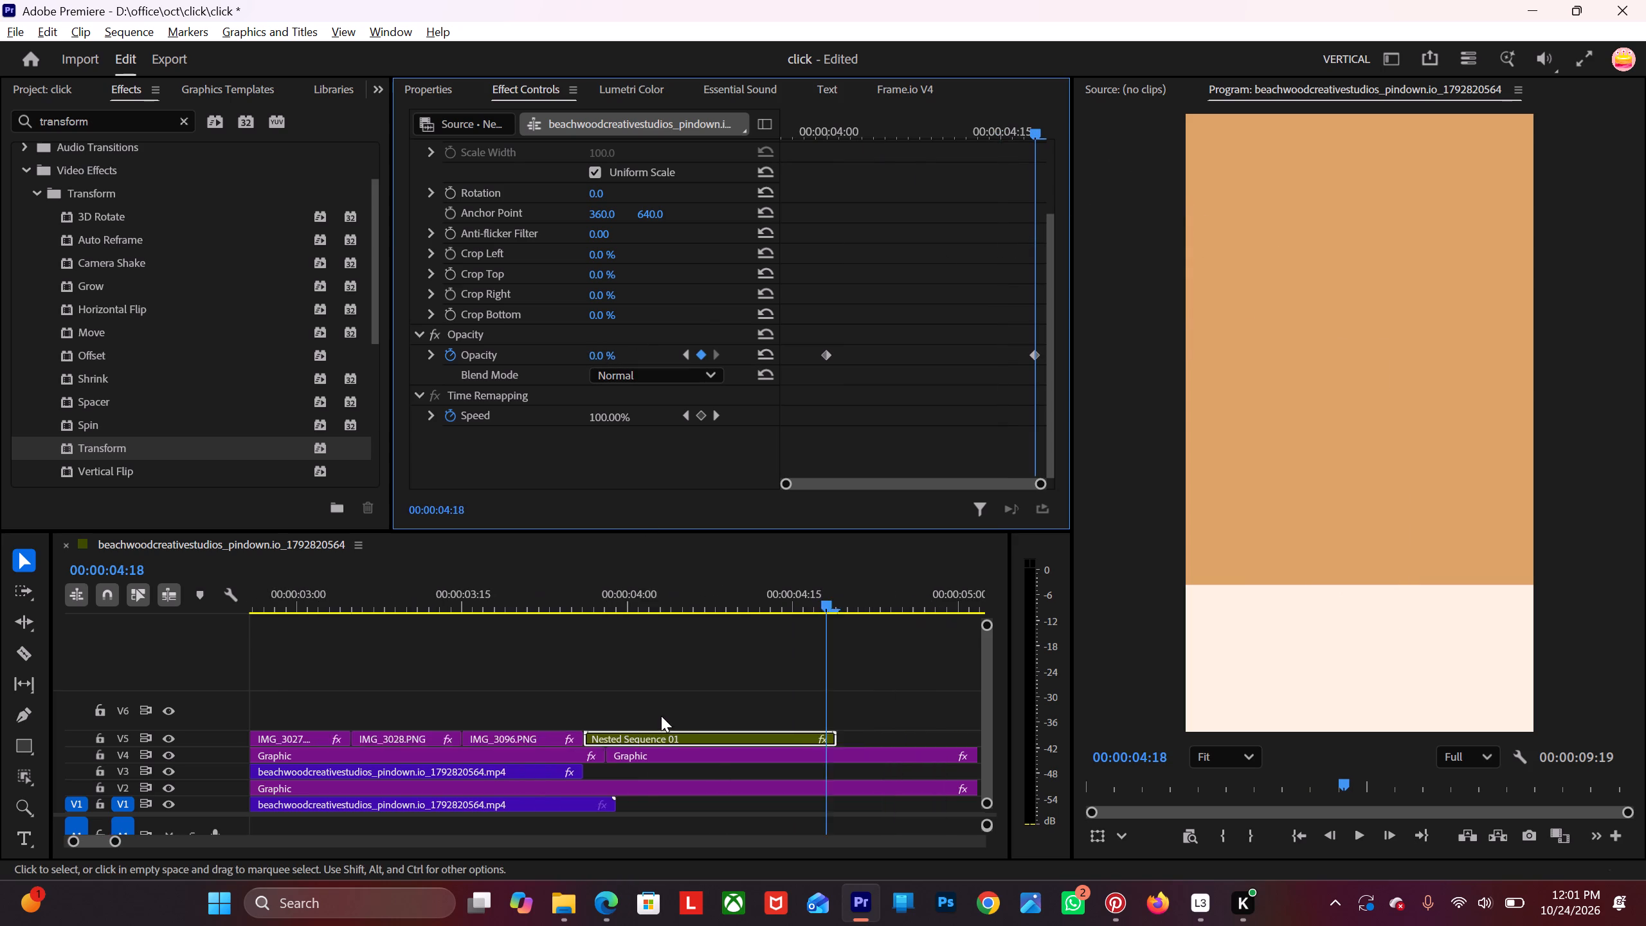
{"action": "scroll", "coordinate": [661, 716], "scroll_direction": "down", "scroll_amount": 10, "text": "alt"}
{"action": "scroll", "coordinate": [640, 732], "scroll_direction": "up", "scroll_amount": 6, "text": "alt"}
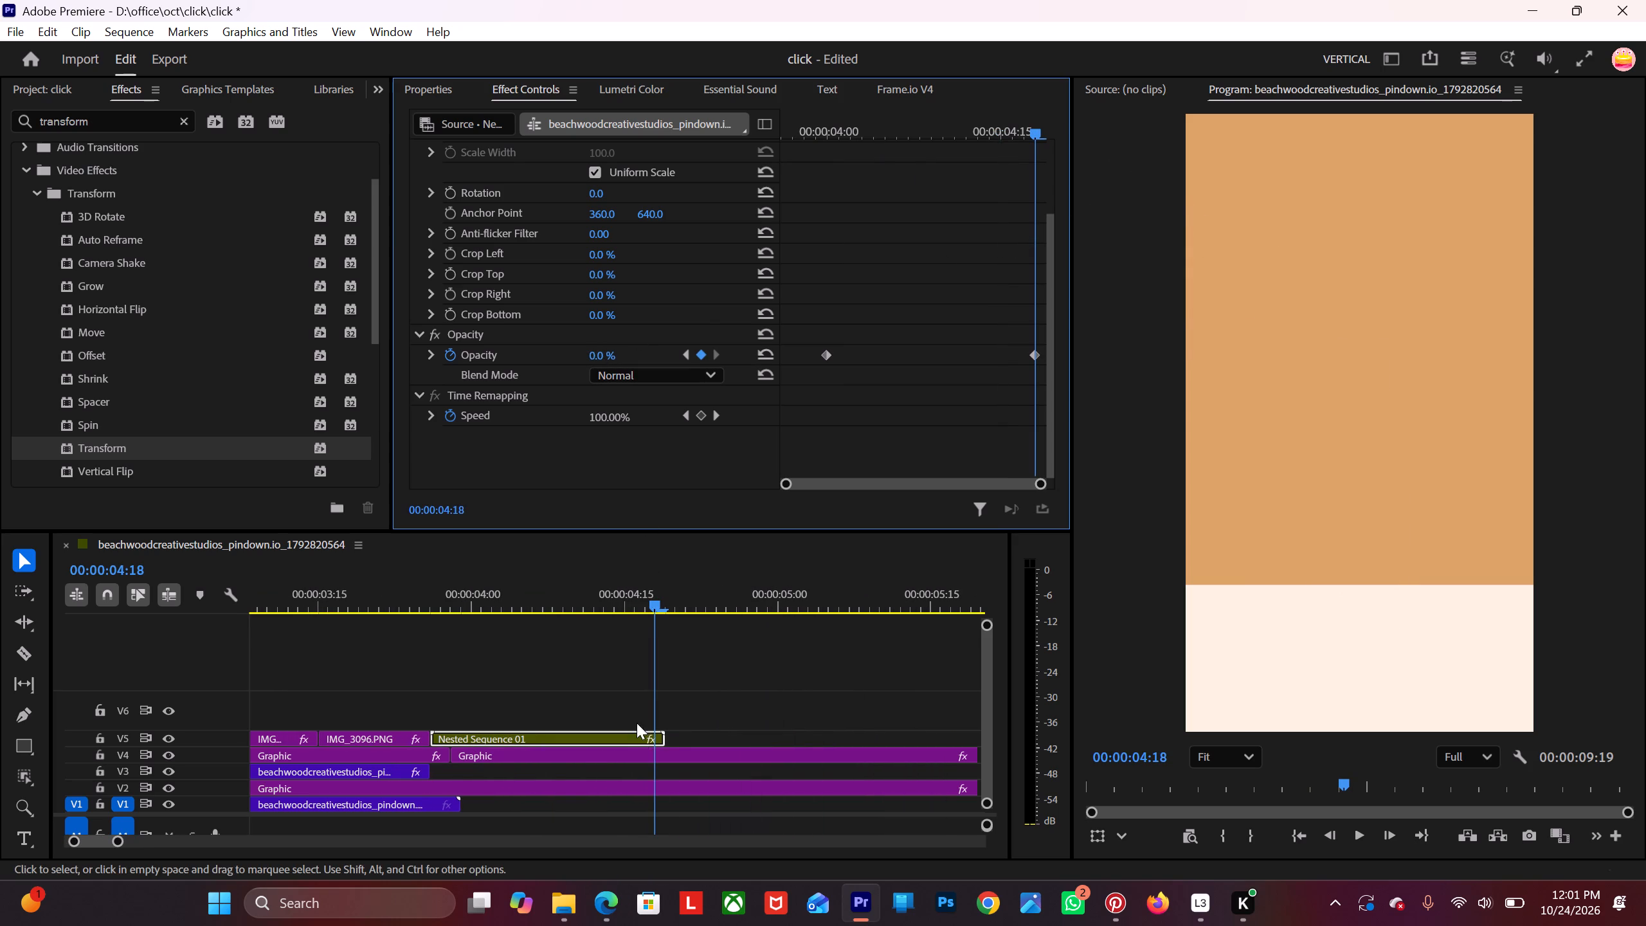
{"action": "left_click_drag", "start_coordinate": [651, 599], "coordinate": [363, 653]}
{"action": "key", "text": "space"}
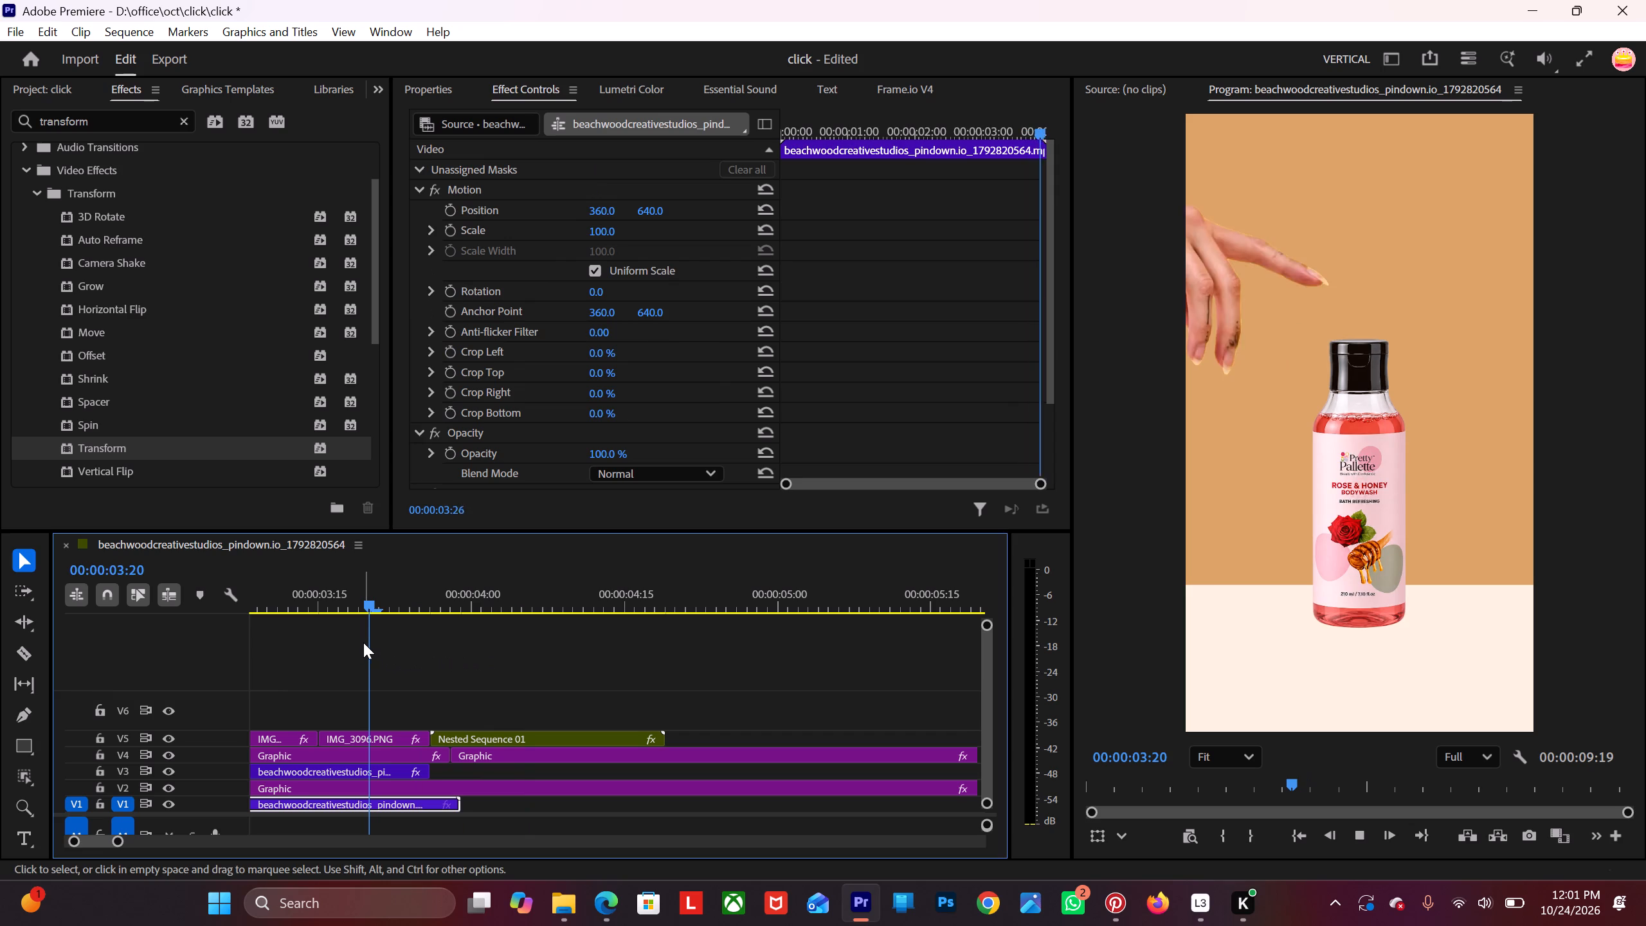
{"action": "key", "text": "space"}
{"action": "left_click", "coordinate": [527, 738]}
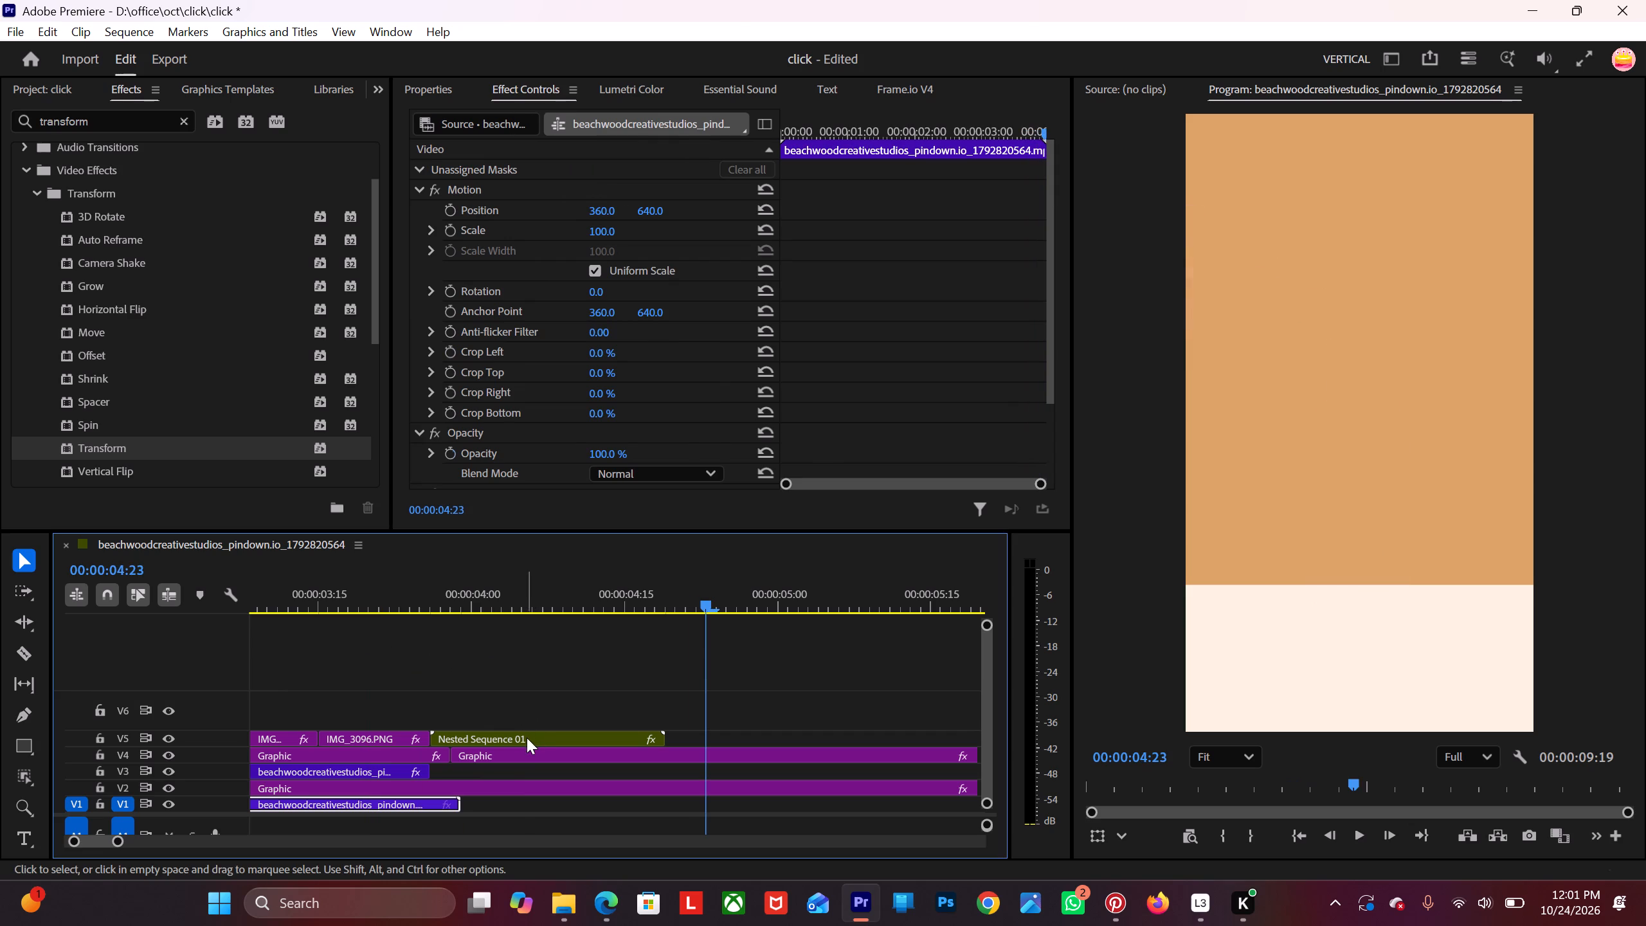
{"action": "left_click_drag", "start_coordinate": [704, 601], "coordinate": [583, 658]}
{"action": "left_click_drag", "start_coordinate": [1033, 449], "coordinate": [963, 445]}
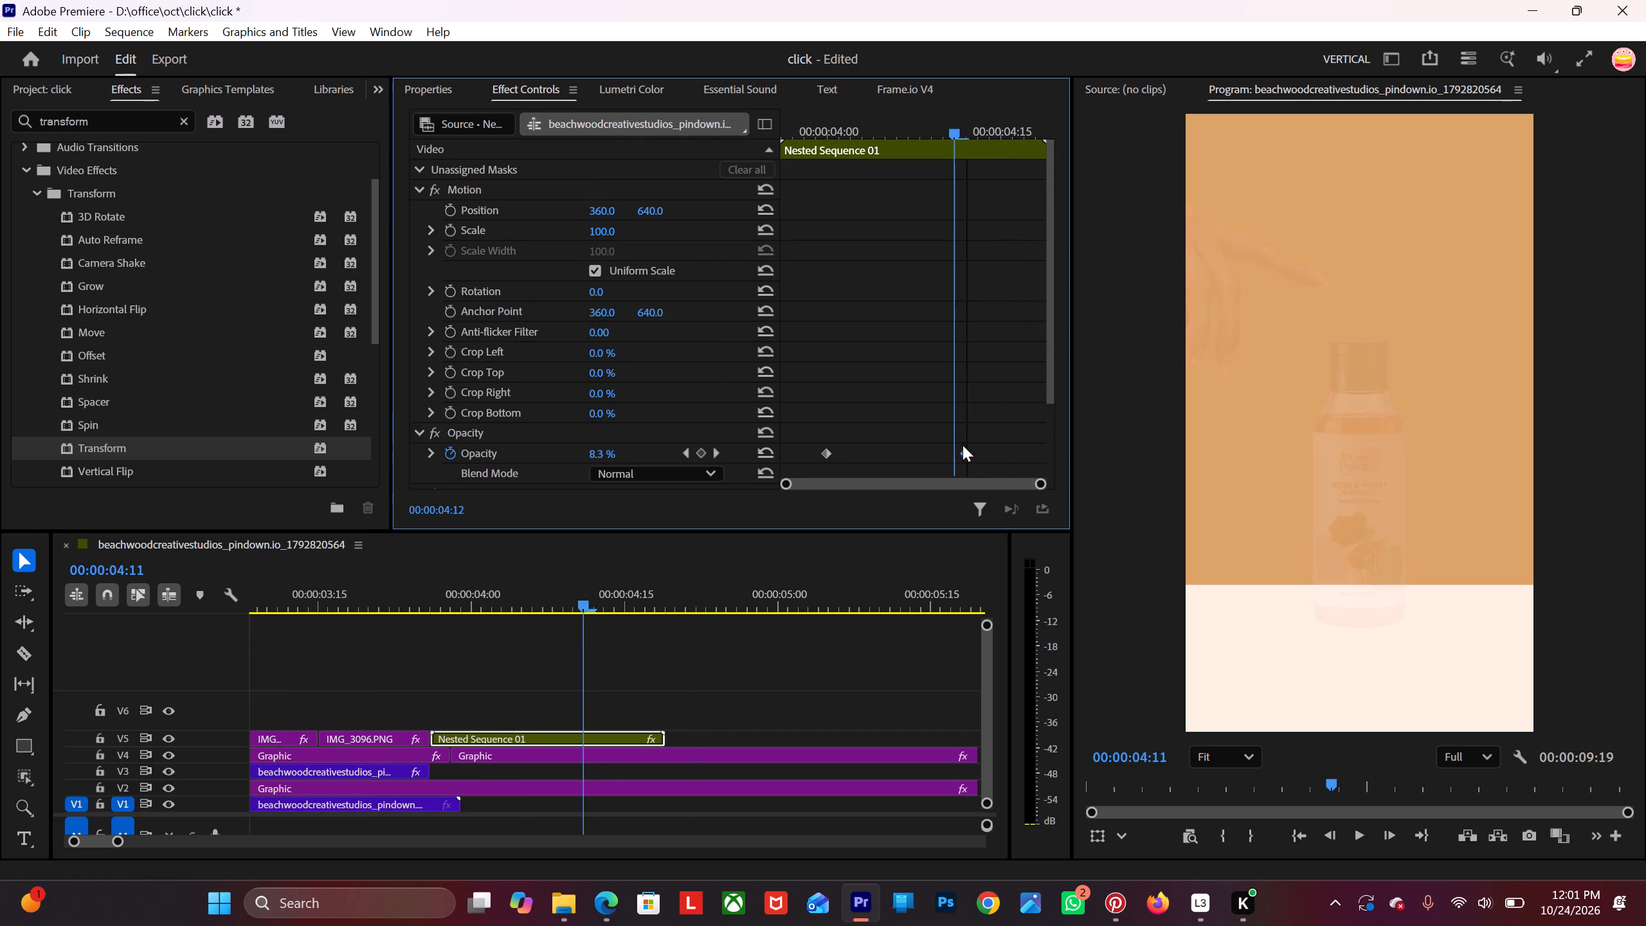
{"action": "left_click_drag", "start_coordinate": [963, 445], "coordinate": [950, 445]}
{"action": "left_click_drag", "start_coordinate": [584, 606], "coordinate": [522, 611]}
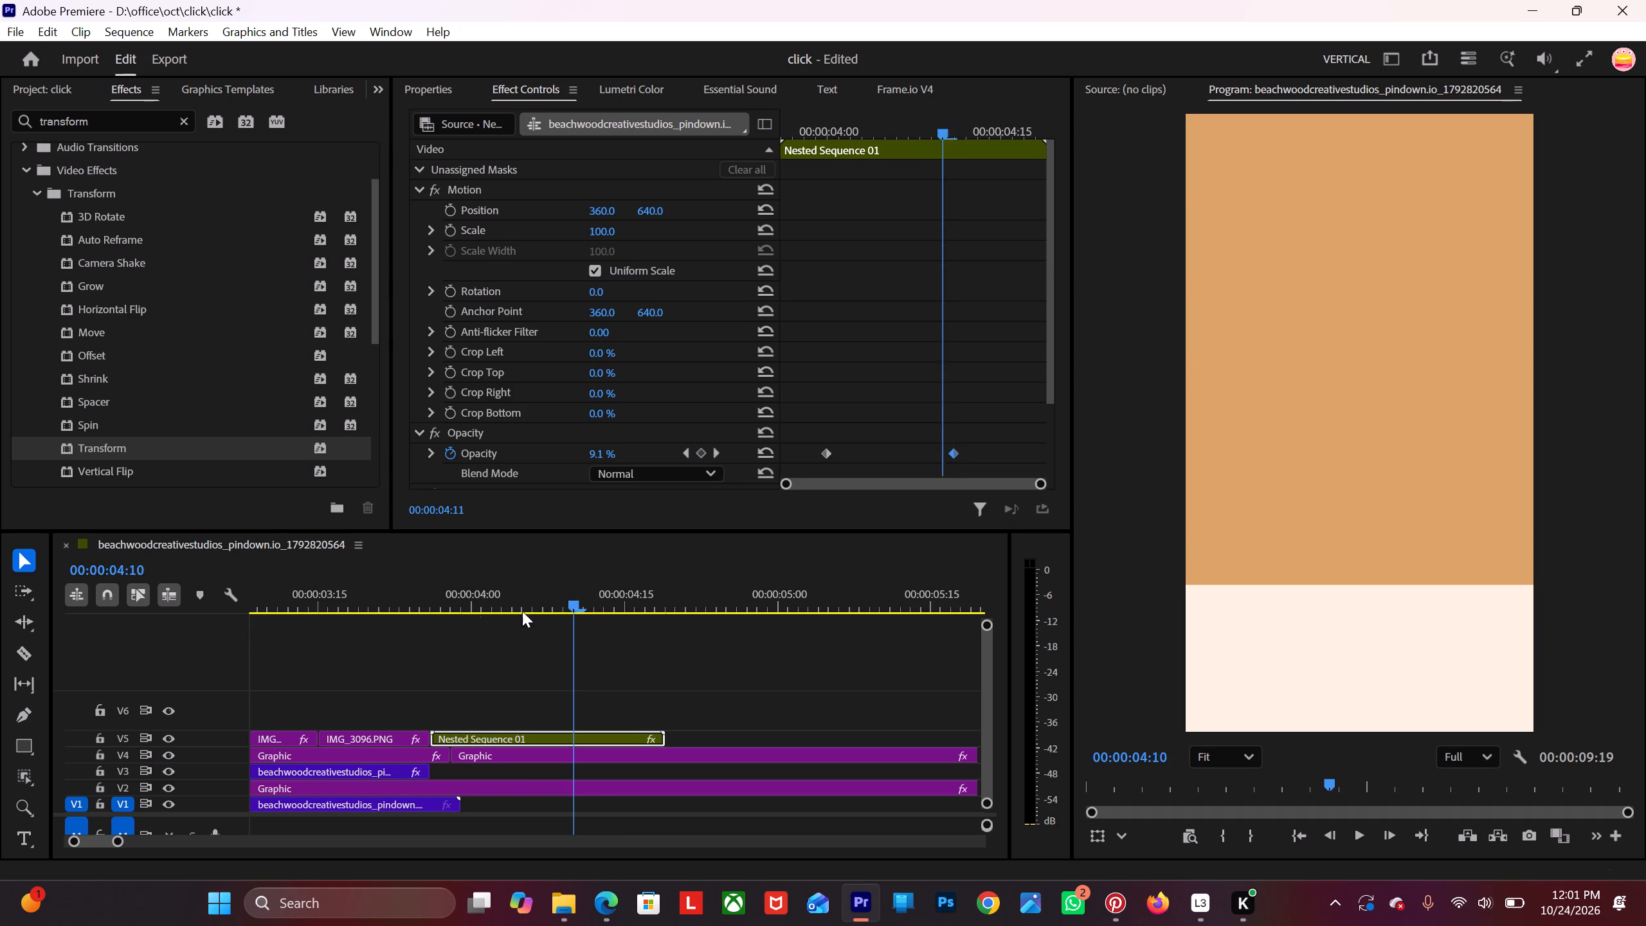
{"action": "left_click_drag", "start_coordinate": [522, 611], "coordinate": [334, 636]}
{"action": "key", "text": "space"}
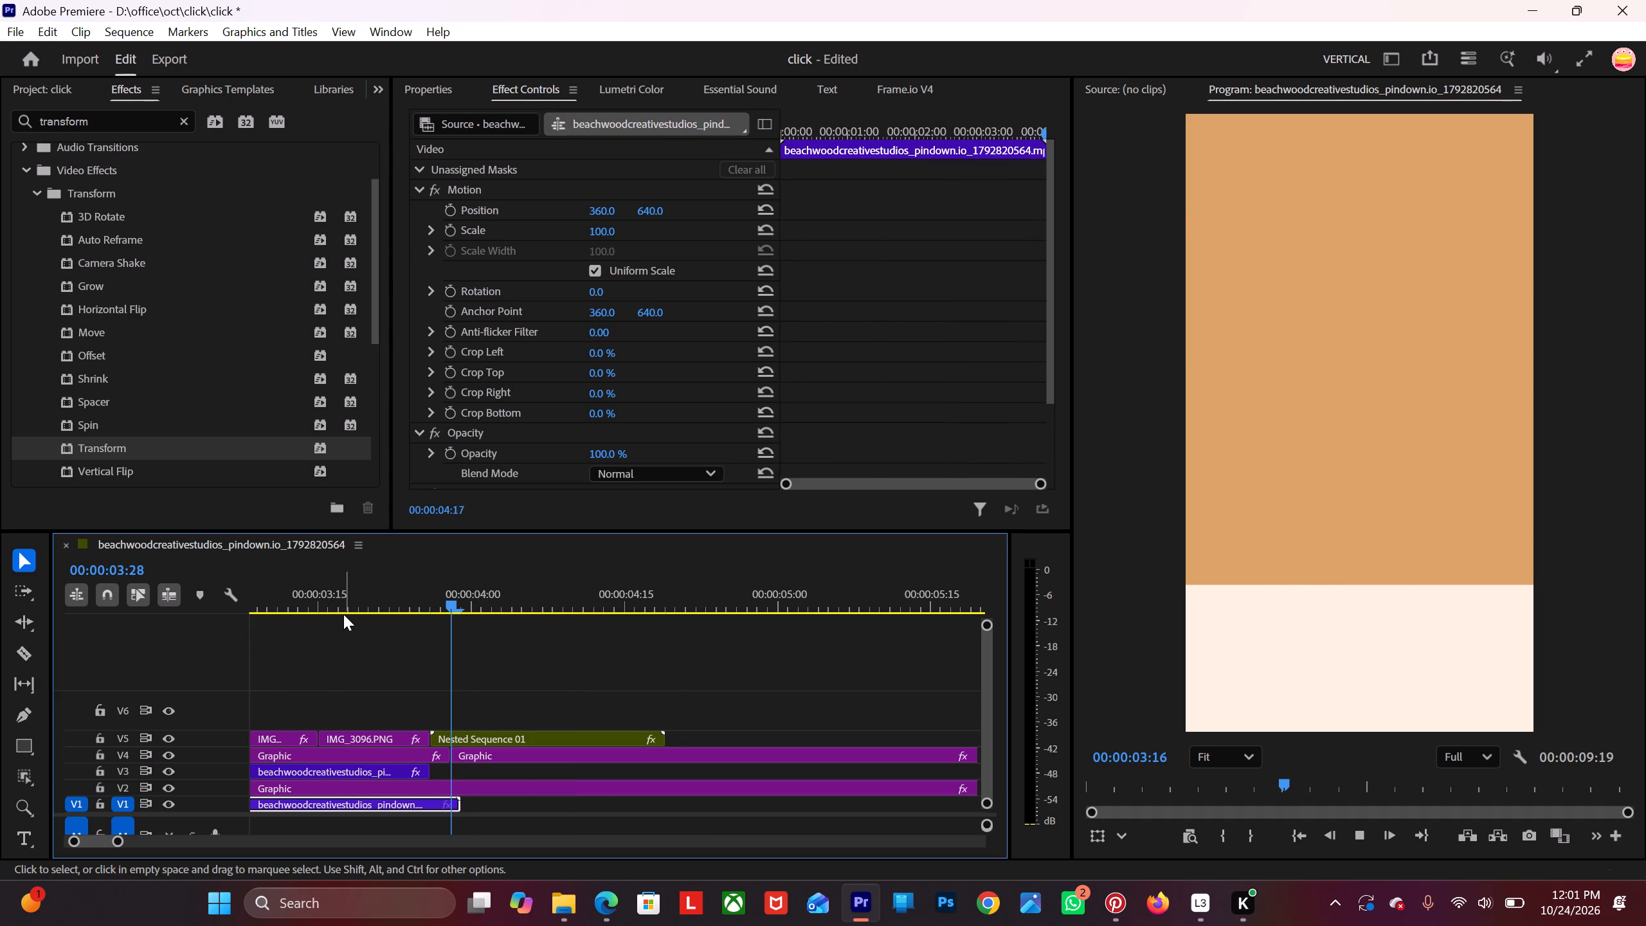
{"action": "key", "text": "space"}
Add the Pretty Pallette logo image IMG_3519 from the Downloads folder to V6, above the existing clips.
{"action": "scroll", "coordinate": [683, 731], "scroll_direction": "down", "scroll_amount": 2, "text": "alt"}
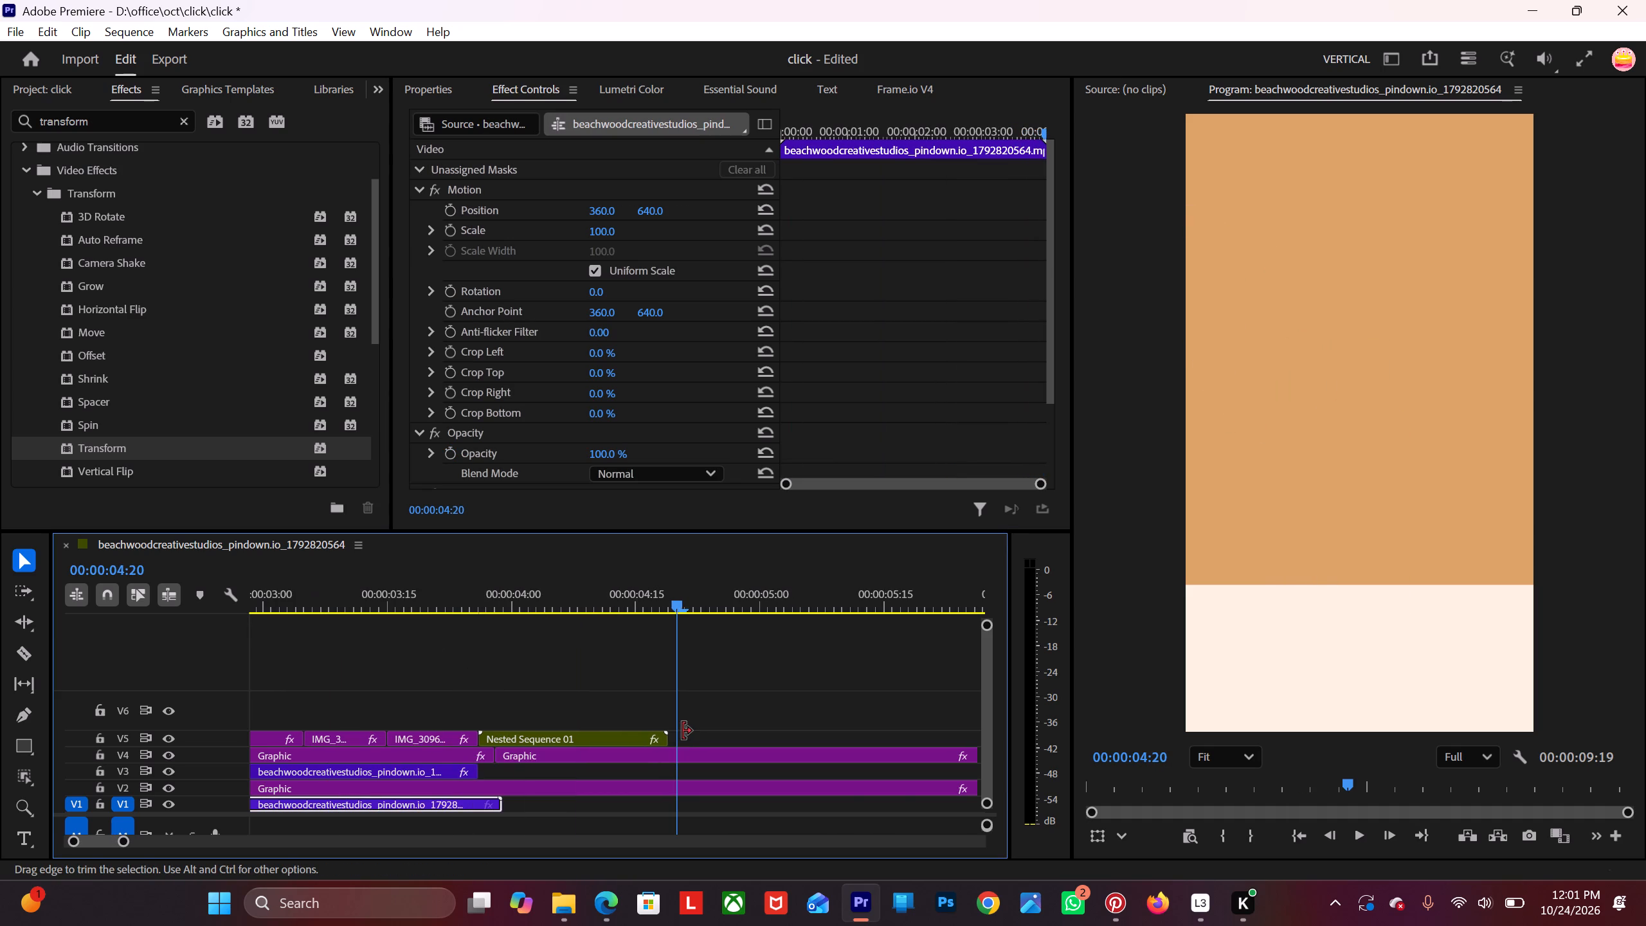
{"action": "scroll", "coordinate": [683, 731], "scroll_direction": "down", "scroll_amount": 4}
{"action": "scroll", "coordinate": [473, 649], "scroll_direction": "down", "scroll_amount": 2, "text": "alt"}
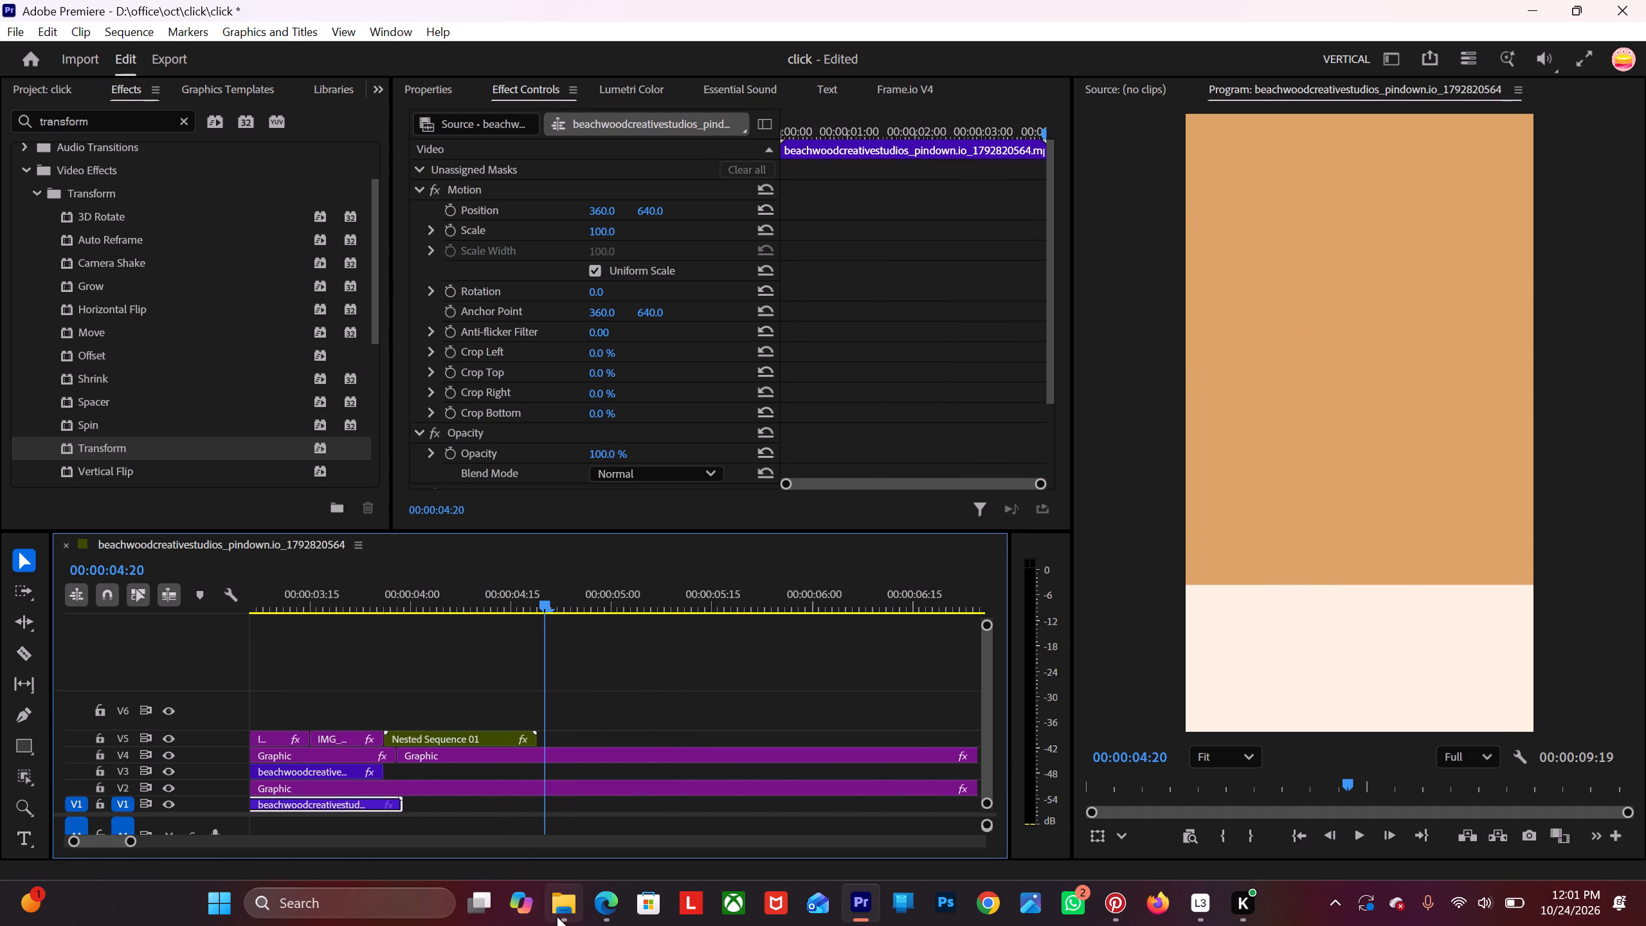
{"action": "left_click", "coordinate": [557, 916]}
{"action": "scroll", "coordinate": [595, 643], "scroll_direction": "down", "scroll_amount": 13}
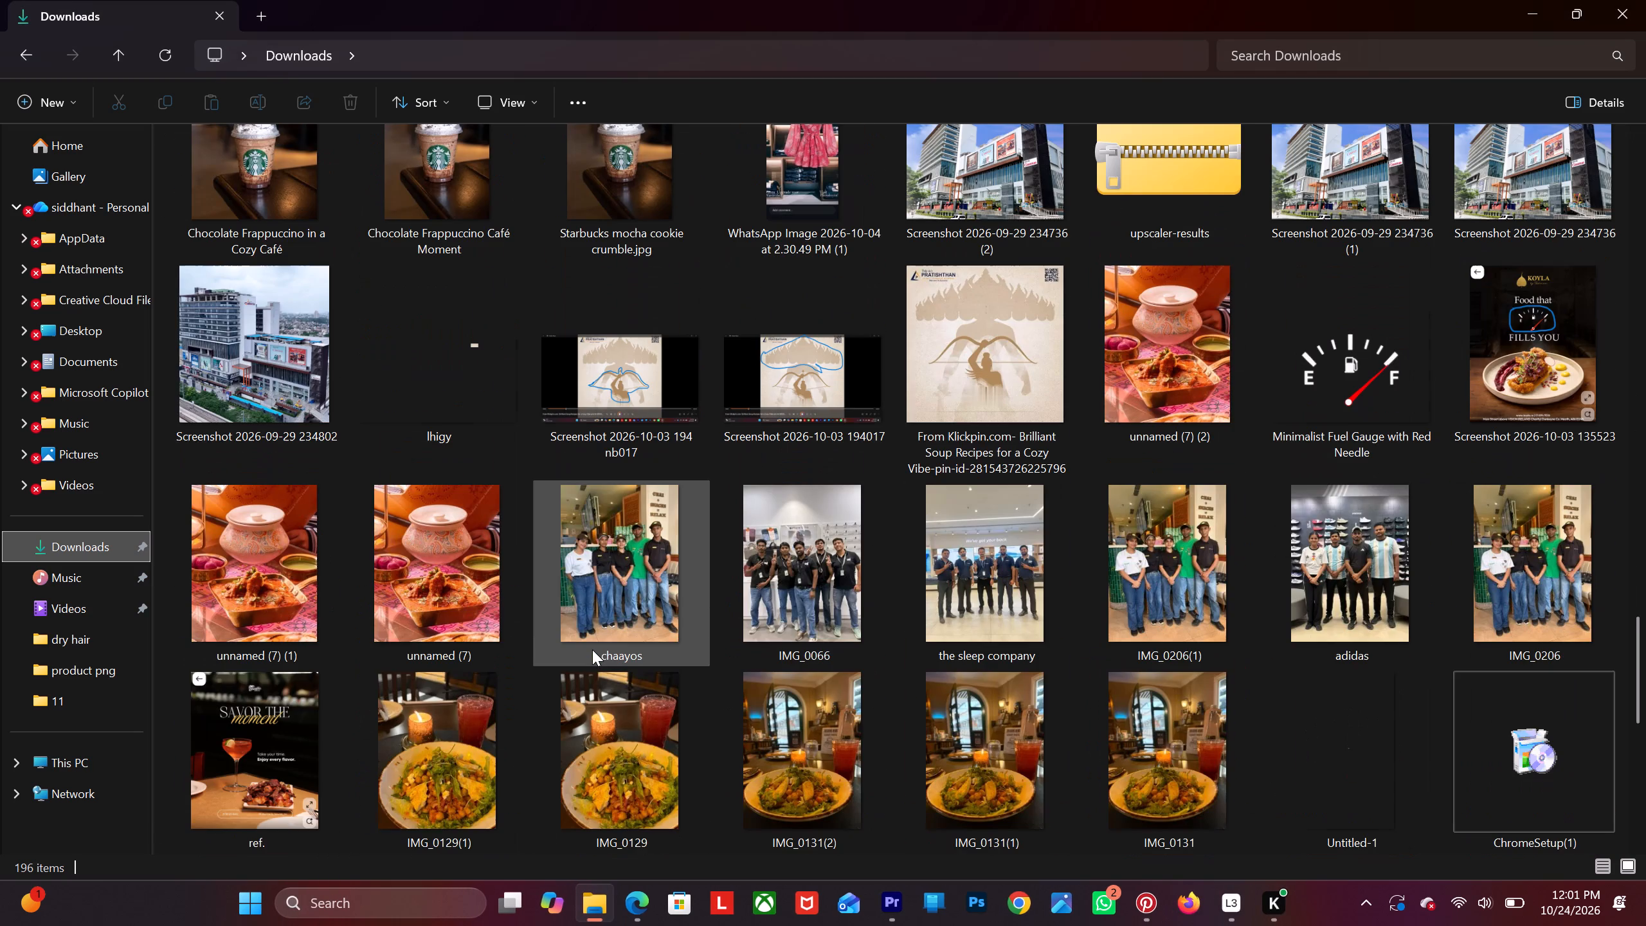
{"action": "scroll", "coordinate": [1069, 688], "scroll_direction": "down", "scroll_amount": 8}
{"action": "scroll", "coordinate": [1069, 688], "scroll_direction": "up", "scroll_amount": 10}
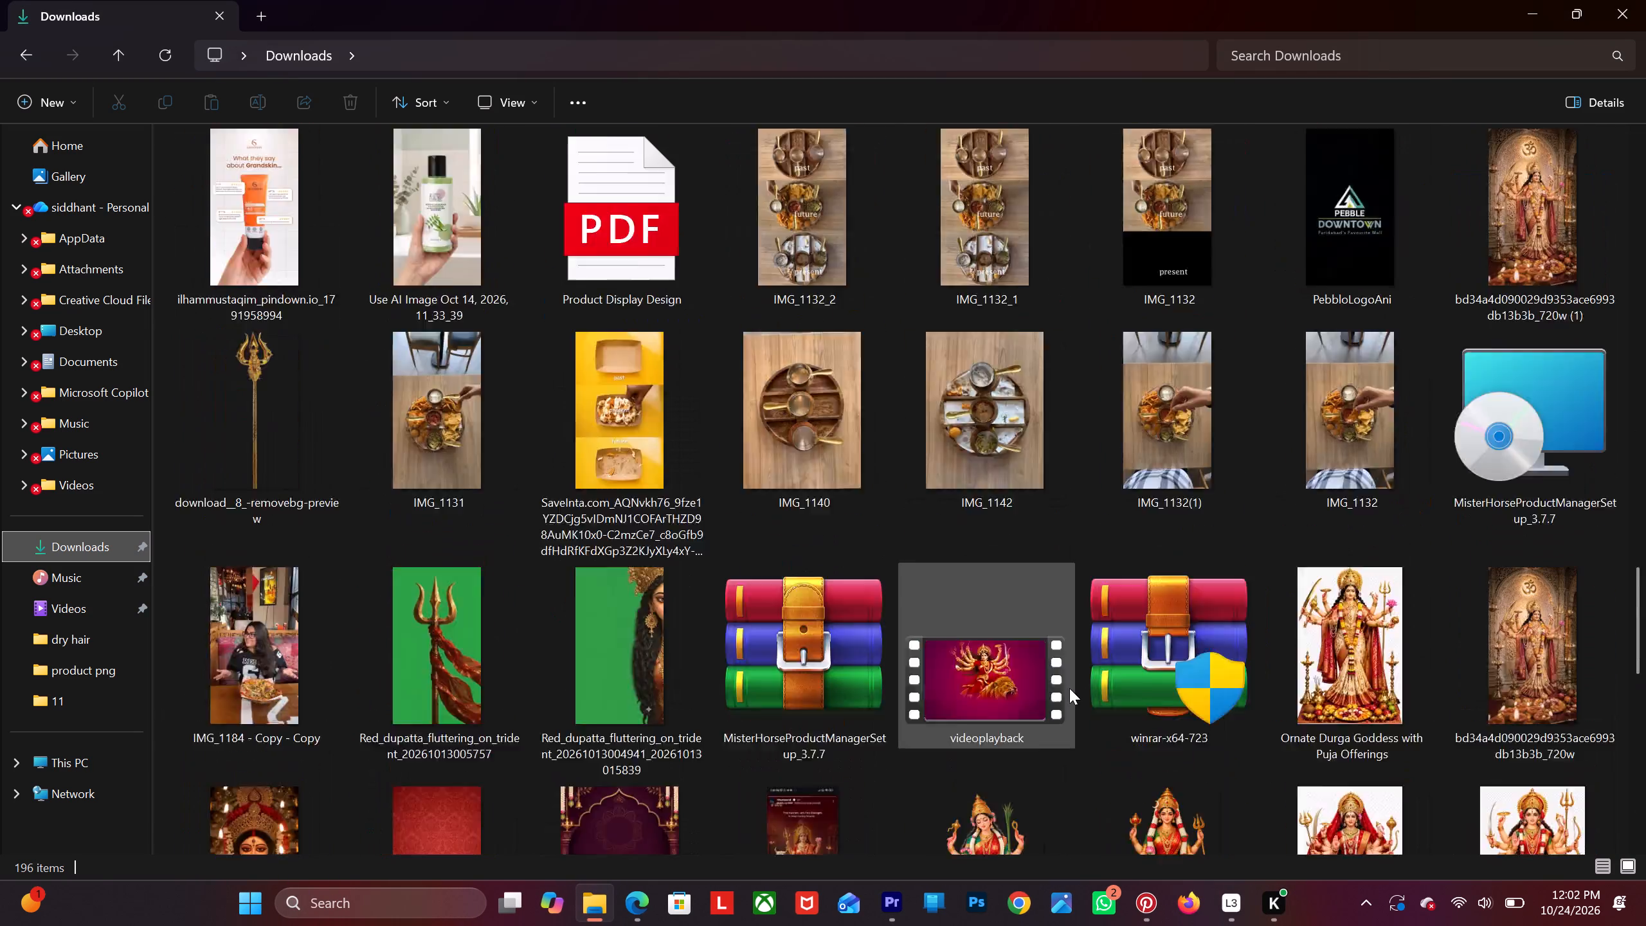
{"action": "left_click_drag", "start_coordinate": [1515, 477], "coordinate": [1515, 527]}
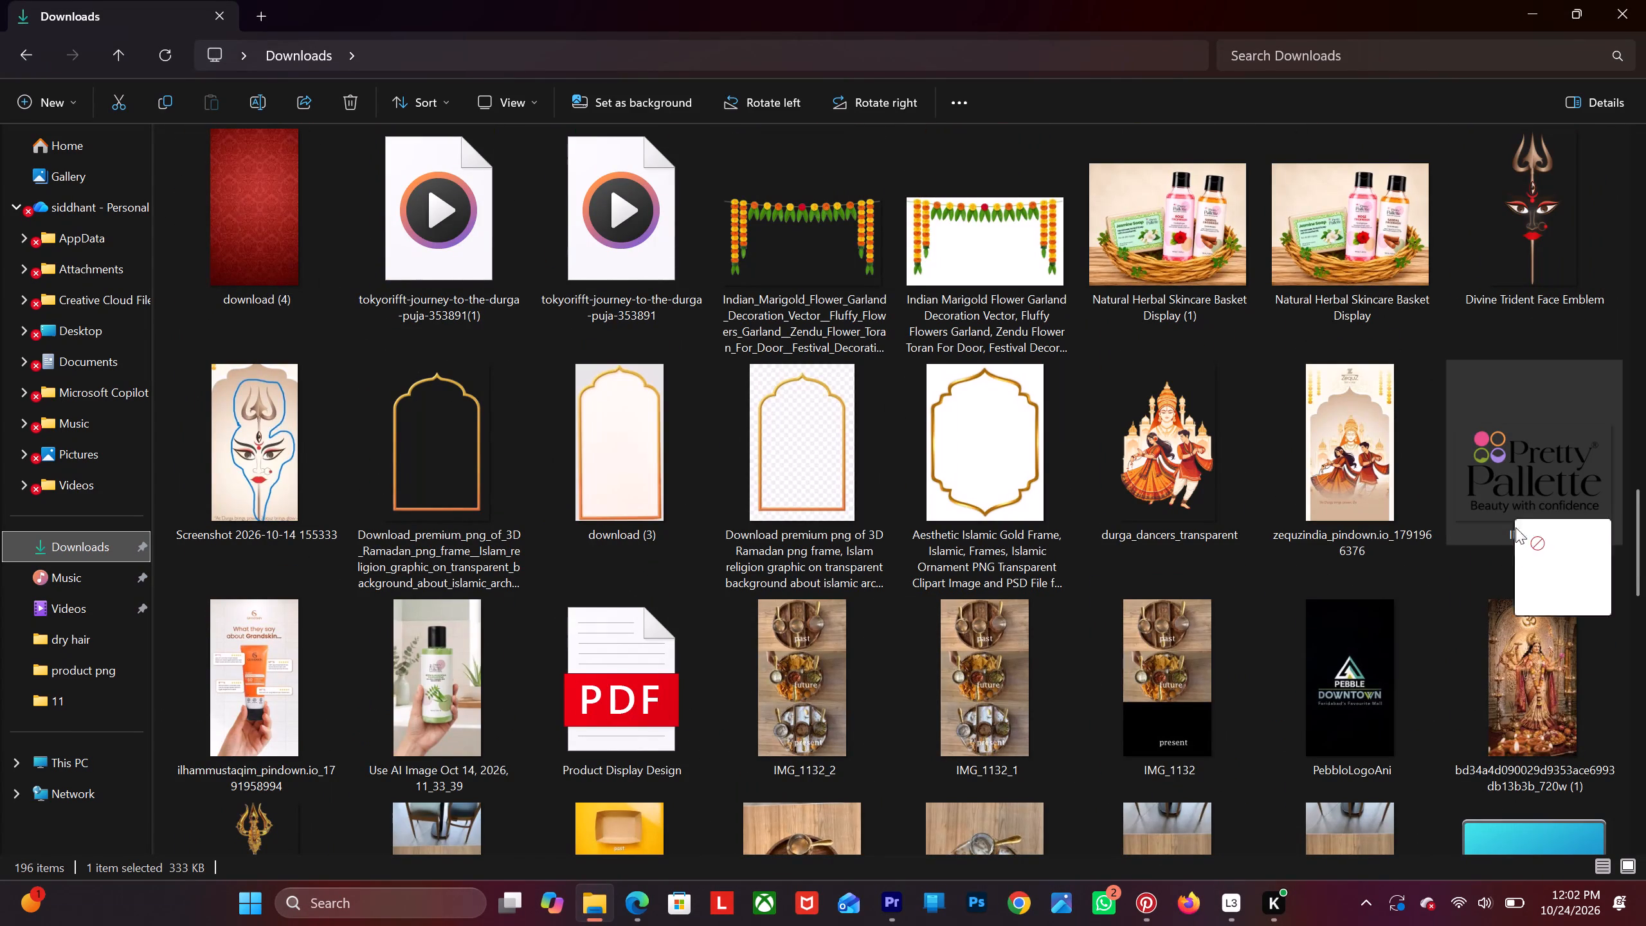
{"action": "left_click_drag", "start_coordinate": [1515, 527], "coordinate": [632, 925]}
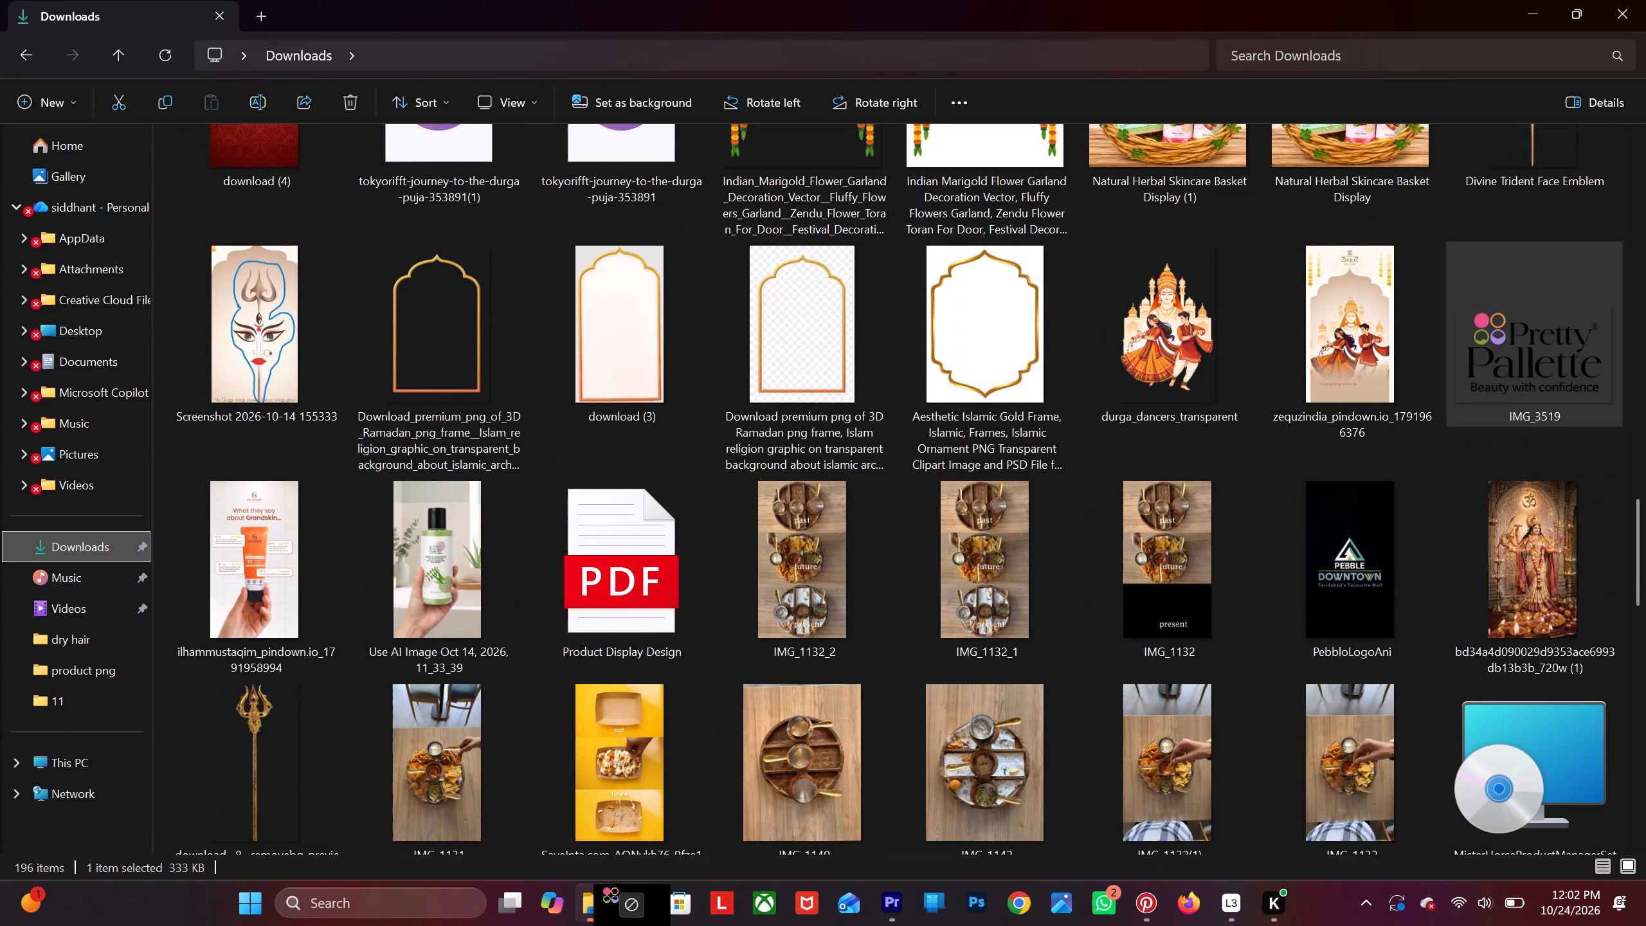
{"action": "left_click_drag", "start_coordinate": [632, 925], "coordinate": [678, 662]}
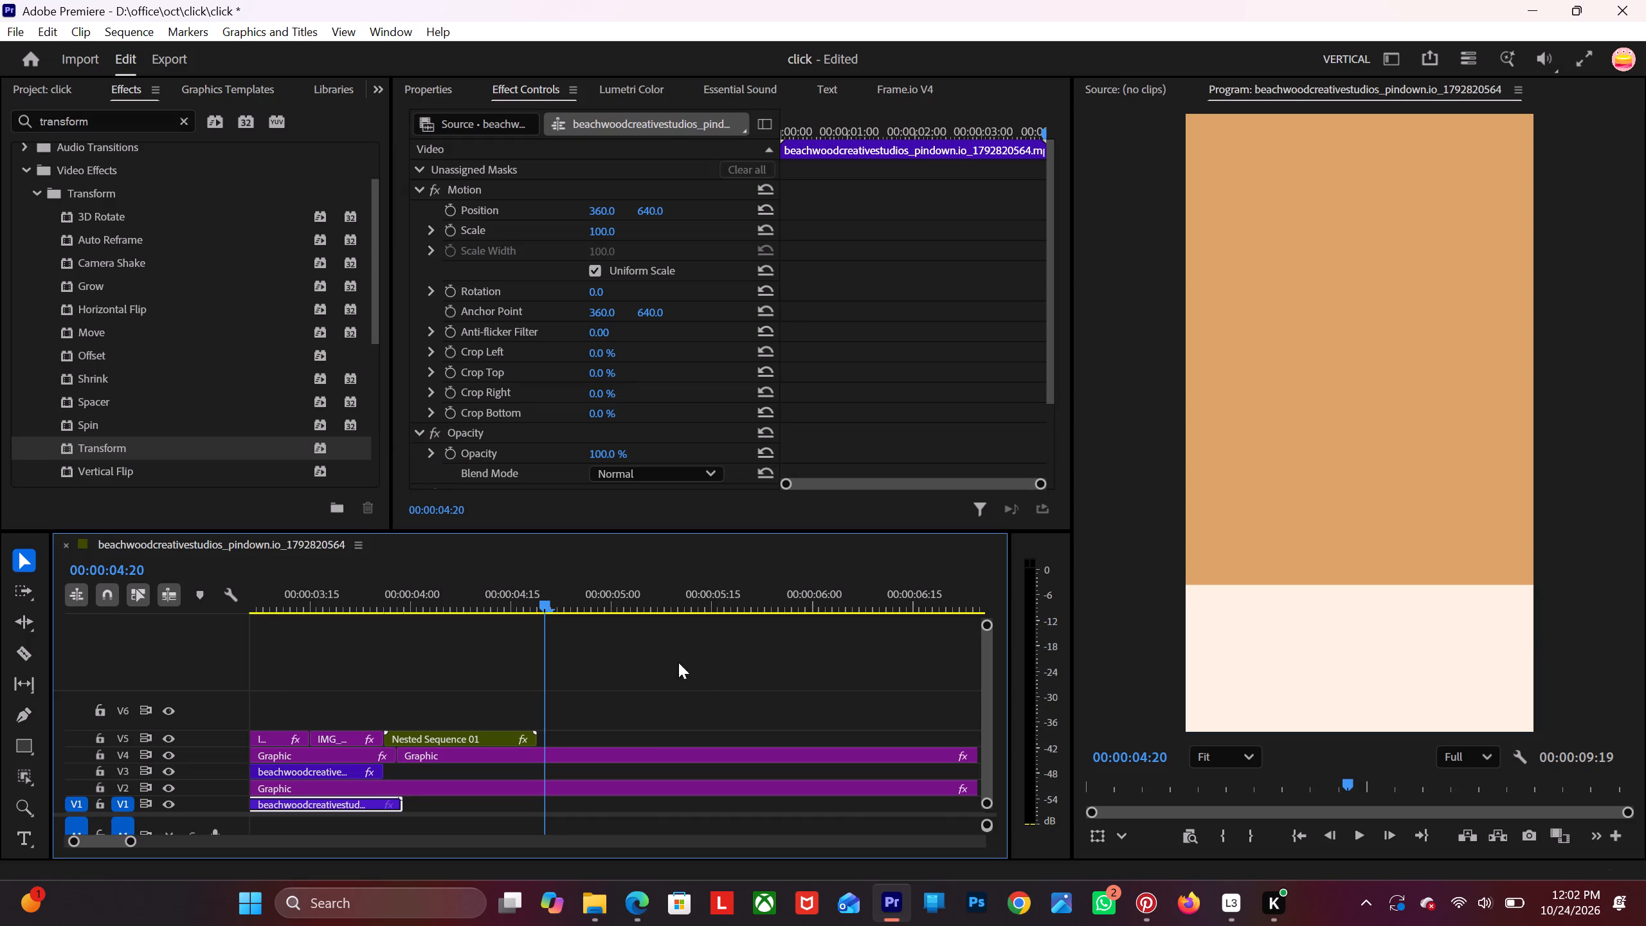
{"action": "left_click_drag", "start_coordinate": [678, 662], "coordinate": [272, 716]}
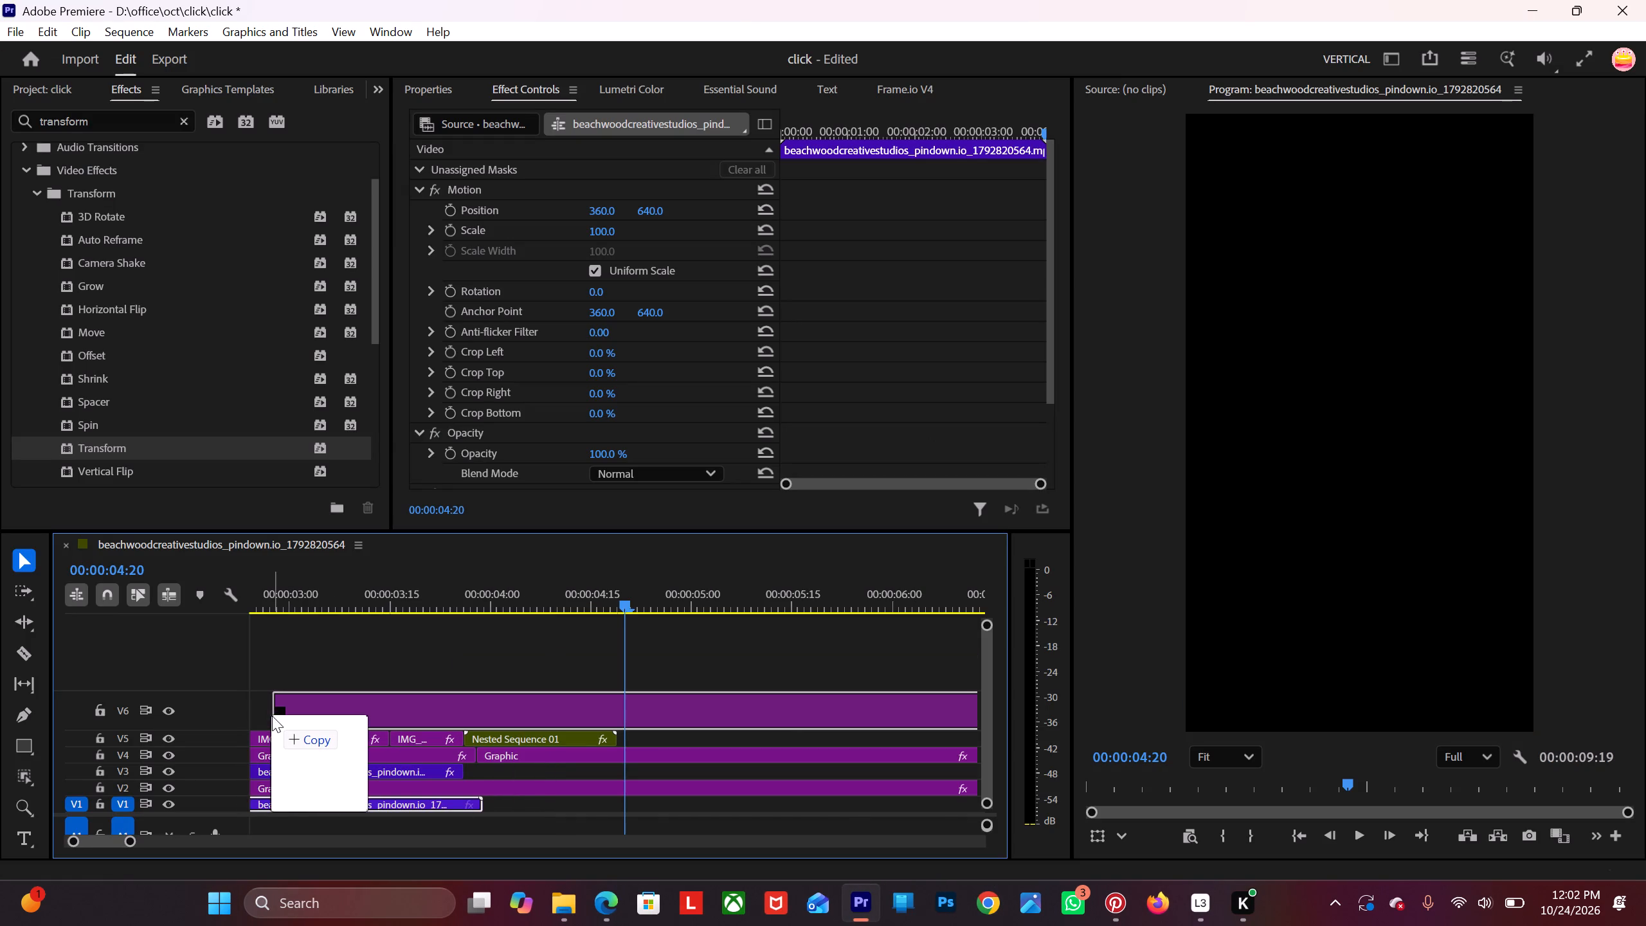
{"action": "left_click_drag", "start_coordinate": [272, 716], "coordinate": [215, 714]}
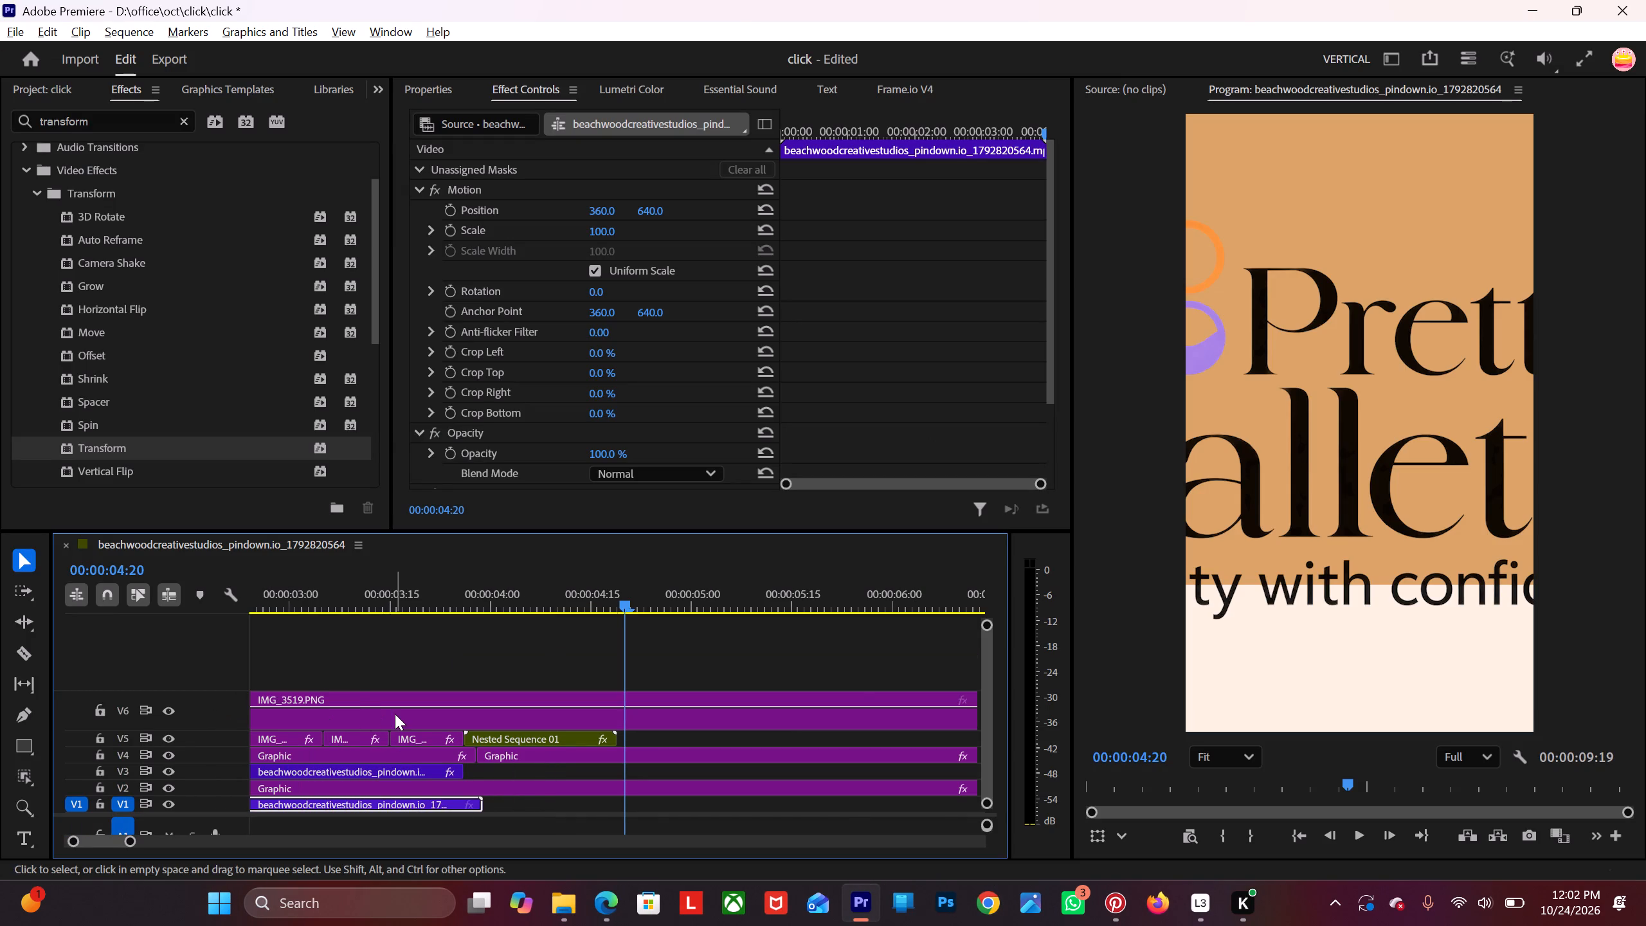
Move the IMG_3519.PNG logo clip on V6 to the sequence start and trim its end to match Nested Sequence 01's end.
{"action": "scroll", "coordinate": [395, 714], "scroll_direction": "down", "scroll_amount": 10, "text": "alt"}
{"action": "scroll", "coordinate": [366, 709], "scroll_direction": "up", "scroll_amount": 13}
{"action": "left_click_drag", "start_coordinate": [475, 718], "coordinate": [289, 714]}
{"action": "scroll", "coordinate": [419, 698], "scroll_direction": "up", "scroll_amount": 8, "text": "alt"}
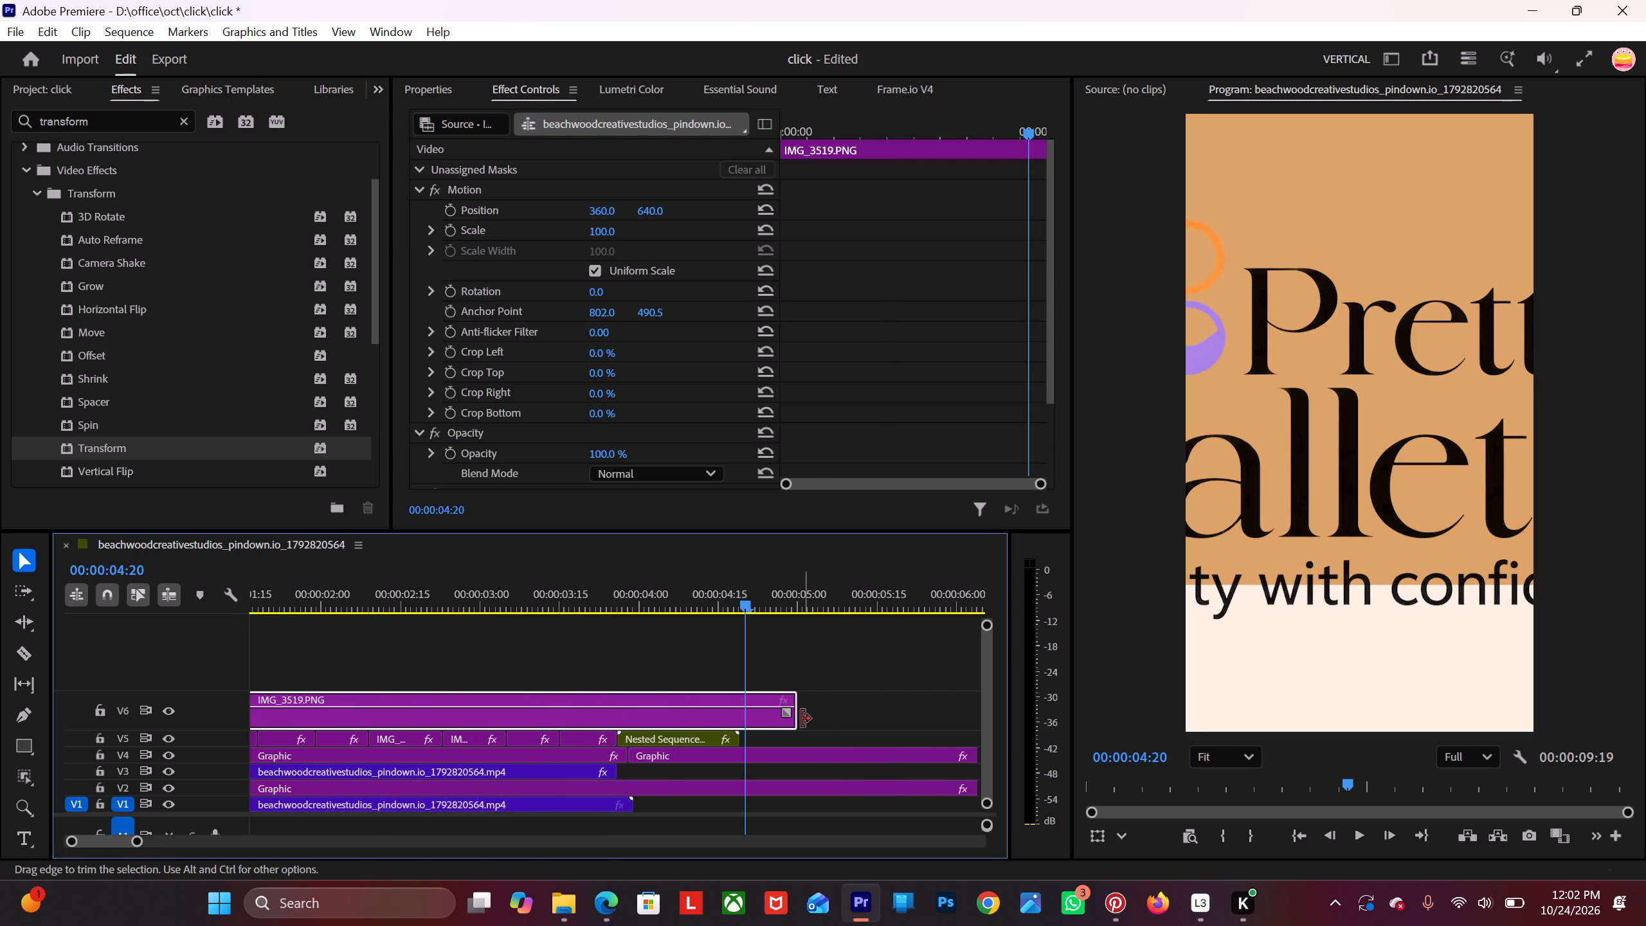
{"action": "left_click_drag", "start_coordinate": [800, 719], "coordinate": [745, 720]}
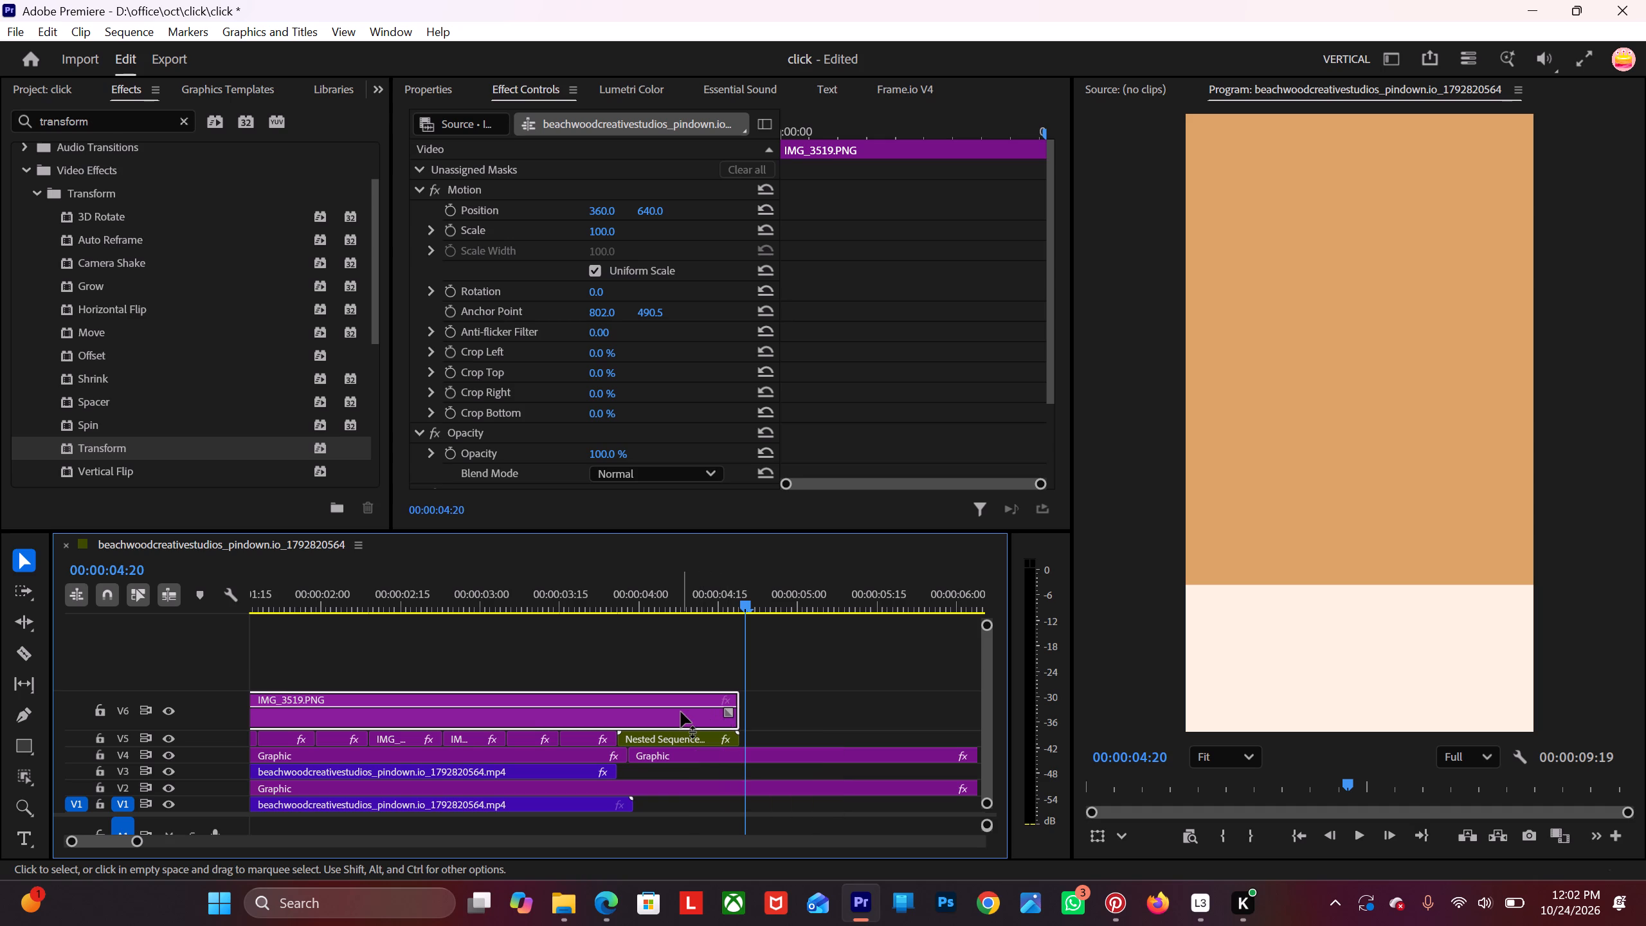
Scale the IMG_3519.PNG logo to 13 and position it at 360, 82, centred near the top of the frame.
{"action": "left_click", "coordinate": [580, 716]}
{"action": "left_click_drag", "start_coordinate": [743, 609], "coordinate": [15, 633]}
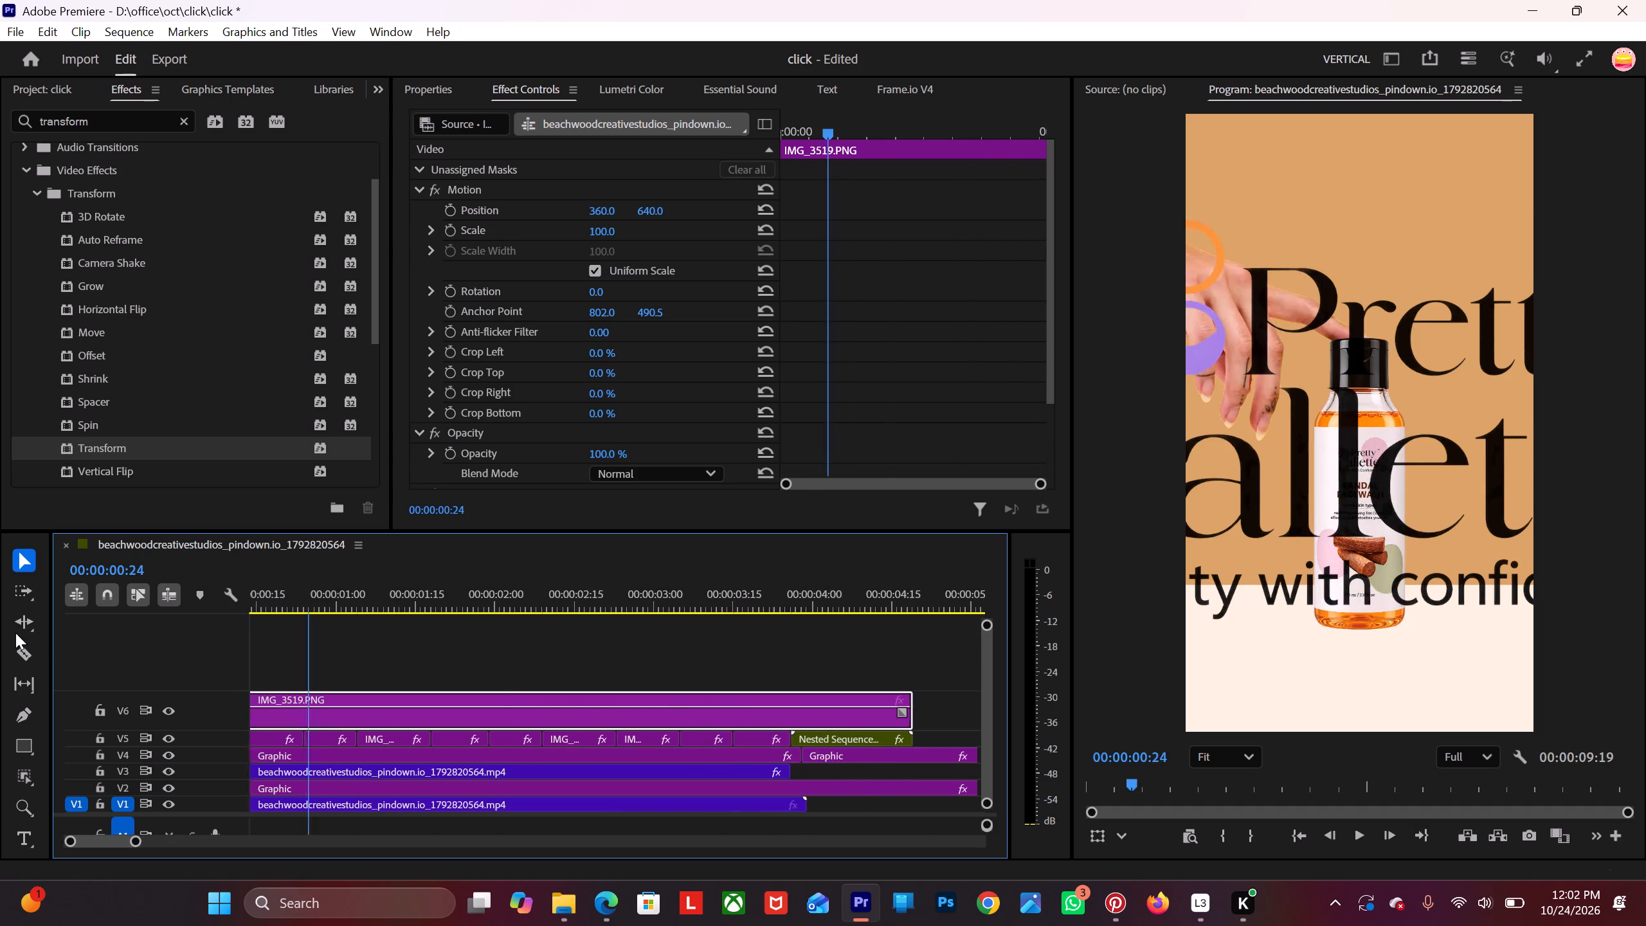
{"action": "left_click_drag", "start_coordinate": [15, 633], "coordinate": [11, 633]}
{"action": "scroll", "coordinate": [391, 689], "scroll_direction": "up", "scroll_amount": 1}
{"action": "scroll", "coordinate": [391, 689], "scroll_direction": "down", "scroll_amount": 7}
{"action": "scroll", "coordinate": [383, 684], "scroll_direction": "up", "scroll_amount": 6}
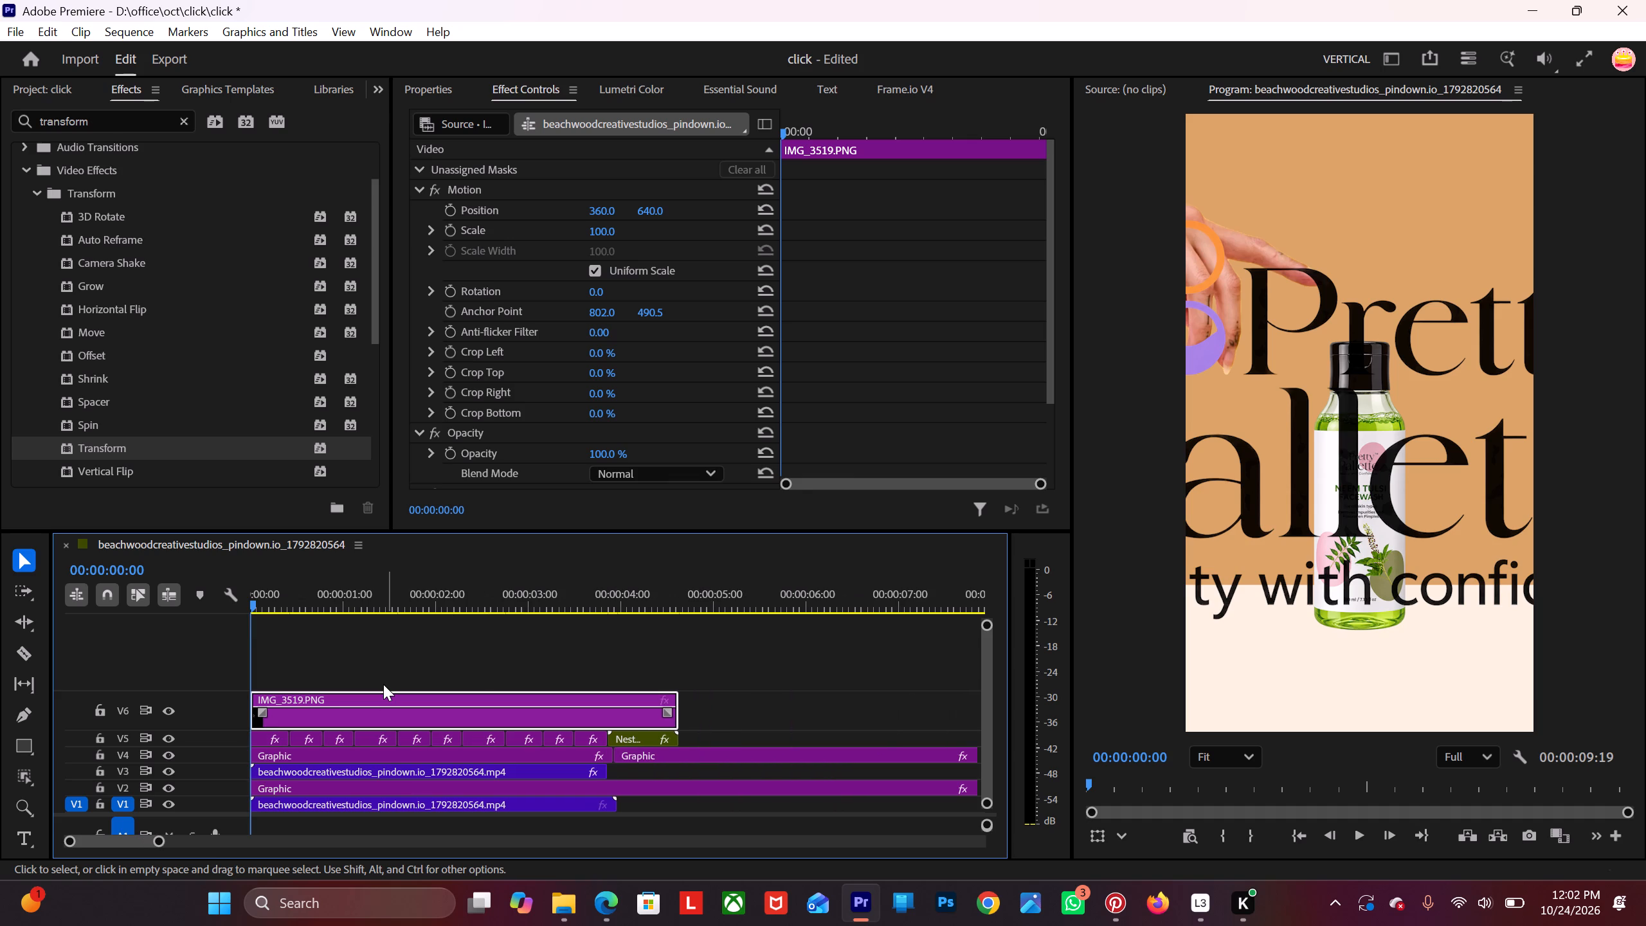
{"action": "left_click", "coordinate": [370, 716]}
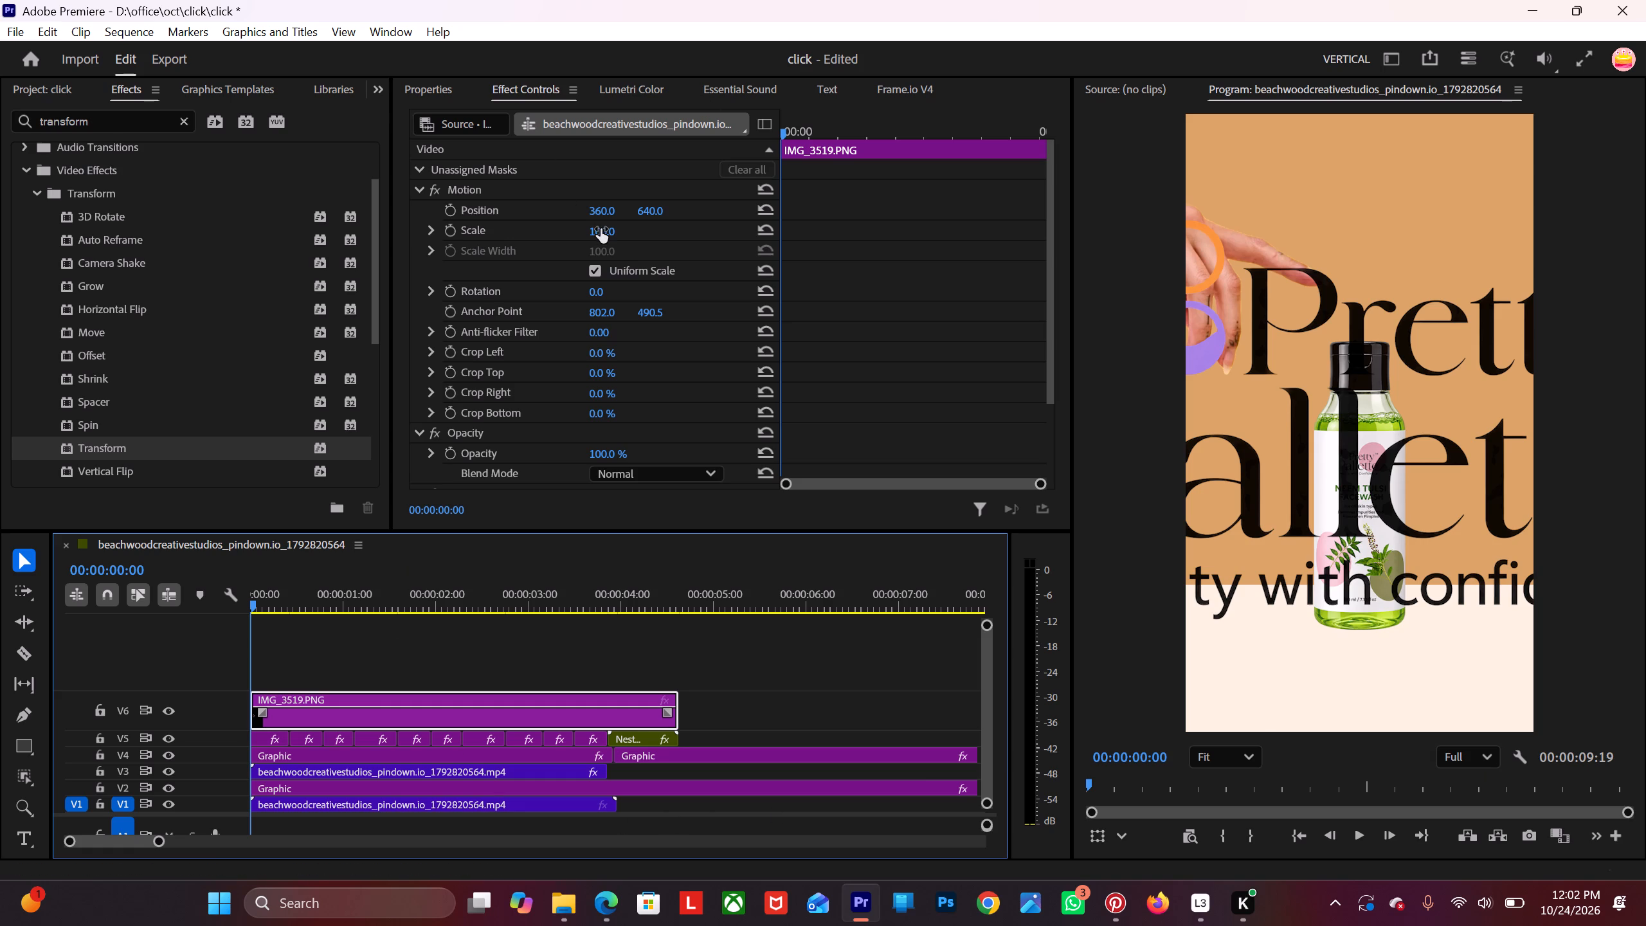
{"action": "left_click_drag", "start_coordinate": [601, 229], "coordinate": [552, 275]}
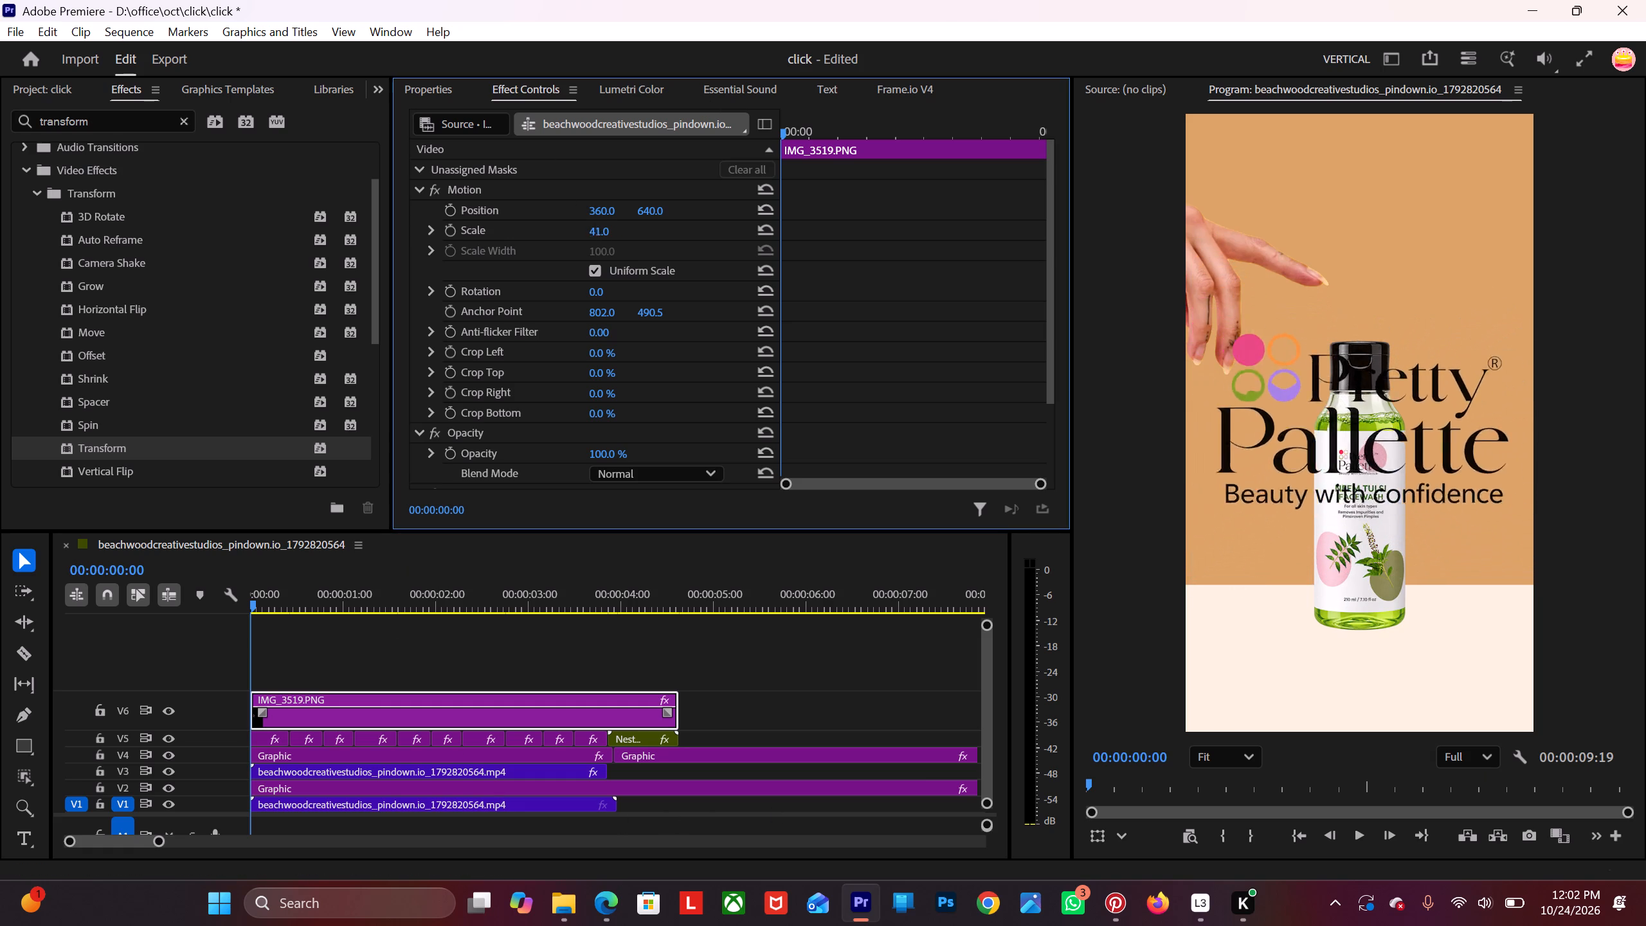
{"action": "left_click_drag", "start_coordinate": [552, 275], "coordinate": [542, 291]}
{"action": "left_click_drag", "start_coordinate": [653, 210], "coordinate": [512, 249]}
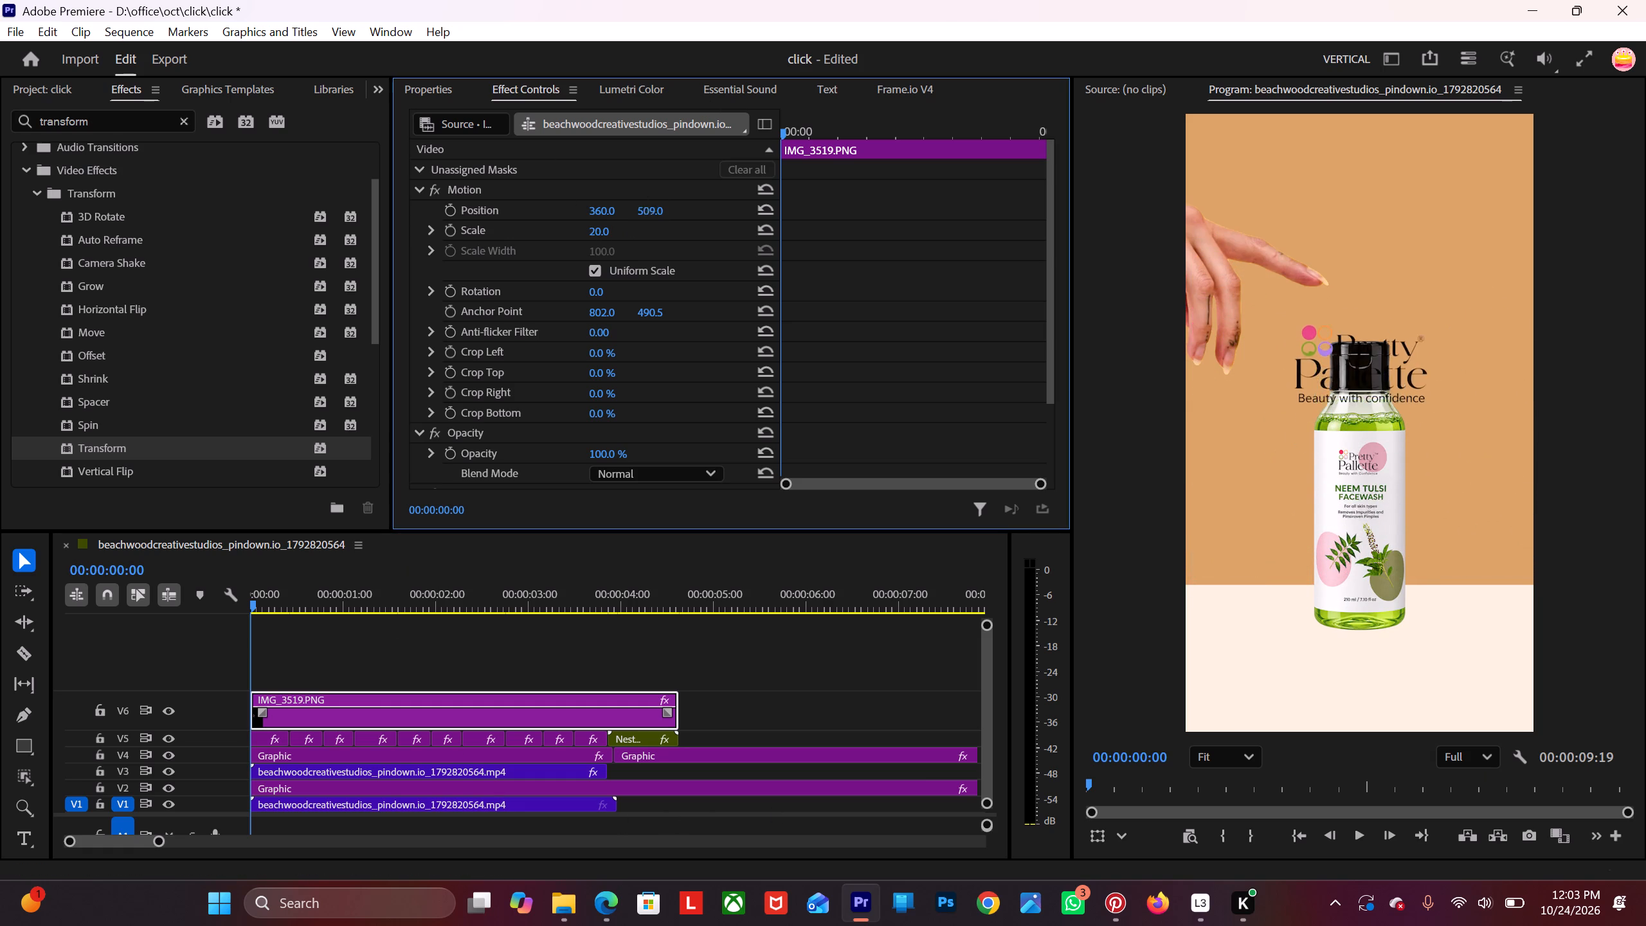
{"action": "left_click_drag", "start_coordinate": [512, 249], "coordinate": [145, 237]}
{"action": "left_click_drag", "start_coordinate": [606, 226], "coordinate": [599, 228]}
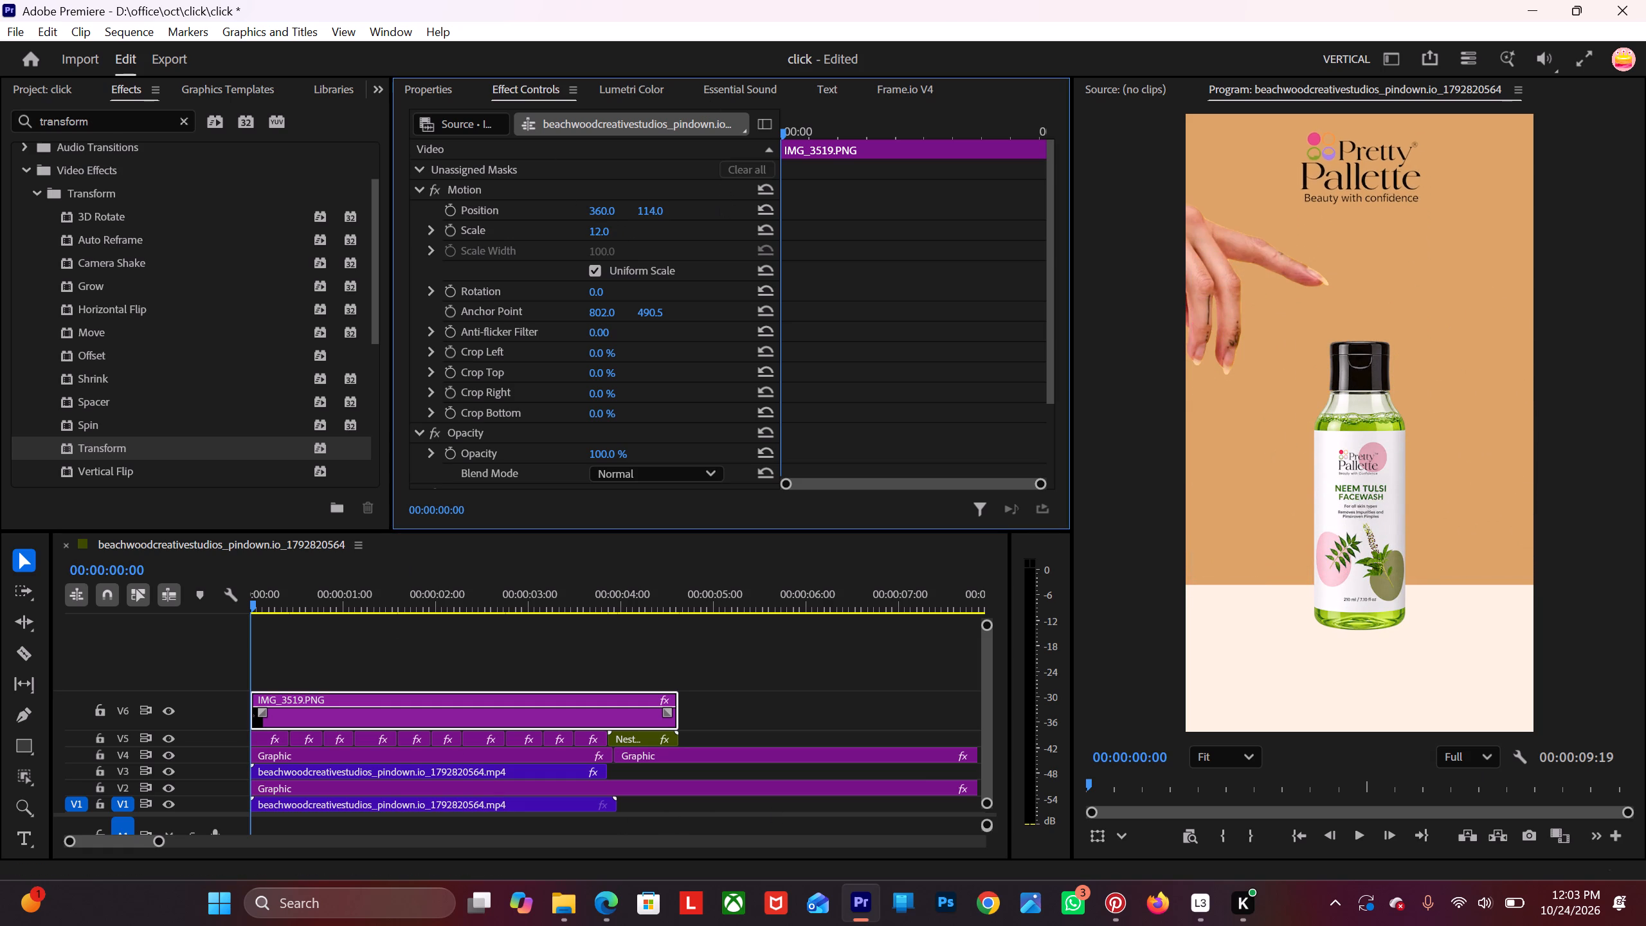
{"action": "left_click_drag", "start_coordinate": [599, 228], "coordinate": [598, 227]}
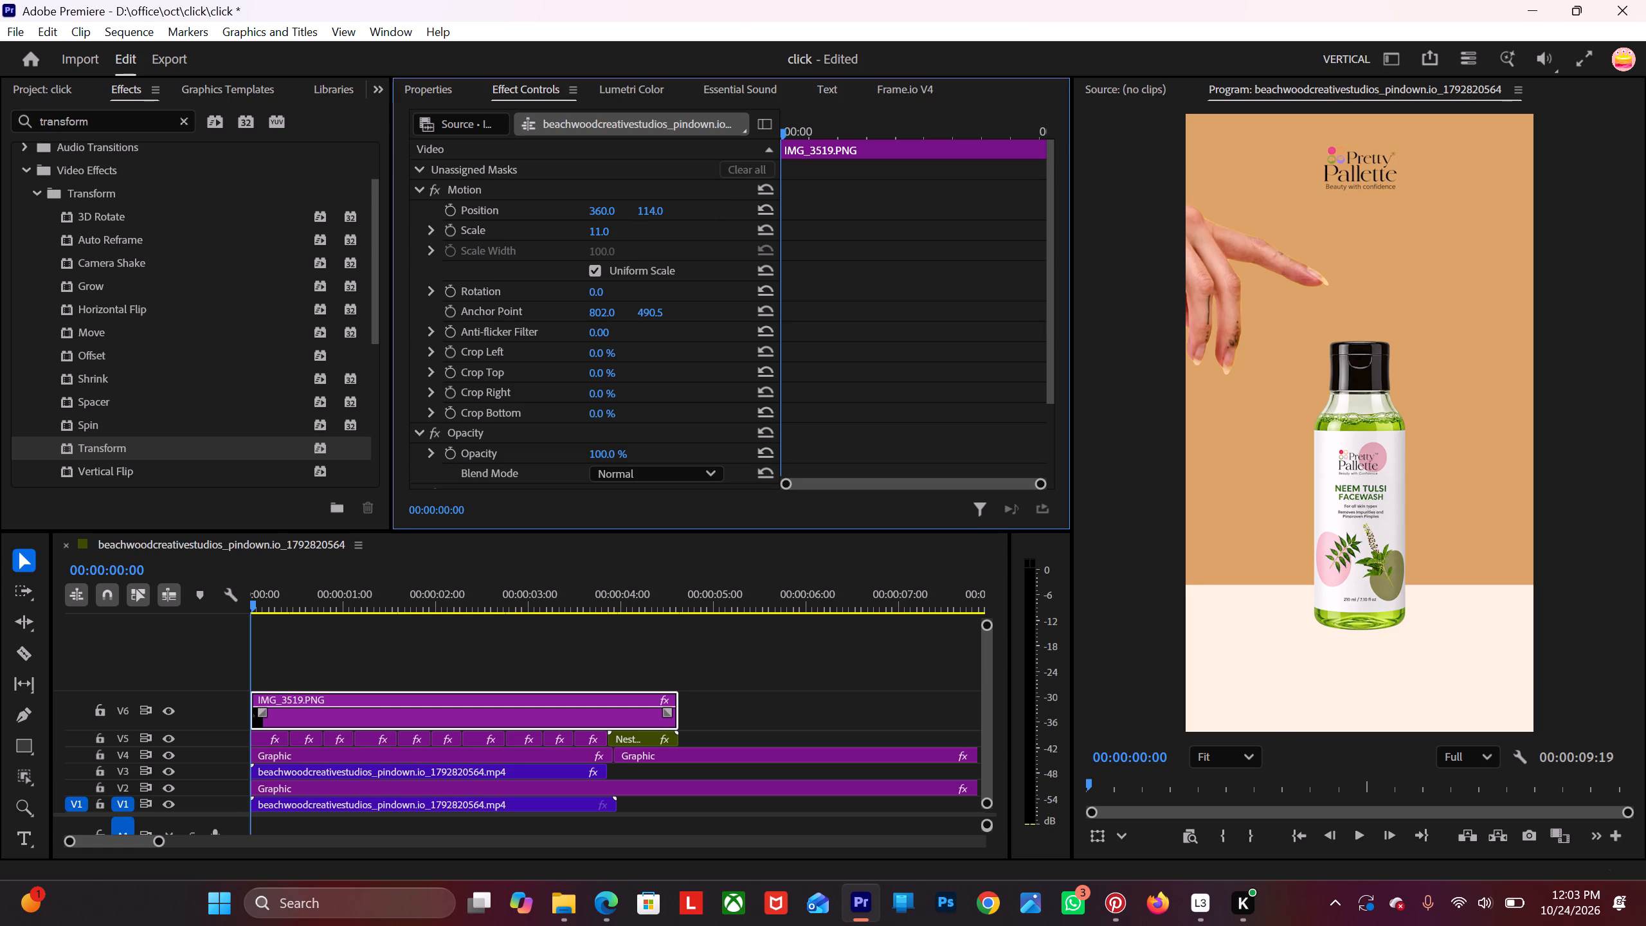
{"action": "left_click_drag", "start_coordinate": [598, 227], "coordinate": [598, 225]}
{"action": "left_click_drag", "start_coordinate": [649, 211], "coordinate": [644, 217]}
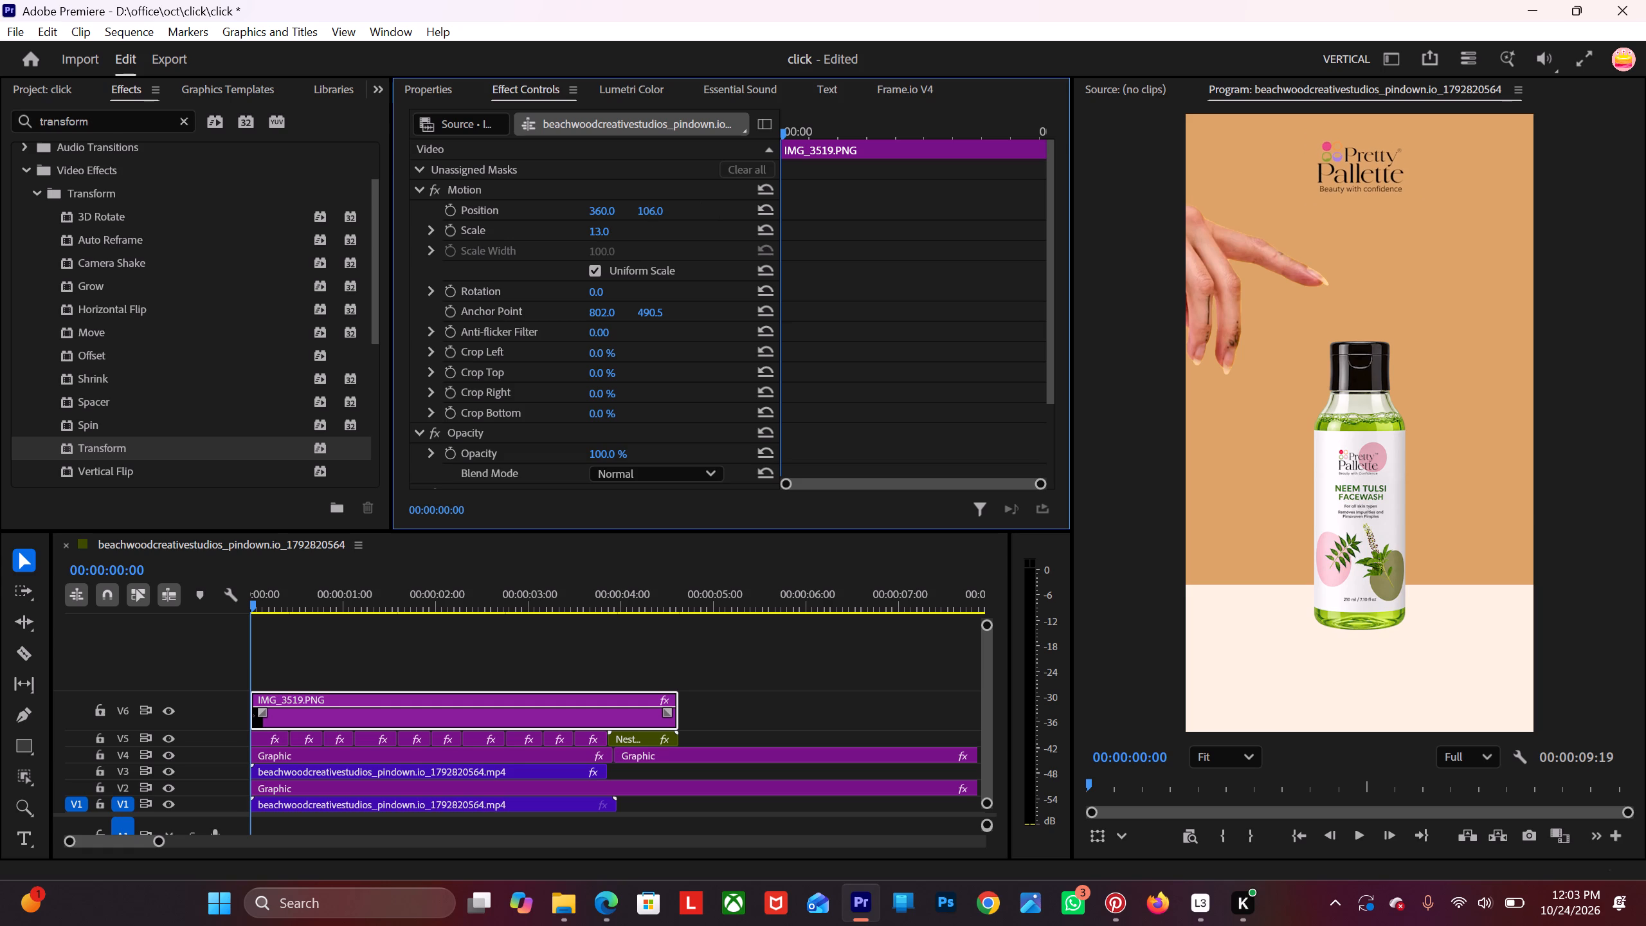
{"action": "left_click_drag", "start_coordinate": [644, 217], "coordinate": [637, 239]}
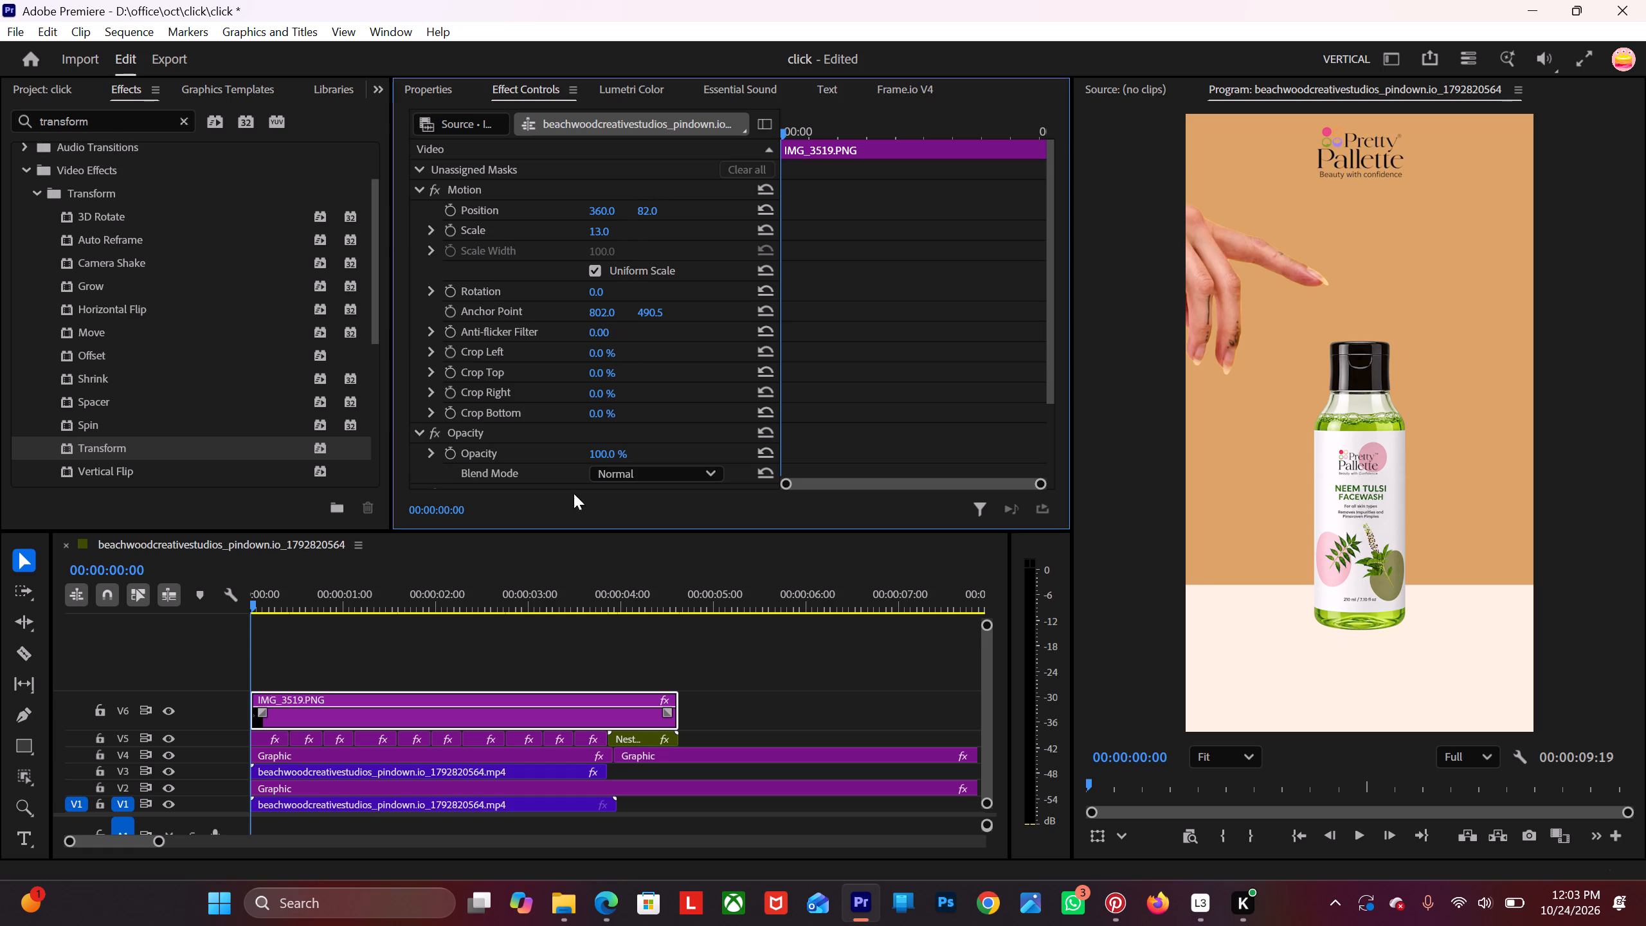
Play the sequence from the start through the fade-out to review the logo over the bottle changes and ending.
{"action": "key", "text": "space"}
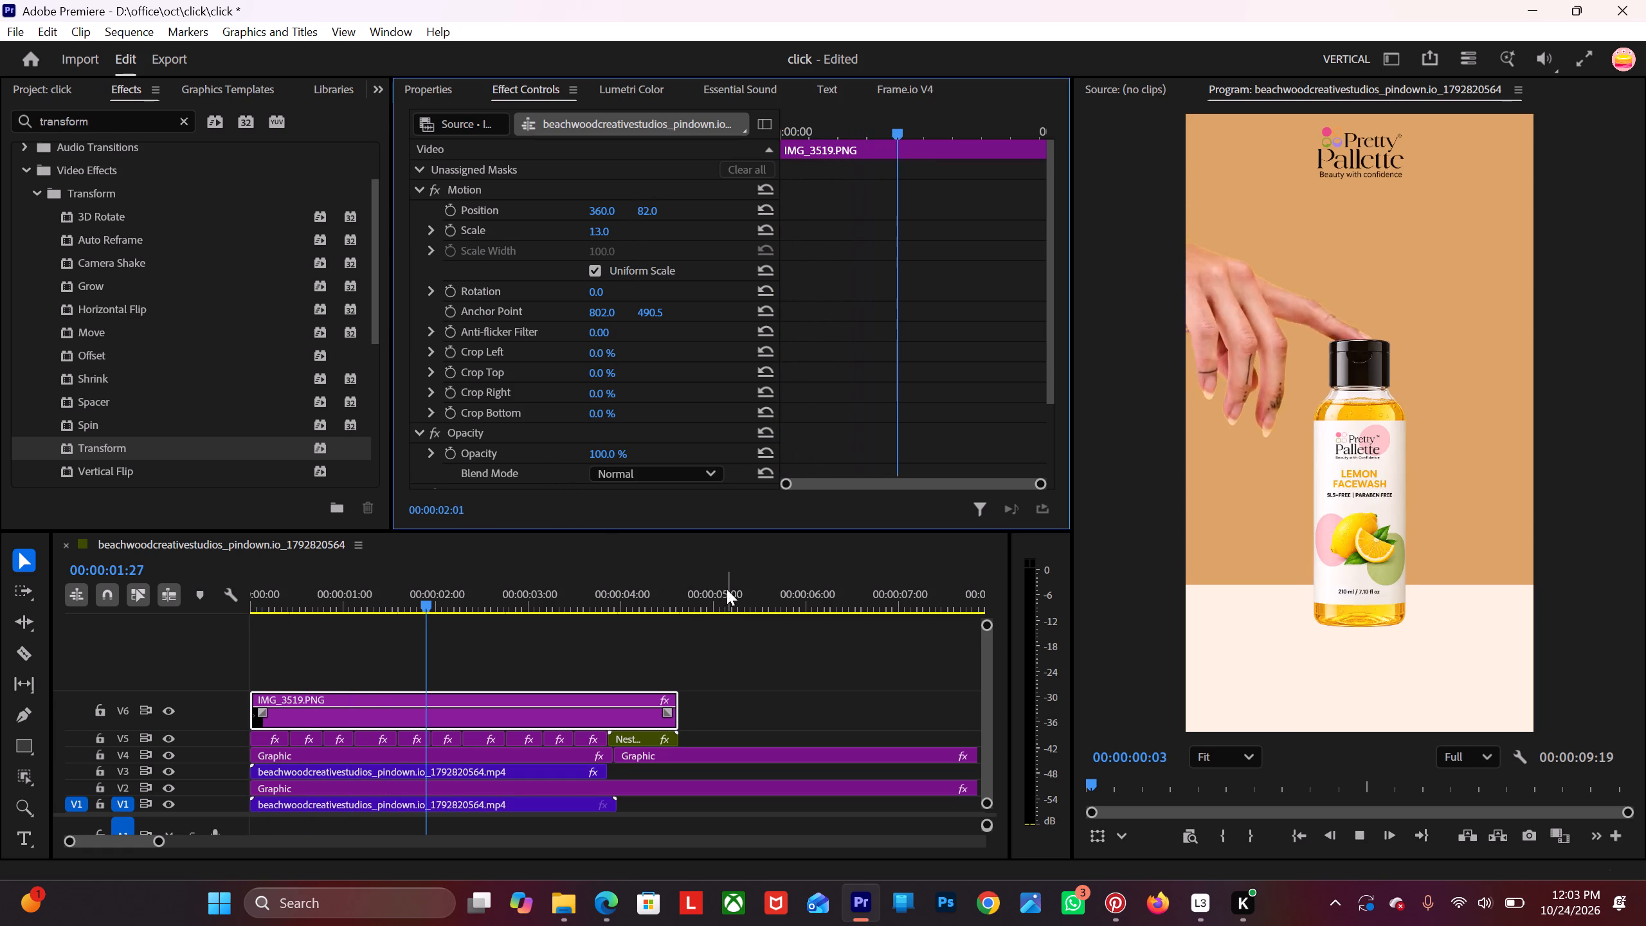
{"action": "key", "text": "space"}
{"action": "key", "text": "space"}
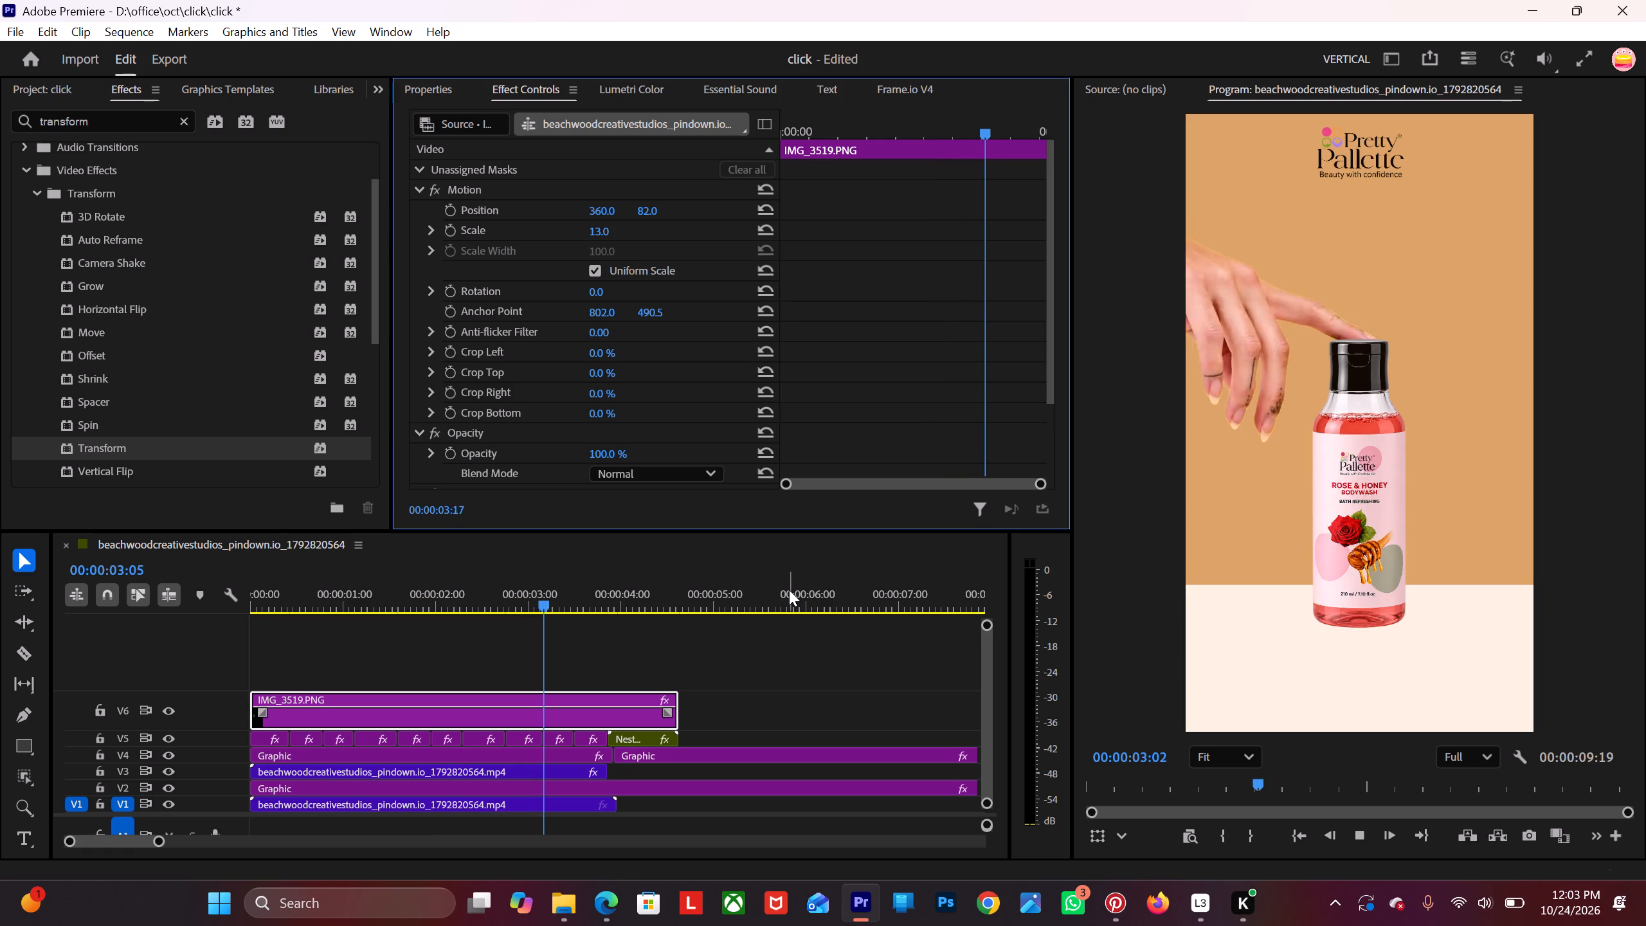
{"action": "key", "text": "space"}
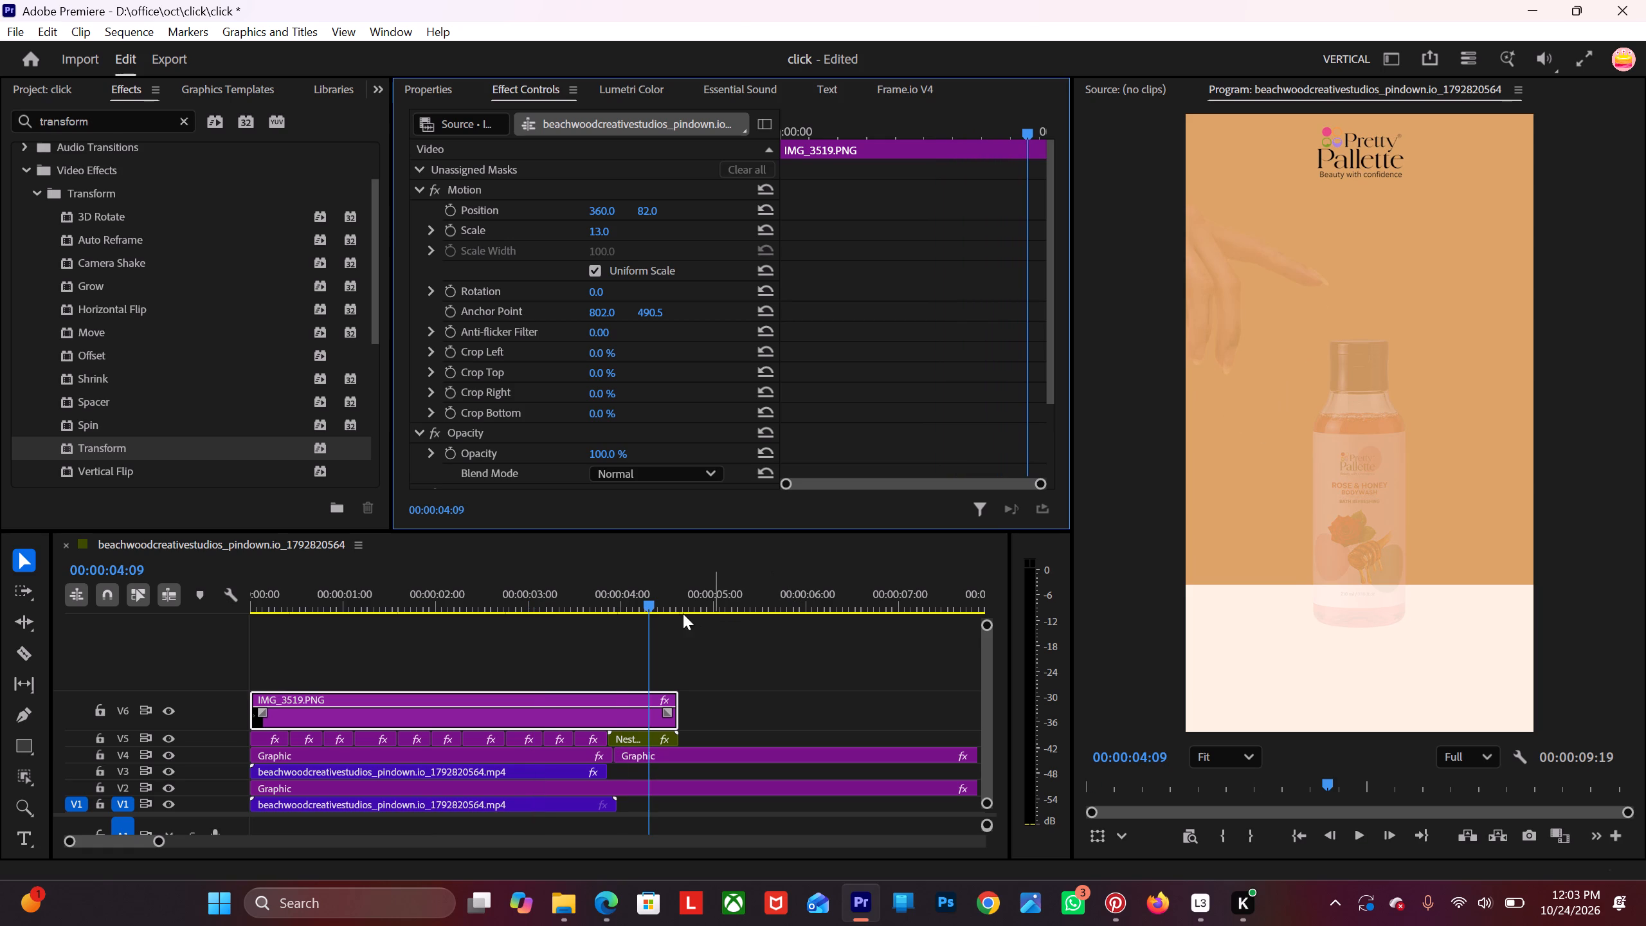
{"action": "key", "text": "space"}
{"action": "key", "text": "space"}
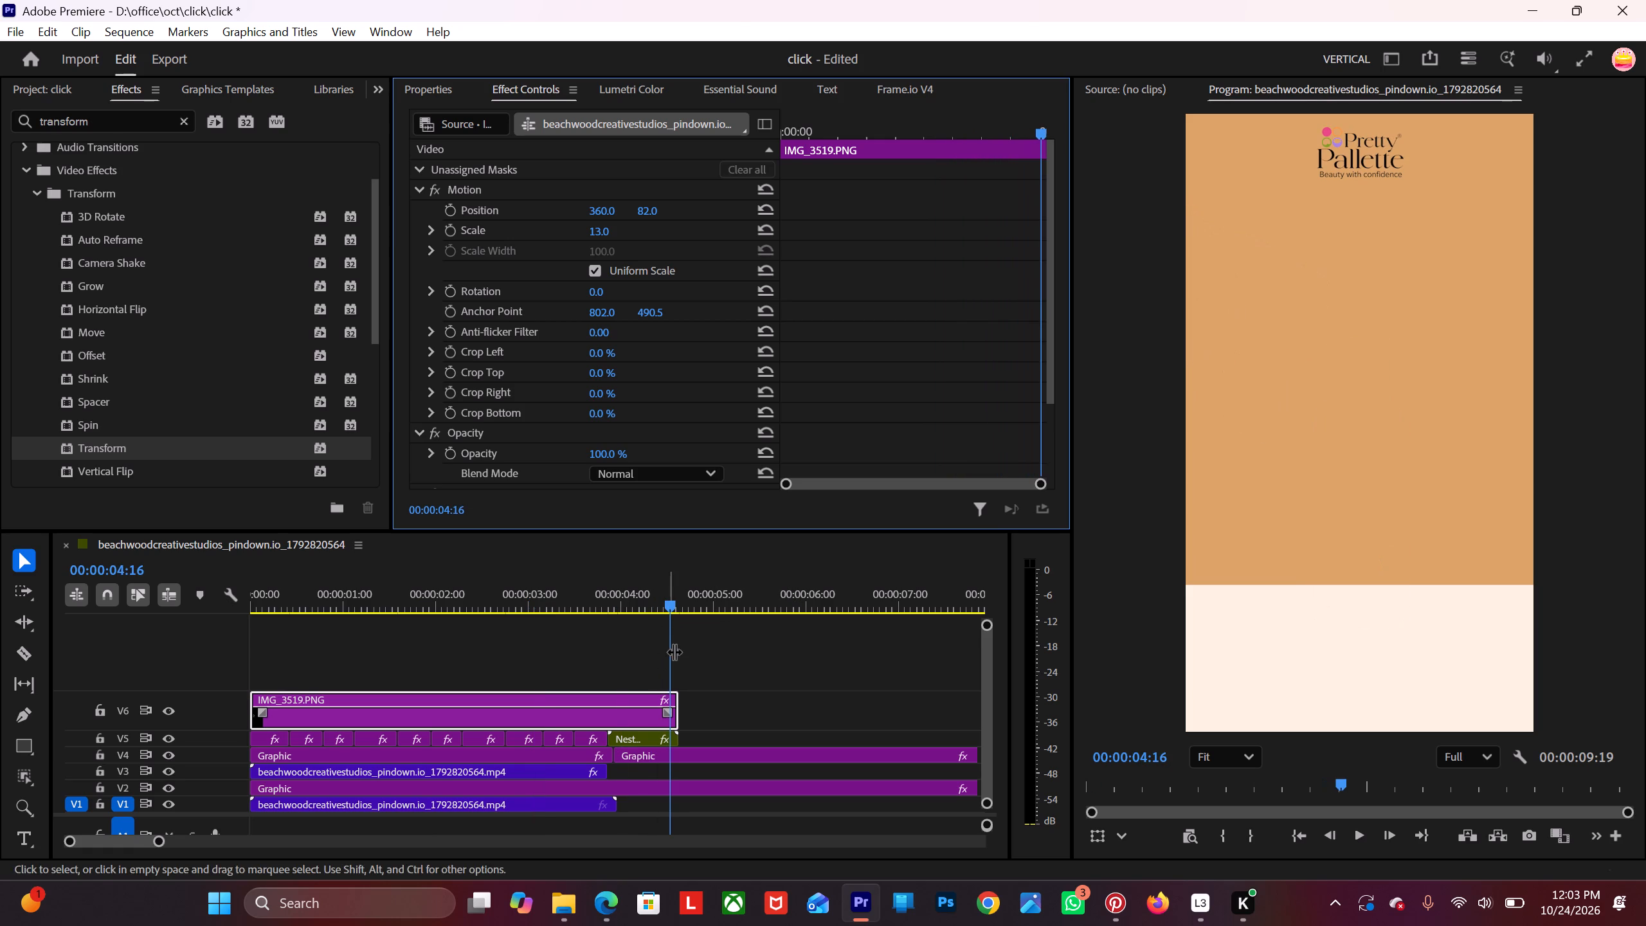
{"action": "scroll", "coordinate": [662, 671], "scroll_direction": "down", "scroll_amount": 4, "text": "alt"}
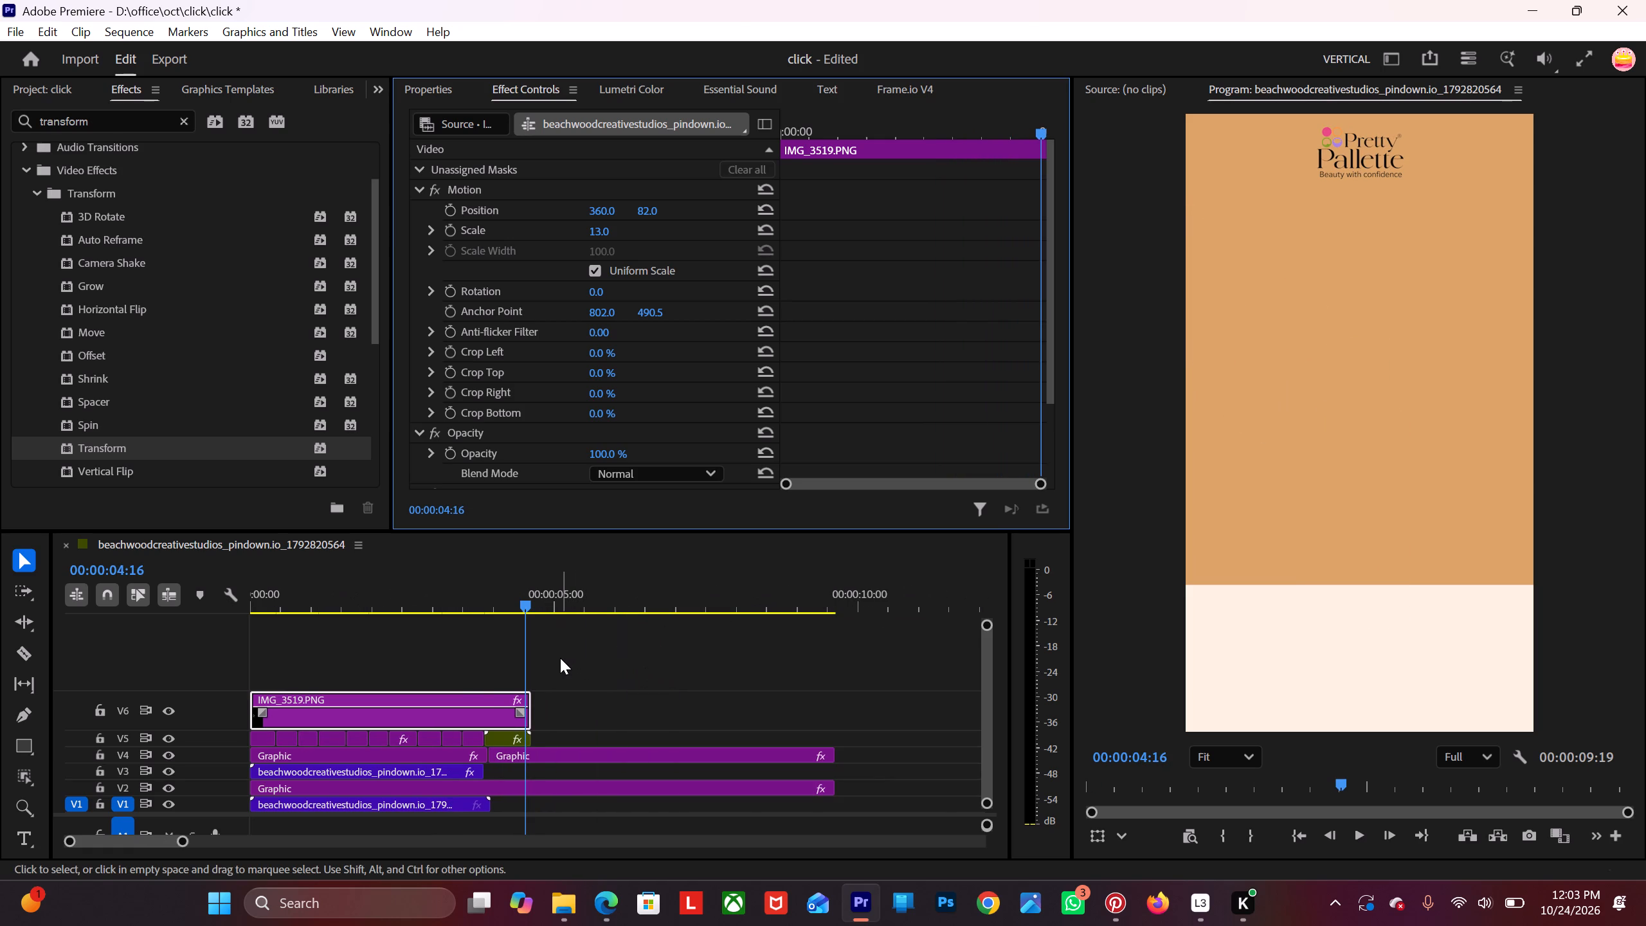
{"action": "key", "text": "space"}
{"action": "key", "text": "space"}
Place the playhead at 00:00:04:19, exactly at the shared end of the IMG_3519.PNG logo clip and Nested Sequence 01.
{"action": "left_click", "coordinate": [536, 606]}
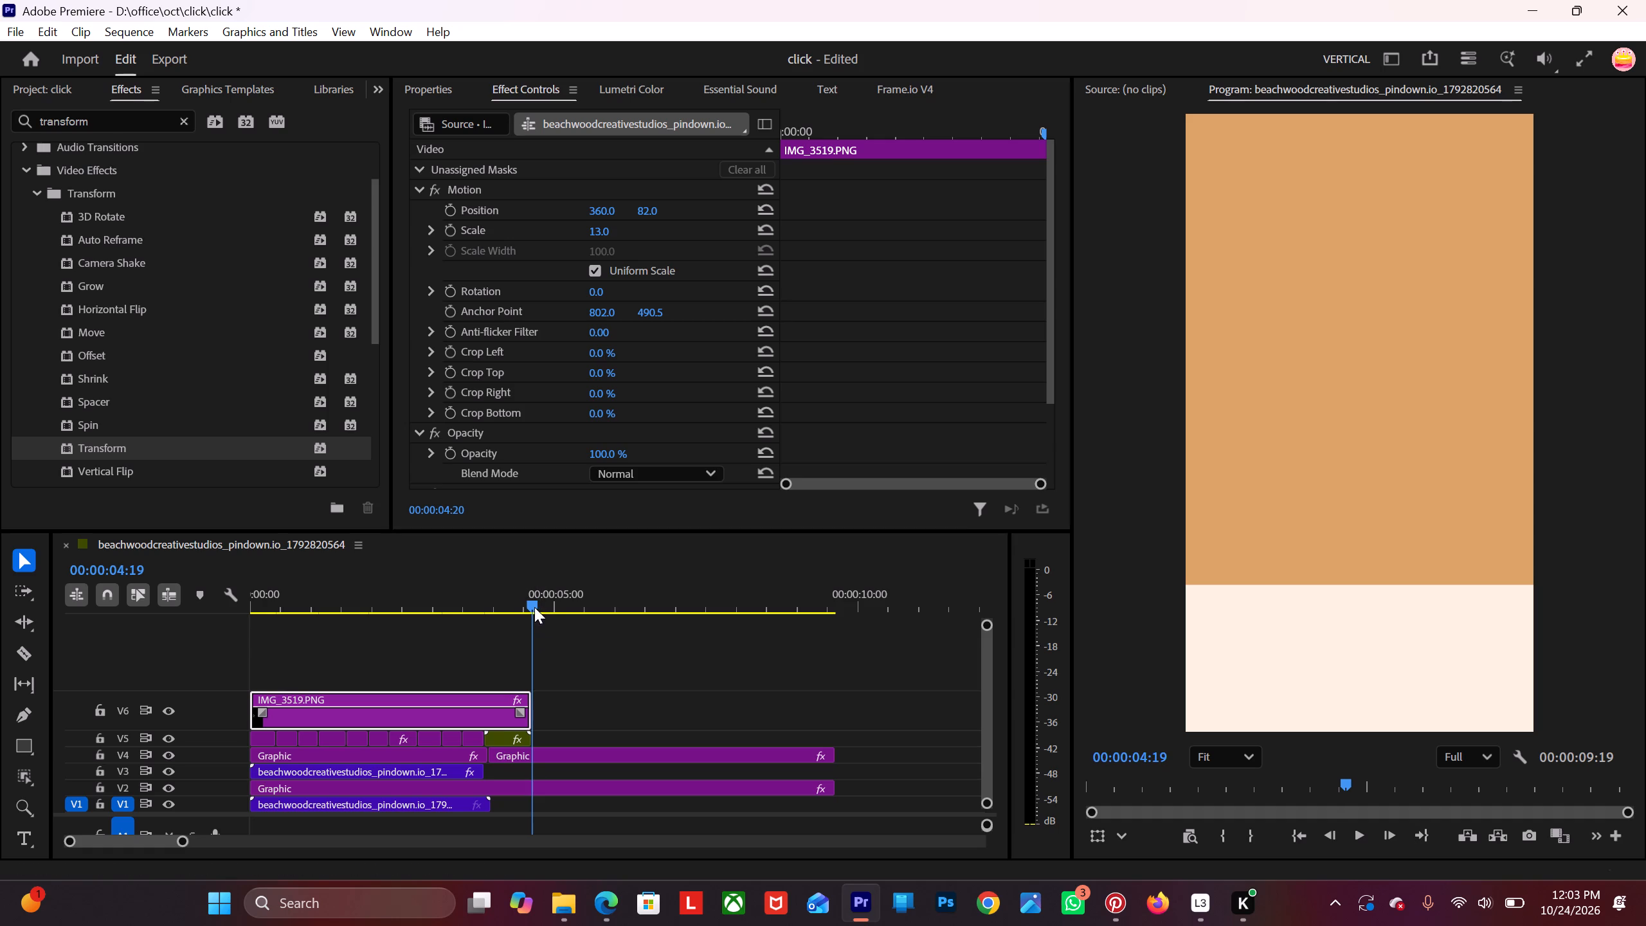
{"action": "scroll", "coordinate": [525, 659], "scroll_direction": "up", "scroll_amount": 13, "text": "alt"}
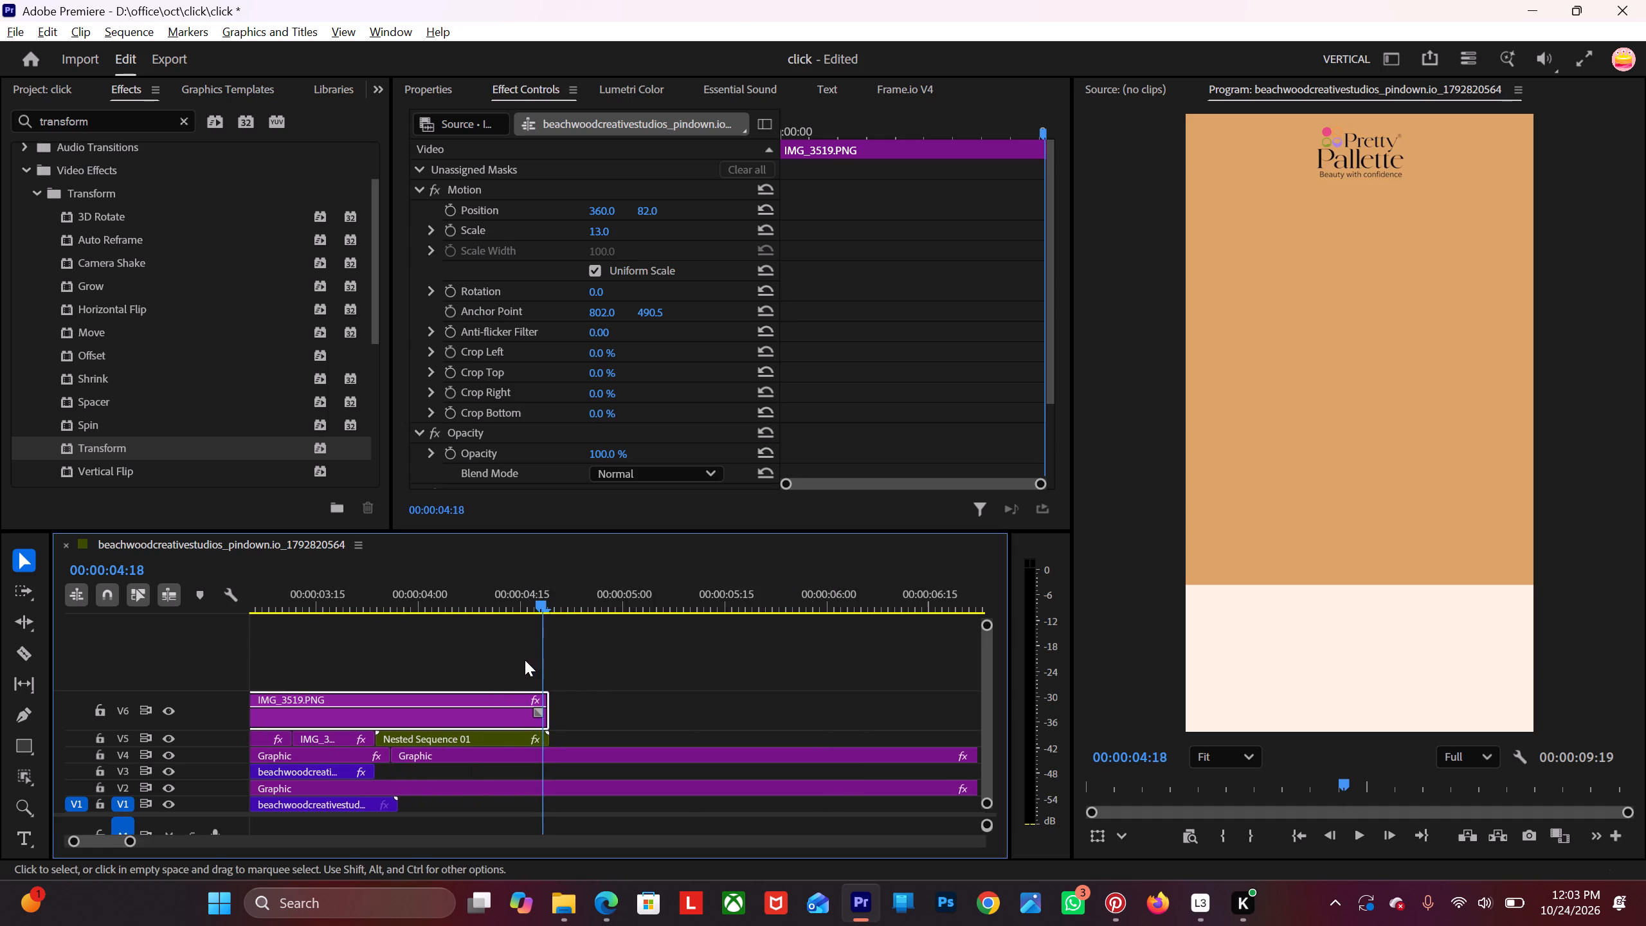
{"action": "scroll", "coordinate": [525, 660], "scroll_direction": "up", "scroll_amount": 11, "text": "alt"}
{"action": "scroll", "coordinate": [534, 661], "scroll_direction": "down", "scroll_amount": 7, "text": "alt"}
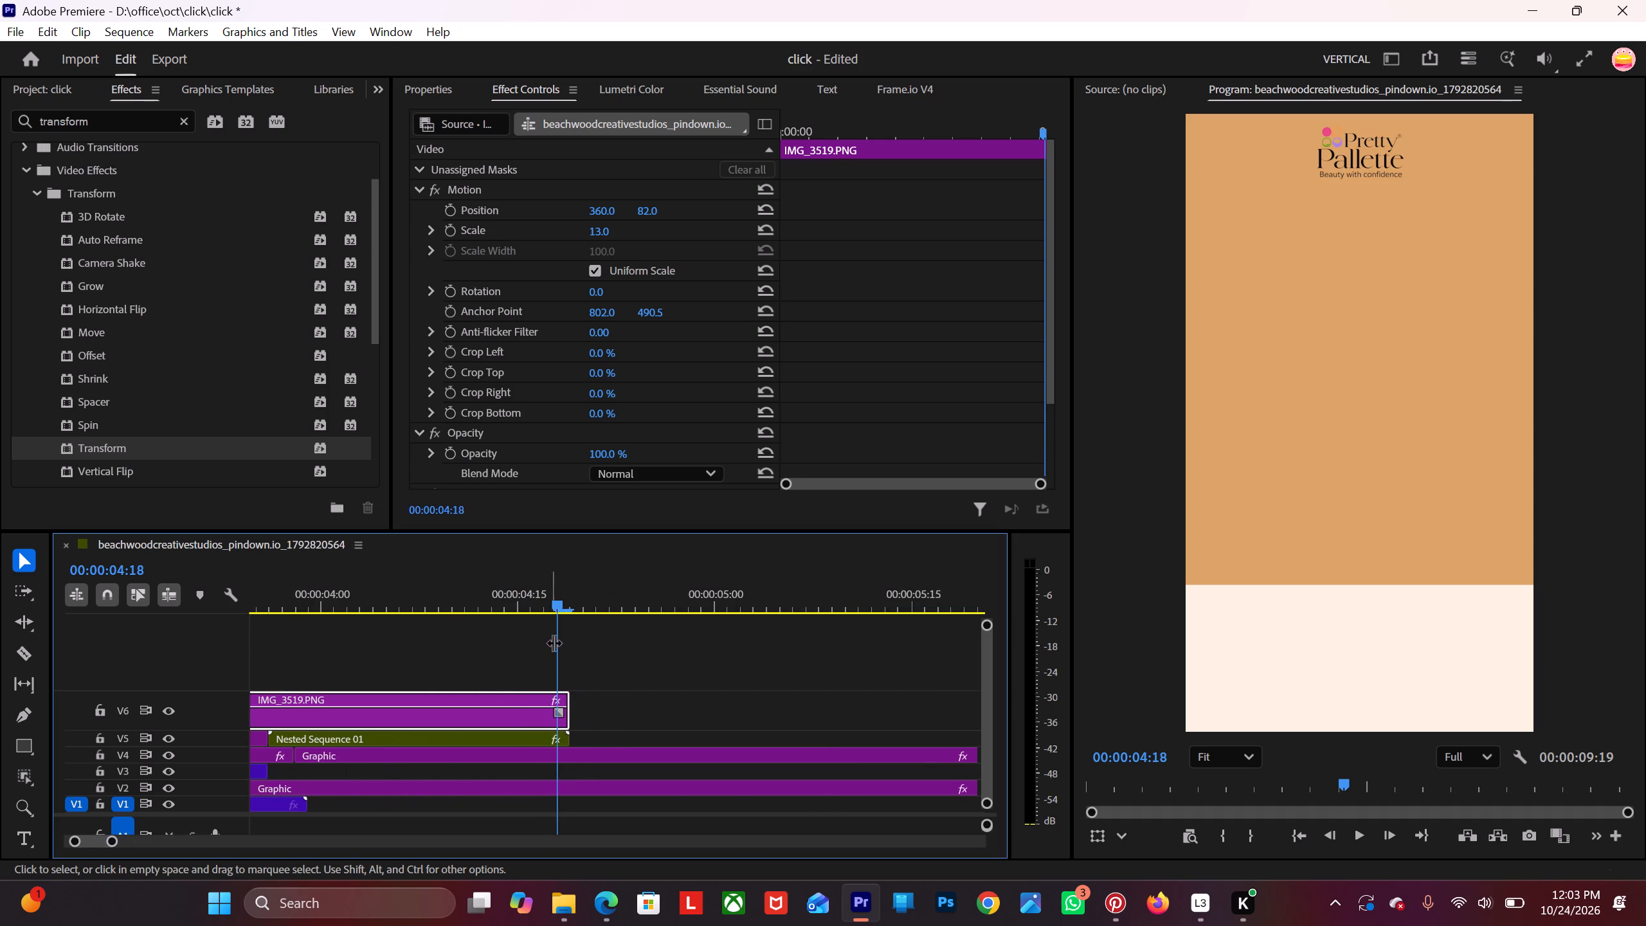
{"action": "left_click", "coordinate": [1383, 833]}
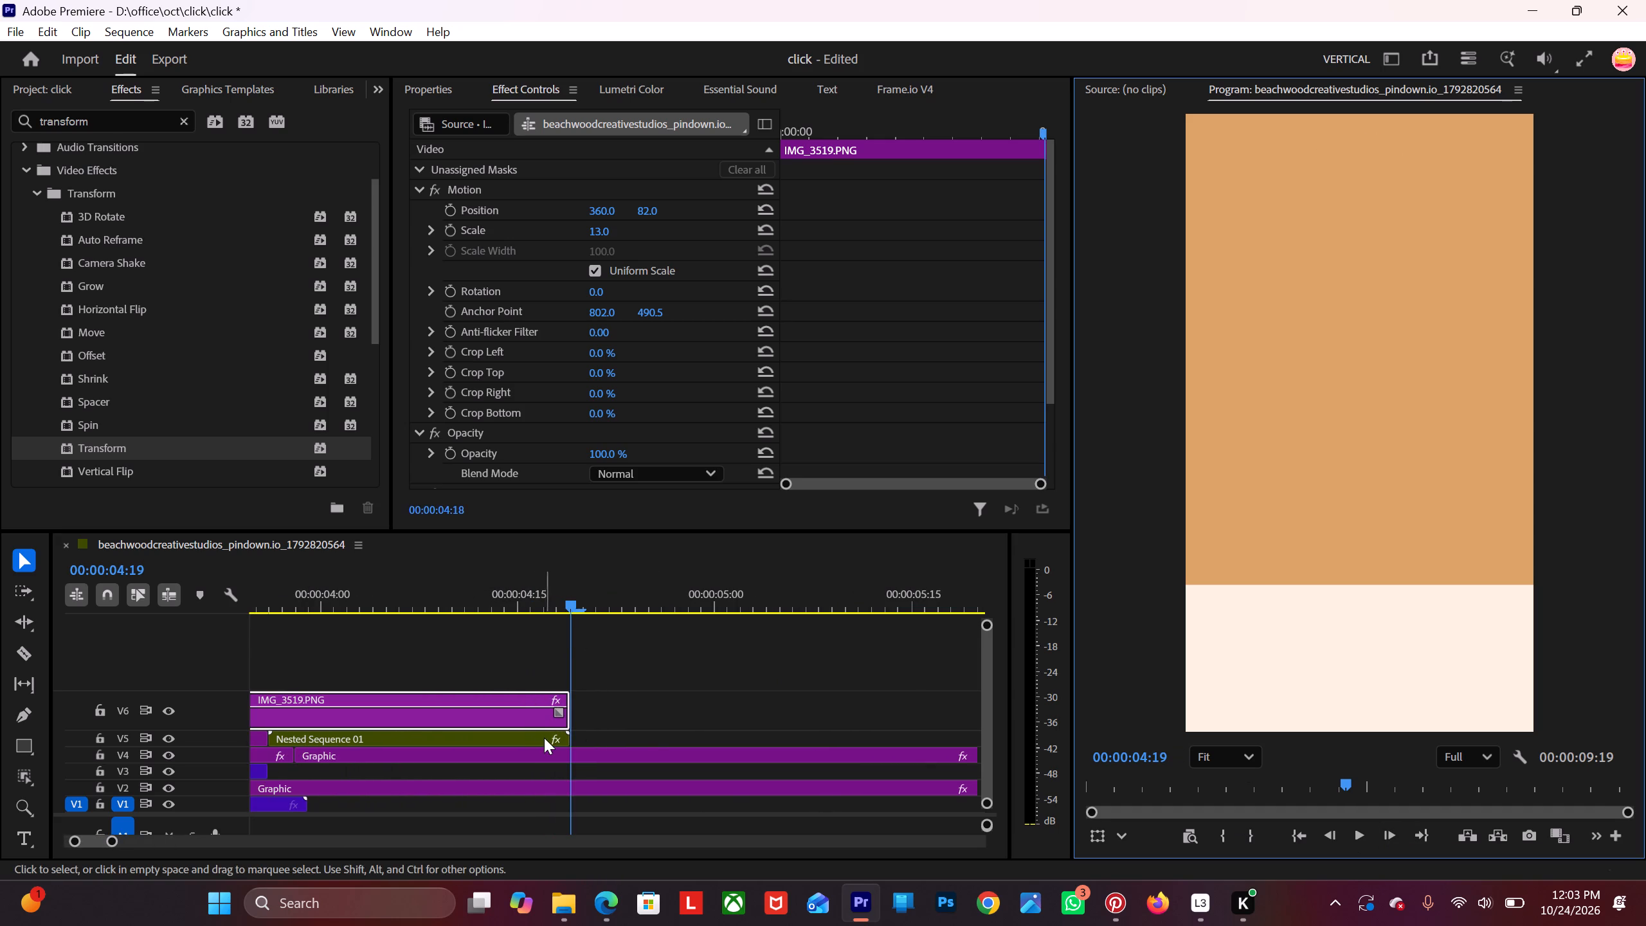
{"action": "scroll", "coordinate": [546, 729], "scroll_direction": "down", "scroll_amount": 9, "text": "alt"}
{"action": "scroll", "coordinate": [547, 725], "scroll_direction": "down", "scroll_amount": 15}
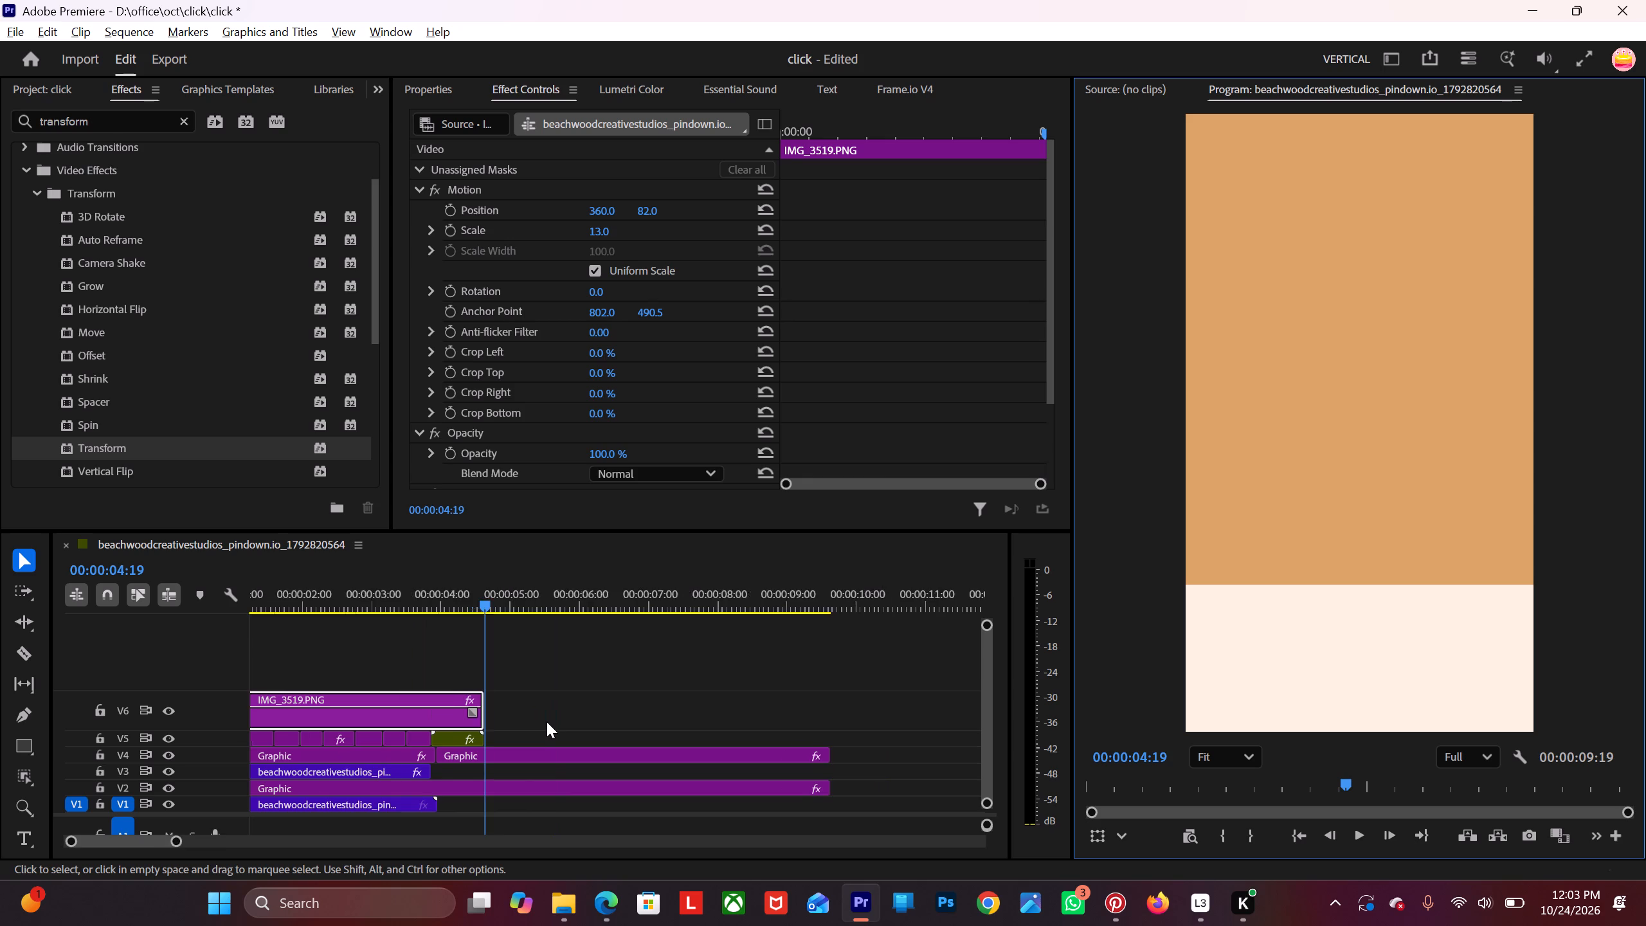
{"action": "scroll", "coordinate": [547, 722], "scroll_direction": "down", "scroll_amount": 3}
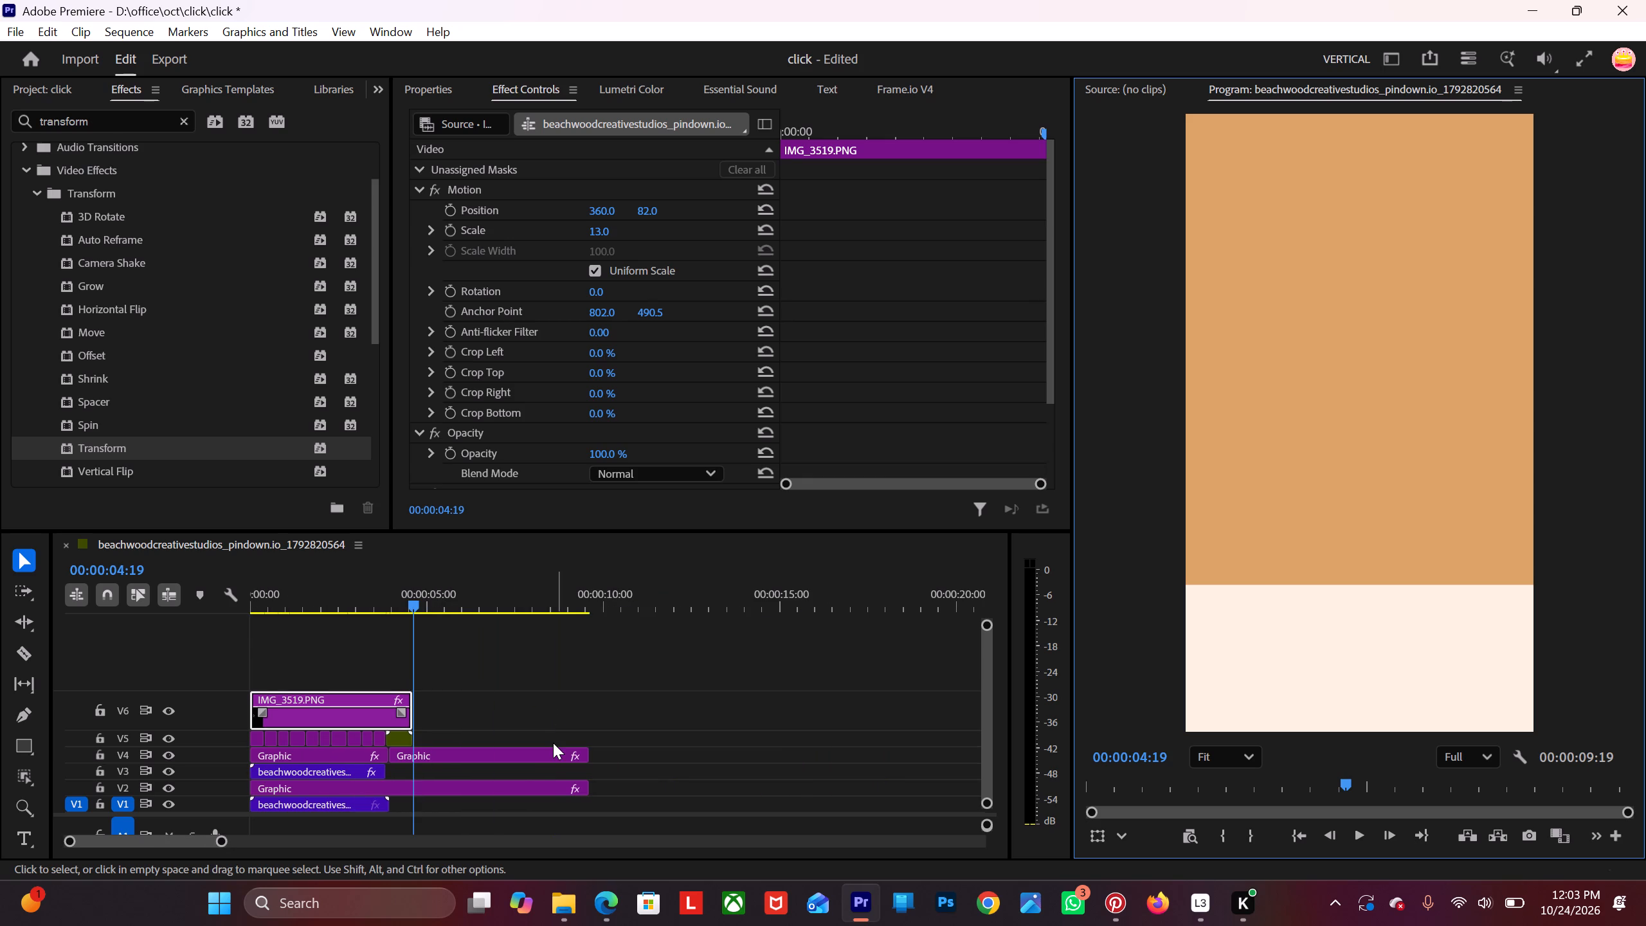
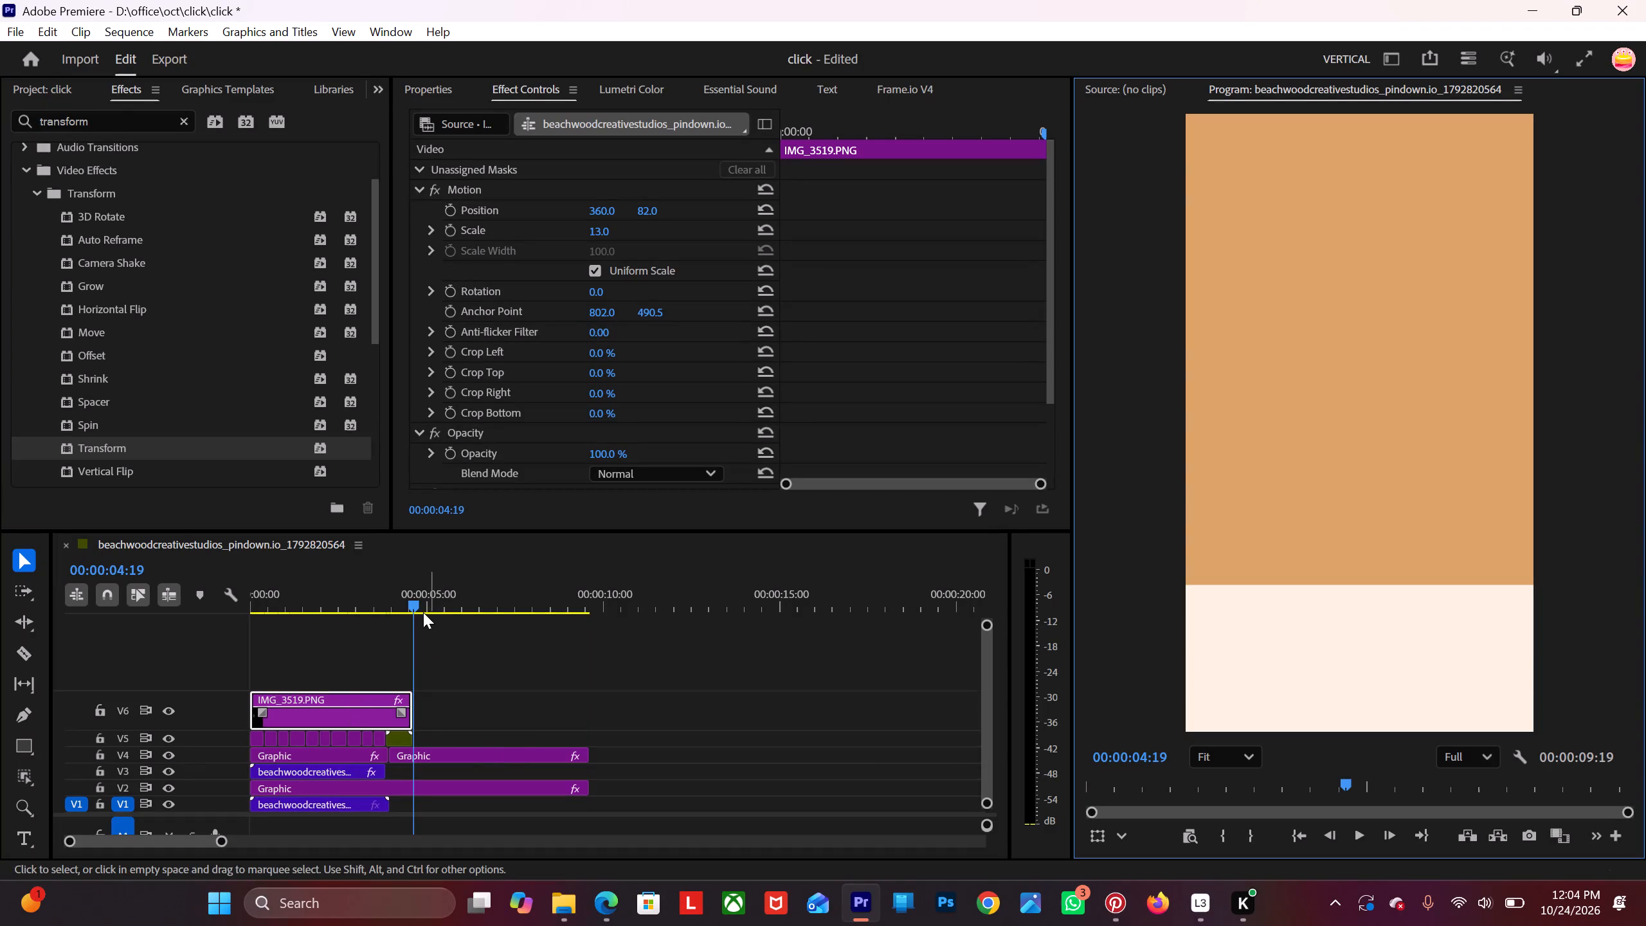
Extend the end of the IMG_3519.PNG logo clip on V6 to about 00:00:07:12, over the empty background section.
{"action": "left_click_drag", "start_coordinate": [413, 594], "coordinate": [457, 597]}
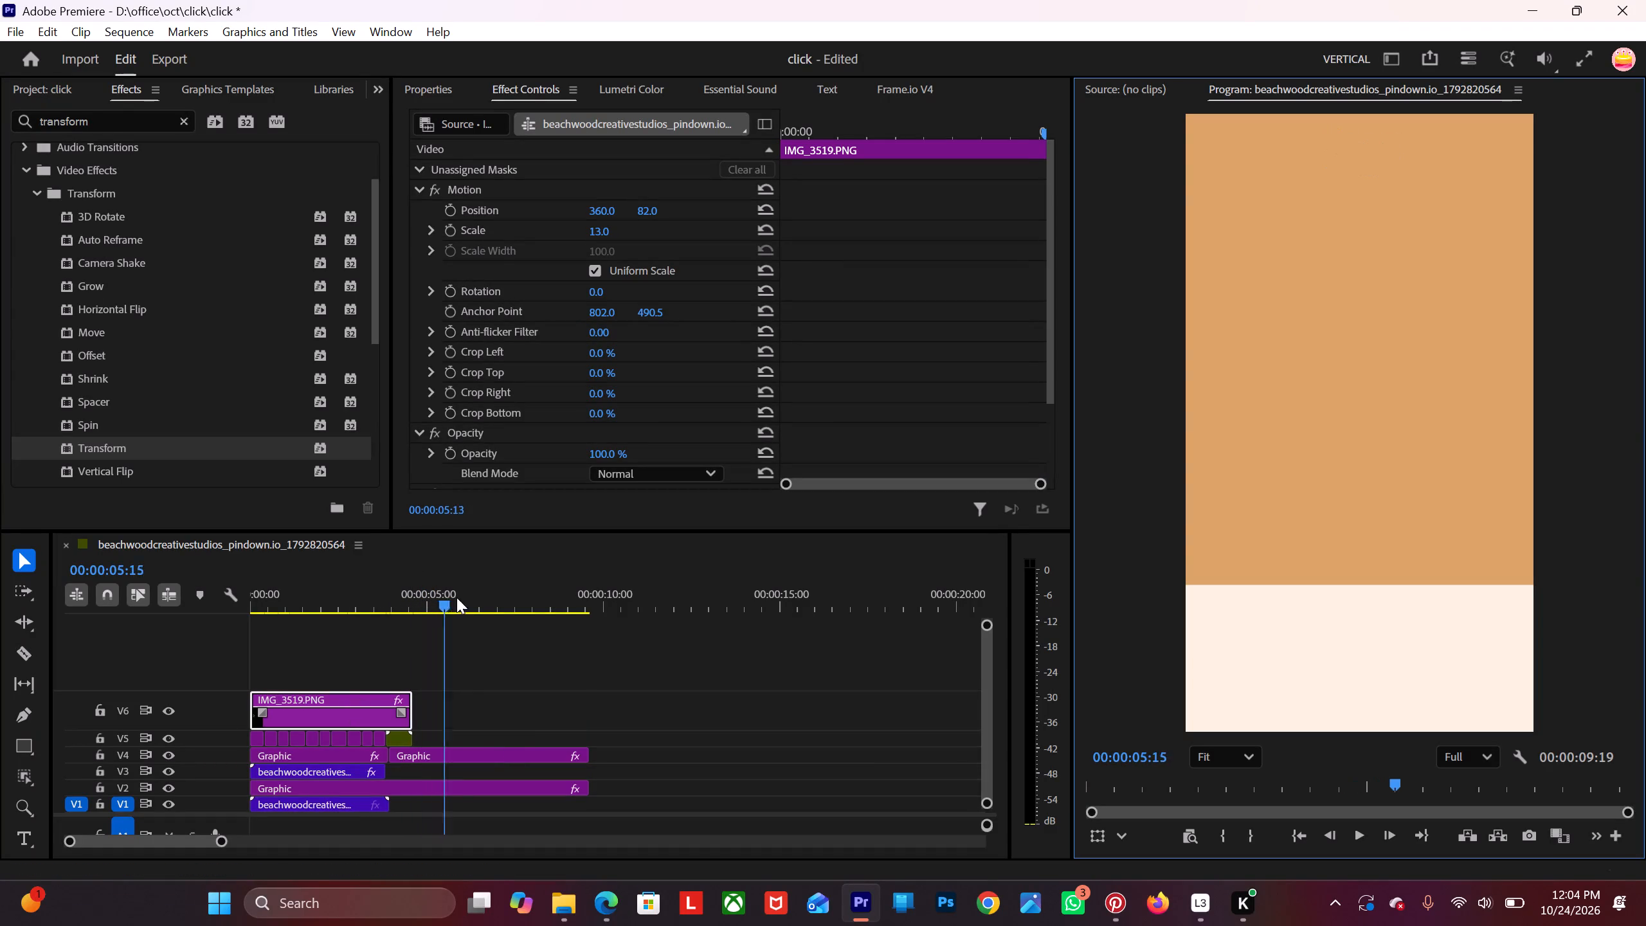
{"action": "left_click_drag", "start_coordinate": [457, 597], "coordinate": [543, 619]}
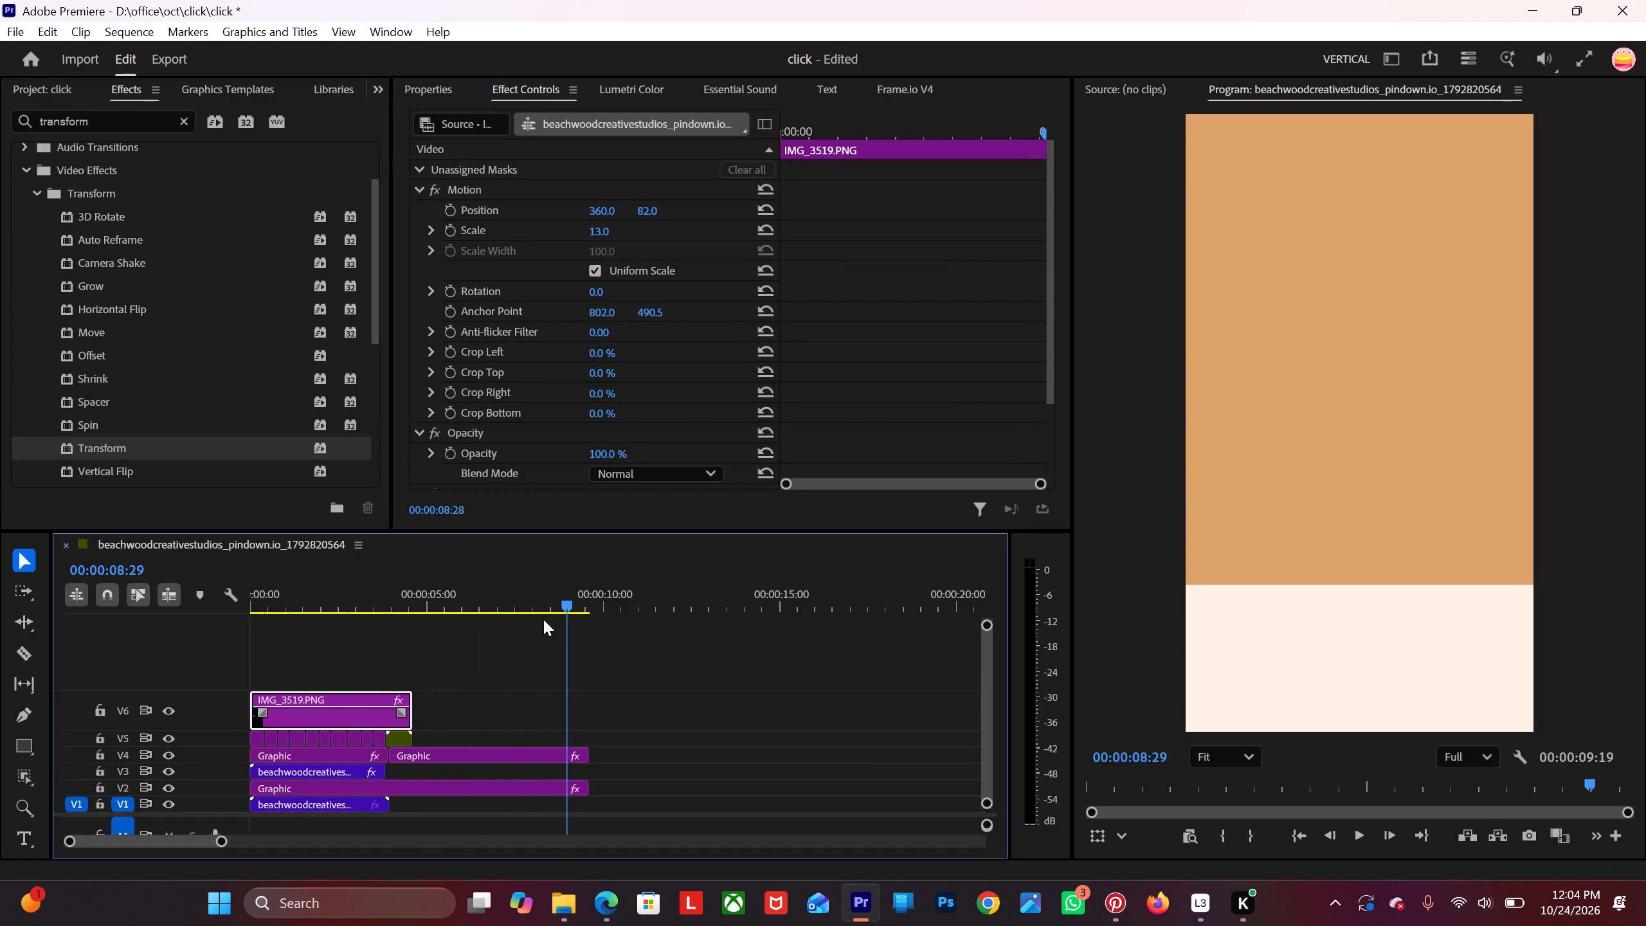
{"action": "left_click_drag", "start_coordinate": [543, 619], "coordinate": [513, 626]}
{"action": "left_click_drag", "start_coordinate": [415, 709], "coordinate": [468, 718]}
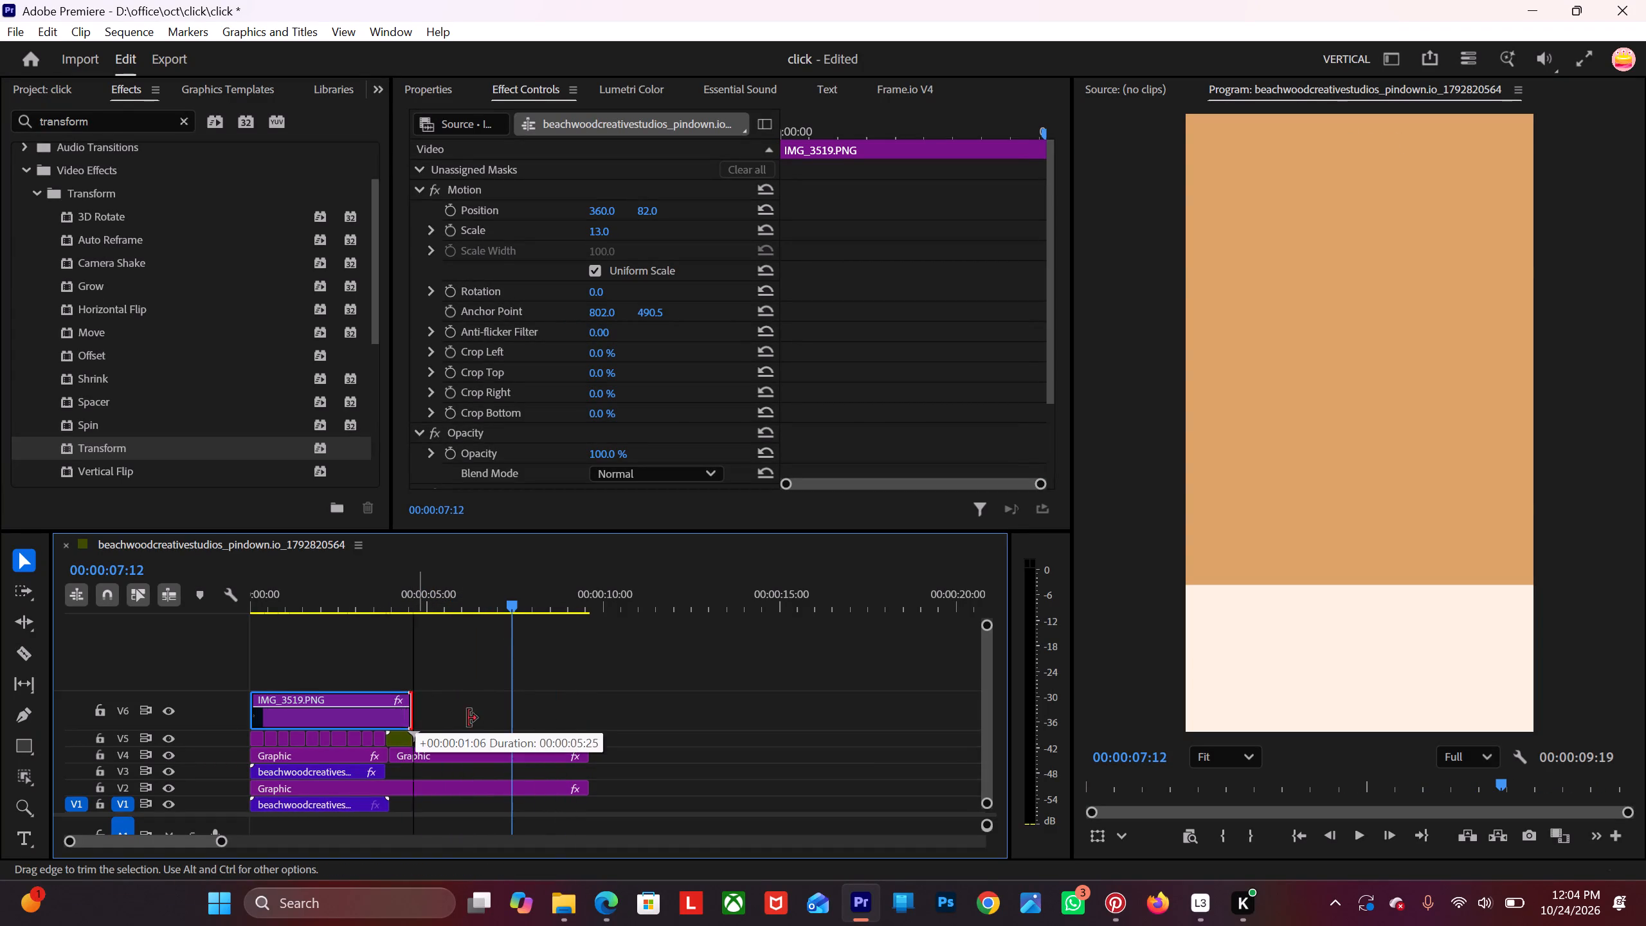
{"action": "left_click_drag", "start_coordinate": [468, 718], "coordinate": [509, 722]}
Switch to File Explorer and find the transparent search-bar PNG named 1 in the Downloads folder.
{"action": "left_click", "coordinate": [561, 910]}
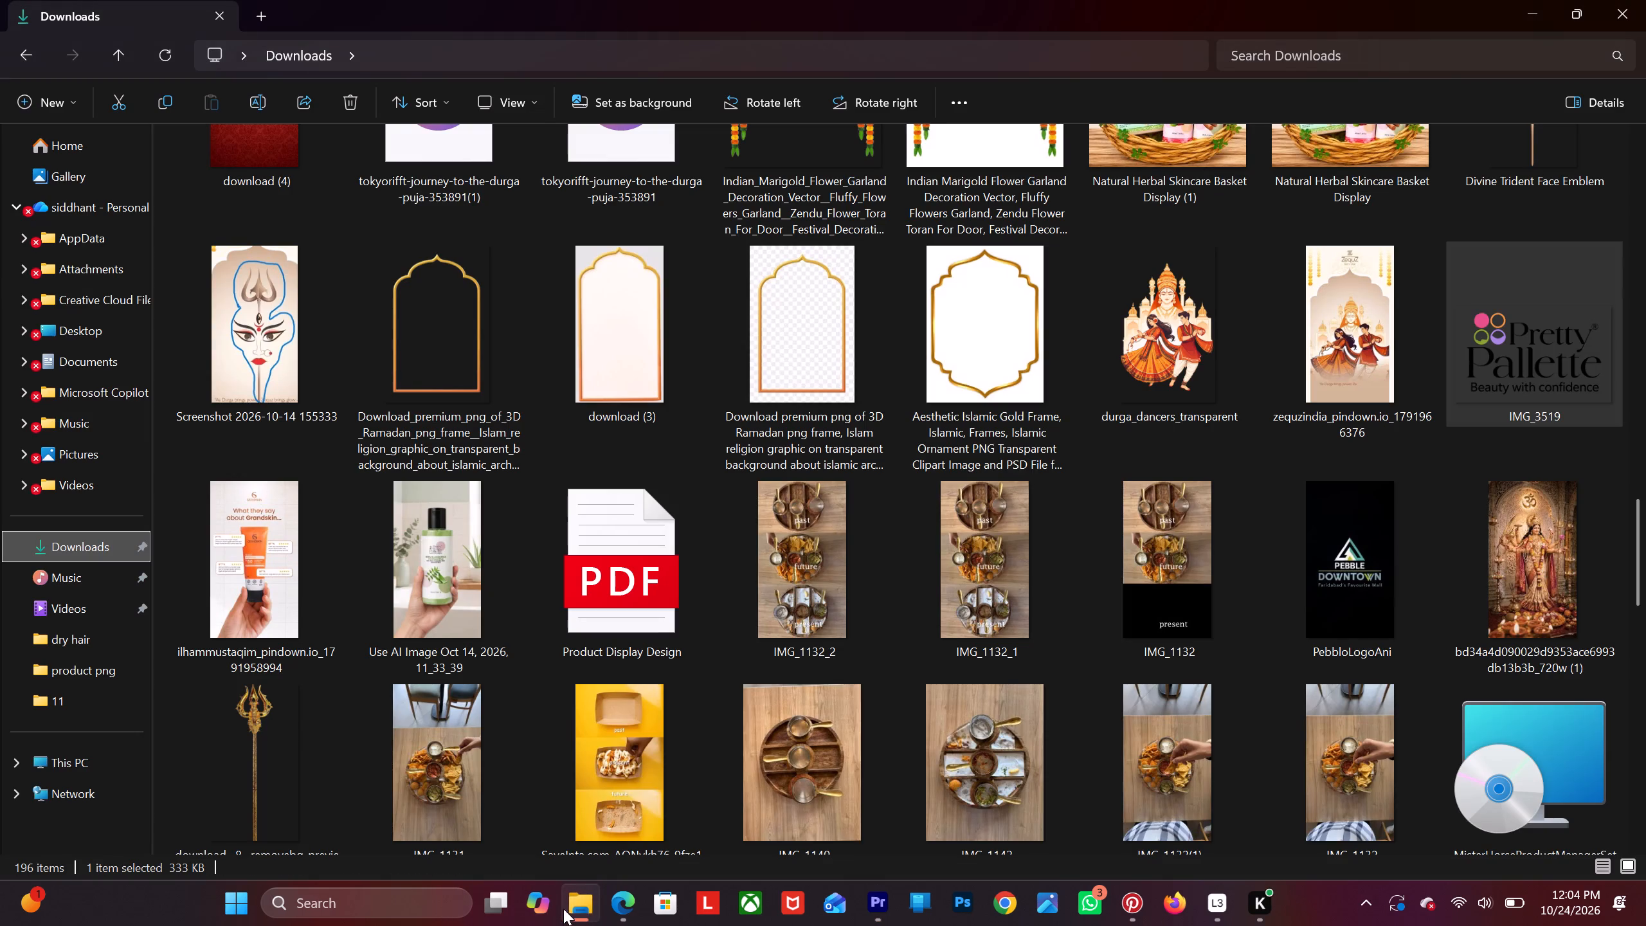
{"action": "scroll", "coordinate": [817, 452], "scroll_direction": "down", "scroll_amount": 8}
{"action": "scroll", "coordinate": [819, 435], "scroll_direction": "up", "scroll_amount": 4}
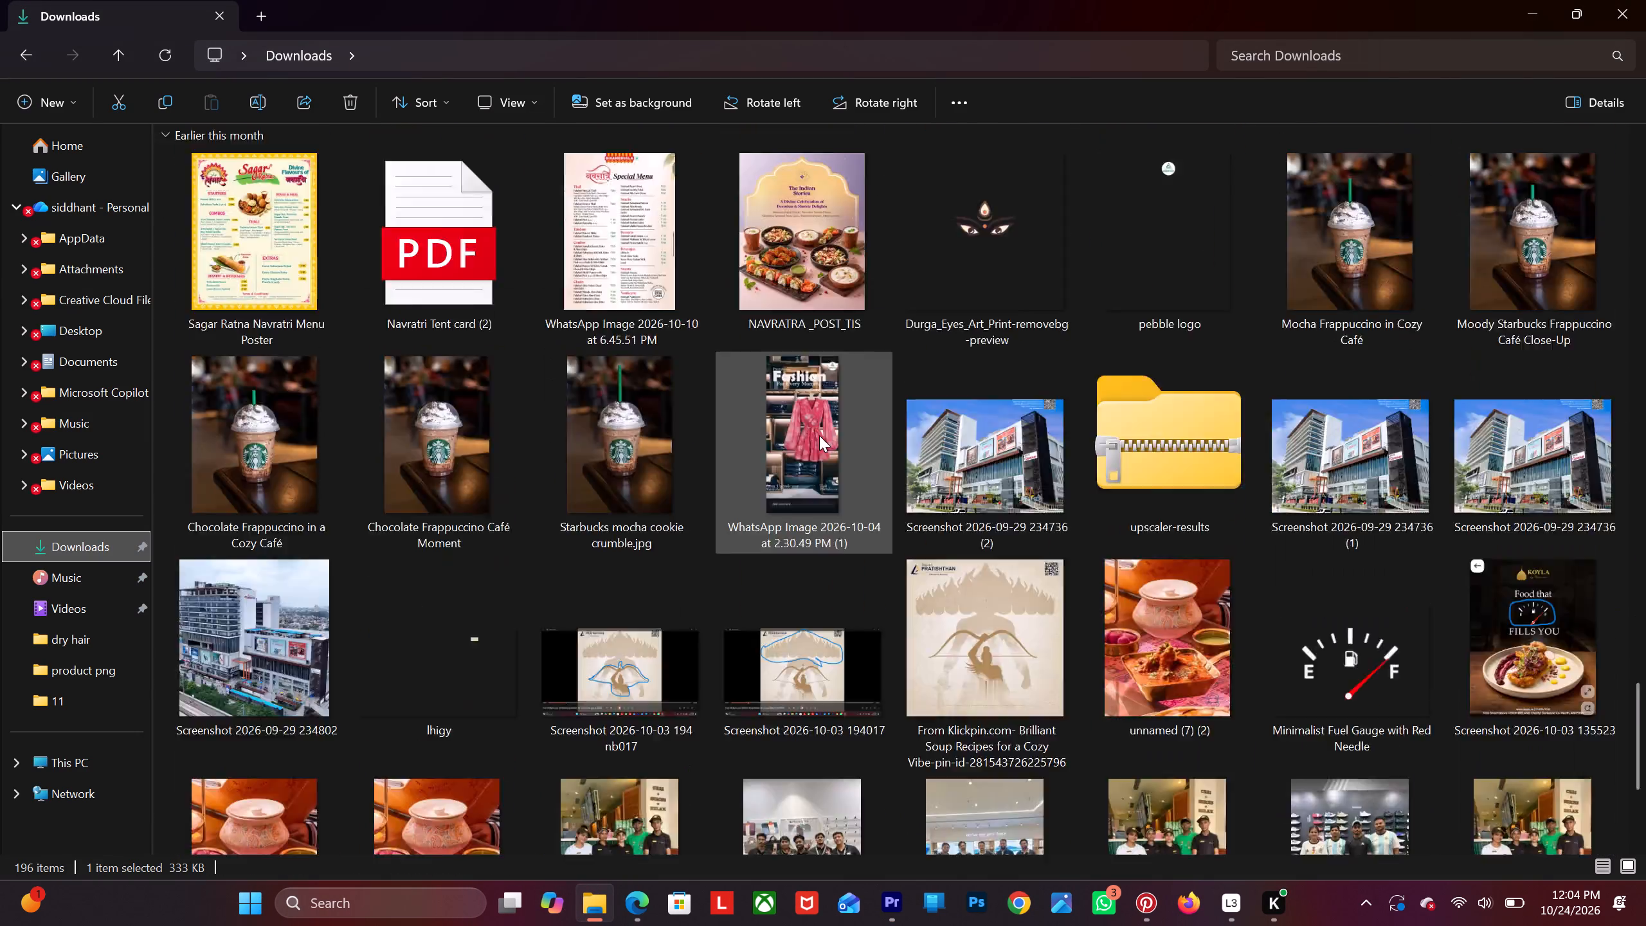
{"action": "scroll", "coordinate": [819, 435], "scroll_direction": "up", "scroll_amount": 12}
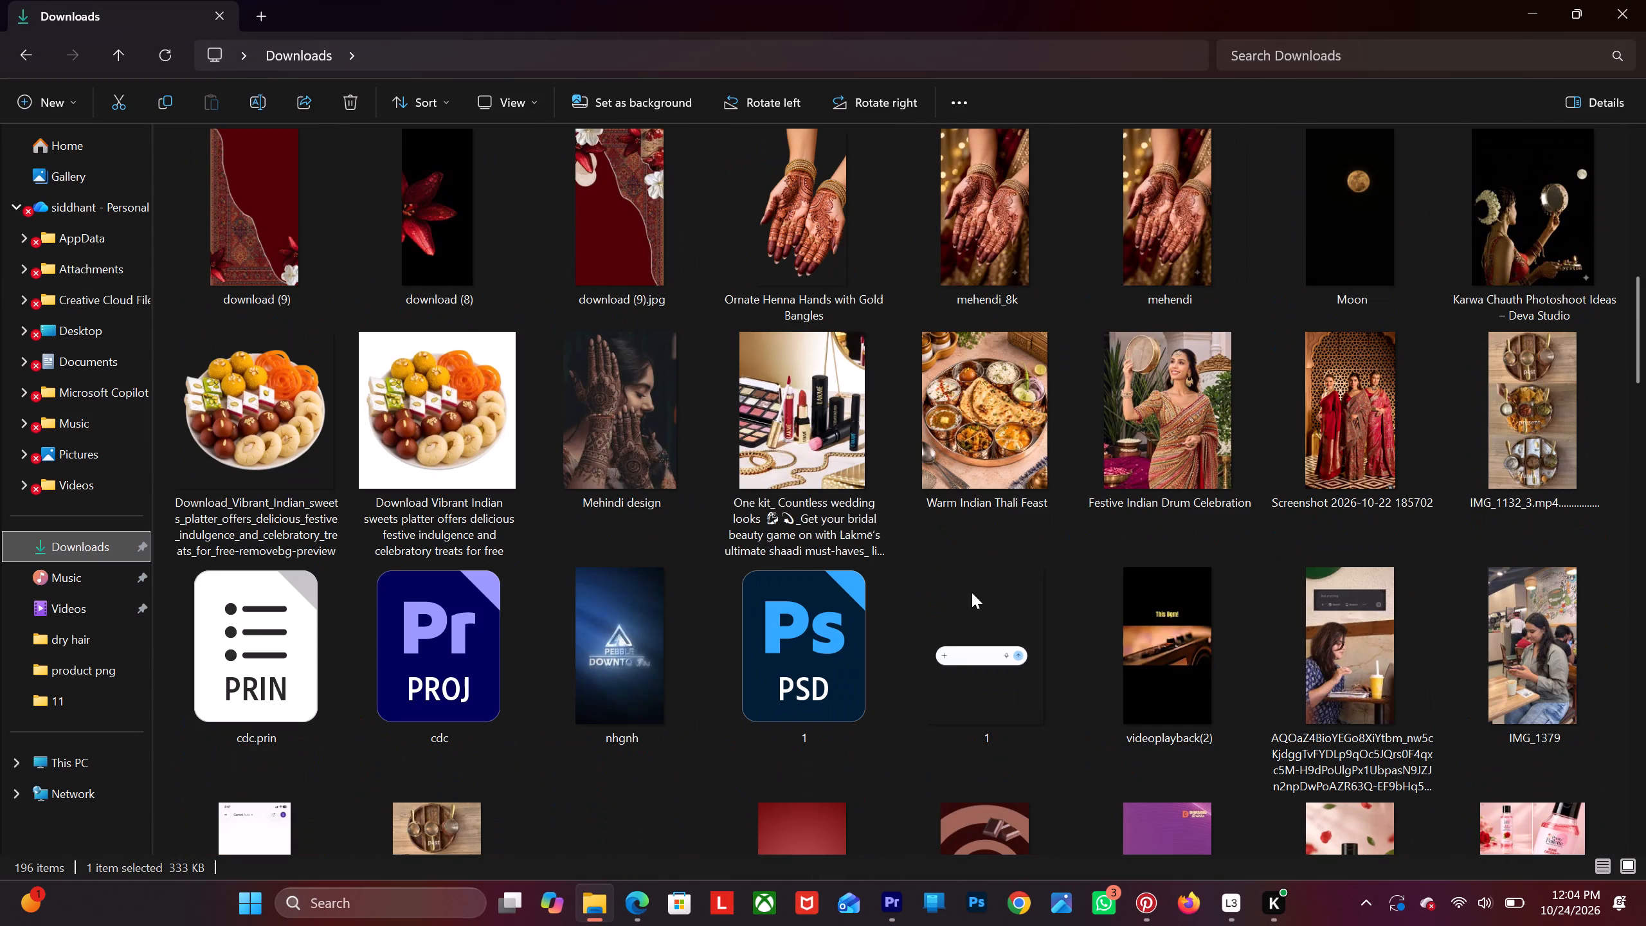
{"action": "left_click", "coordinate": [970, 606]}
{"action": "left_click_drag", "start_coordinate": [960, 626], "coordinate": [994, 630]}
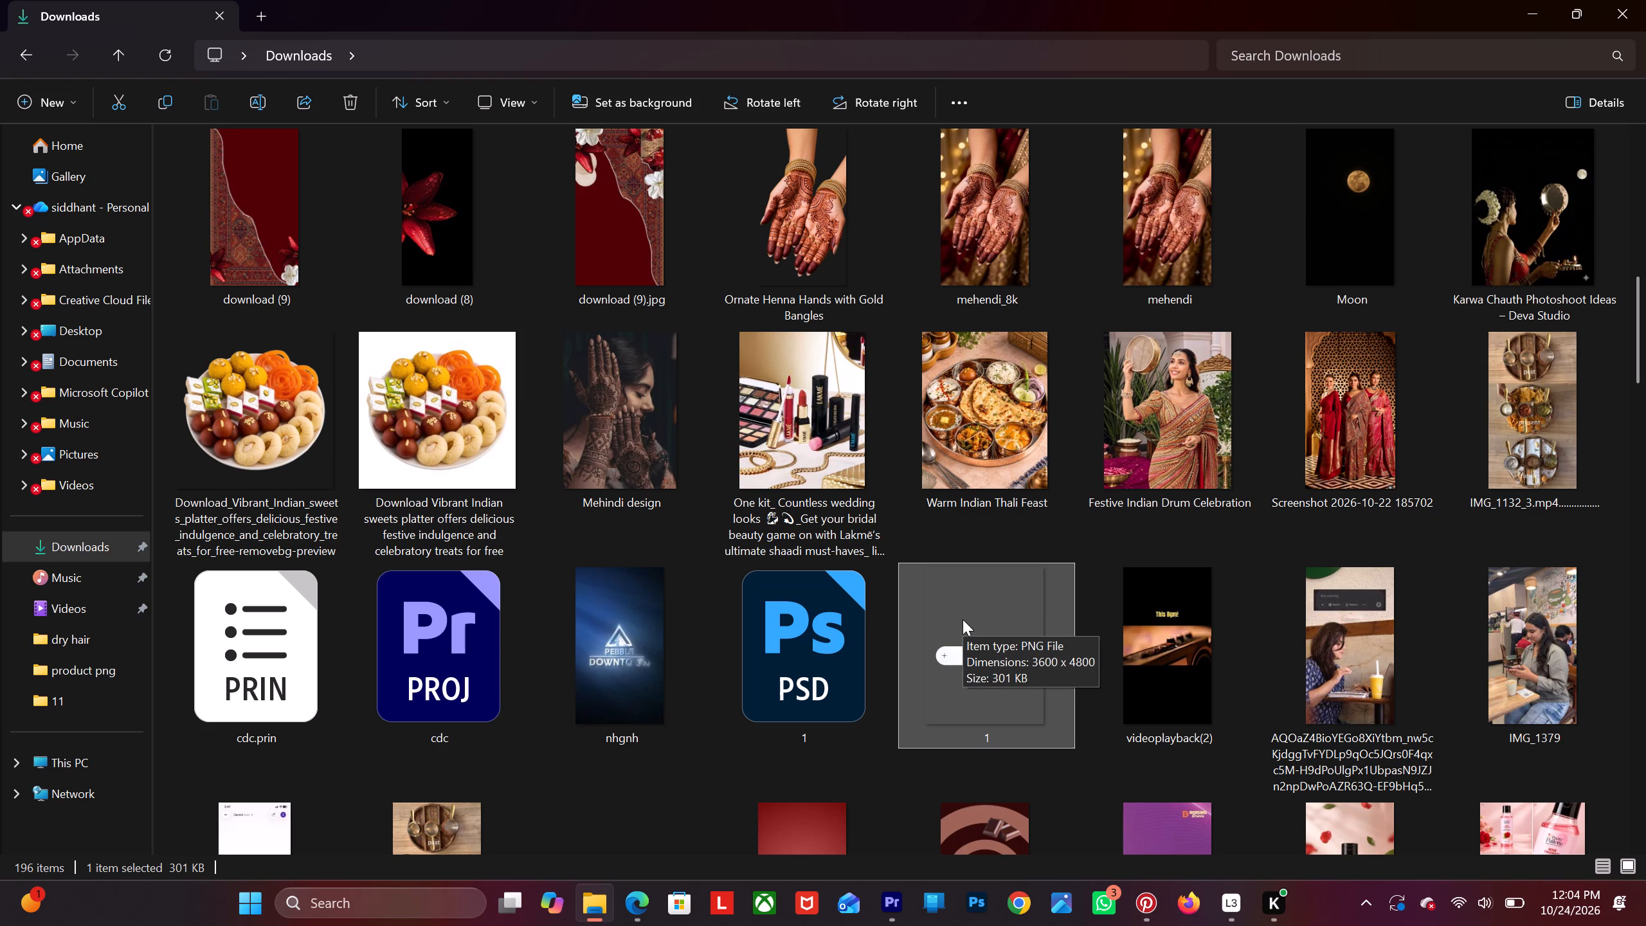
{"action": "left_click", "coordinate": [963, 619]}
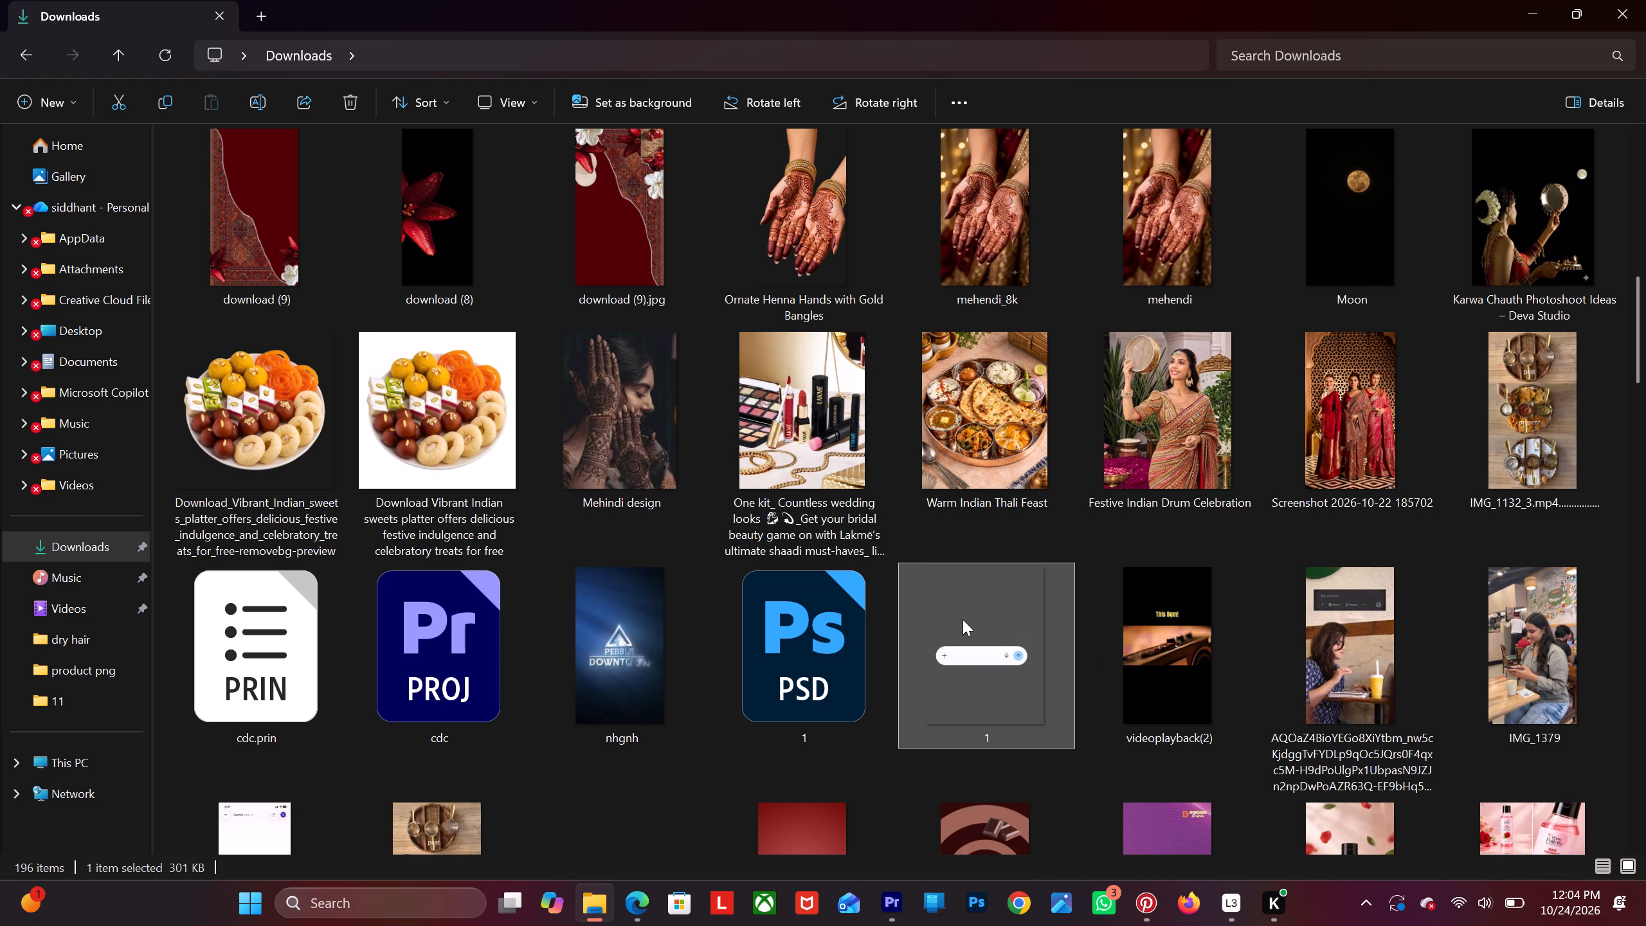
{"action": "left_click", "coordinate": [963, 619]}
{"action": "left_click", "coordinate": [989, 638]}
{"action": "left_click", "coordinate": [645, 917]}
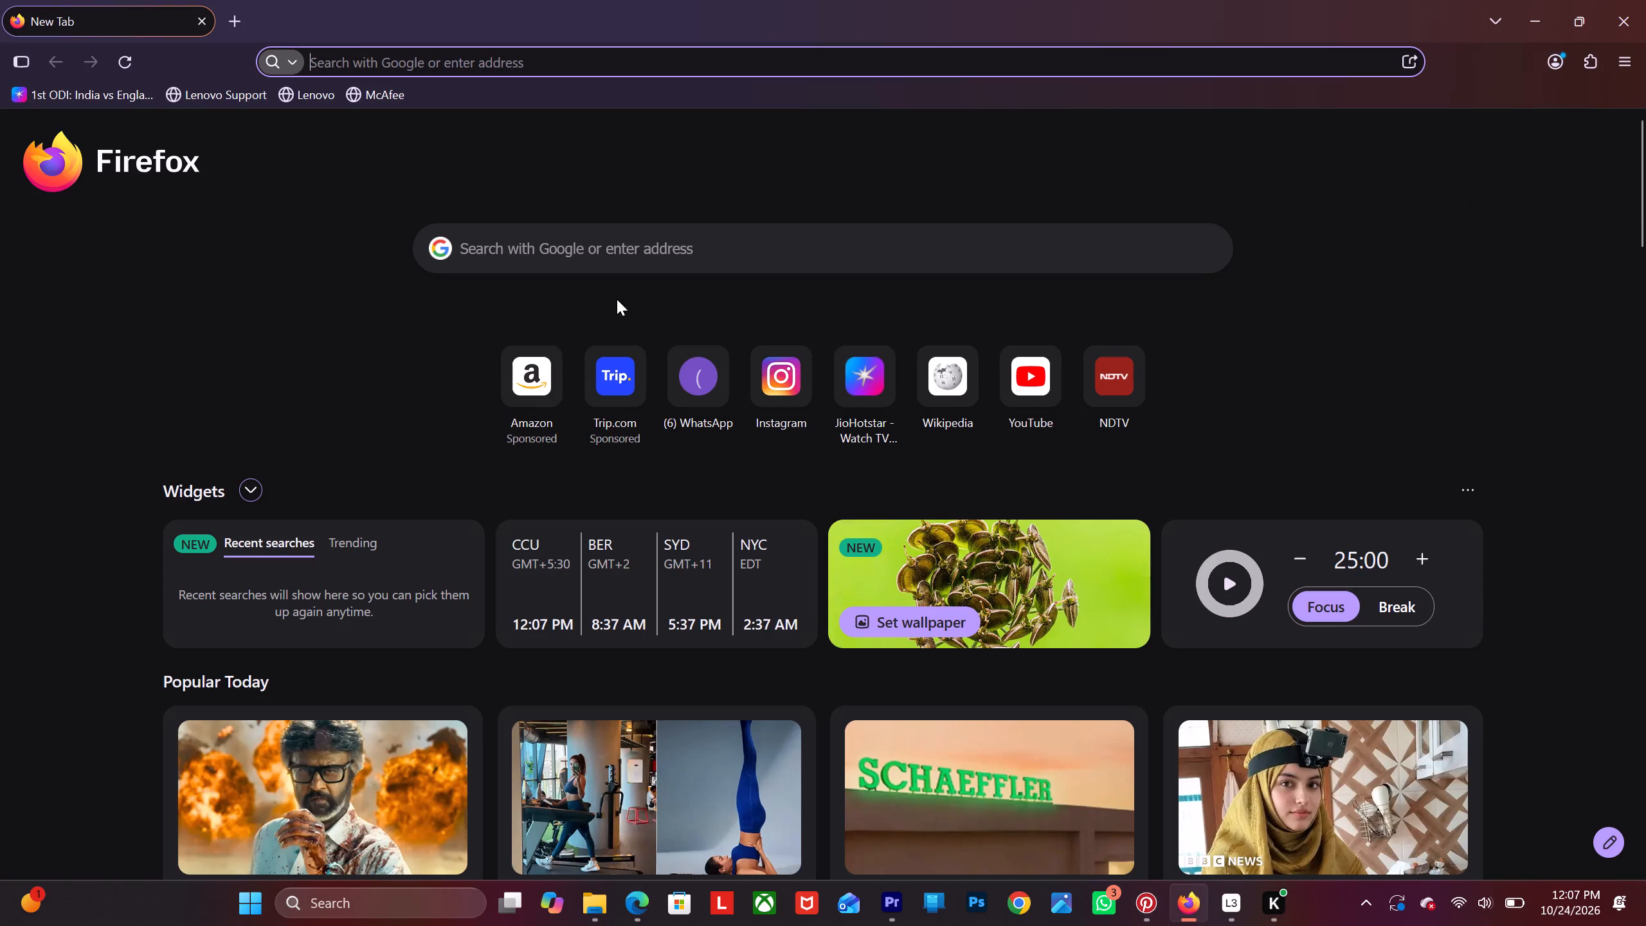
{"action": "left_click", "coordinate": [615, 250]}
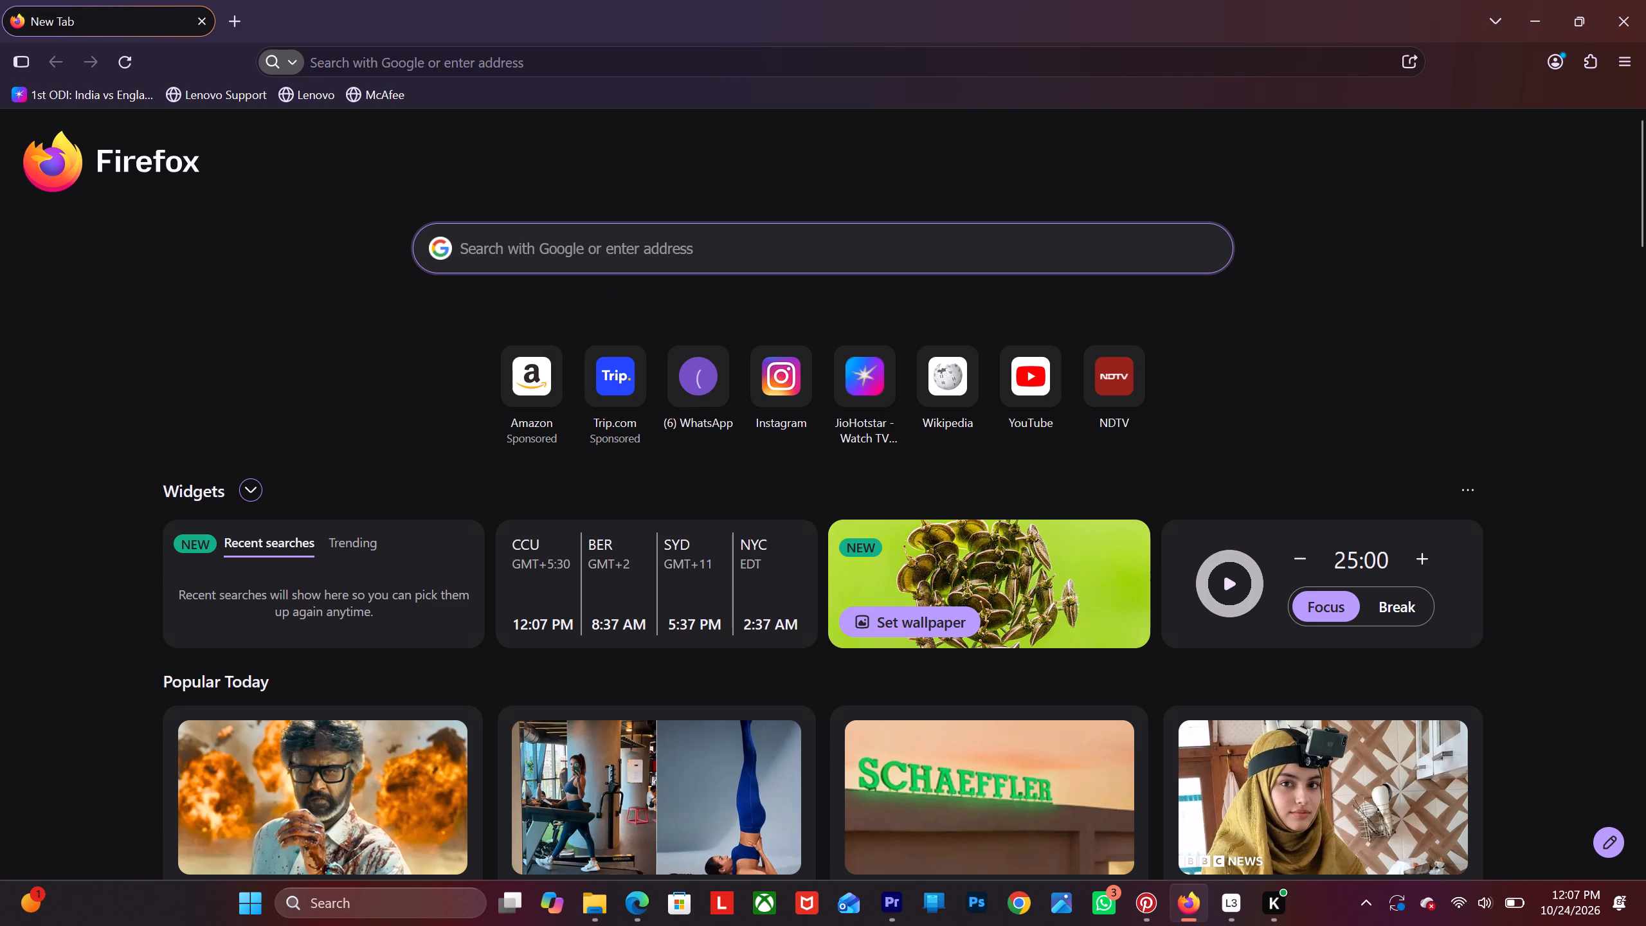
{"action": "type", "text": "ch"}
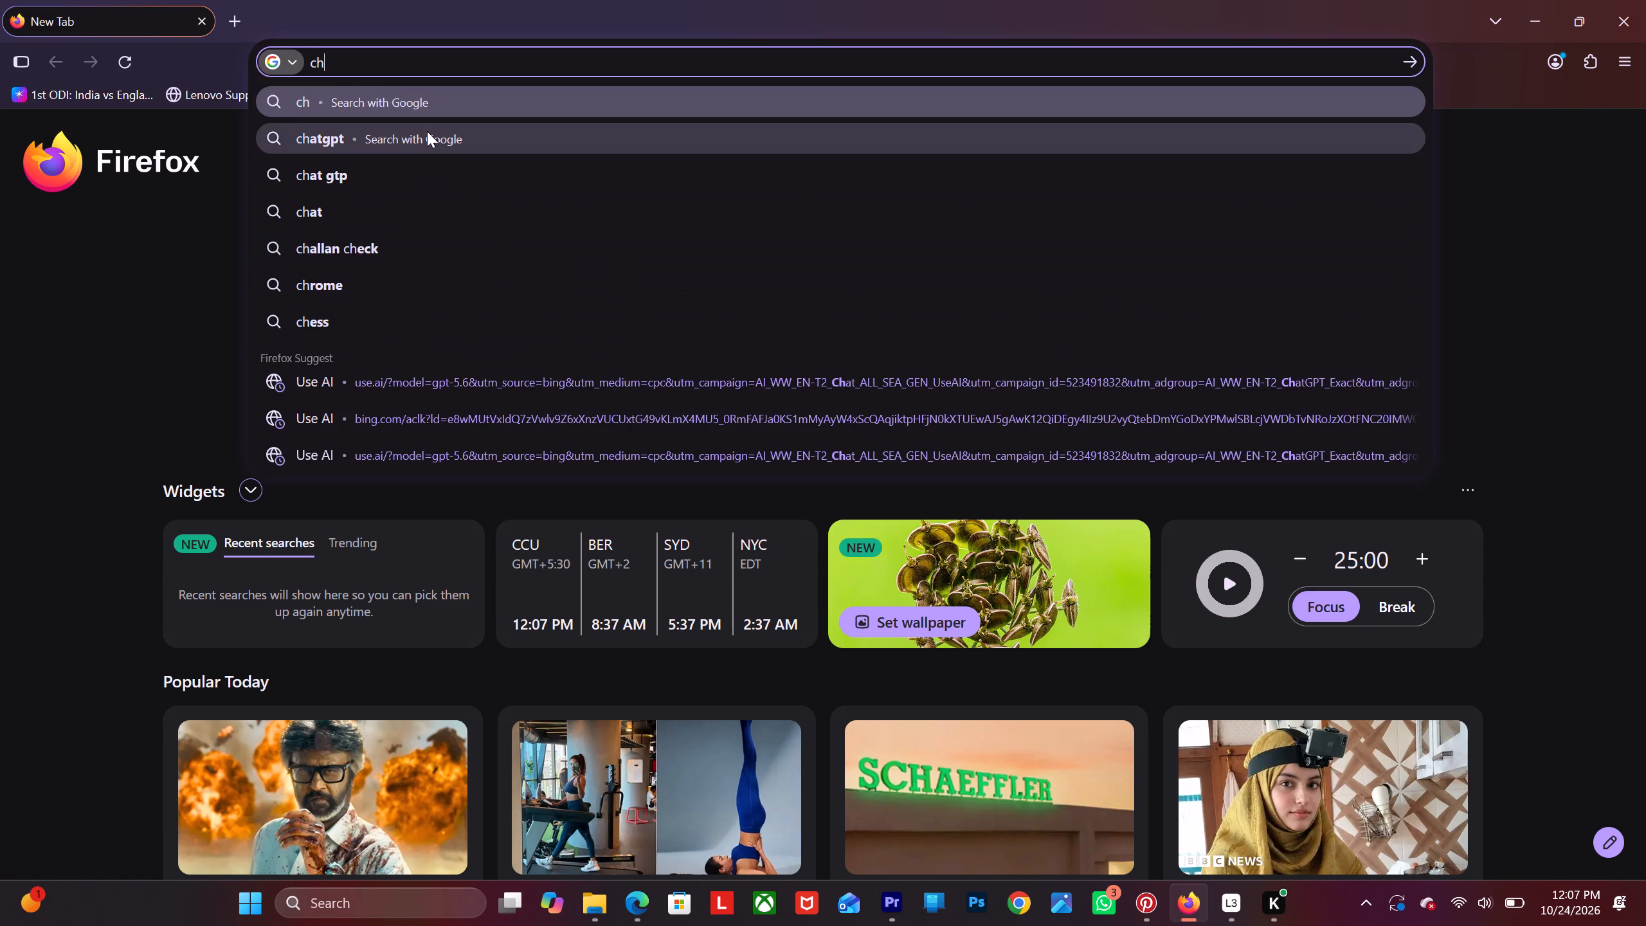
{"action": "left_click", "coordinate": [427, 131]}
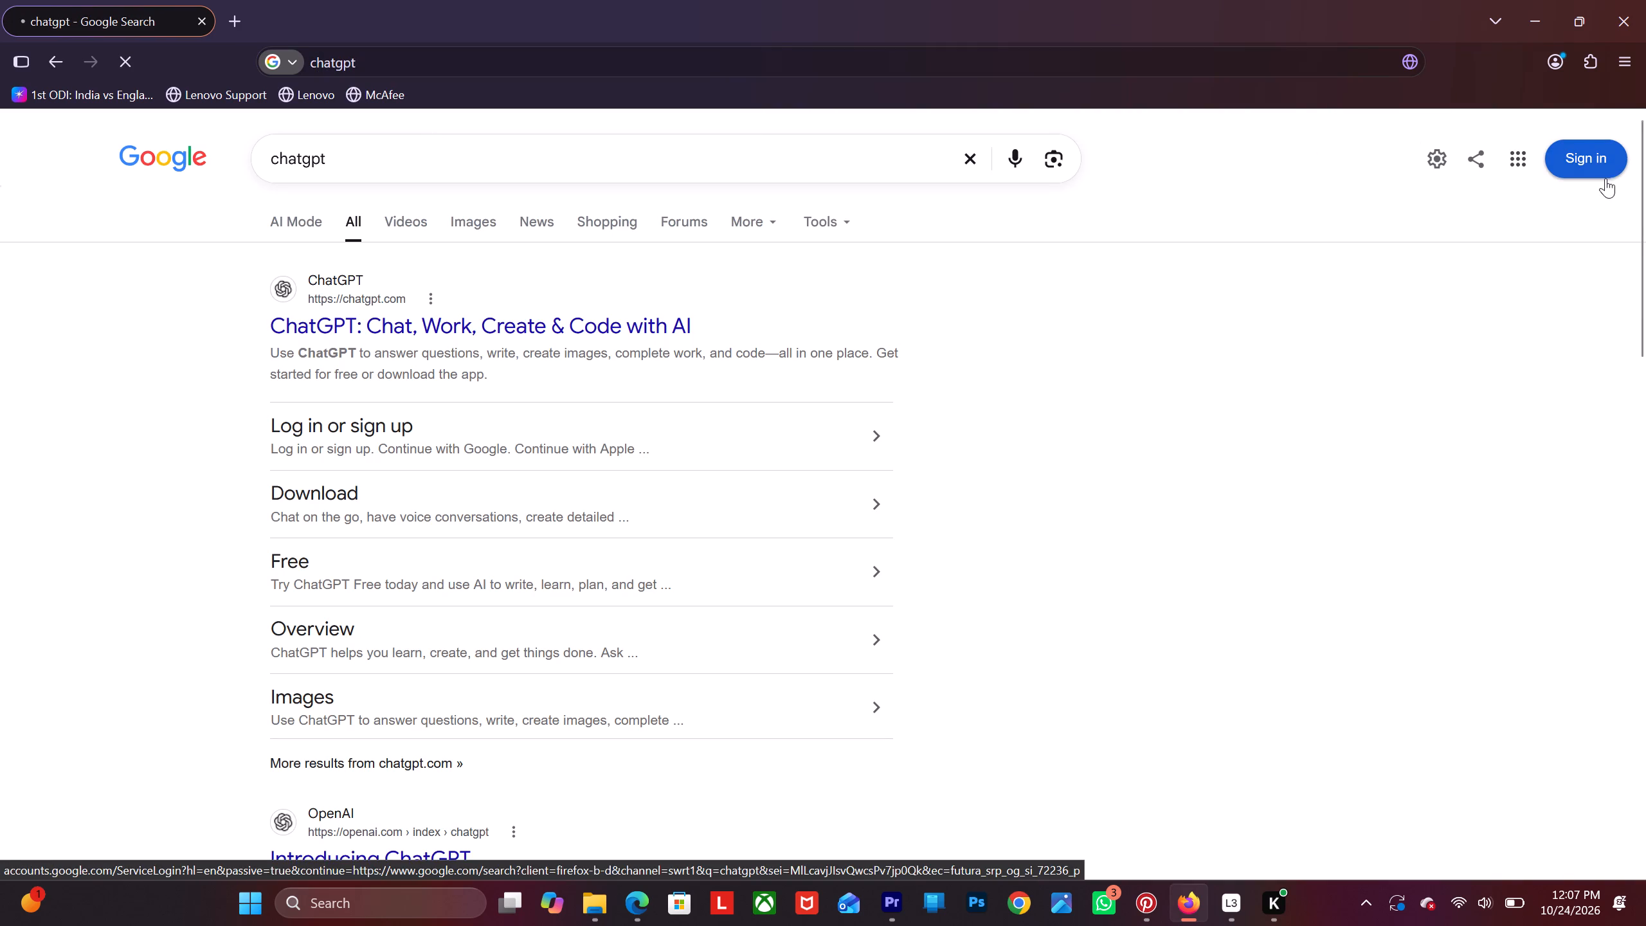
Open the Google account sign-in from the chatgpt search results page.
{"action": "left_click", "coordinate": [1594, 163]}
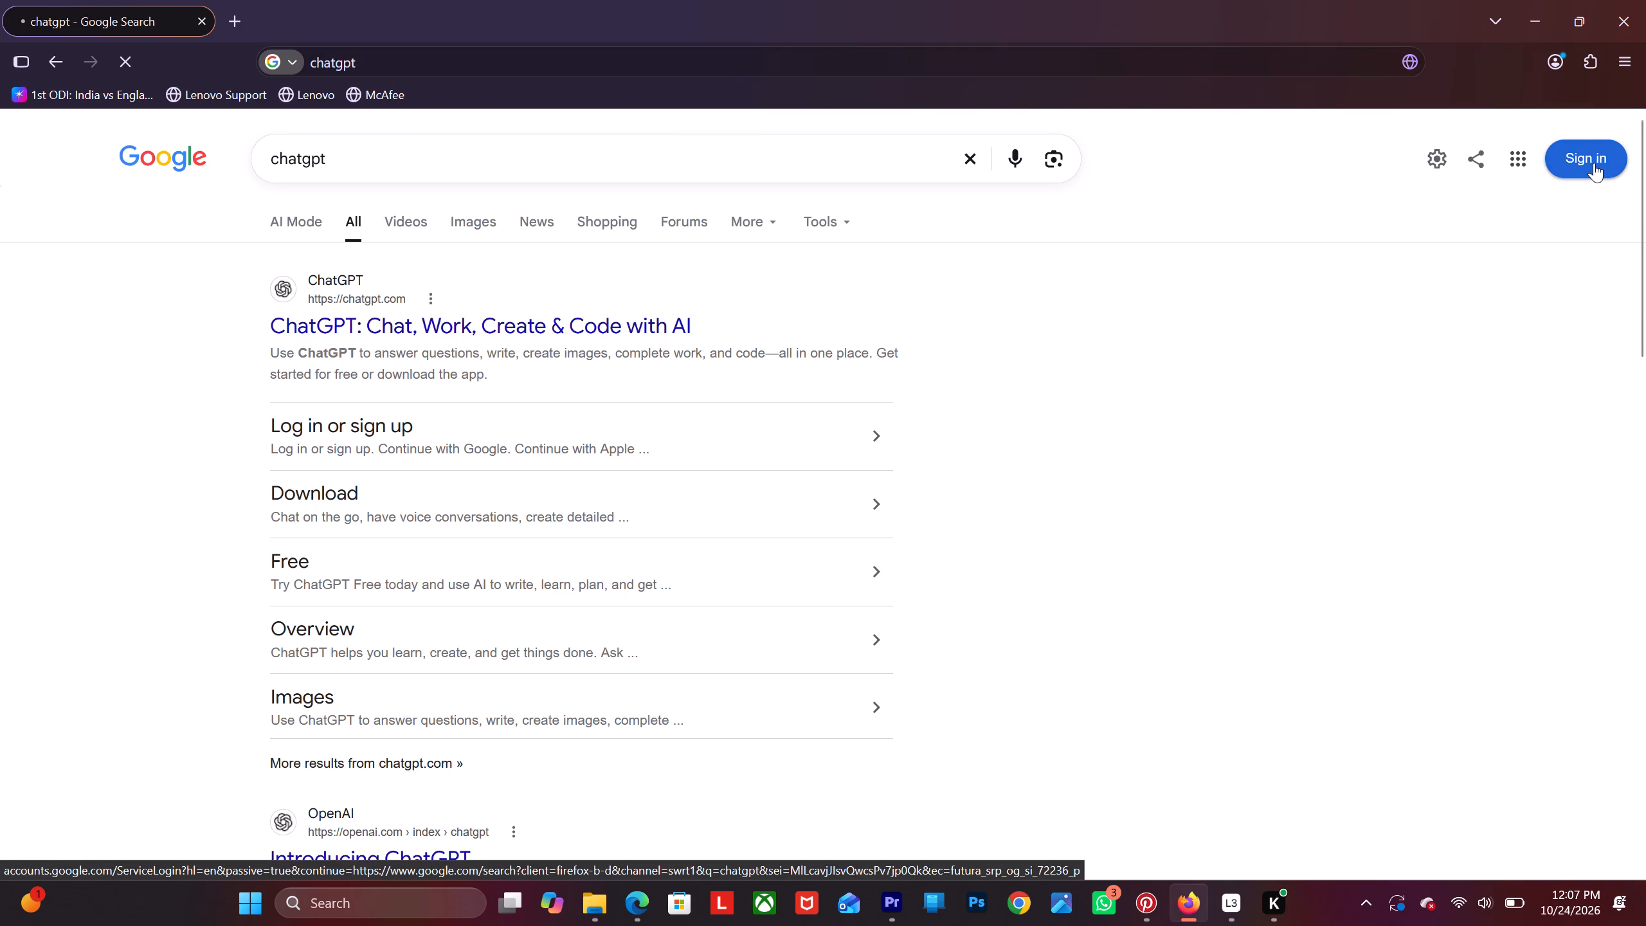